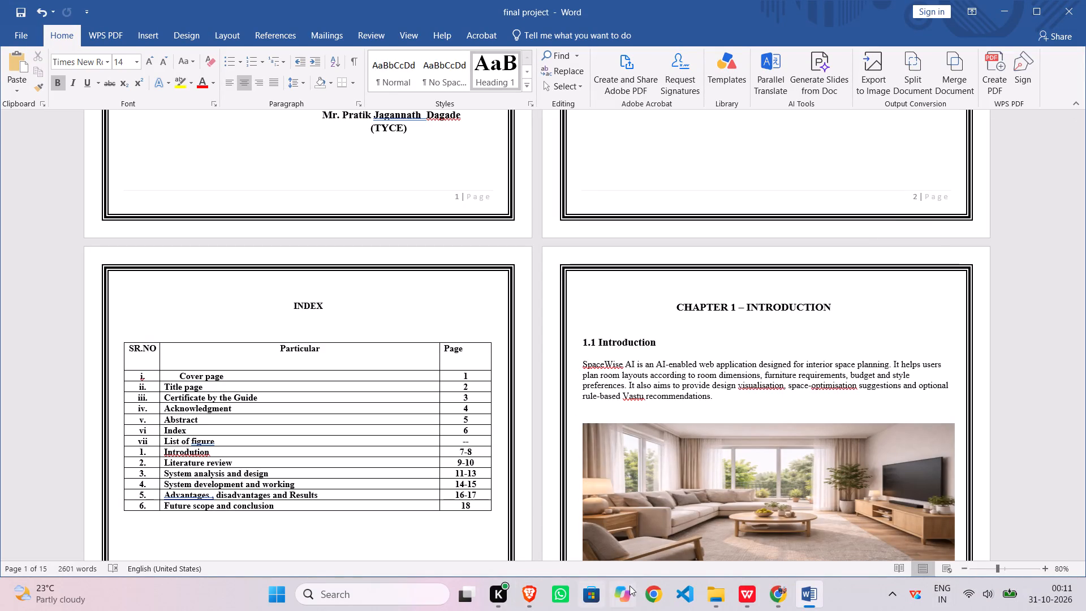
Switch to WPS Office and examine the chapter and section structure of the index in the scanned sample report.
click(754, 599)
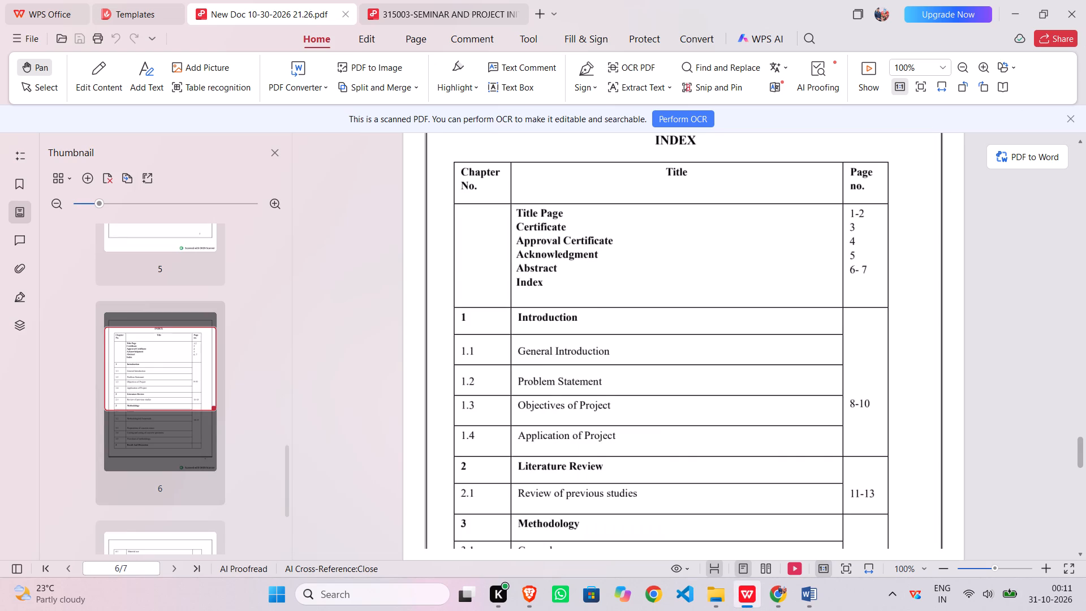
scroll(600, 307, down, 3)
scroll(600, 311, up, 2)
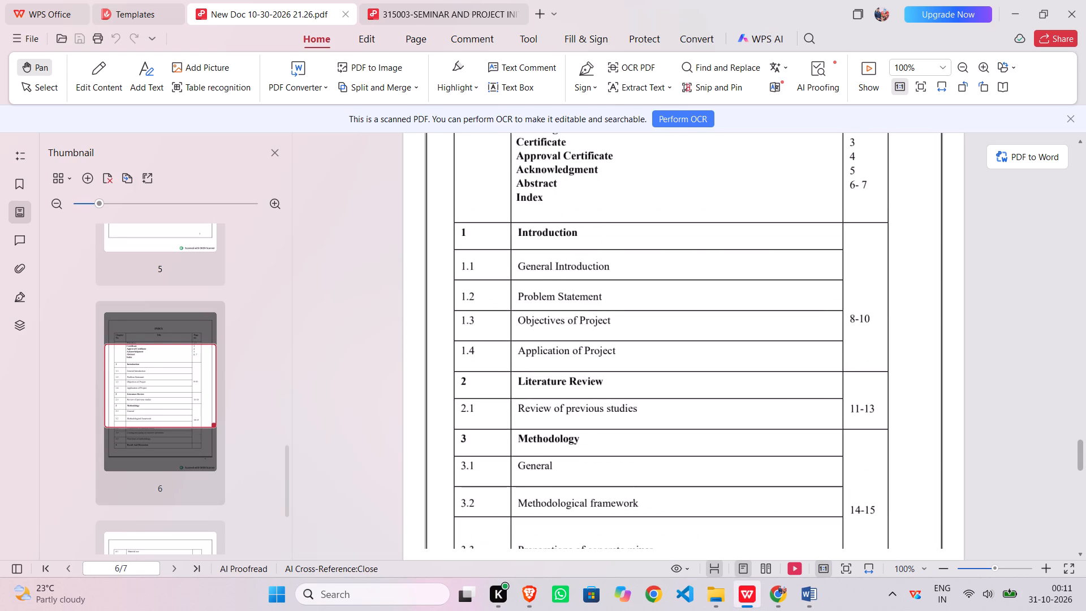
scroll(602, 345, up, 1)
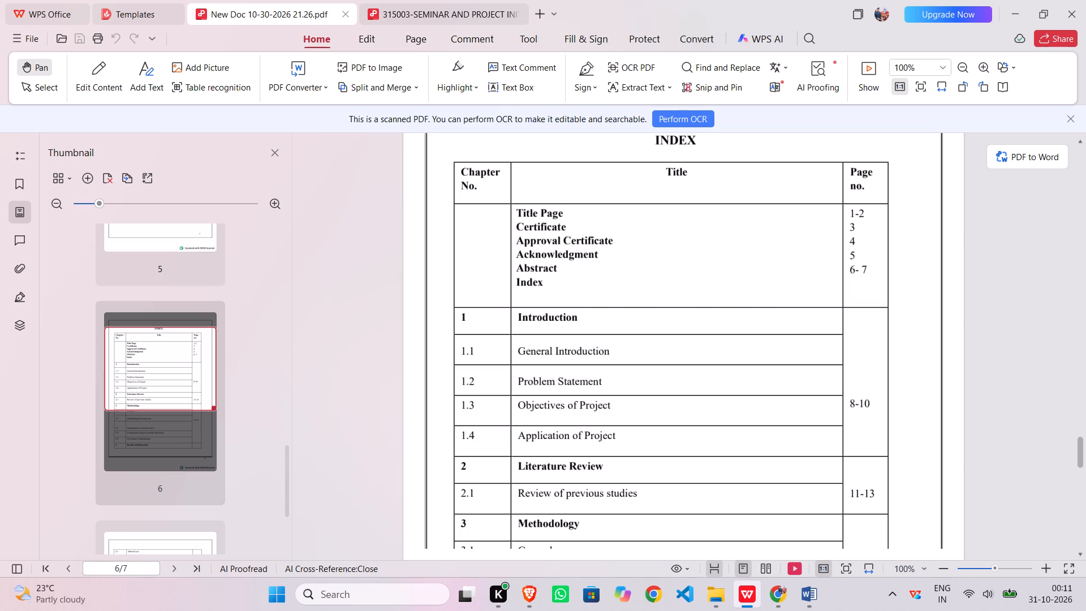
scroll(594, 402, down, 2)
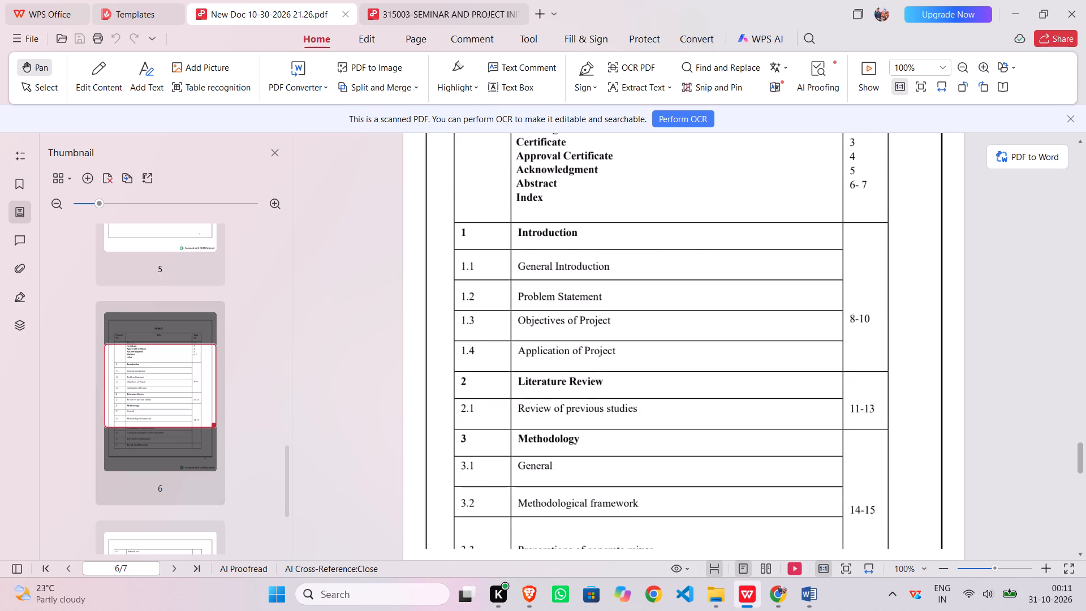
scroll(585, 377, down, 2)
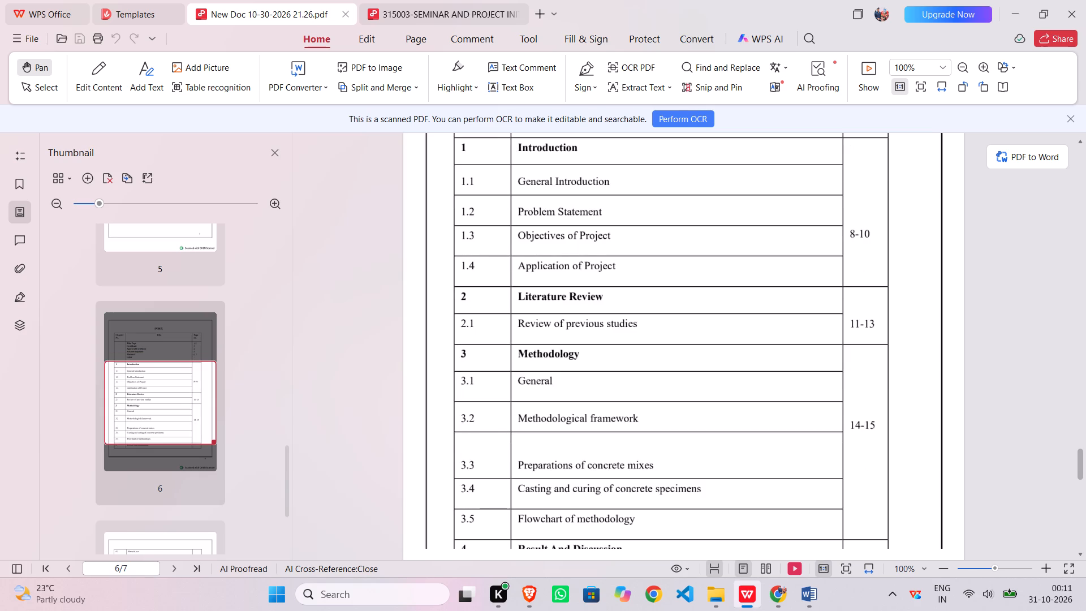
scroll(536, 399, down, 3)
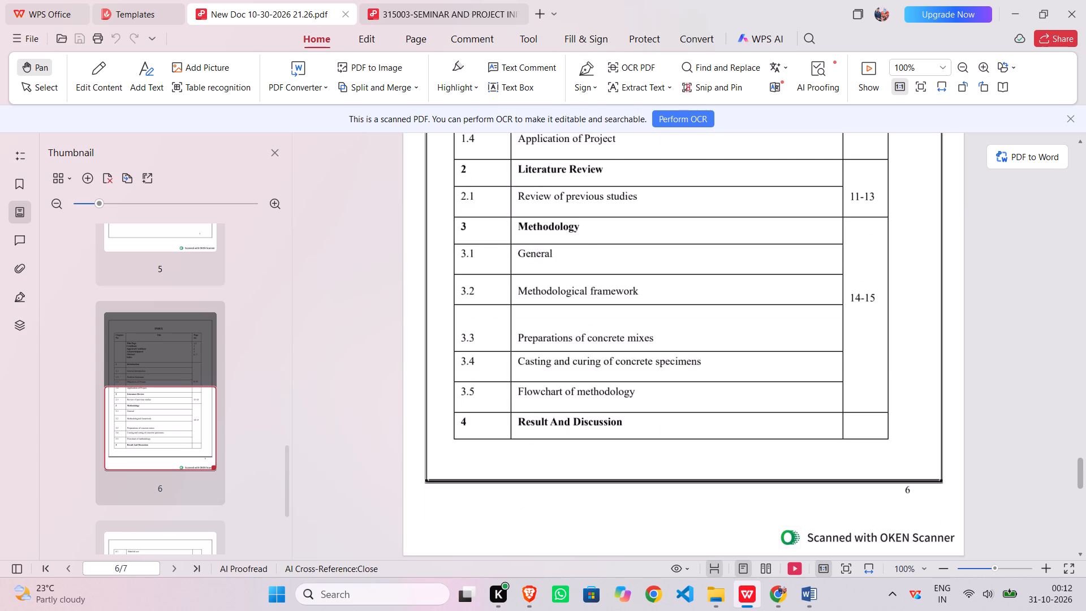
scroll(549, 381, down, 9)
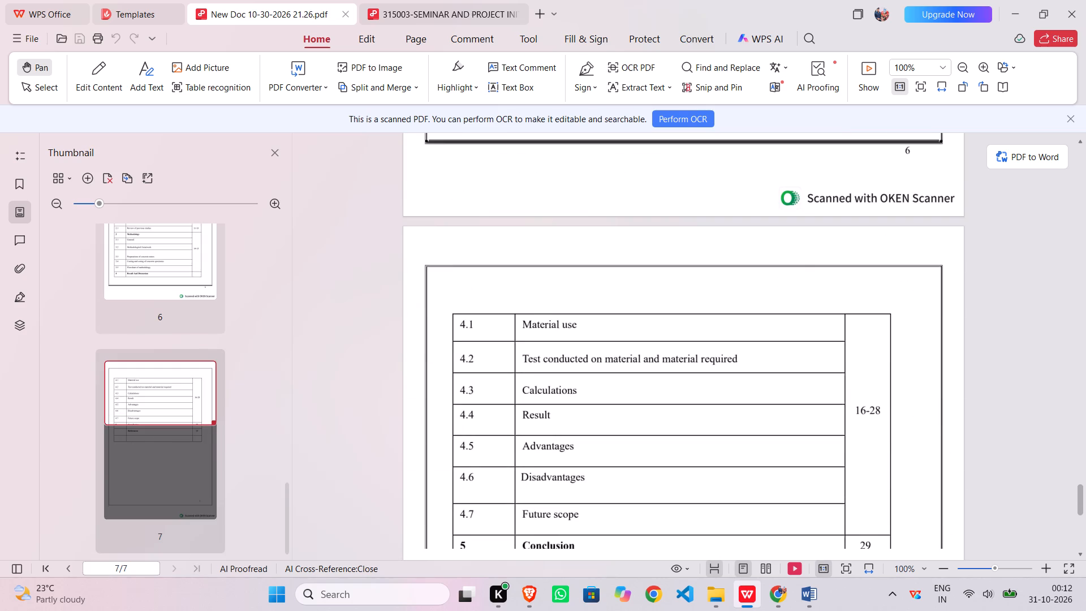
scroll(546, 355, down, 2)
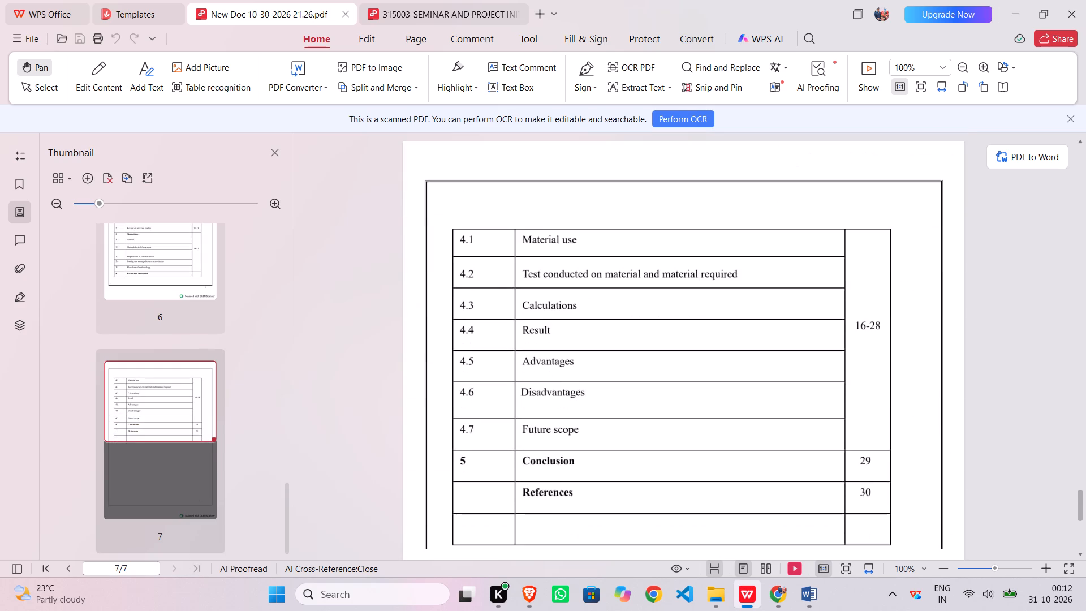
scroll(527, 407, up, 5)
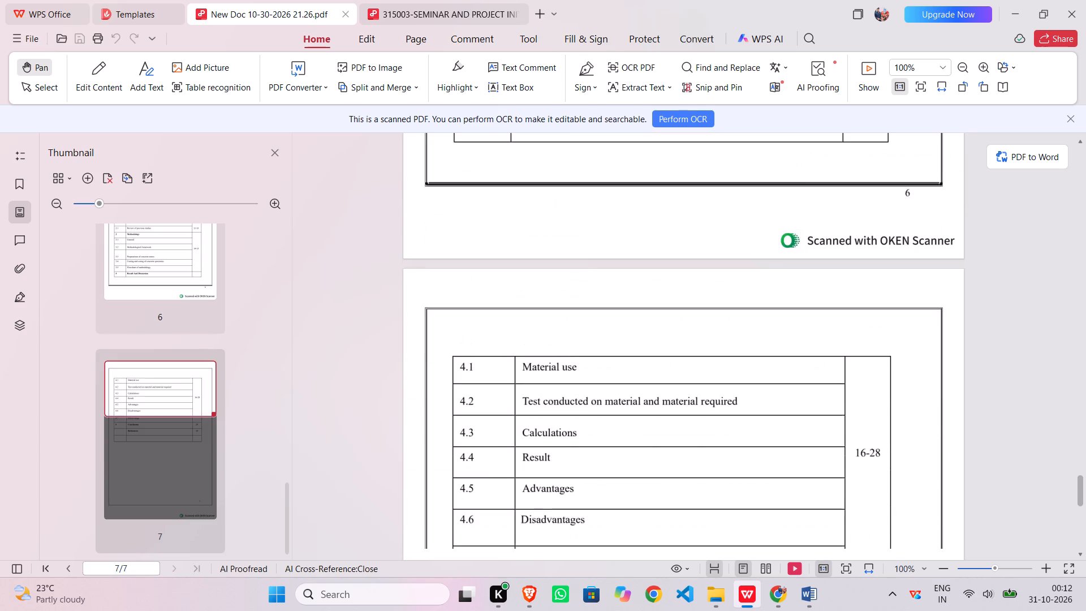
scroll(527, 407, up, 5)
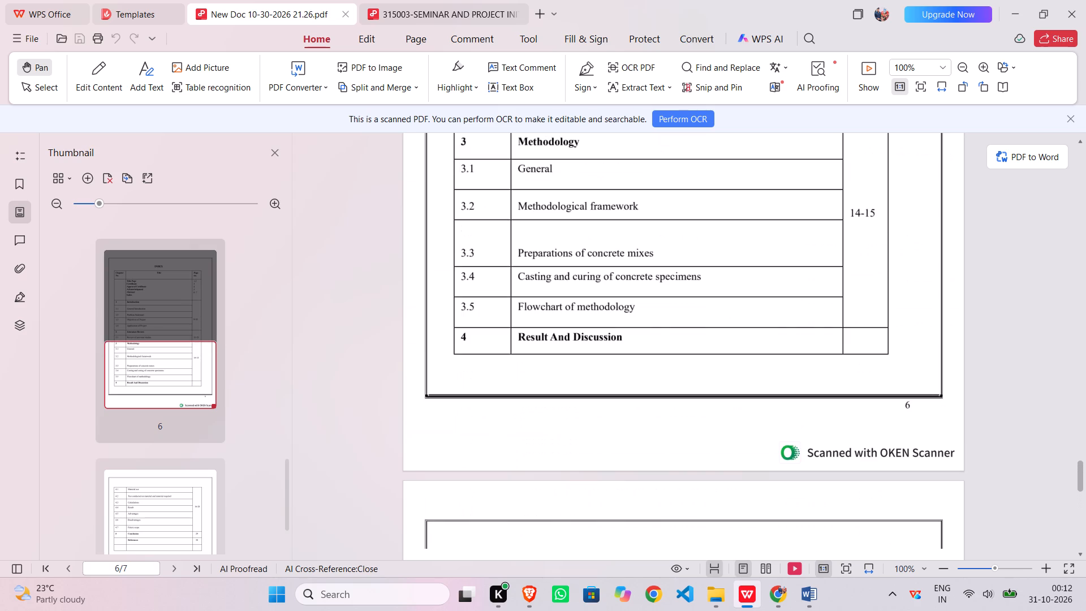
scroll(527, 407, up, 7)
scroll(527, 407, down, 2)
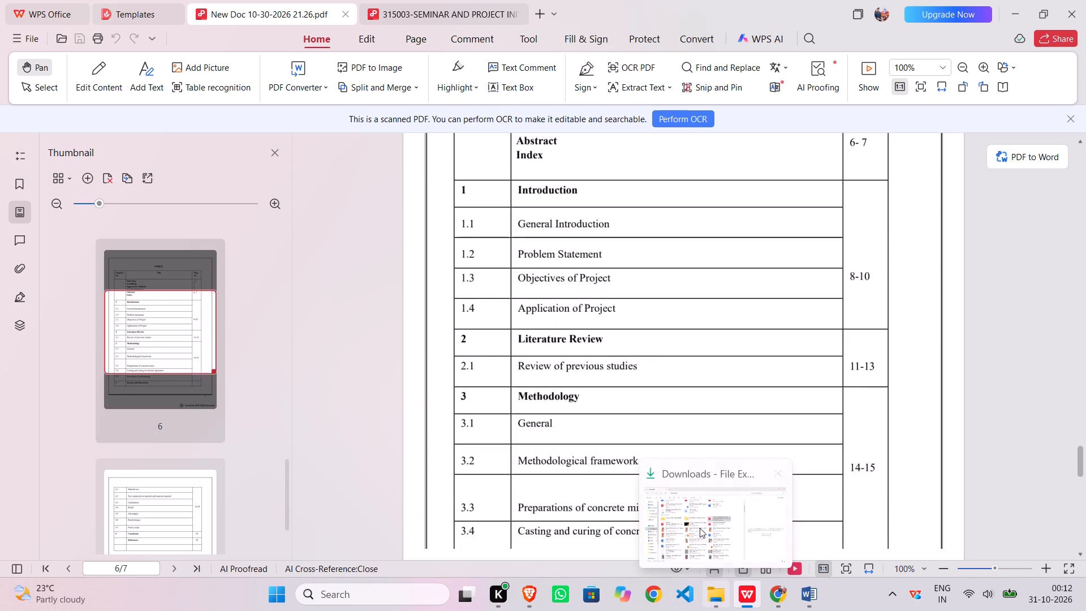
Check the required contents of the Seminar and Project Initiation Report in the 315003 course PDF.
click(426, 19)
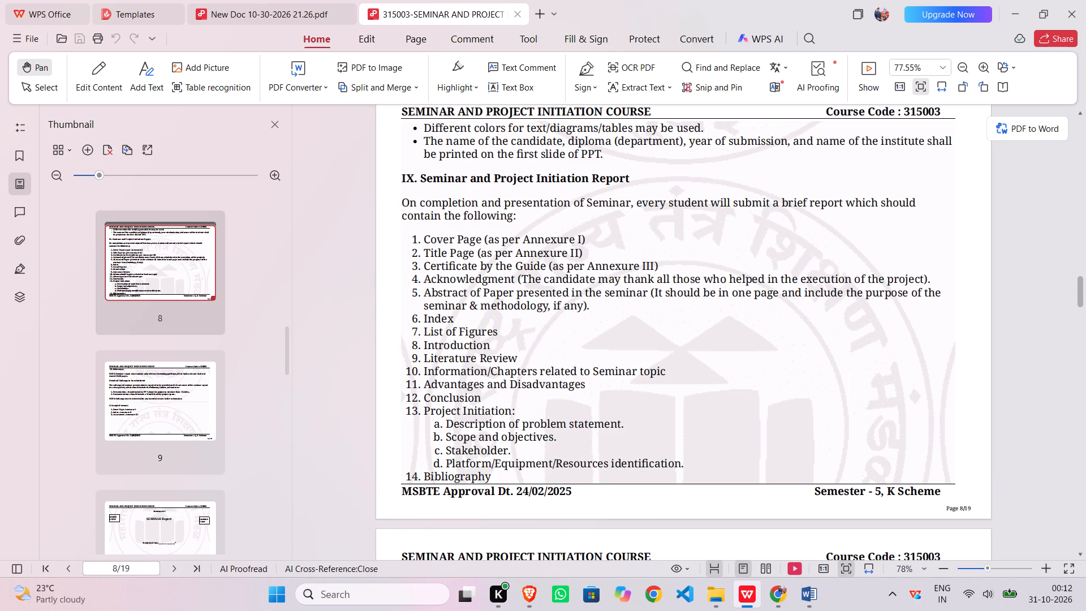
scroll(441, 401, down, 3)
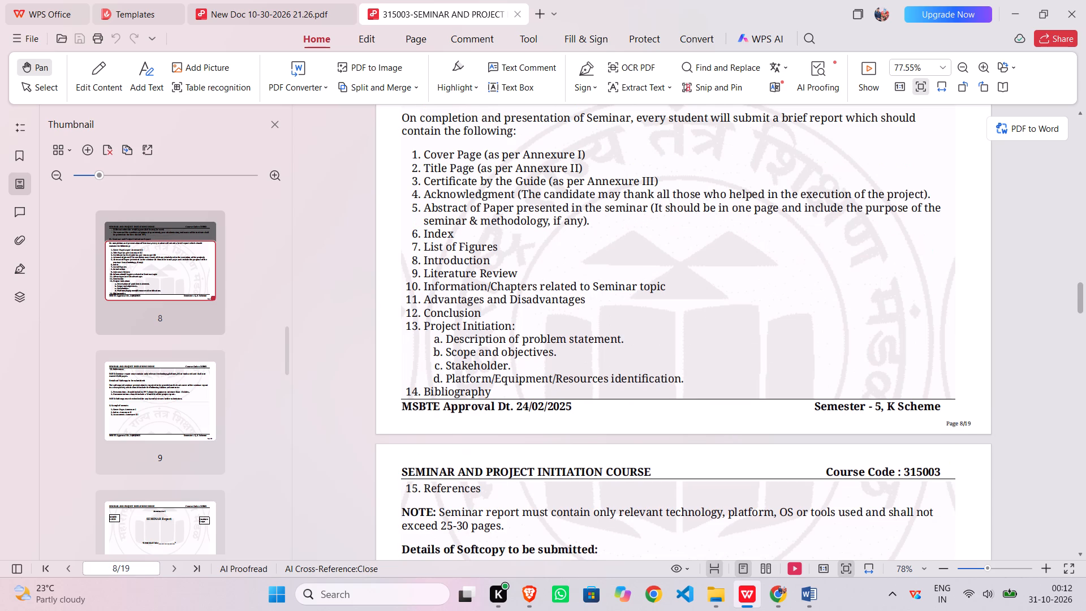
scroll(441, 401, up, 2)
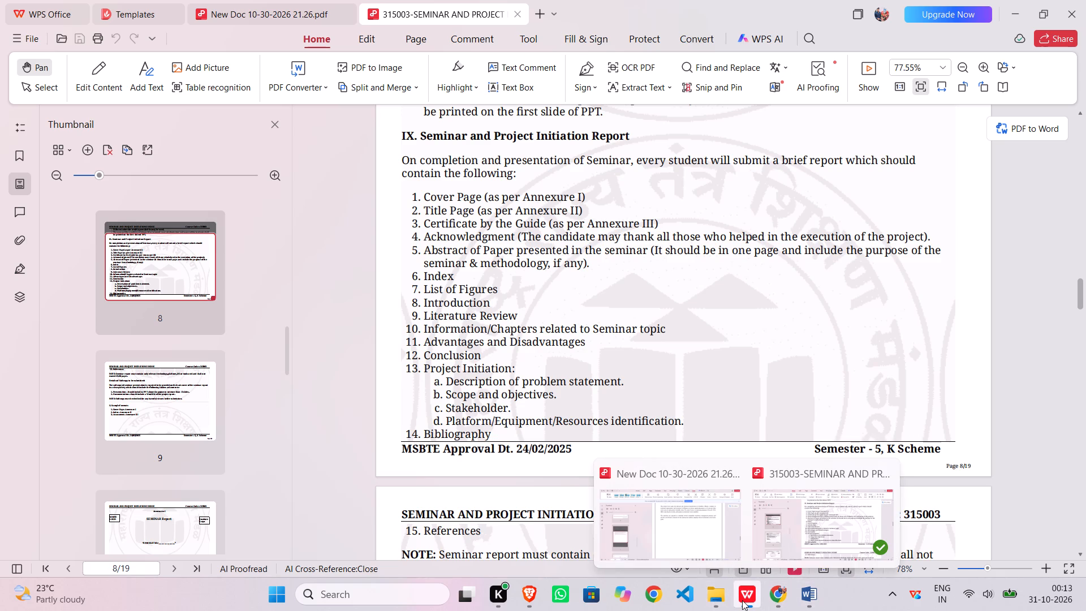
Capture a screen snip of the chapter 3 "Methodology" title in the scanned report's index.
double_click(244, 10)
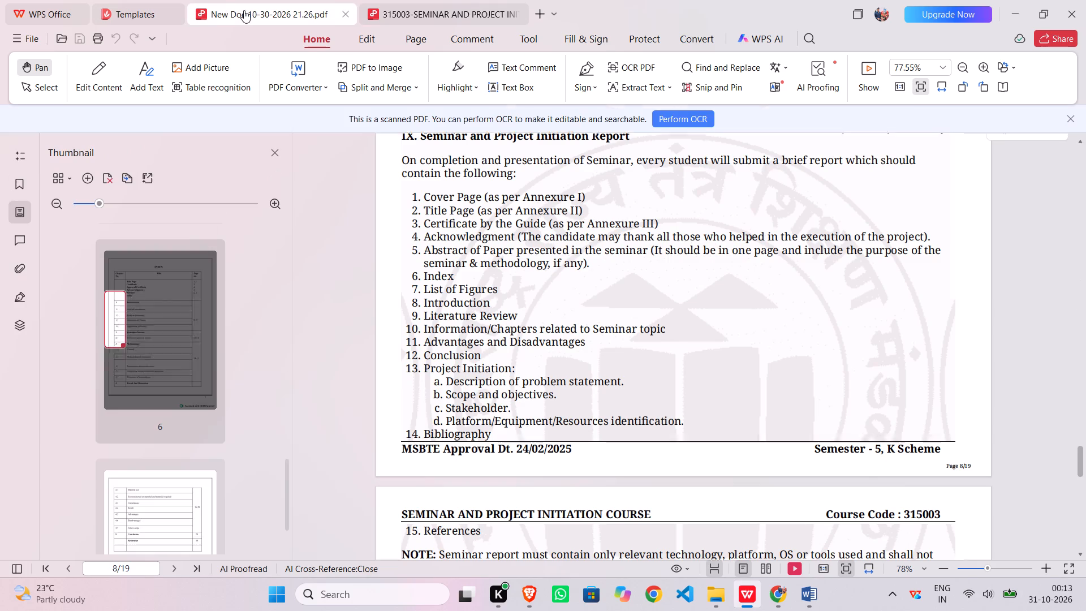
drag(516, 338, 551, 338)
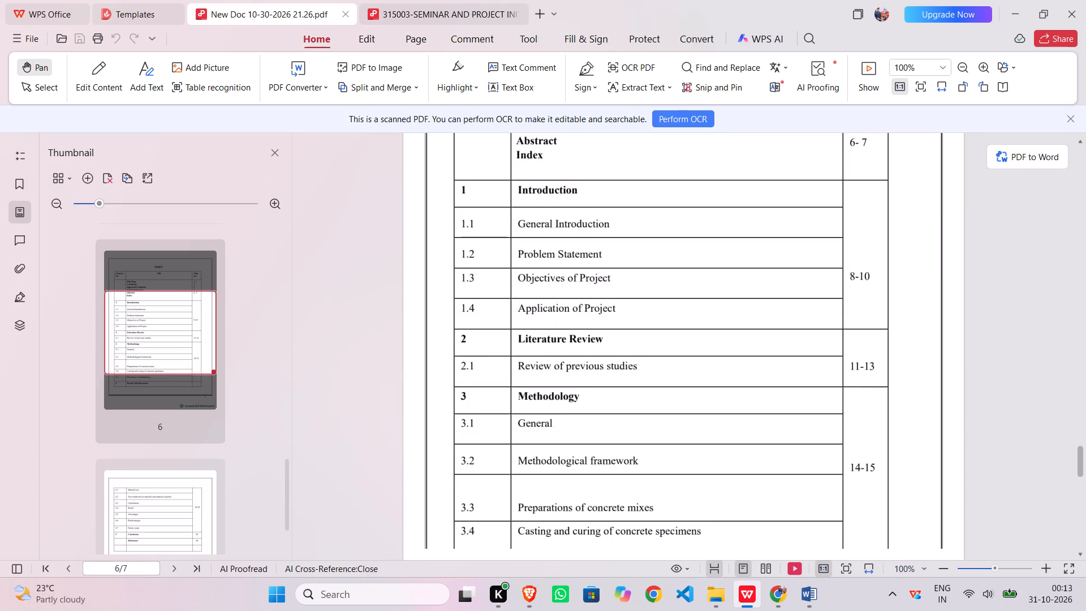
drag(551, 338, 598, 341)
double_click(586, 344)
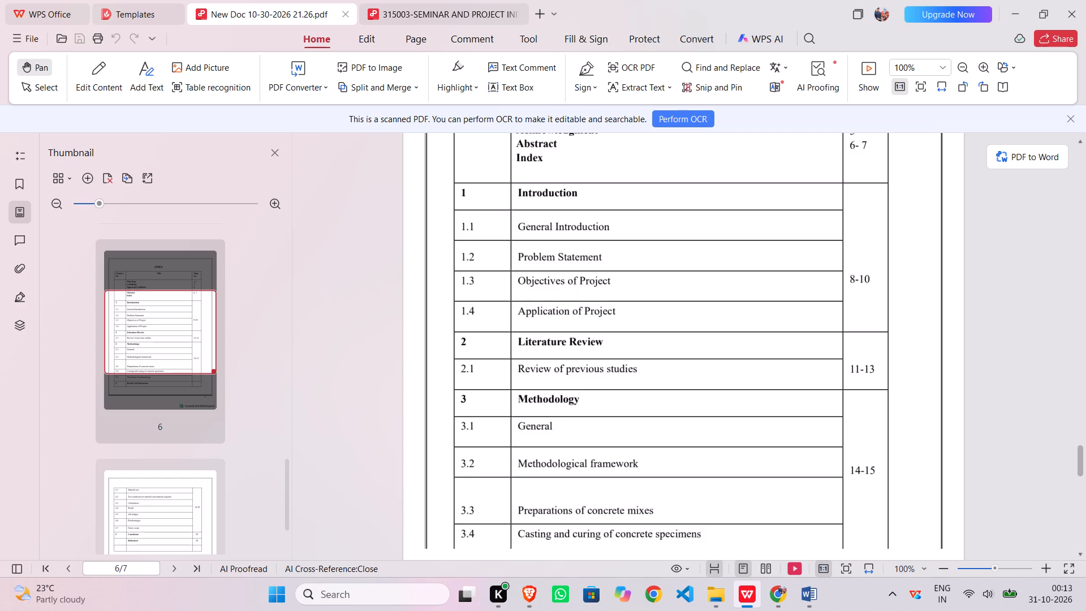
key(shift+super+s)
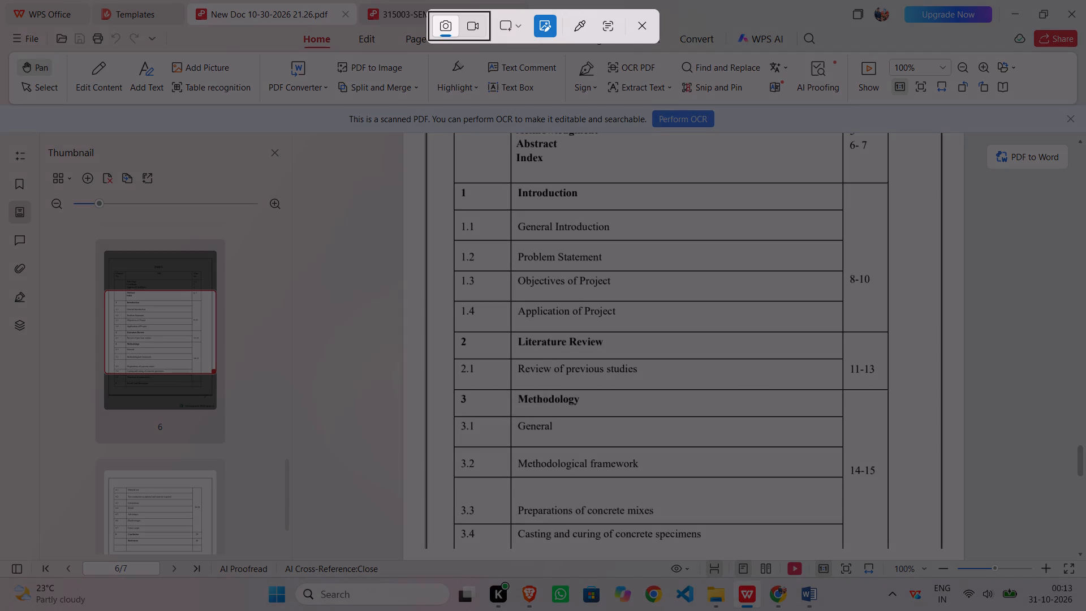
drag(517, 397, 596, 410)
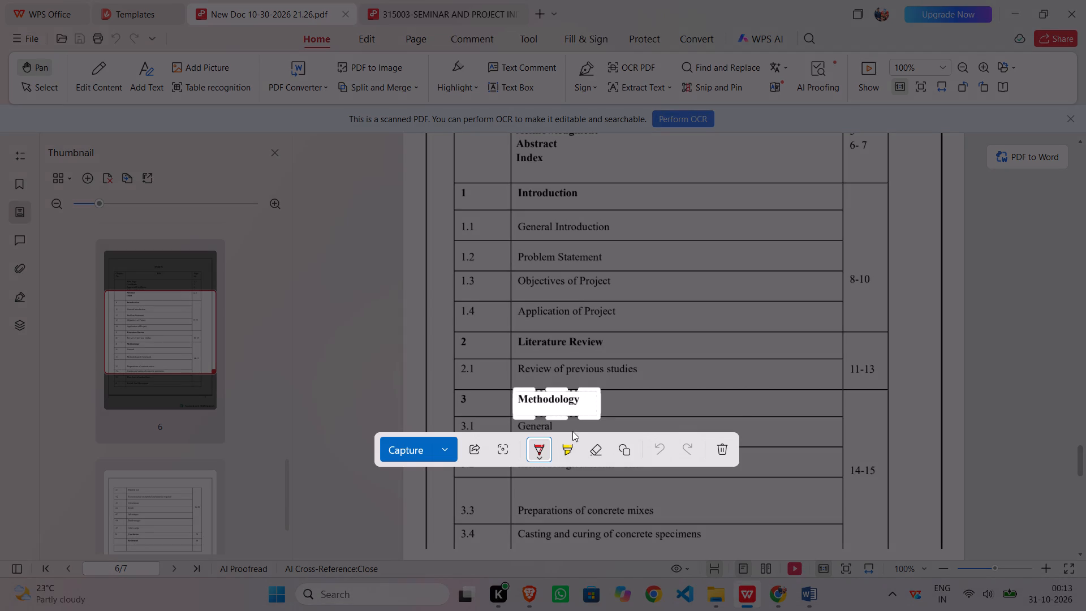
click(428, 446)
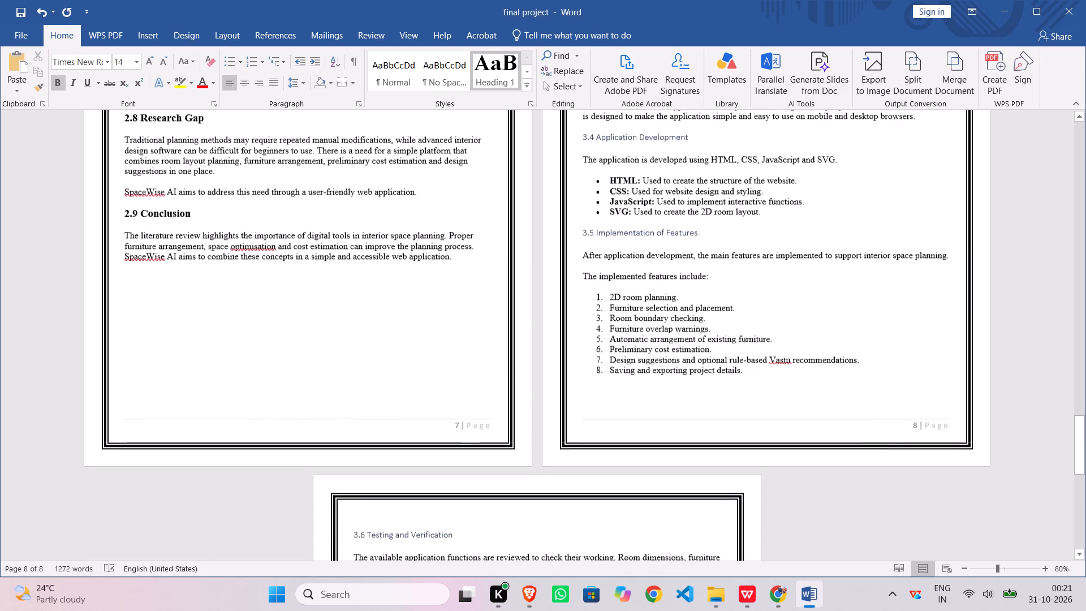
scroll(676, 411, up, 17)
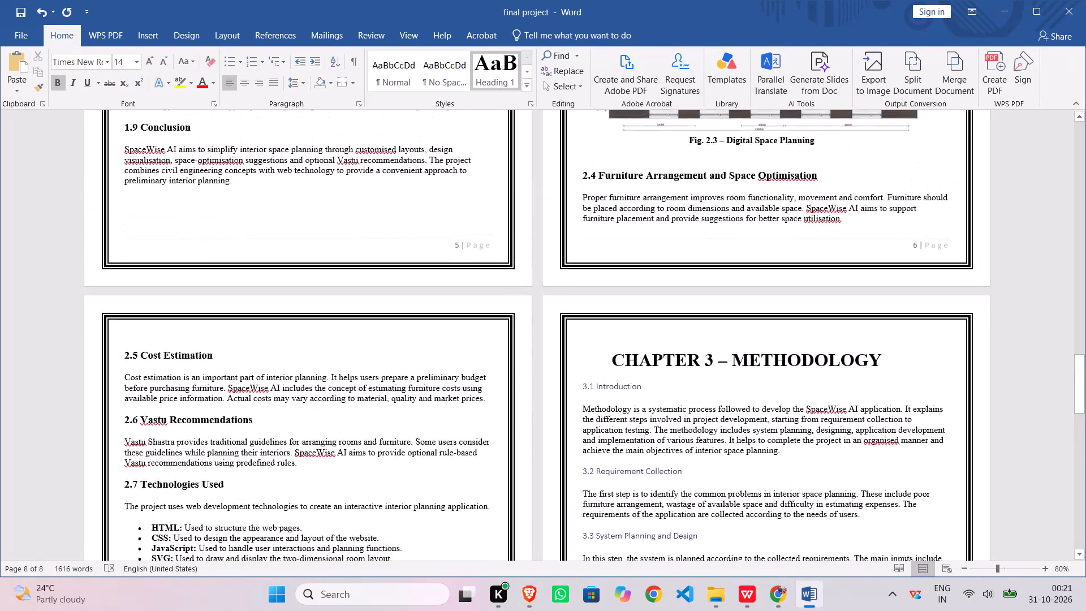
scroll(676, 411, down, 7)
Set the CHAPTER 3 – METHODOLOGY title to font size 14 and centre it.
scroll(676, 411, up, 4)
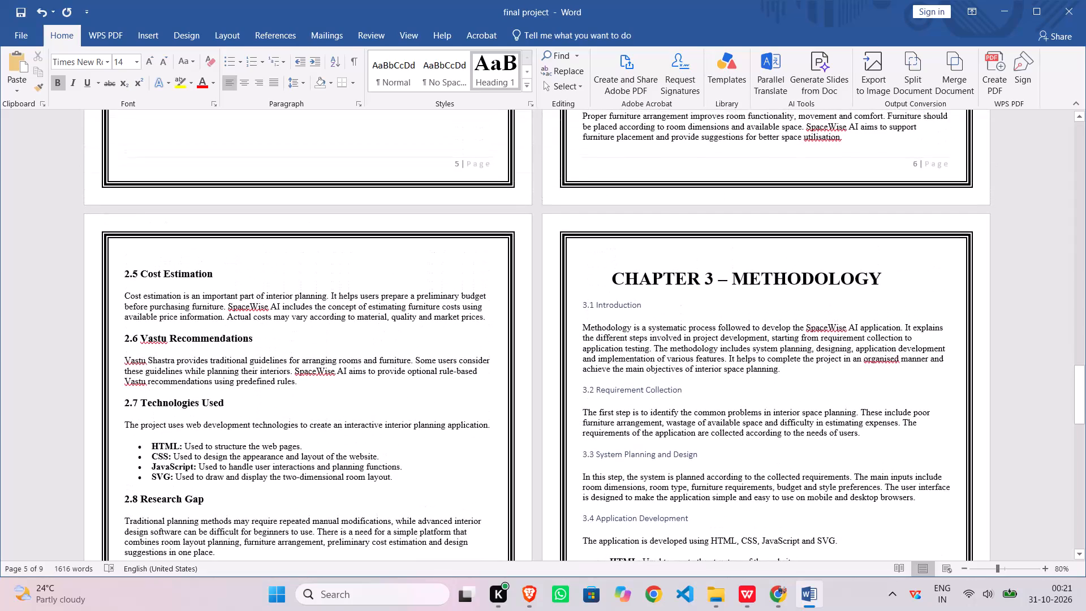
drag(617, 278, 822, 268)
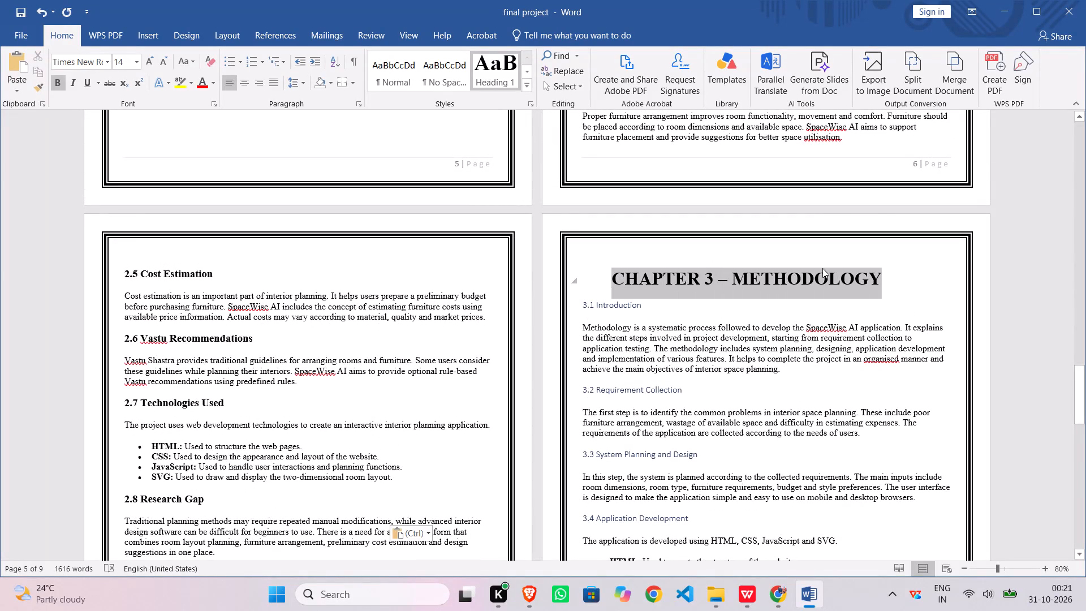
double_click(894, 226)
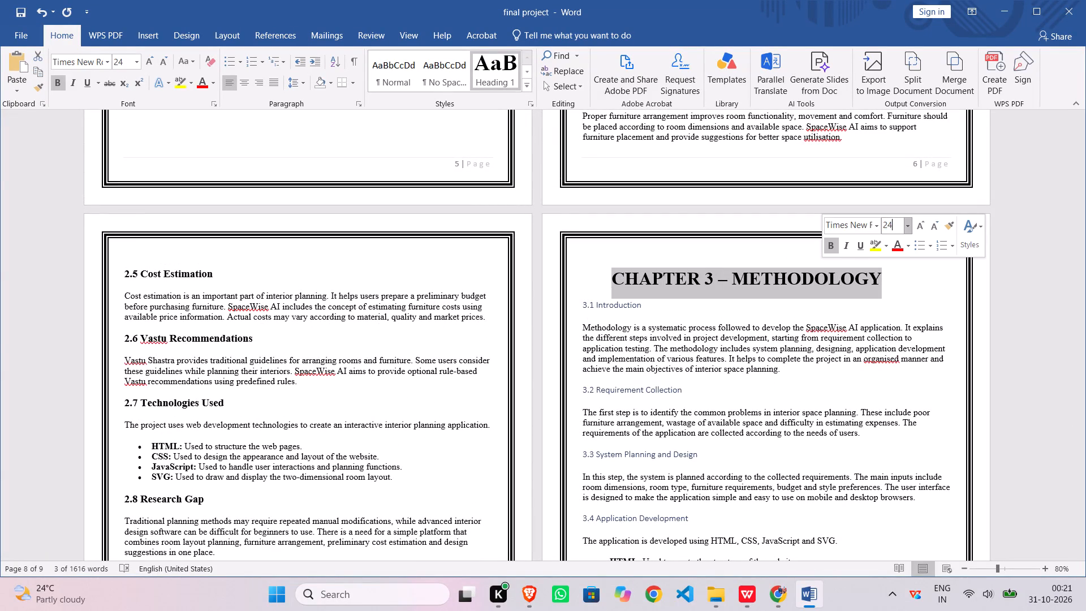
click(891, 225)
triple_click(891, 225)
click(891, 225)
click(891, 225)
text(14)
key(Return)
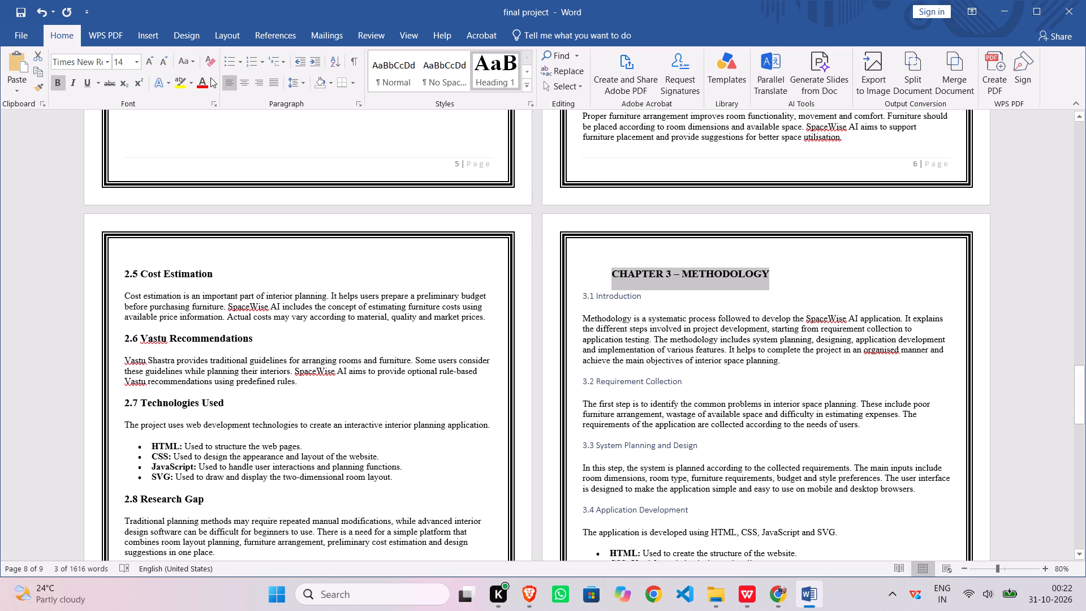
click(249, 81)
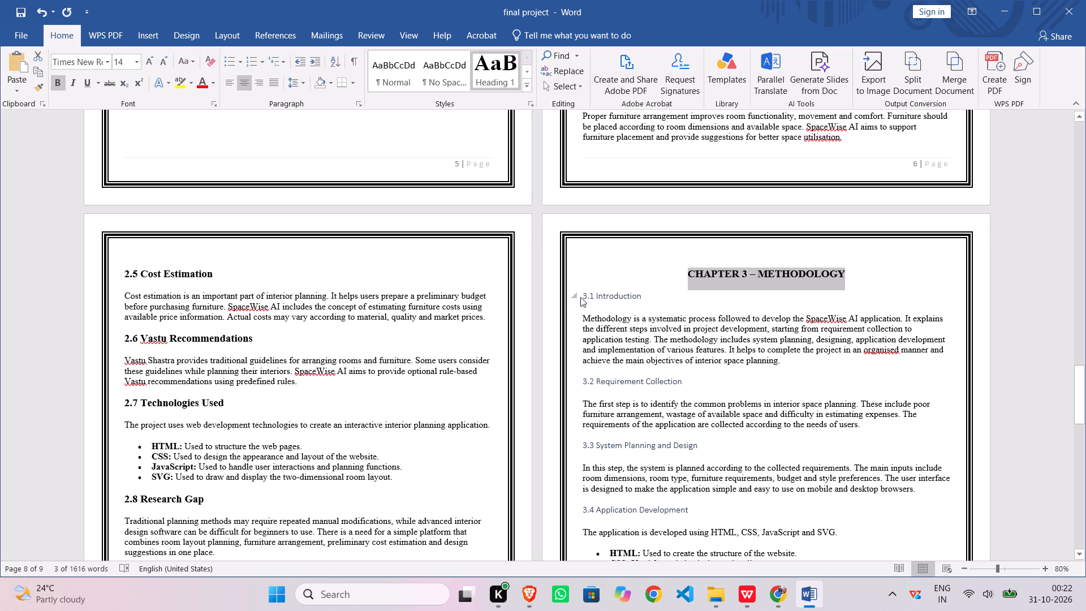
Apply the Heading 1 style to the headings 3.1 Introduction, 3.2 Requirement Collection and 3.3 System Planning and Design.
drag(583, 295, 630, 293)
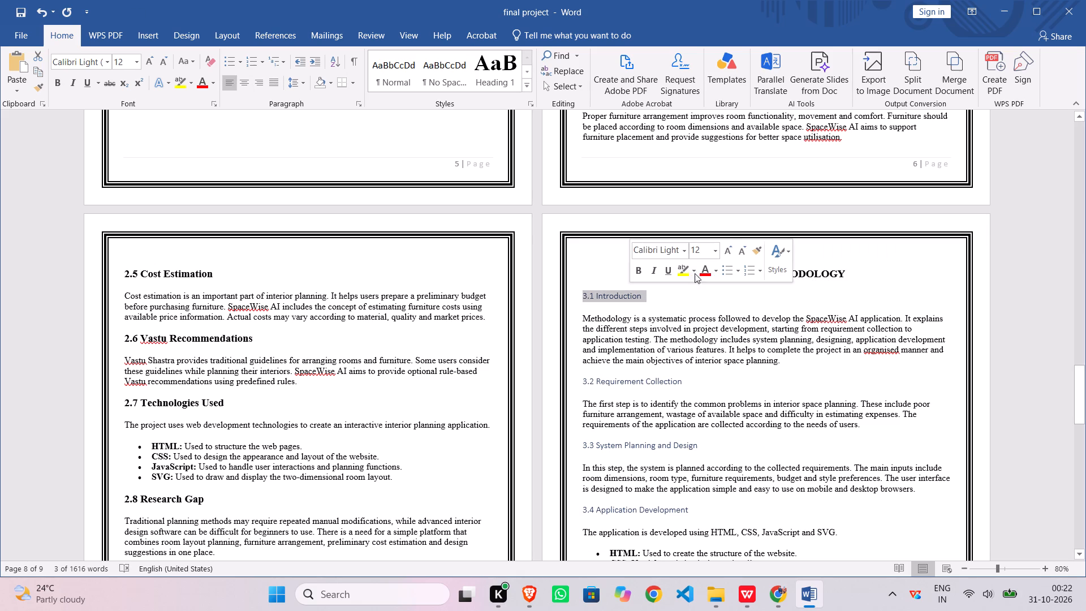
click(783, 252)
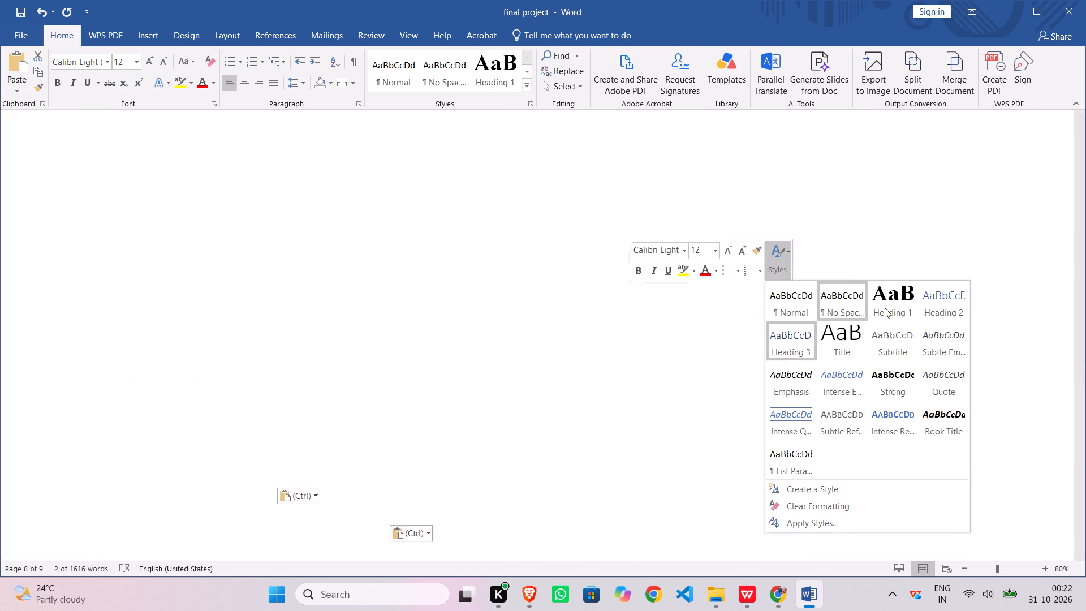
click(887, 308)
drag(584, 390, 667, 391)
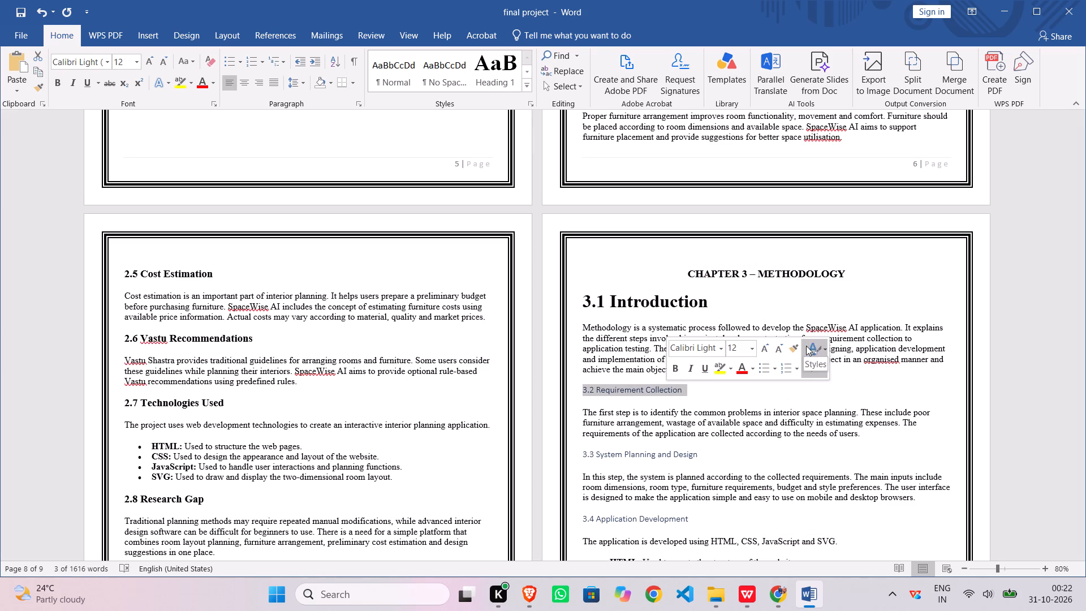
triple_click(812, 347)
double_click(914, 112)
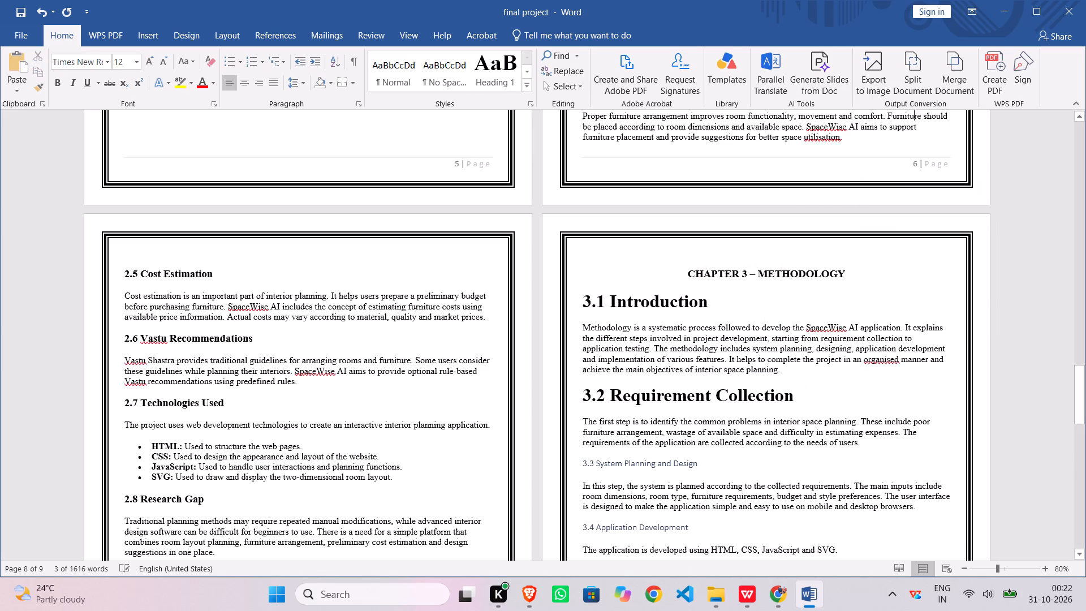
drag(584, 466, 696, 461)
click(839, 420)
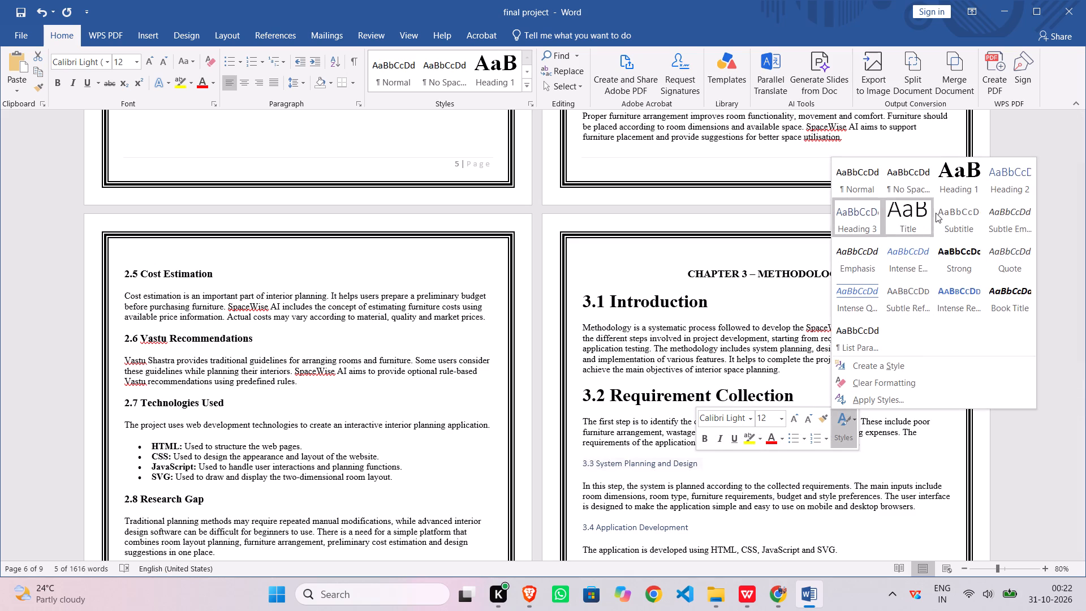
click(950, 186)
Apply the Heading 1 style to the headings 3.4 Application Development and 3.5 Implementation of Features.
scroll(772, 376, down, 3)
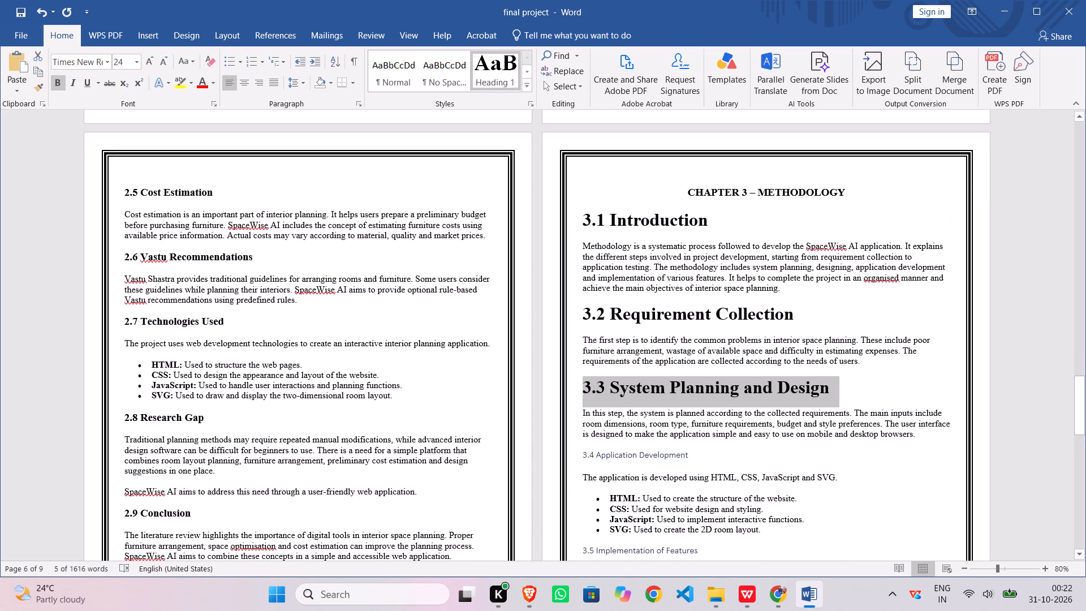
drag(583, 454, 661, 456)
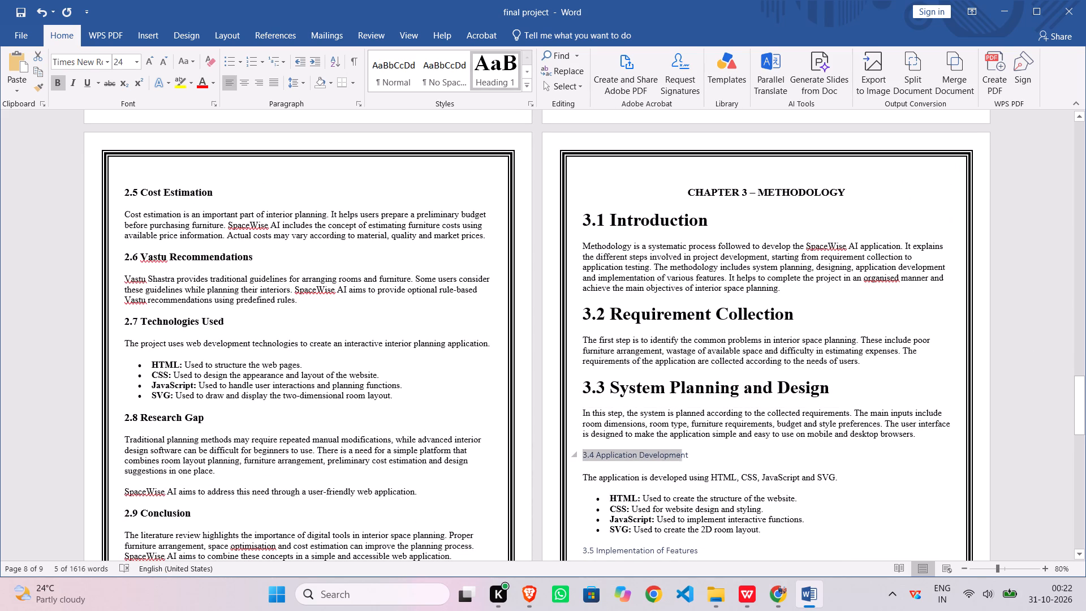
drag(661, 456, 670, 457)
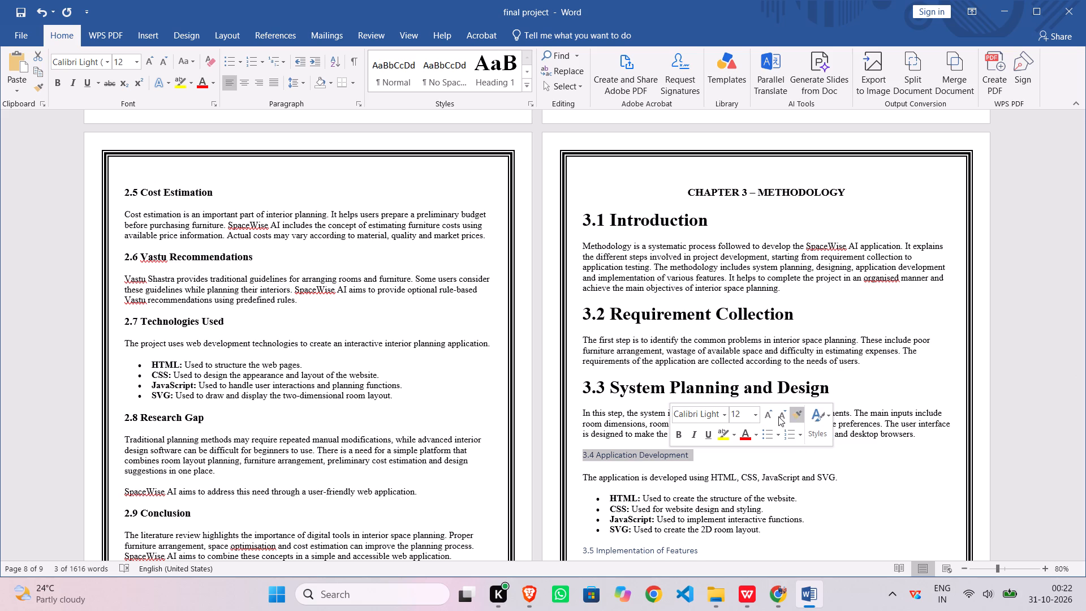
double_click(821, 419)
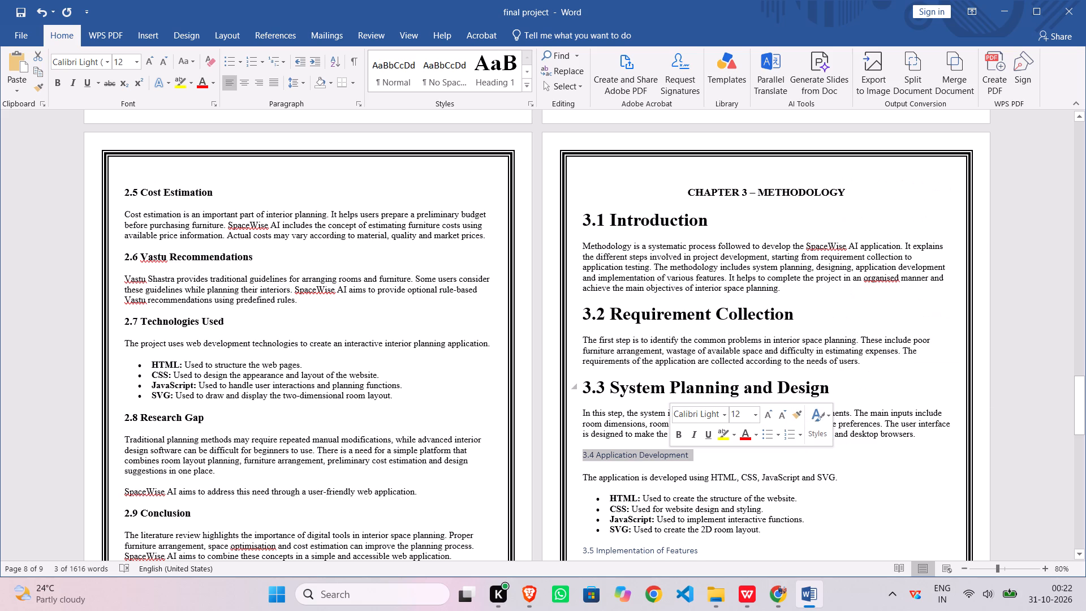
click(828, 423)
click(926, 177)
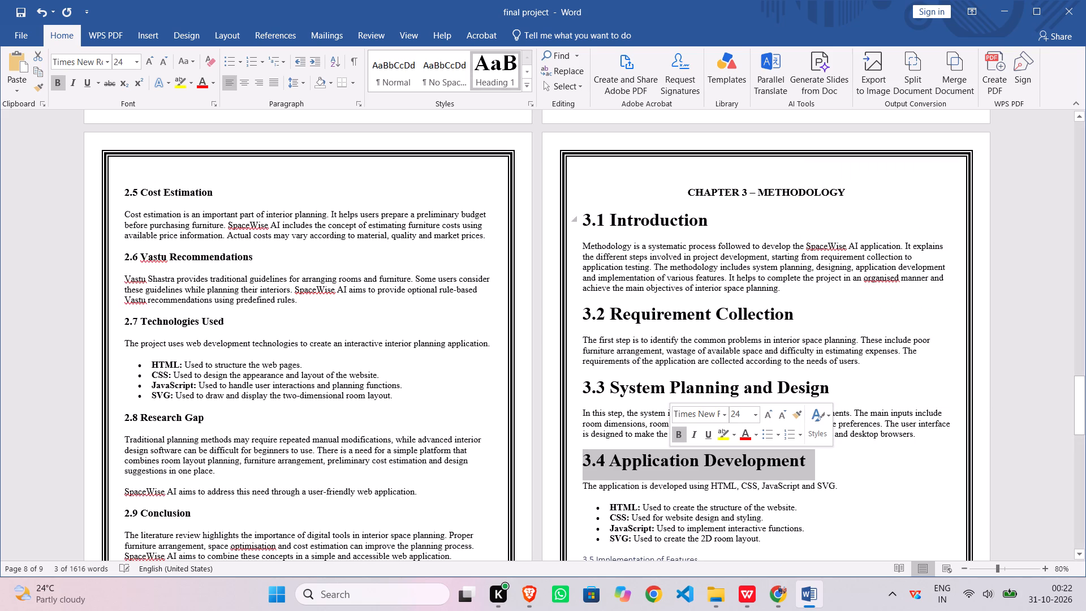
scroll(795, 411, down, 6)
scroll(704, 410, down, 2)
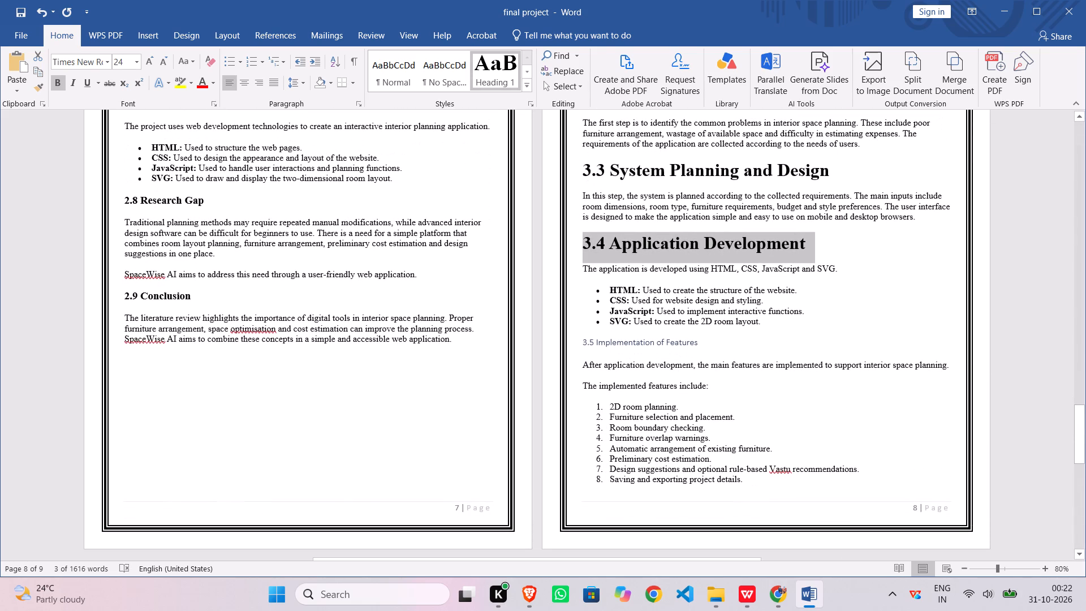
click(583, 343)
drag(583, 343, 640, 345)
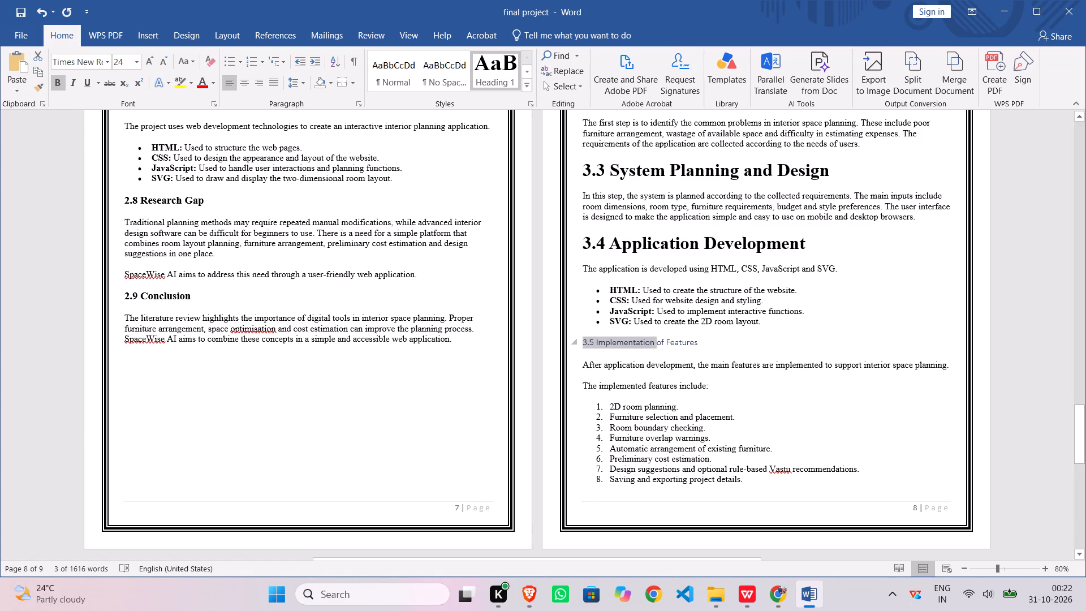
drag(640, 345, 686, 343)
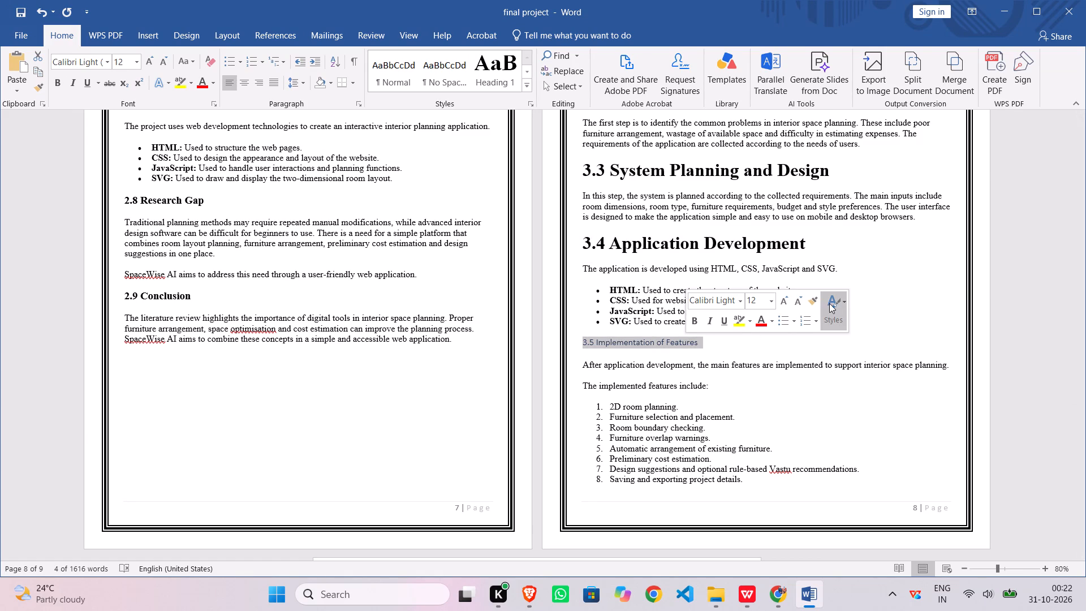
click(833, 302)
click(936, 63)
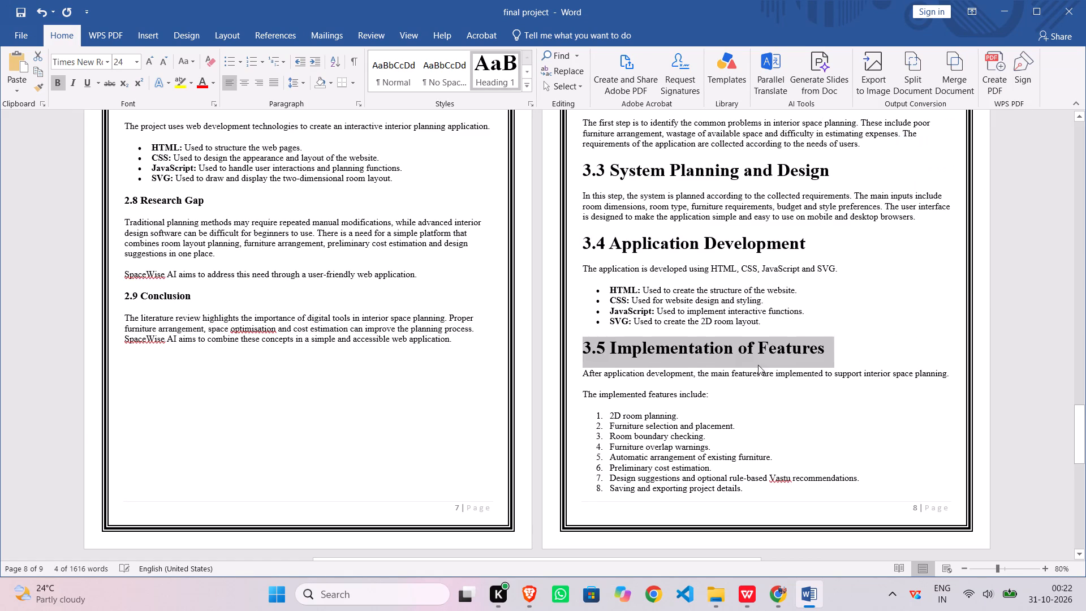
Apply the Heading 1 style to the headings 3.6 Testing and Verification and 3.7 Conclusion.
scroll(730, 394, down, 7)
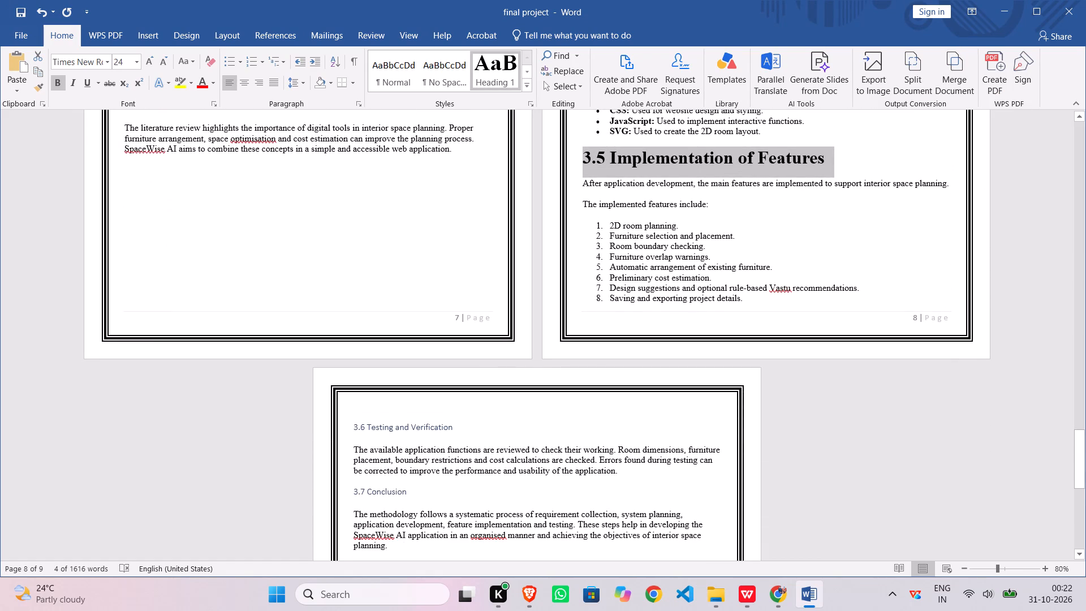
click(355, 430)
drag(355, 430, 452, 427)
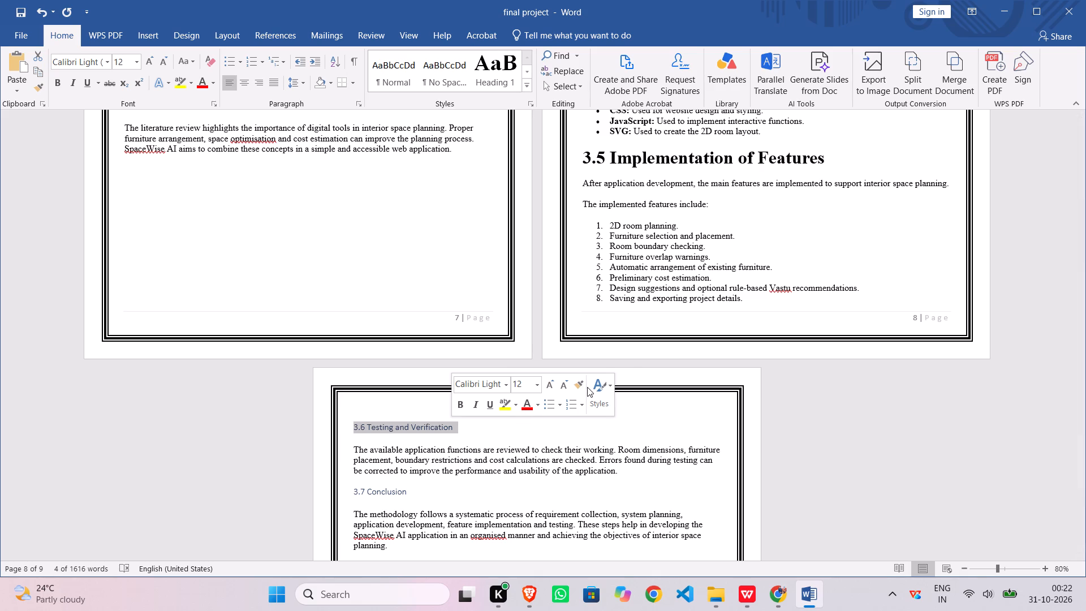
click(591, 387)
click(707, 155)
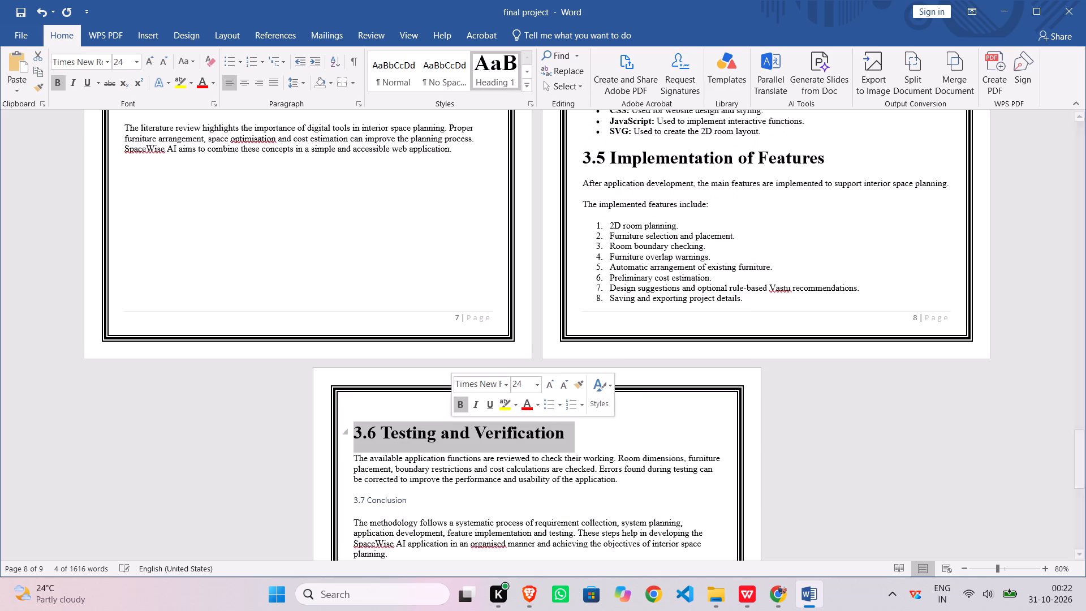
scroll(301, 541, down, 2)
double_click(356, 443)
drag(356, 443, 385, 442)
click(533, 405)
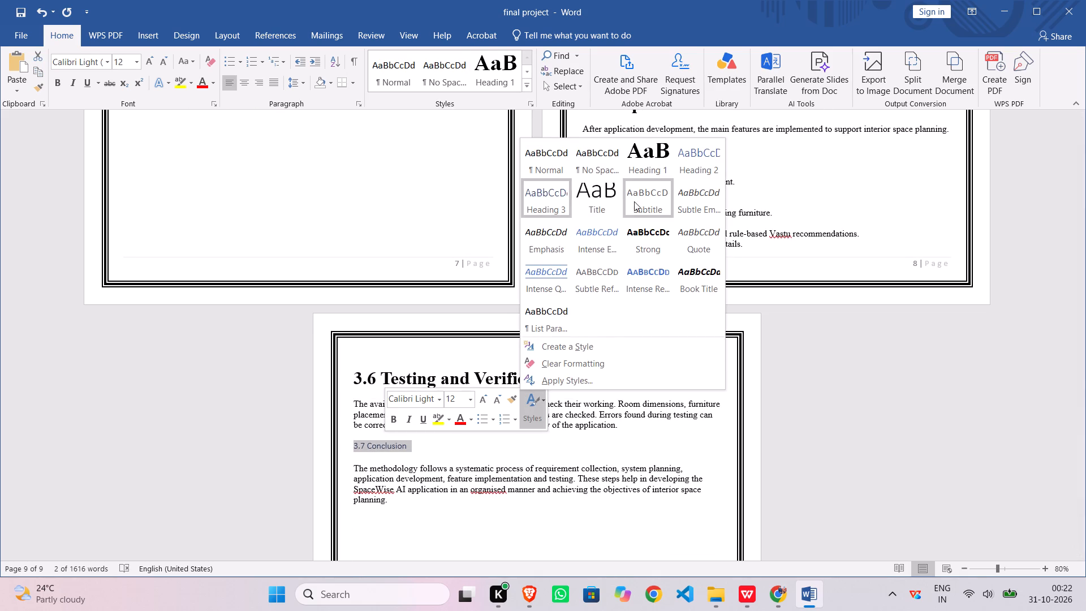
double_click(648, 173)
Set the heading 3.1 Introduction under CHAPTER 3 – METHODOLOGY to font size 14.
scroll(533, 544, down, 7)
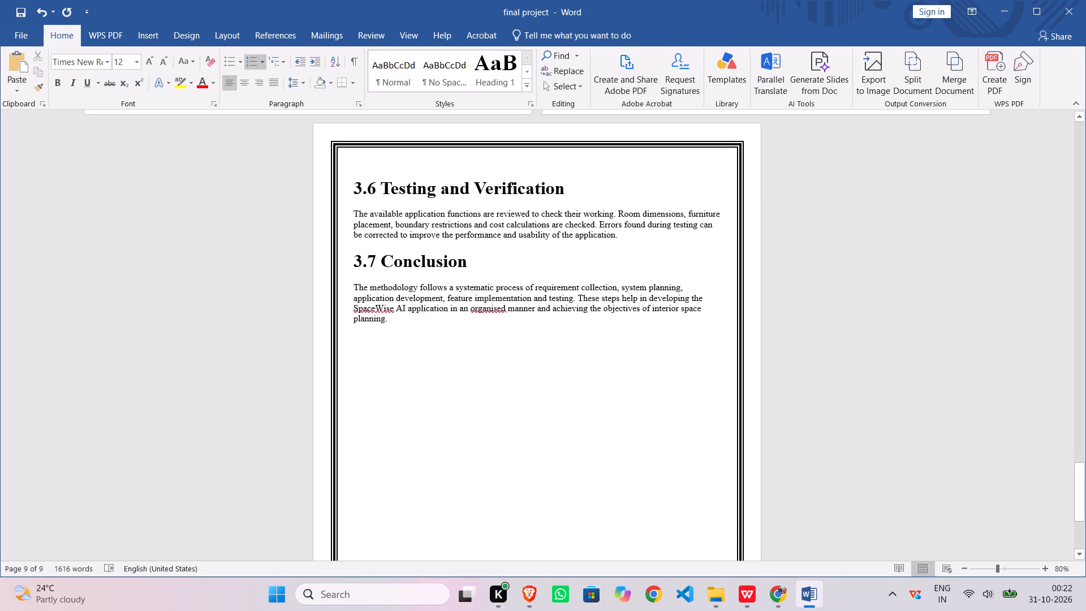
scroll(515, 530, down, 11)
scroll(515, 530, up, 11)
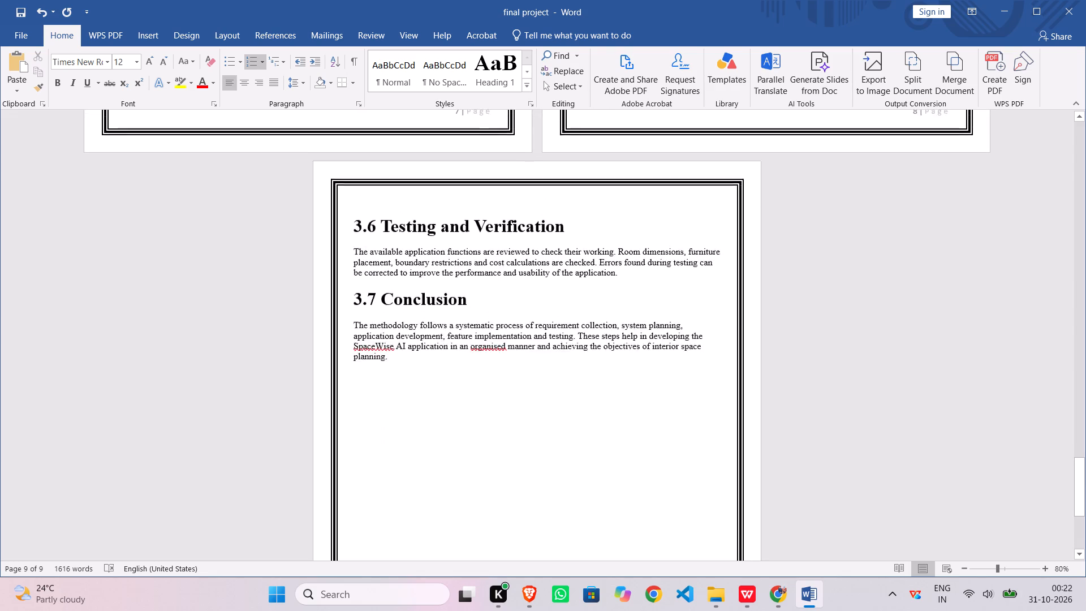
scroll(513, 518, up, 15)
scroll(516, 516, up, 6)
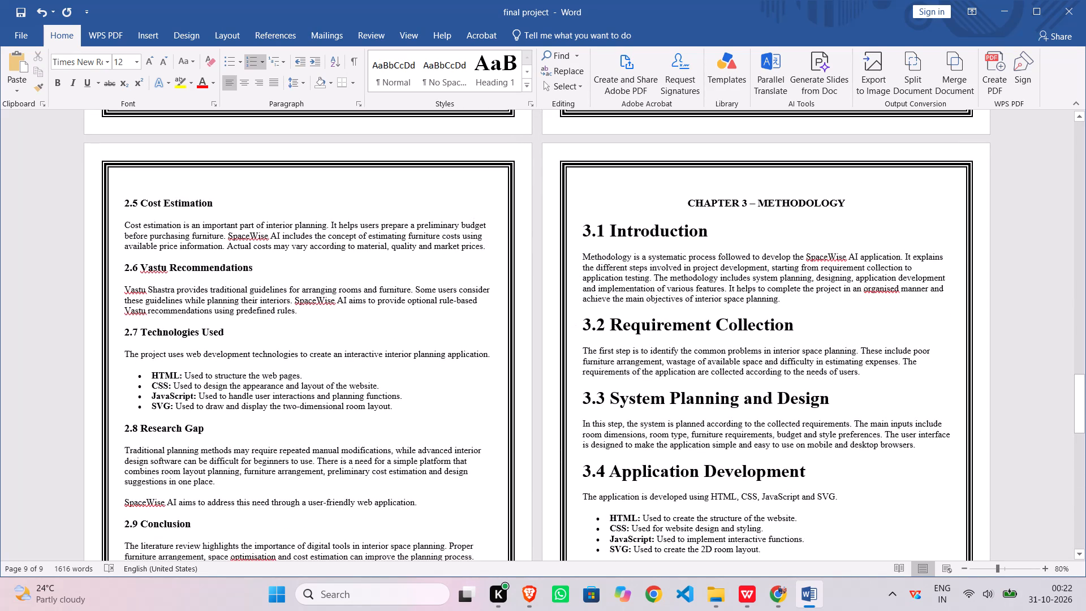
drag(584, 231, 685, 235)
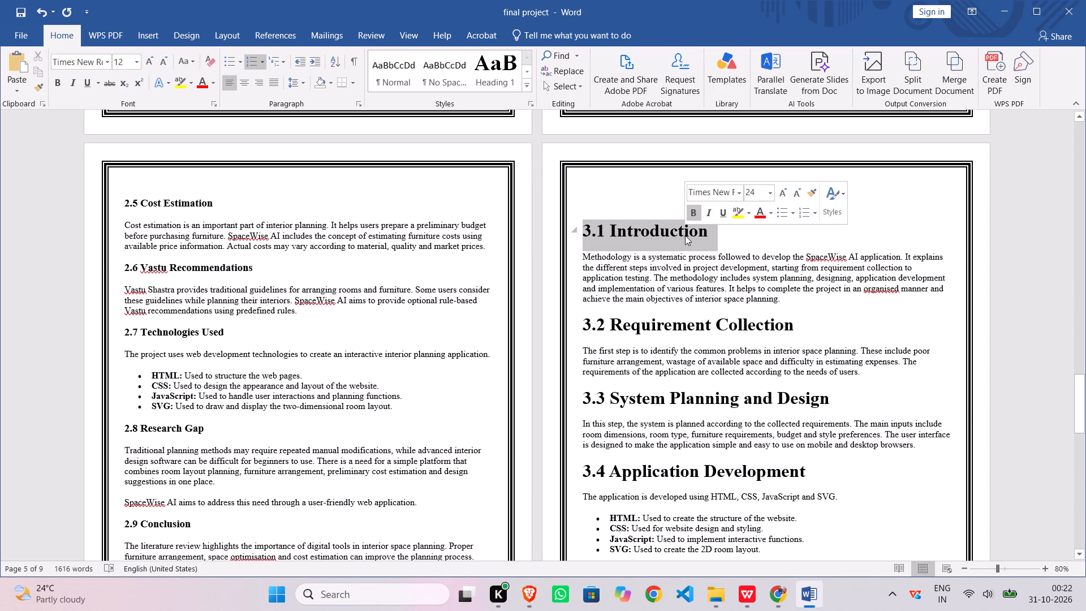
click(748, 192)
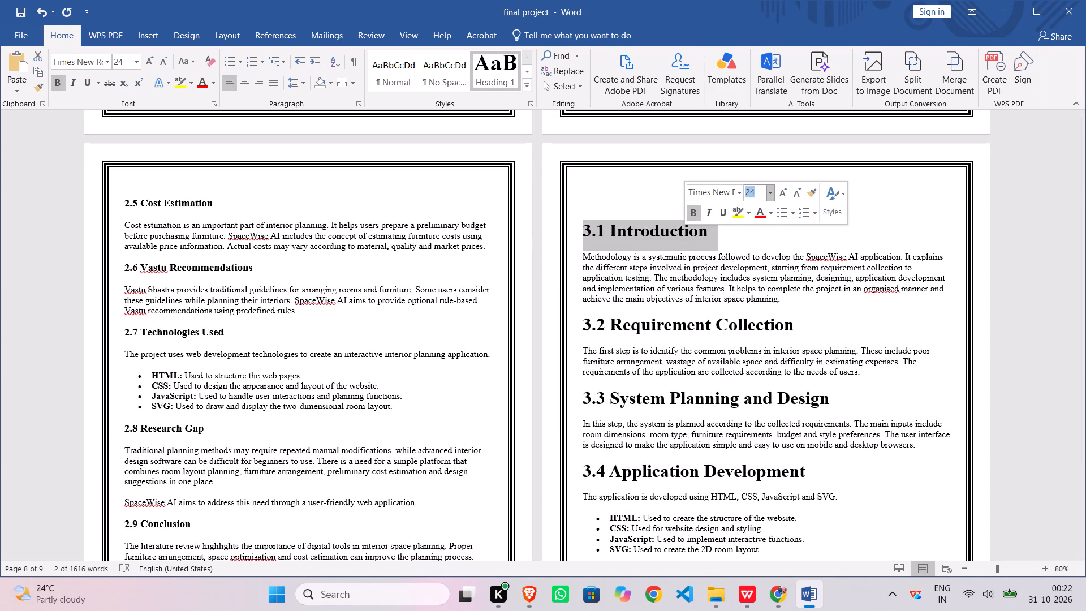
key(1)
key(4)
key(Return)
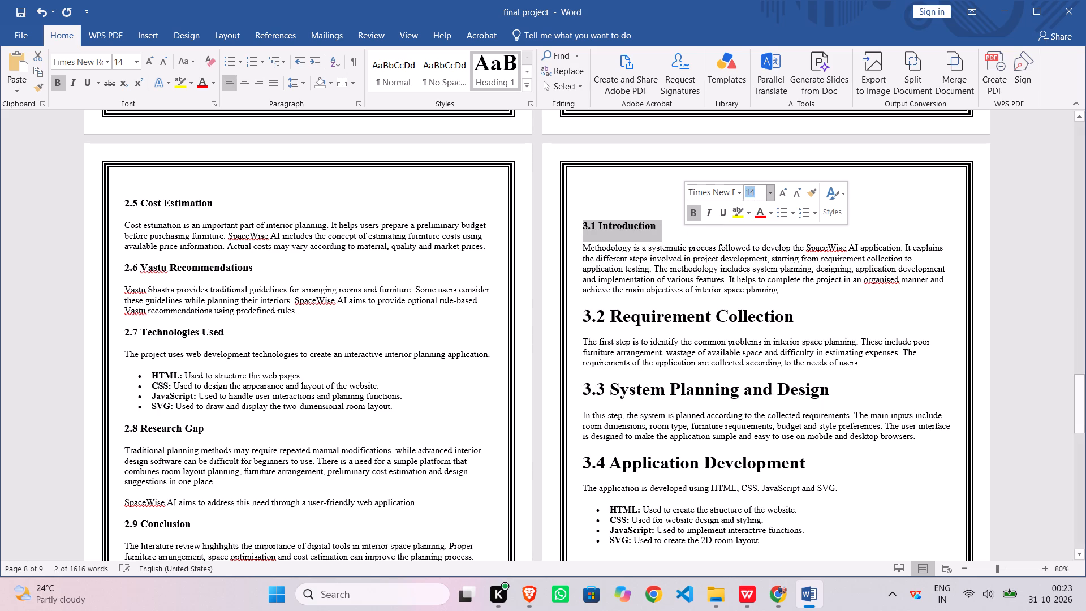
Set the heading 3.2 Requirement Collection to font size 14.
drag(583, 312, 689, 307)
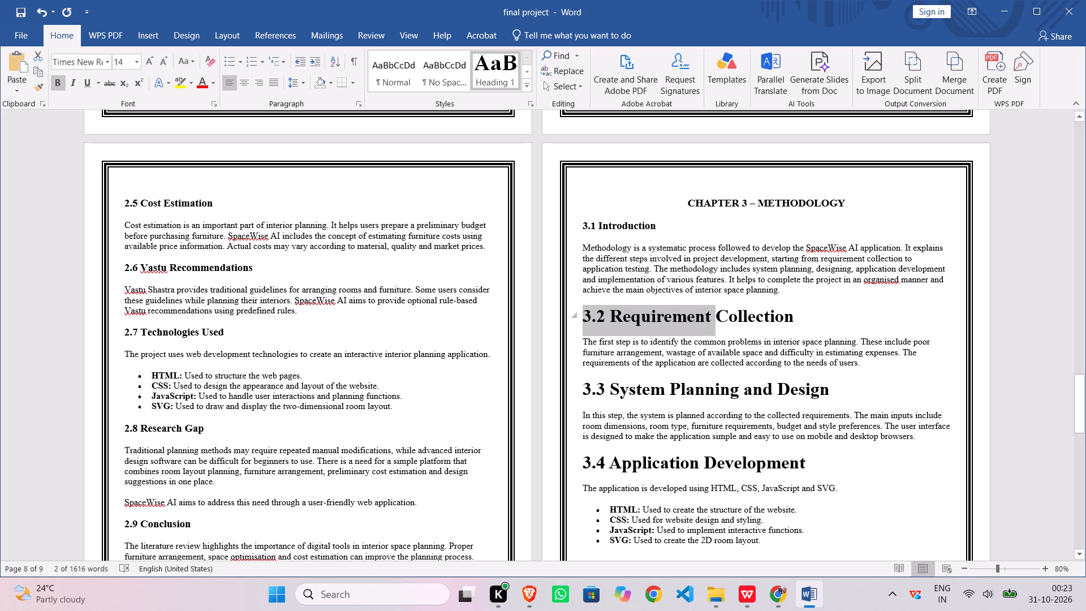
drag(689, 307, 742, 305)
drag(743, 307, 765, 316)
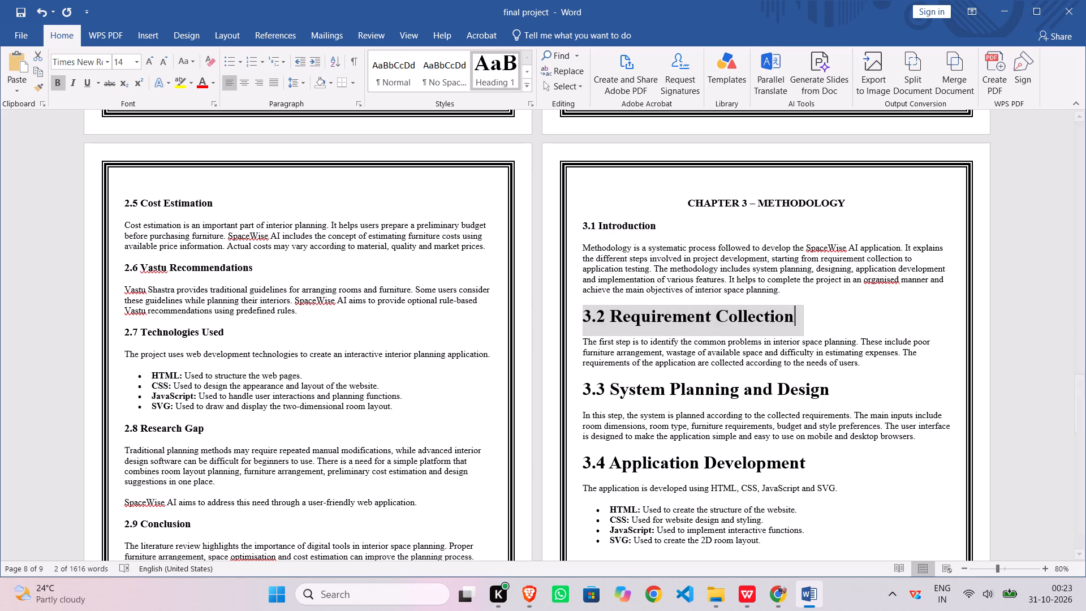
double_click(662, 314)
click(662, 314)
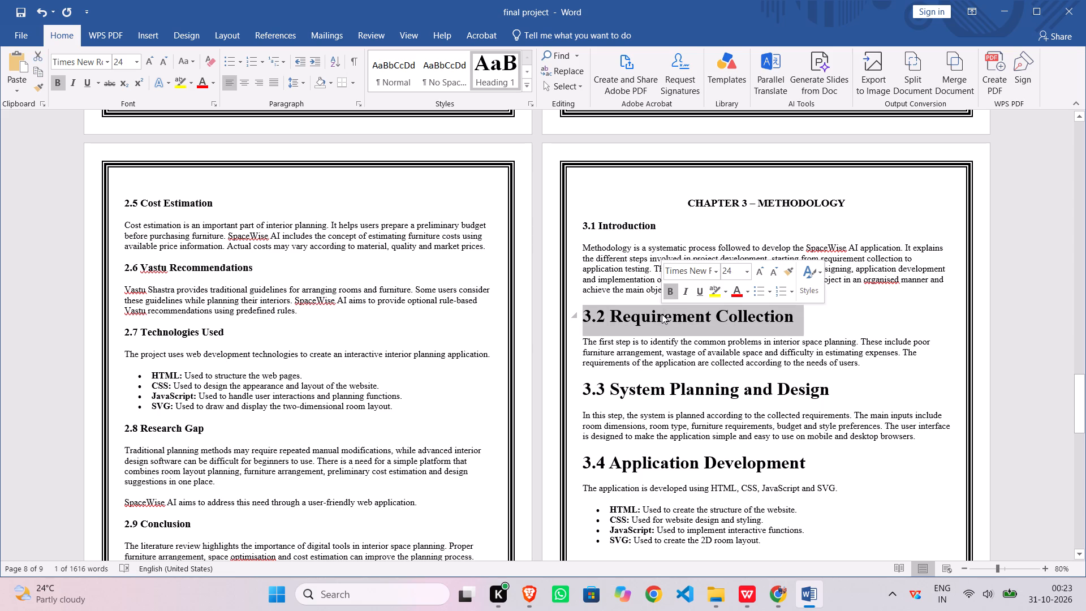
click(726, 266)
text(14)
key(Return)
Set the headings 3.3 System Planning and Design and 3.4 Application Development to font size 14.
triple_click(633, 385)
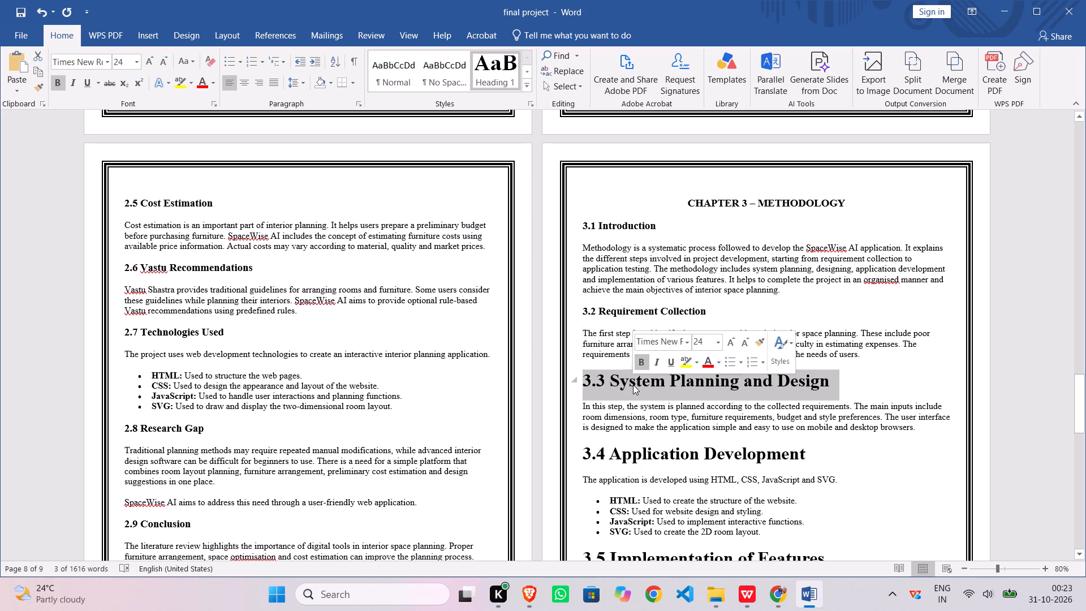
click(693, 337)
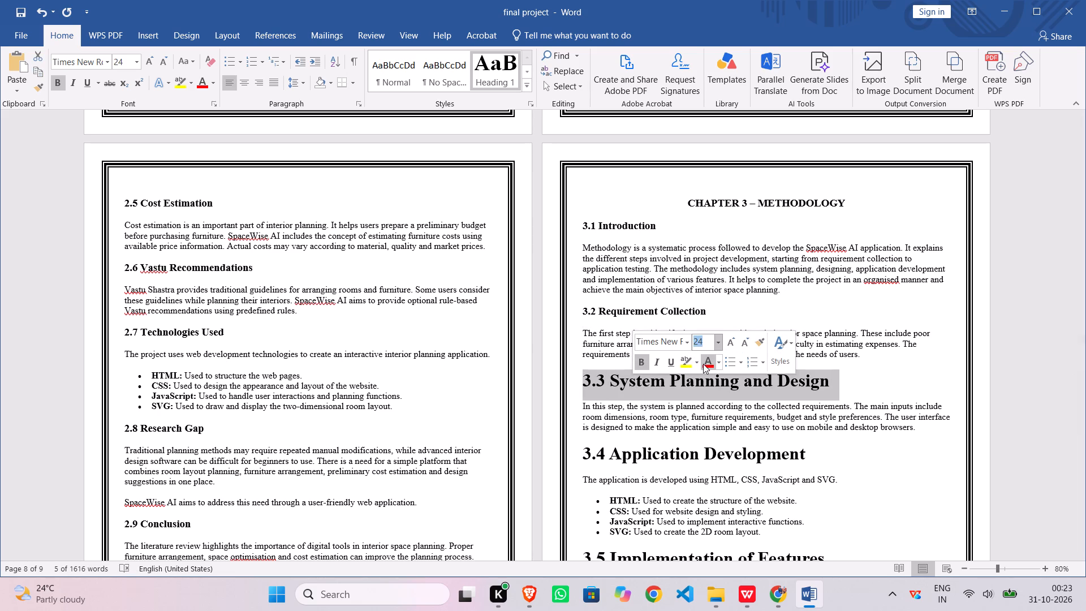
text(14)
key(Return)
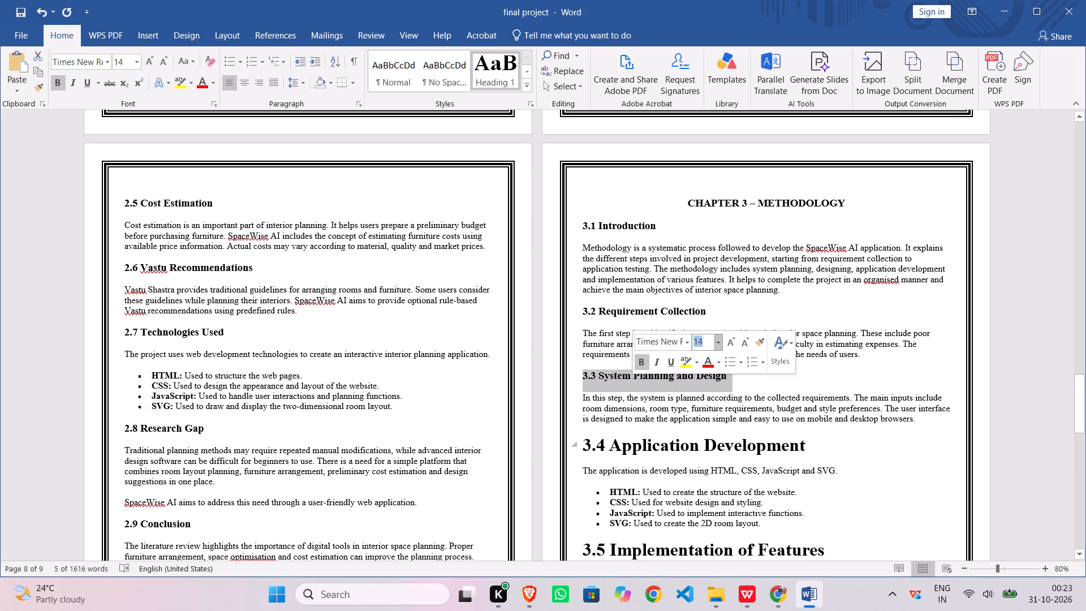
double_click(645, 449)
click(645, 448)
click(645, 448)
double_click(646, 448)
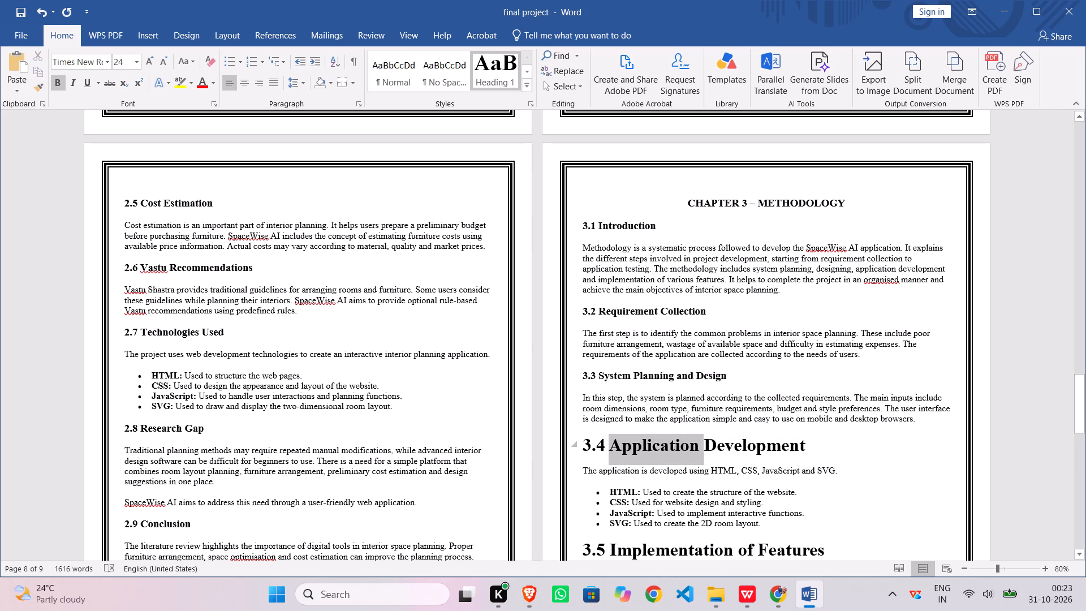
click(710, 403)
text(14)
key(Return)
Set the heading 3.5 Implementation of Features to font size 14.
scroll(678, 456, down, 2)
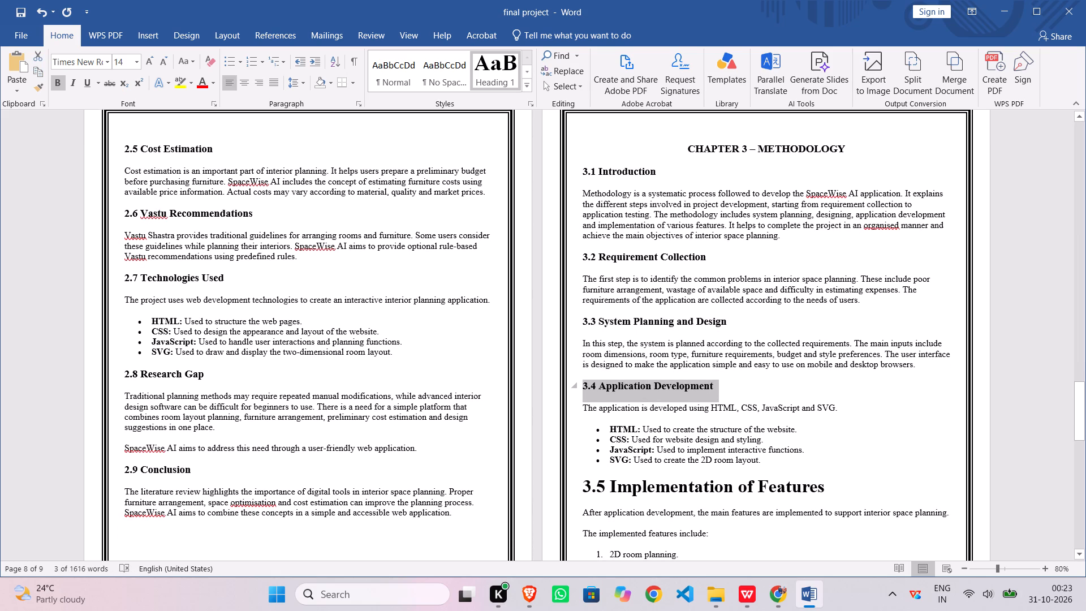
drag(584, 492, 797, 483)
click(797, 483)
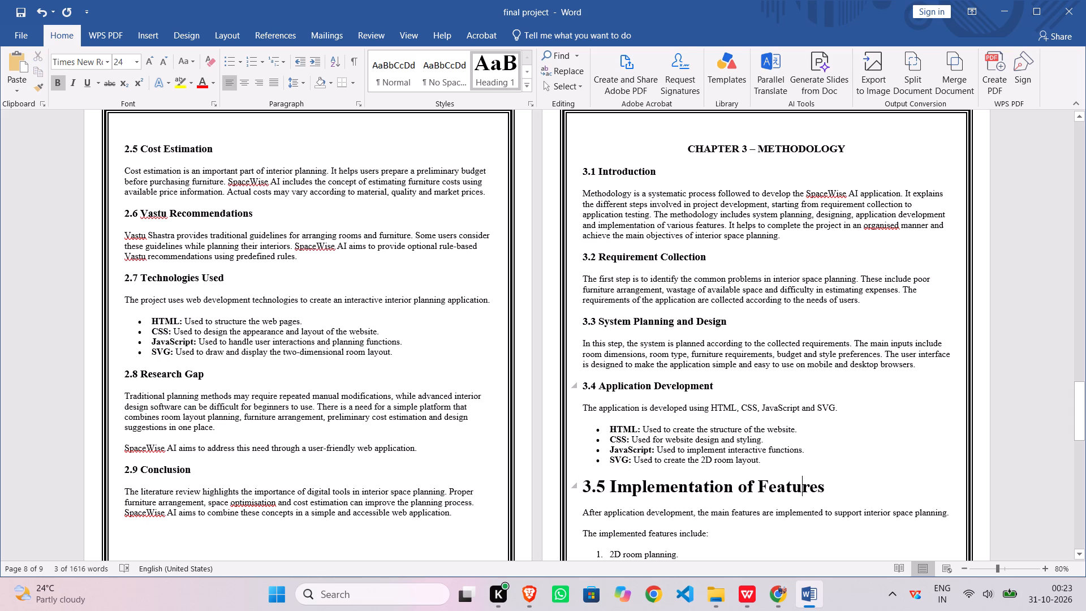
double_click(708, 484)
click(706, 484)
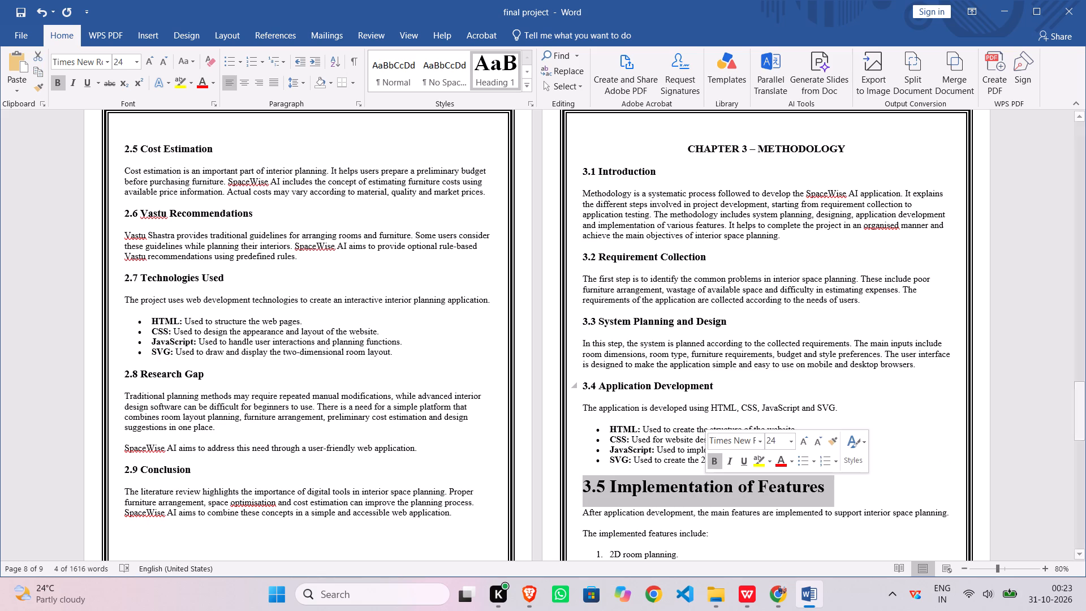
double_click(774, 438)
click(772, 440)
double_click(770, 444)
text(14)
key(Return)
Set the headings 3.6 Testing and Verification and 3.7 Conclusion to font size 14.
scroll(735, 464, down, 4)
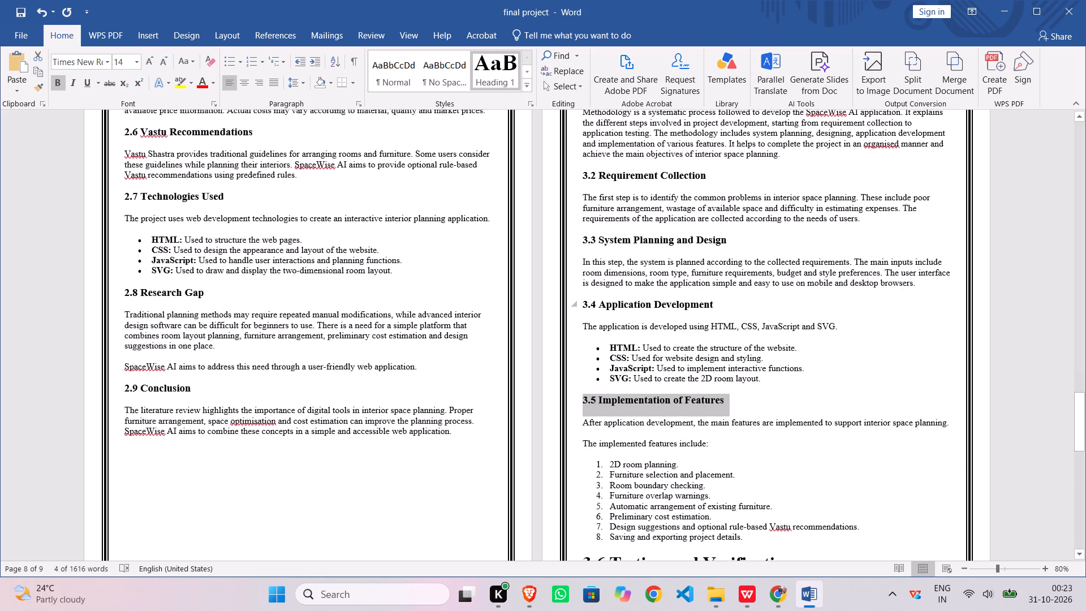
scroll(704, 471, down, 3)
double_click(634, 458)
click(635, 459)
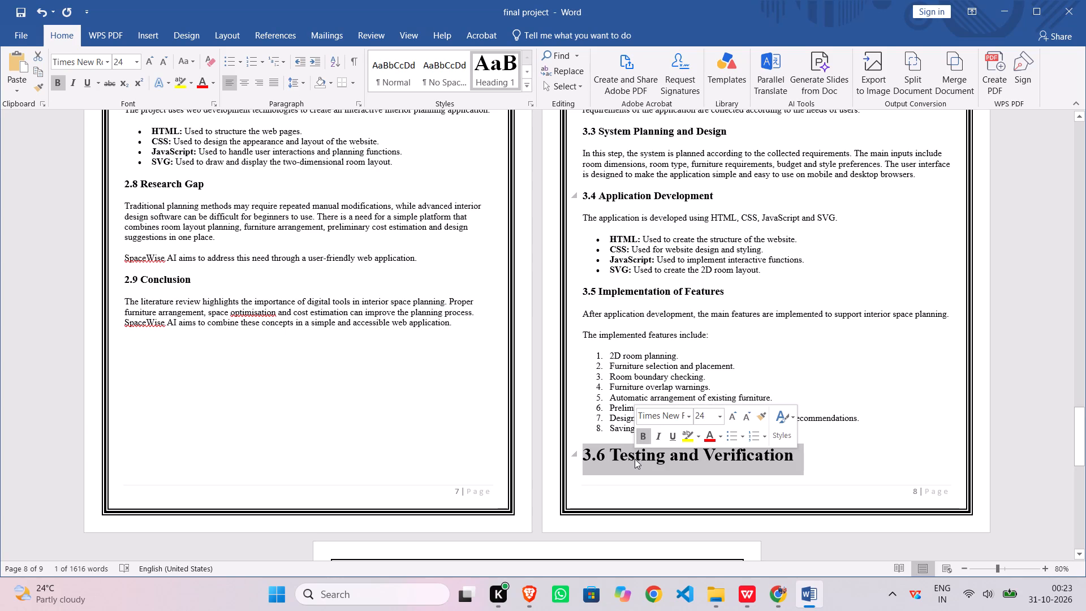
click(700, 423)
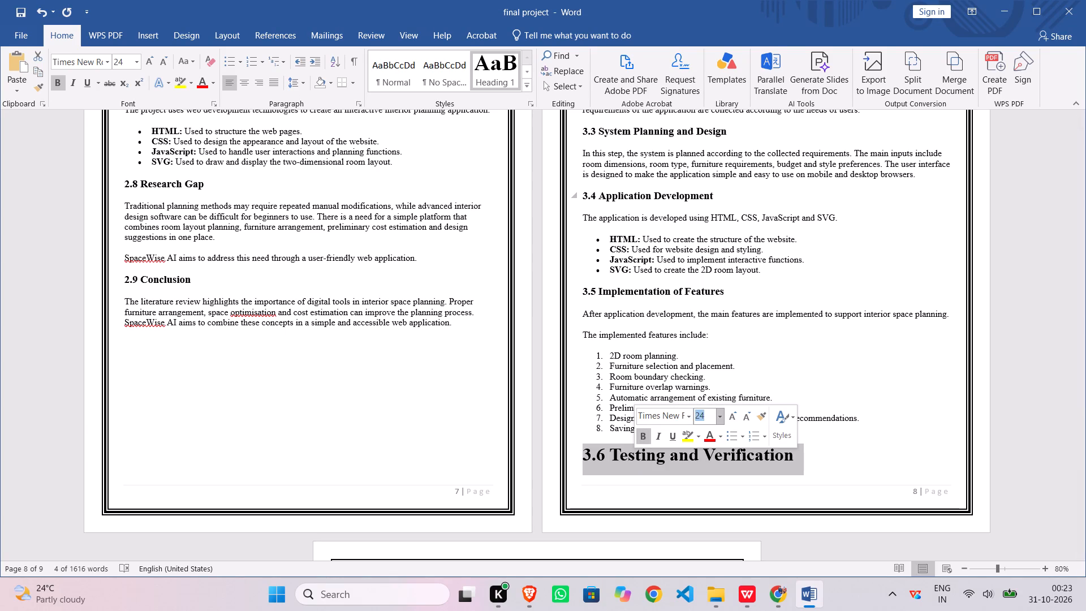
text(14)
key(Return)
scroll(699, 421, down, 7)
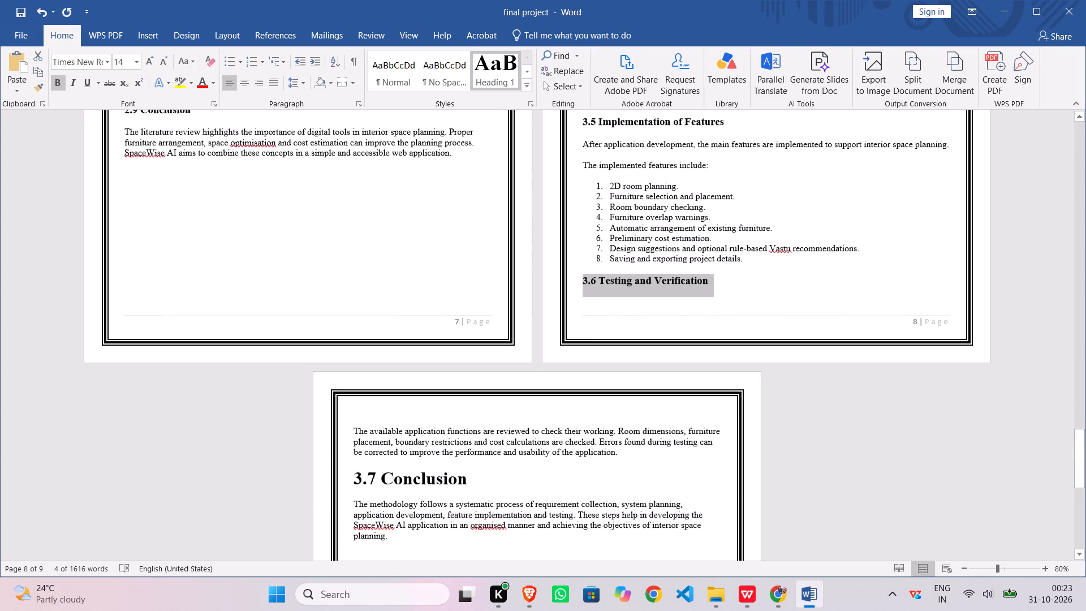
triple_click(408, 457)
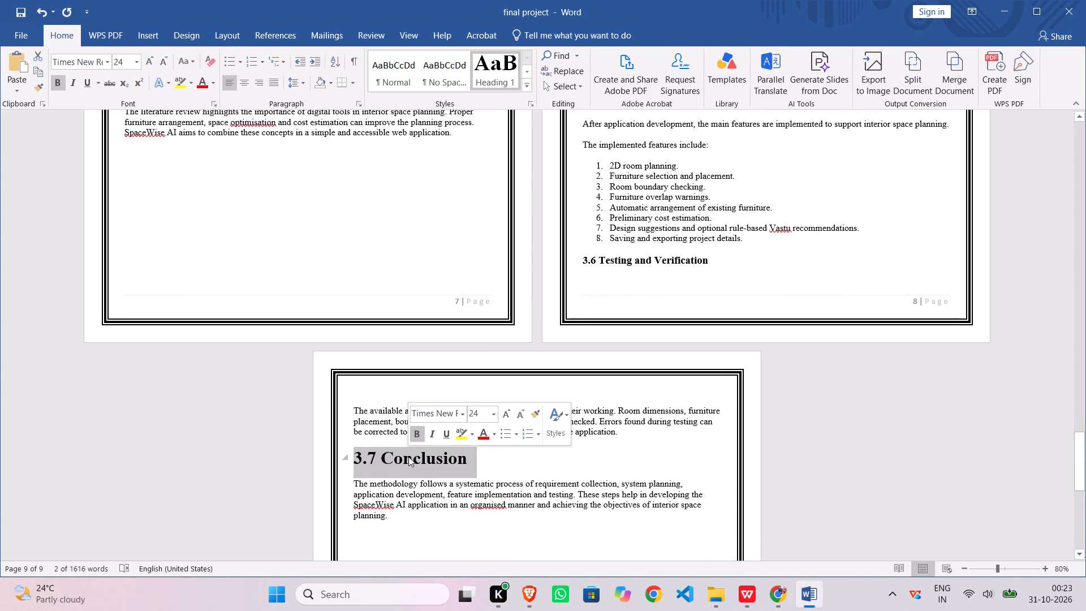
click(472, 412)
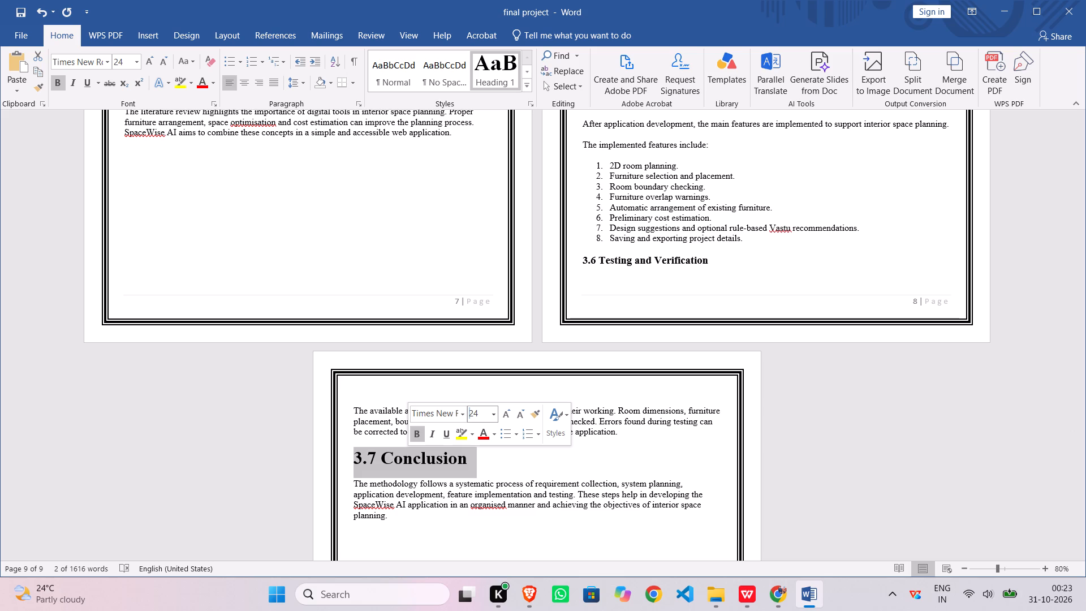
text(14)
key(Return)
Review the Methodology chapter's heading formatting and page layout against Chapter 2, from 3.1 Introduction to 3.7 Conclusion.
scroll(629, 348, up, 3)
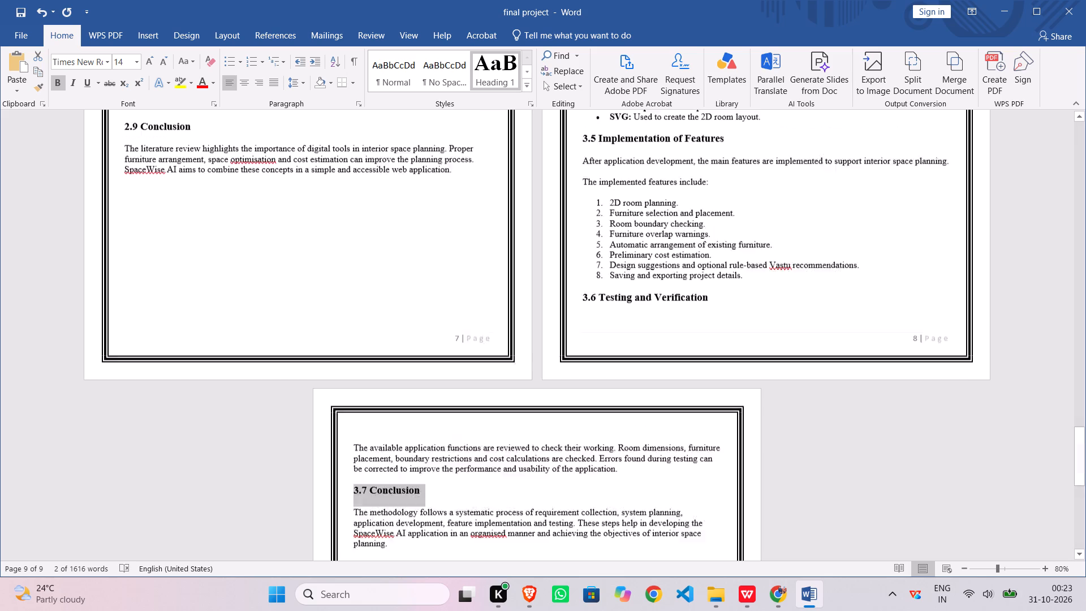
scroll(629, 348, up, 11)
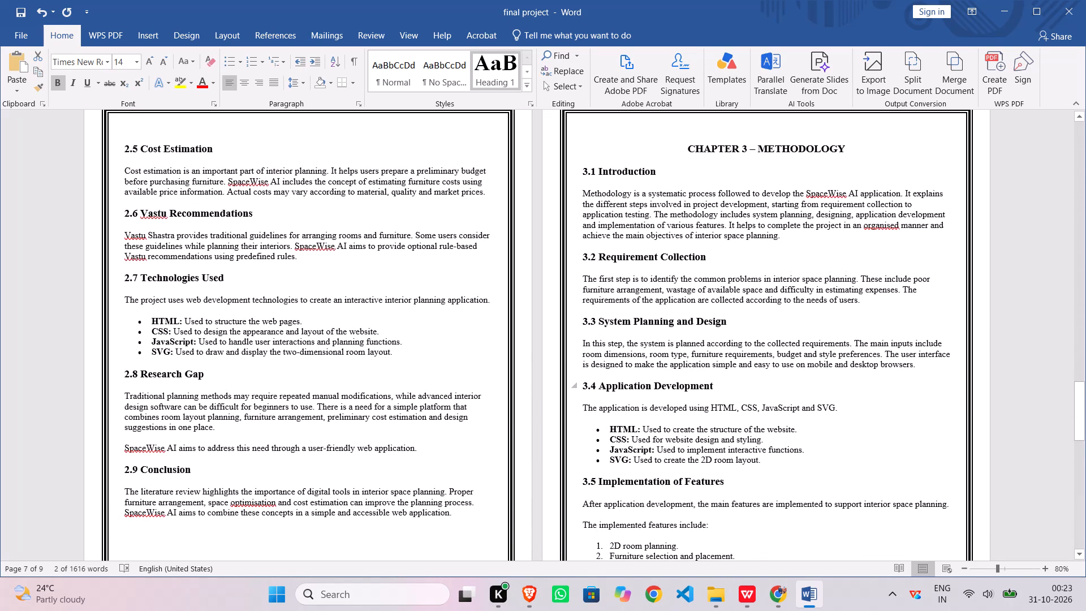
scroll(629, 348, down, 2)
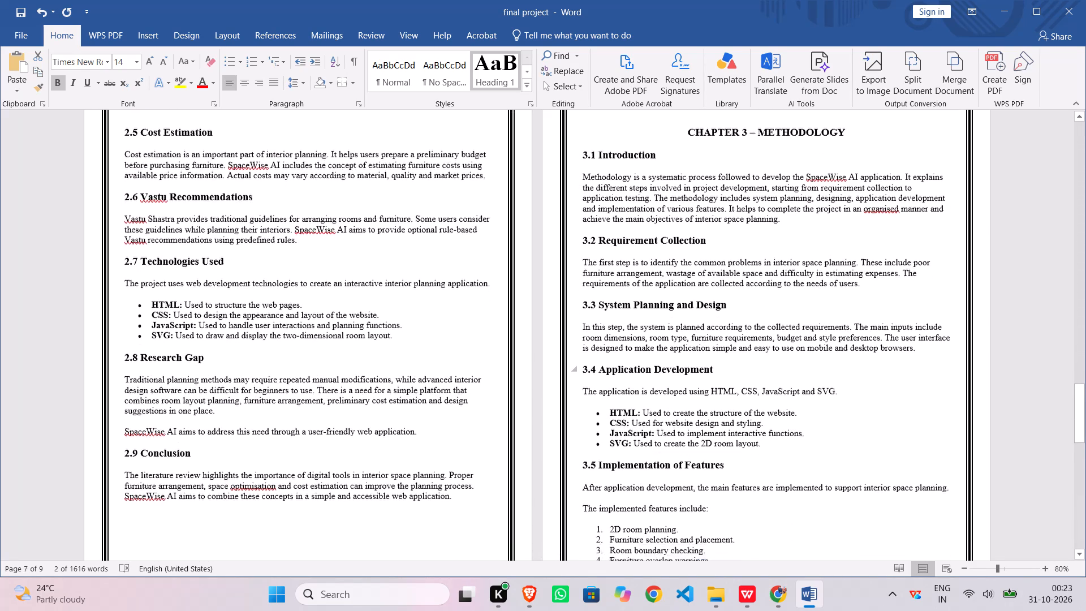
scroll(629, 348, down, 12)
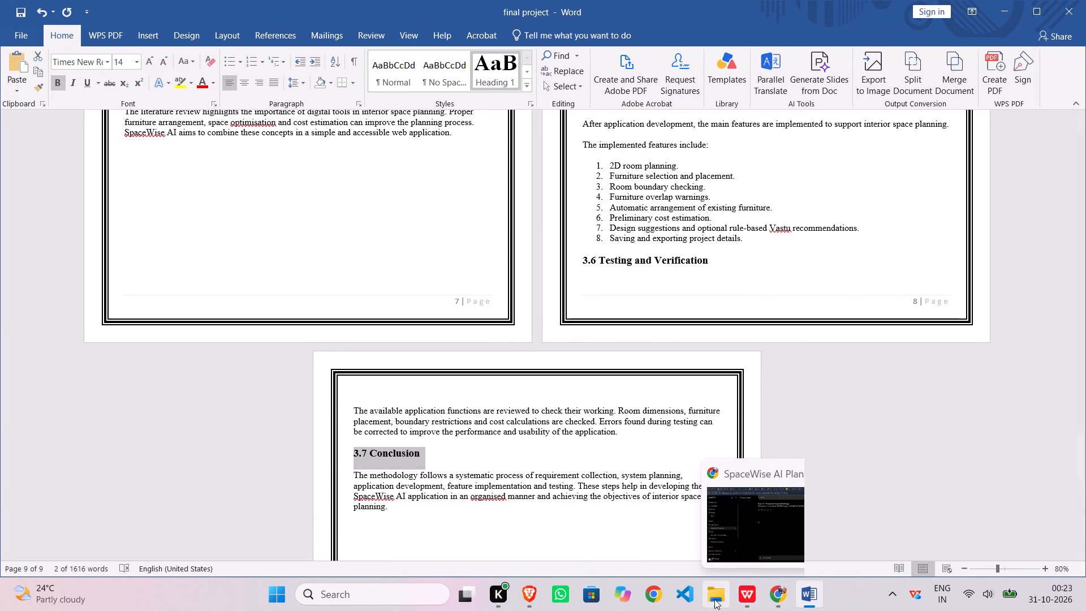
Switch to the scanned sample report in WPS Office and examine its index entries from Chapter 3 Methodology through References.
double_click(744, 594)
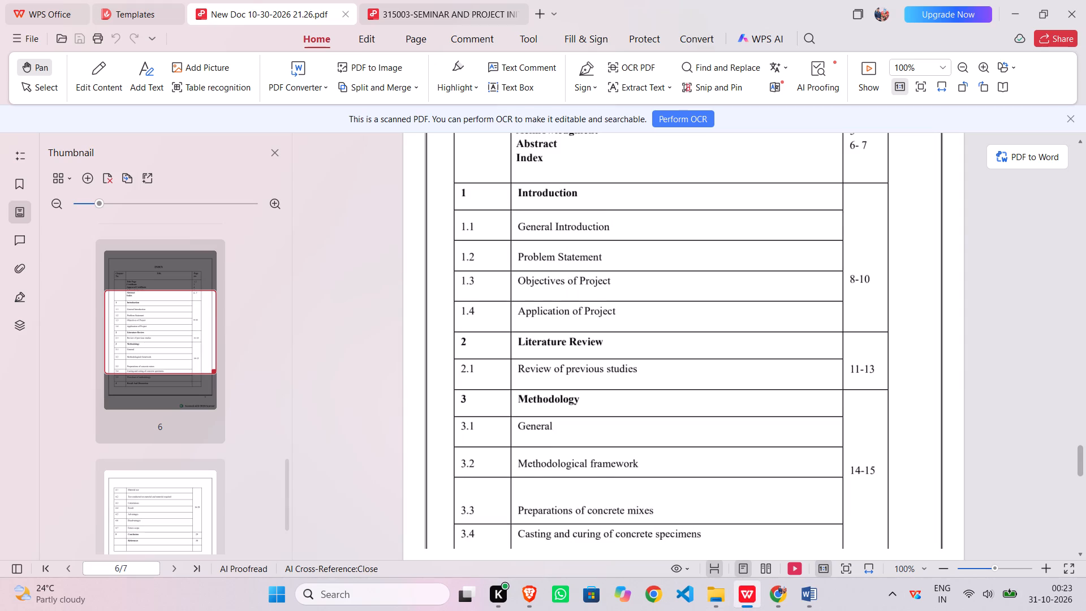
scroll(509, 441, down, 3)
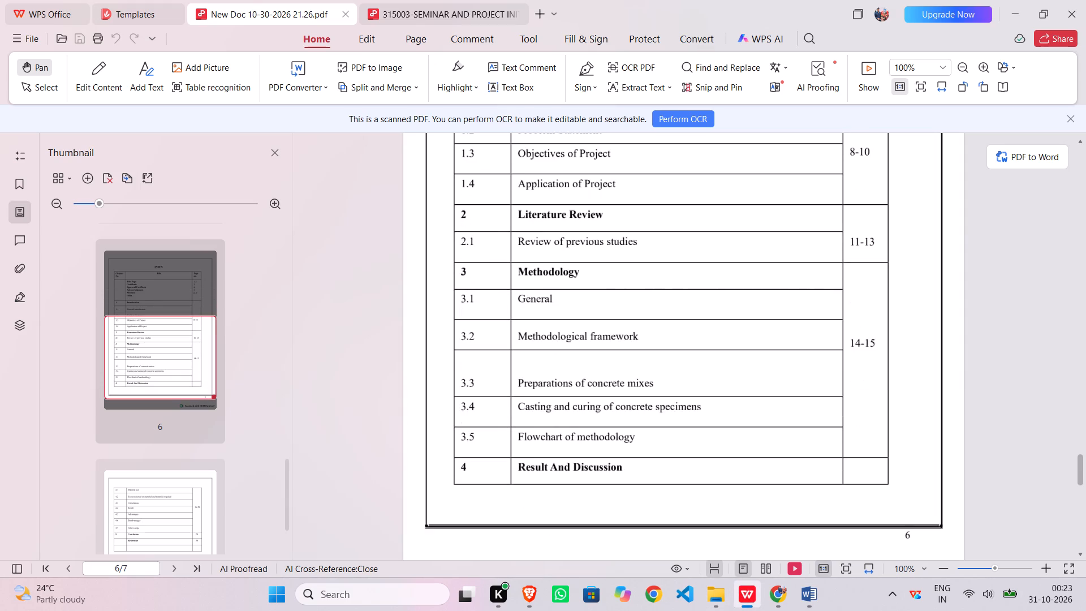
scroll(541, 453, down, 2)
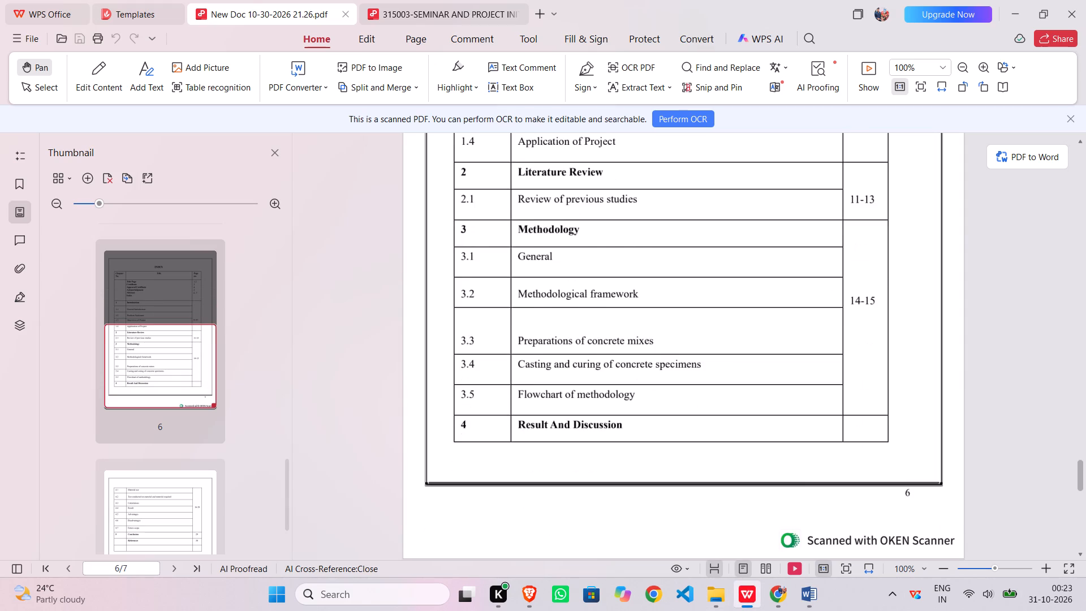
scroll(537, 450, down, 5)
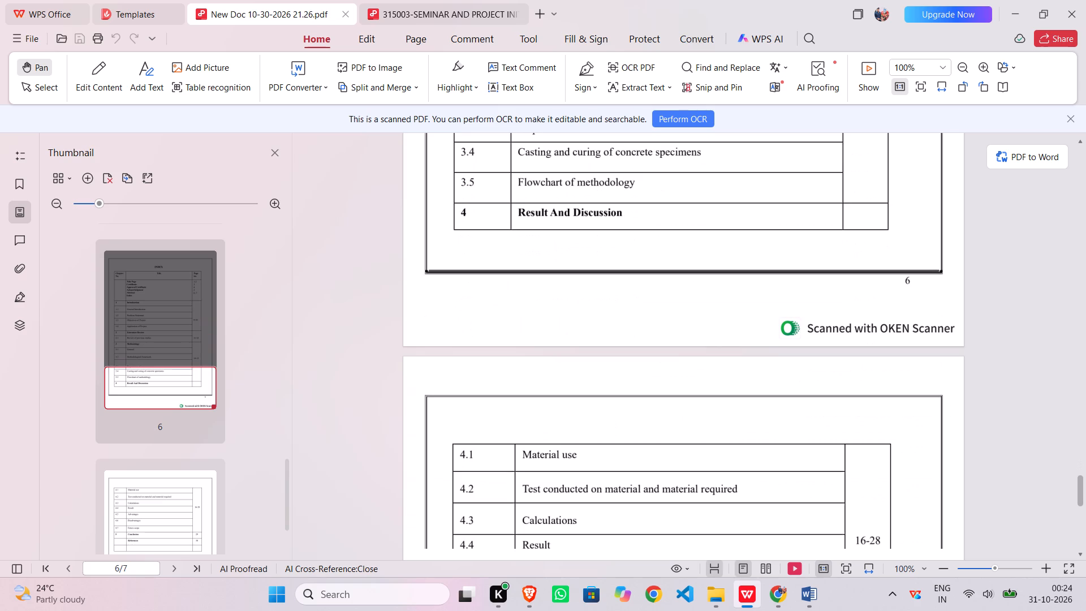
scroll(537, 450, down, 4)
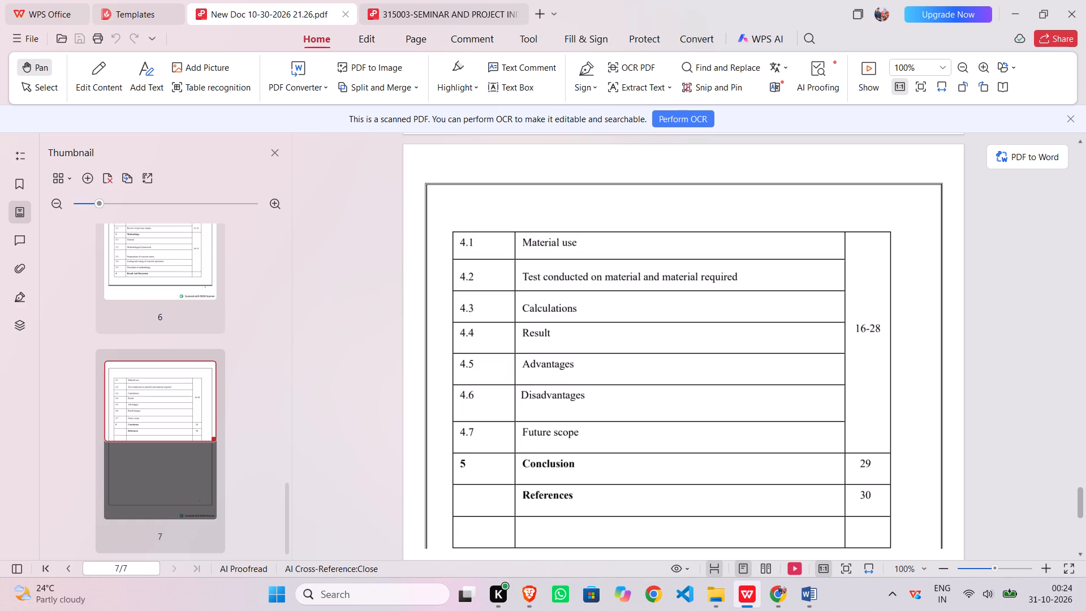
scroll(538, 459, up, 9)
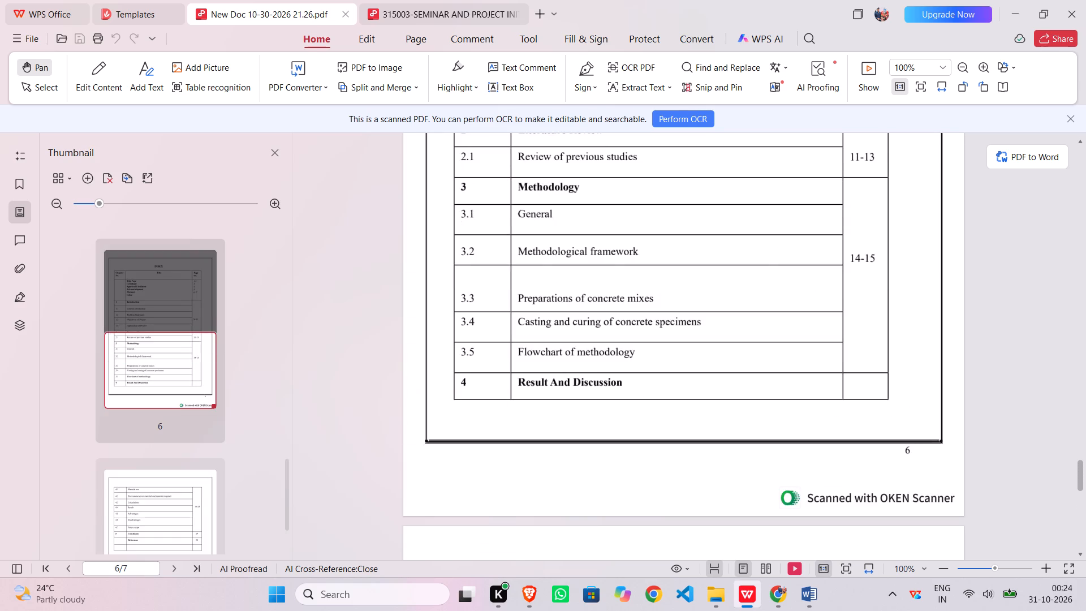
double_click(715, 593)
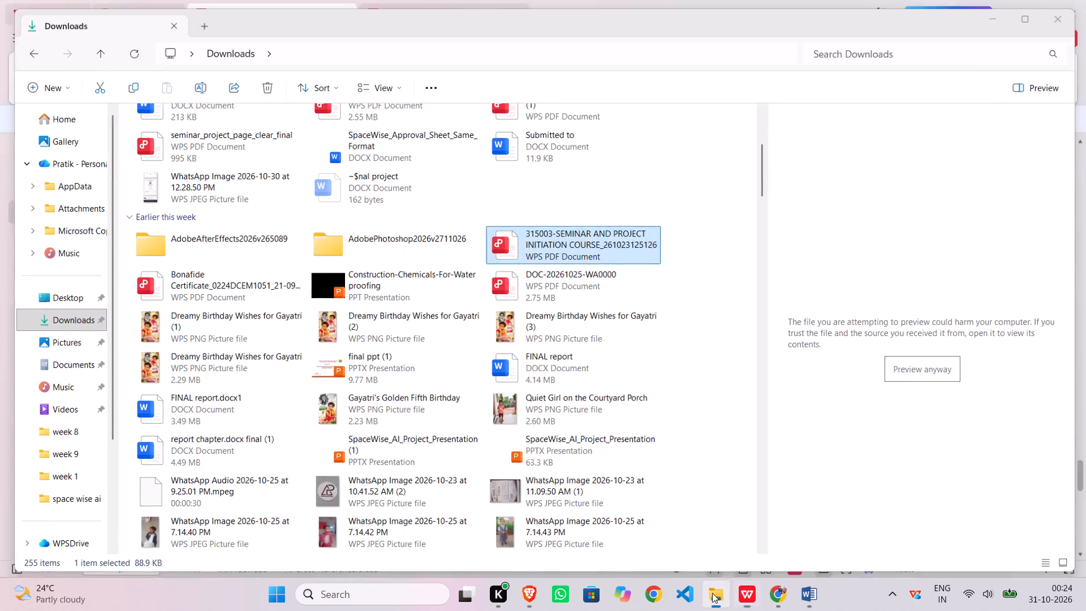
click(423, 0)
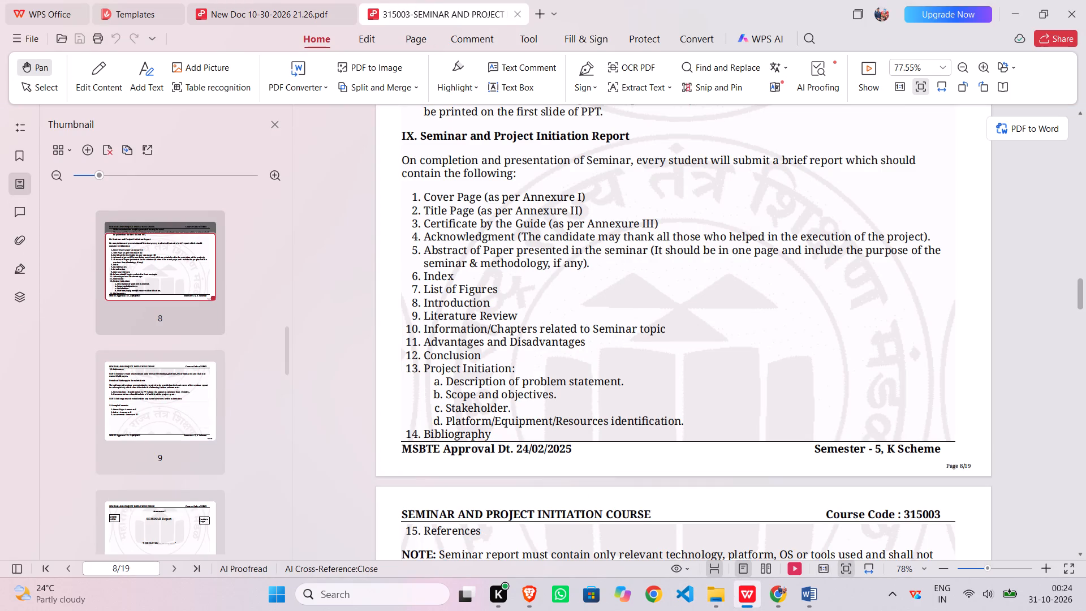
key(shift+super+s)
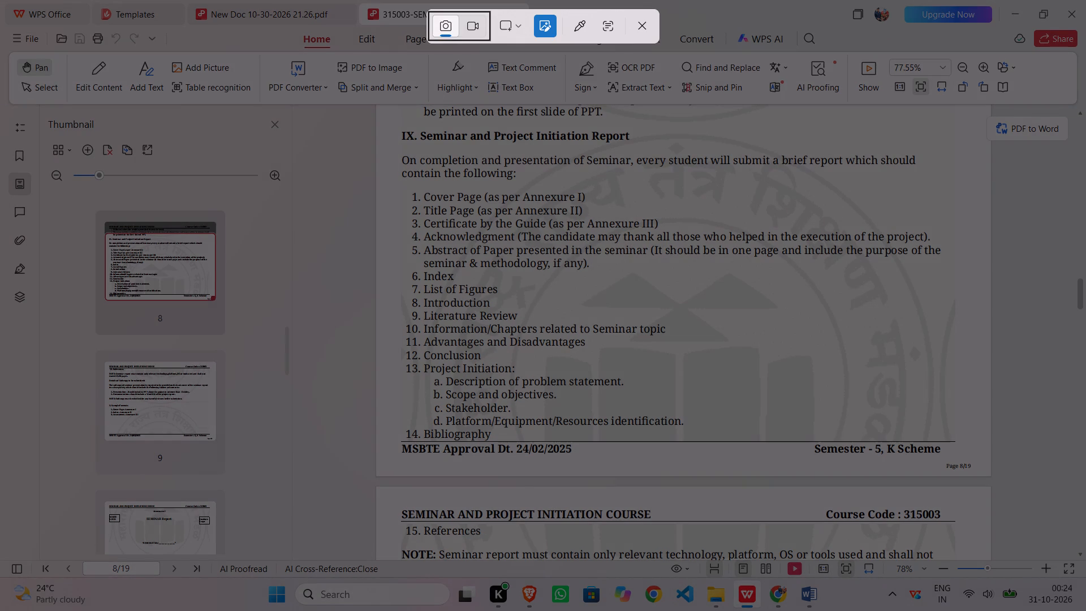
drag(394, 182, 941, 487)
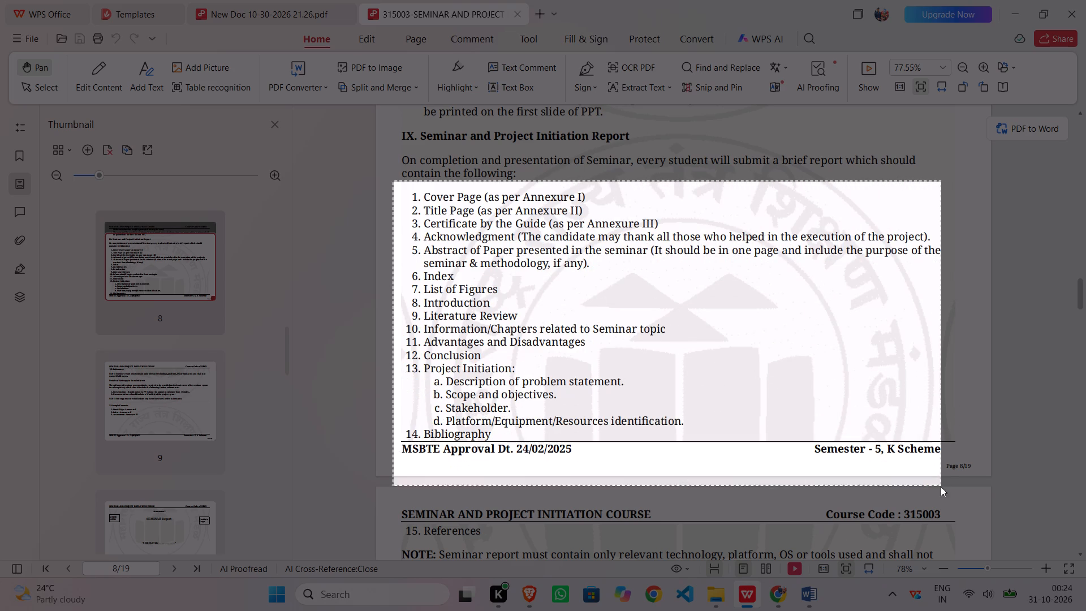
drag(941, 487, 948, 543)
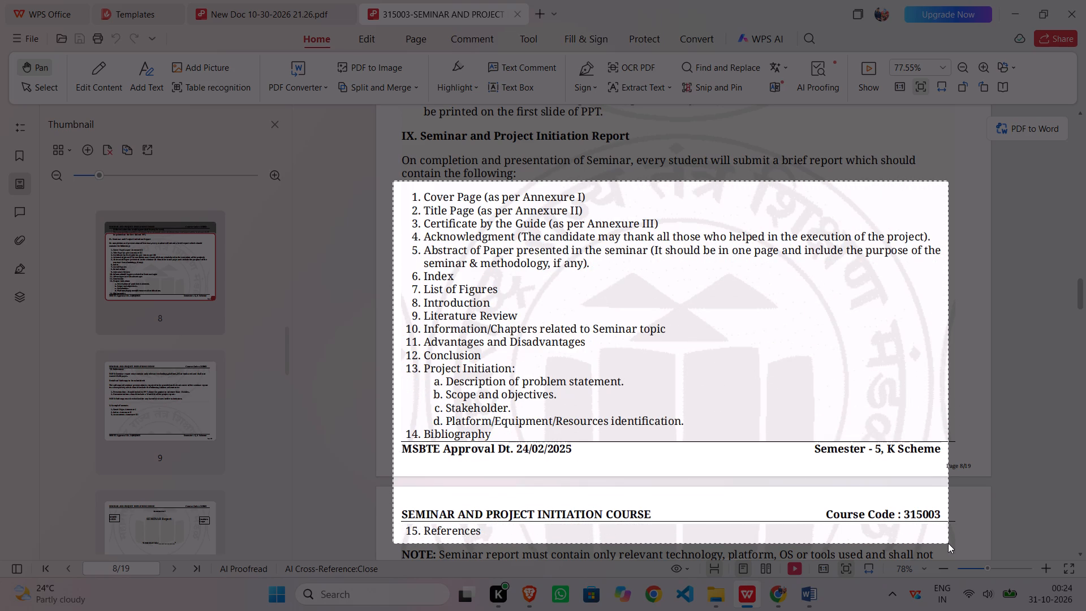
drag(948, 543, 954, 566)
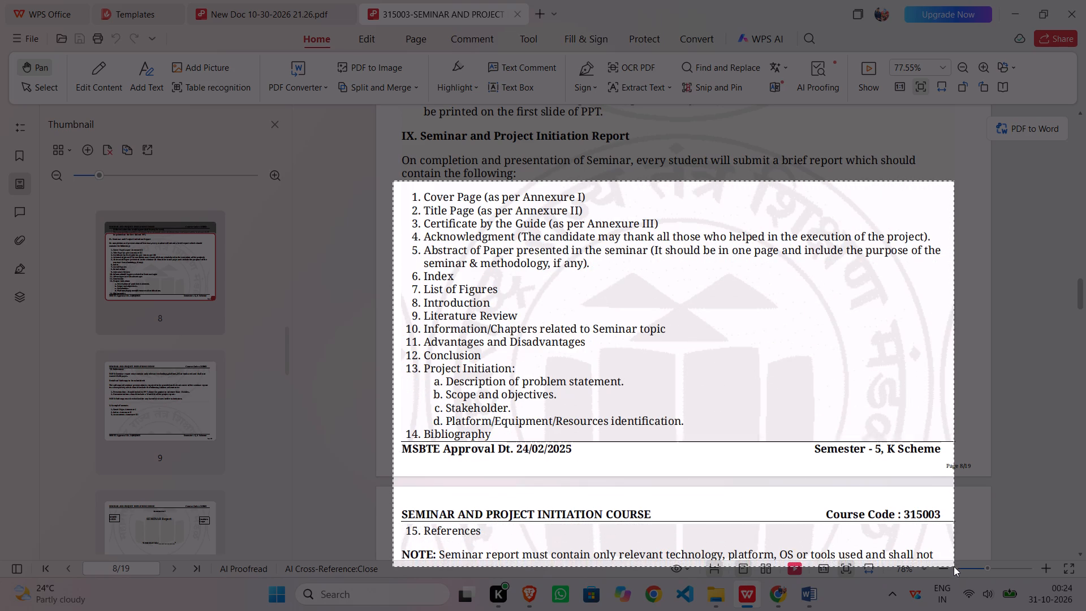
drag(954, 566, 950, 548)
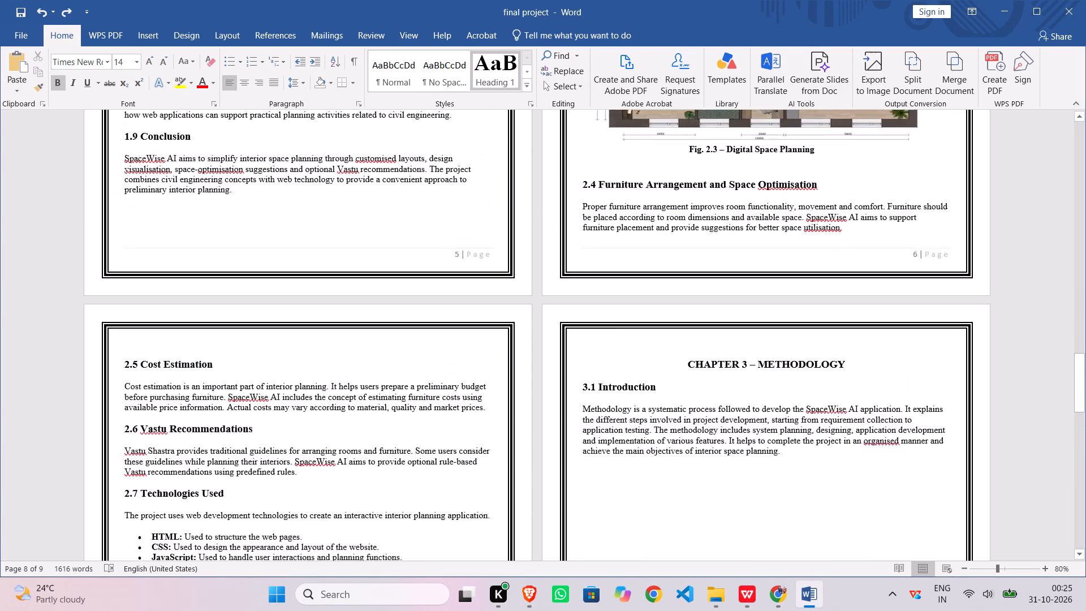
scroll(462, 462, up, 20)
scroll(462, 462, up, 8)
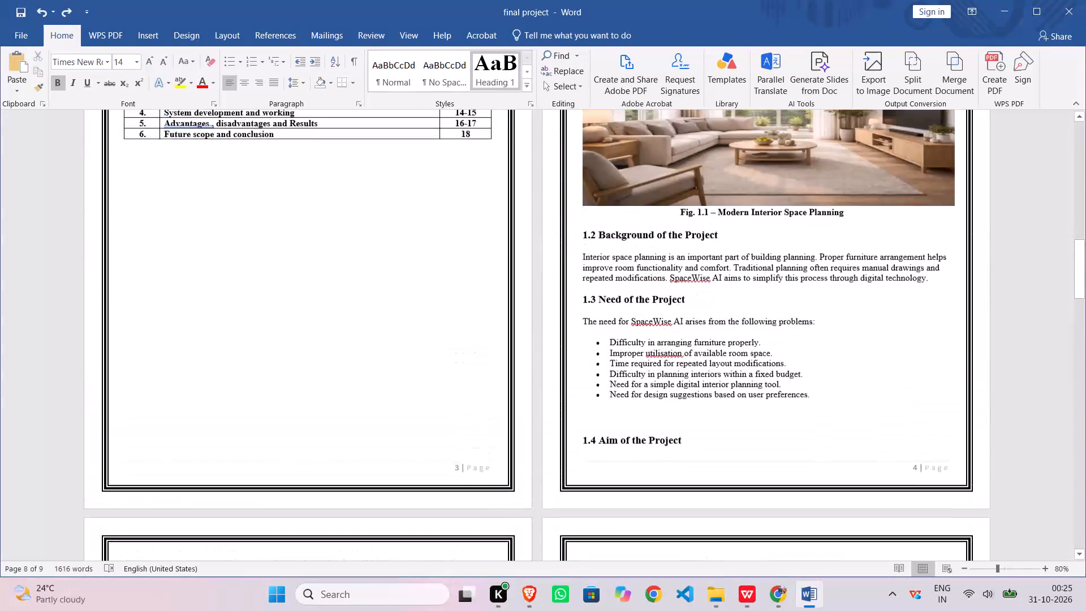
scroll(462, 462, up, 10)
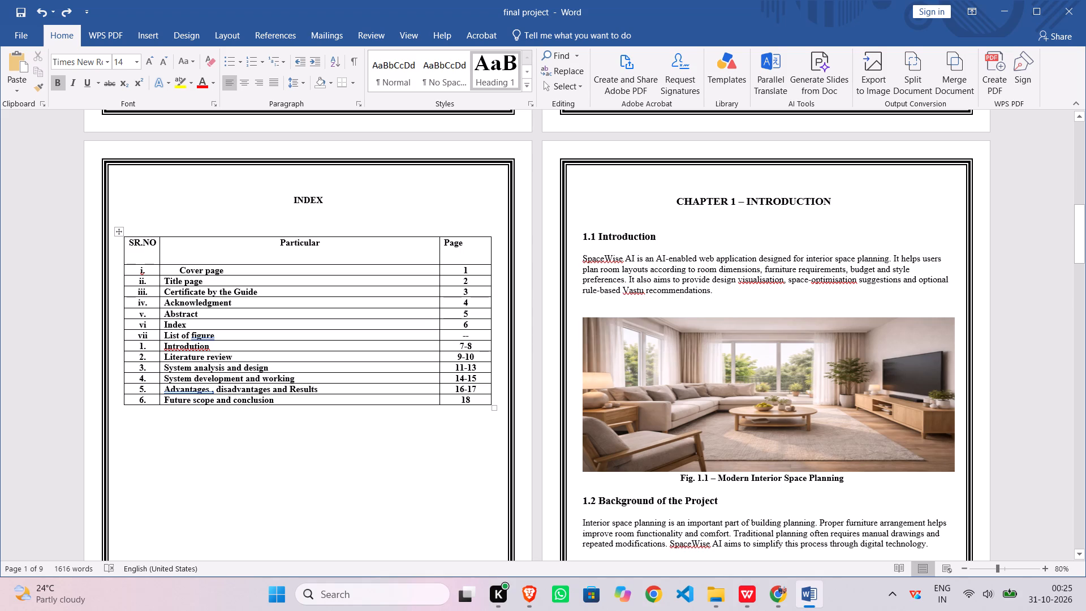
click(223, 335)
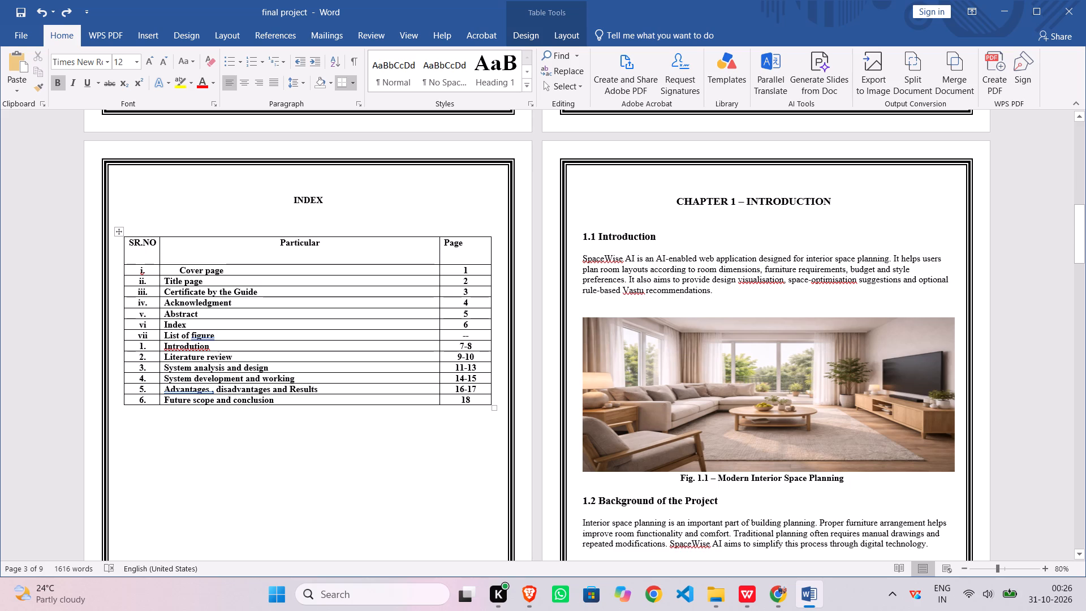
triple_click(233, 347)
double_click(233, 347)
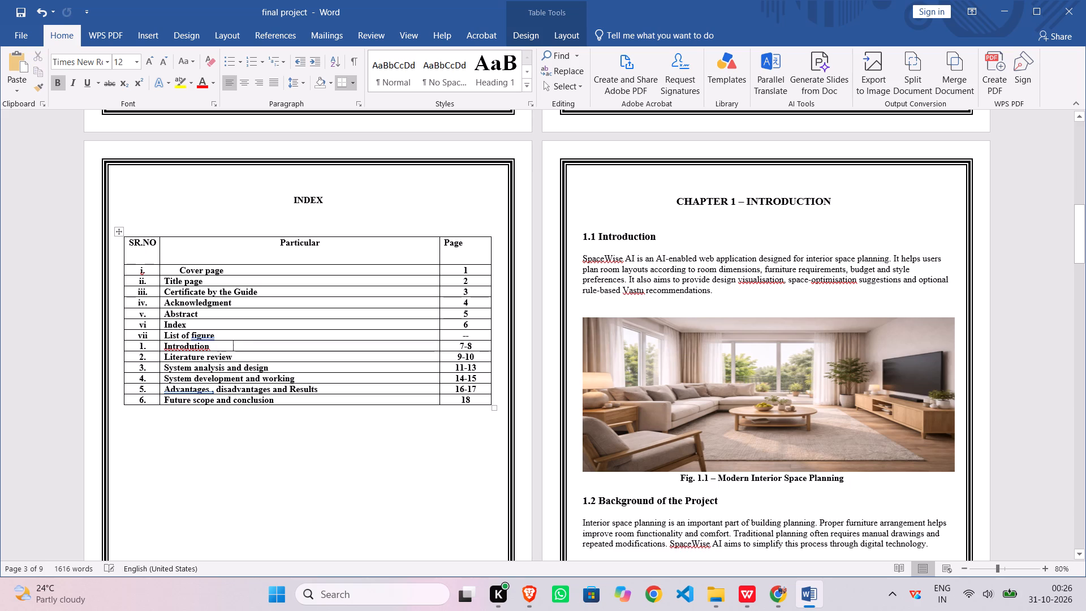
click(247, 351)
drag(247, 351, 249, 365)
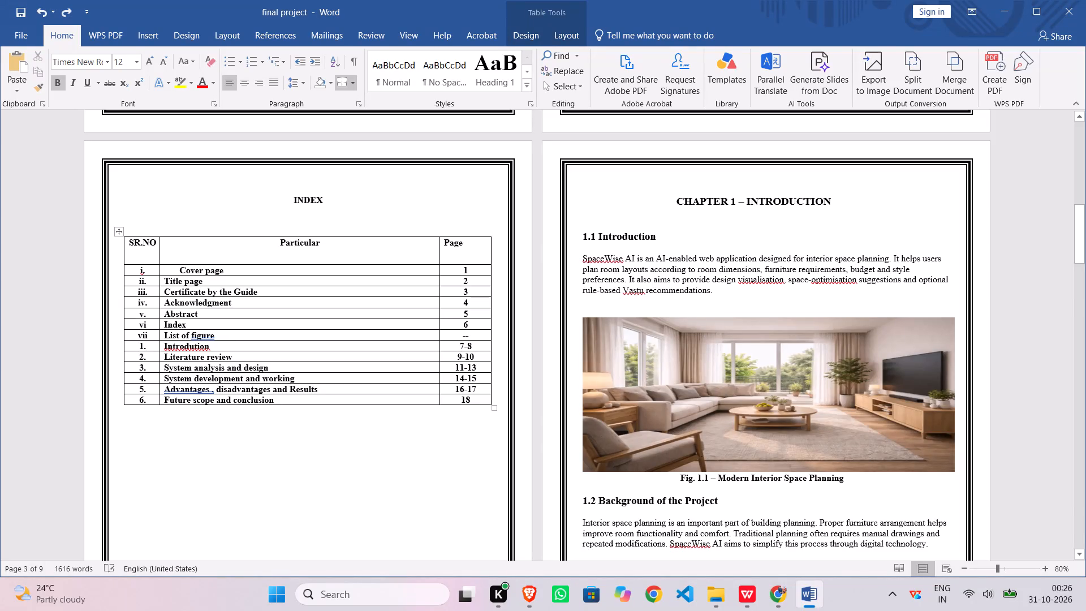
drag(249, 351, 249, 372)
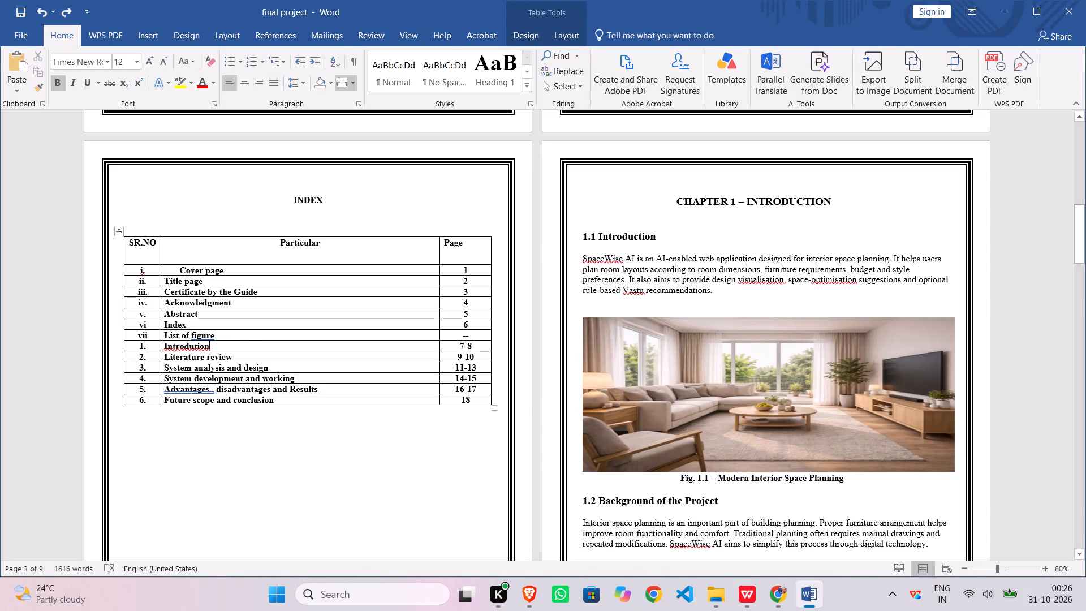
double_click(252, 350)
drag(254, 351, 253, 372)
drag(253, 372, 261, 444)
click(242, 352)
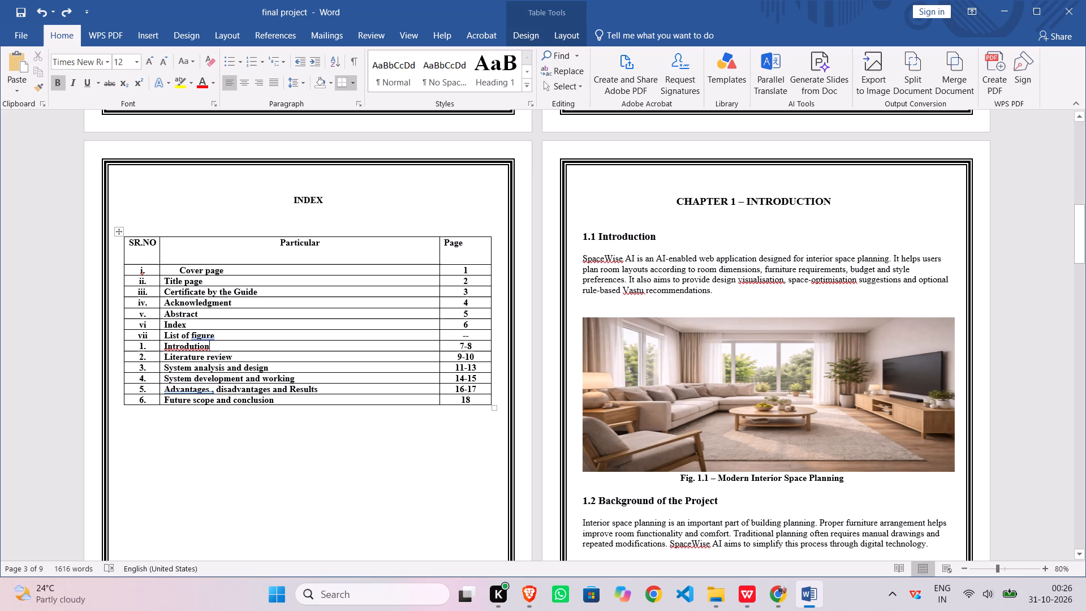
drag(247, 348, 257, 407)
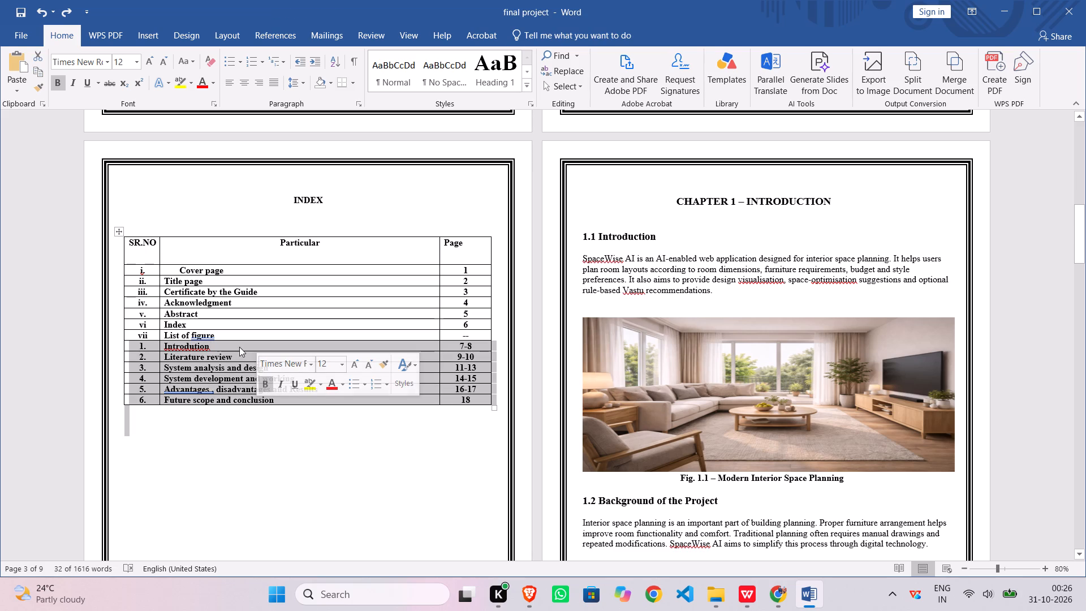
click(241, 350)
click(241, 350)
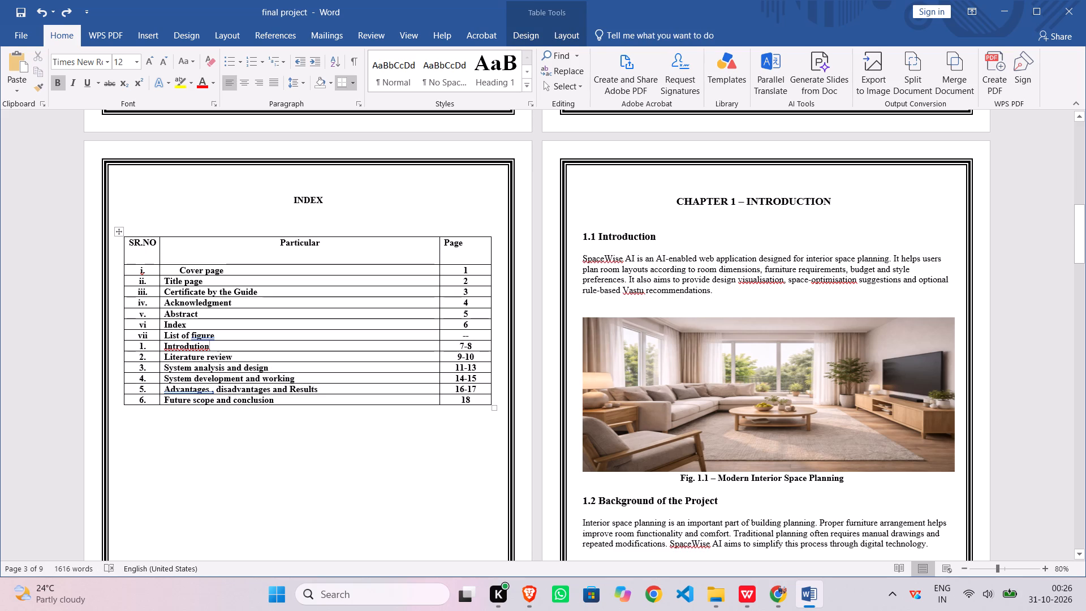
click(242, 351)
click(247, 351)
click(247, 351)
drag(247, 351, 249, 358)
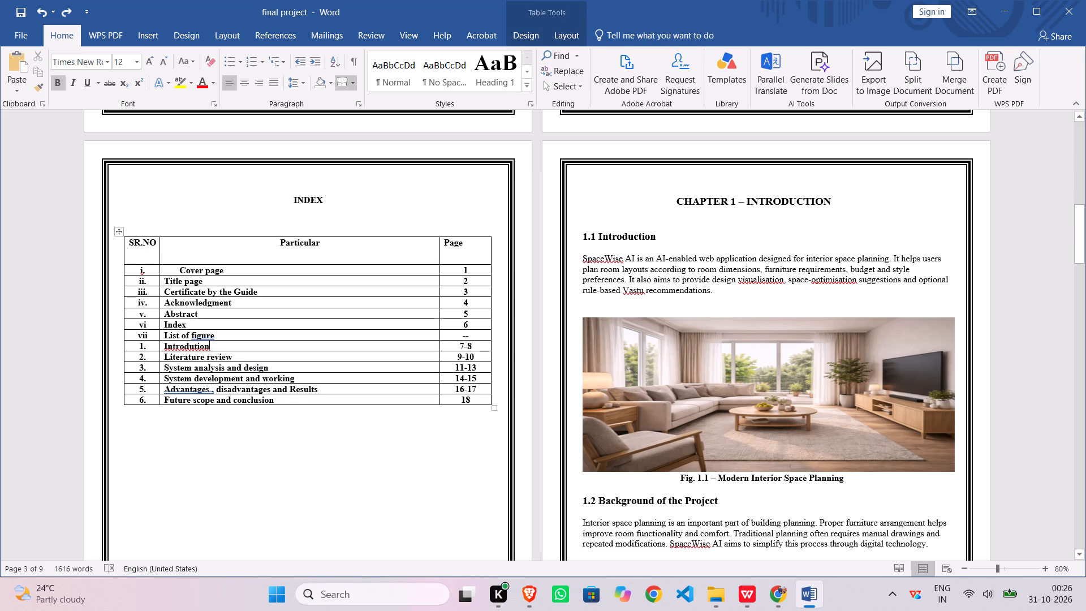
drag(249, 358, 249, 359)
Insert two blank rows below the Introduction row of the index table, above Literature review.
click(247, 344)
click(247, 347)
triple_click(247, 347)
double_click(247, 347)
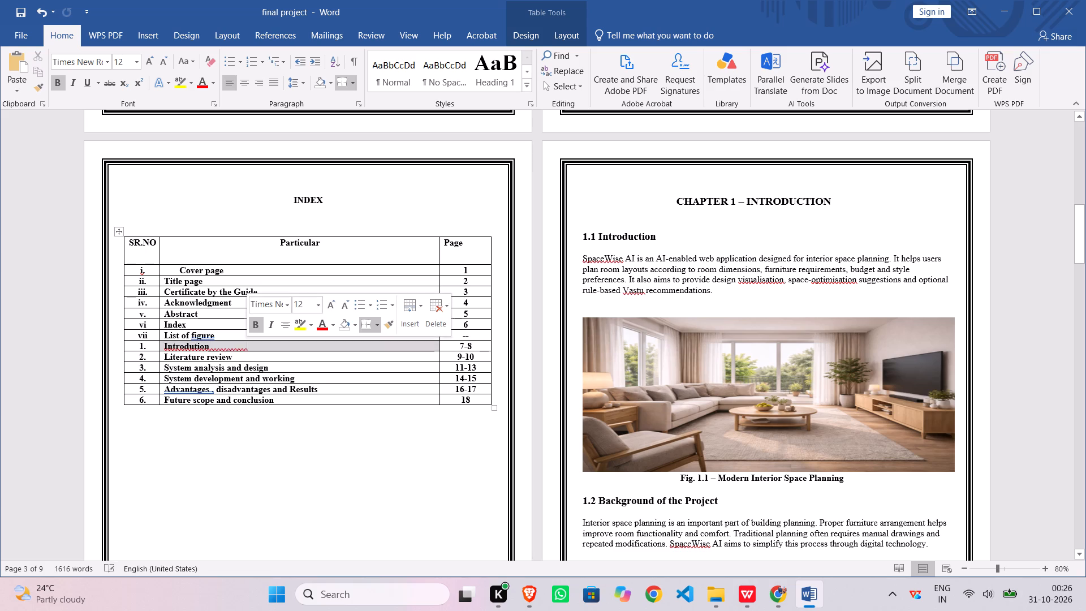
click(247, 347)
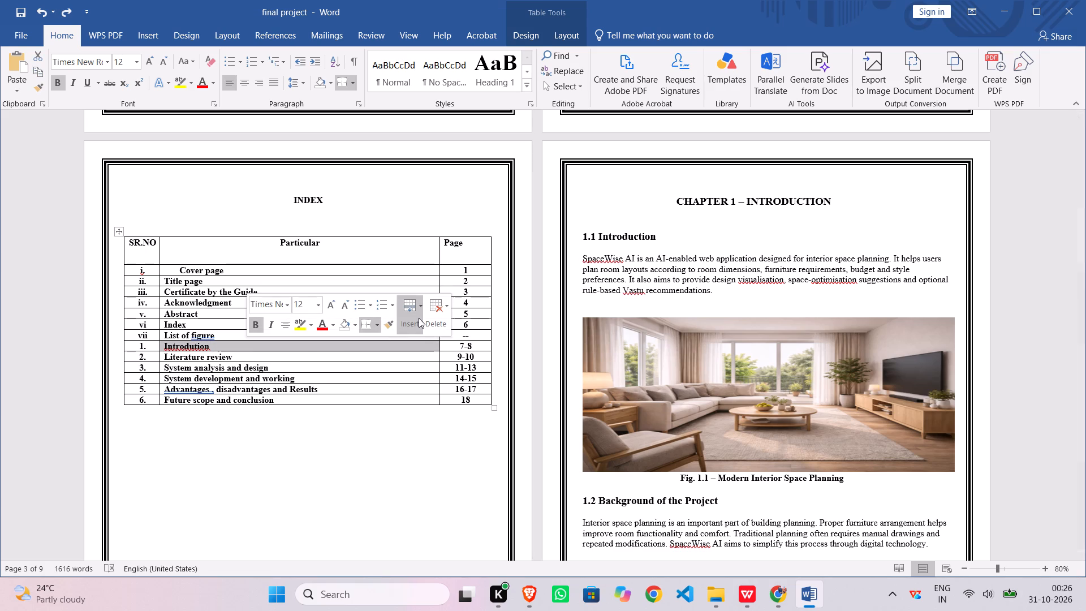
click(418, 318)
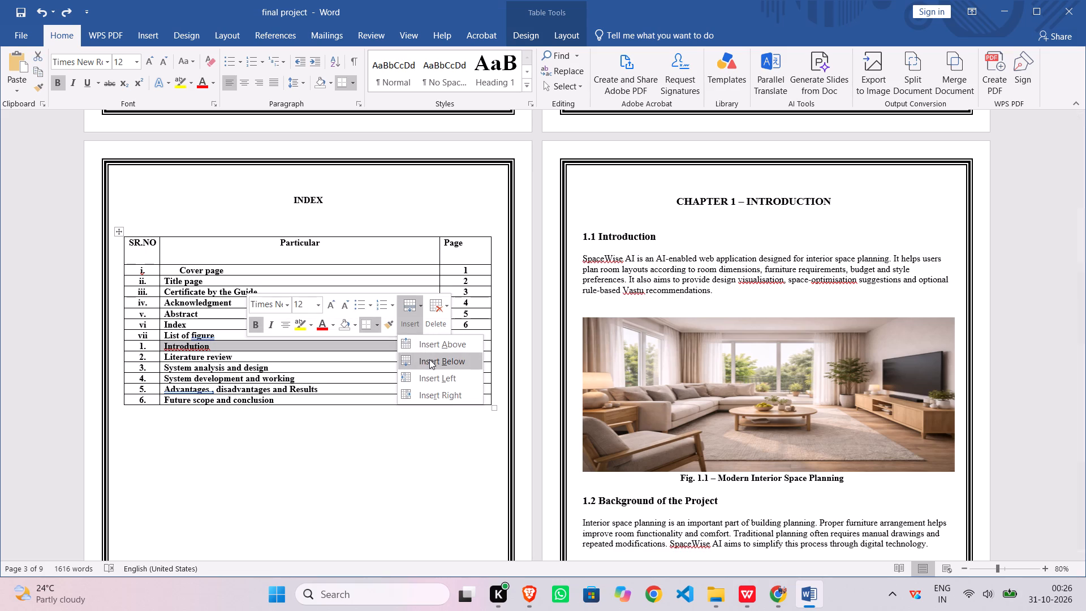
click(429, 359)
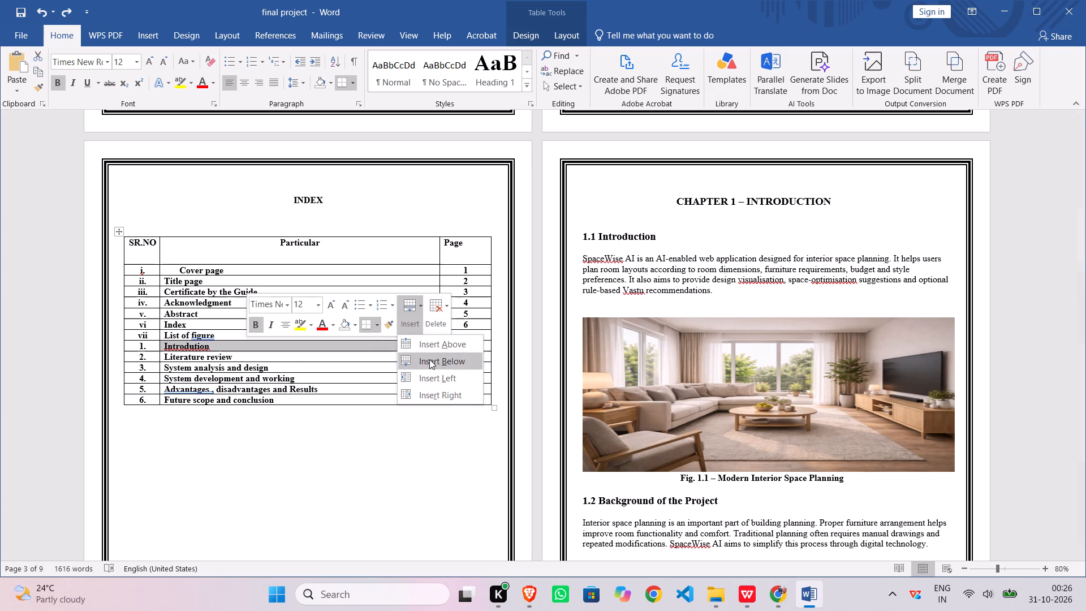
click(376, 325)
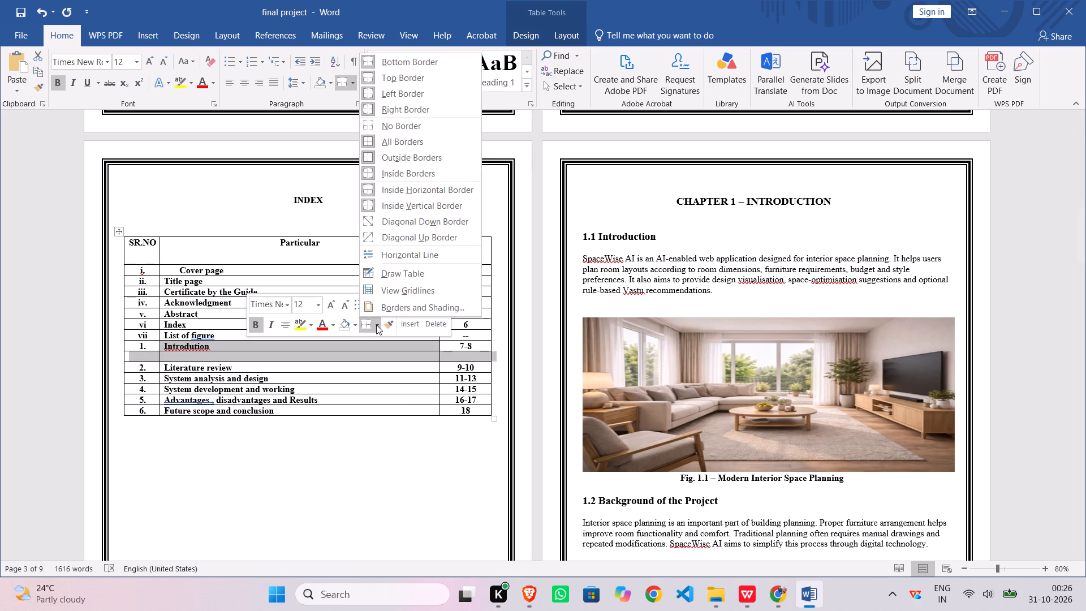
click(376, 325)
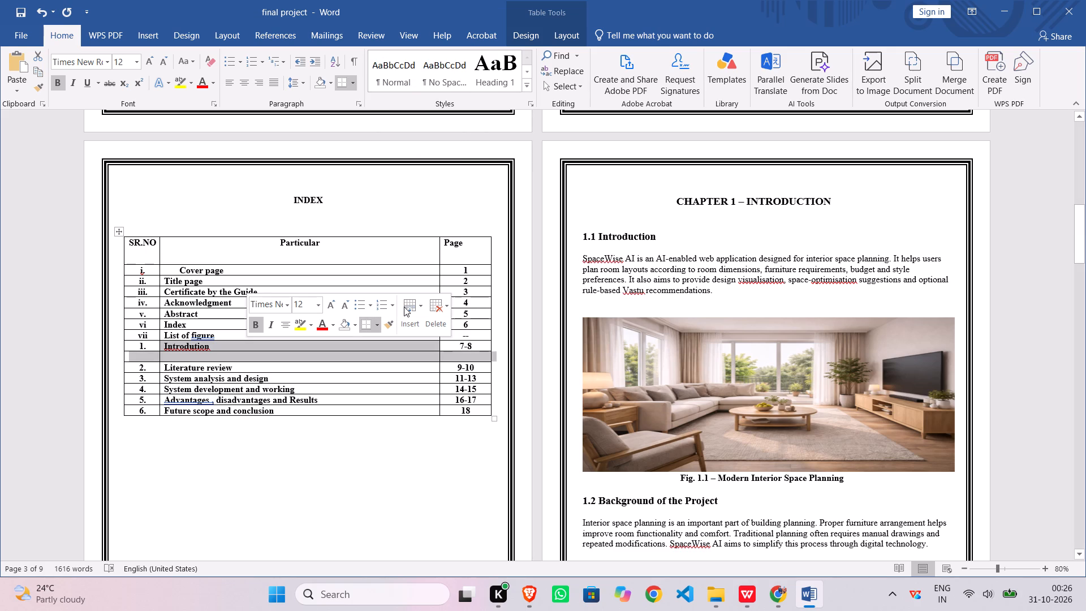
click(412, 309)
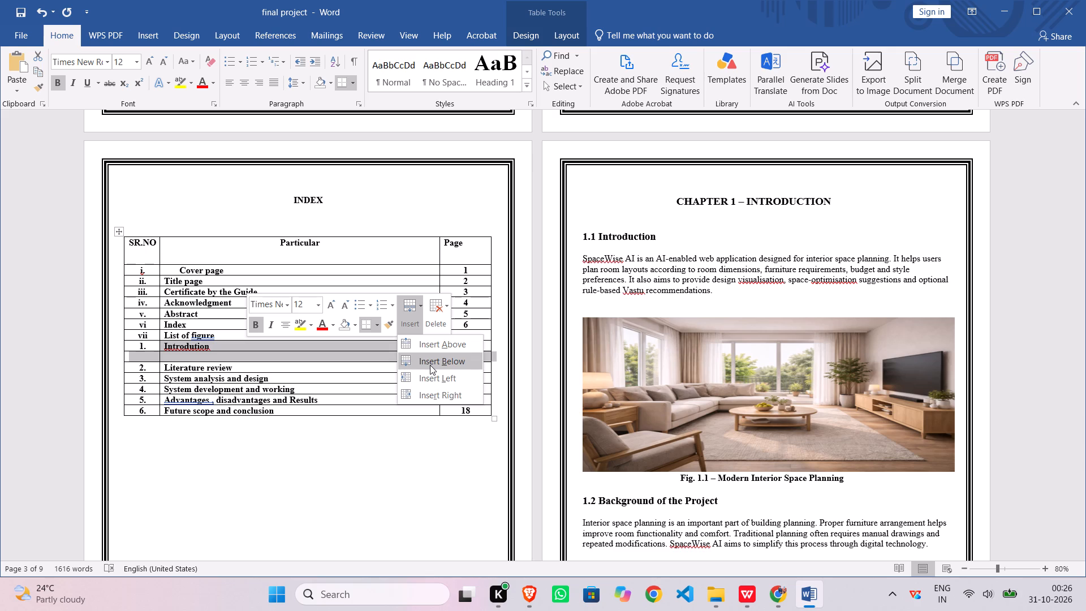
double_click(430, 365)
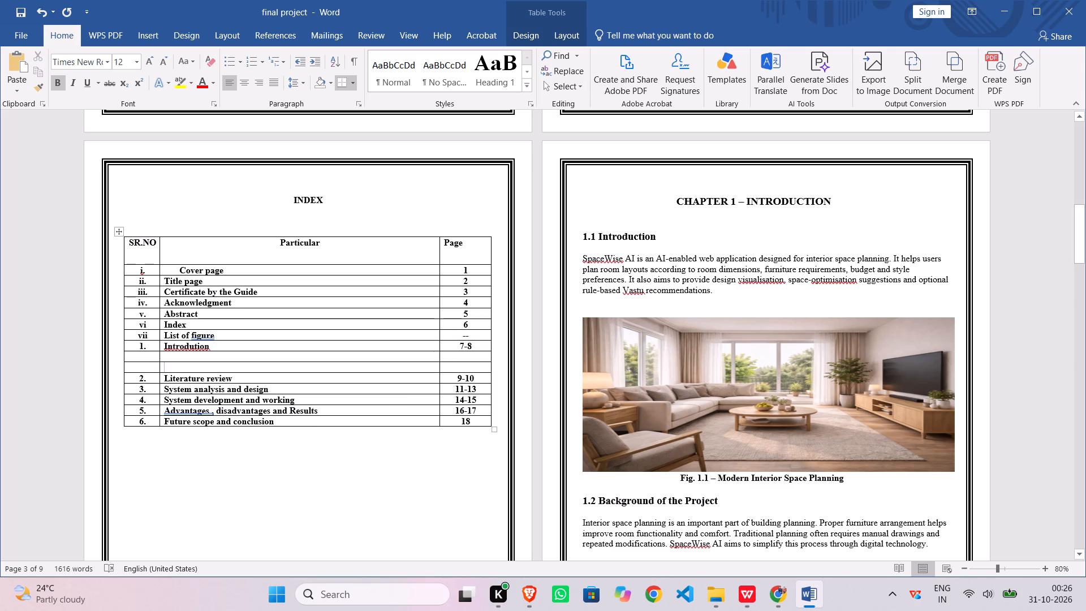
Remove the top border of the Particular cell in the first blank row below the Introduction entry.
click(189, 360)
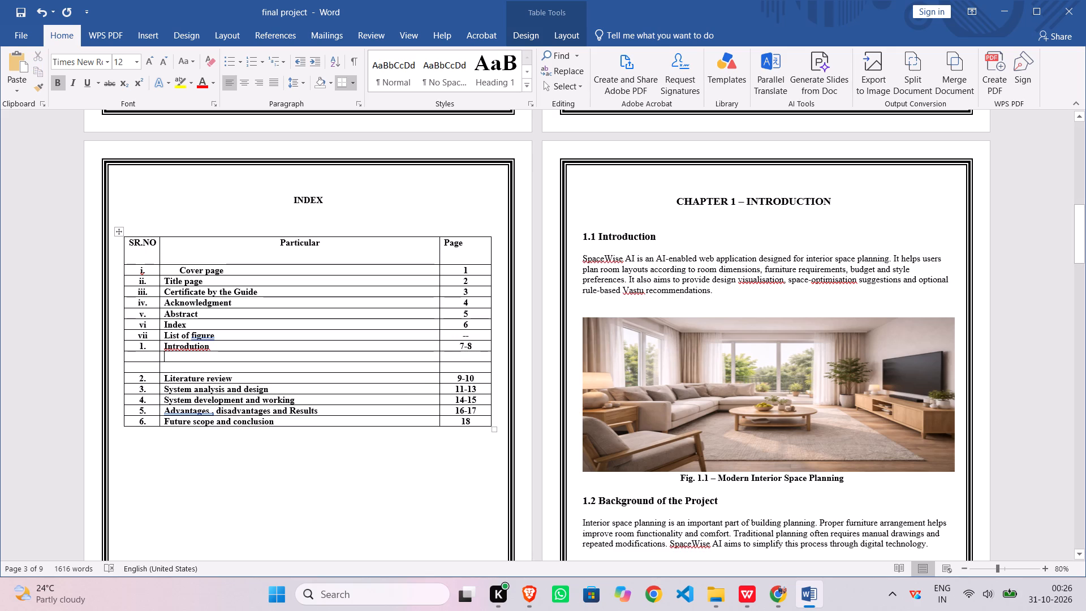
click(162, 361)
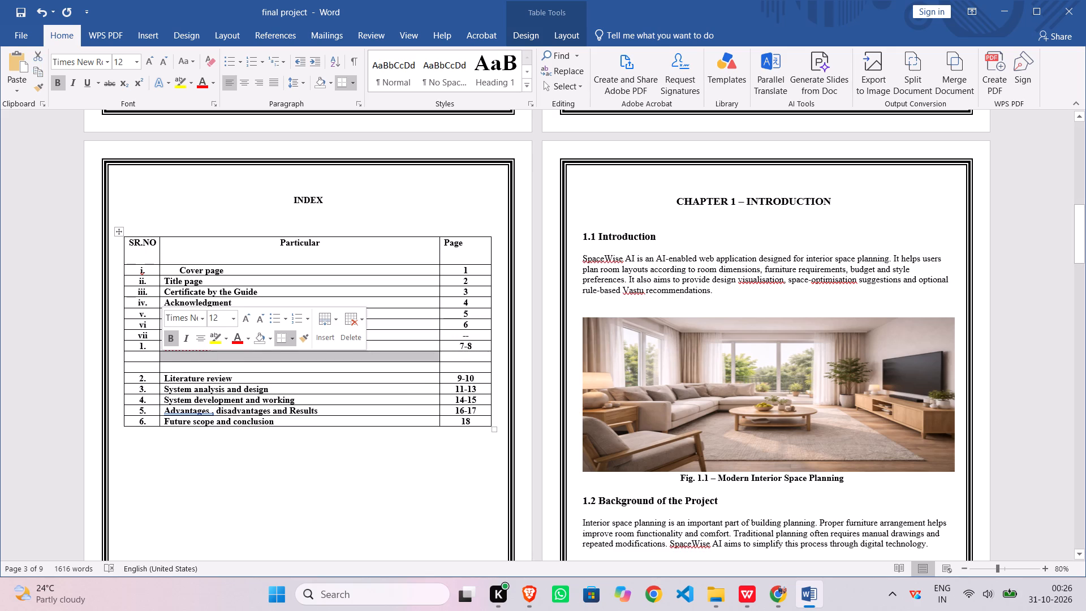
double_click(285, 340)
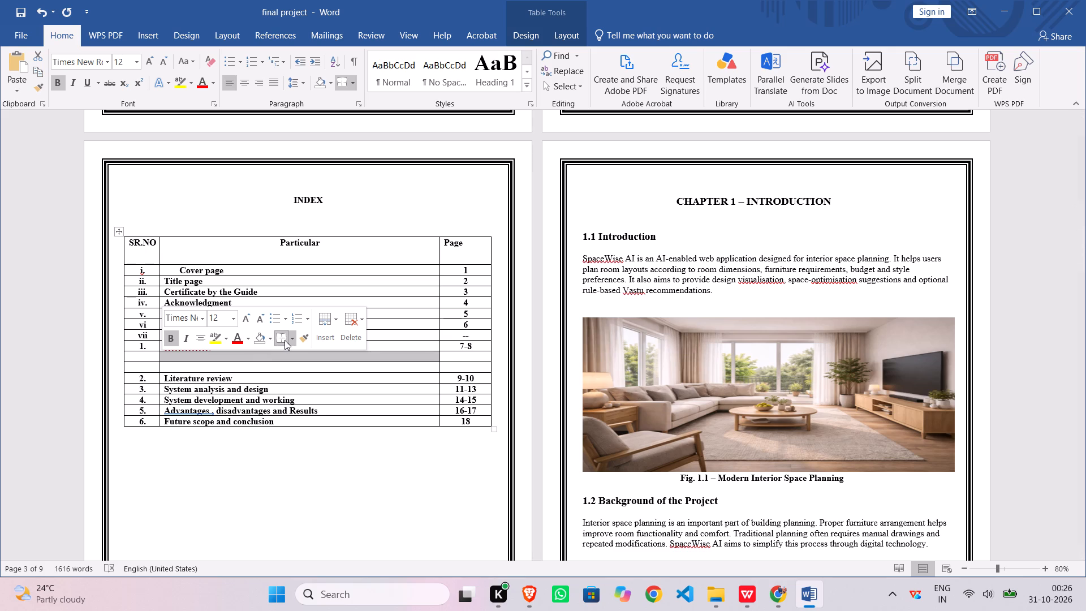
click(291, 338)
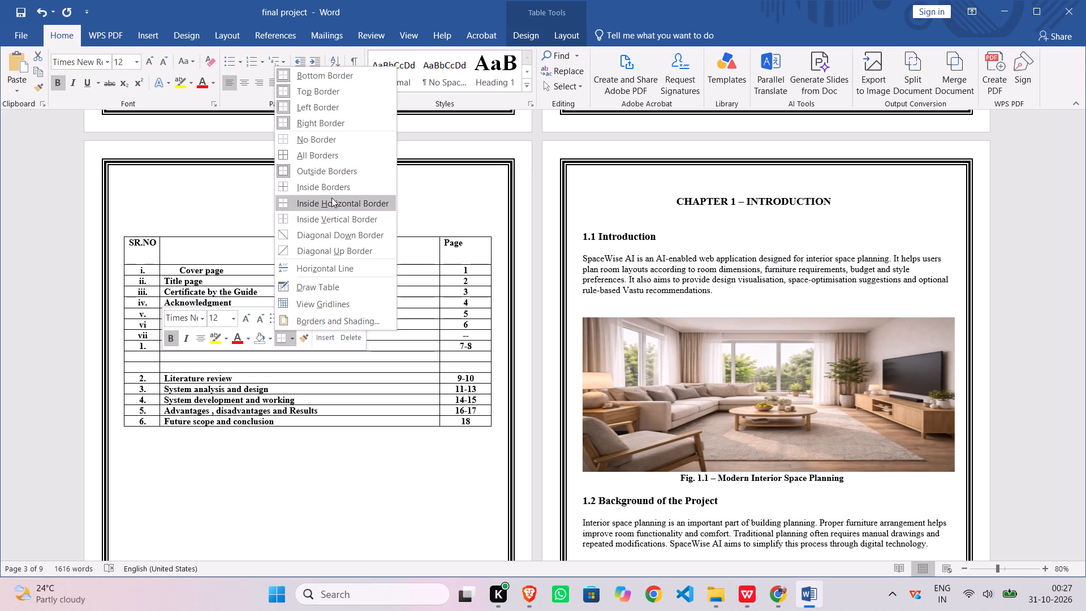
double_click(318, 92)
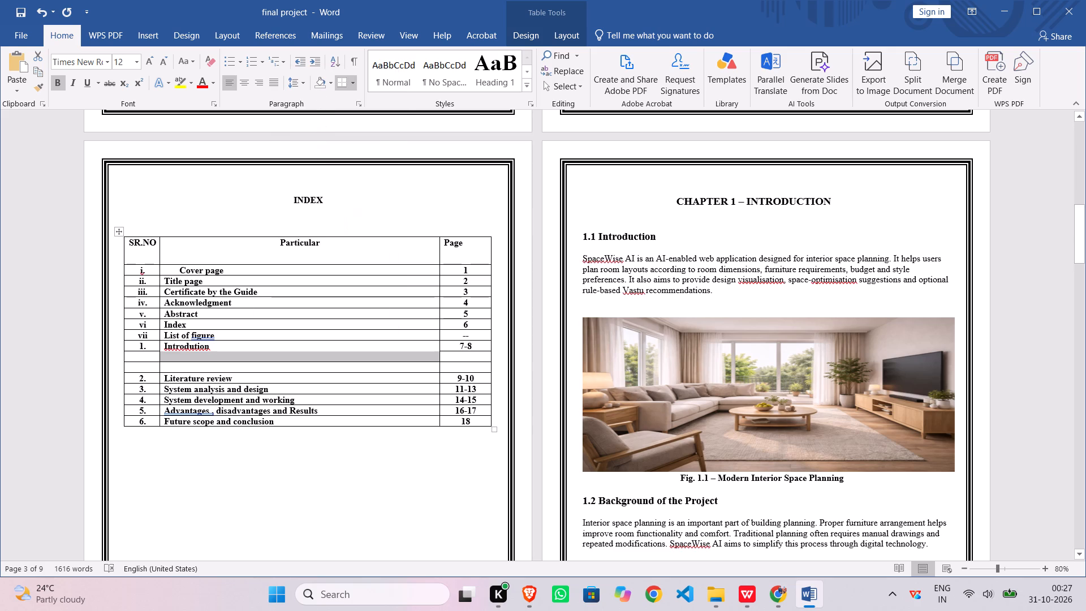
double_click(316, 354)
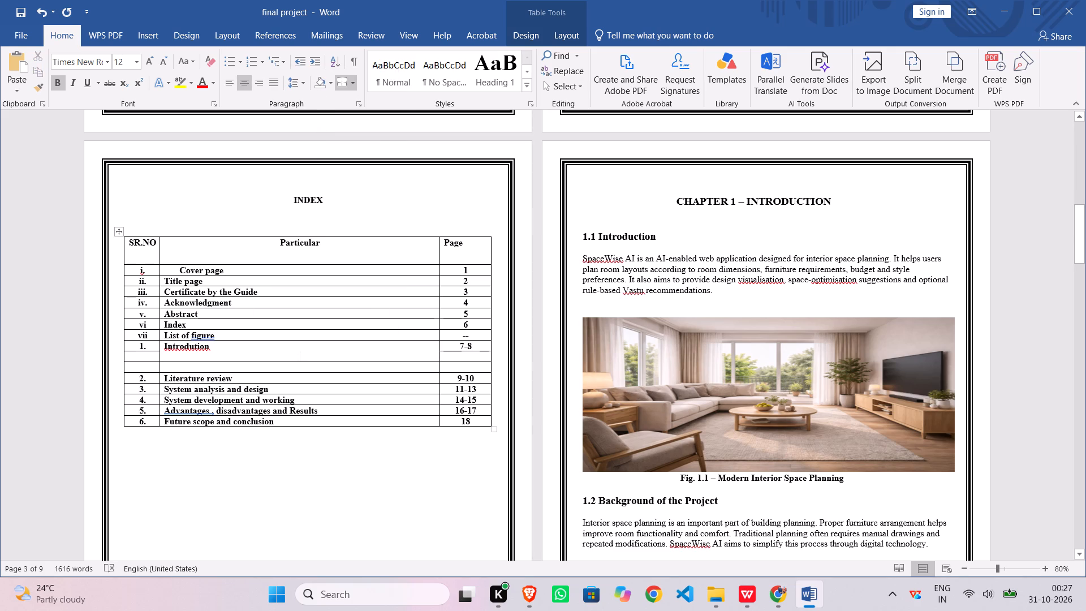
click(221, 353)
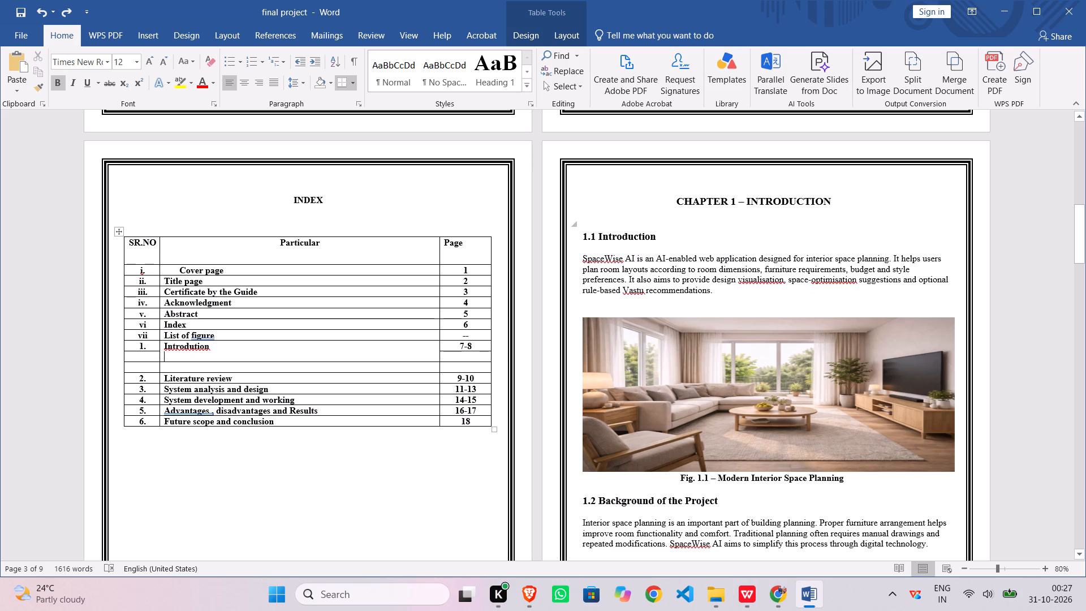
Switch to WPS Office and examine how the sample report's index page lists chapter subsections, then return to the Word report.
click(745, 610)
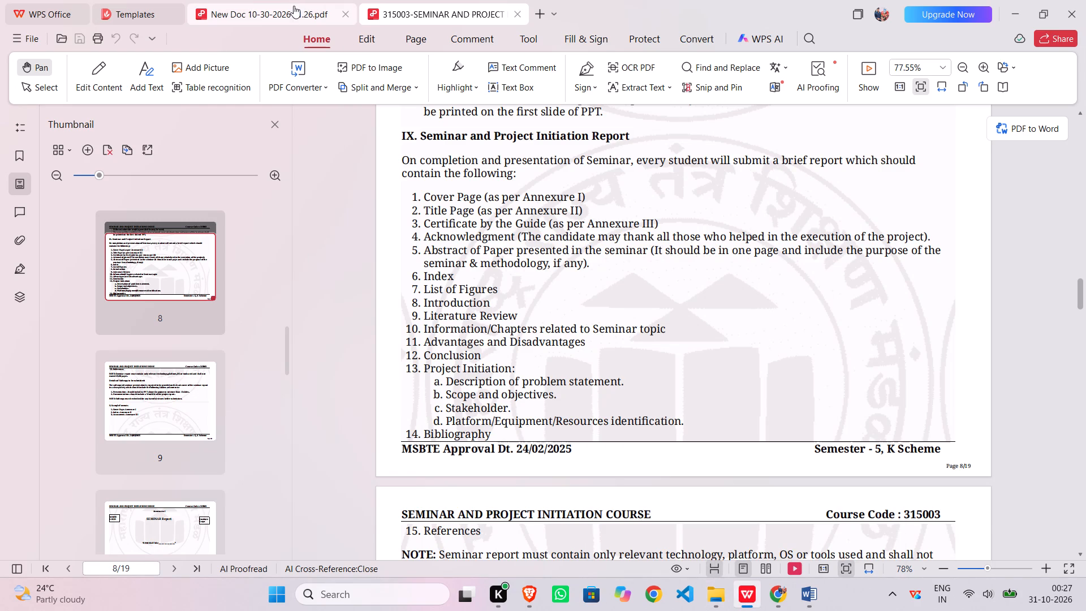
triple_click(294, 6)
scroll(520, 274, up, 8)
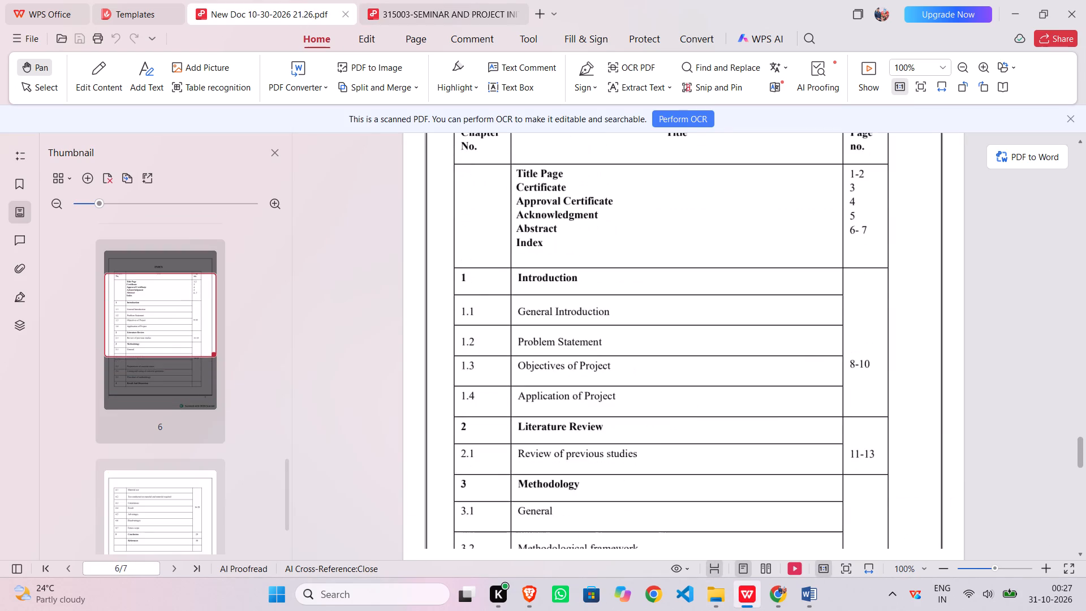
scroll(529, 319, down, 2)
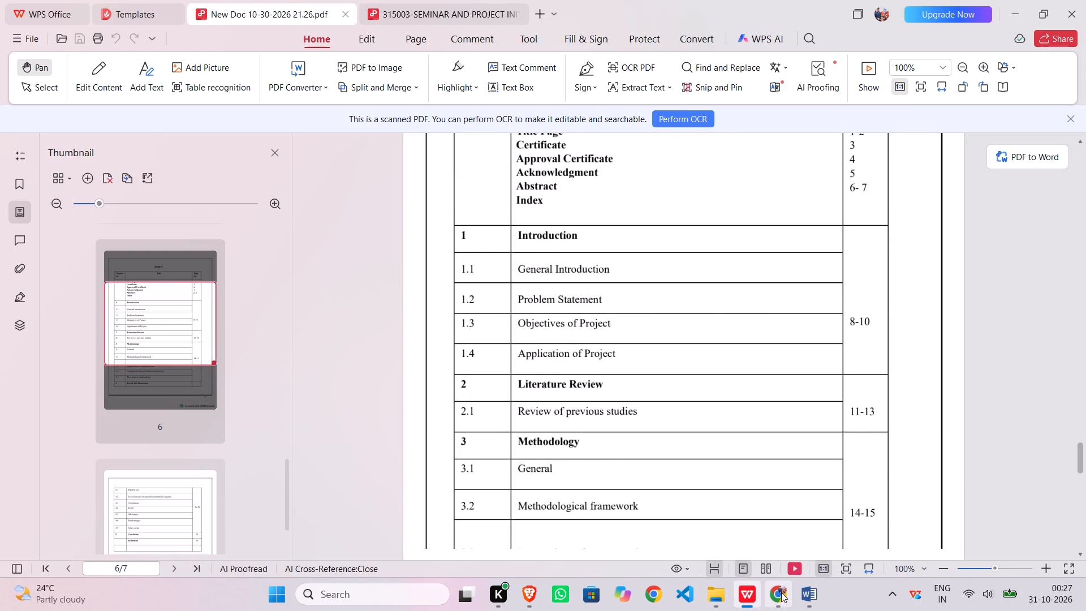
double_click(780, 593)
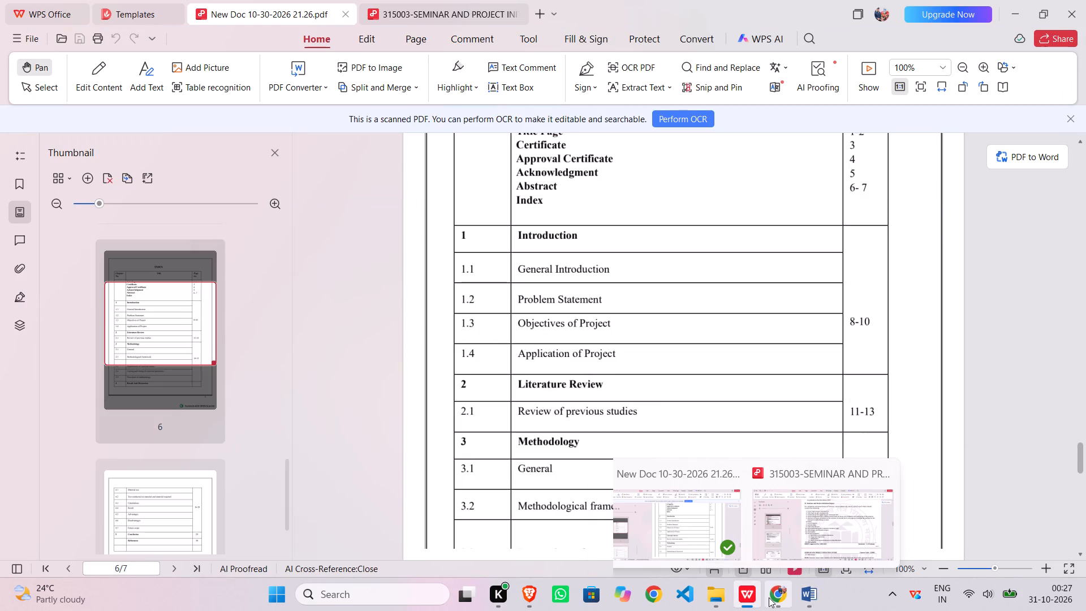
click(816, 598)
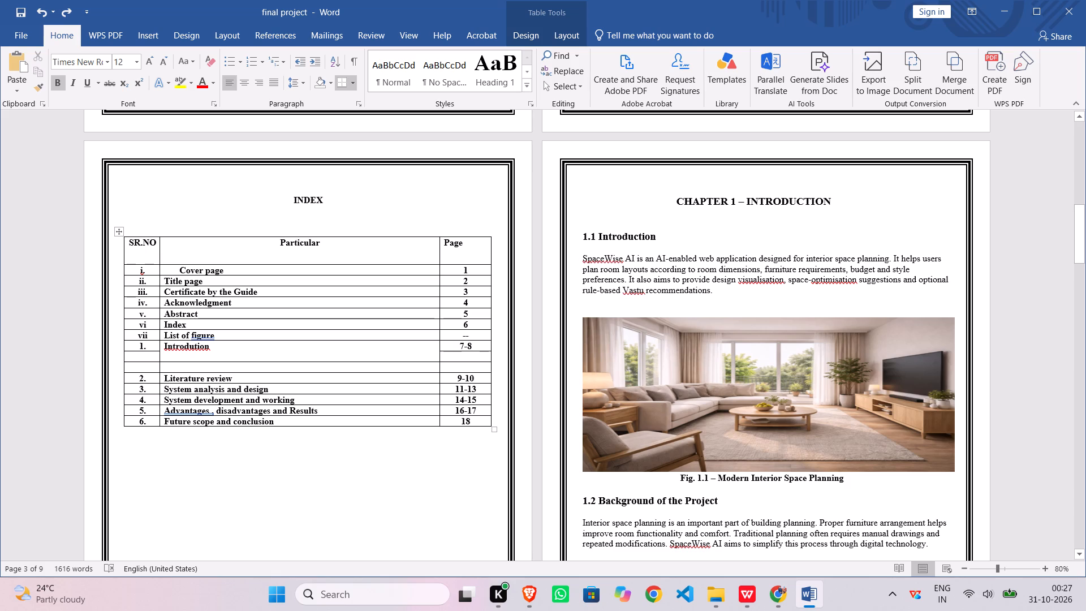
Set the font size of the chapter 1 title in the index table to 14.
drag(165, 348, 210, 349)
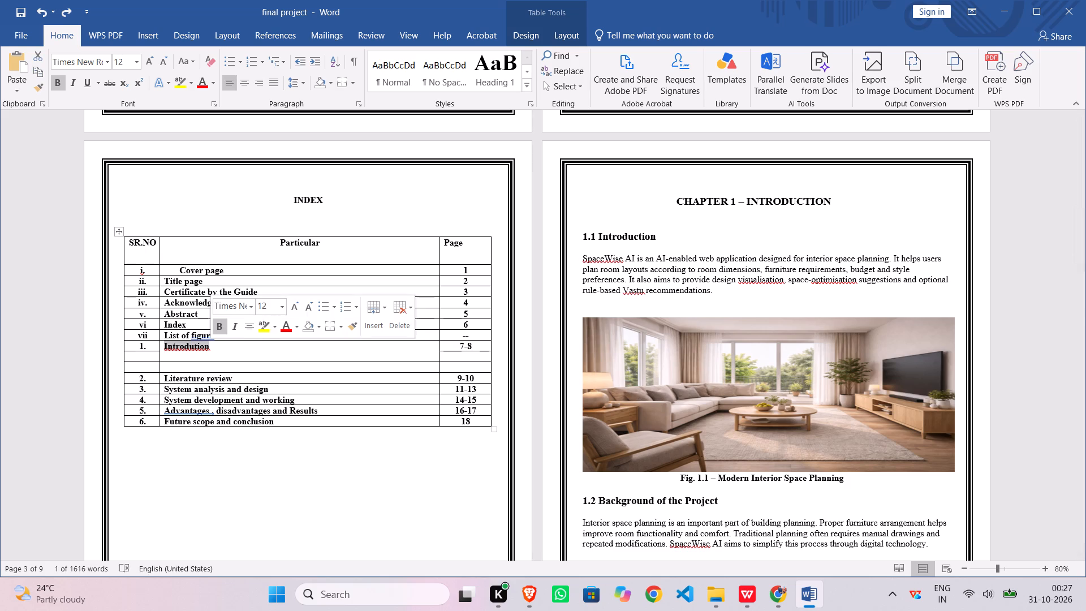
double_click(264, 307)
text(14)
key(Return)
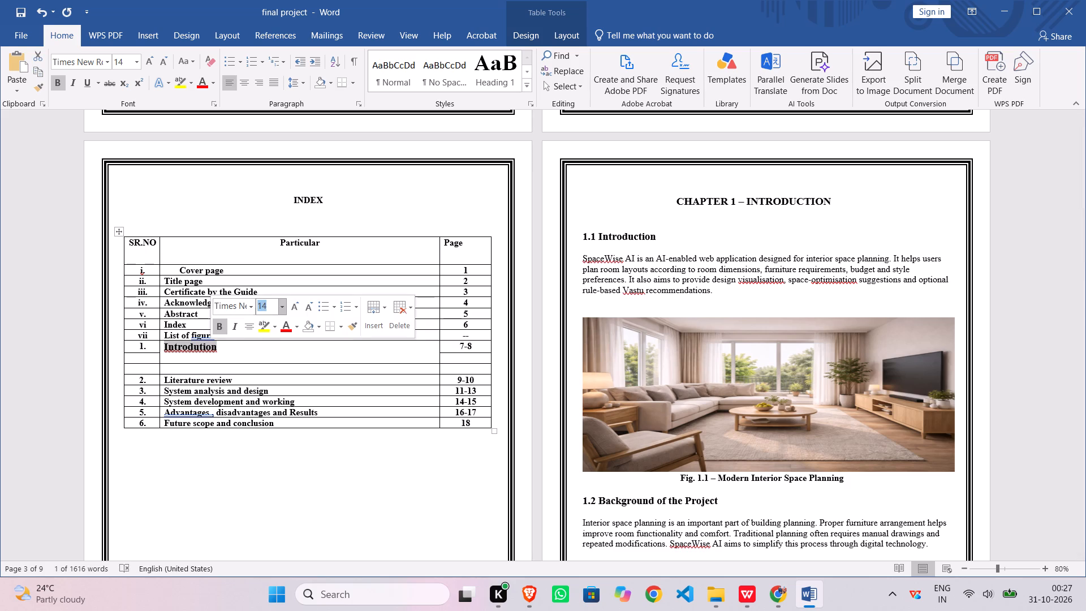
Add the subsection entry "1.1 Introduction" two lines below the chapter 1 title, within the same index table cell.
double_click(222, 346)
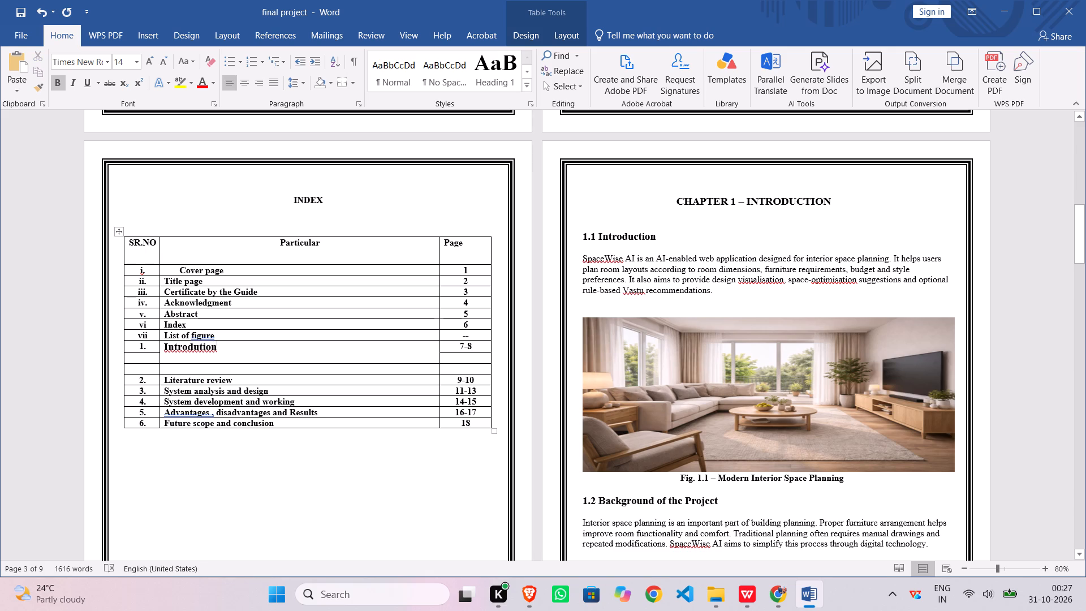
key(shift+Return)
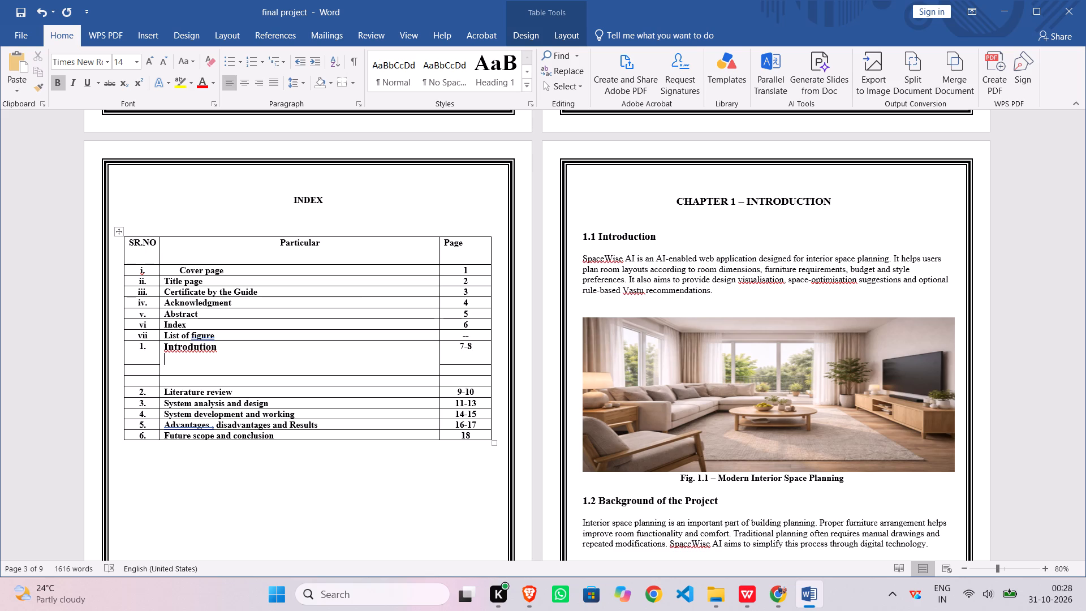
key(shift+Return)
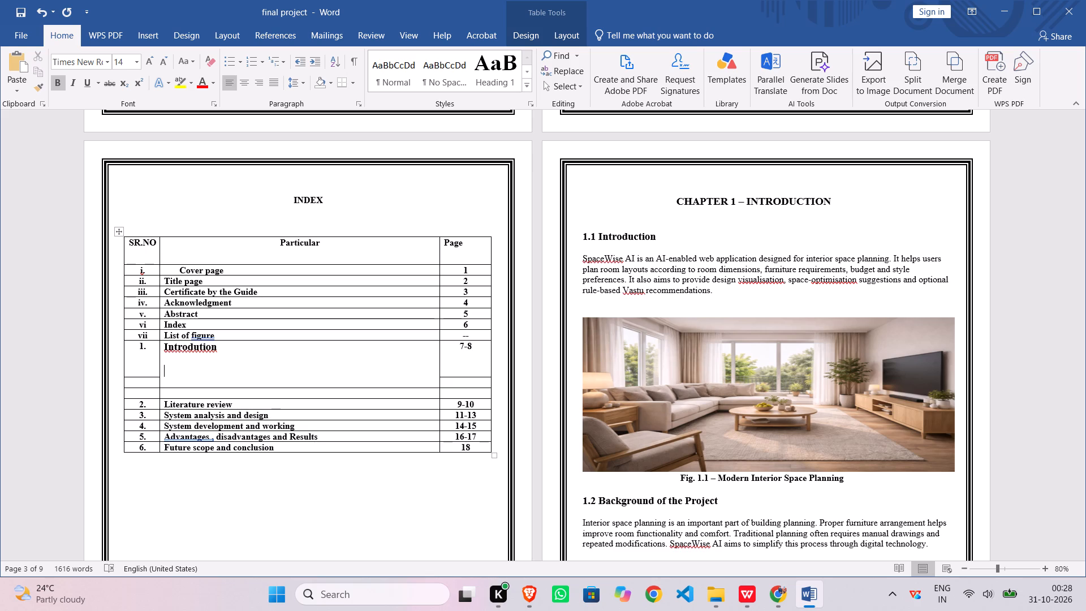
text(1.1)
key(space)
text(in)
key(BackSpace)
key(BackSpace)
key(i)
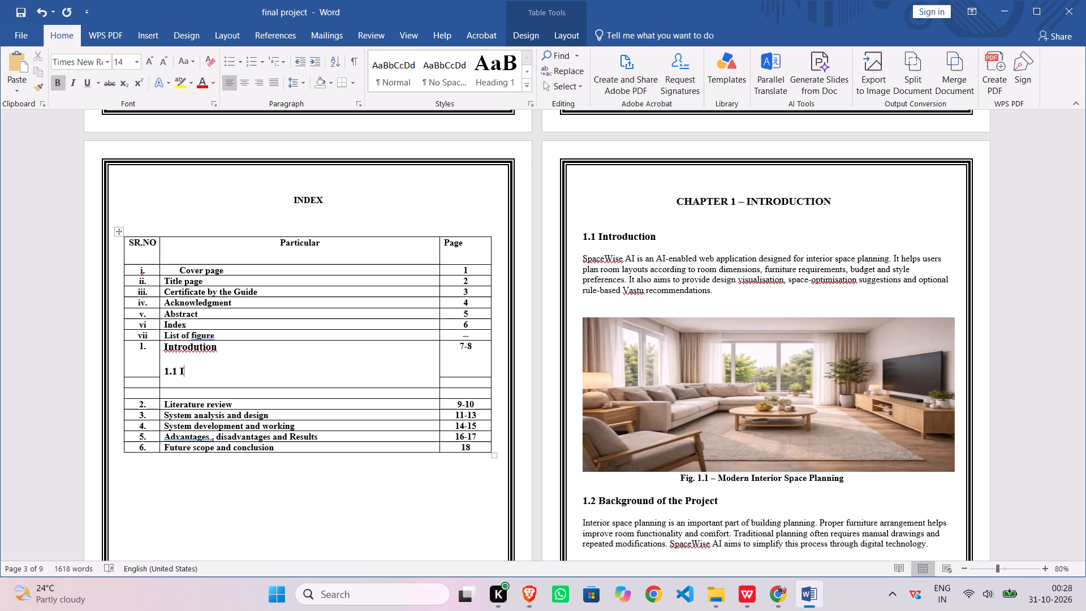
key(n)
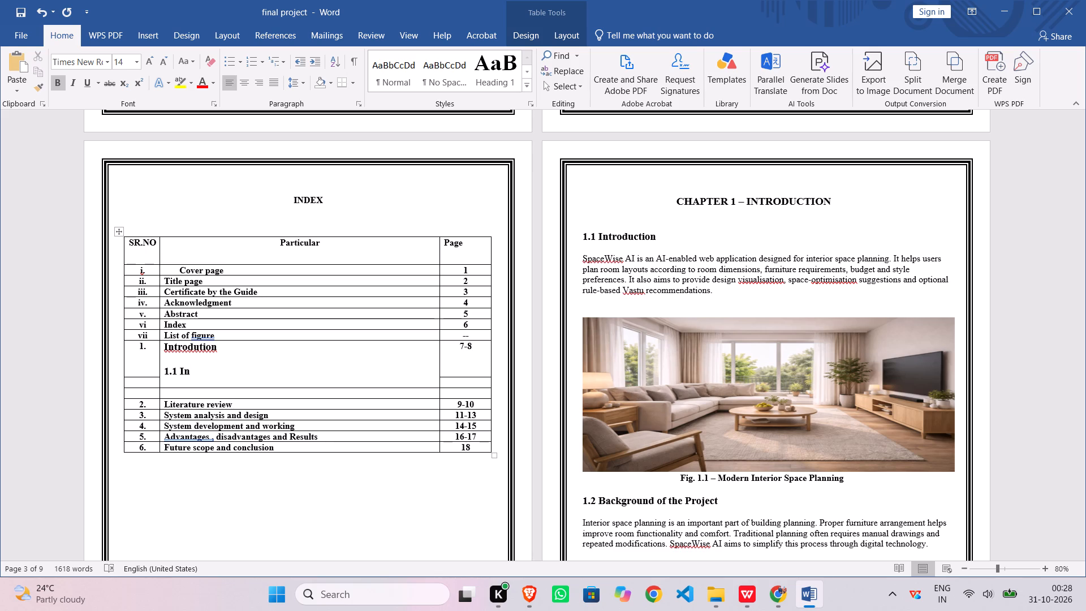
key(t)
text(ro)
text(du)
key(c)
text(tion)
Set the font size of the "1.1 Introduction" entry in the index table to 12.
triple_click(186, 372)
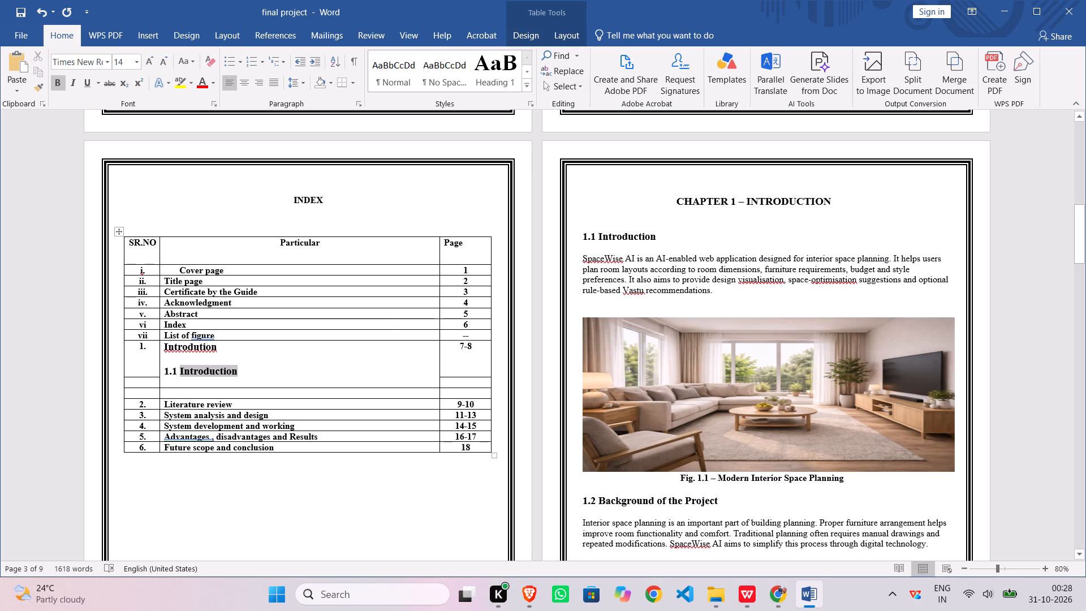
click(192, 373)
click(192, 373)
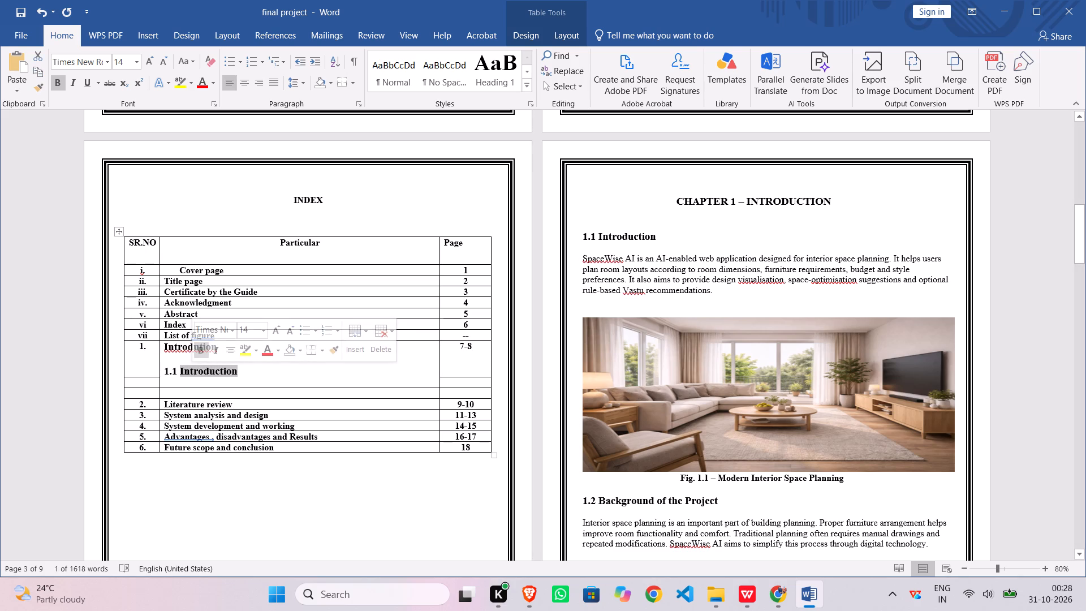
drag(164, 373, 212, 374)
click(266, 332)
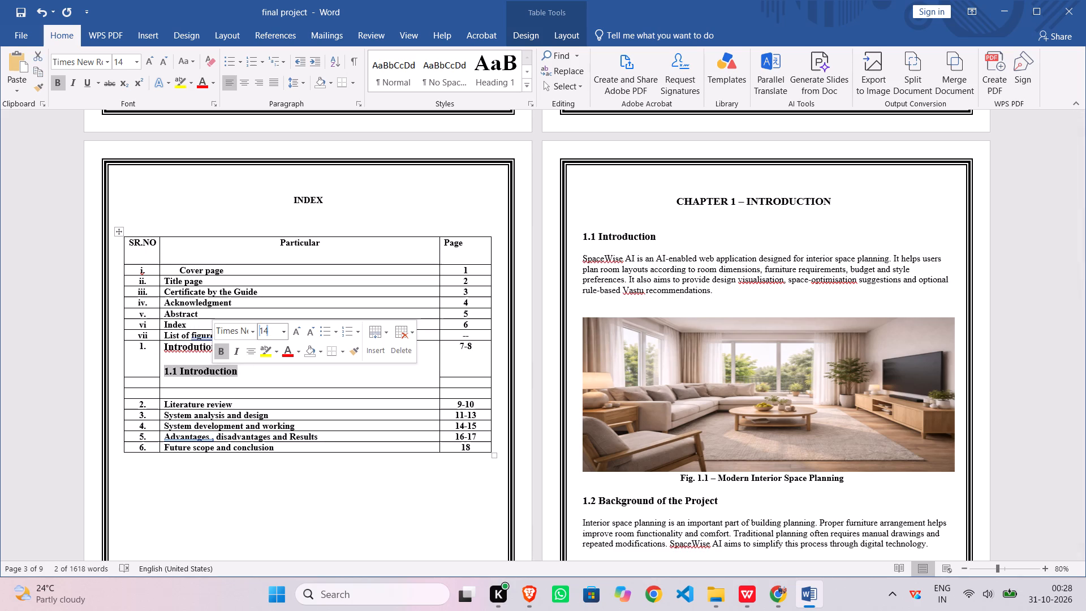
text(12)
key(Return)
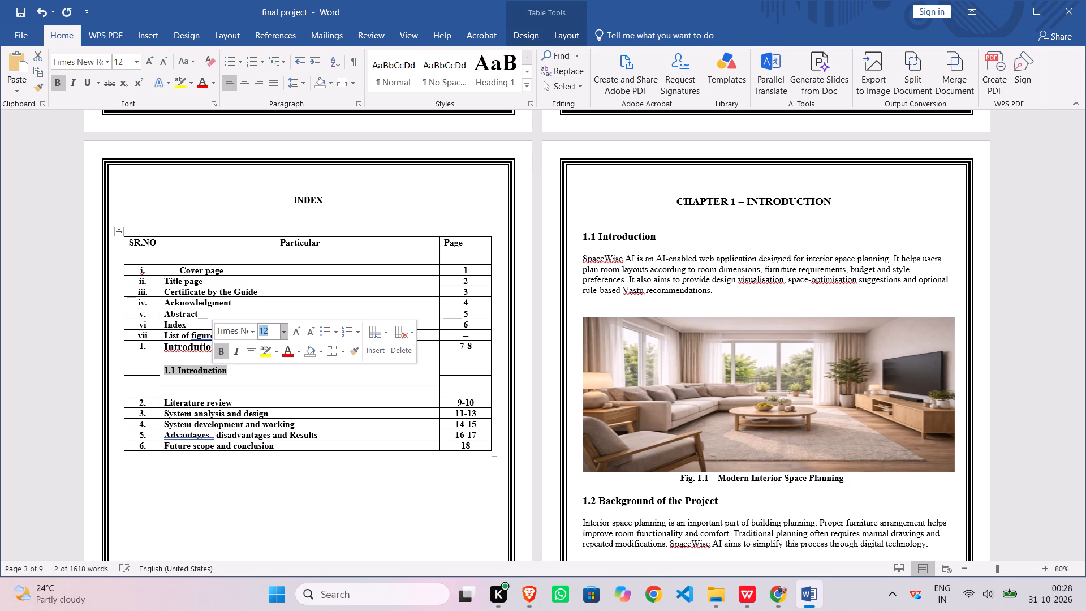
Copy the heading "1.2 Background of the Project" from Chapter 1 onto a new line below the 1.1 Introduction index entry.
double_click(232, 369)
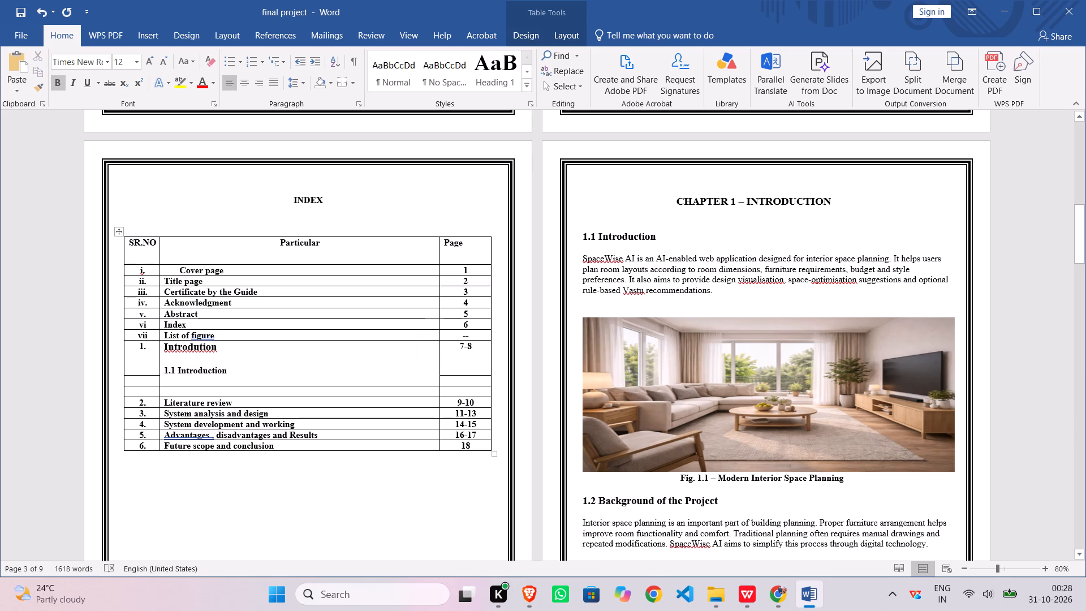
key(shift+Return)
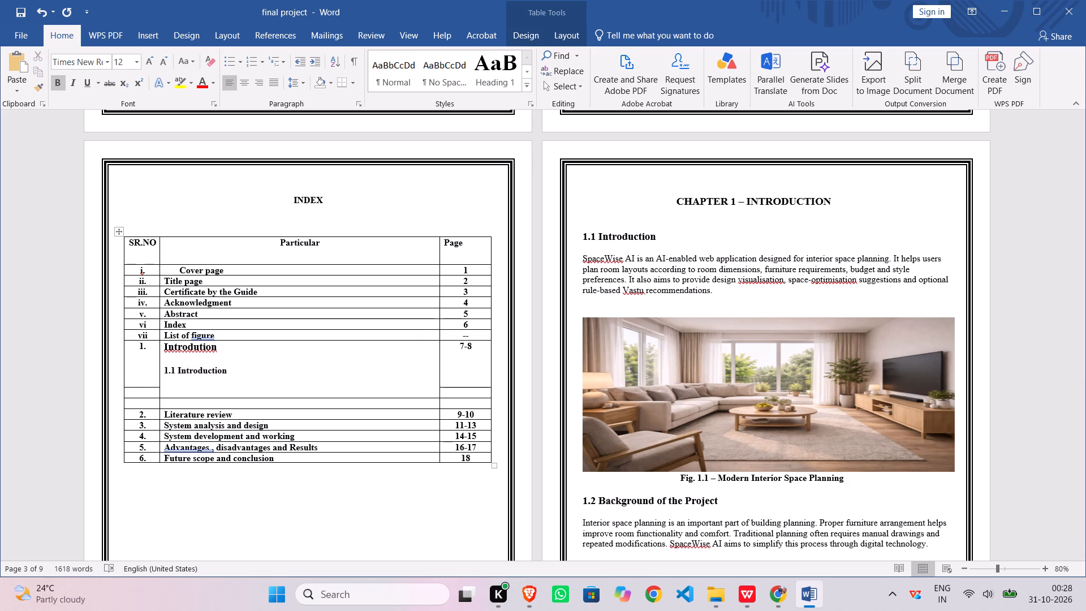
scroll(576, 453, down, 2)
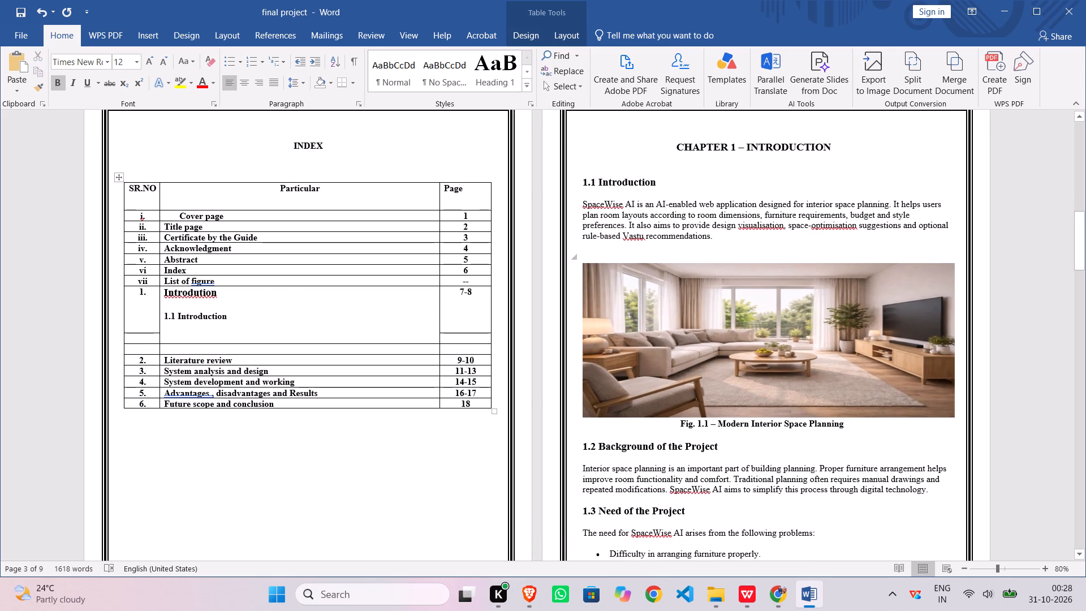
click(583, 447)
drag(583, 447, 717, 449)
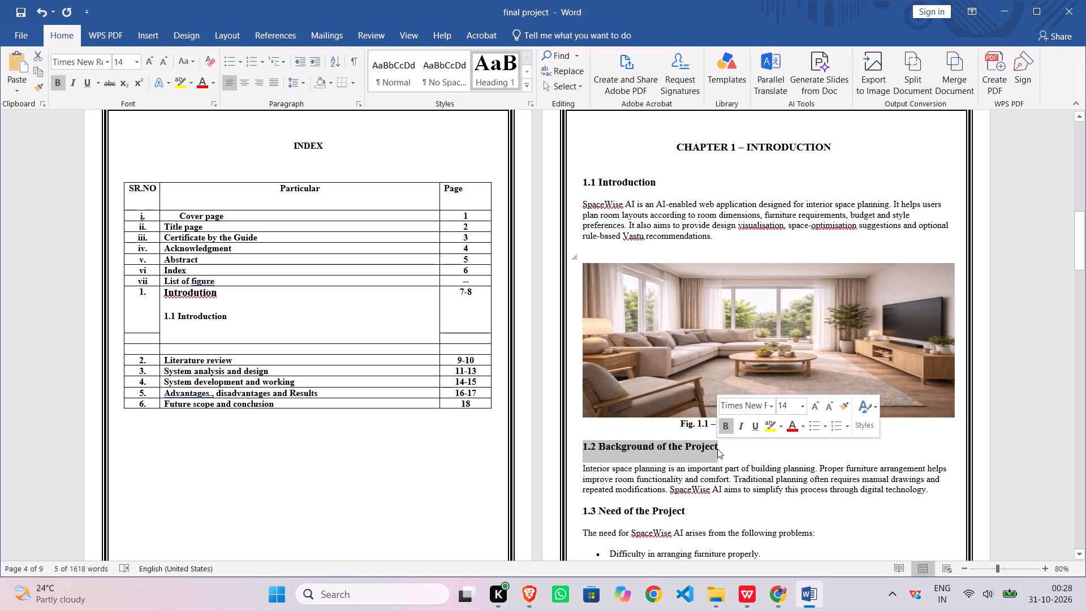
key(ctrl+c)
click(231, 308)
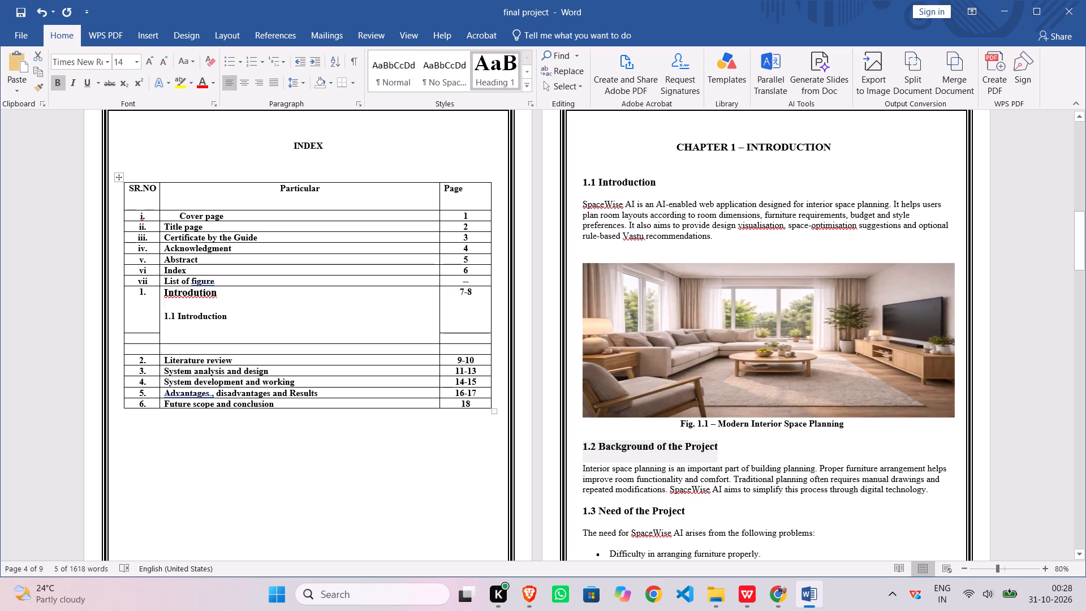
click(234, 322)
key(ctrl+v)
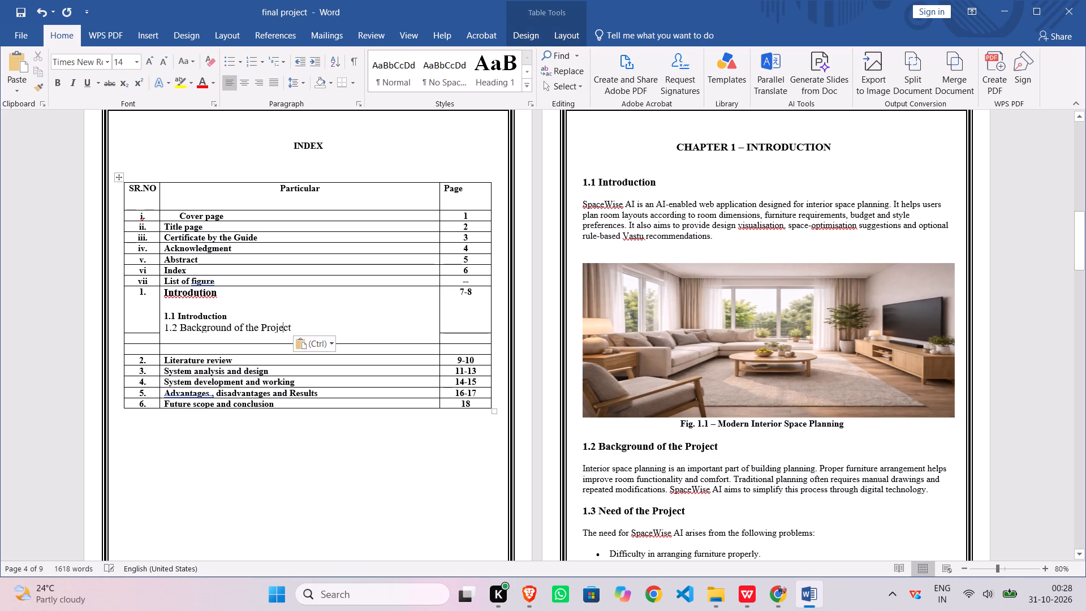
Make the "1.2 Background of the Project" index entry bold and set its font size to 12.
click(166, 328)
drag(166, 328, 278, 326)
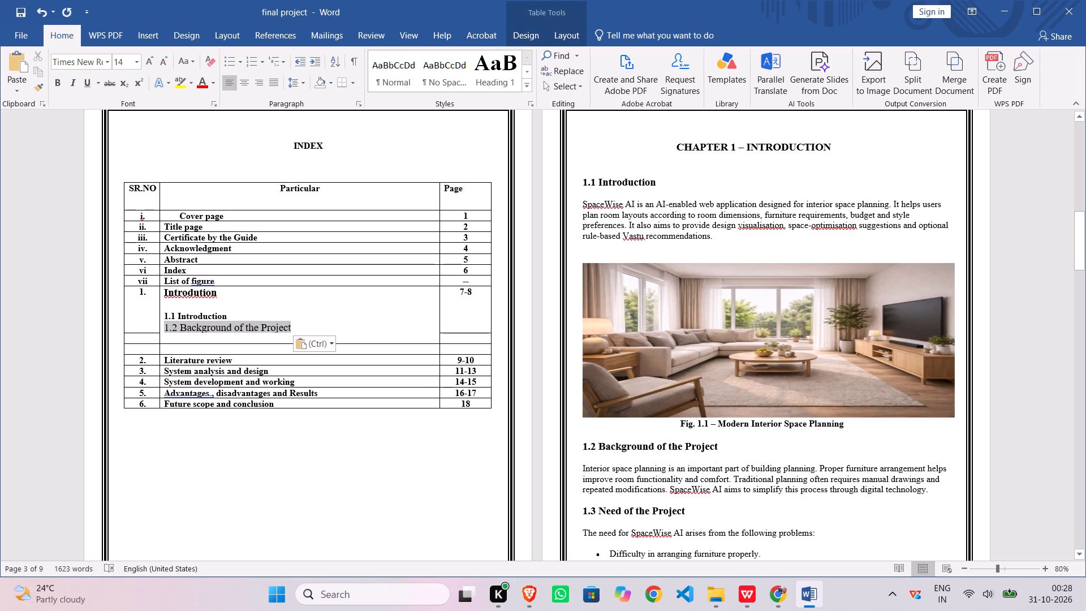
drag(278, 326, 281, 326)
click(295, 302)
click(338, 282)
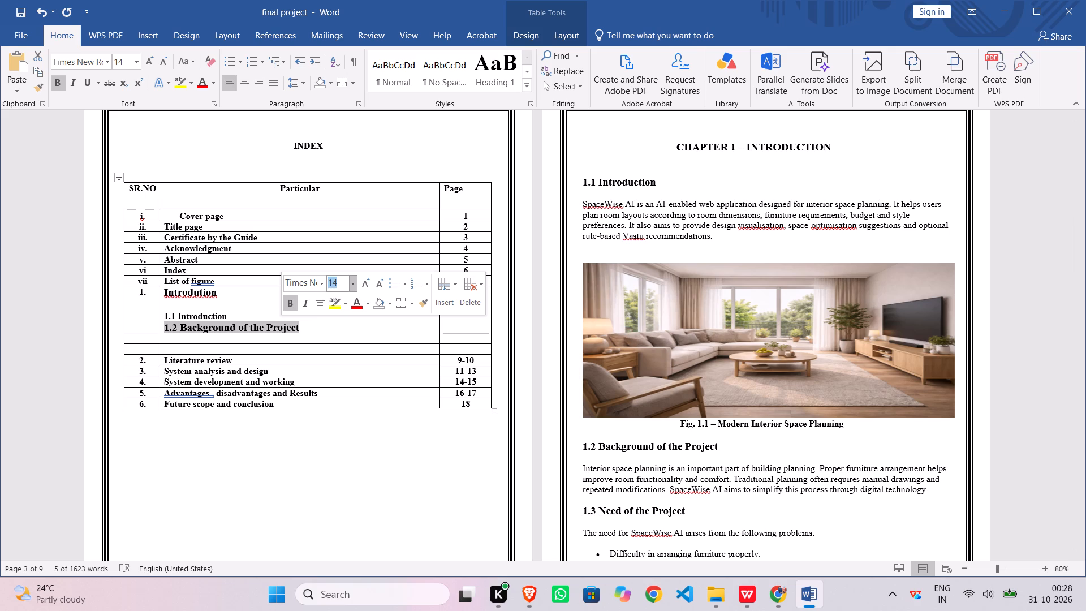
text(12)
key(Return)
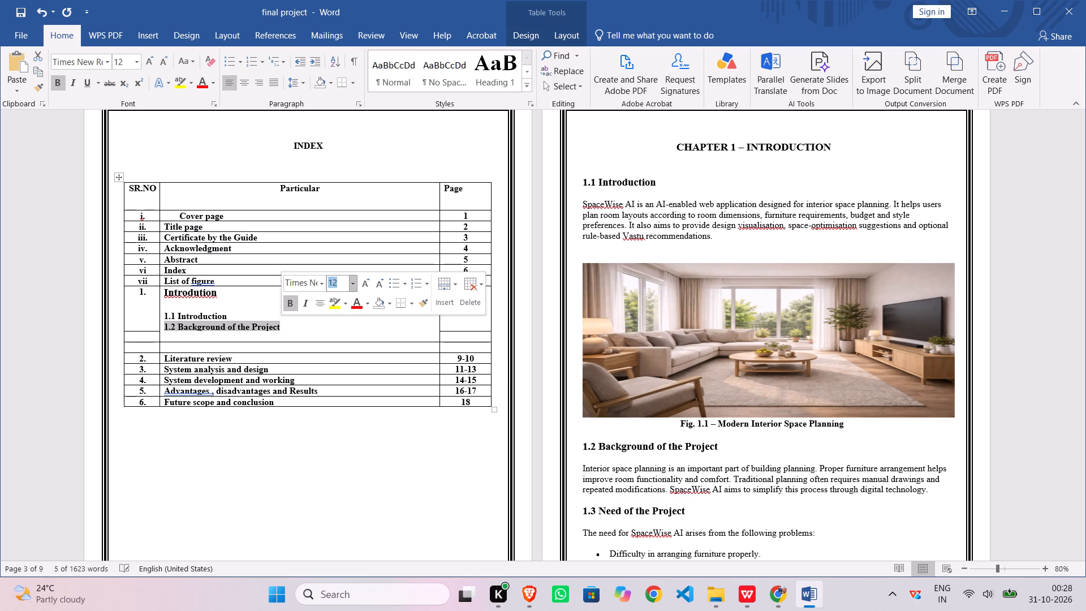
Copy the heading "1.3 Need of the Project" from Chapter 1 onto a new line below the 1.2 index entry.
click(300, 324)
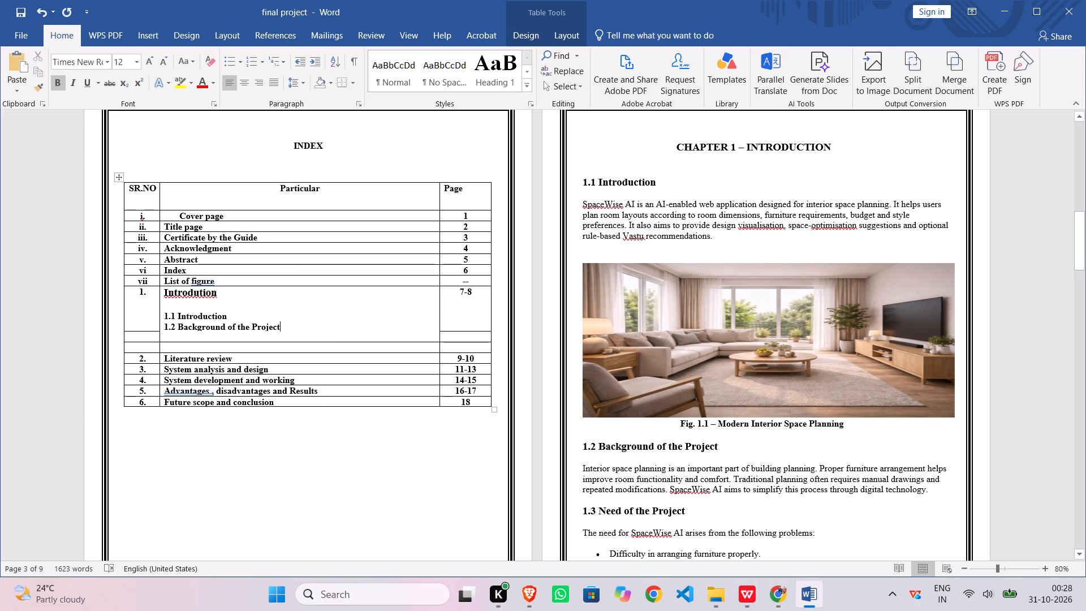
key(shift+Return)
scroll(502, 416, down, 3)
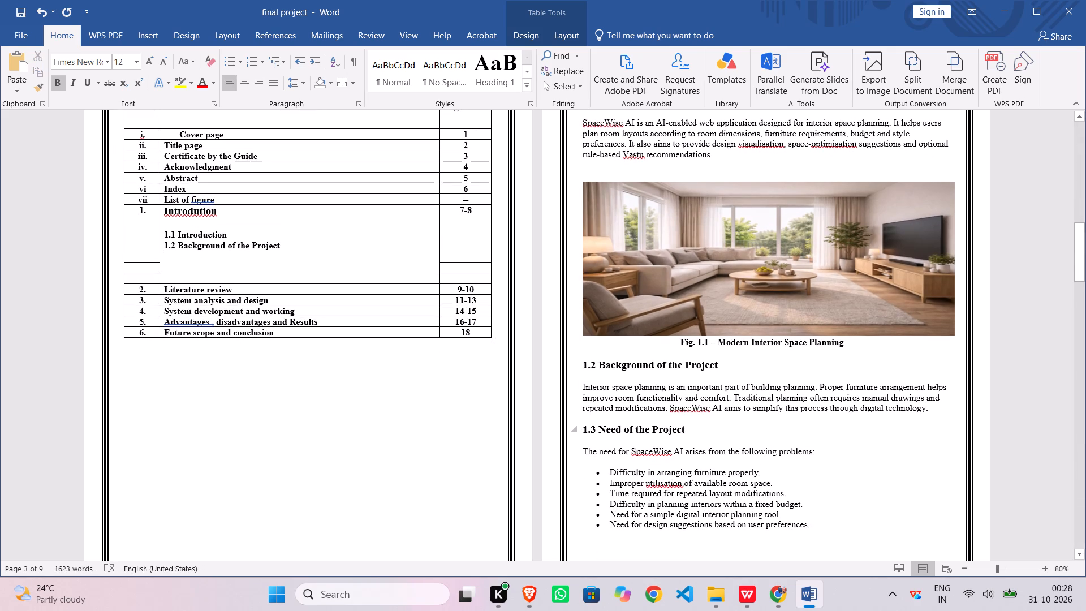
drag(584, 428, 677, 428)
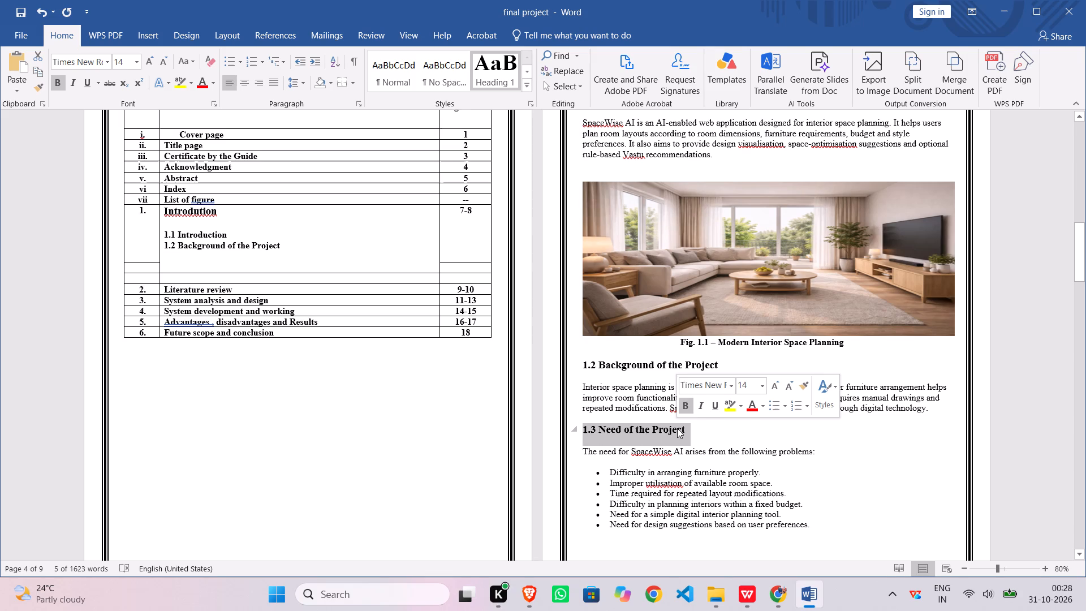
key(ctrl+c)
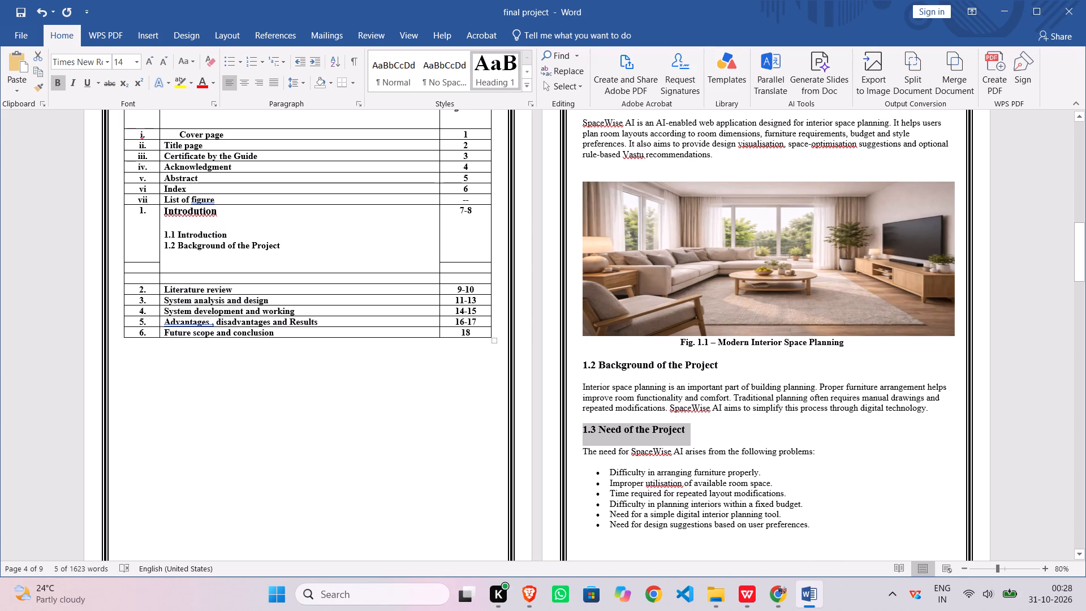
double_click(287, 247)
triple_click(289, 251)
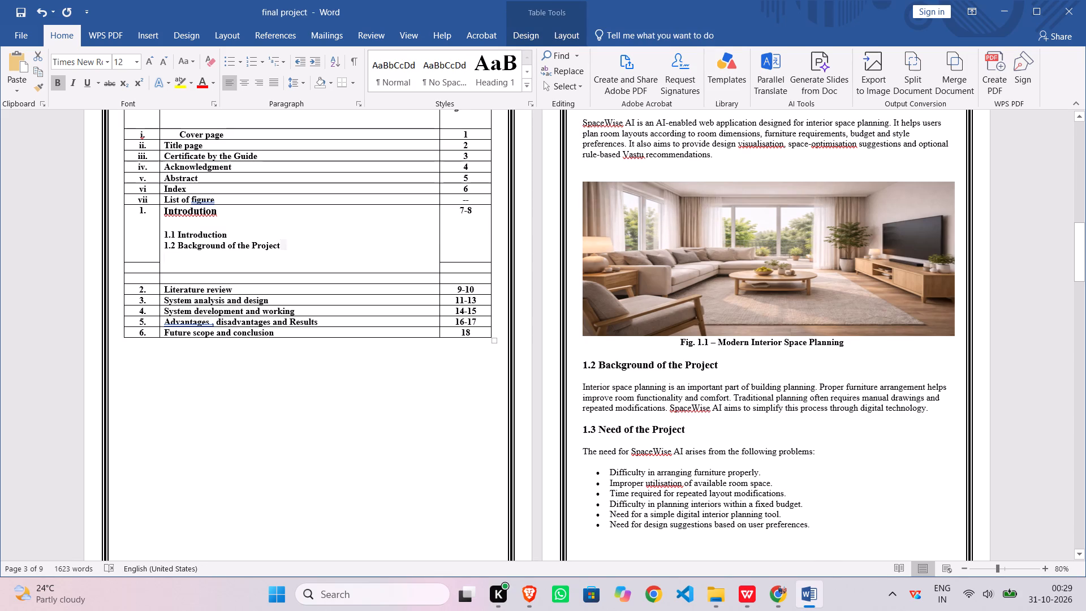
double_click(289, 251)
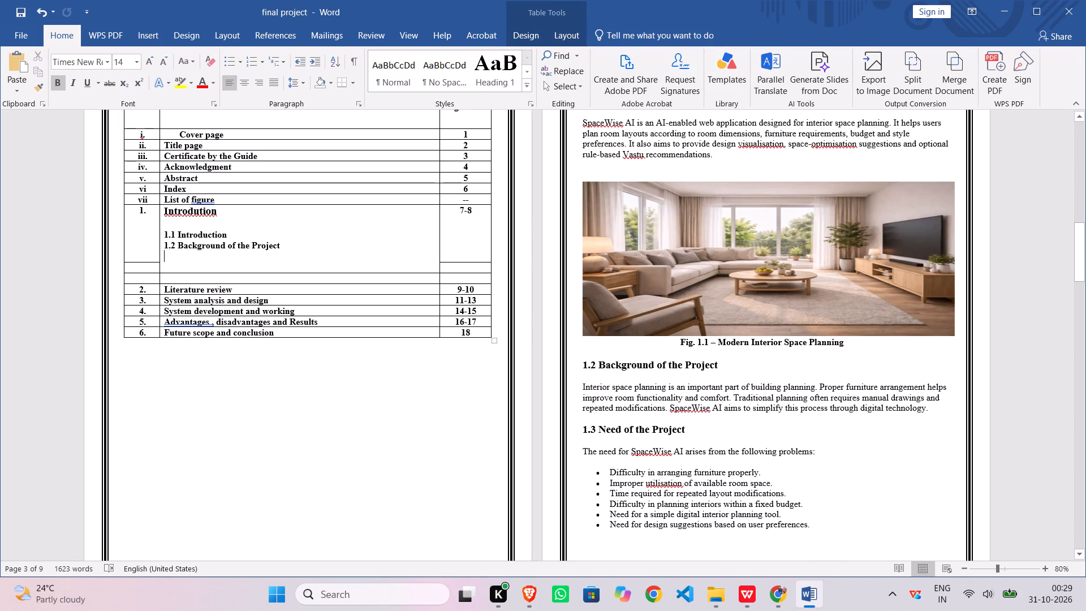
key(ctrl+v)
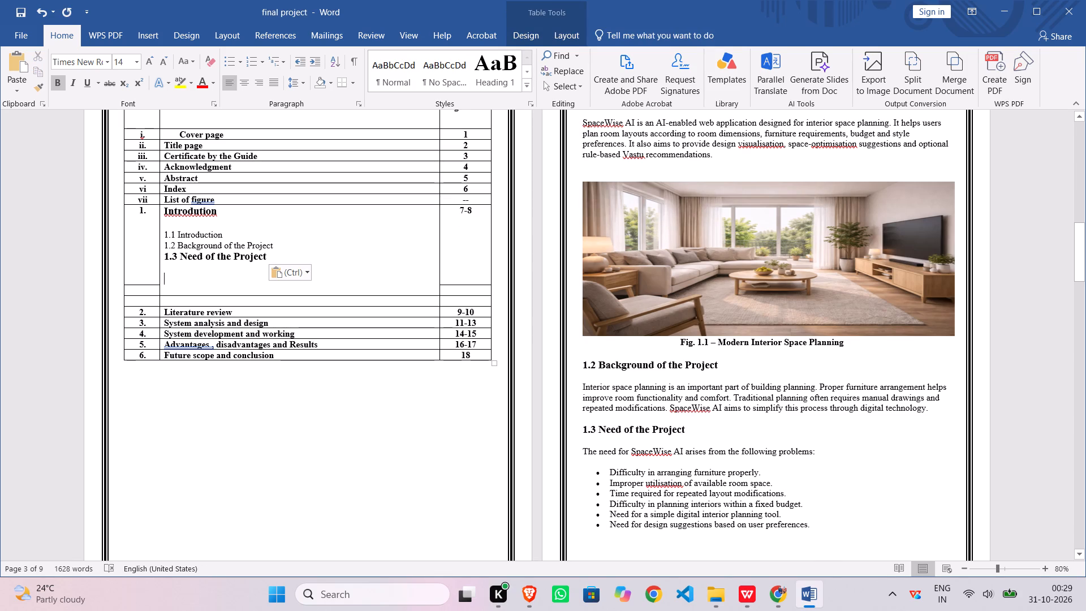
Set the font size of the "1.3 Need of the Project" index entry to 12.
drag(165, 257, 260, 262)
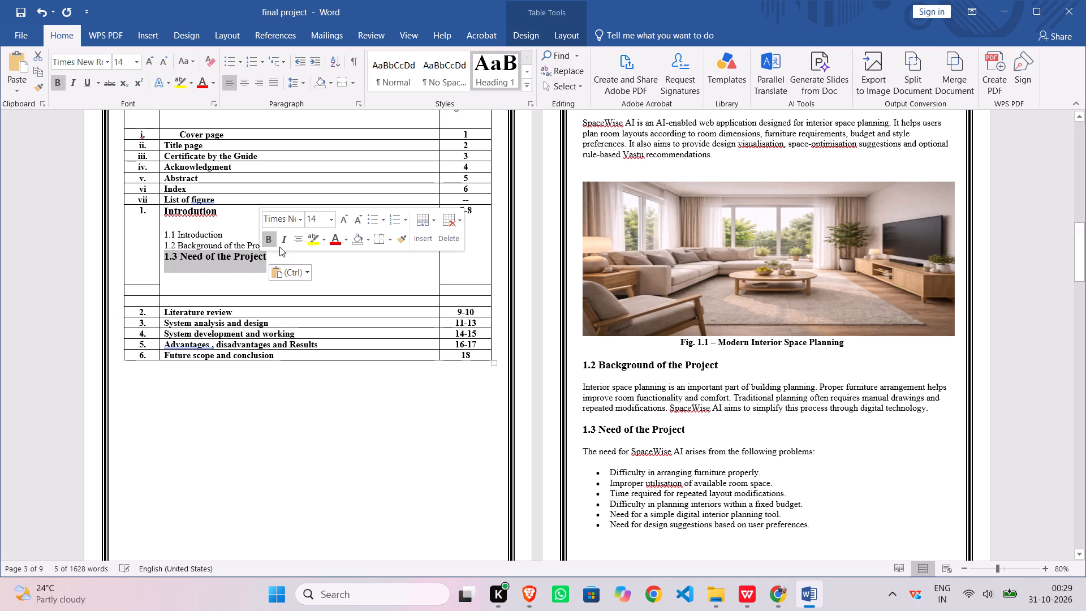
click(309, 220)
text(12)
key(Return)
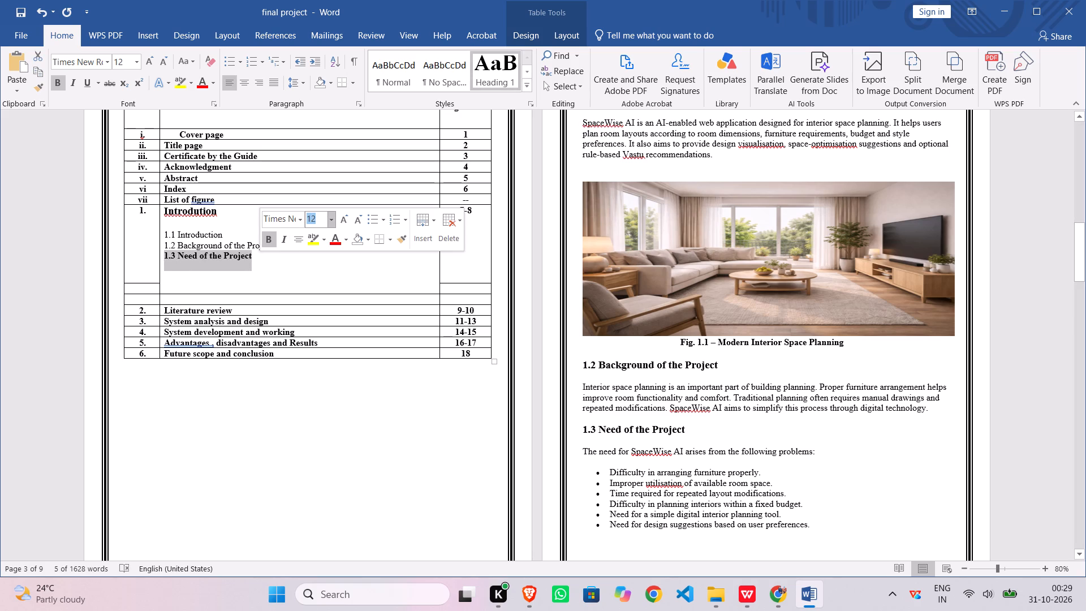
Copy the heading "1.4 Aim of the Project" from Chapter 1 onto a new line below the 1.3 index entry.
click(273, 265)
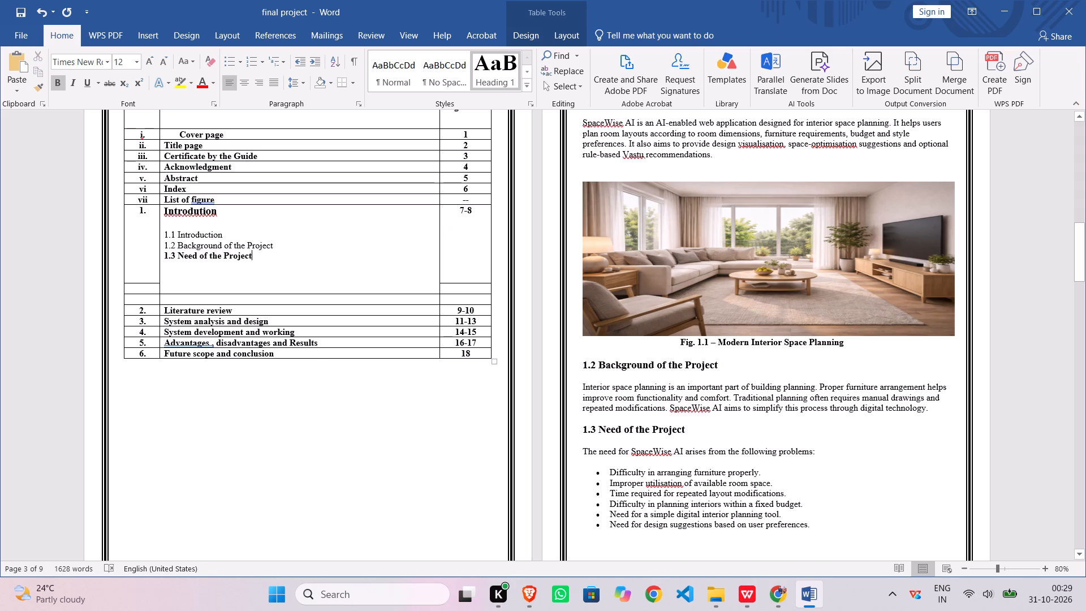
key(shift+Return)
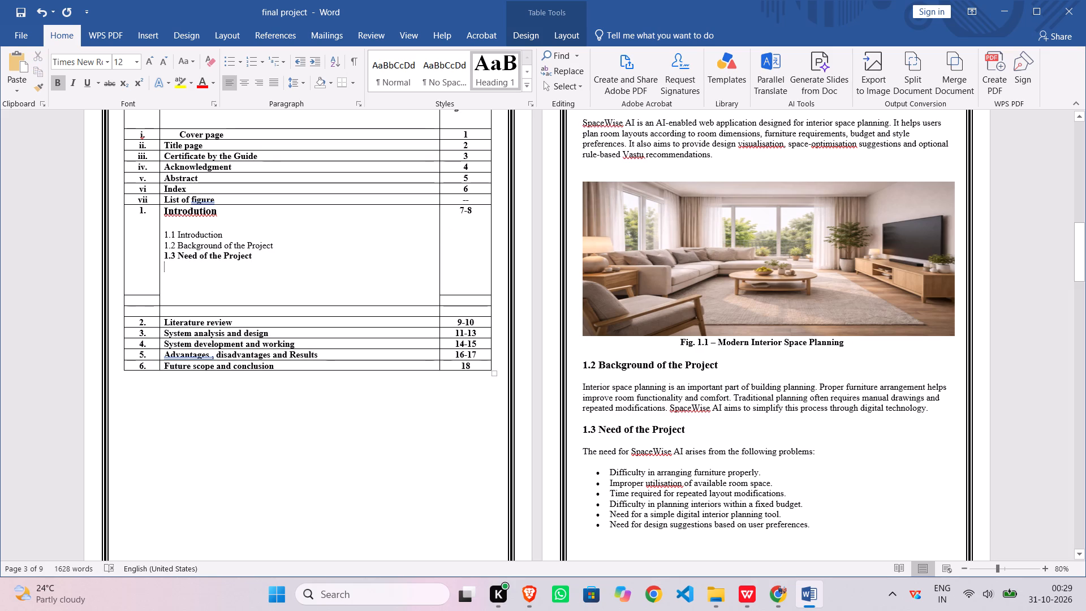
scroll(708, 373, down, 6)
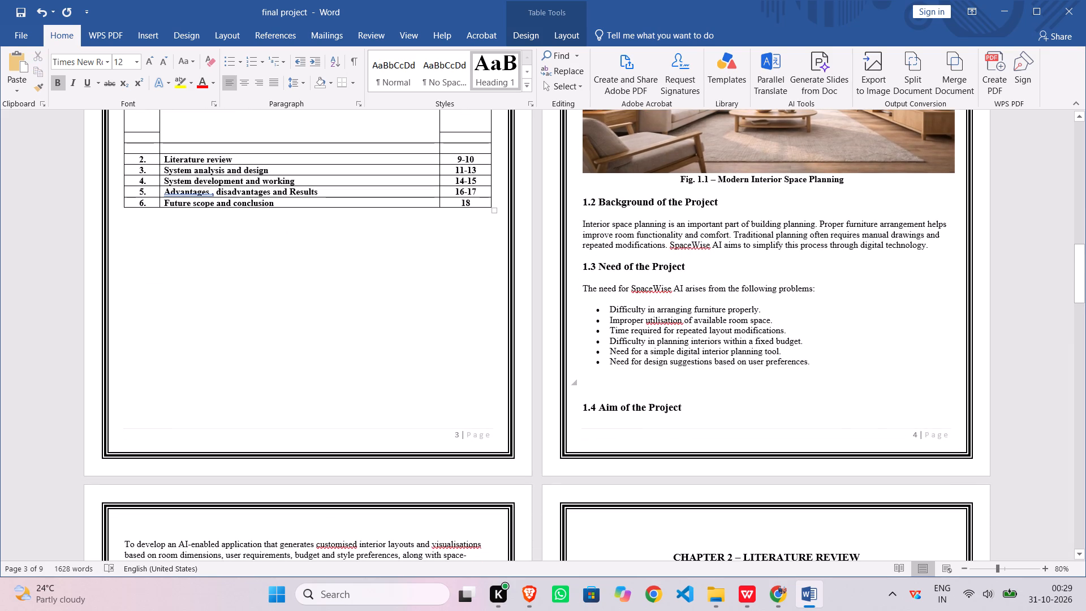
drag(583, 407, 678, 407)
double_click(678, 407)
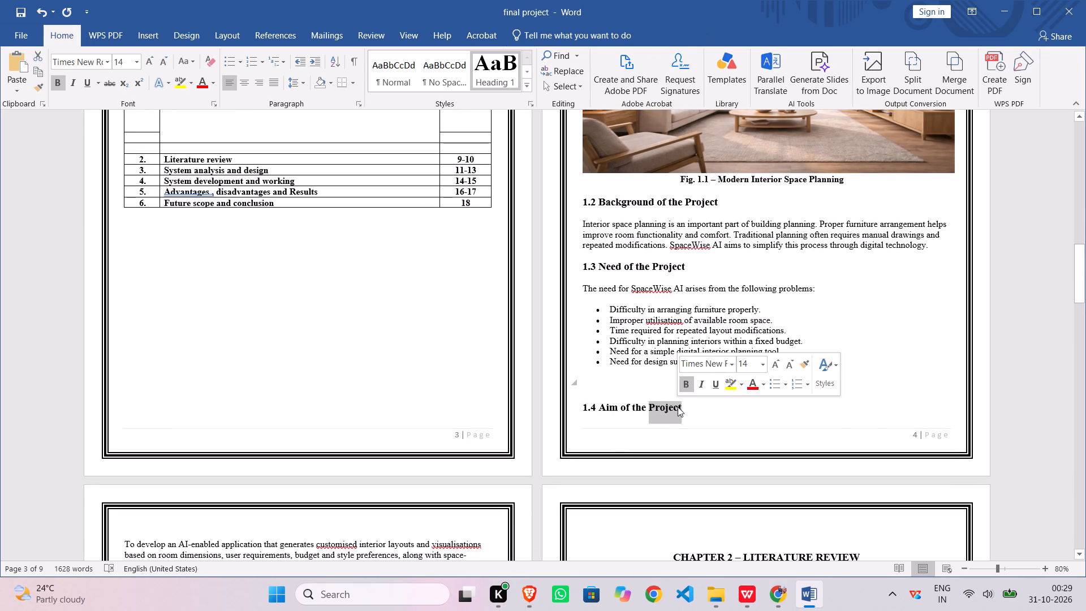
triple_click(631, 406)
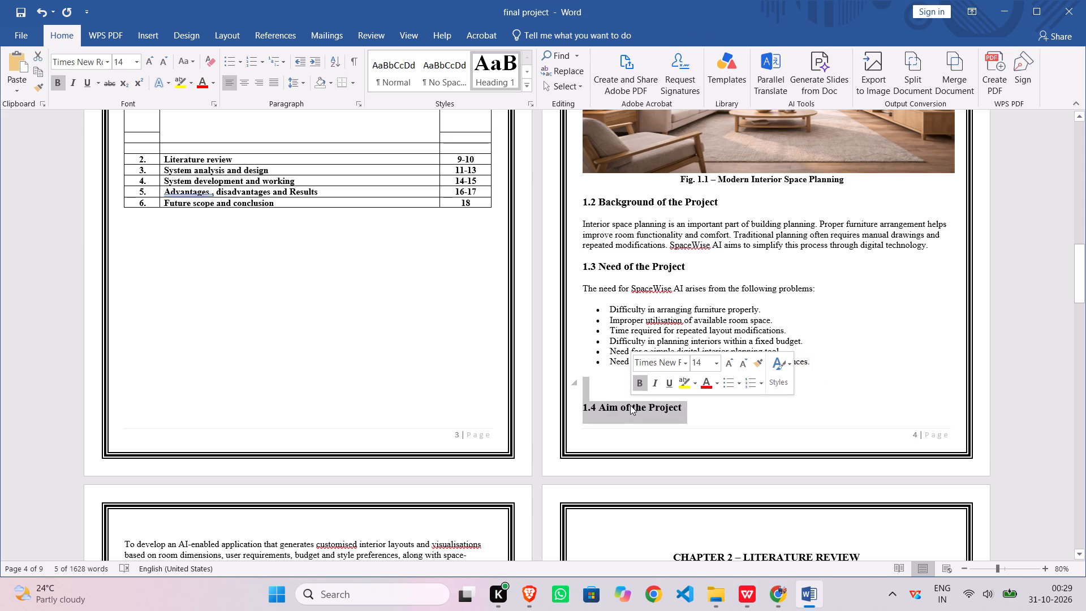
key(ctrl+c)
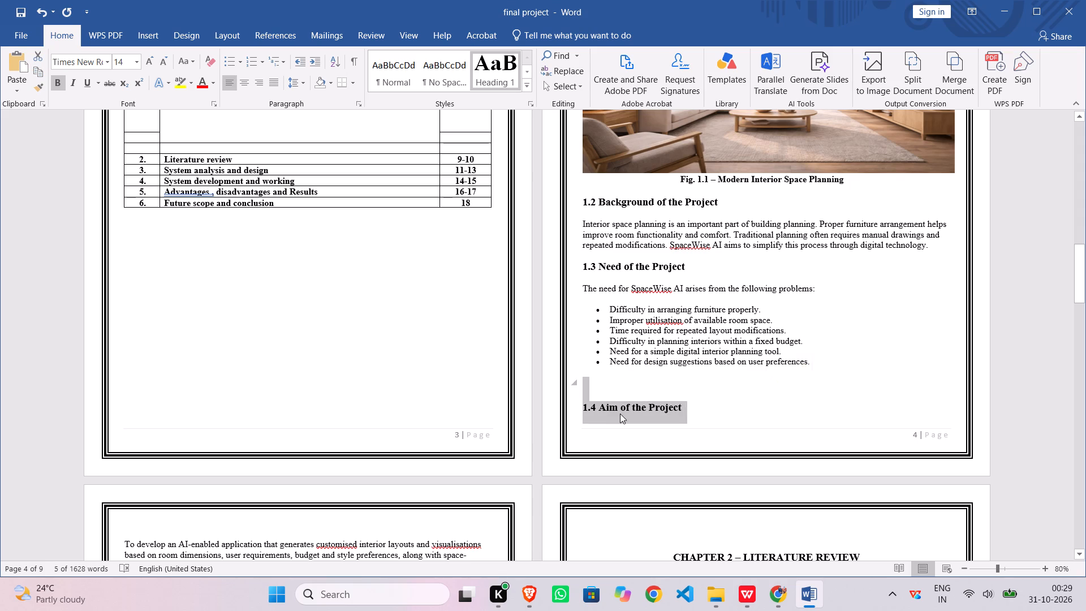
scroll(304, 313, up, 4)
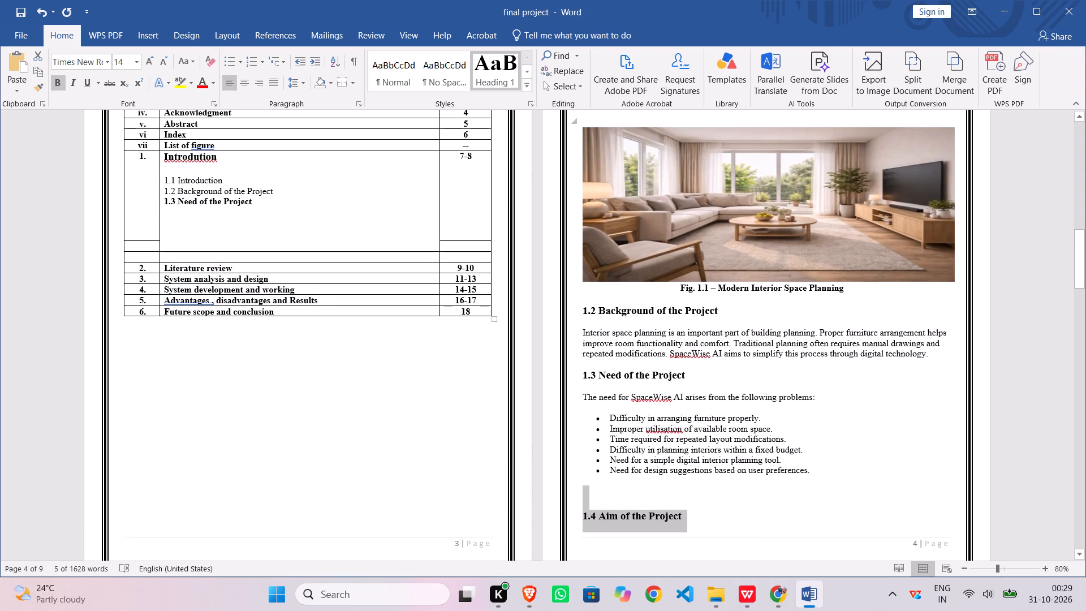
double_click(261, 210)
double_click(164, 210)
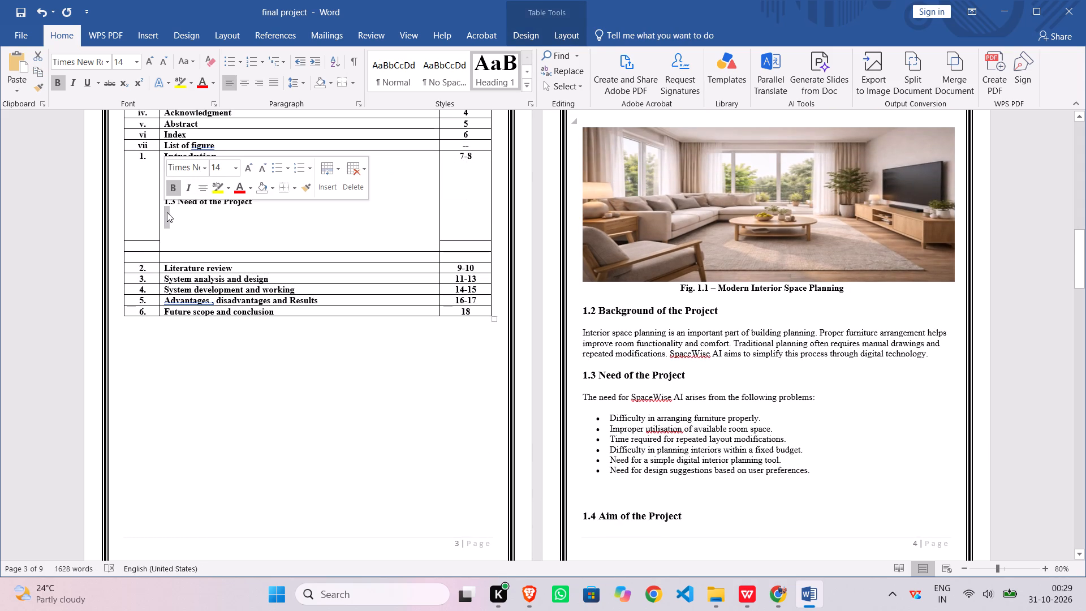
click(167, 212)
key(ctrl+v)
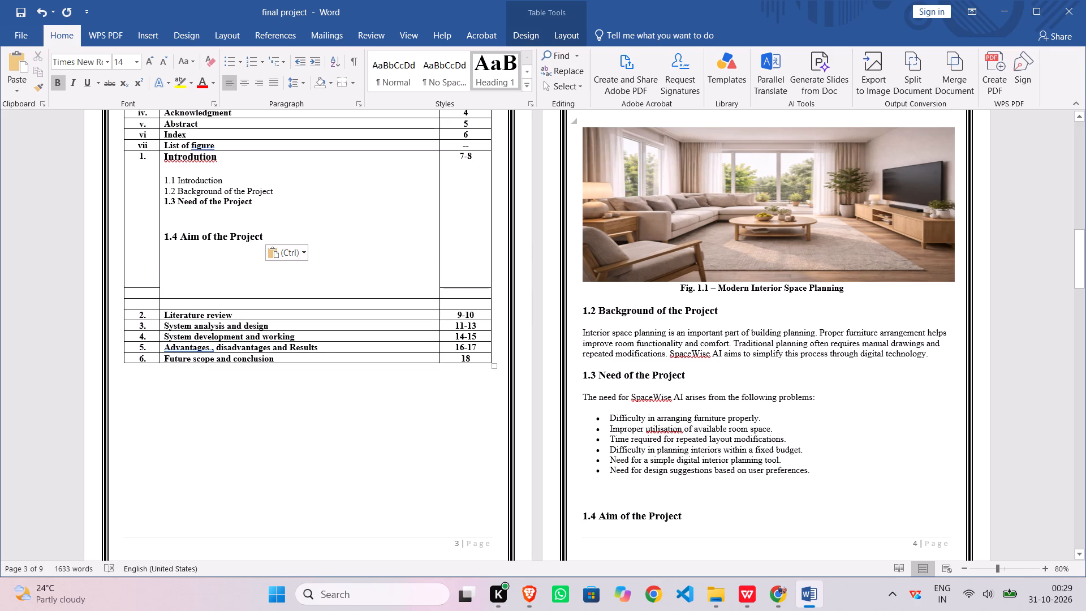
Remove the blank space above the "1.4 Aim of the Project" index entry so it directly follows the 1.3 entry.
click(167, 238)
key(Left)
key(BackSpace)
key(BackSpace)
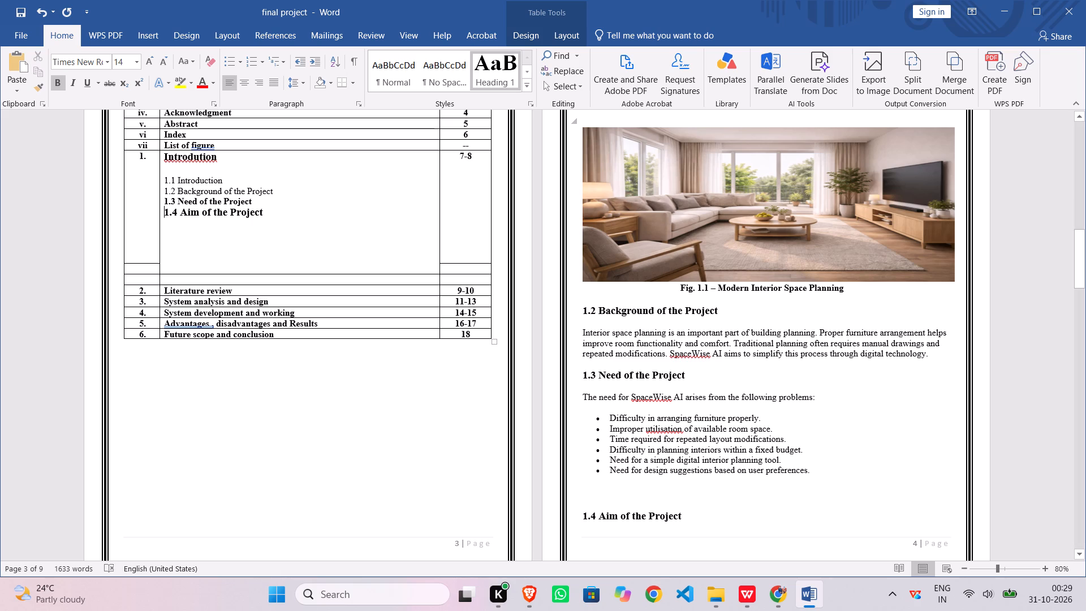
Copy the heading "1.5 Objectives of the Project" from Chapter 1 onto a new line below the 1.4 index entry.
double_click(273, 214)
triple_click(273, 214)
click(273, 214)
key(shift+Return)
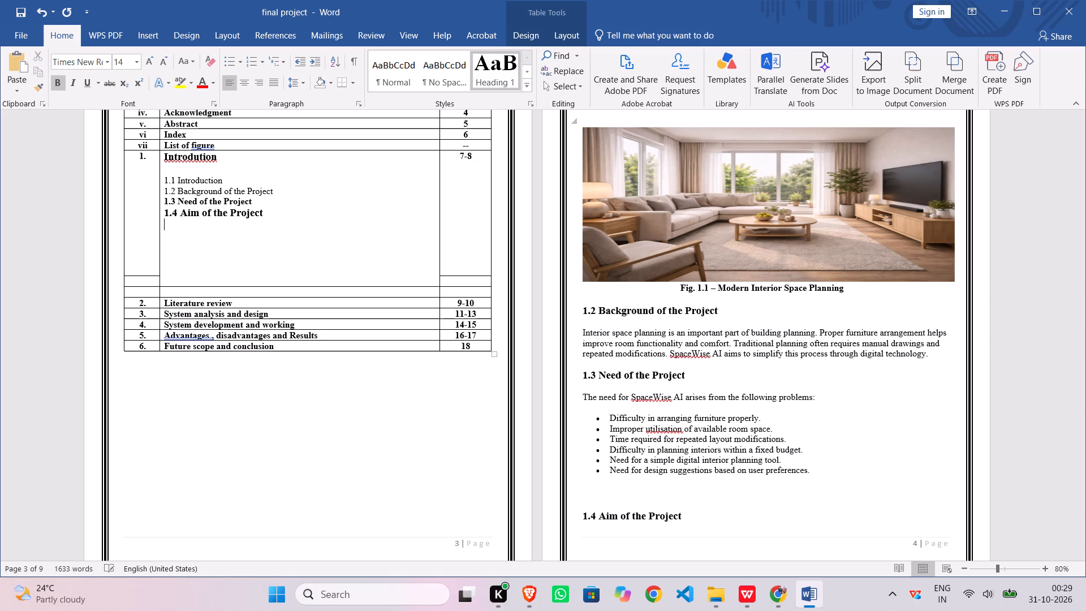
scroll(404, 302, down, 4)
scroll(515, 366, down, 3)
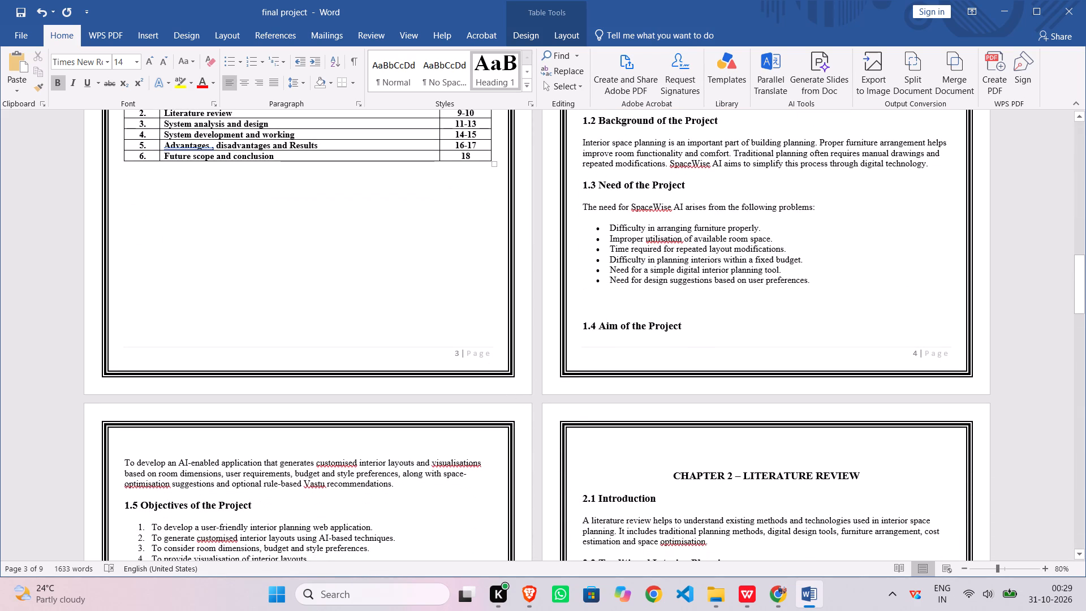
double_click(163, 509)
click(163, 509)
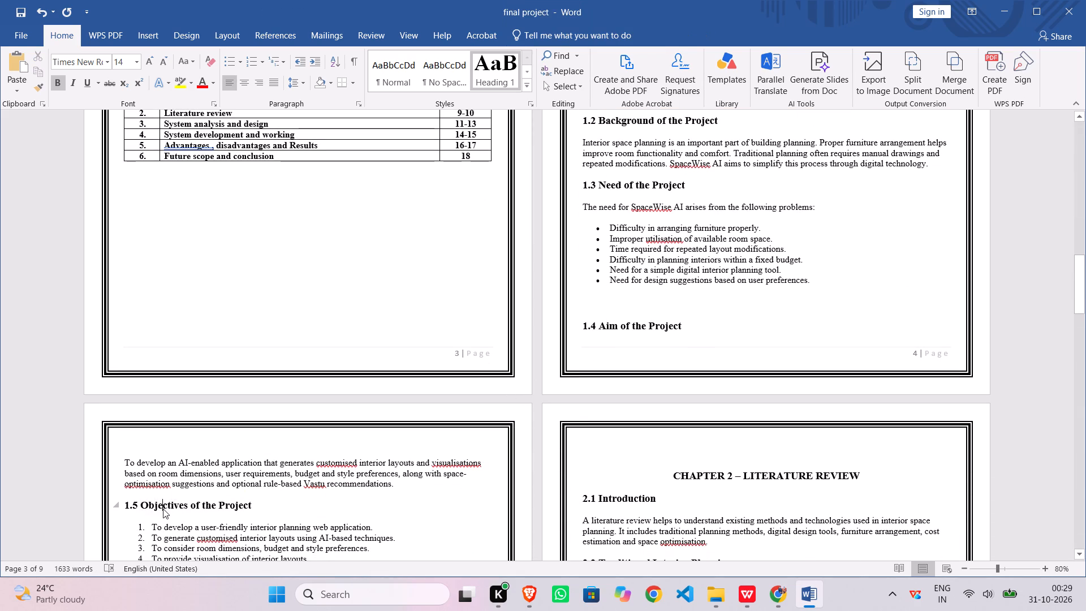
click(163, 509)
click(163, 509)
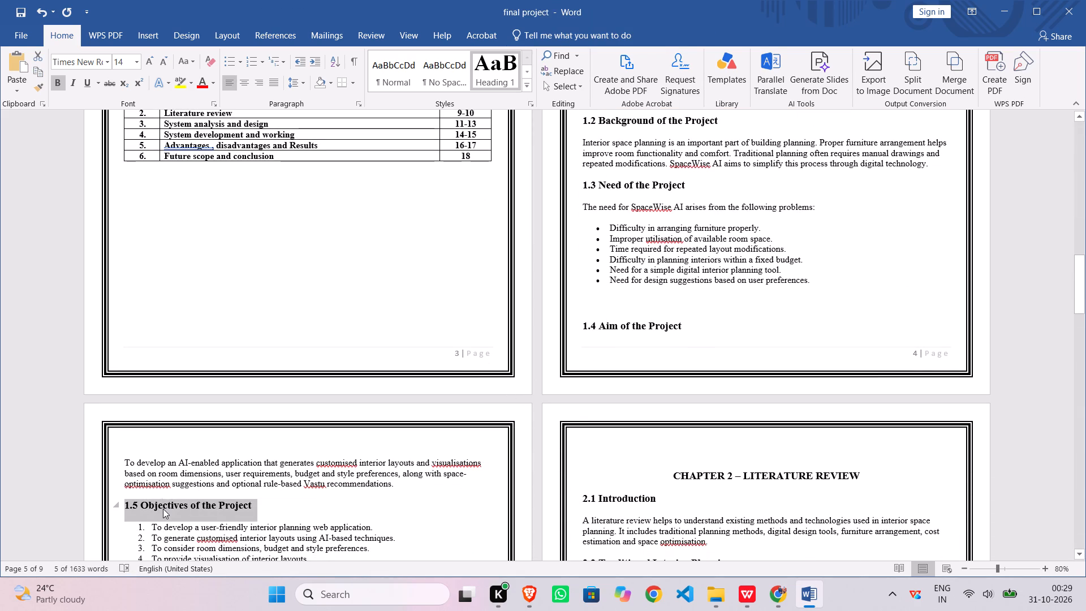
key(ctrl+c)
scroll(128, 462, down, 1)
scroll(127, 451, up, 11)
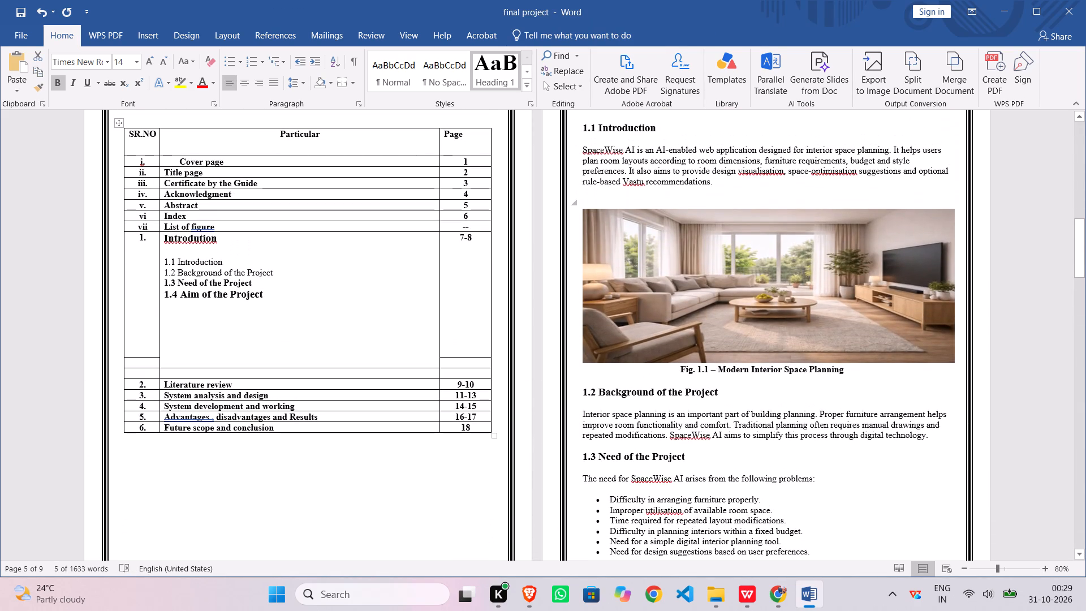
click(165, 309)
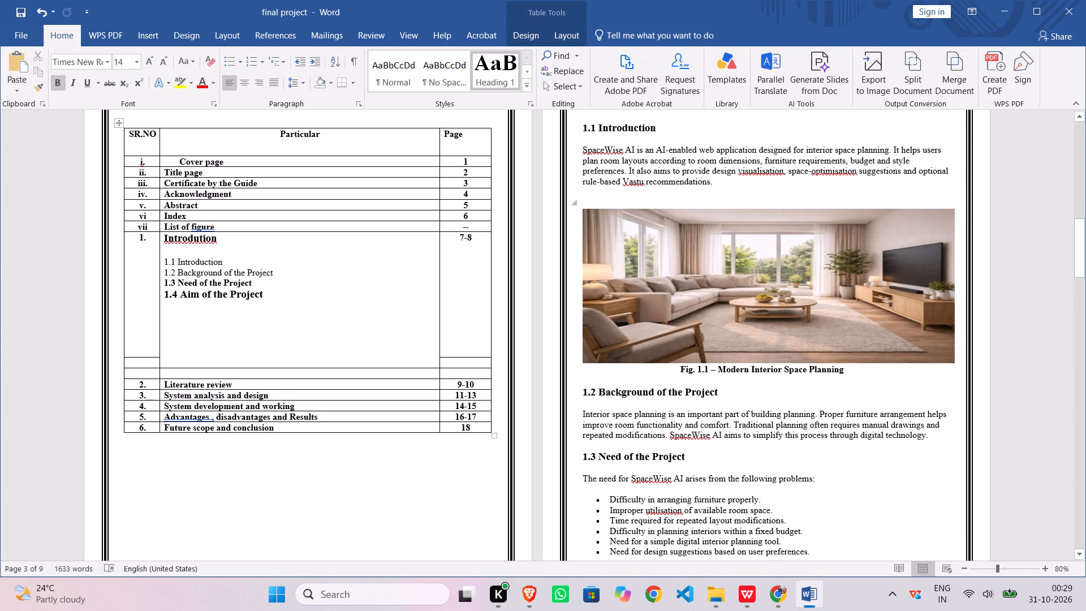
key(ctrl+v)
Copy the heading "1.6 Scope of the Project" from Chapter 1 onto a new line below the 1.5 index entry.
scroll(238, 336, down, 9)
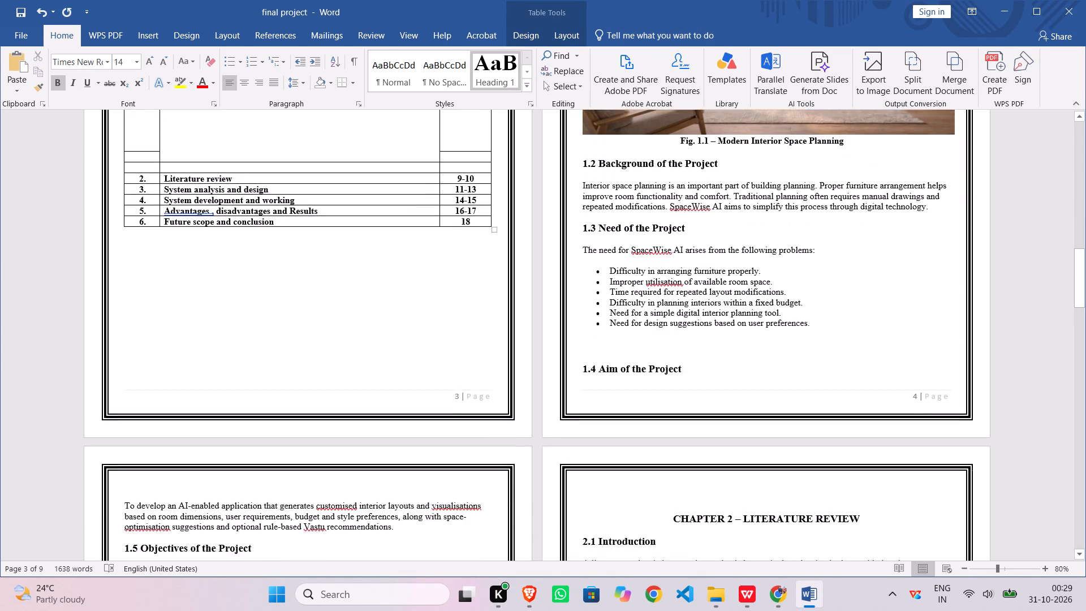
scroll(239, 352, down, 11)
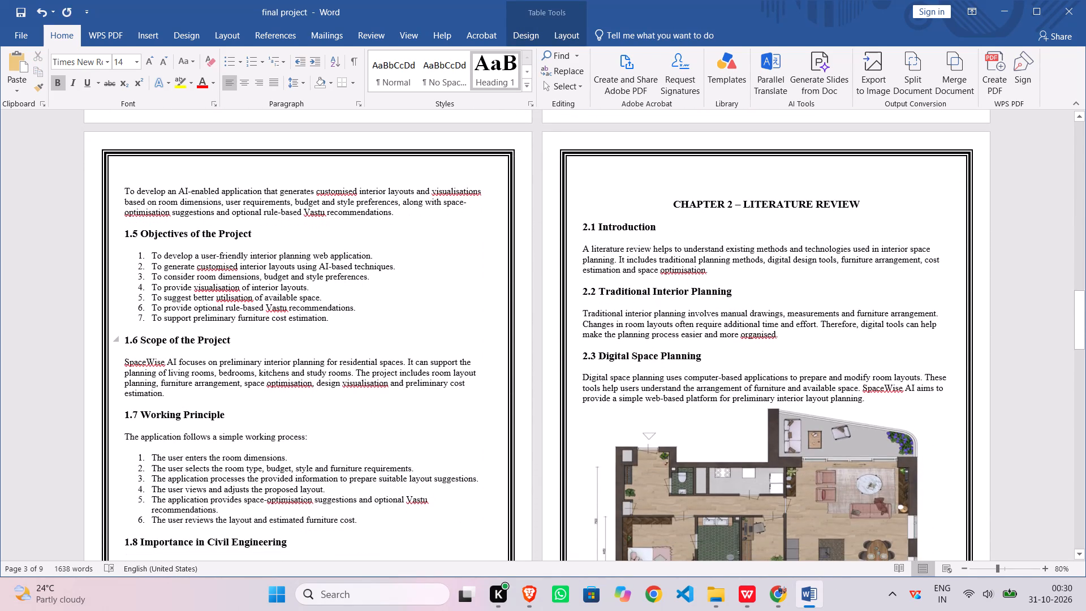
triple_click(158, 346)
key(ctrl+c)
scroll(158, 346, up, 7)
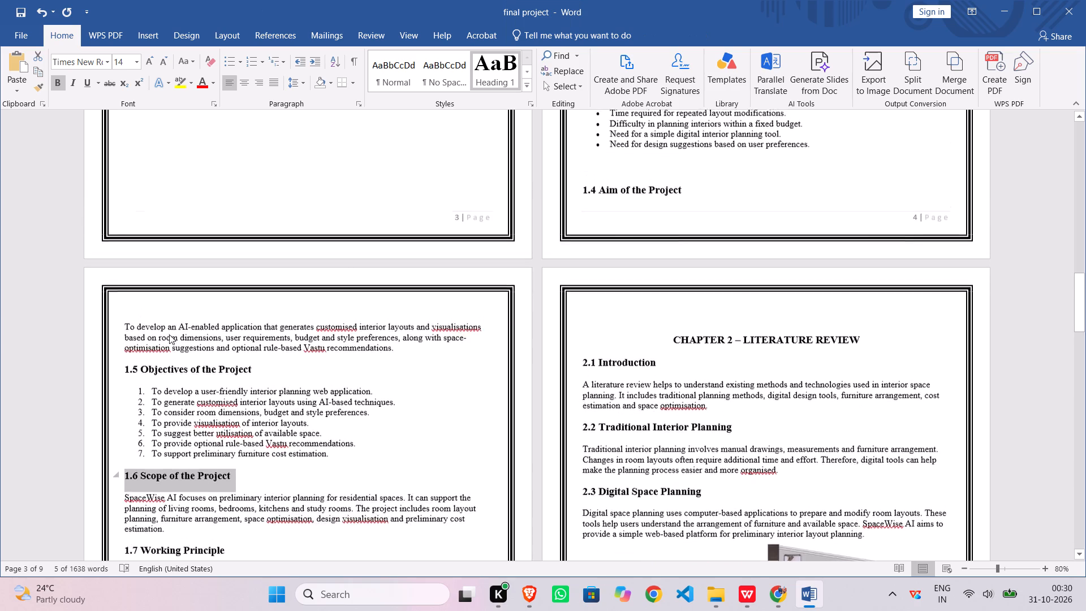
scroll(169, 334, up, 7)
double_click(168, 157)
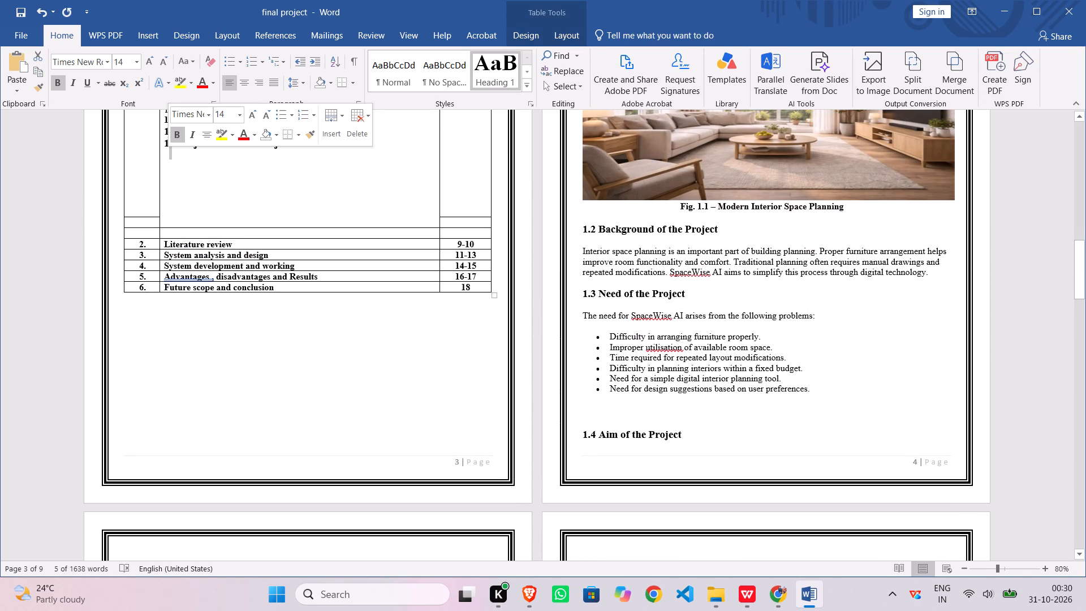
click(168, 157)
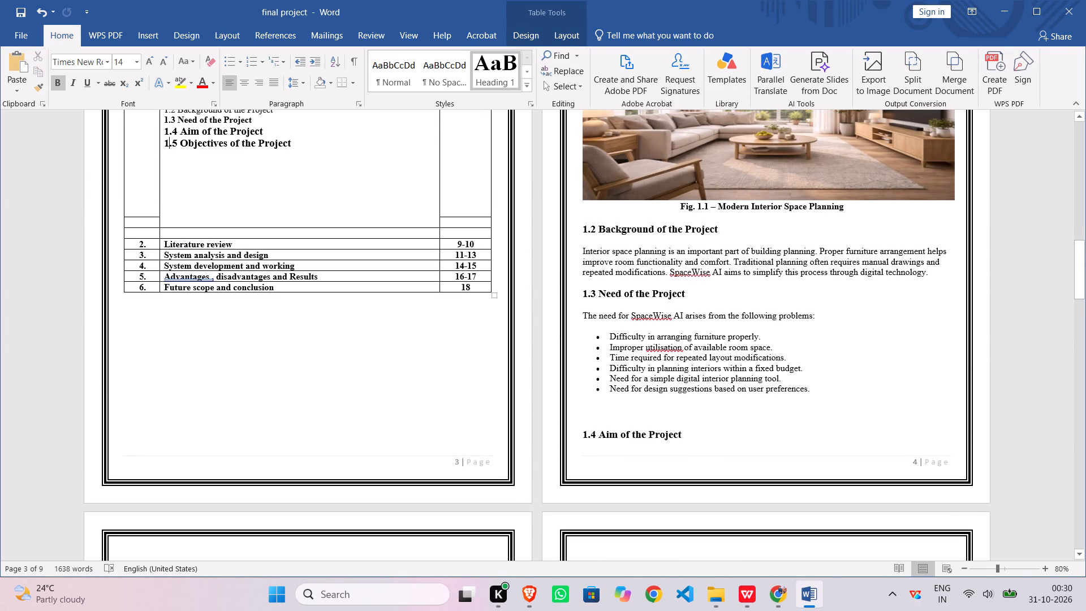
click(293, 149)
key(shift+Return)
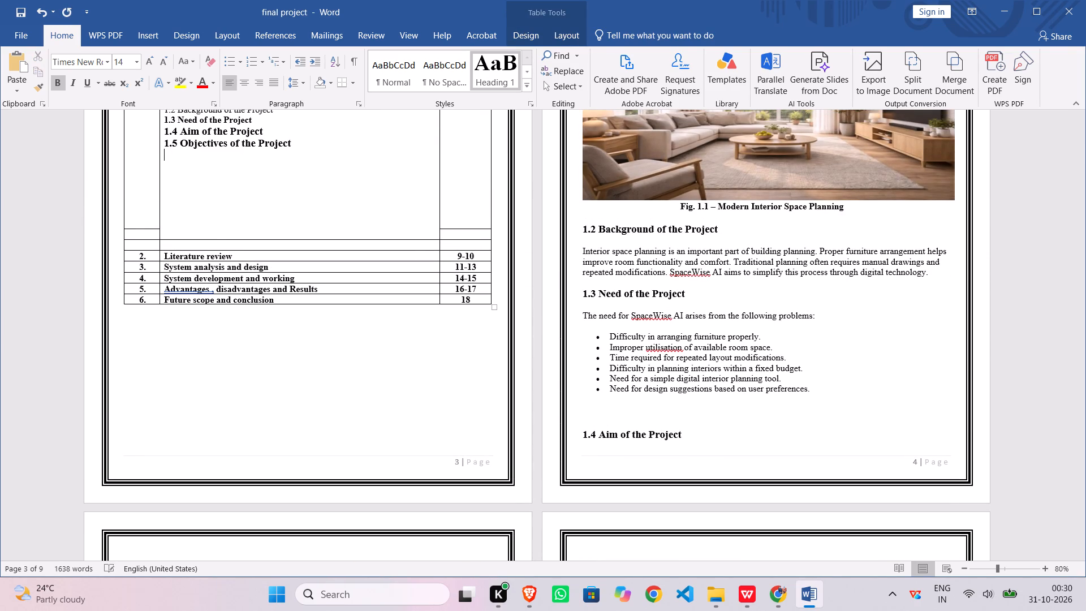
key(ctrl+v)
Copy the heading "1.7 Working Principle" from Chapter 1 onto a new line below the 1.6 index entry.
scroll(295, 116, down, 6)
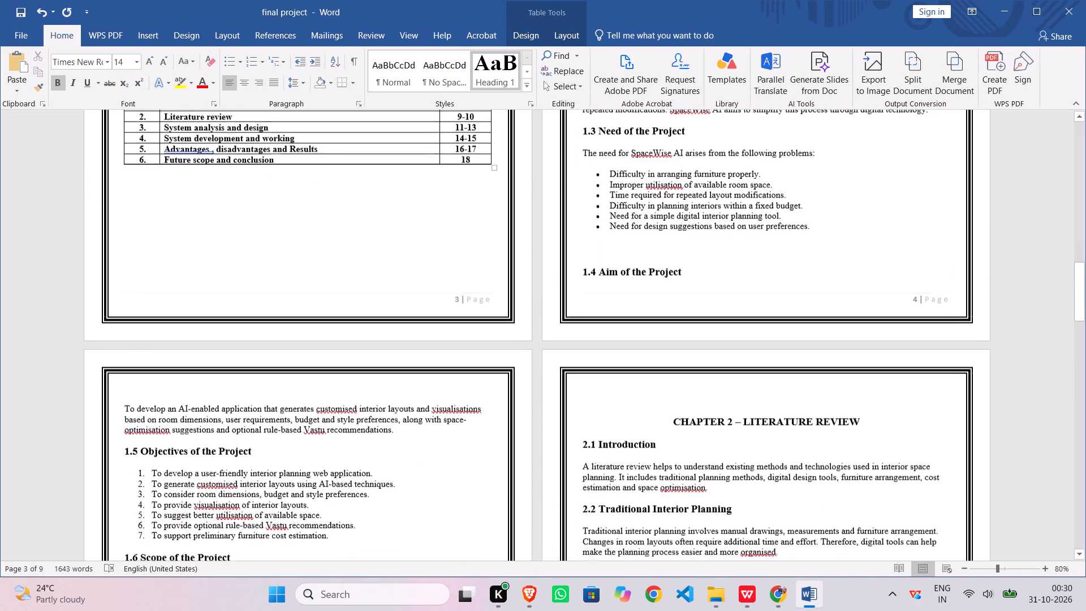
scroll(242, 284, down, 4)
scroll(204, 398, down, 2)
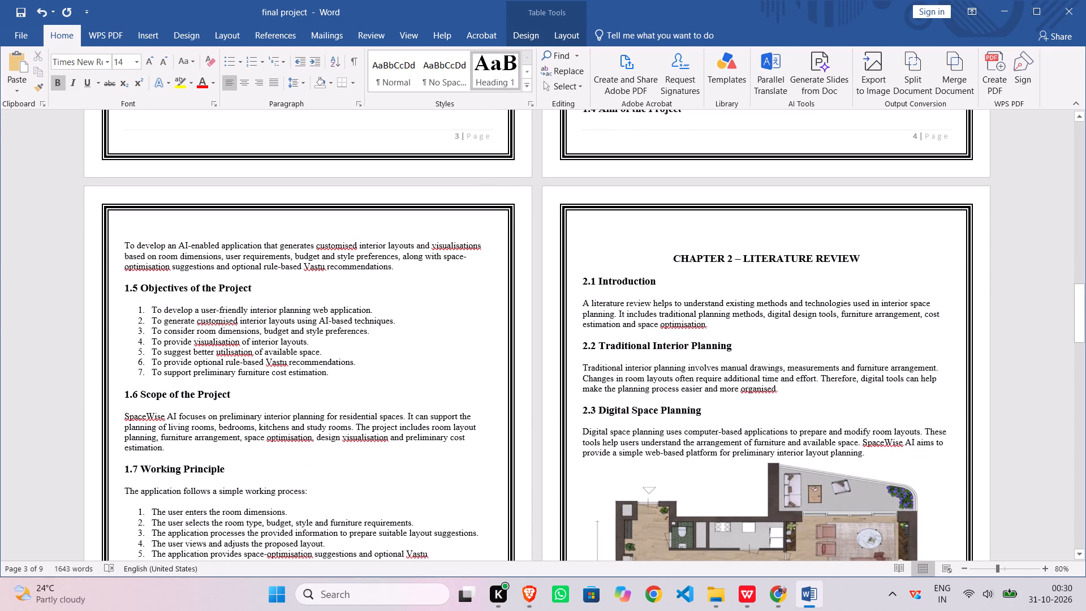
triple_click(161, 470)
key(ctrl+c)
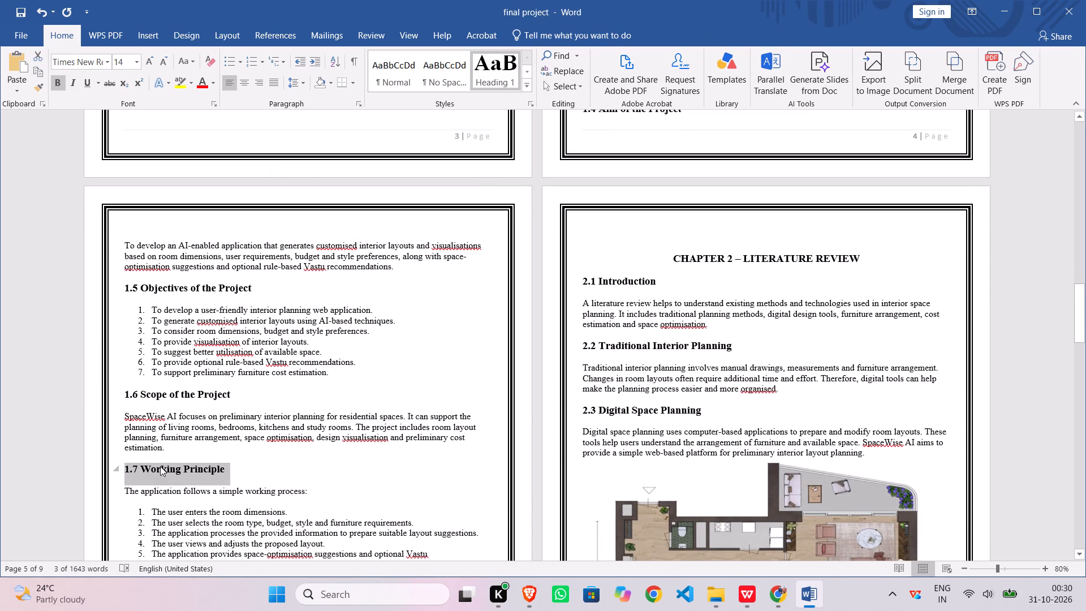
scroll(160, 466, up, 14)
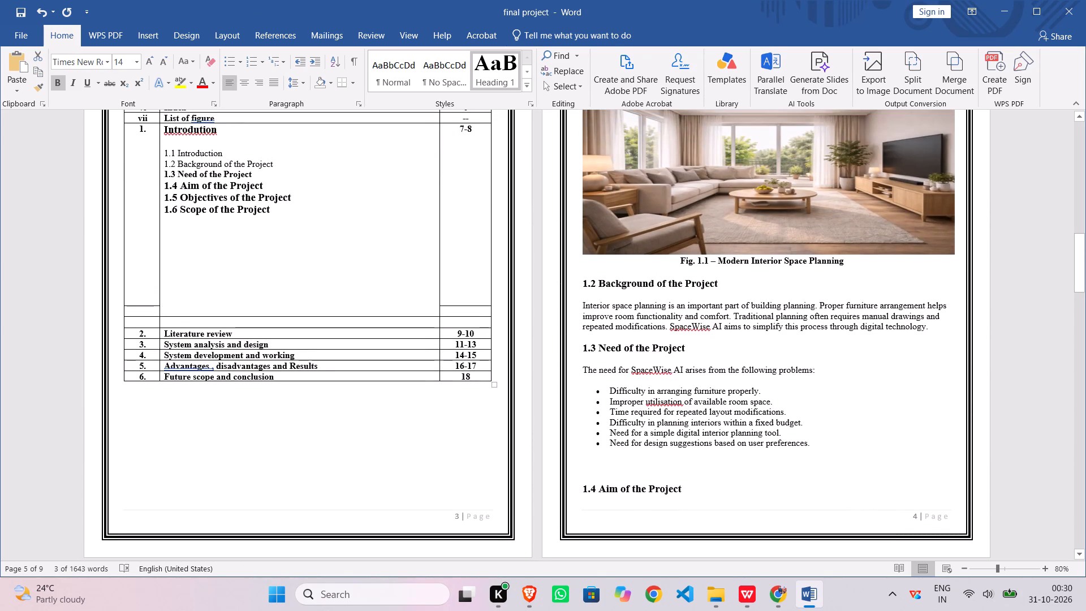
triple_click(270, 207)
double_click(277, 210)
double_click(277, 210)
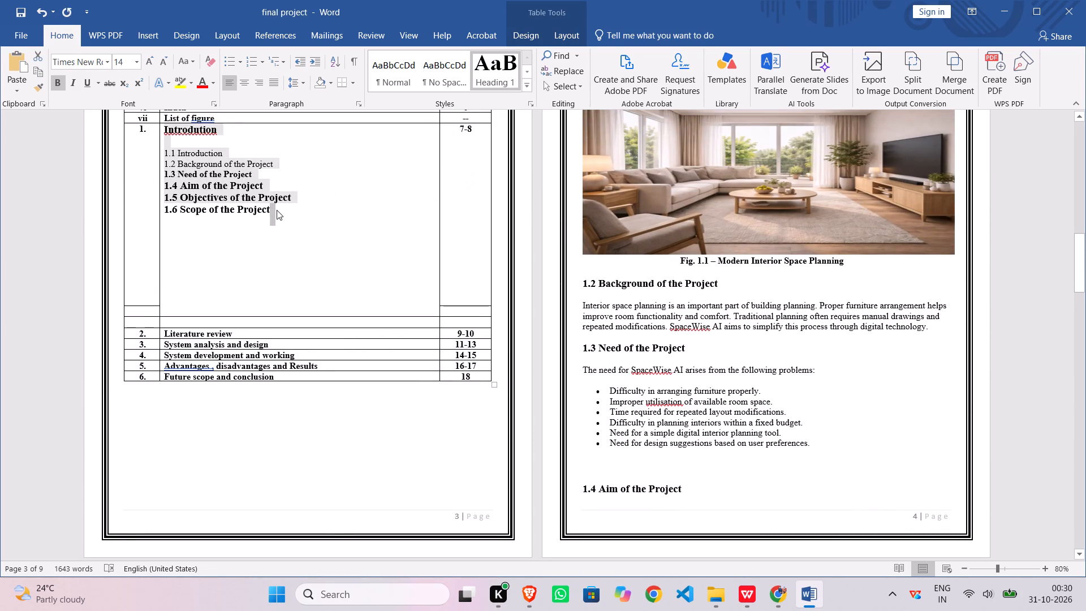
triple_click(277, 210)
double_click(277, 210)
double_click(277, 210)
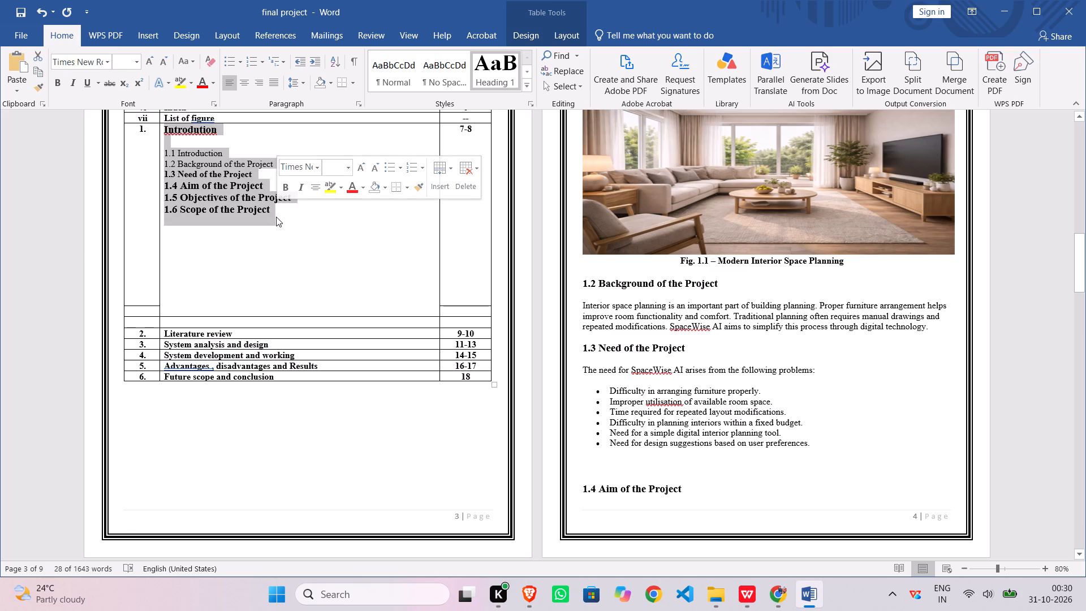
click(276, 217)
key(shift+Return)
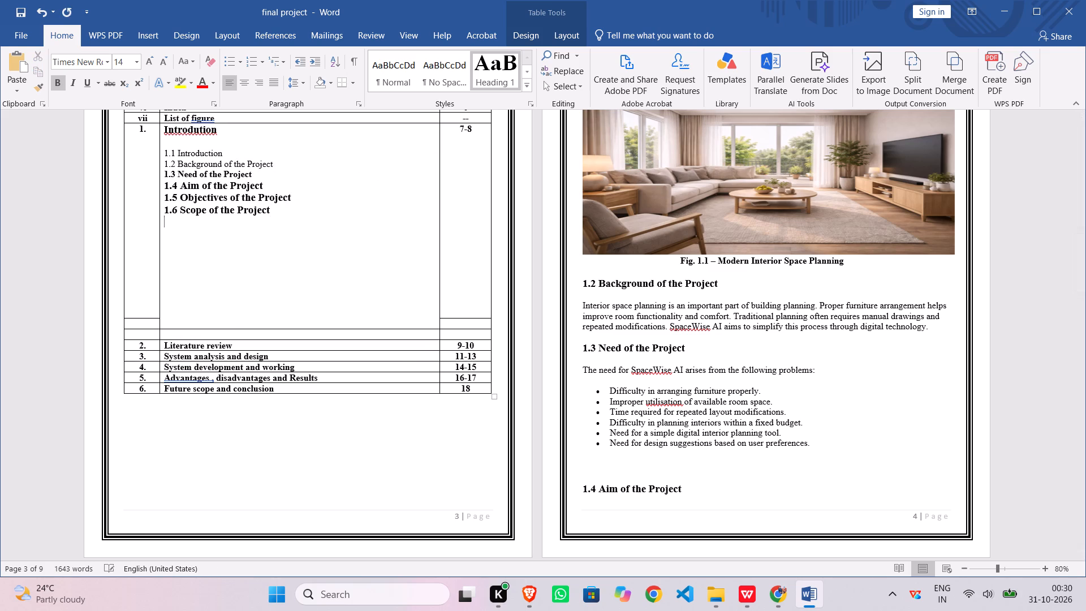
key(ctrl+v)
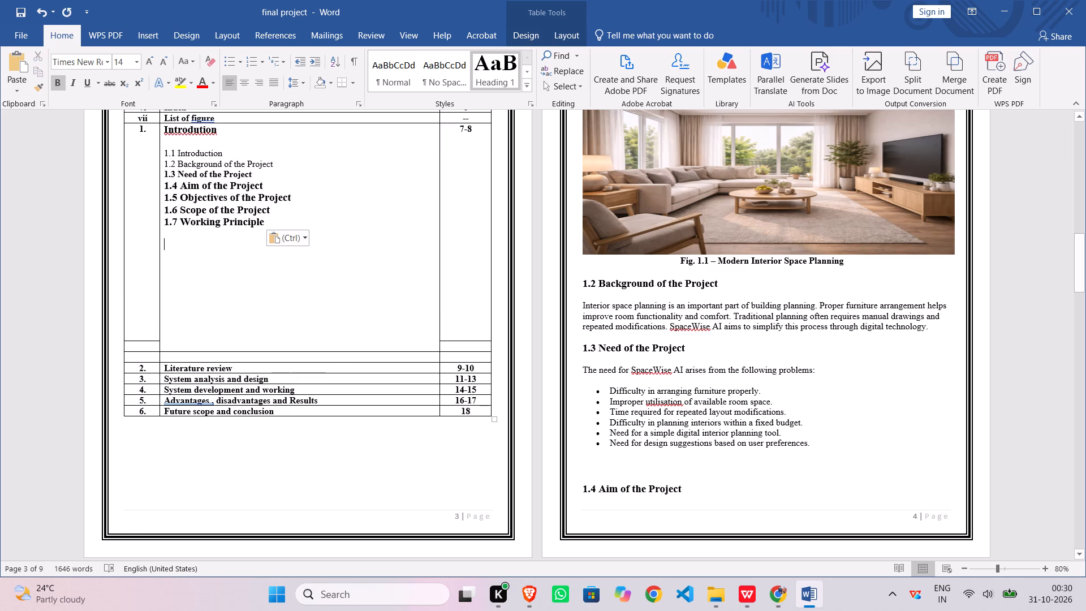
Copy the heading "1.8 Importance in Civil Engineering" from Chapter 1 onto a new line below the 1.7 index entry.
scroll(230, 265, down, 17)
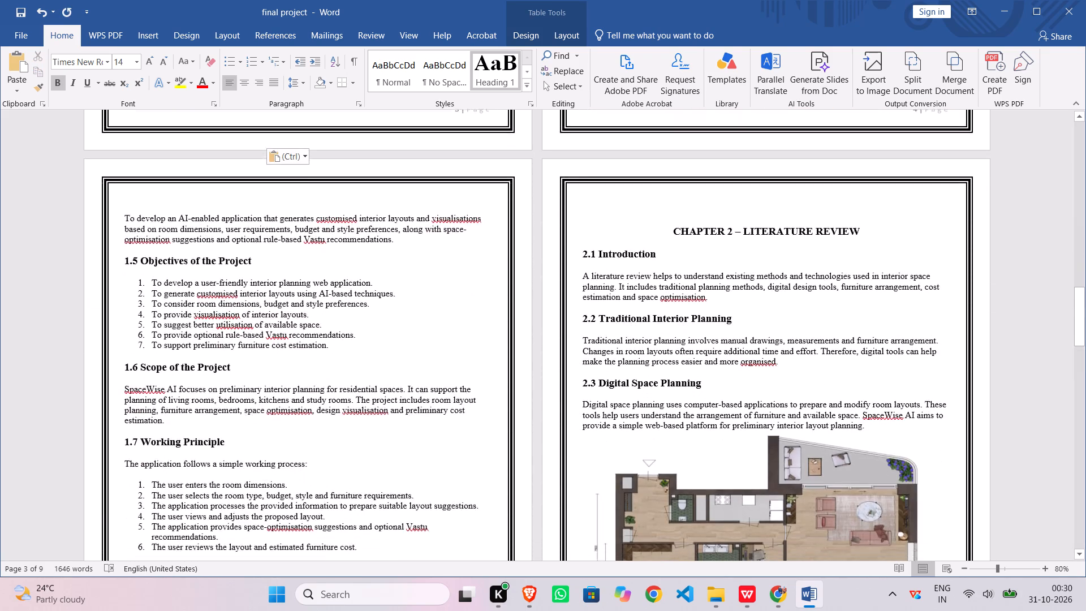
scroll(221, 279, down, 7)
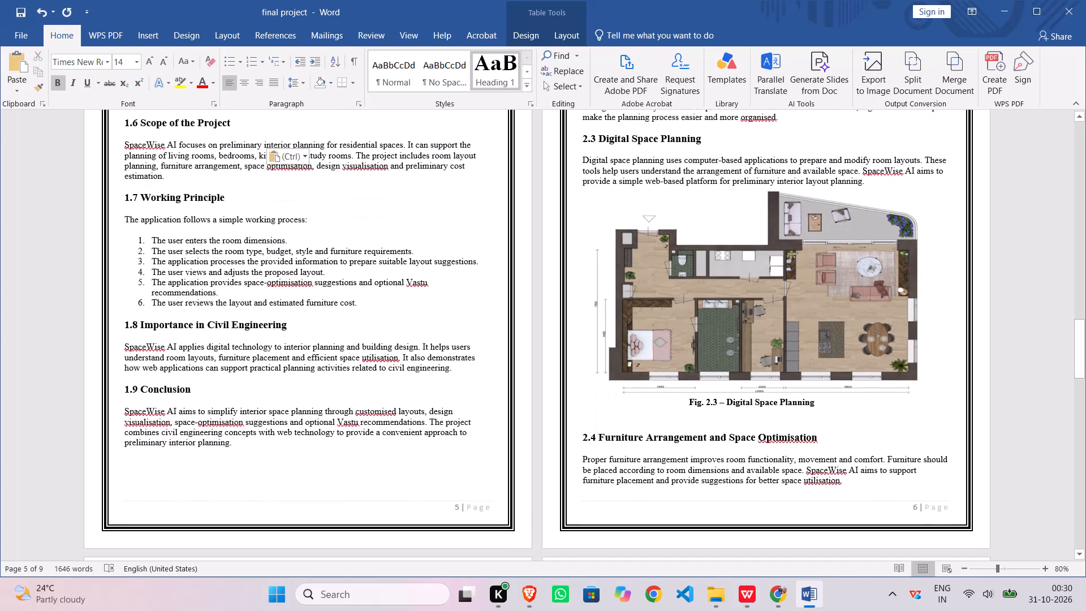
double_click(199, 325)
click(199, 325)
triple_click(163, 324)
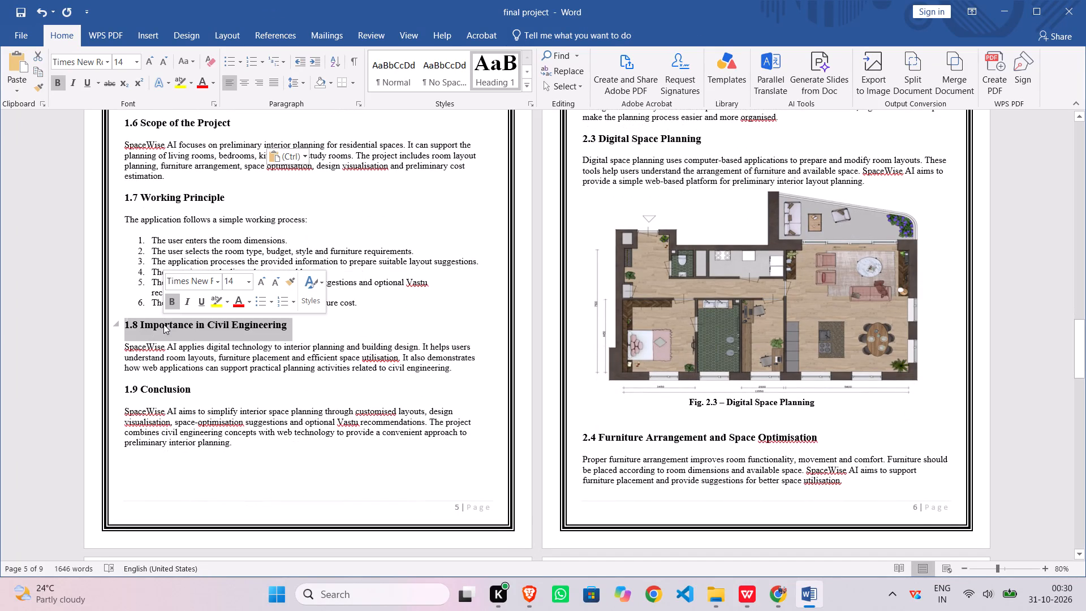
key(ctrl+c)
scroll(163, 325, up, 7)
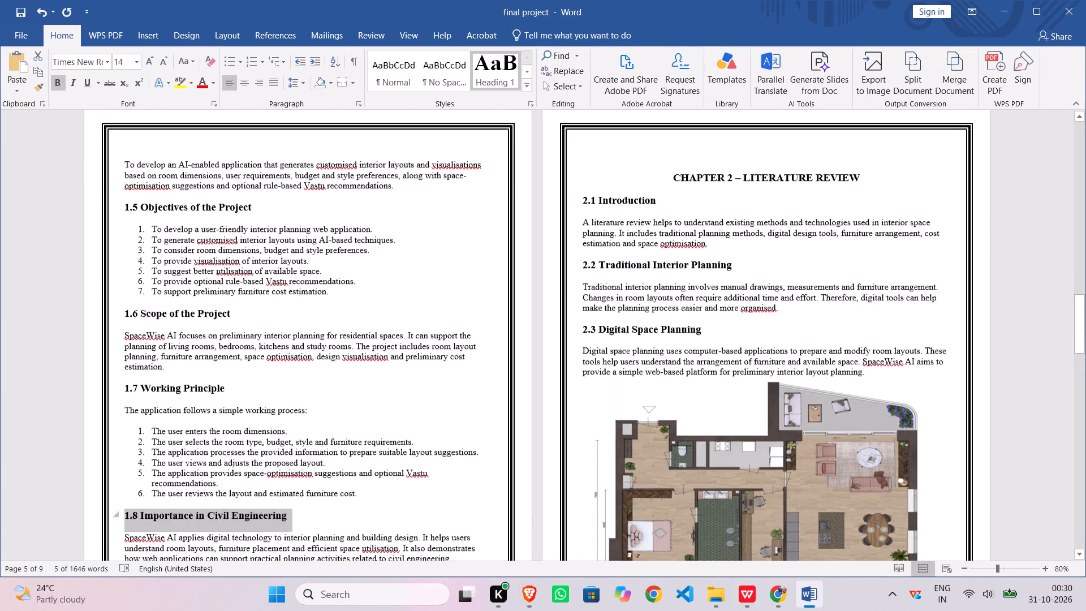
scroll(163, 322, up, 11)
scroll(213, 208, up, 4)
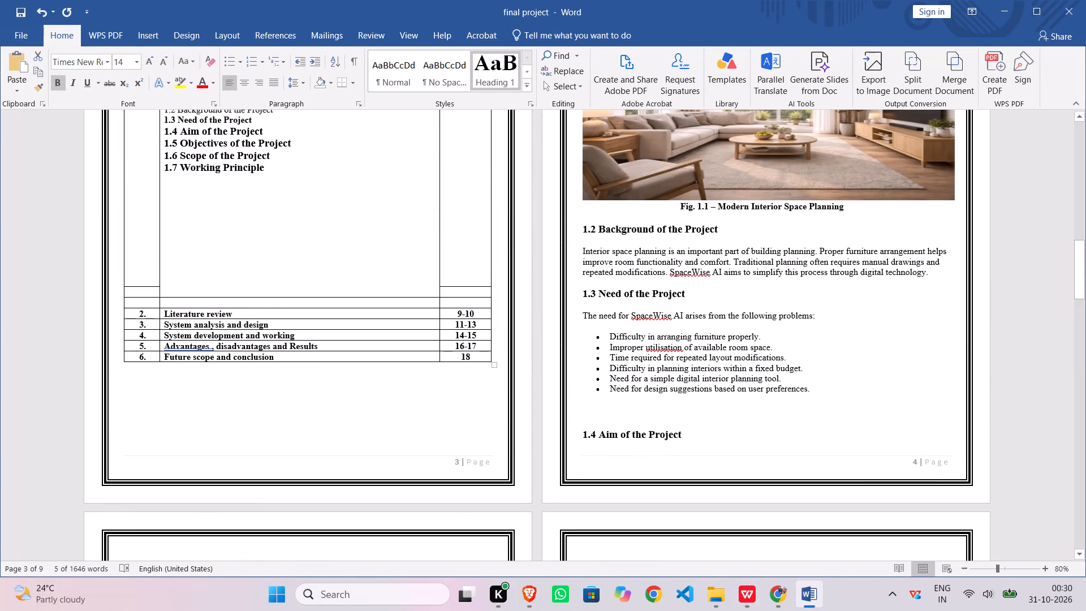
double_click(266, 168)
double_click(266, 168)
triple_click(268, 168)
click(268, 171)
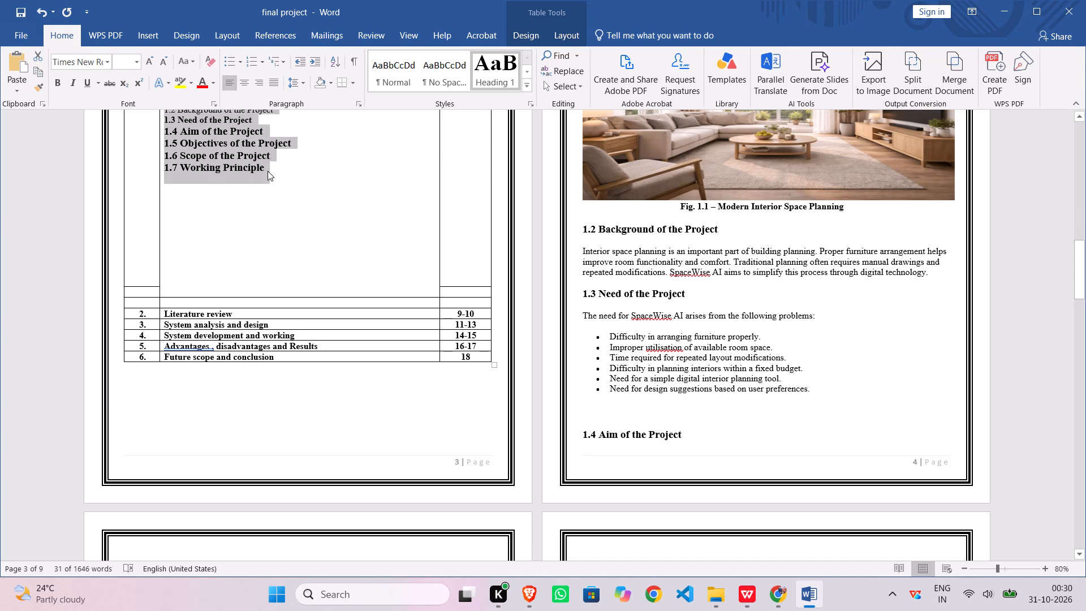
key(shift+Return)
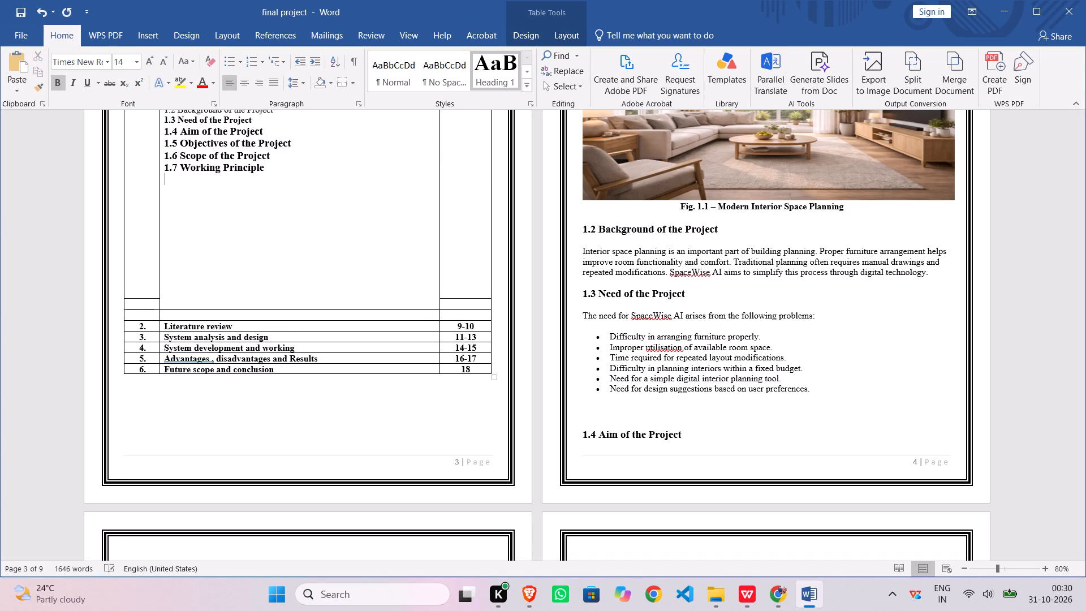
key(ctrl+v)
Insert two blank pages after the index table, ahead of Chapter 1.
scroll(278, 163, down, 10)
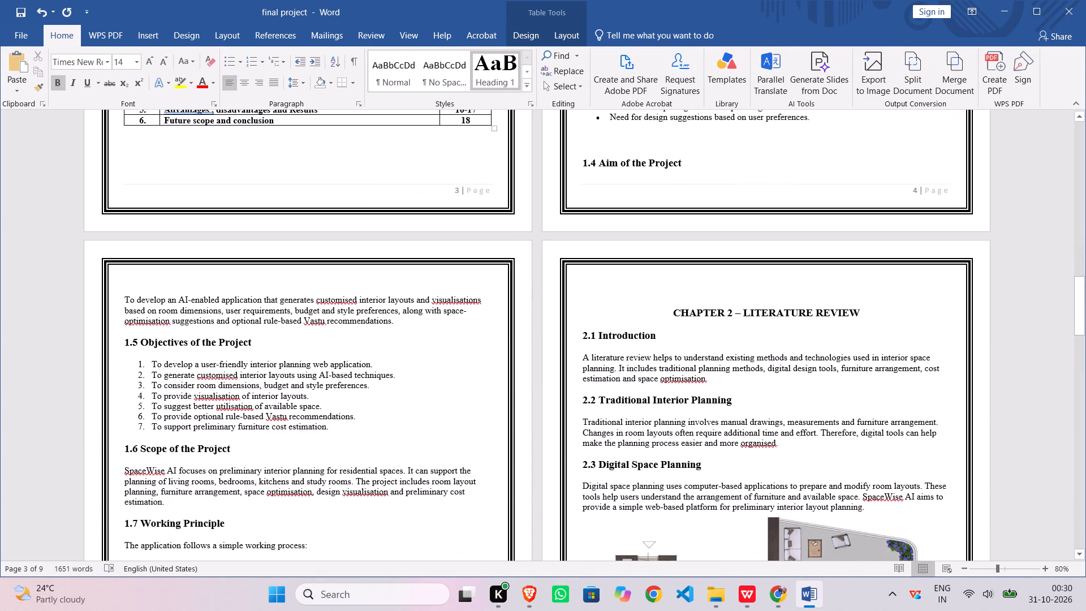
scroll(256, 276, up, 19)
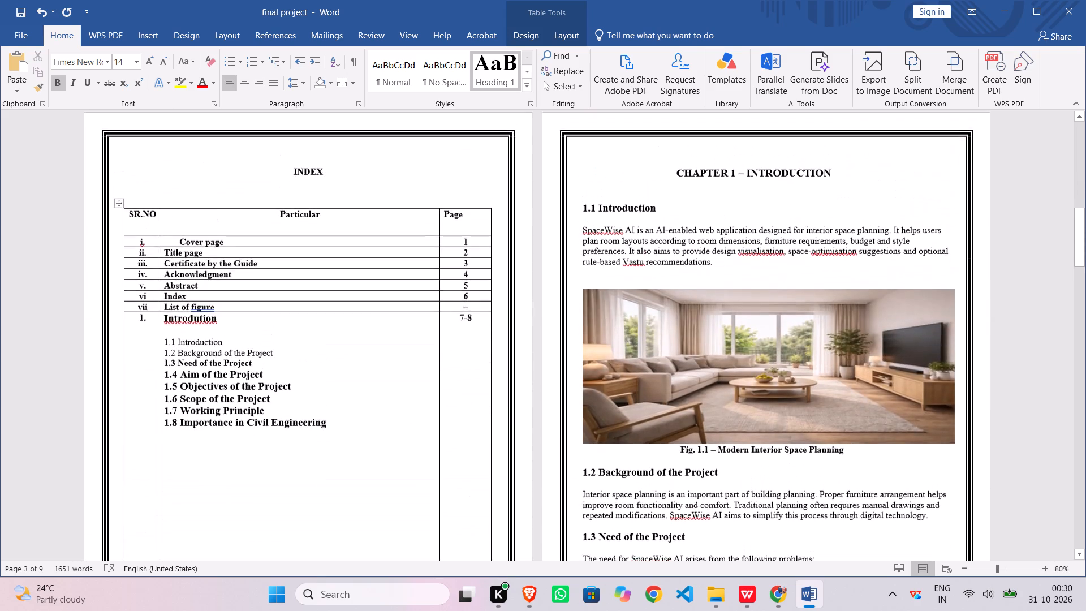
scroll(256, 276, up, 2)
scroll(256, 276, down, 12)
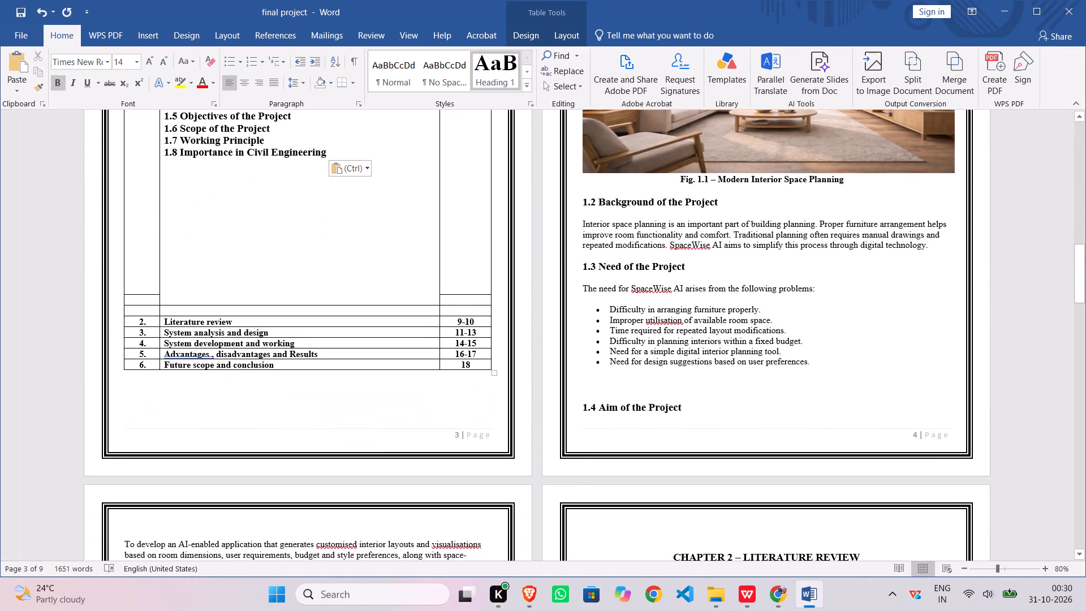
click(275, 395)
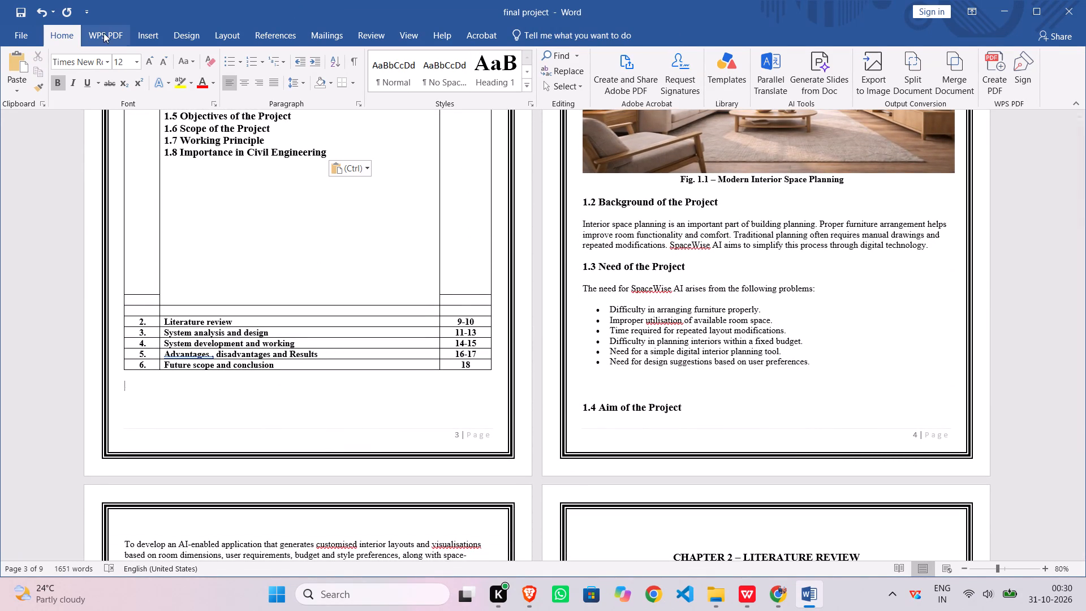
double_click(148, 31)
double_click(58, 73)
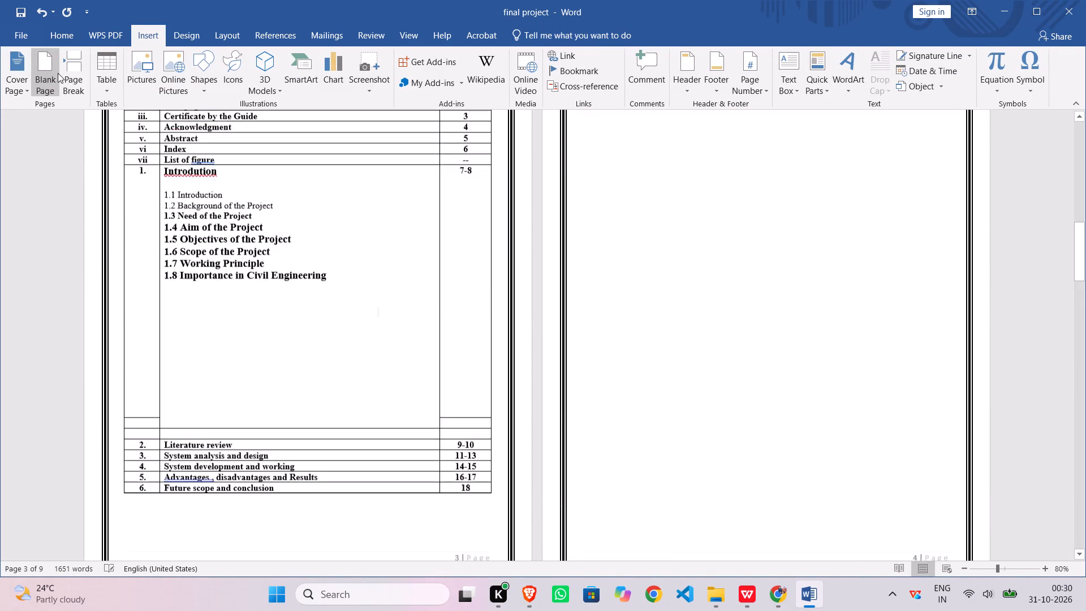
Review the pages from the abstract through Chapter 1 to check where the new blank pages sit relative to the index.
scroll(387, 266, up, 4)
scroll(391, 265, down, 10)
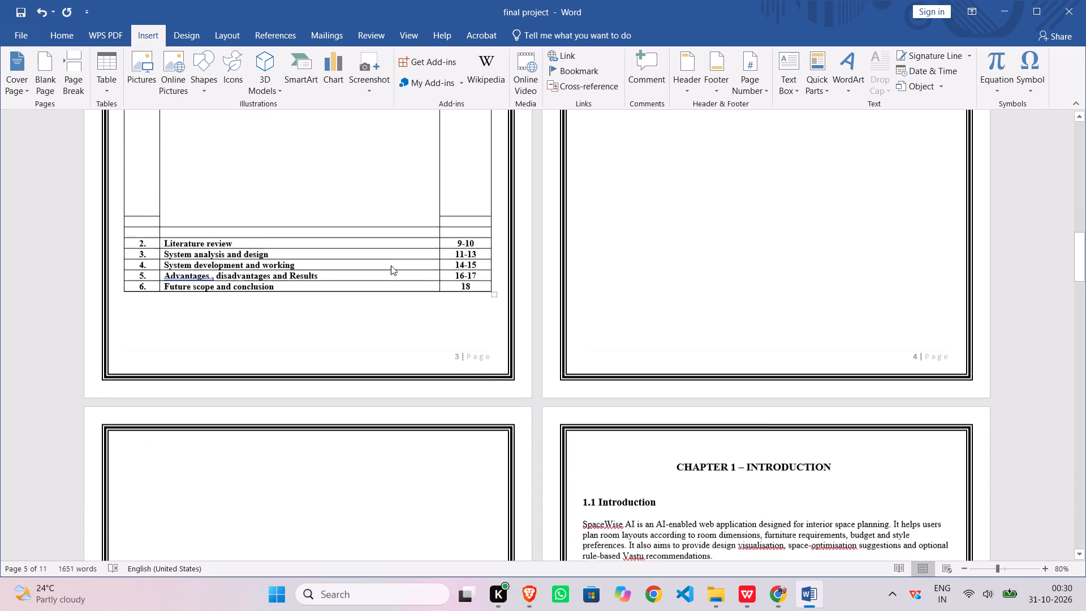
scroll(391, 265, down, 12)
scroll(391, 265, up, 9)
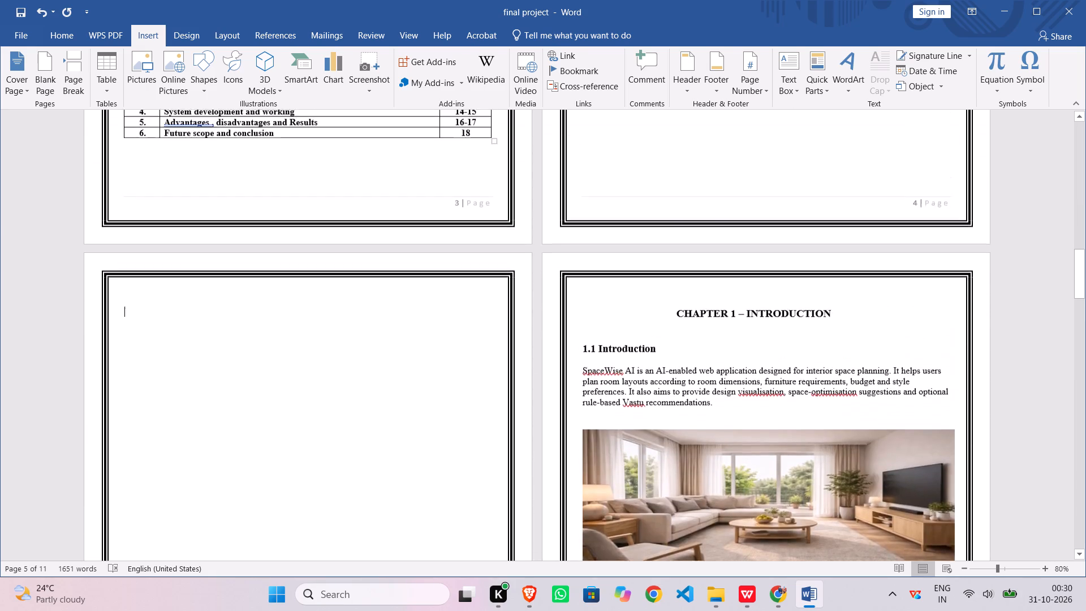
scroll(391, 265, up, 20)
scroll(391, 265, up, 5)
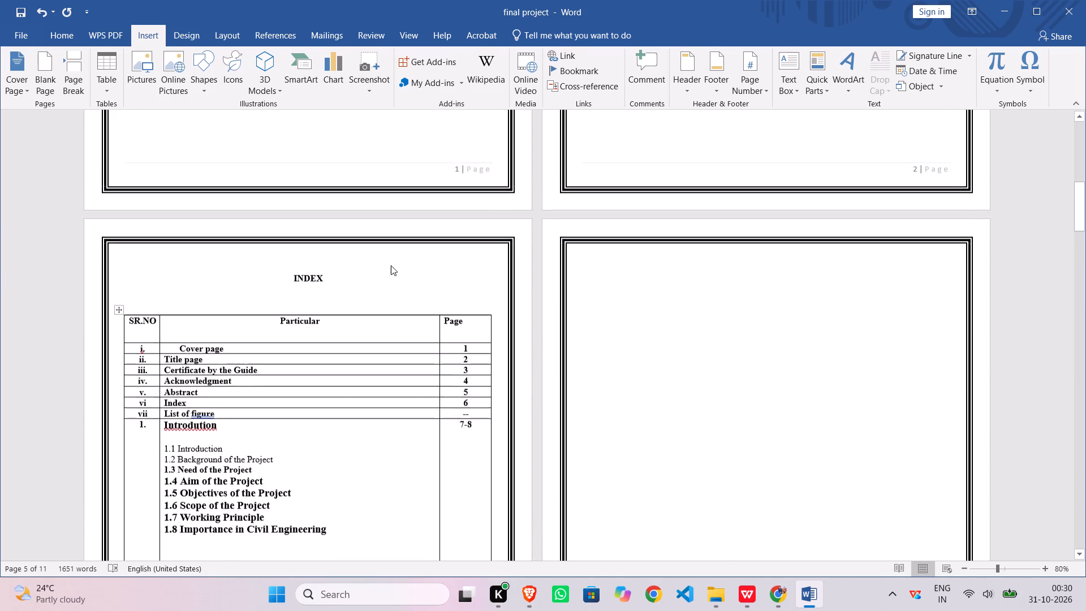
scroll(391, 265, up, 12)
scroll(391, 265, down, 6)
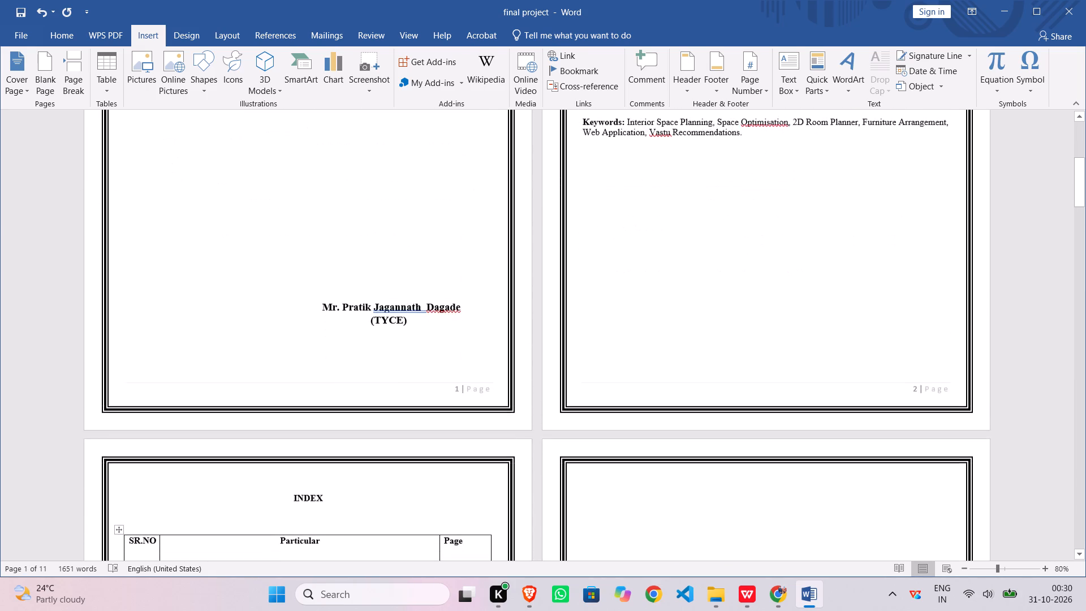
scroll(391, 265, down, 11)
scroll(391, 265, down, 19)
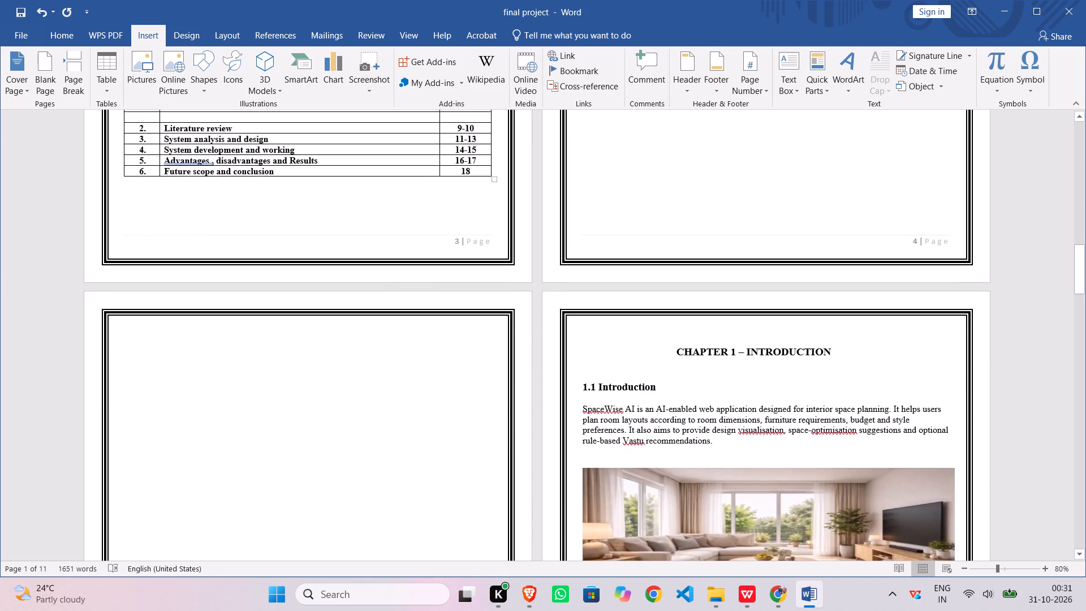
scroll(391, 265, down, 20)
scroll(391, 265, down, 1)
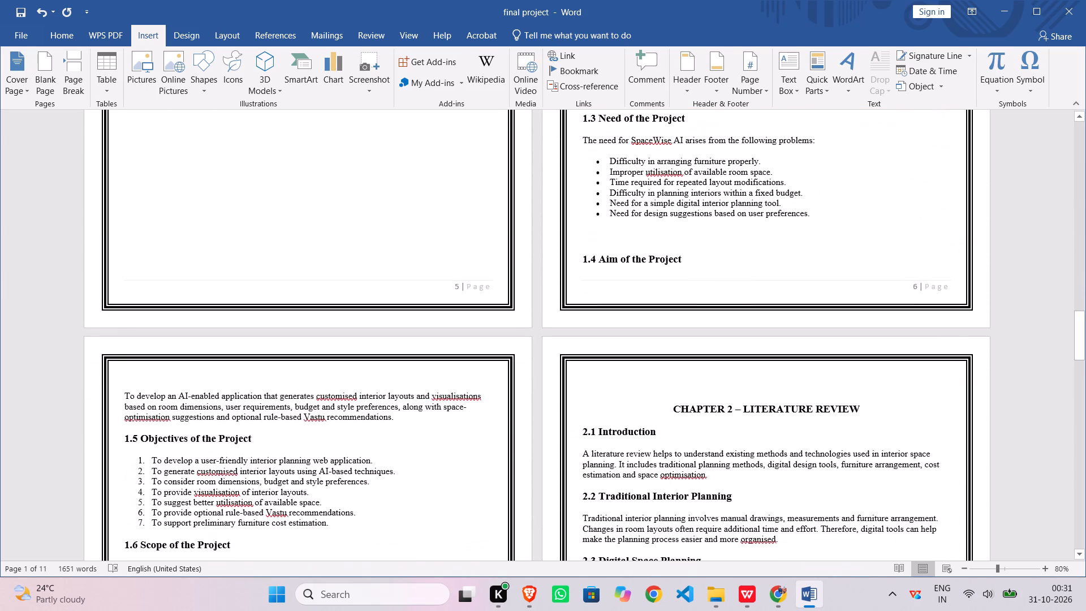
scroll(391, 265, up, 14)
scroll(391, 265, up, 12)
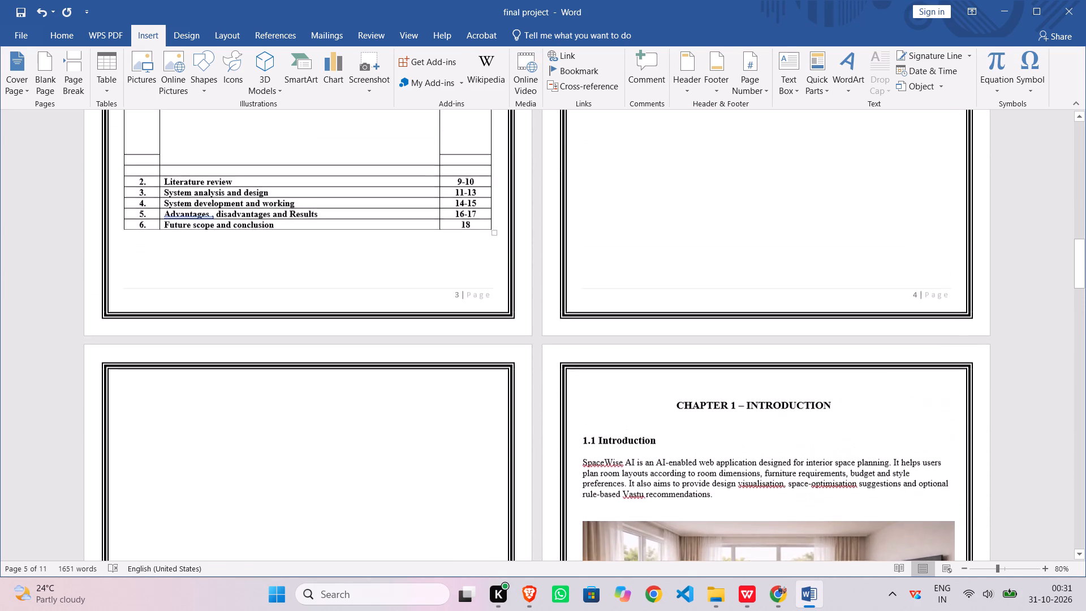
scroll(391, 265, up, 15)
scroll(391, 265, down, 5)
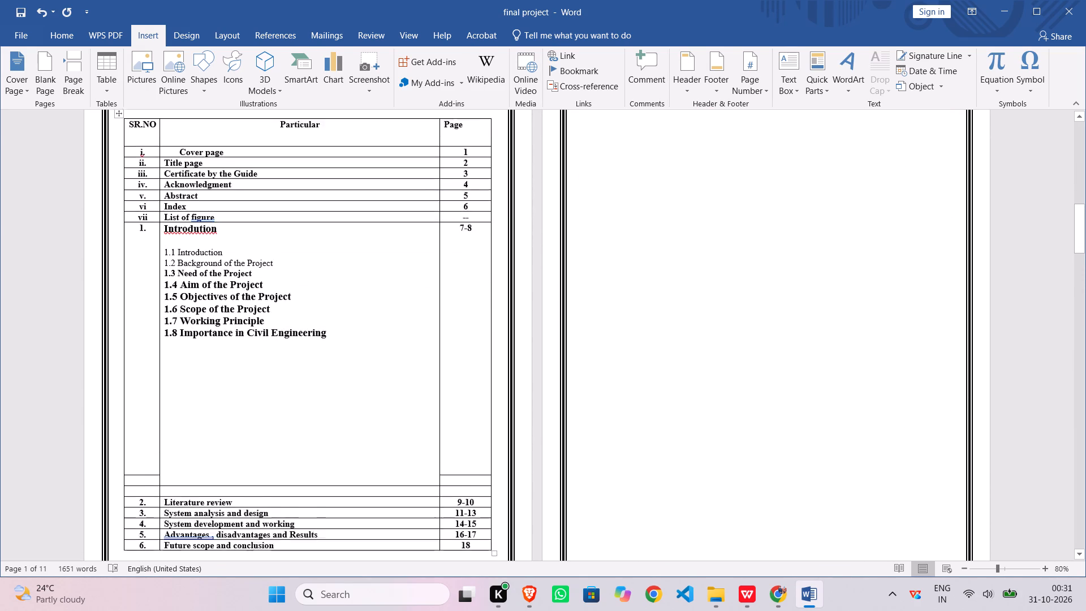
scroll(391, 265, down, 12)
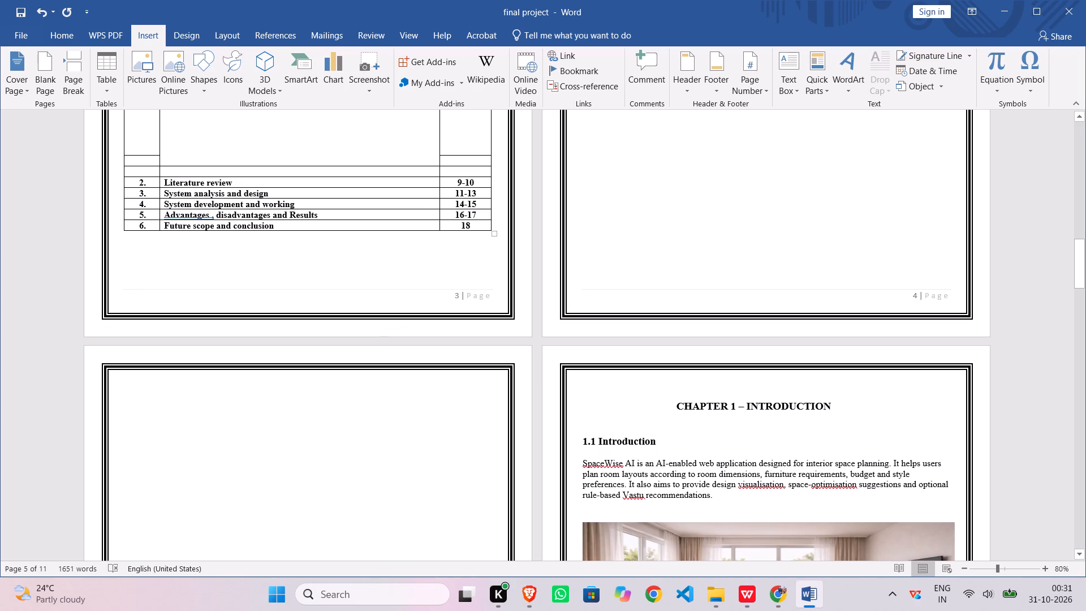
Remove one of the two blank pages between the index table and Chapter 1.
key(ctrl+BackSpace)
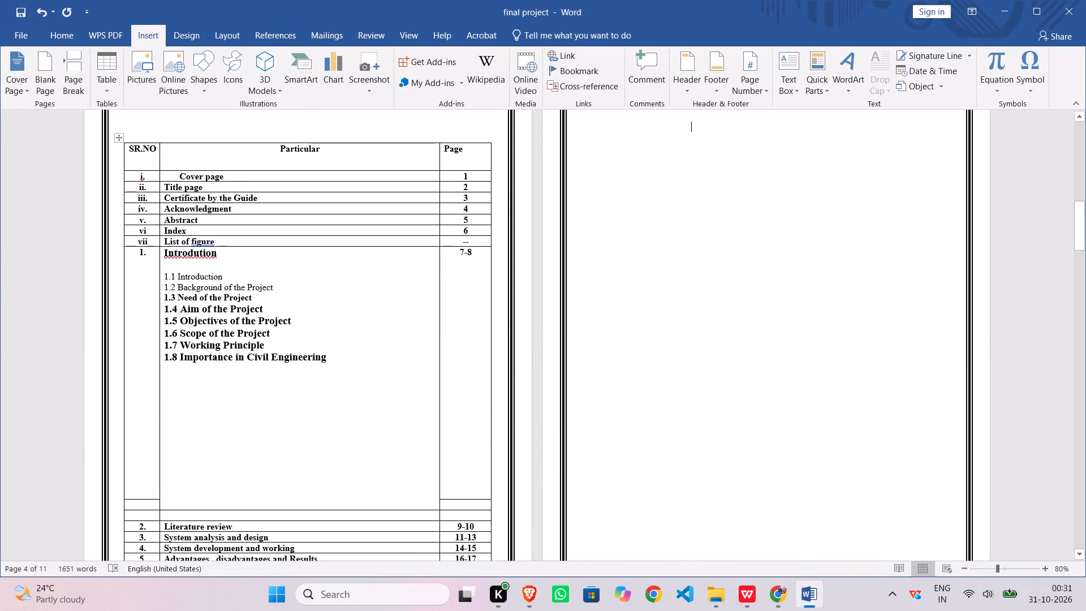
scroll(618, 404, up, 5)
scroll(618, 404, down, 18)
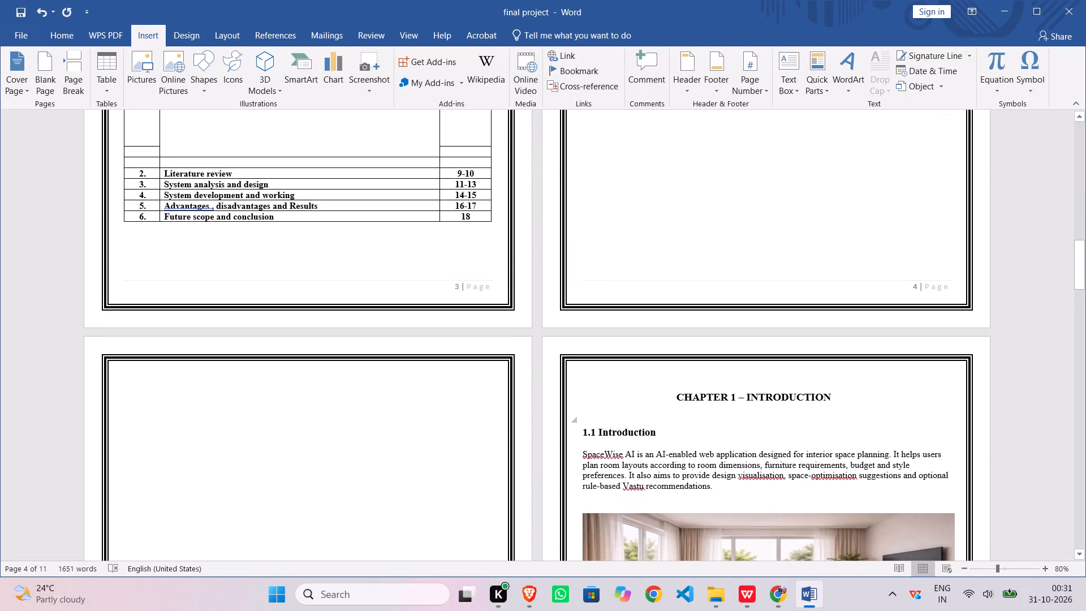
scroll(643, 436, down, 10)
scroll(563, 431, down, 5)
scroll(473, 420, down, 4)
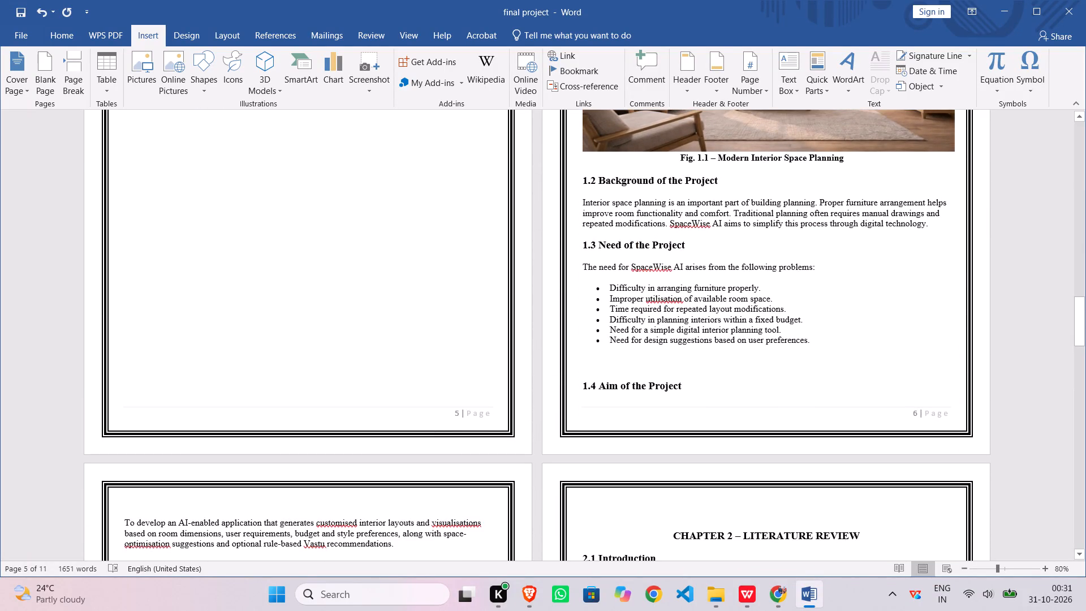
click(425, 316)
scroll(347, 333, up, 4)
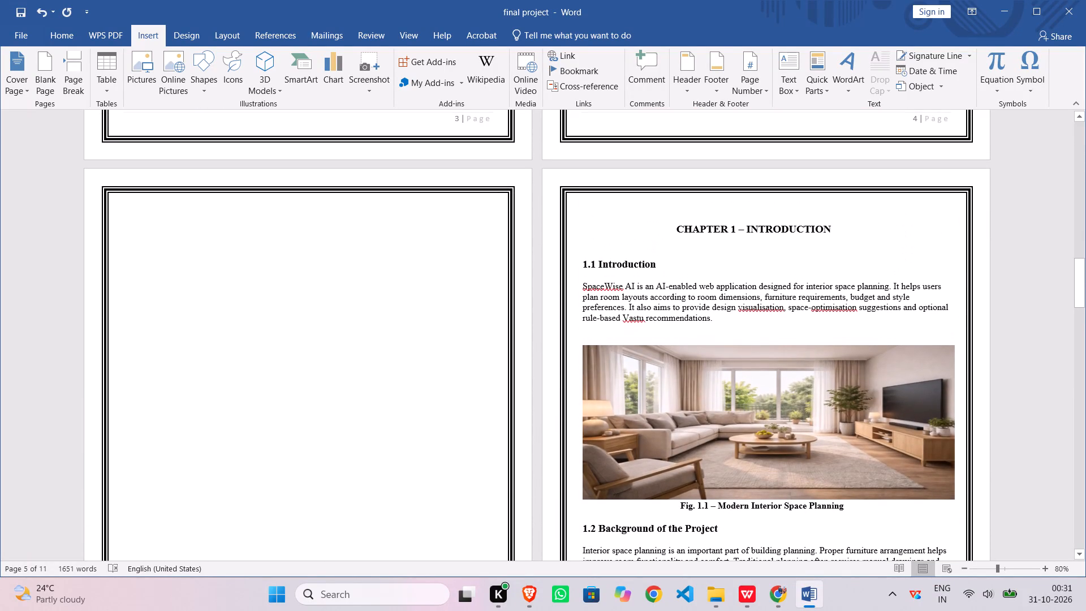
double_click(249, 348)
key(ctrl+BackSpace)
key(ctrl+BackSpace)
key(ctrl+BackSpace)
key(ctrl+BackSpace)
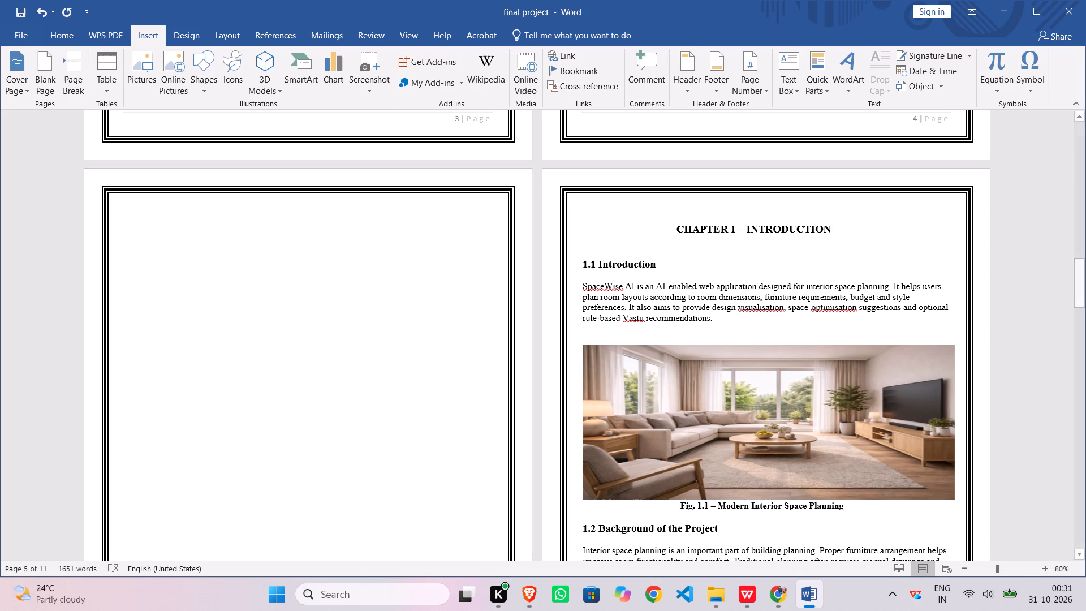
key(Delete)
key(ctrl+Delete)
Delete some of the surplus empty lines below the 1.8 entry in the index's Introduction cell.
scroll(317, 266, up, 5)
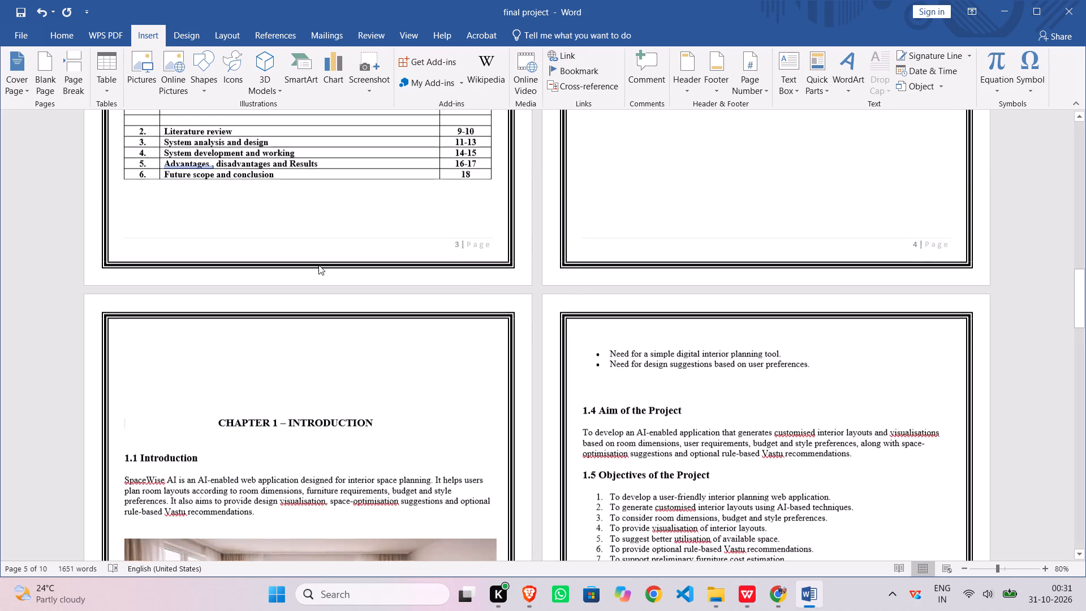
scroll(318, 265, up, 19)
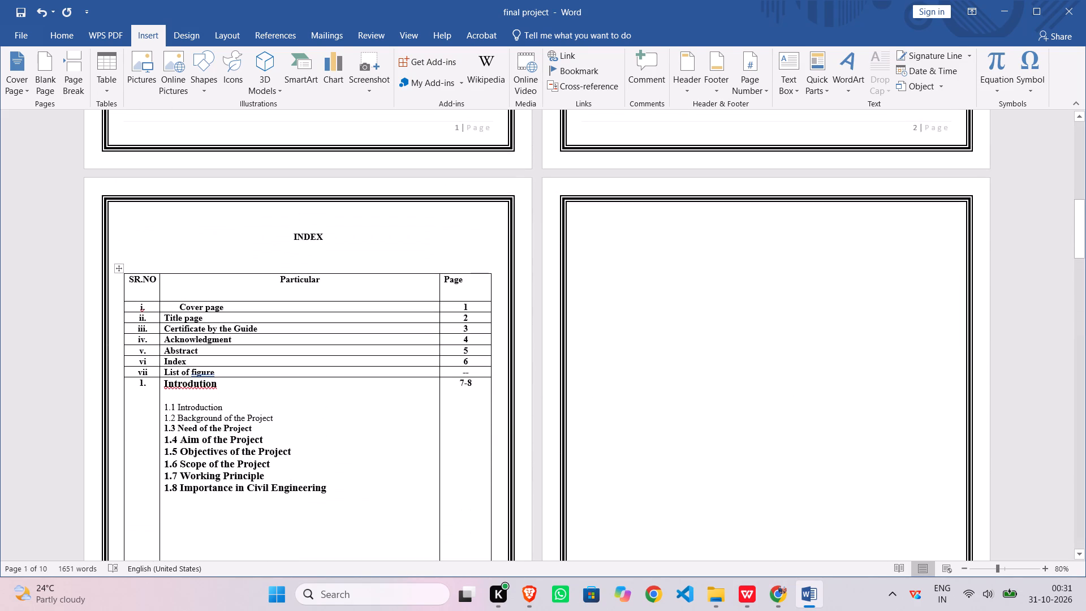
scroll(318, 265, up, 1)
scroll(318, 265, down, 11)
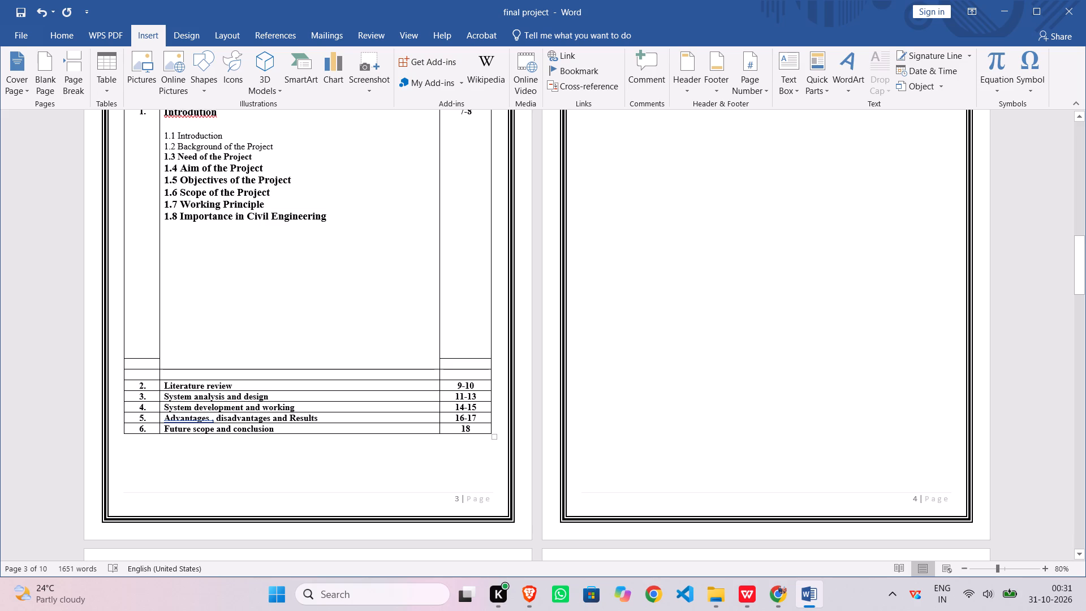
click(172, 358)
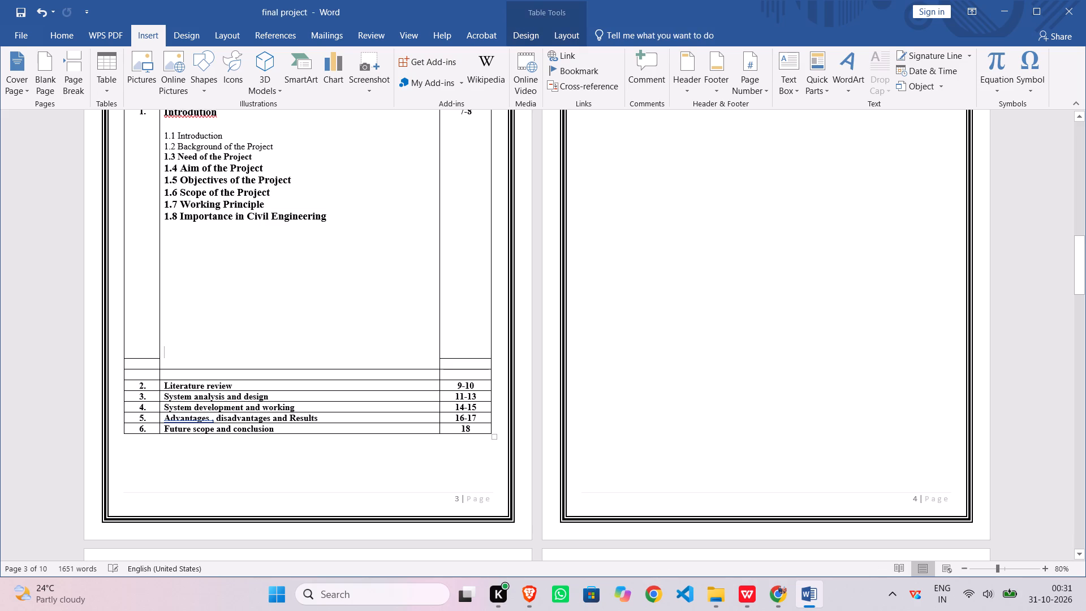
key(BackSpace)
key(BackSpace)
key(BackSpace)
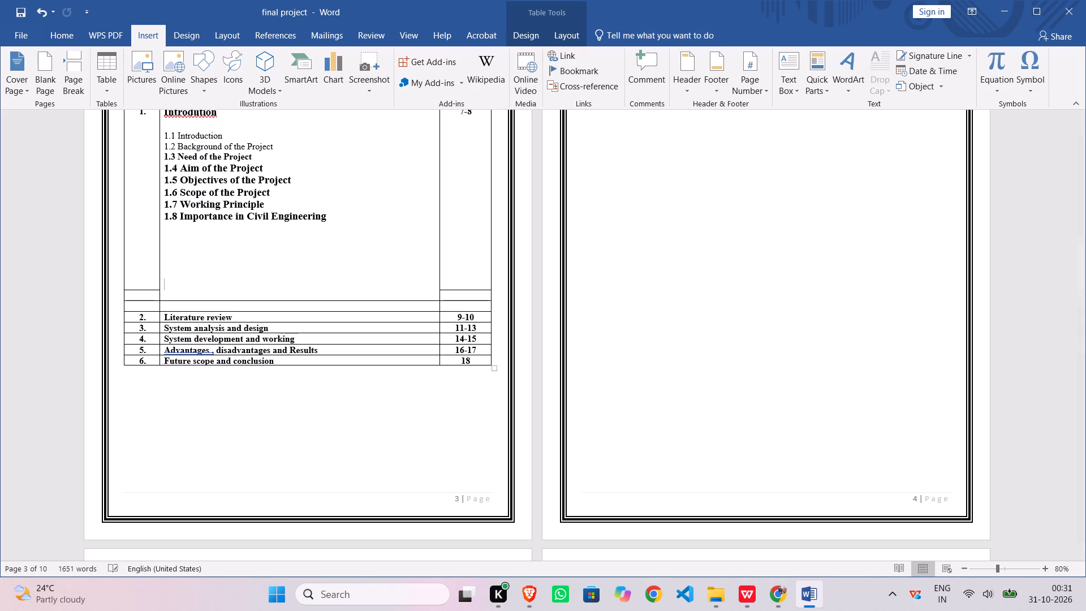
Copy the heading "1.9 Conclusion" from Chapter 1 onto a new line below the 1.8 index entry.
scroll(182, 337, down, 9)
scroll(236, 362, down, 4)
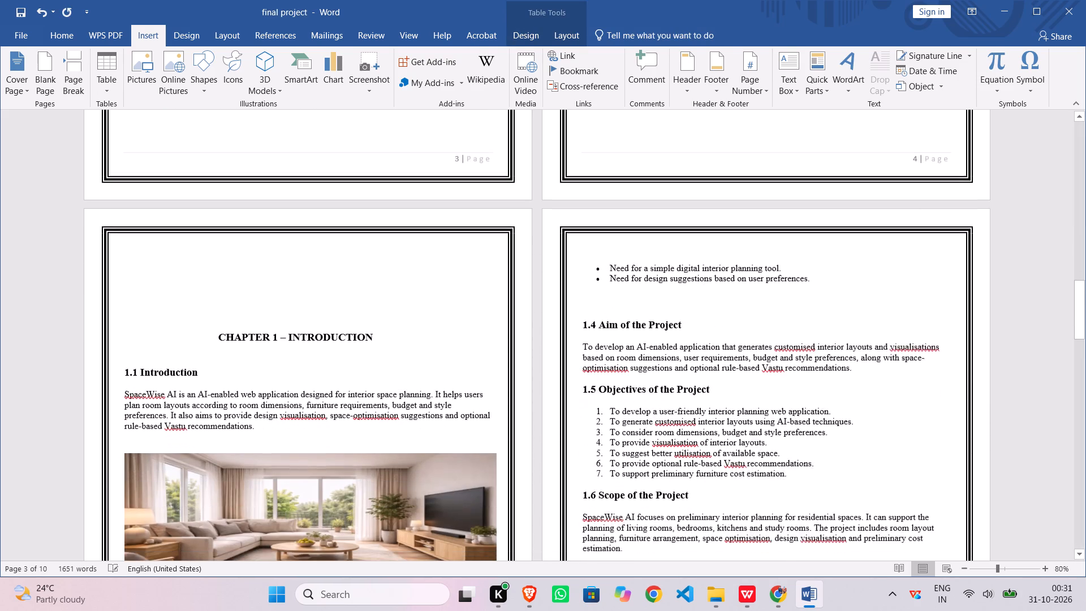
scroll(365, 373, down, 4)
scroll(424, 382, down, 4)
scroll(497, 402, down, 3)
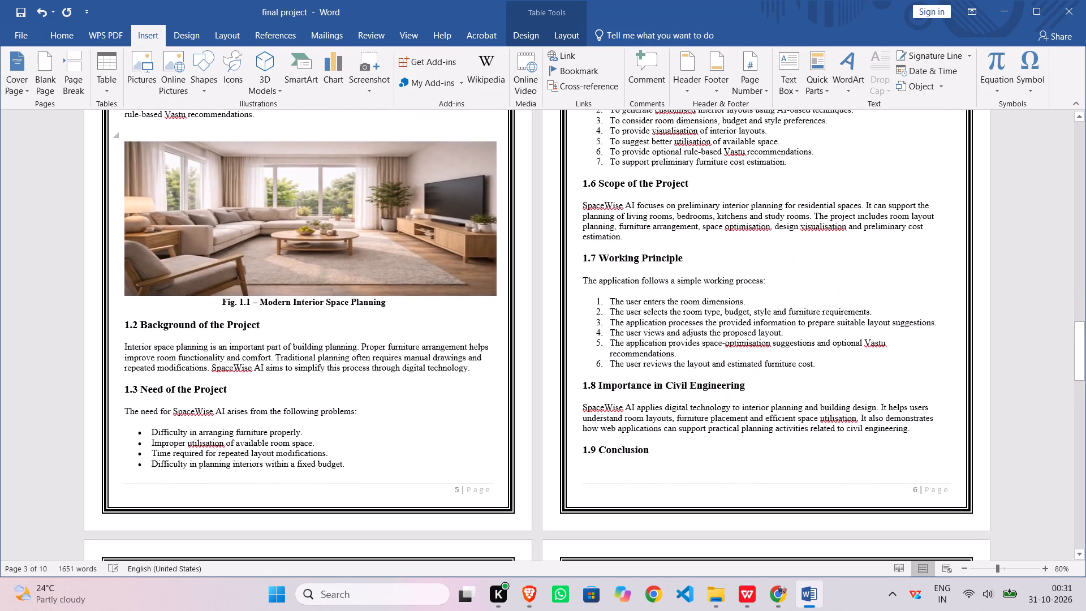
triple_click(616, 450)
key(ctrl+c)
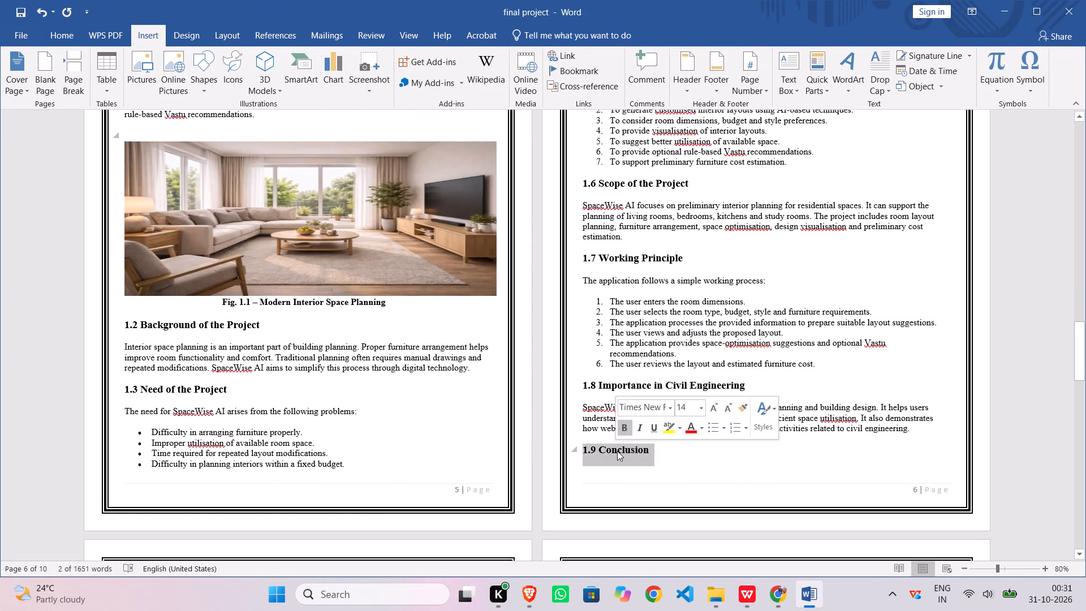
scroll(569, 444, up, 20)
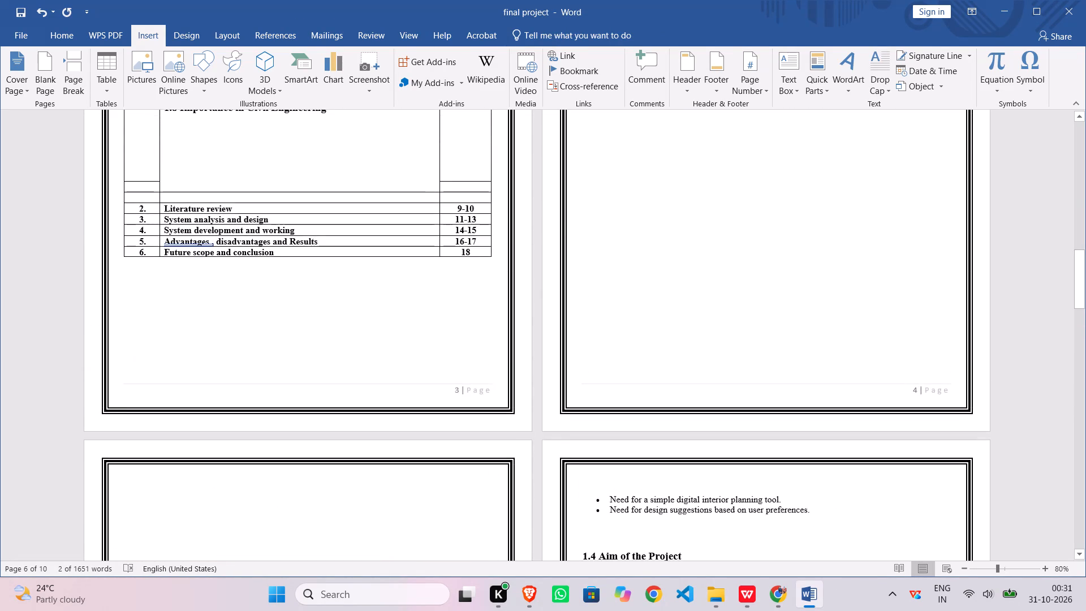
scroll(308, 356, up, 5)
triple_click(338, 239)
click(338, 239)
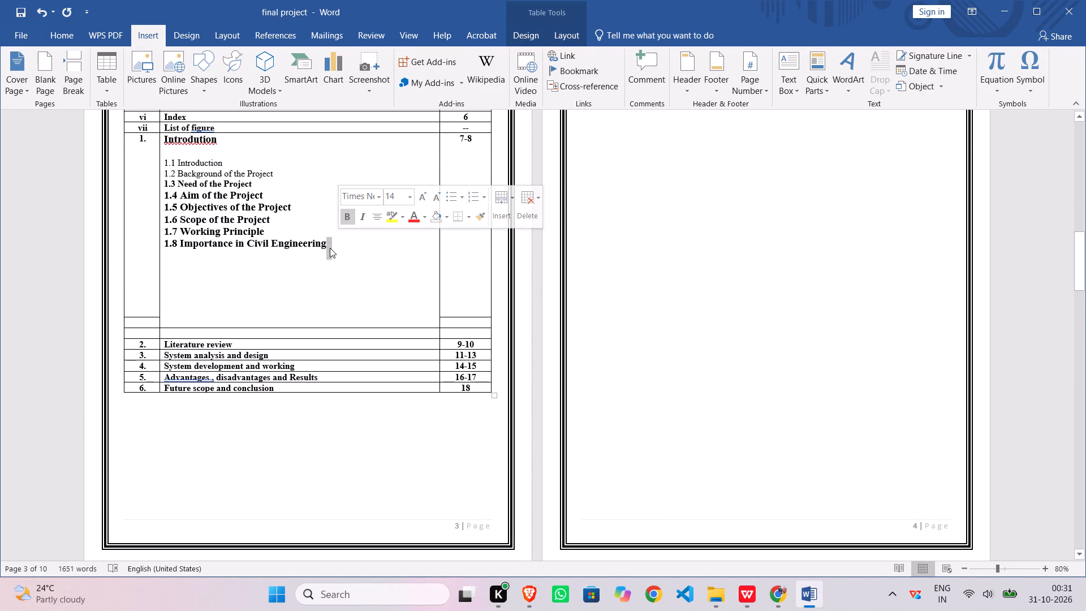
click(330, 248)
key(shift+Return)
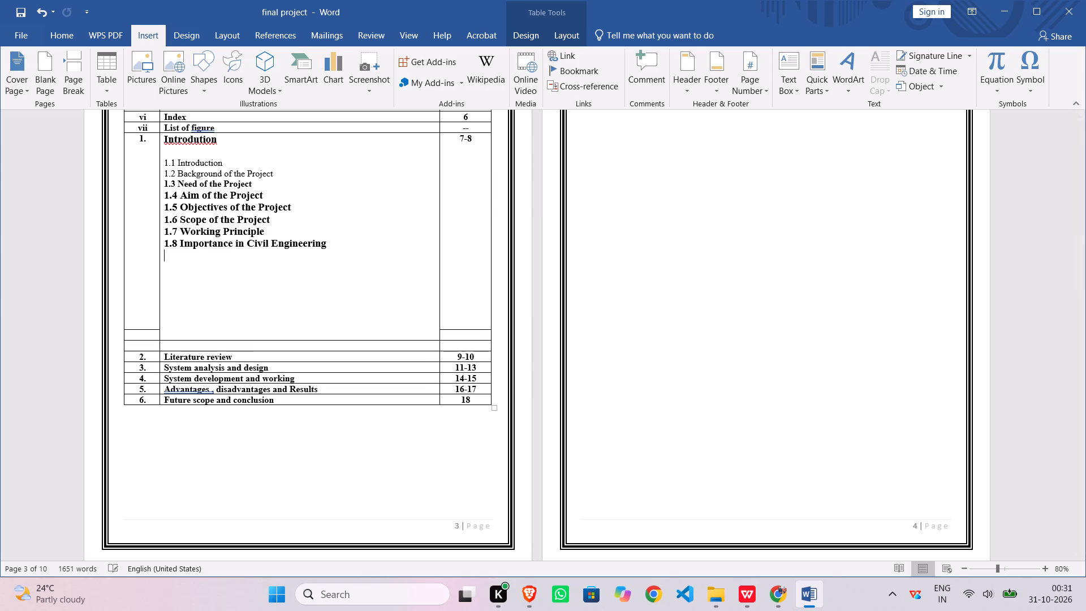
key(ctrl+v)
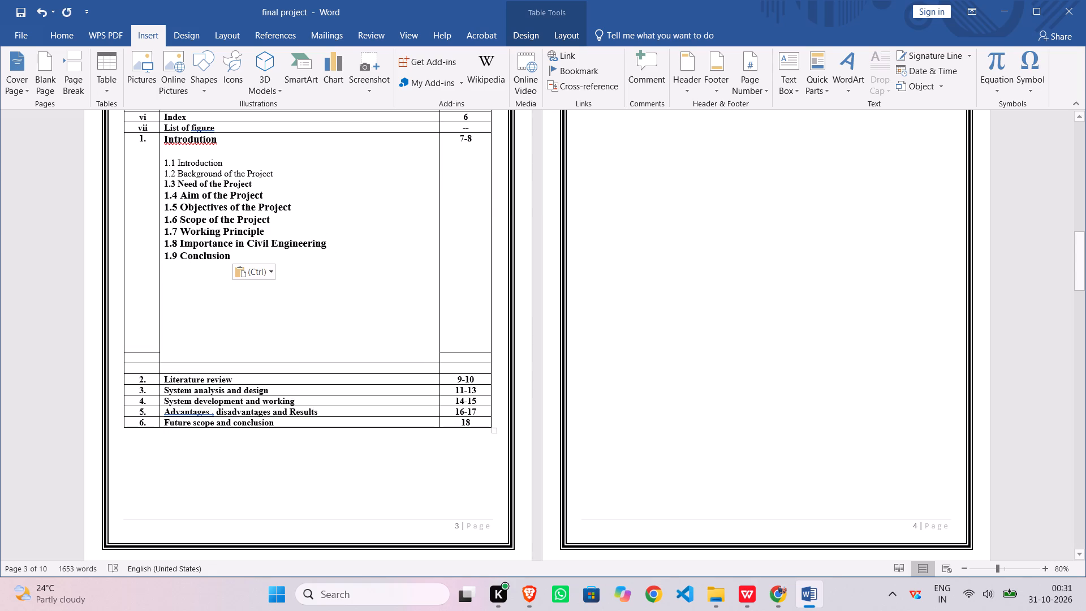
Format index entries 1.1 to 1.9 in the Introduction cell as 12 pt bold.
click(164, 160)
drag(164, 160, 223, 262)
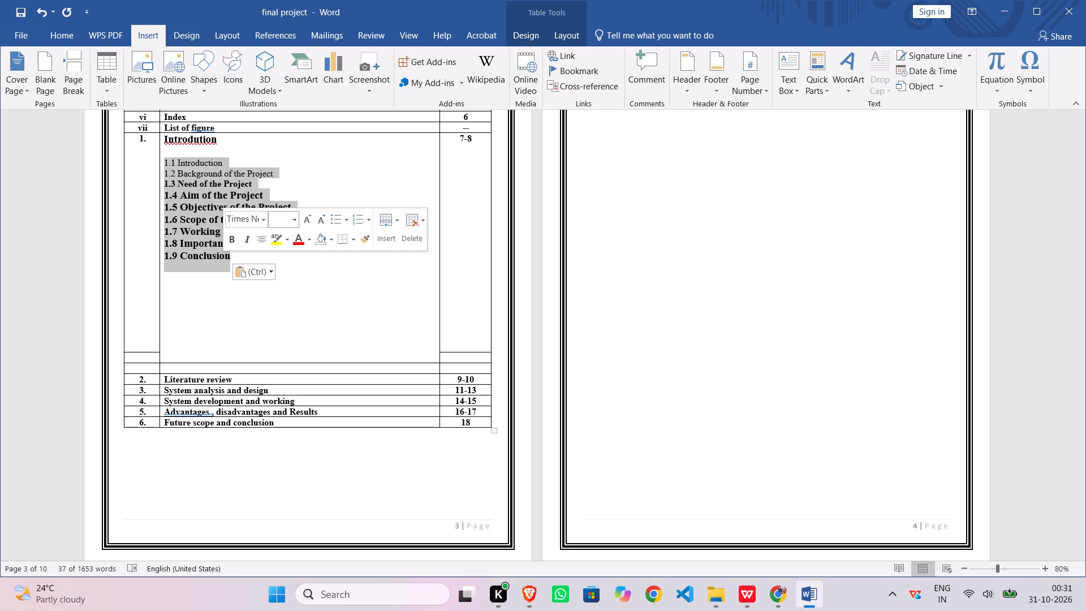
click(280, 222)
text(12)
key(Return)
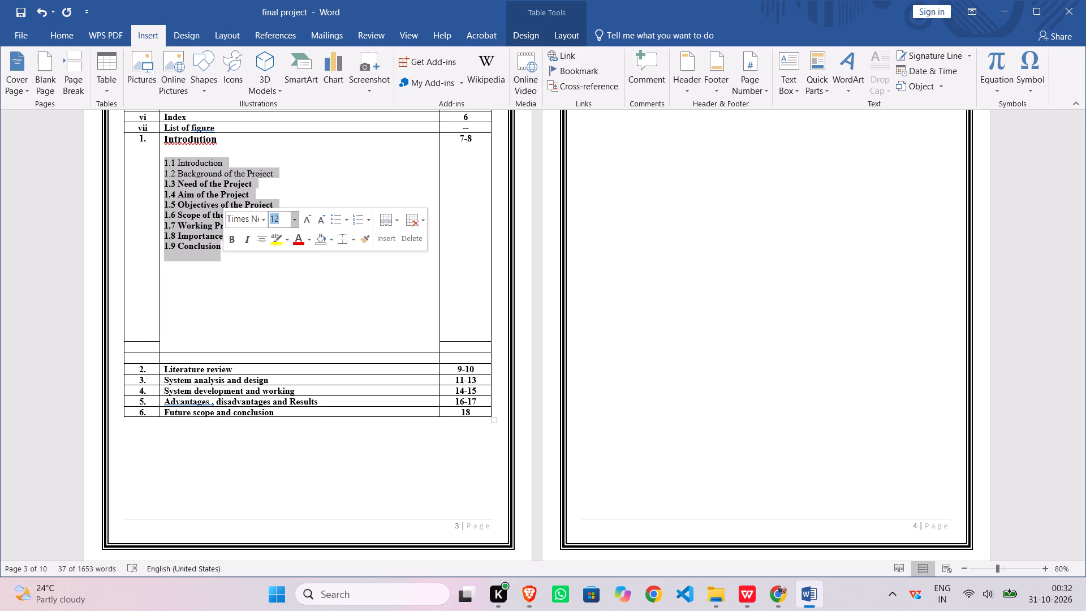
click(227, 235)
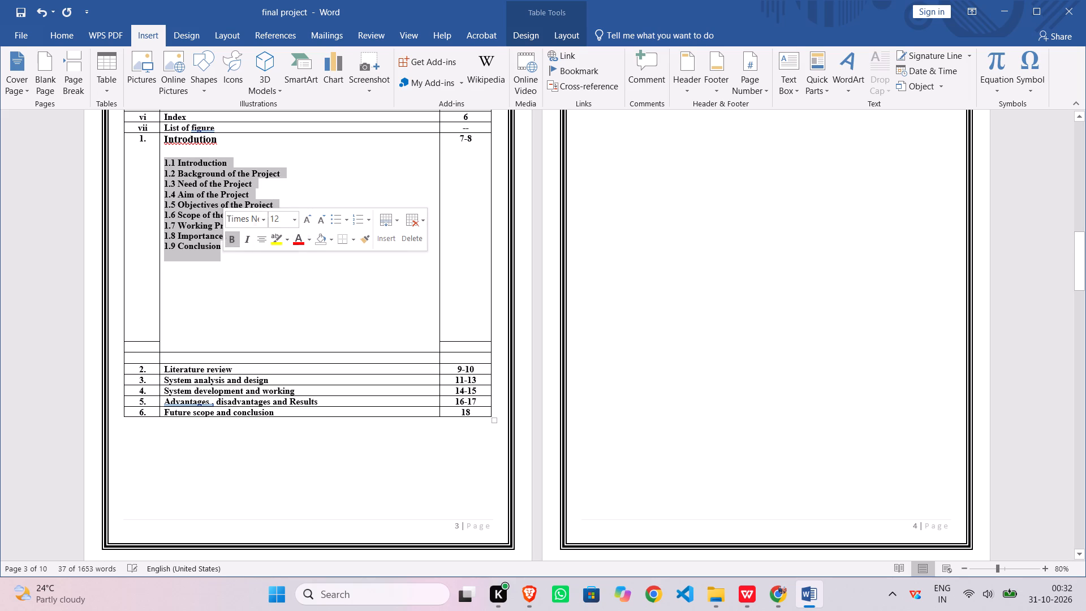
double_click(232, 276)
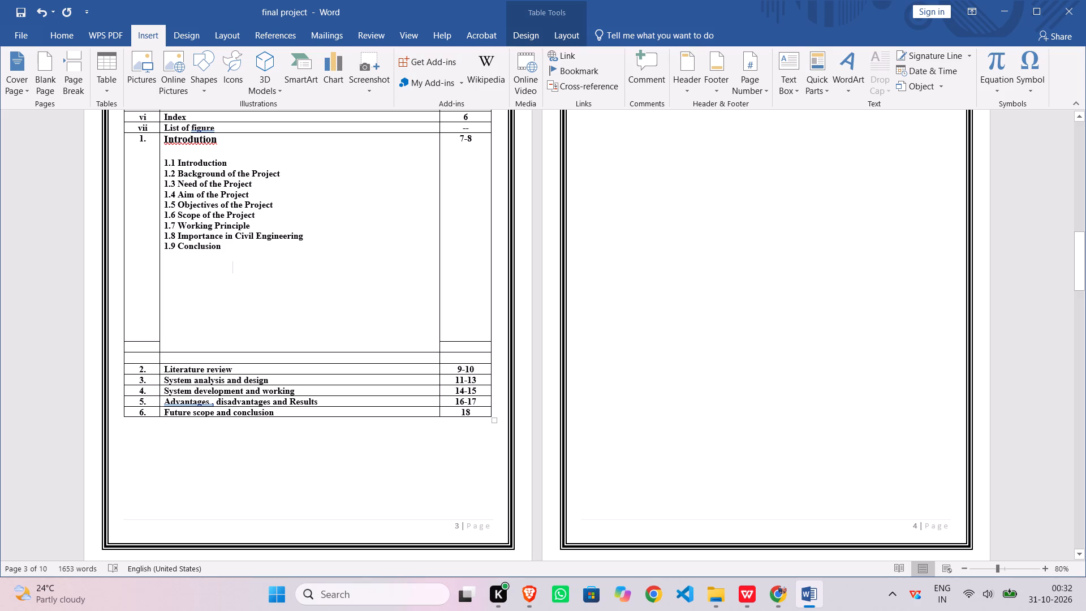
Delete the remaining empty lines below the "1.9 Conclusion" entry in the index's Introduction cell.
double_click(170, 338)
key(BackSpace)
key(BackSpace)
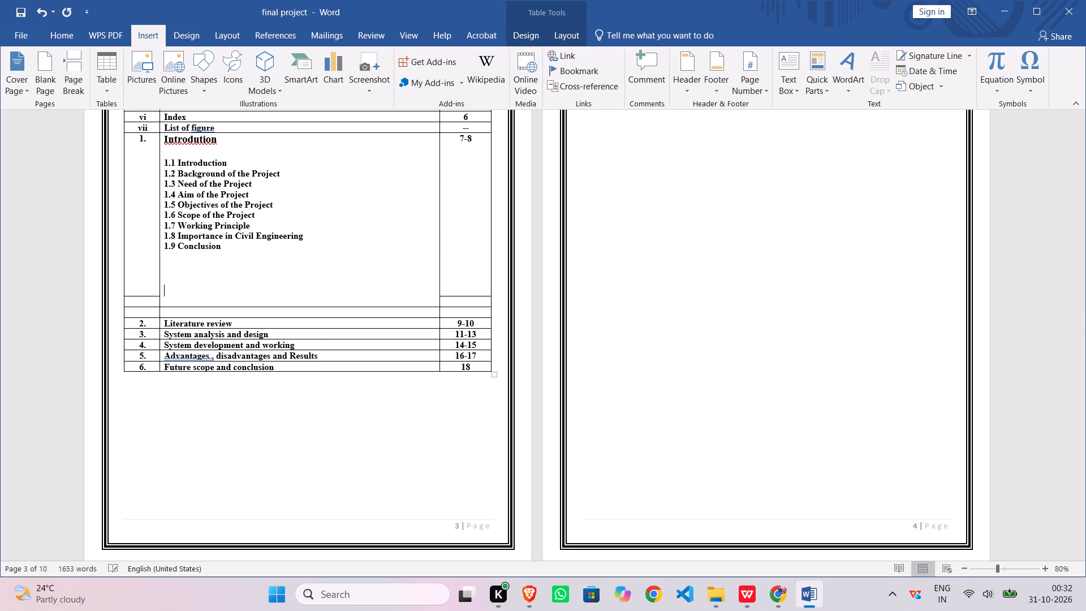
key(BackSpace)
key(BackSpace)
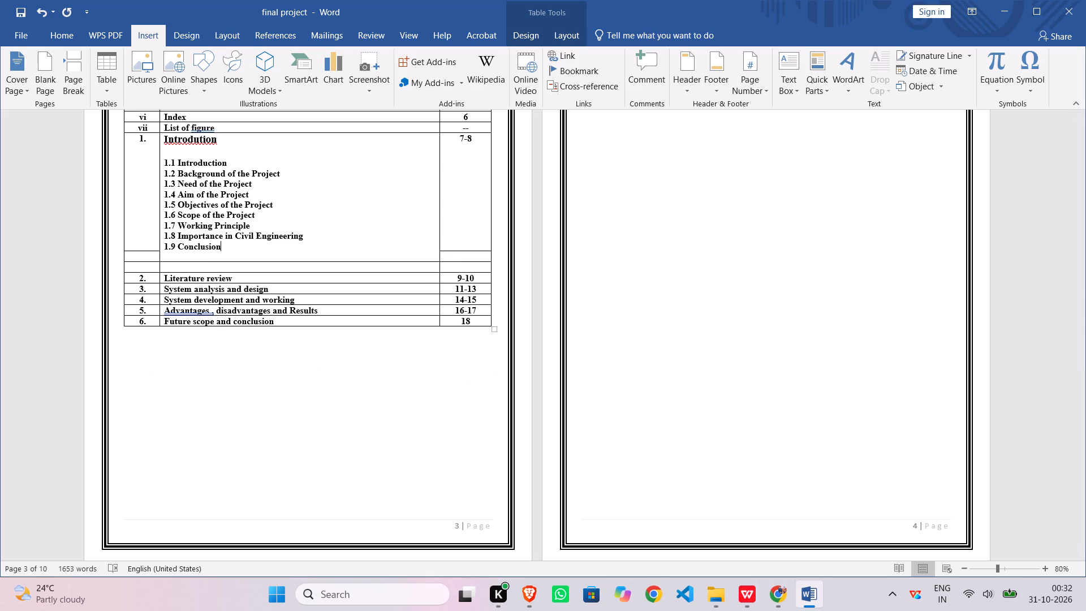
Remove the top border of the empty SR.NO cell directly below number 1 in the index table.
double_click(144, 251)
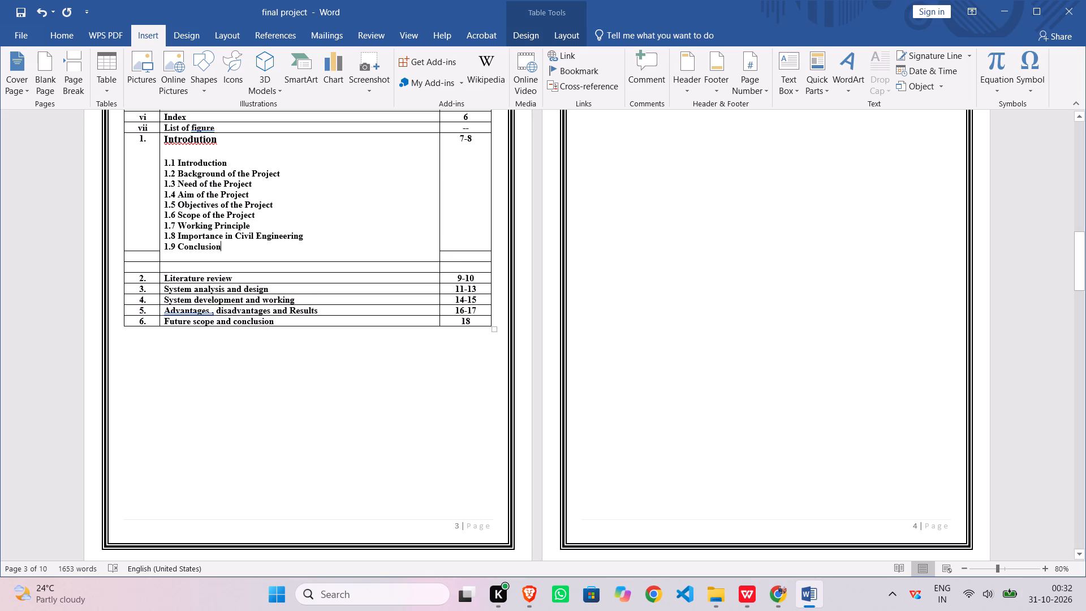
click(146, 251)
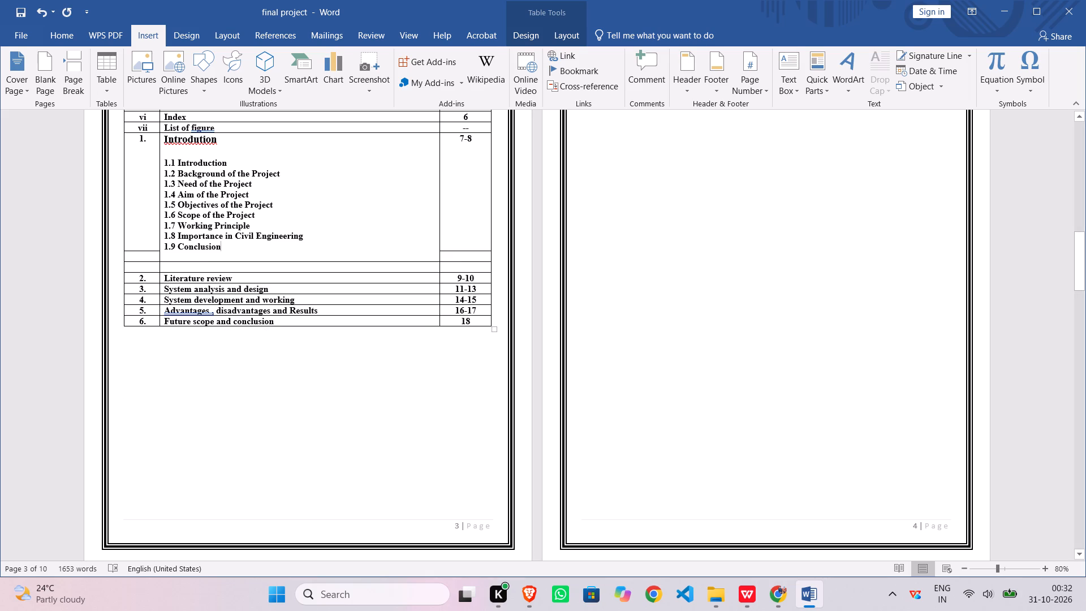
triple_click(140, 251)
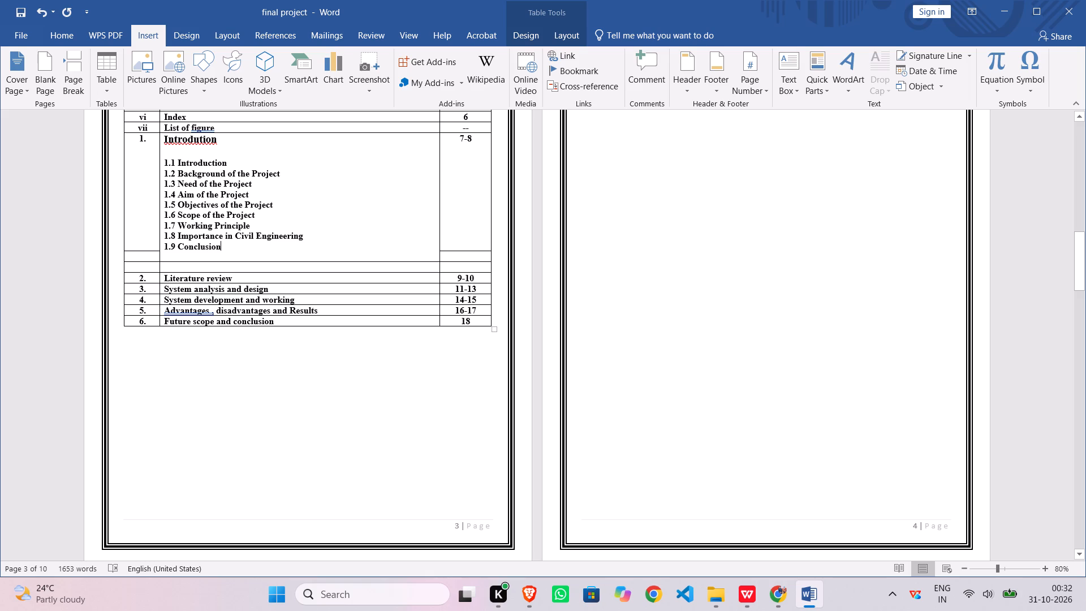
click(140, 251)
click(140, 248)
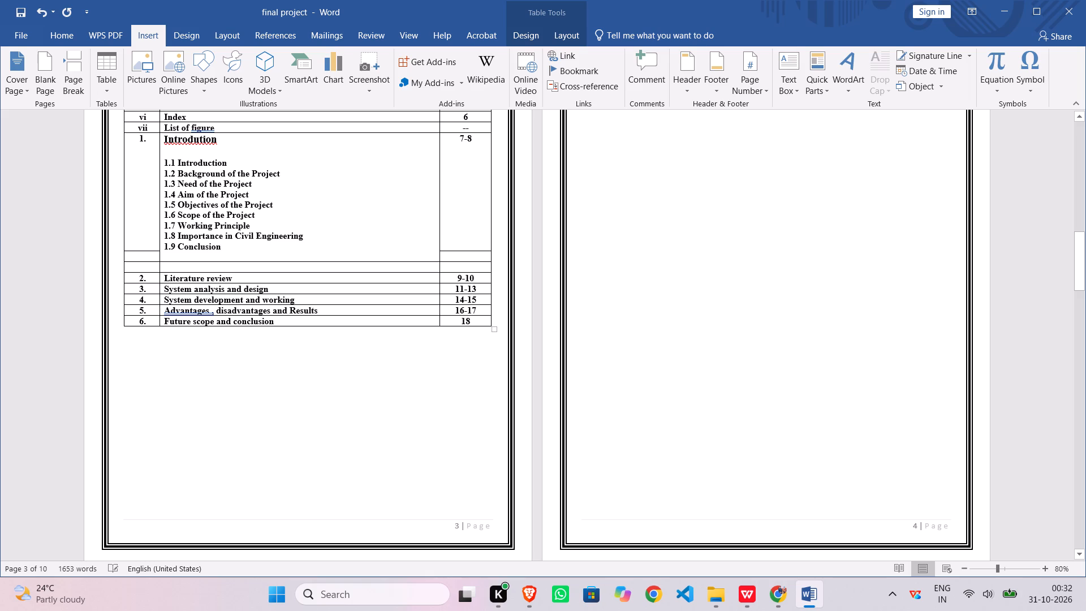
double_click(131, 255)
drag(132, 255, 146, 255)
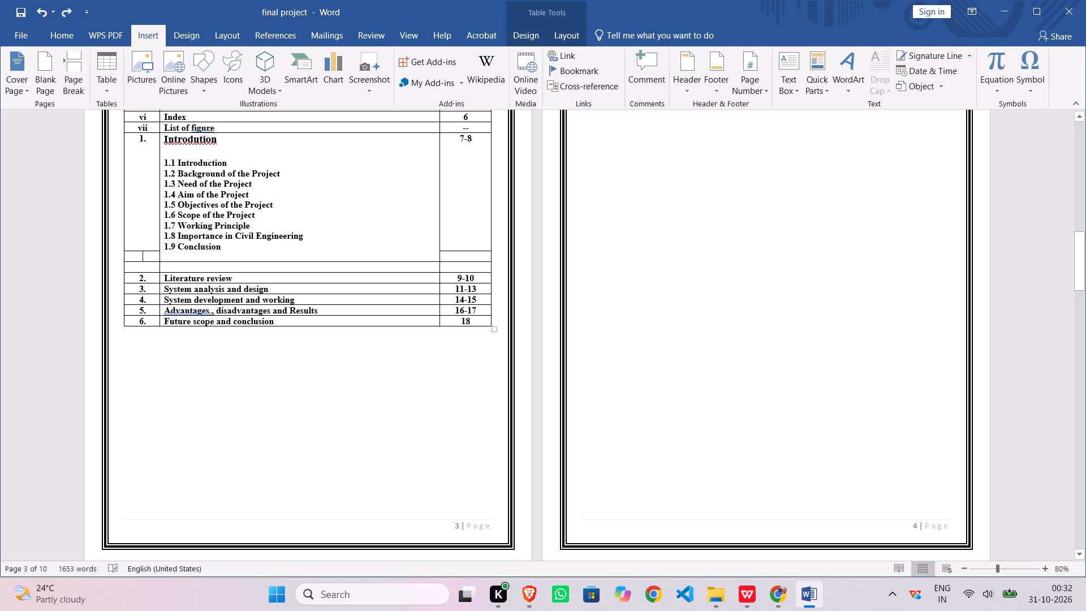
click(134, 248)
drag(134, 248, 138, 254)
click(138, 254)
triple_click(138, 254)
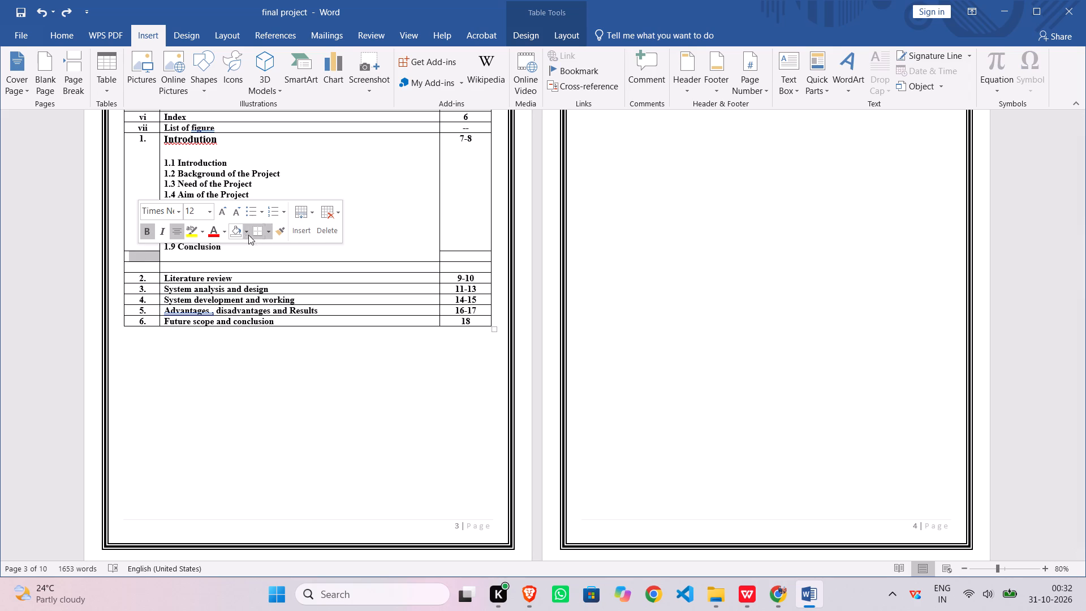
click(267, 231)
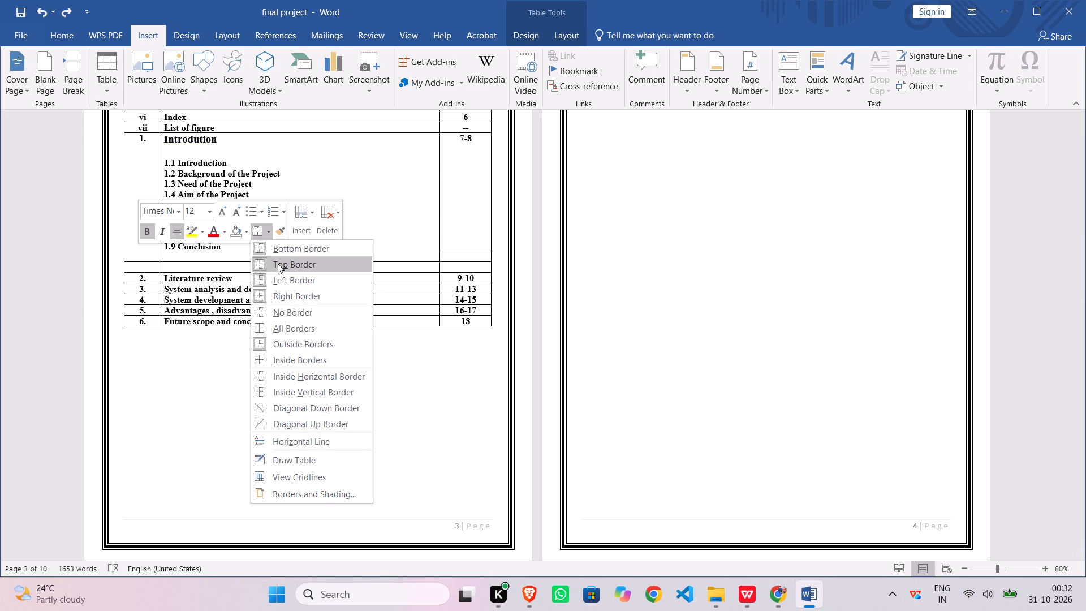
click(278, 264)
Remove the top border of the empty Page cell directly below 7-8 in the index table.
triple_click(454, 256)
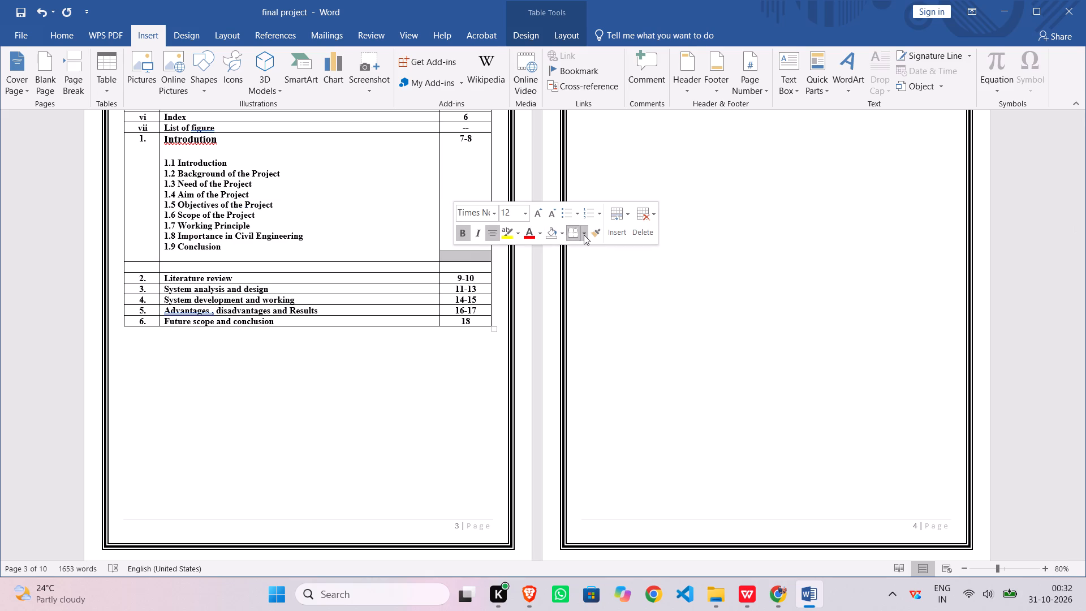
double_click(584, 235)
double_click(587, 235)
double_click(587, 235)
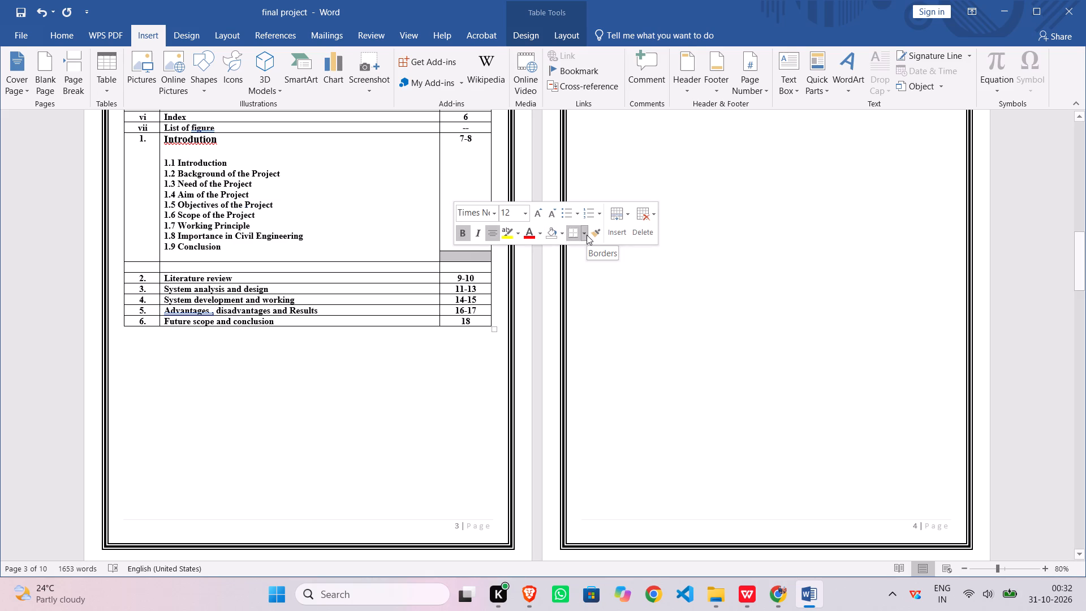
click(587, 235)
click(600, 263)
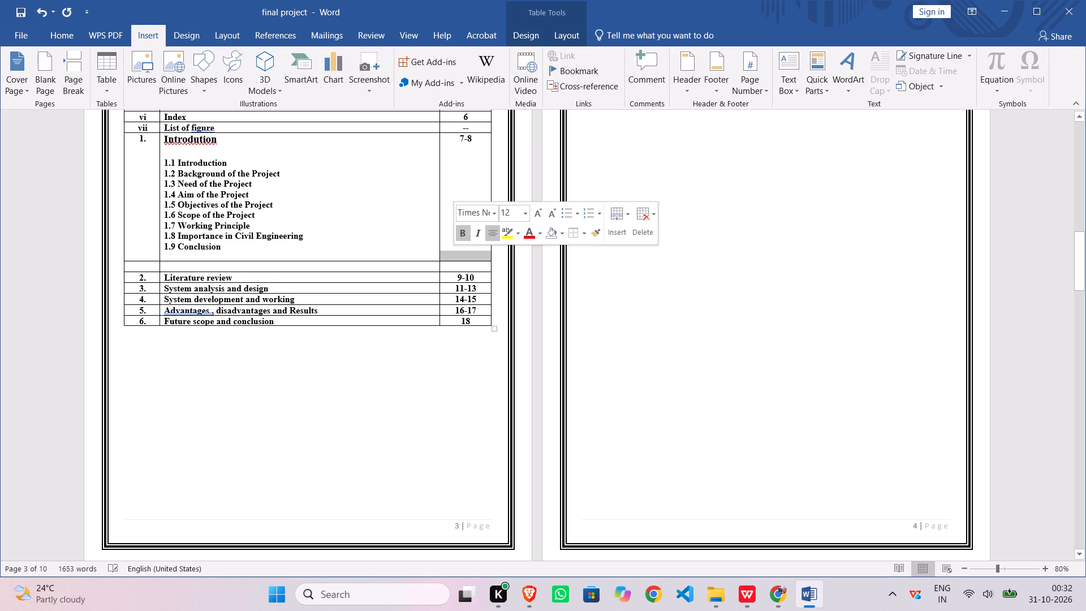
double_click(400, 242)
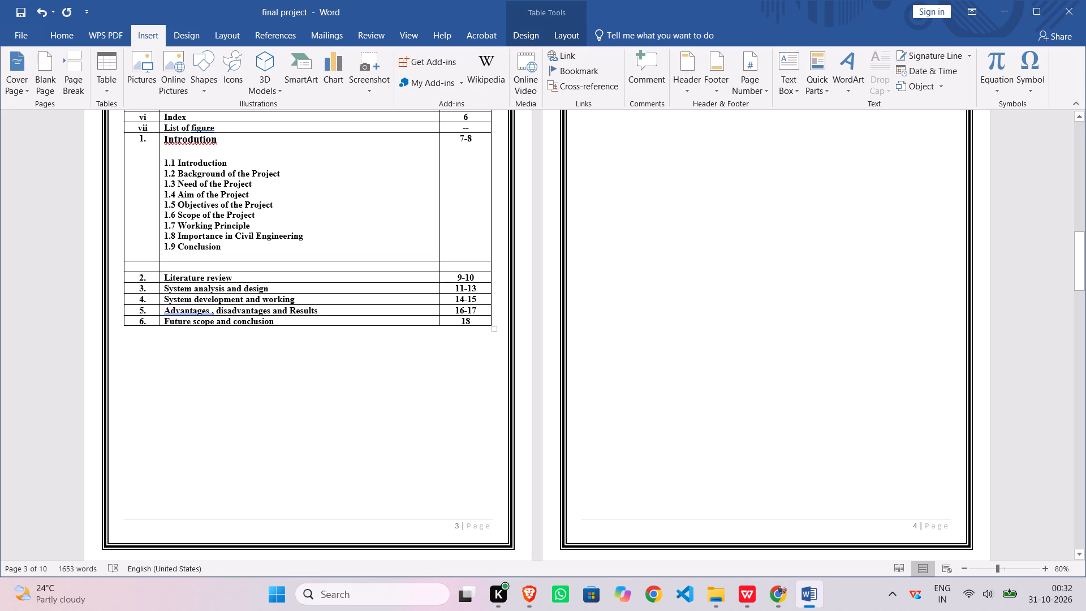
Remove the top border of the empty Particular cell between the Introduction subsections and "Literature review".
click(133, 261)
click(141, 263)
triple_click(194, 263)
click(195, 263)
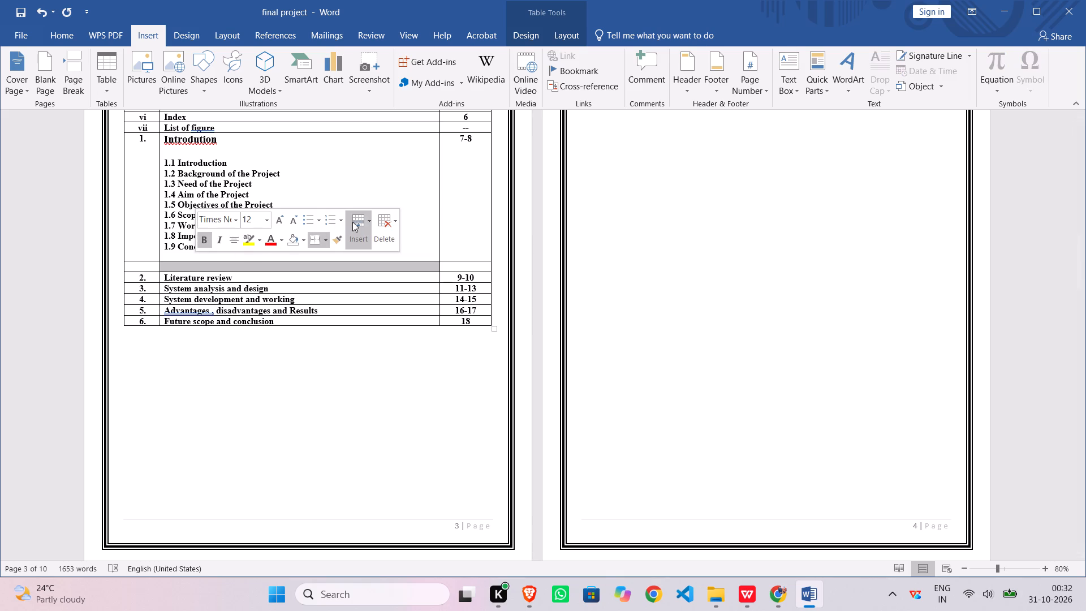
click(323, 240)
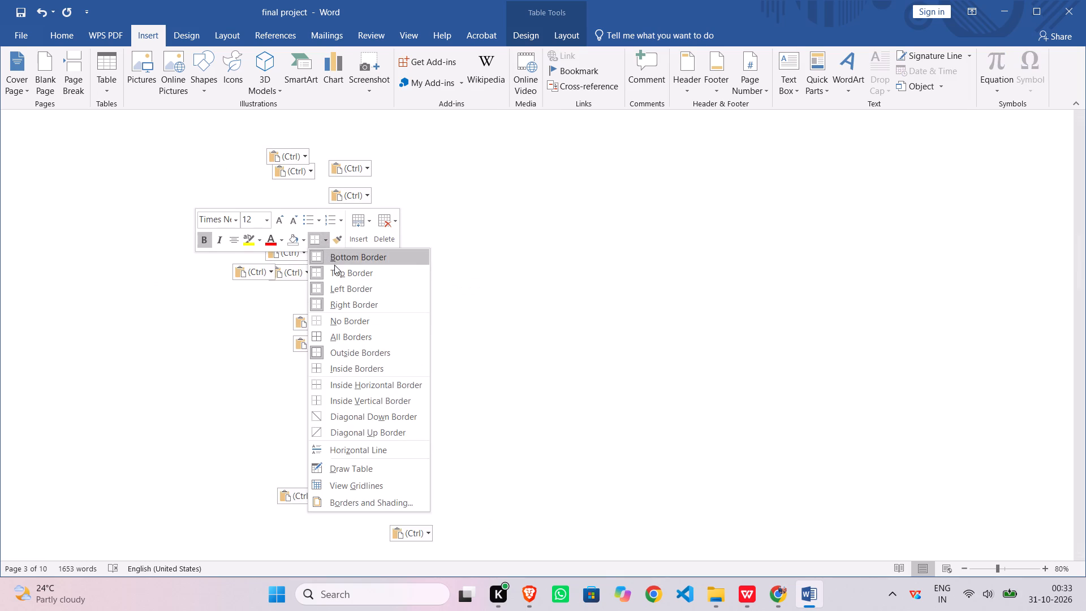
triple_click(335, 268)
click(150, 261)
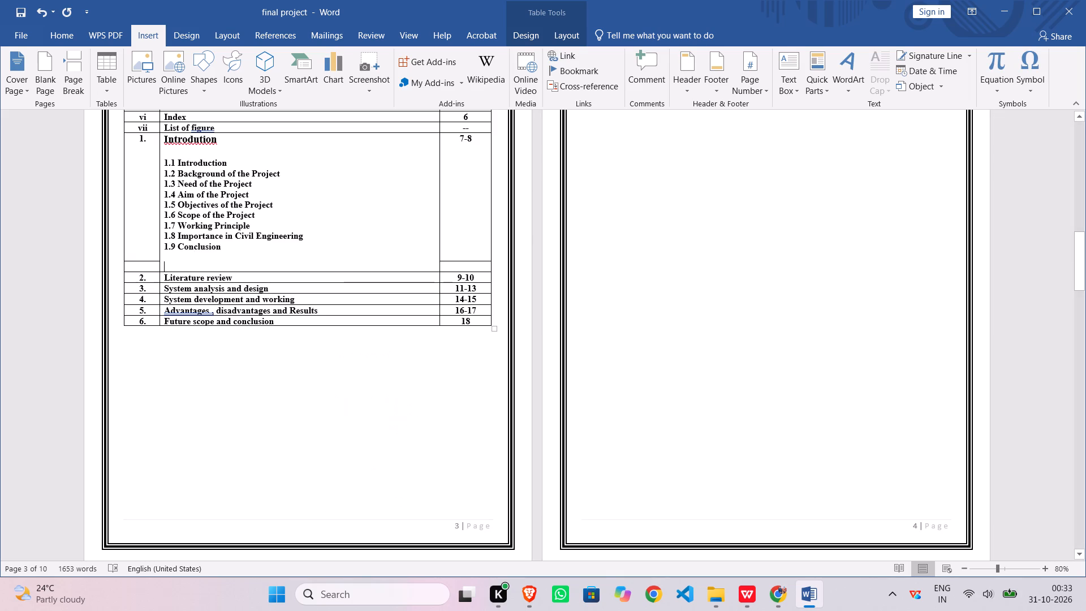
Remove the top border of the empty SR.NO cell directly above number 2 in the index table.
click(143, 260)
triple_click(142, 265)
click(143, 265)
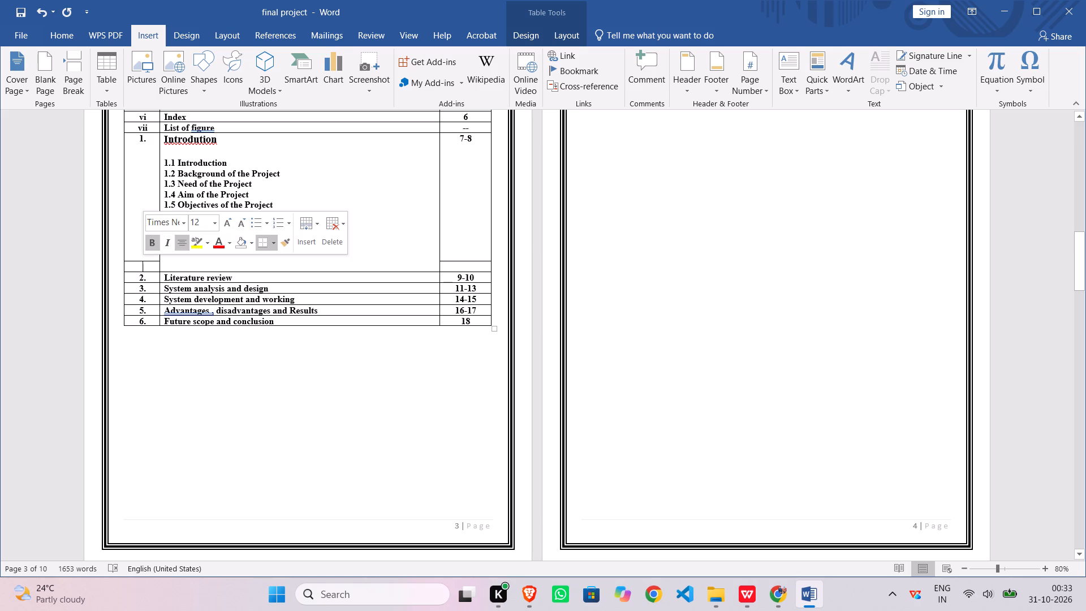
triple_click(145, 266)
double_click(145, 266)
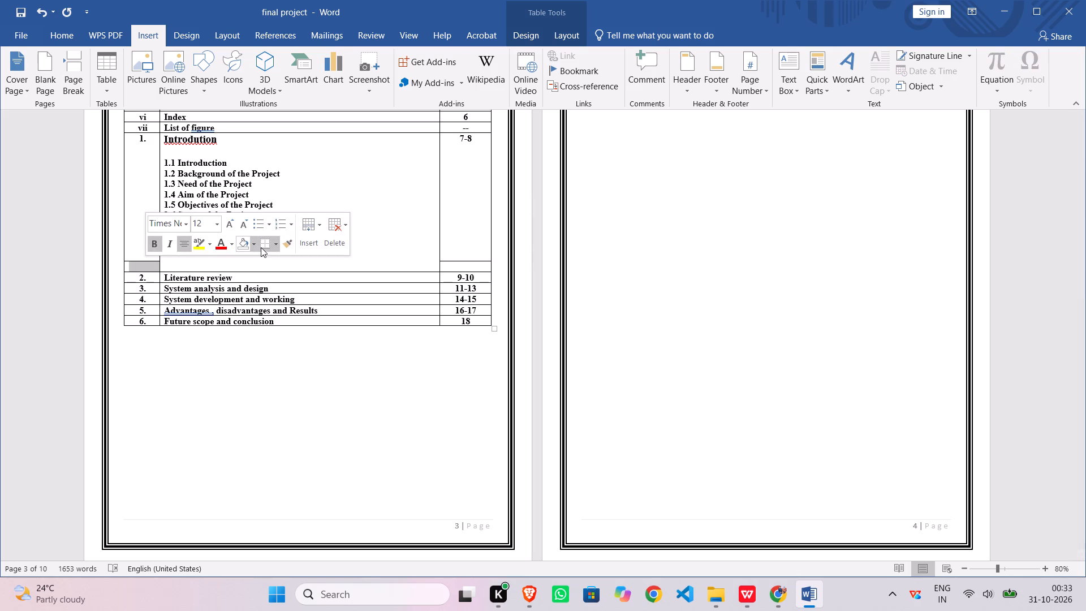
double_click(275, 244)
click(275, 247)
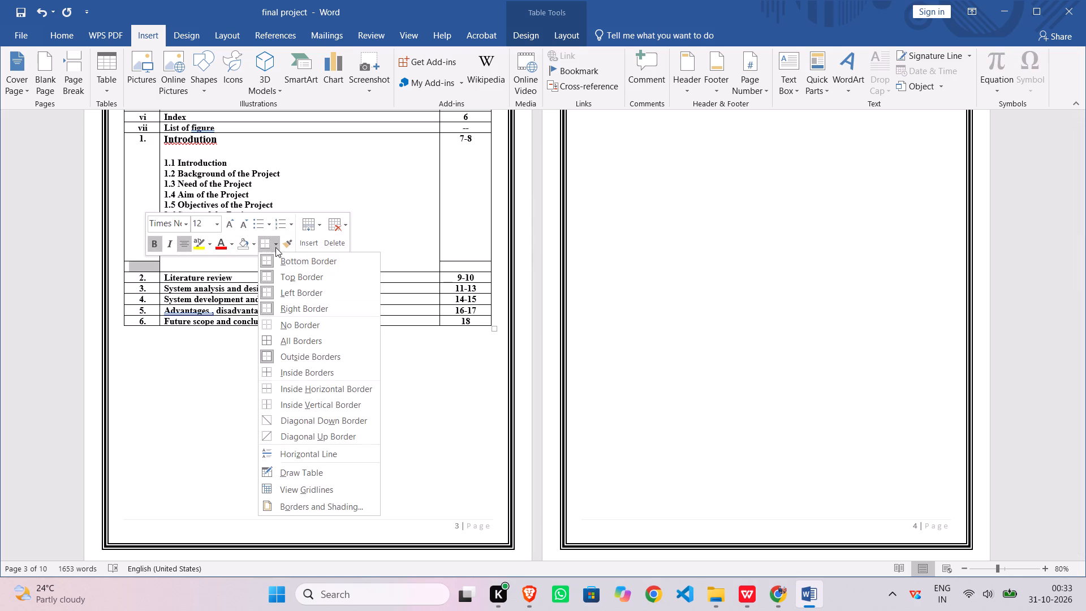
click(288, 276)
Remove the top border of the empty Page cell directly above 9-10 in the index table.
double_click(456, 266)
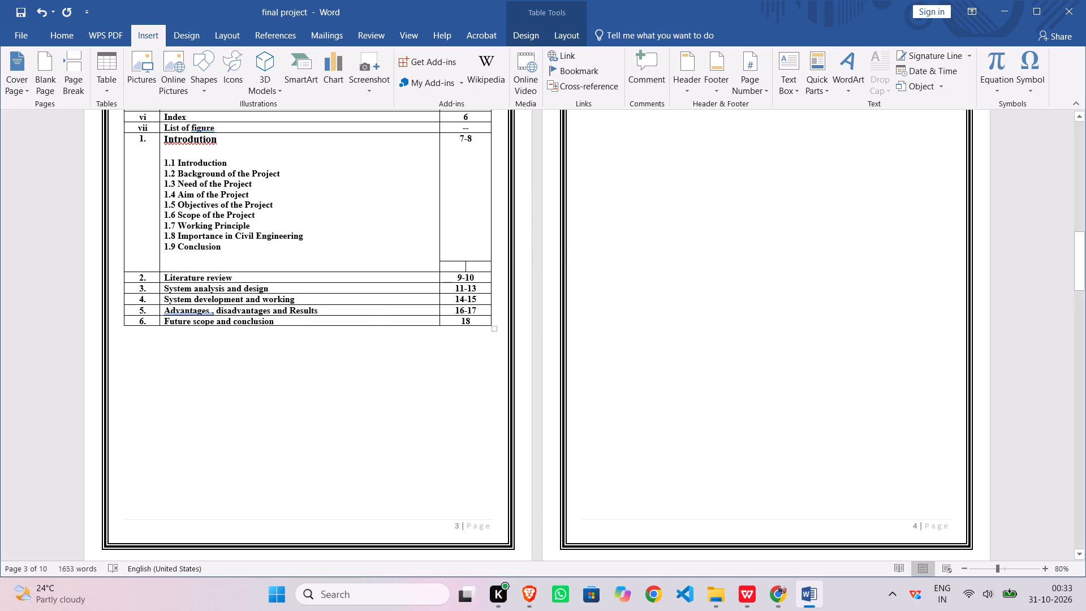
double_click(457, 266)
double_click(460, 265)
triple_click(460, 265)
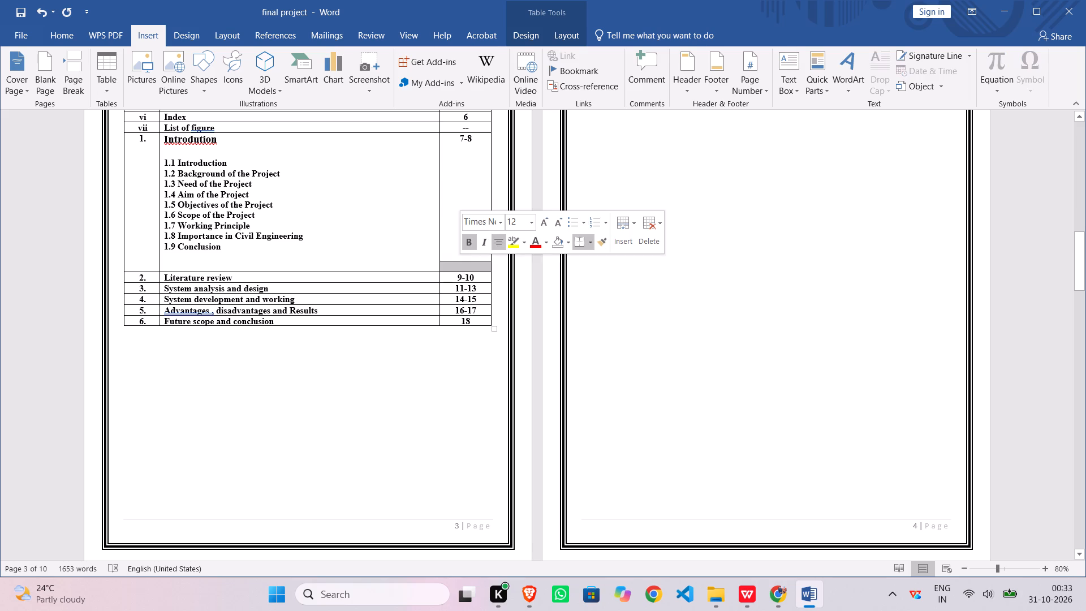
click(591, 245)
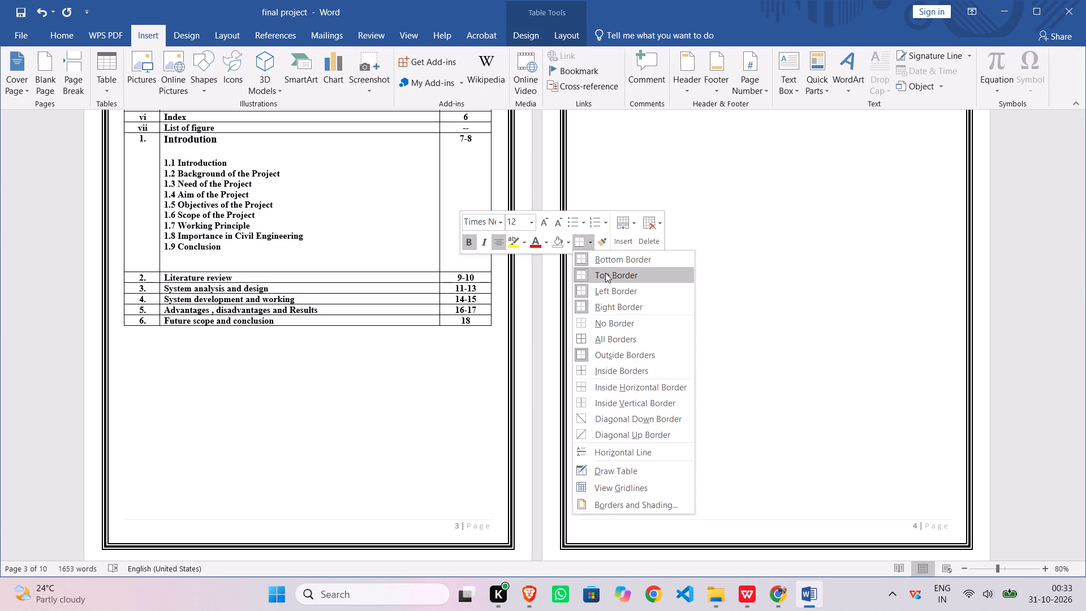
click(605, 273)
click(409, 253)
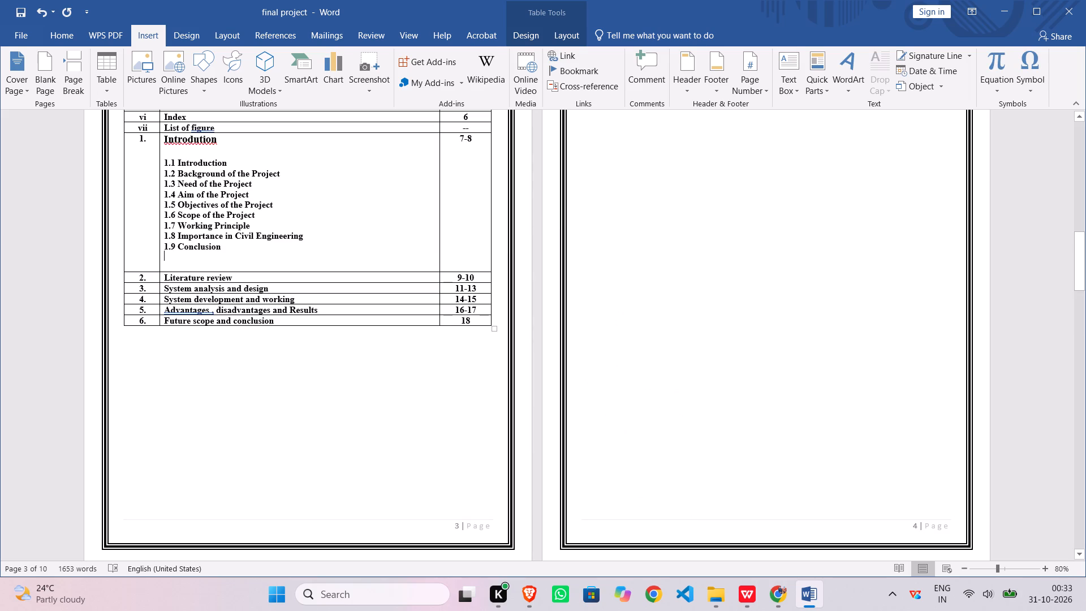
Copy the heading "2.1 Introduction" from Chapter 2 – Literature Review.
scroll(427, 260, up, 3)
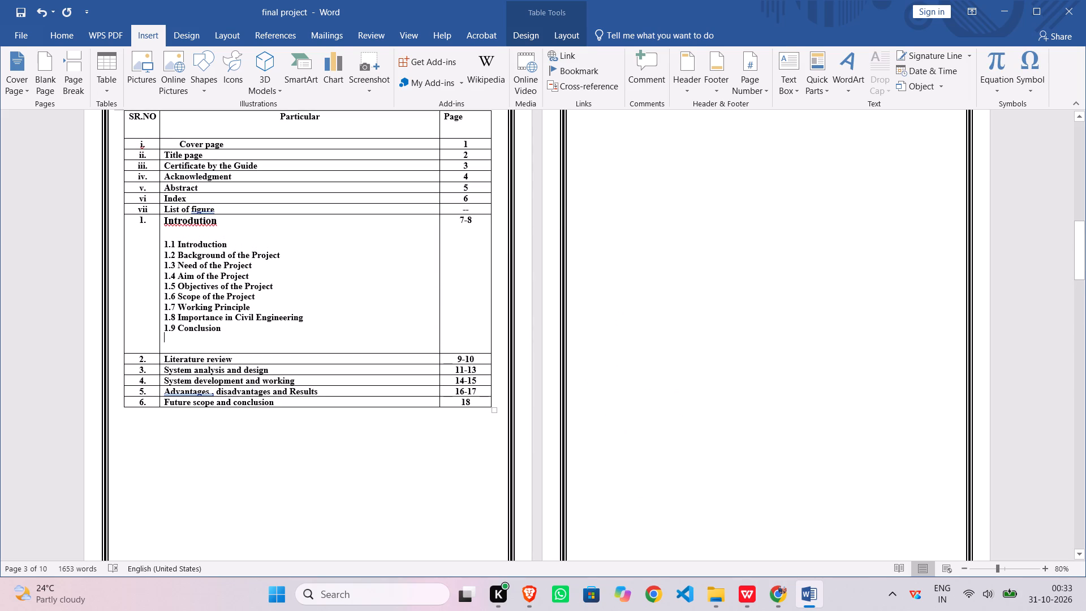
scroll(303, 297, up, 3)
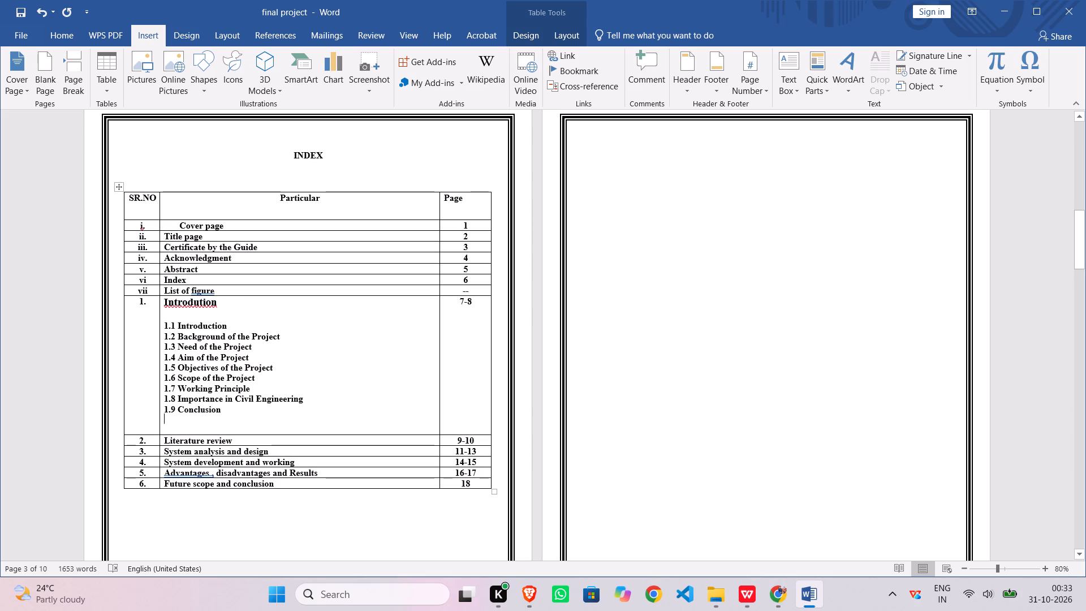
scroll(316, 328, down, 2)
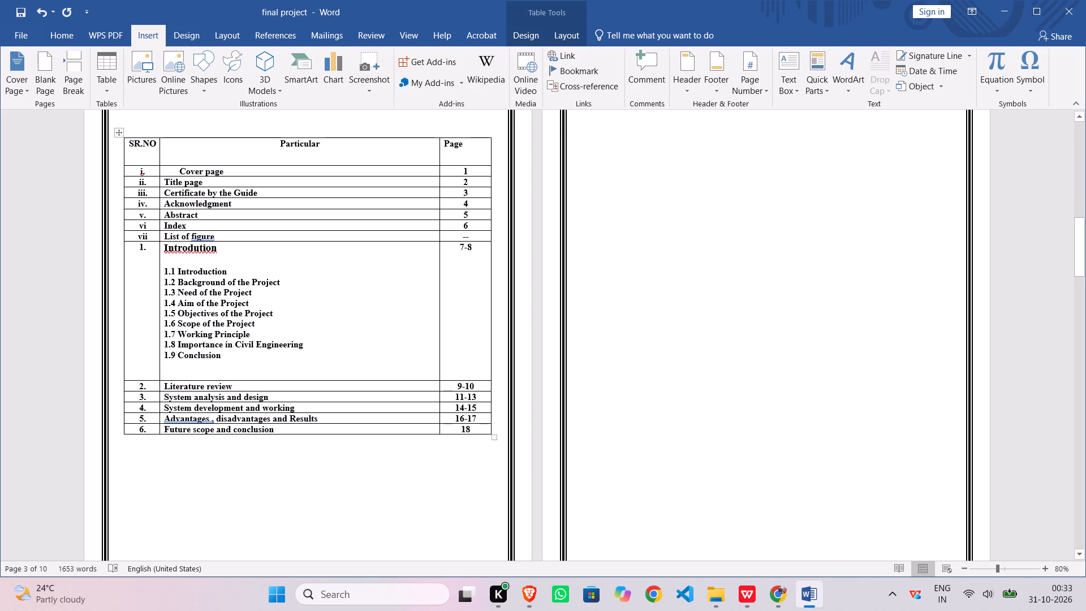
scroll(285, 362, down, 1)
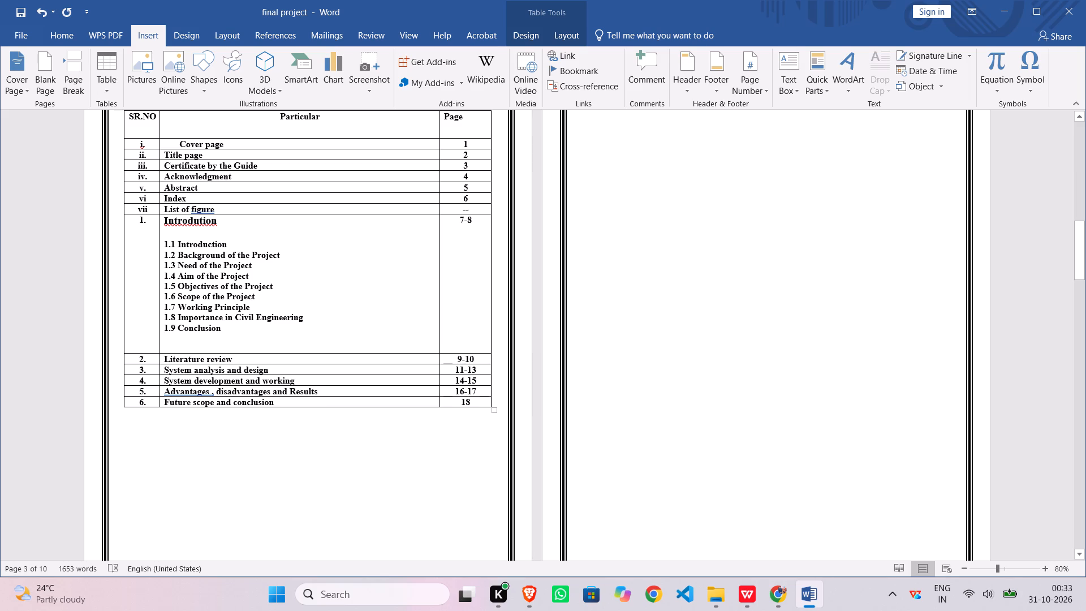
scroll(255, 359, down, 15)
scroll(260, 358, down, 11)
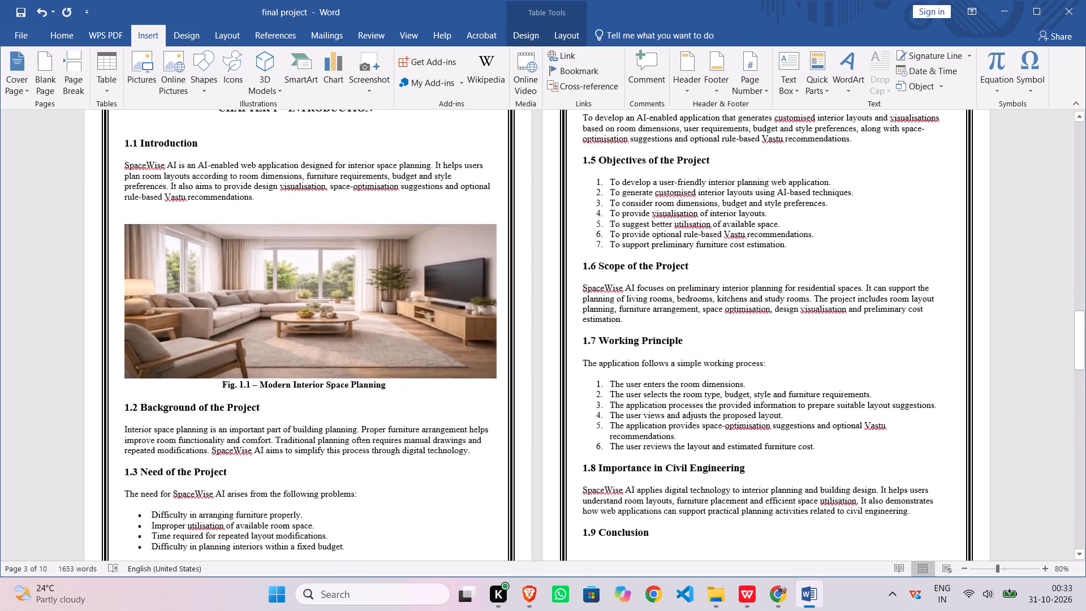
scroll(260, 358, down, 15)
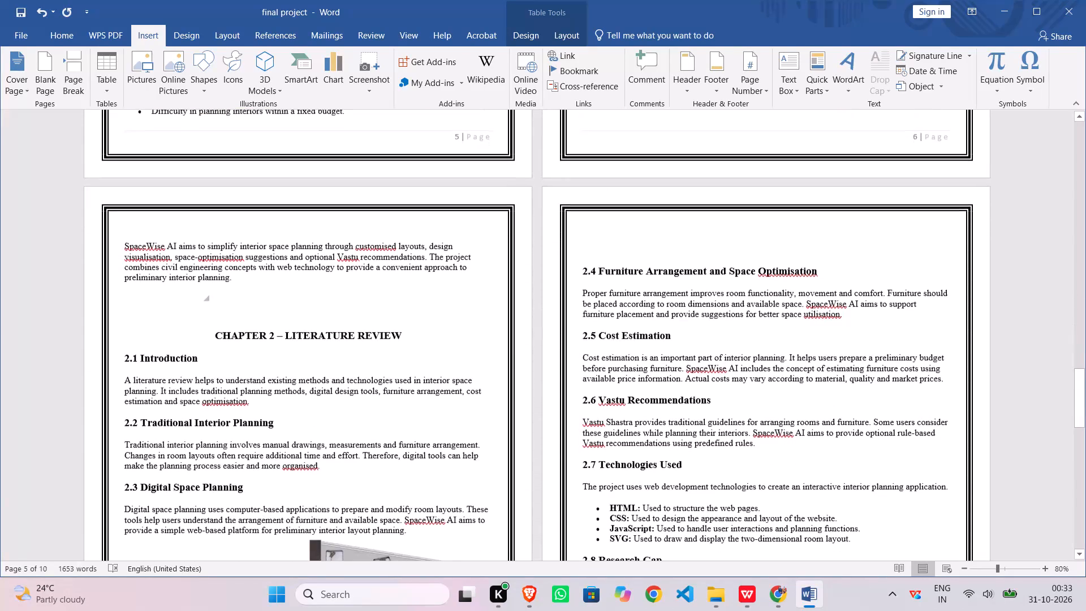
triple_click(124, 357)
drag(134, 359, 159, 355)
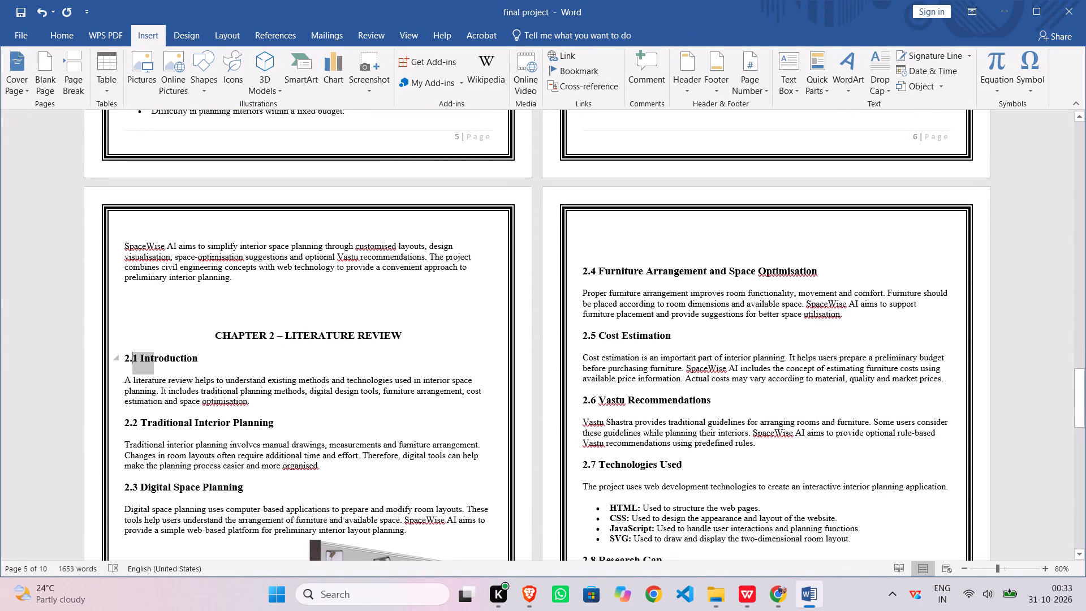
drag(159, 355, 183, 358)
triple_click(151, 358)
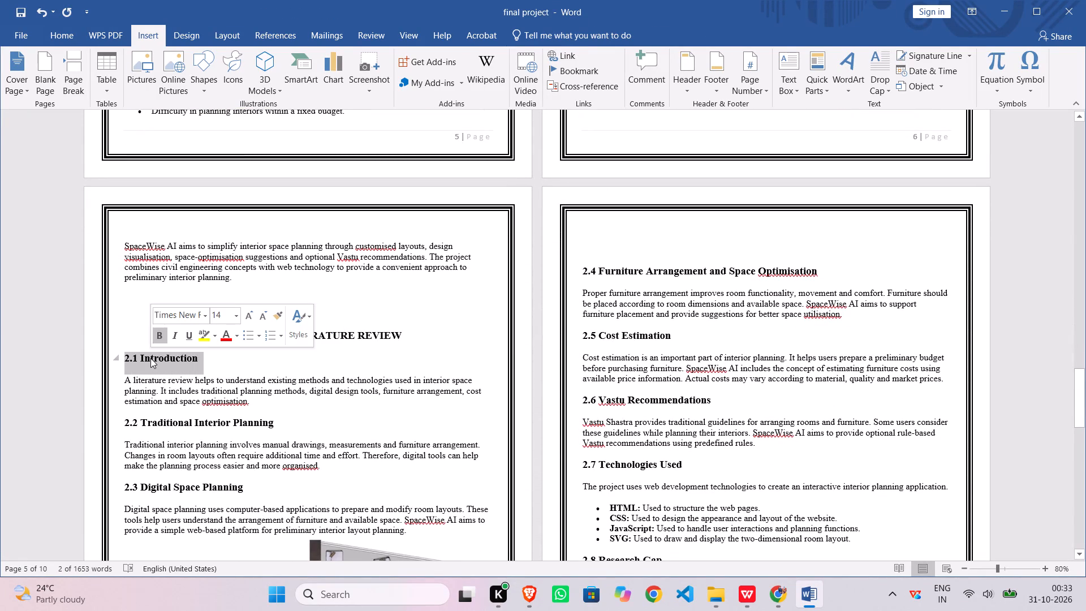
key(ctrl+c)
Add a line break after "Literature review" in row 2 of the index table.
scroll(150, 358, up, 11)
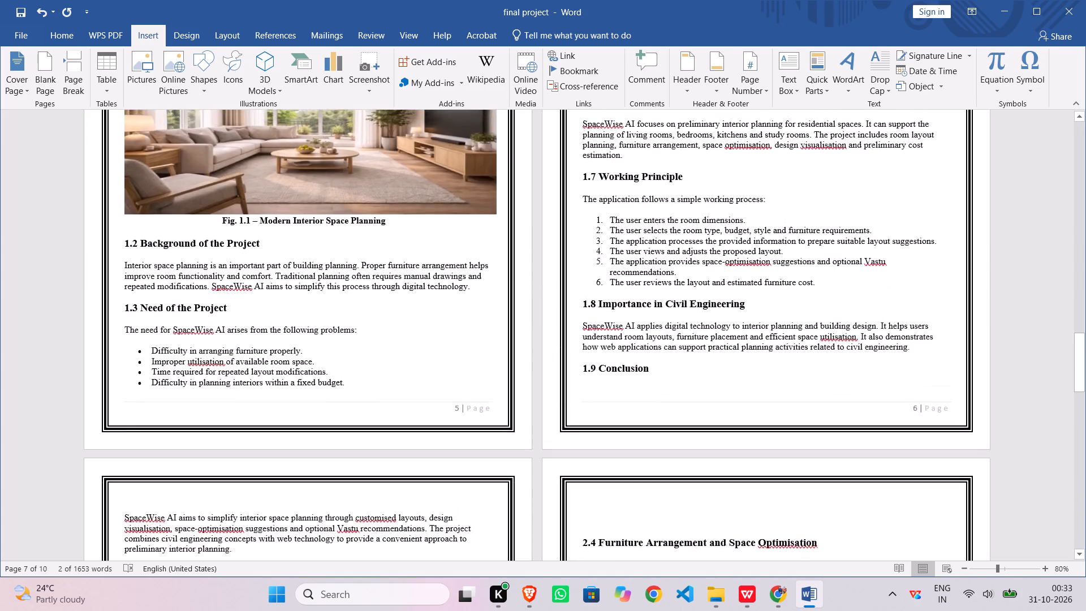
scroll(149, 356, up, 20)
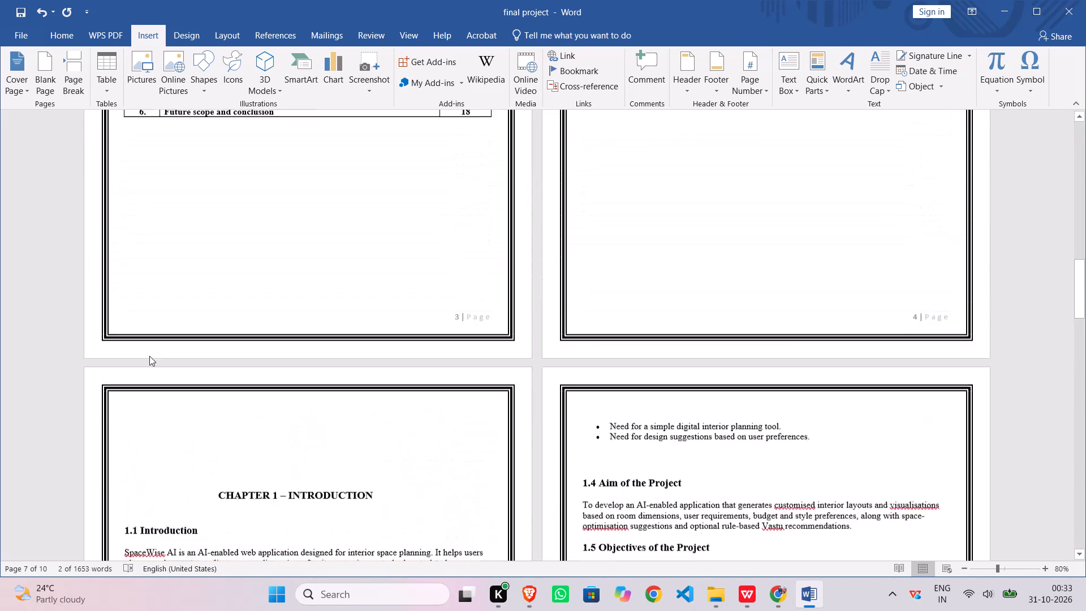
scroll(149, 356, up, 4)
scroll(183, 322, up, 2)
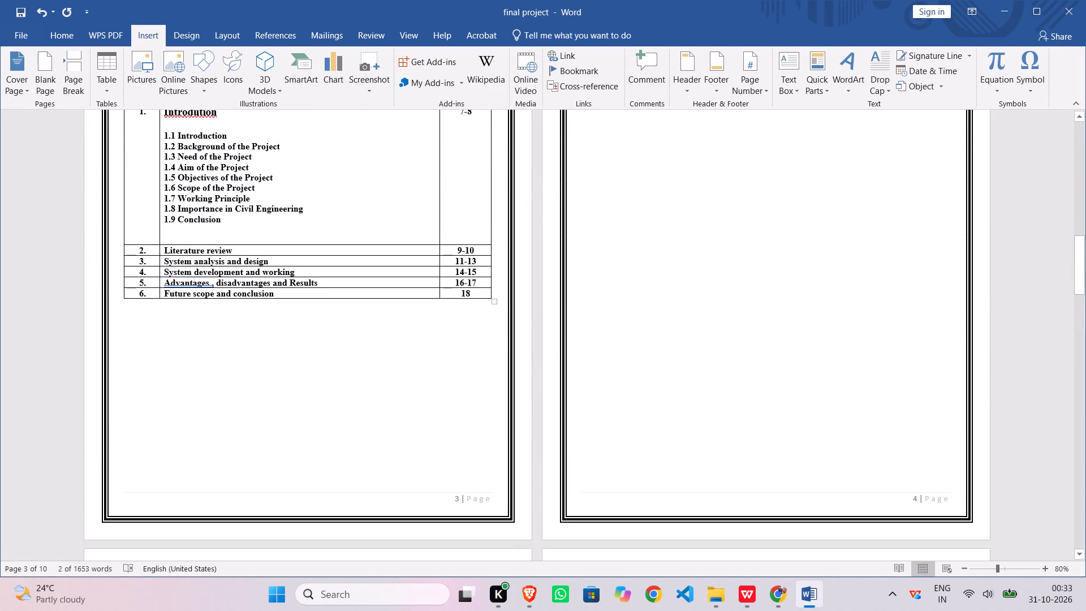
triple_click(243, 250)
triple_click(243, 250)
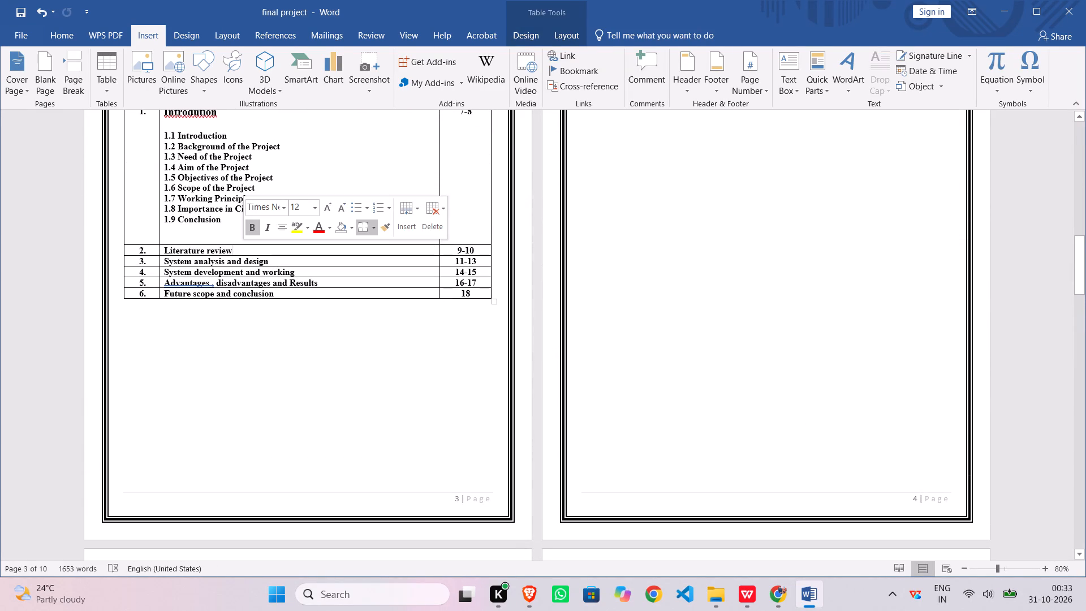
key(shift+Return)
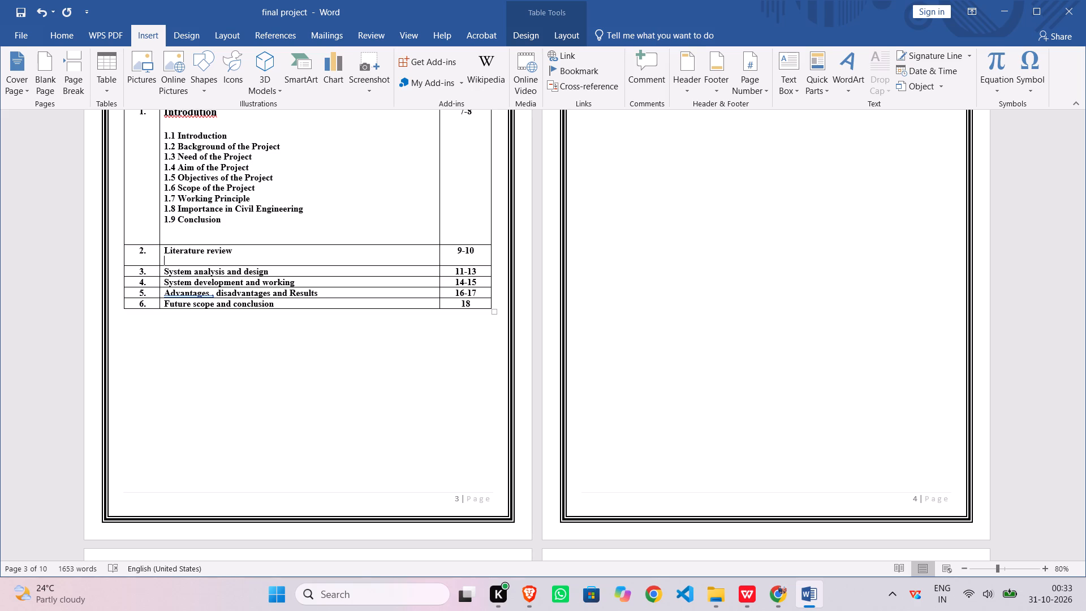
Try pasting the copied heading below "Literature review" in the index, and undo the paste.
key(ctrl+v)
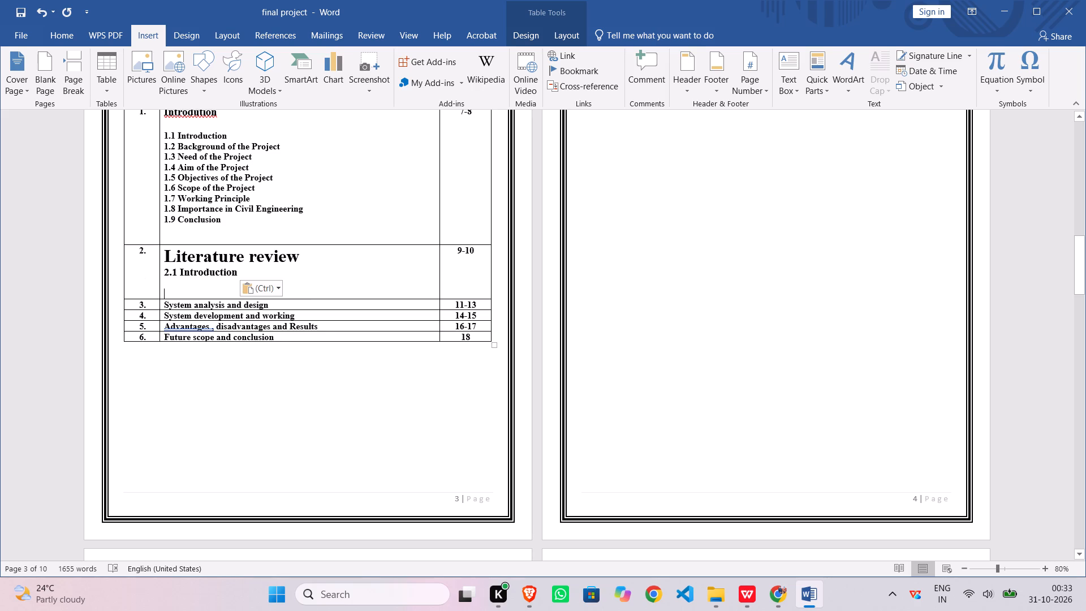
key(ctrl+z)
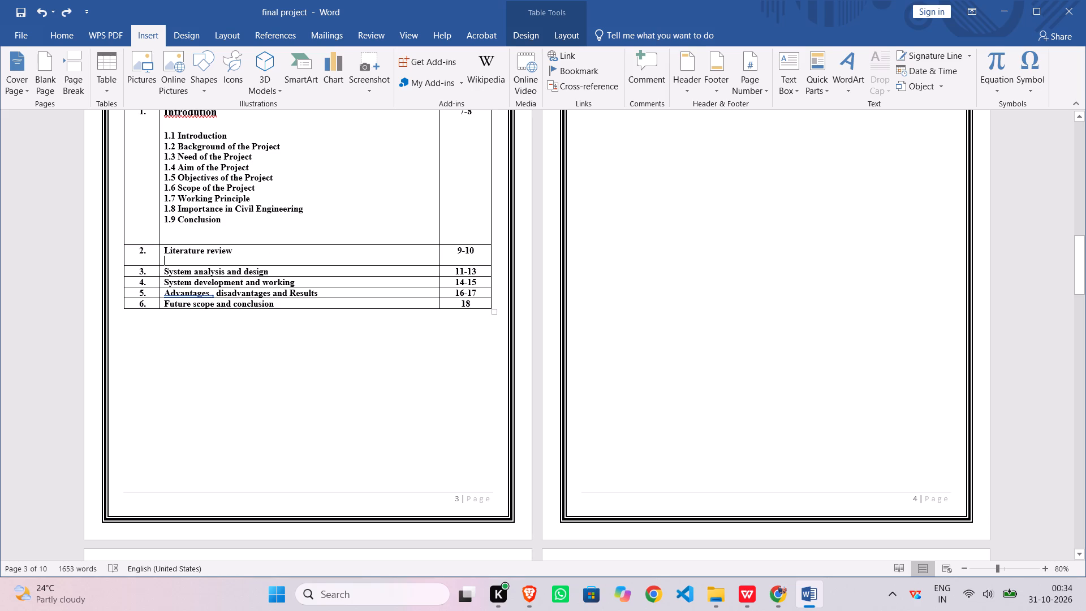
Paste the copied heading "2.1 Introduction" onto the new line below "Literature review" in the index.
double_click(58, 35)
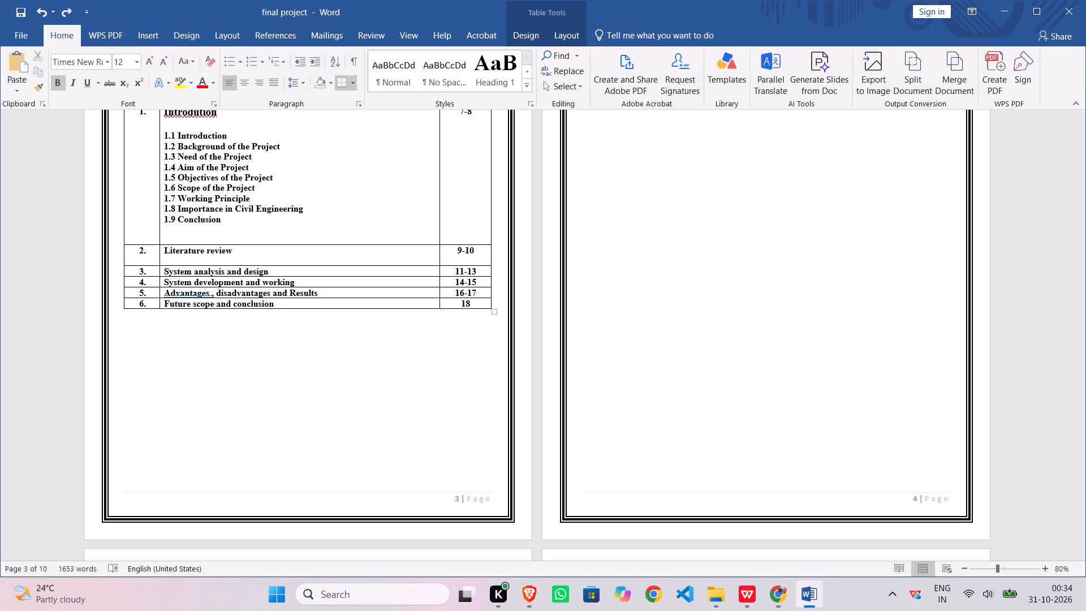
scroll(212, 221, down, 9)
scroll(221, 230, up, 4)
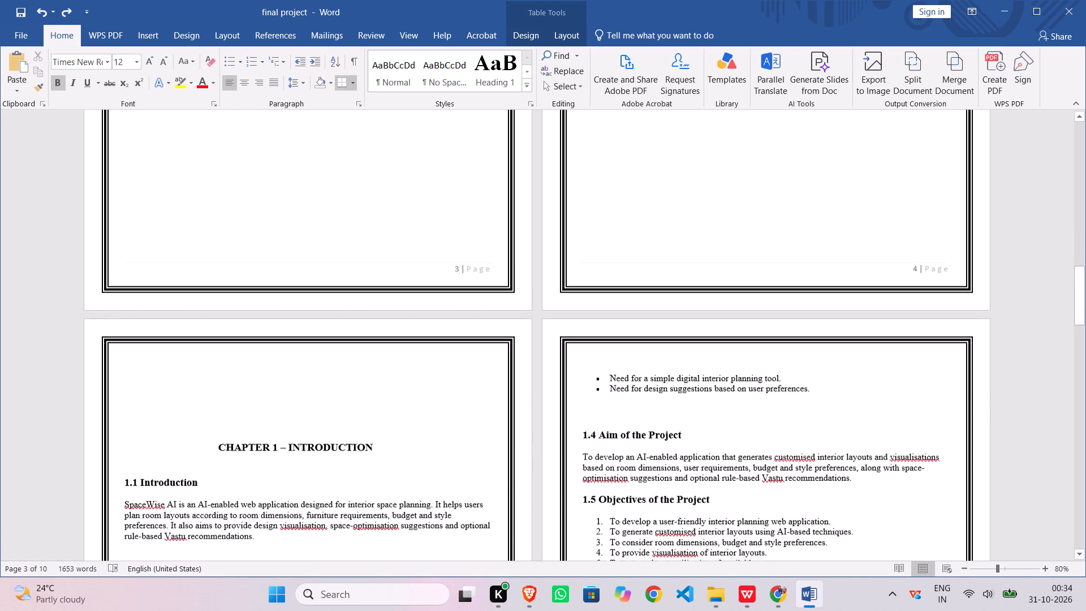
scroll(221, 230, up, 4)
key(ctrl+v)
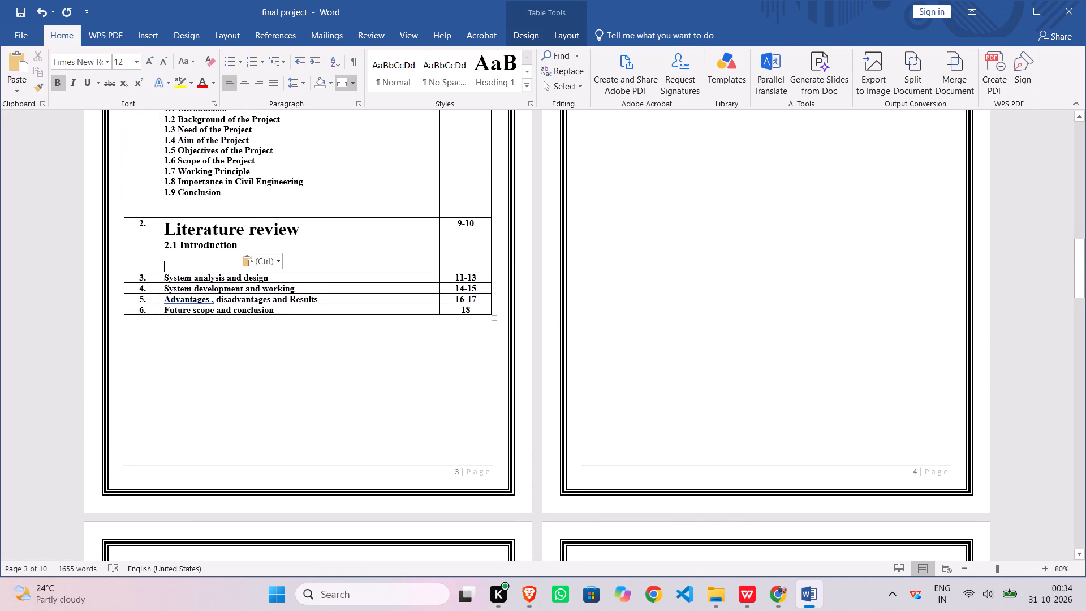
Set the font size of "Literature review" in row 2 of the index table to 14.
double_click(183, 229)
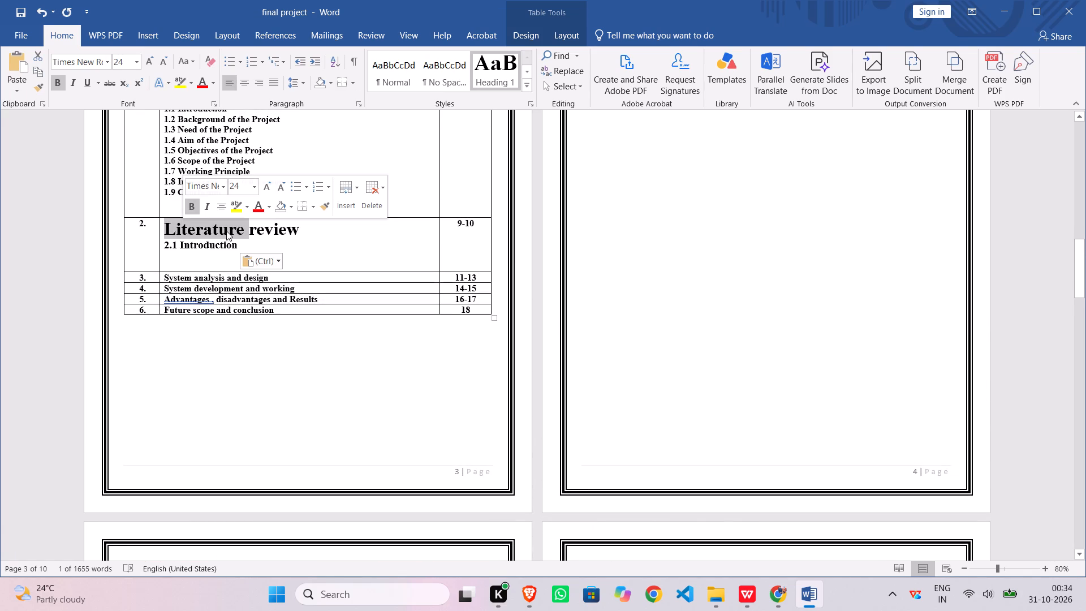
click(256, 223)
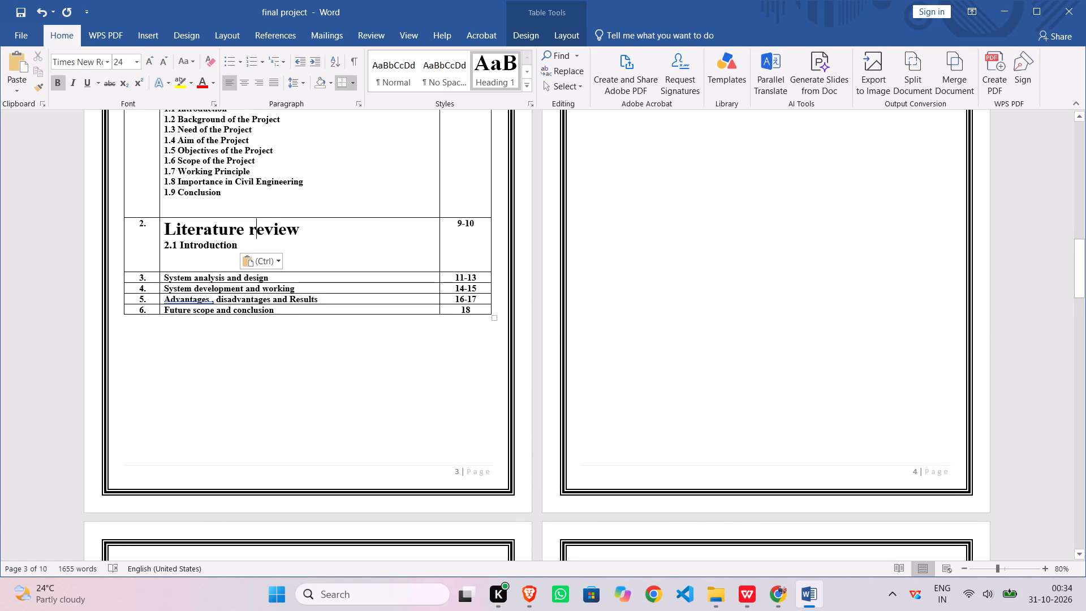
scroll(185, 229, up, 7)
scroll(191, 226, down, 4)
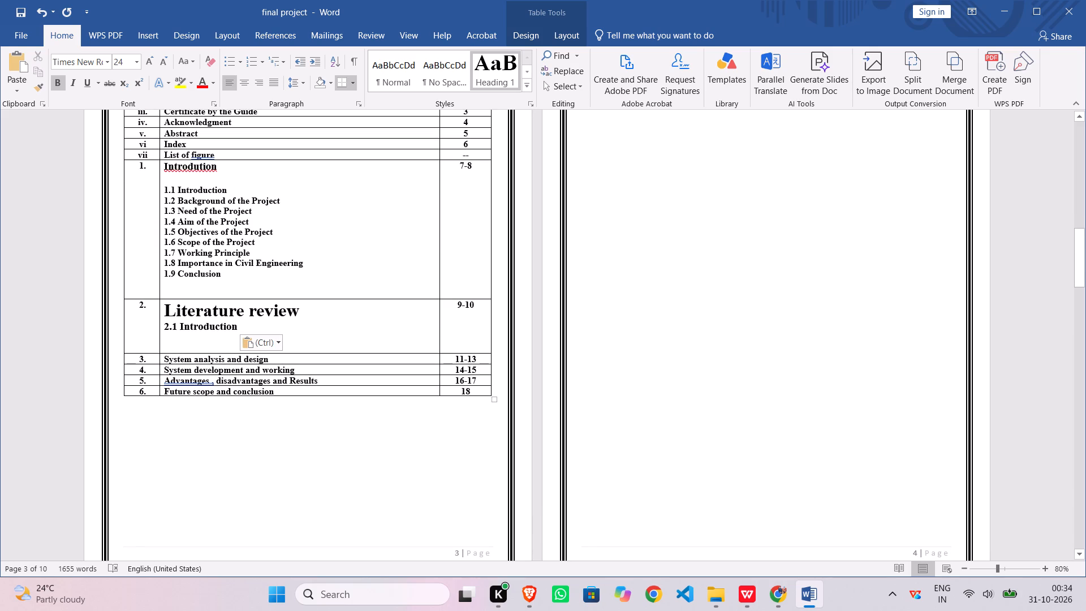
double_click(190, 168)
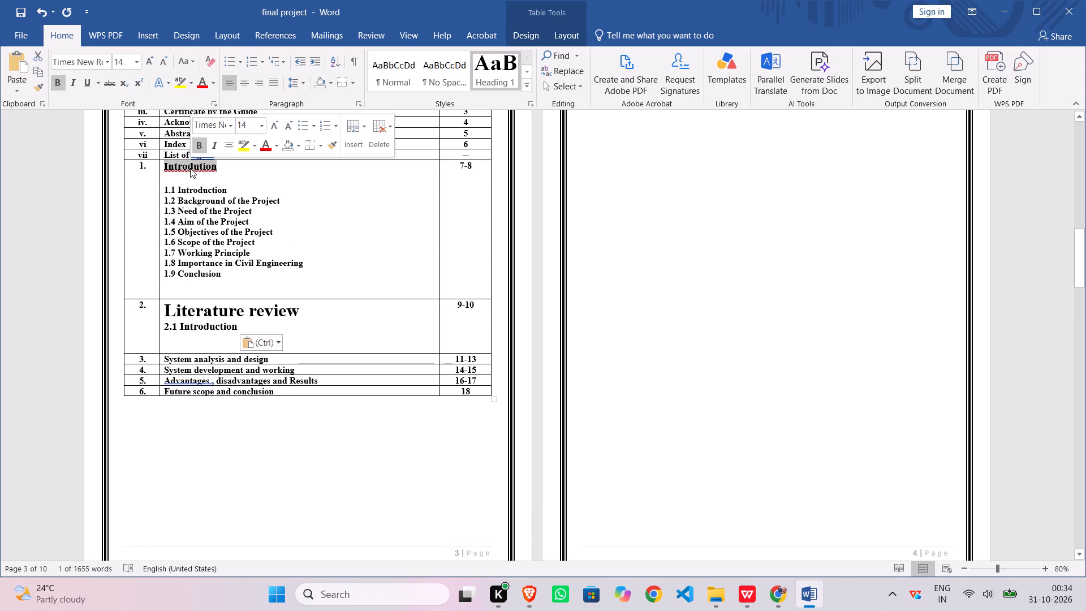
triple_click(187, 309)
click(187, 309)
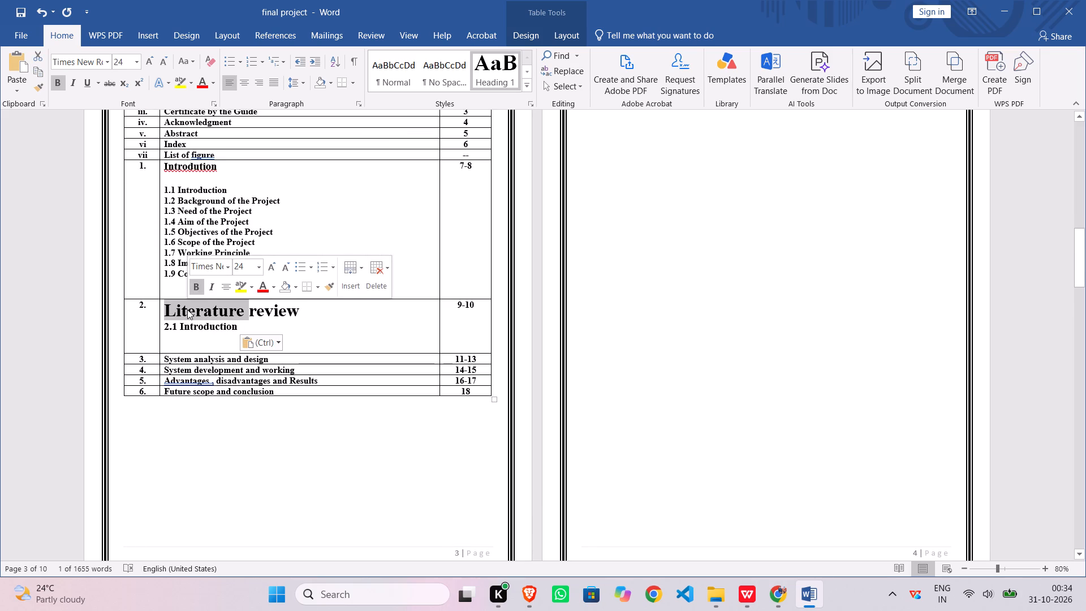
triple_click(199, 308)
double_click(199, 308)
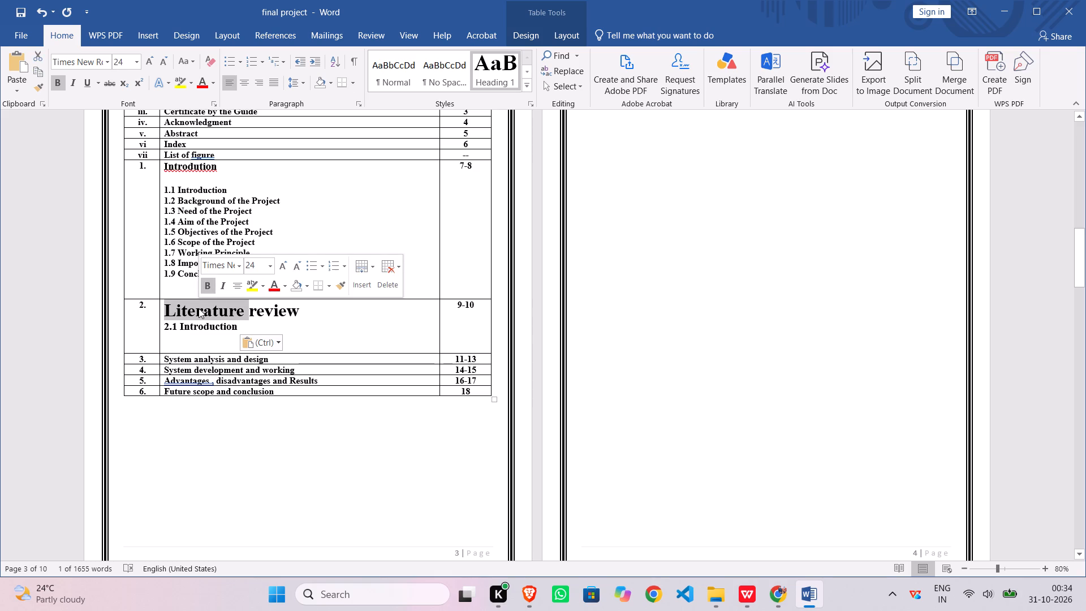
double_click(199, 308)
triple_click(199, 308)
click(199, 308)
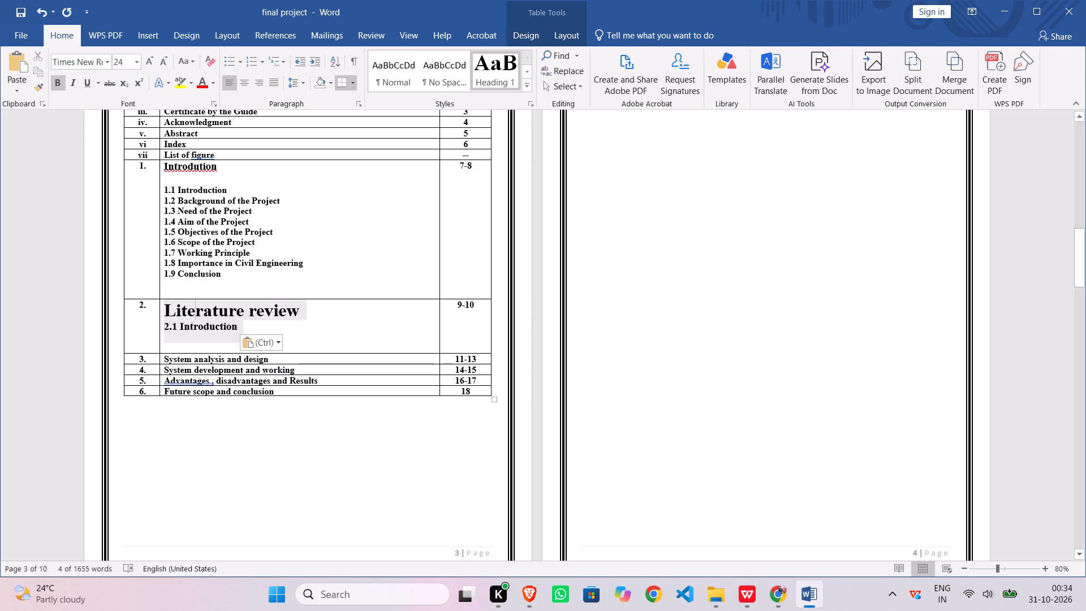
double_click(167, 309)
drag(179, 311, 196, 309)
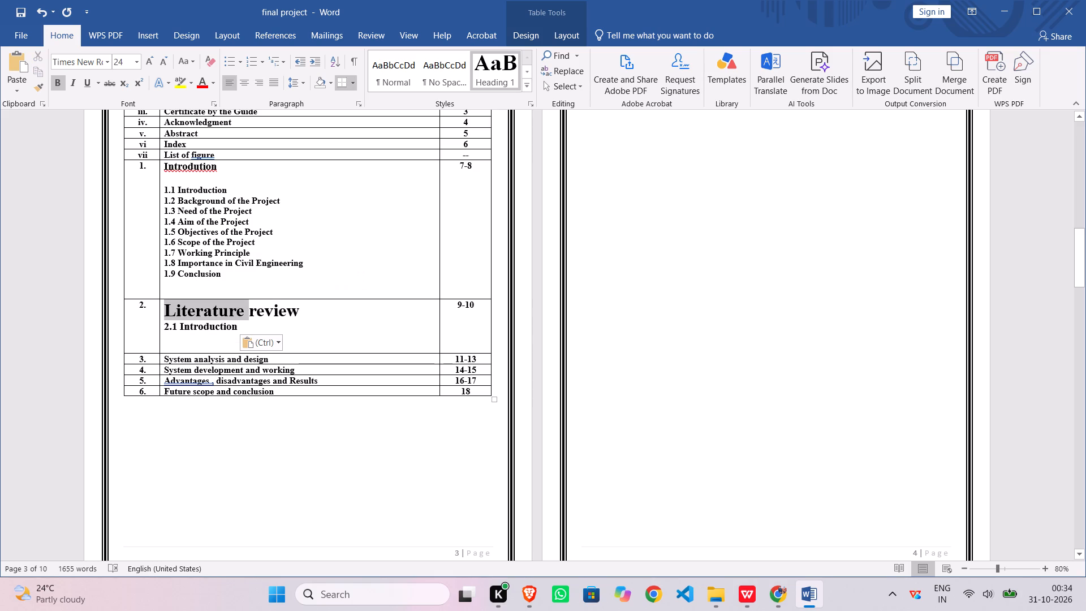
drag(196, 309, 170, 306)
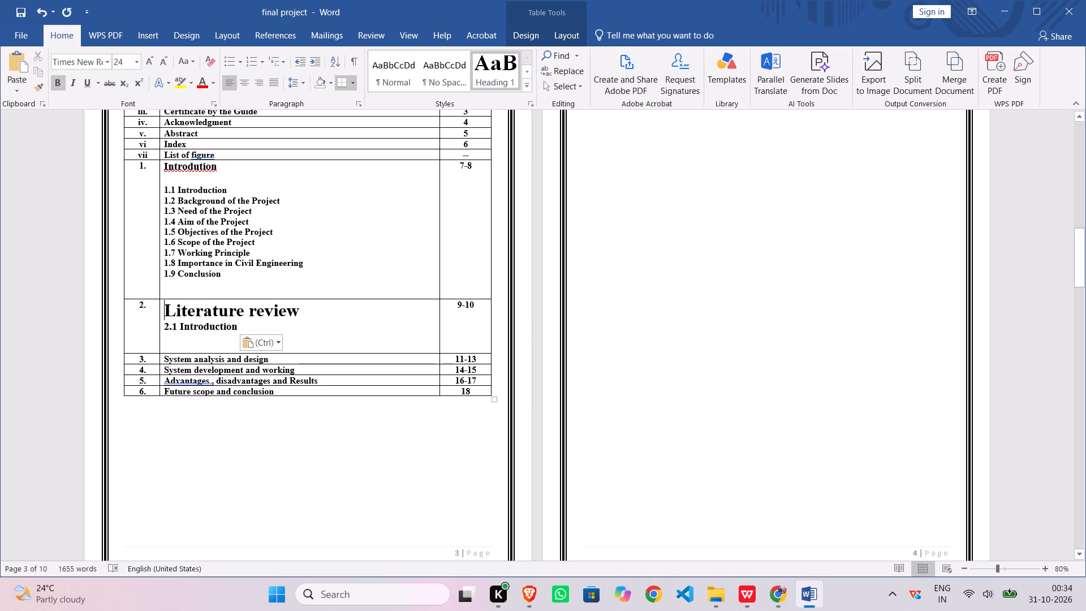
drag(166, 309, 287, 311)
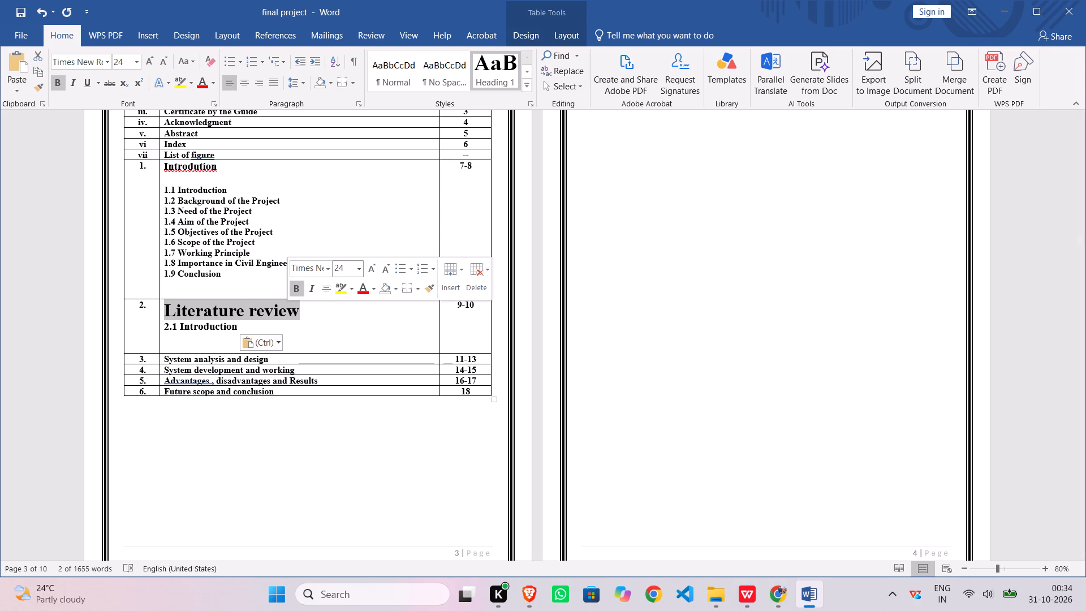
double_click(338, 271)
text(14)
key(Return)
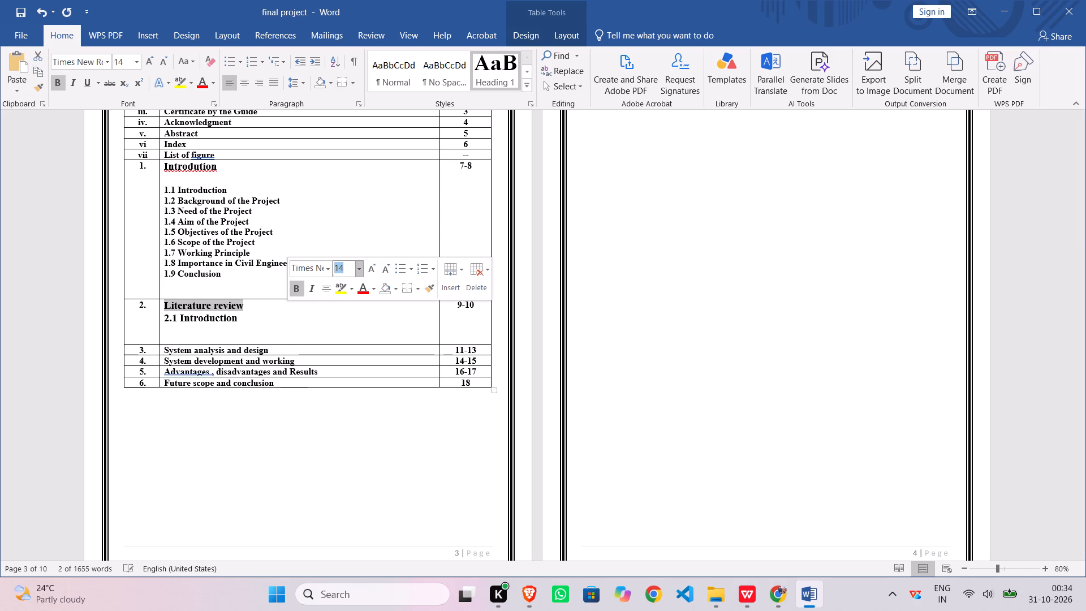
Insert a blank line between "Literature review" and "2.1 Introduction" in row 2 of the index table.
double_click(248, 321)
click(165, 319)
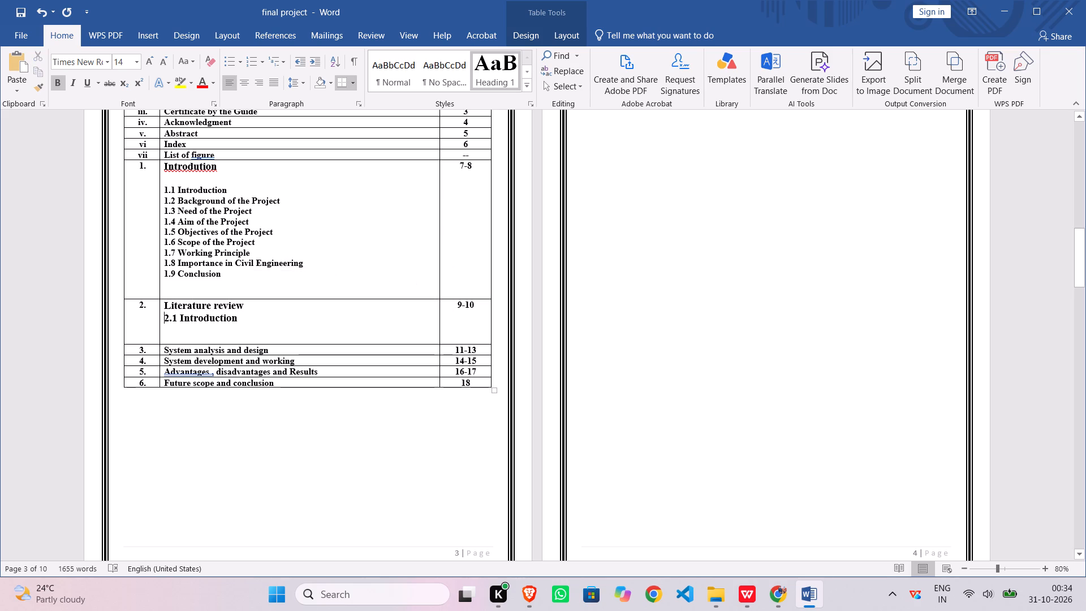
key(shift+Return)
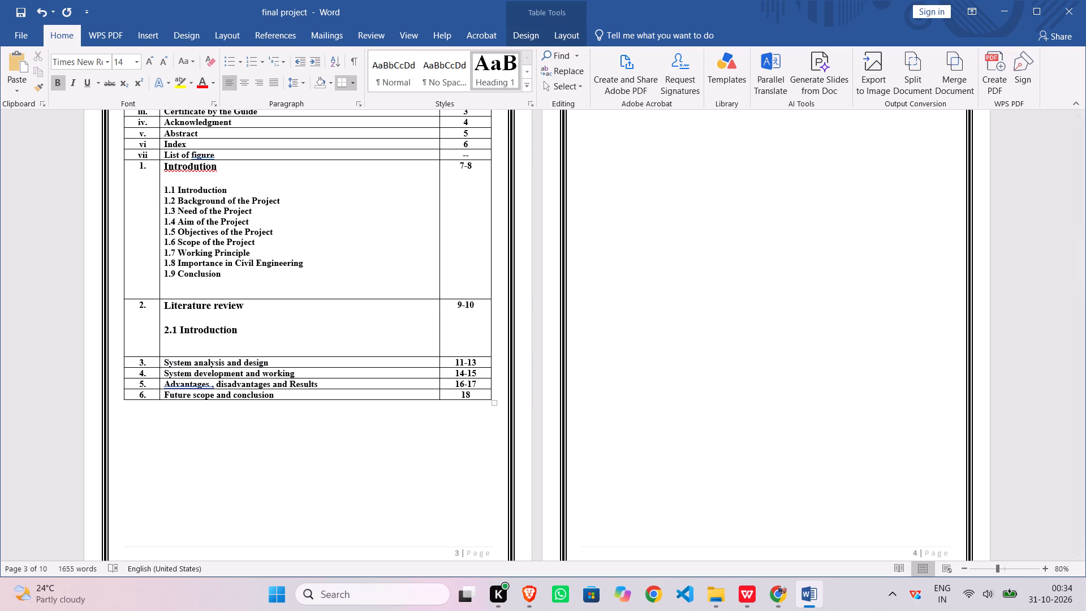
Copy the heading "2.2 Traditional Interior Planning" from Chapter 2 – Literature Review.
click(245, 335)
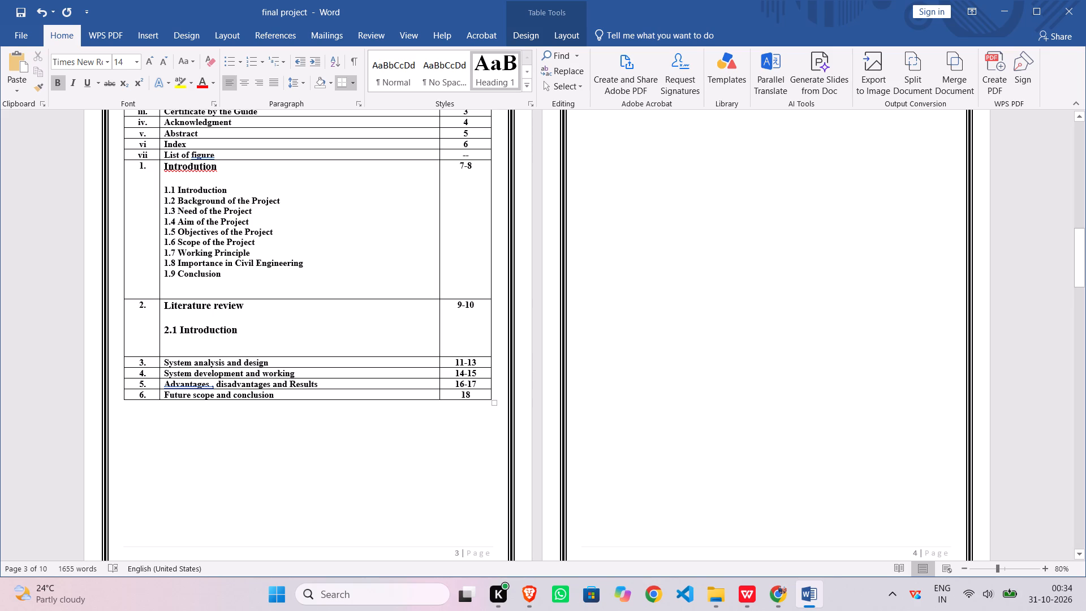
scroll(245, 335, down, 20)
scroll(245, 335, down, 6)
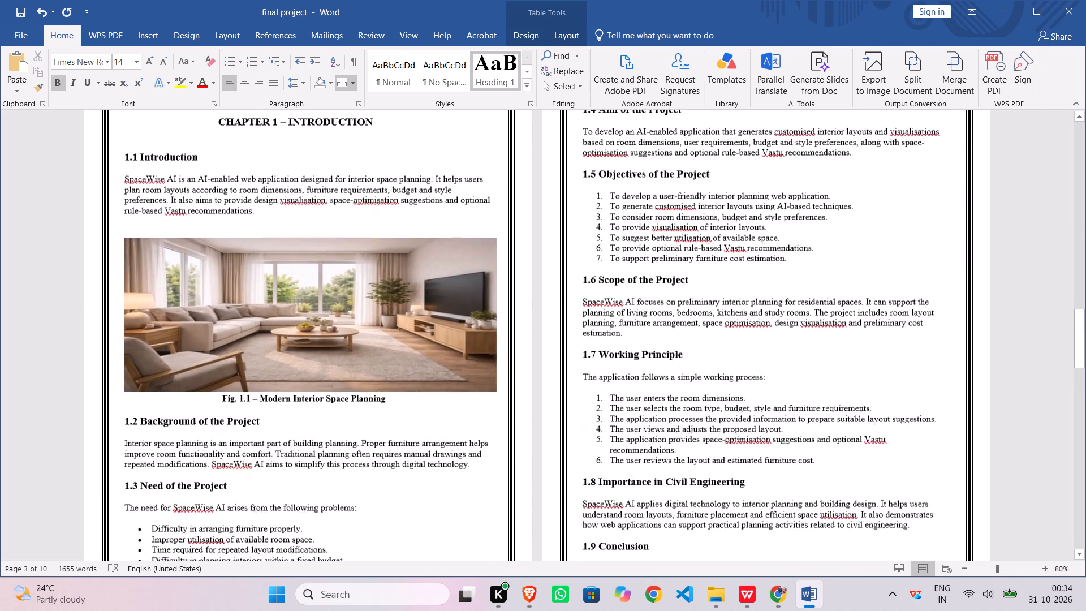
scroll(245, 335, down, 14)
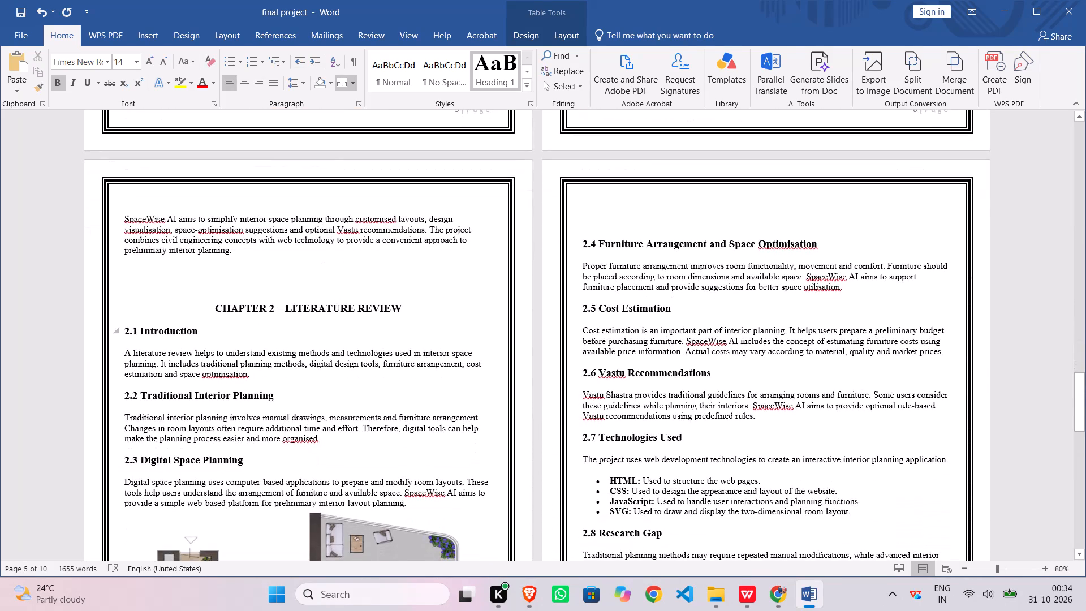
drag(125, 395, 216, 395)
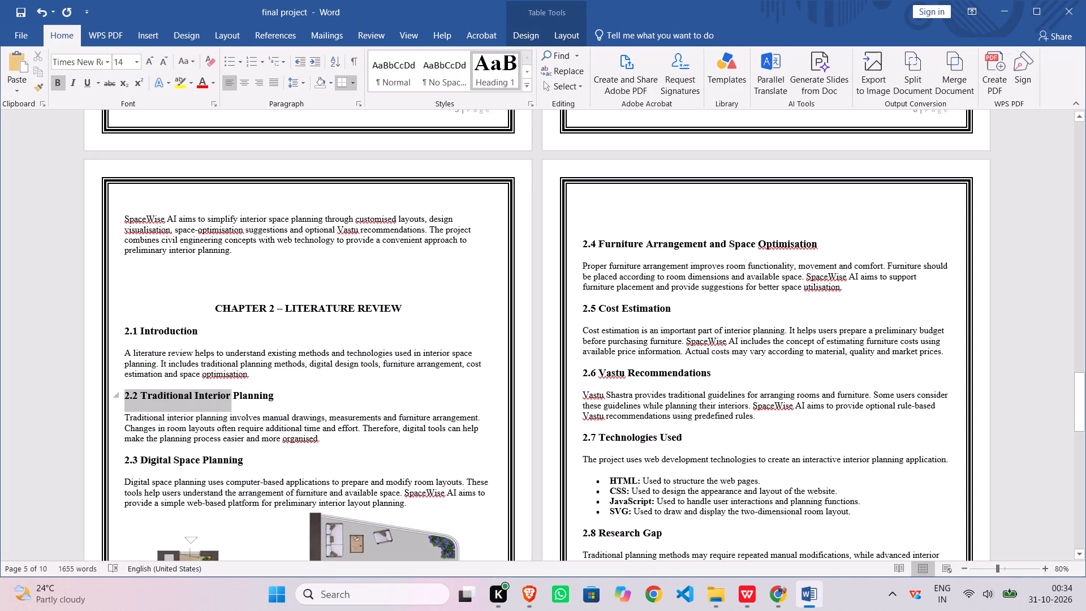
drag(216, 395, 261, 394)
key(ctrl+c)
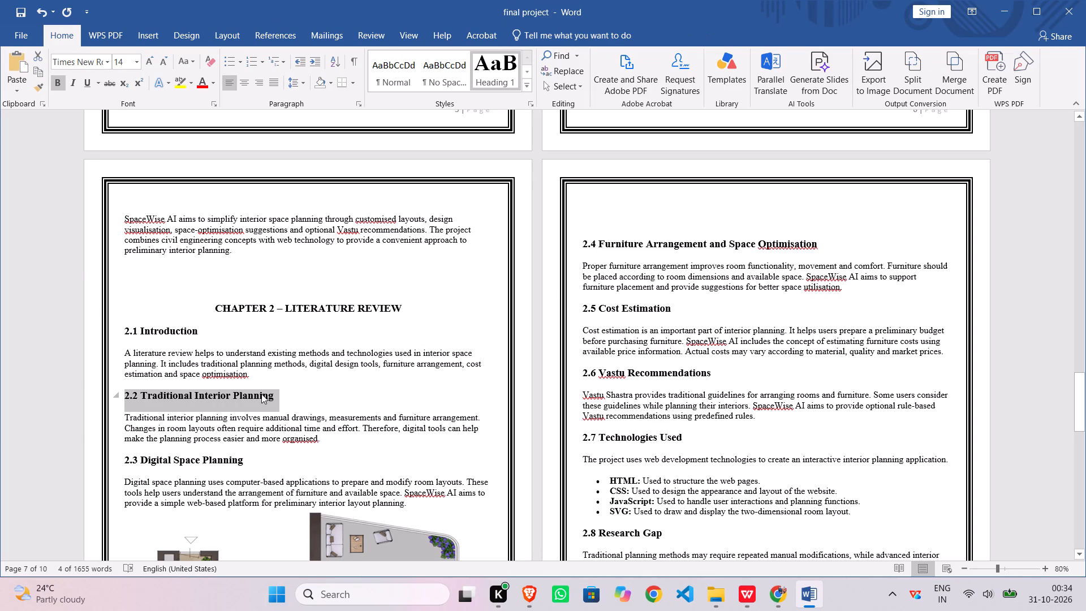
Paste the copied heading "2.2 Traditional Interior Planning" on a new line below "2.1 Introduction" in the index.
scroll(261, 394, up, 20)
scroll(261, 394, up, 11)
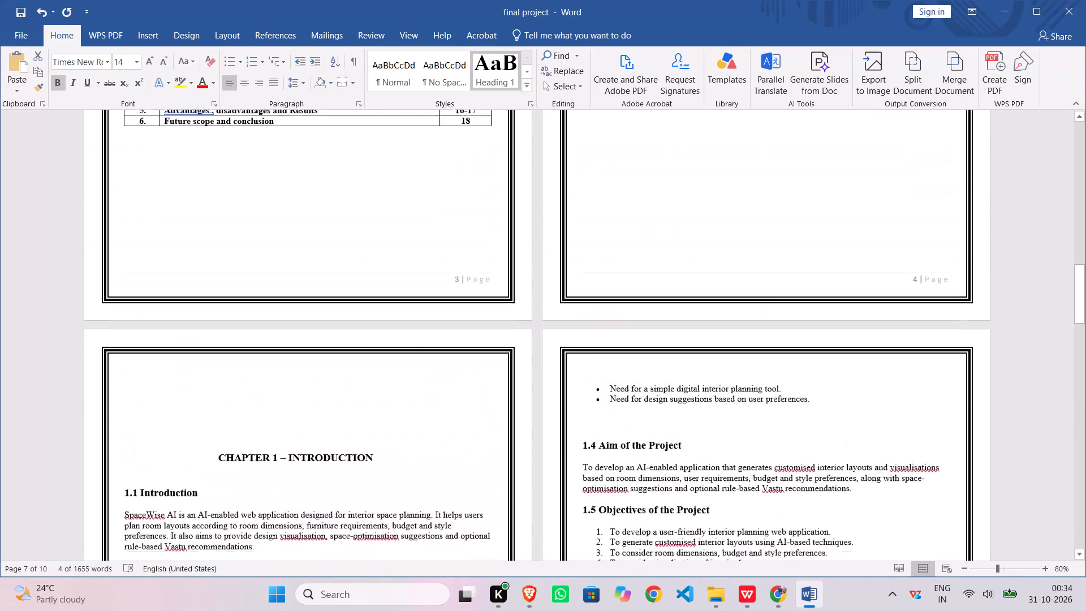
scroll(261, 394, up, 5)
scroll(238, 338, up, 3)
click(241, 303)
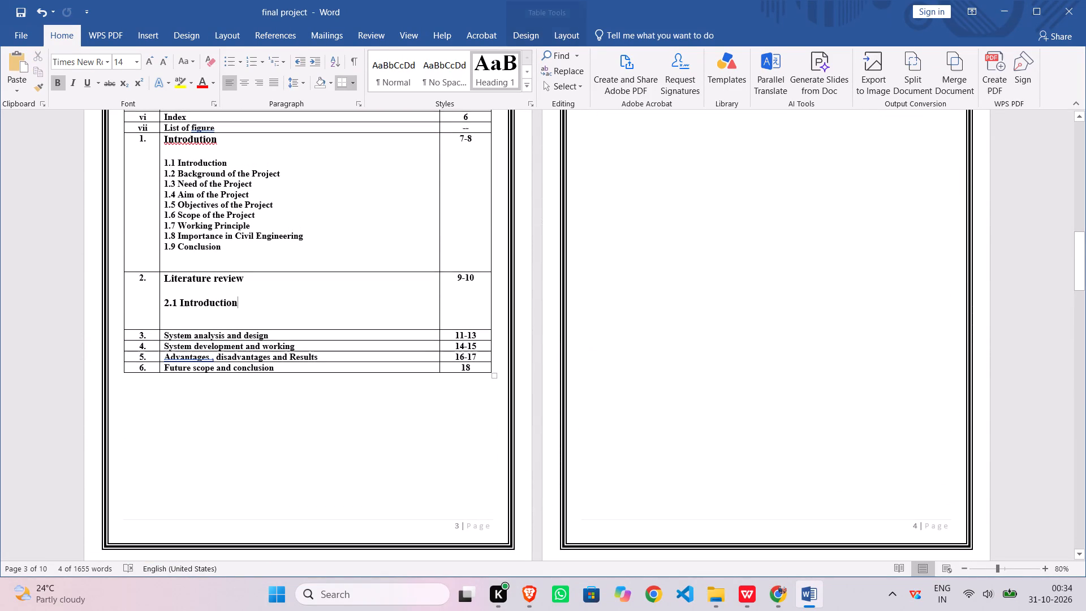
key(shift+Return)
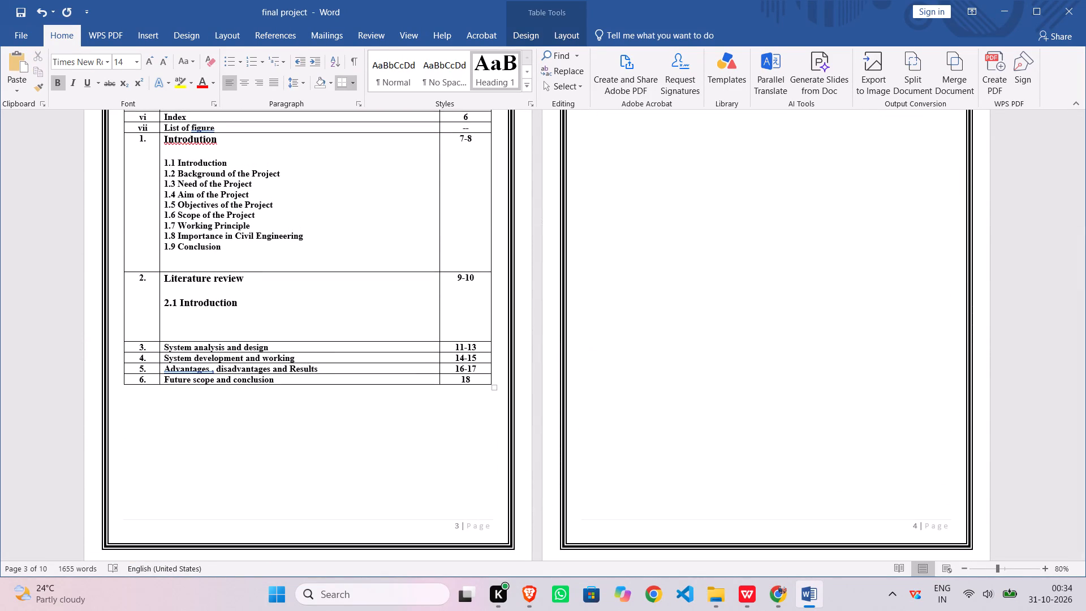
key(ctrl+v)
Copy the heading "2.3 Digital Space Planning" from Chapter 2 – Literature Review.
scroll(241, 303, down, 18)
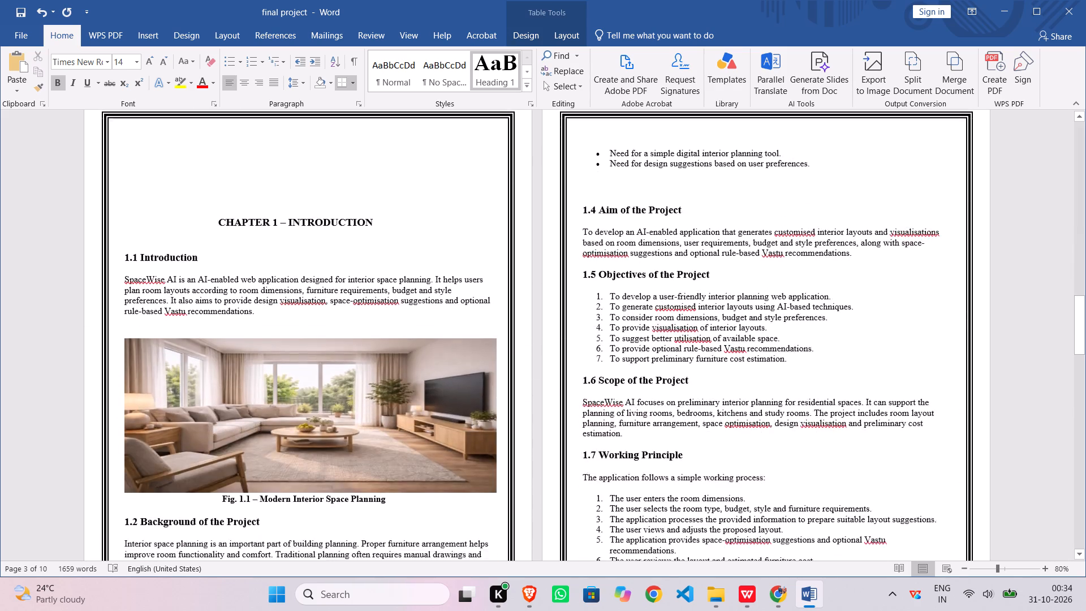
scroll(241, 303, down, 19)
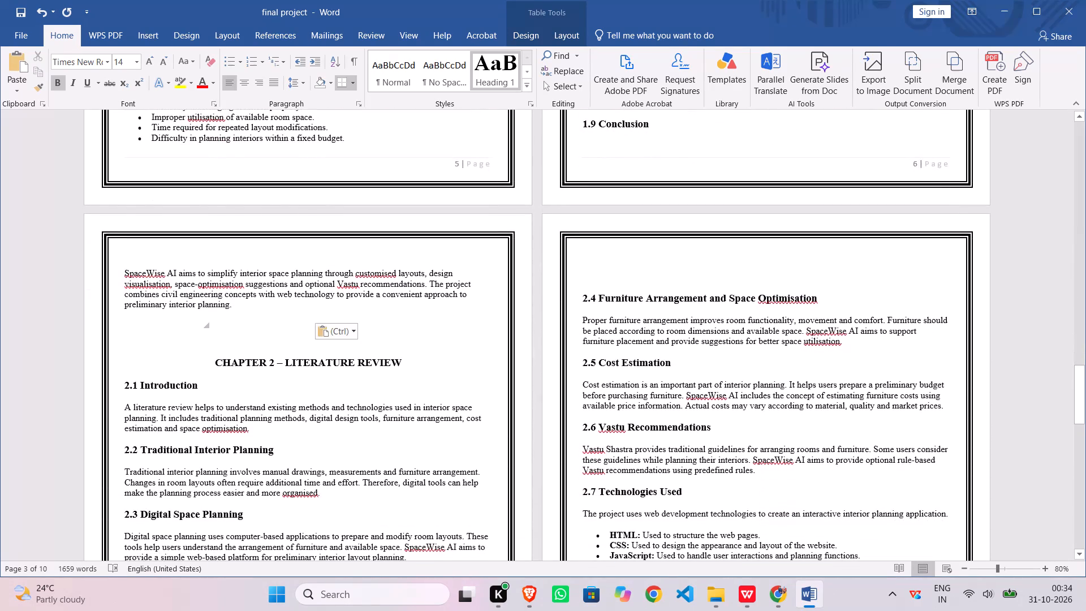
drag(123, 514, 125, 514)
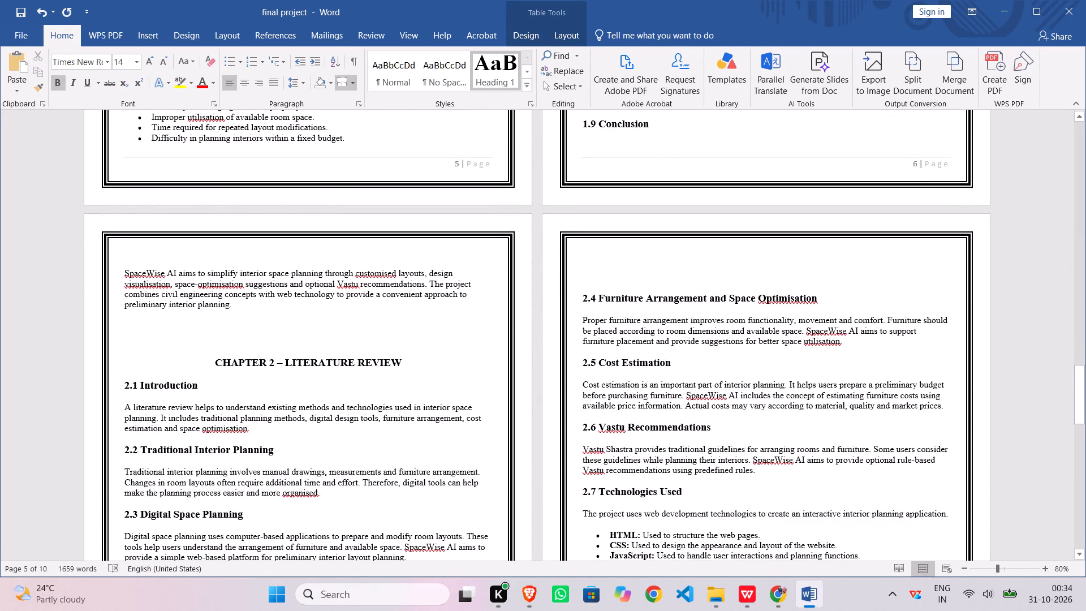
drag(125, 514, 229, 514)
key(ctrl+c)
Paste the copied heading "2.3 Digital Space Planning" on a new line below "2.2 Traditional Interior Planning" in the index.
scroll(216, 500, up, 4)
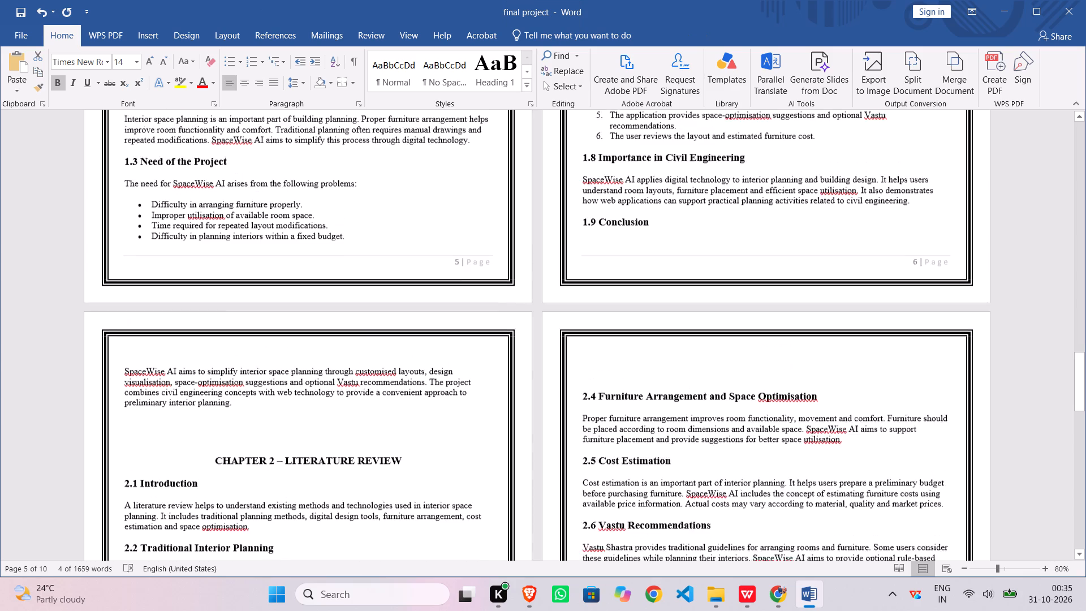
scroll(218, 489, up, 20)
scroll(218, 489, up, 8)
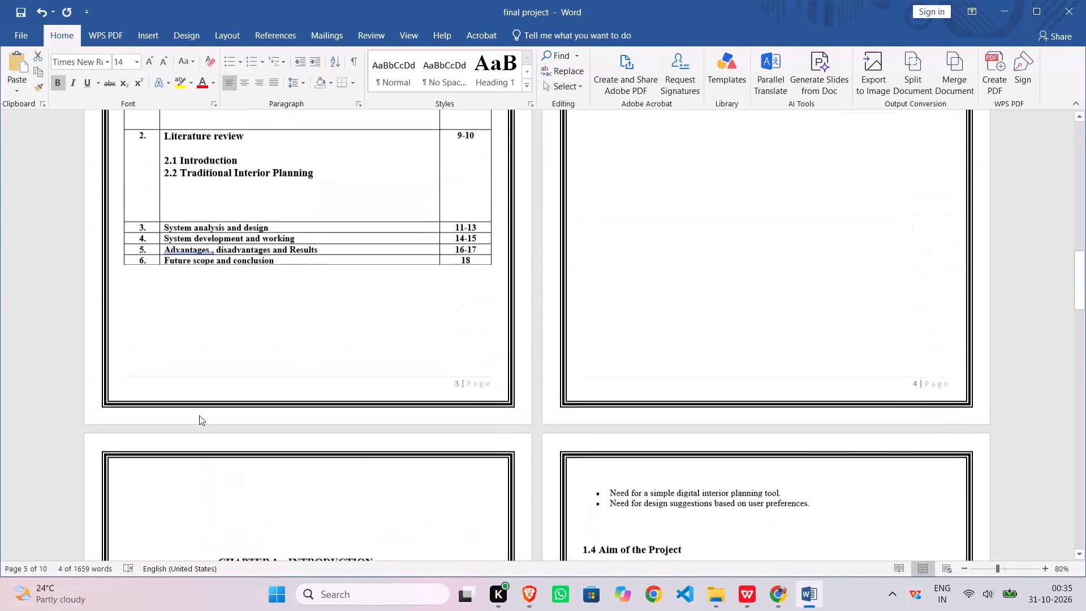
scroll(199, 415, up, 3)
triple_click(323, 262)
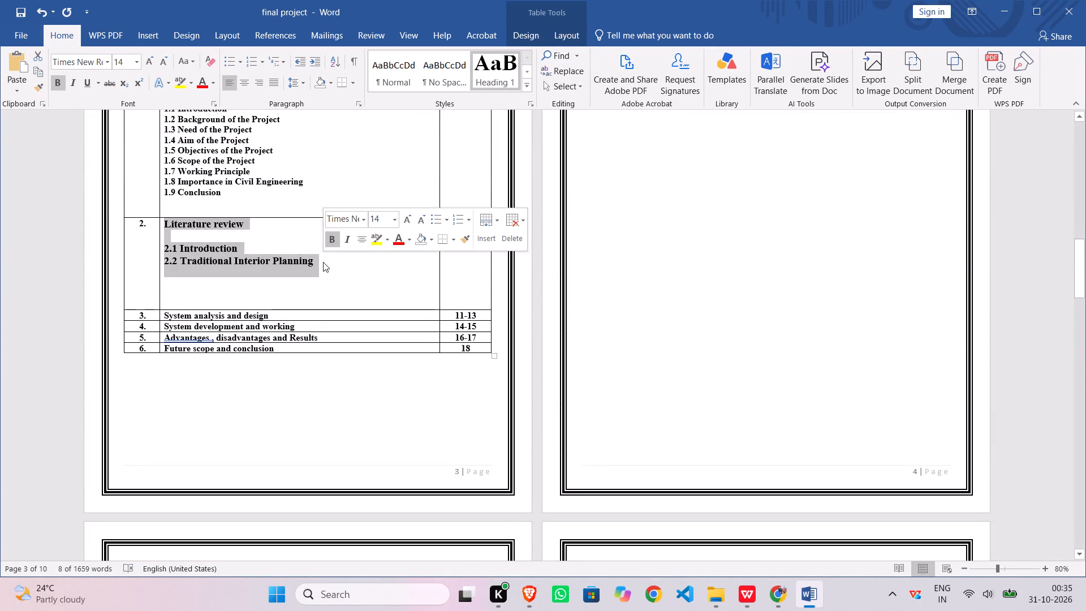
double_click(323, 262)
triple_click(323, 262)
click(323, 262)
click(323, 262)
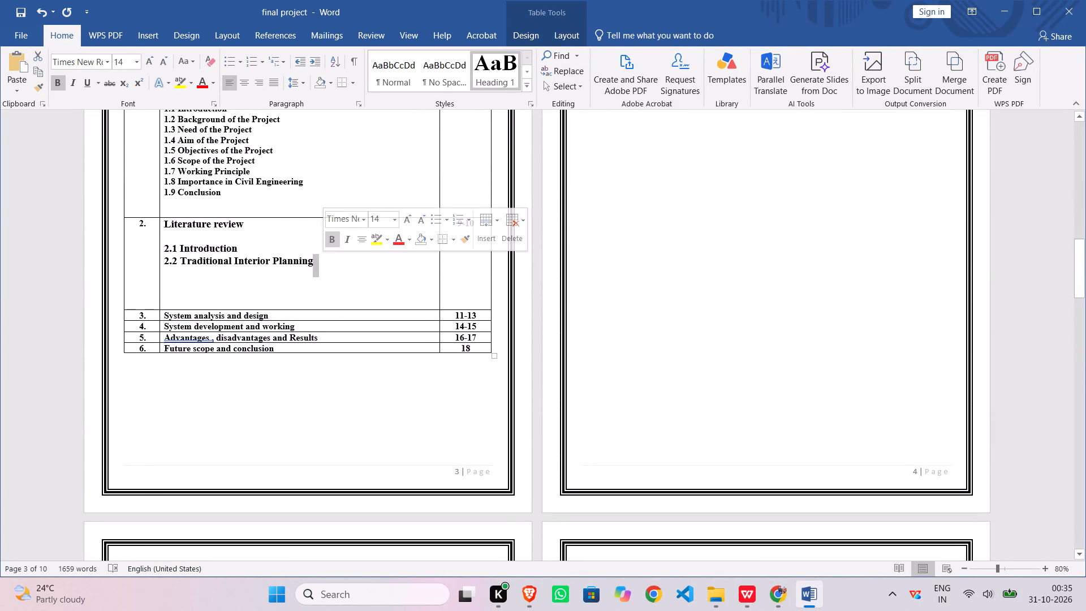
click(315, 263)
key(shift+Return)
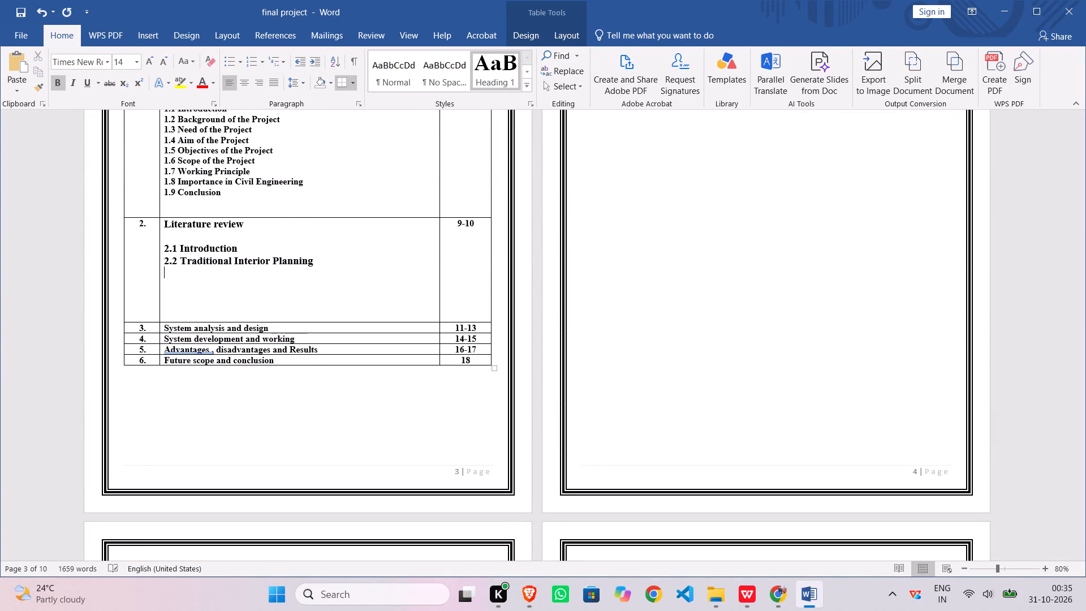
key(ctrl+v)
Copy the heading "2.4 Furniture Arrangement and Space Optimisation" from Chapter 2 – Literature Review.
scroll(308, 291, down, 2)
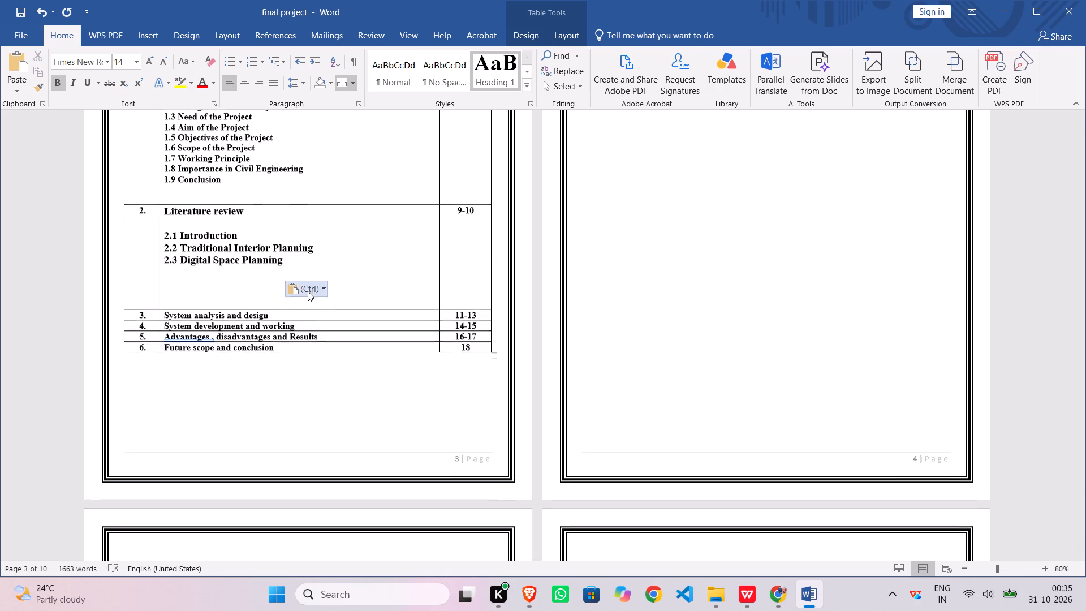
scroll(308, 291, down, 10)
scroll(514, 420, down, 19)
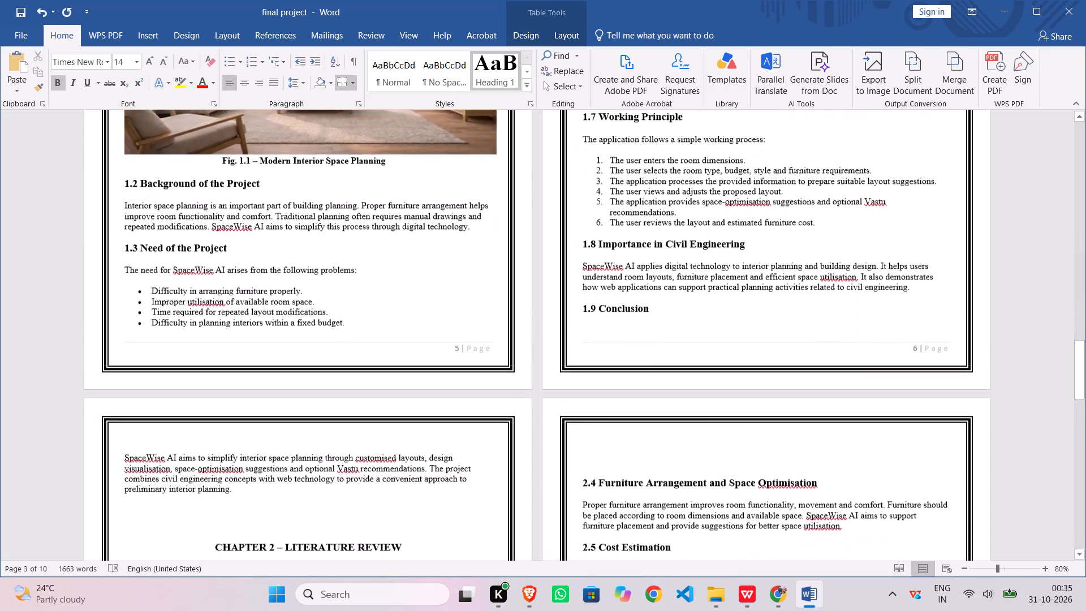
scroll(383, 413, down, 9)
scroll(214, 405, down, 10)
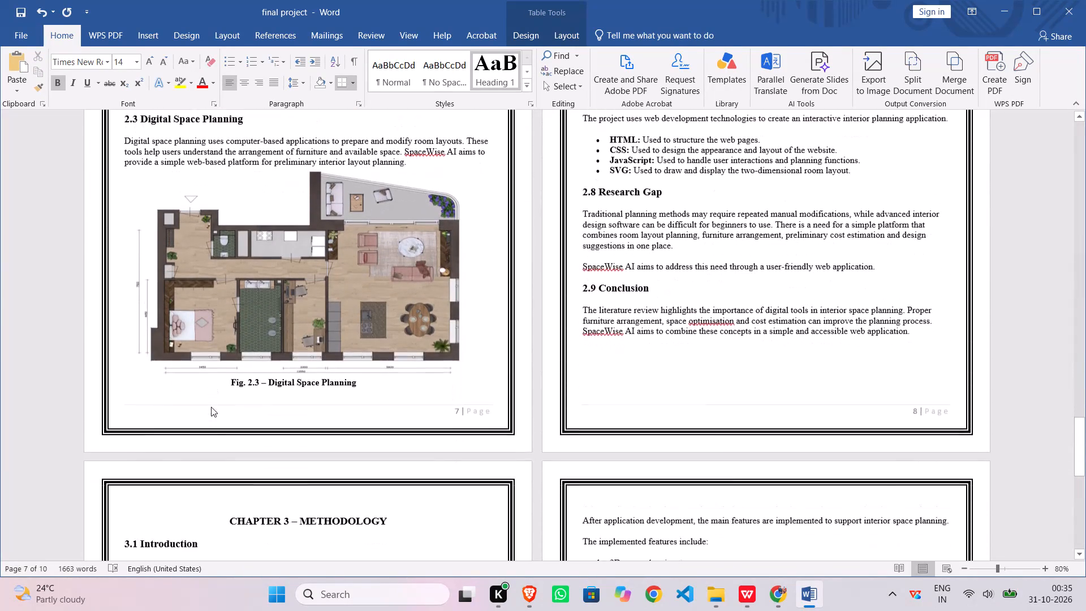
scroll(499, 407, up, 10)
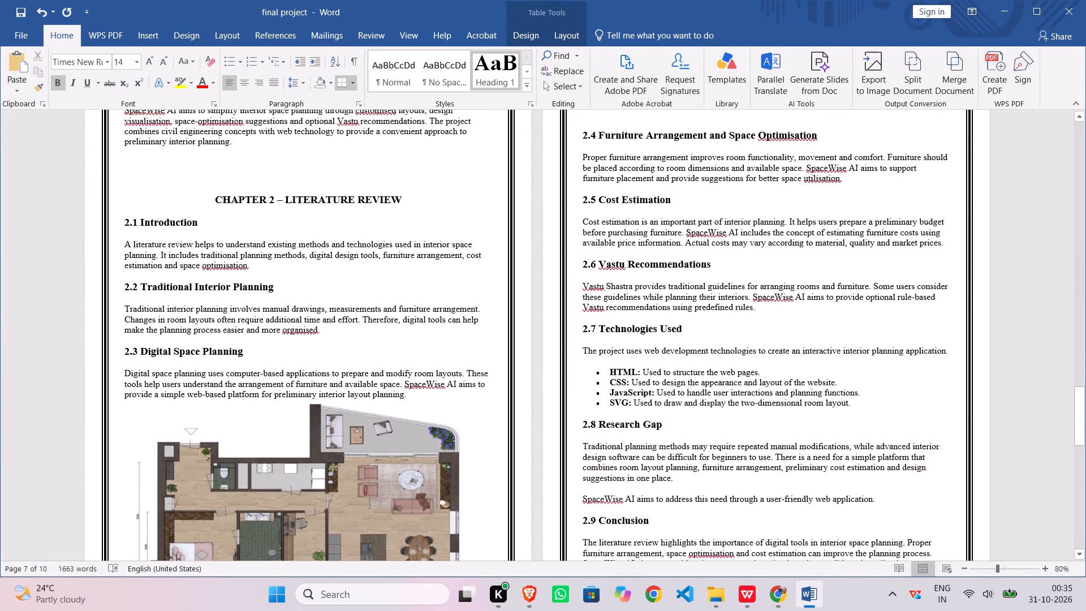
scroll(501, 407, up, 2)
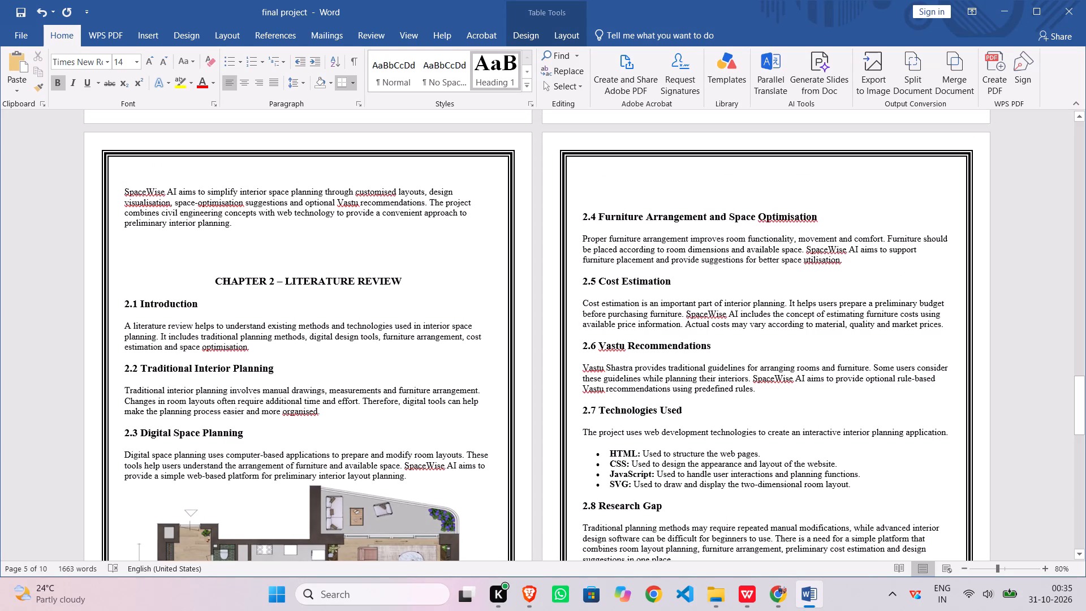
triple_click(619, 216)
triple_click(619, 216)
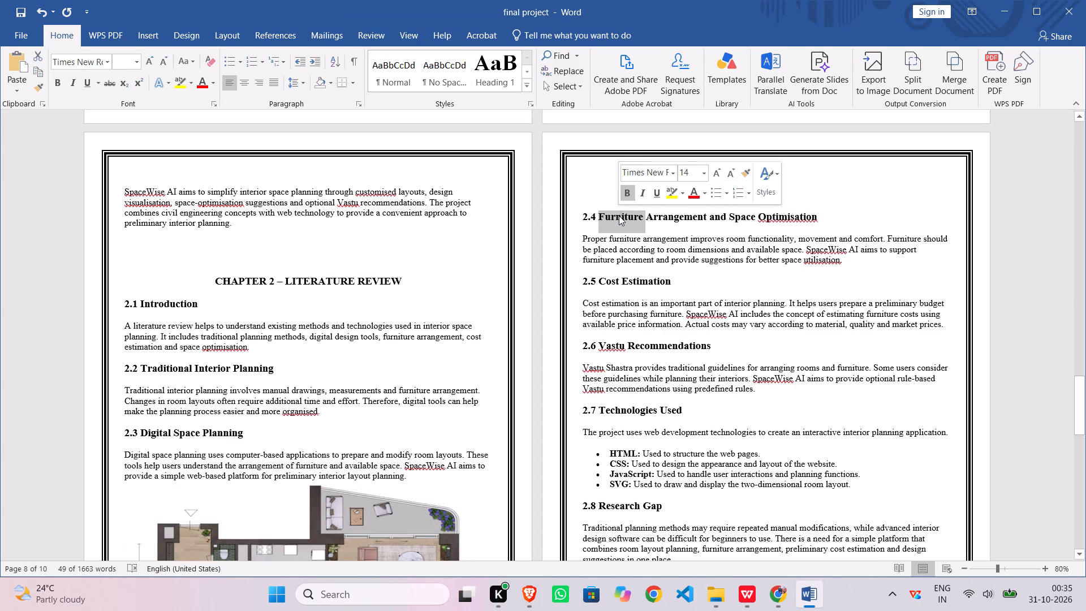
click(619, 216)
double_click(619, 216)
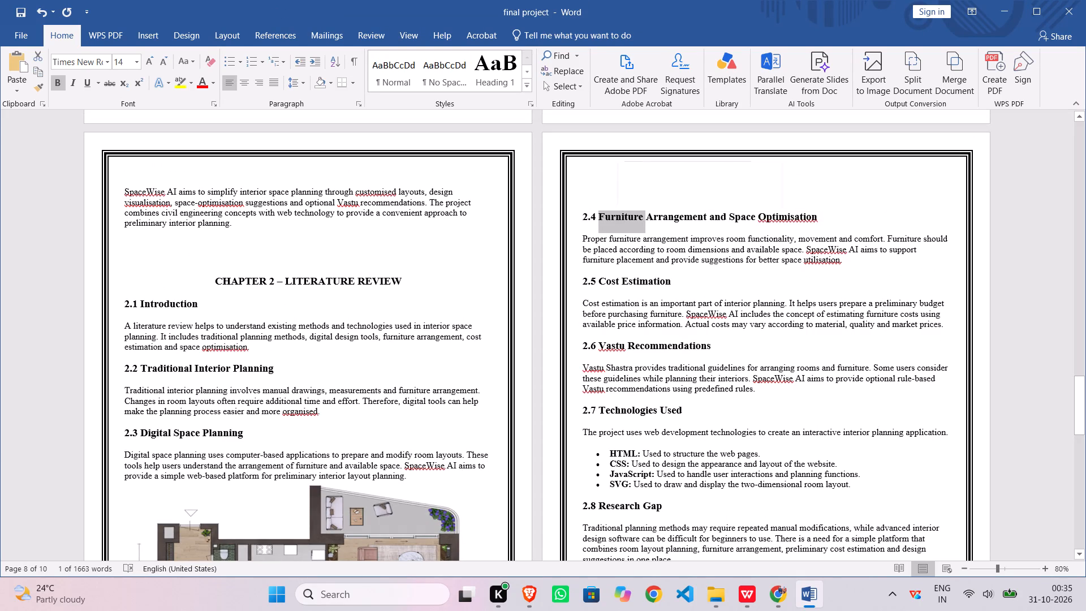
click(582, 218)
click(581, 217)
drag(581, 217, 802, 208)
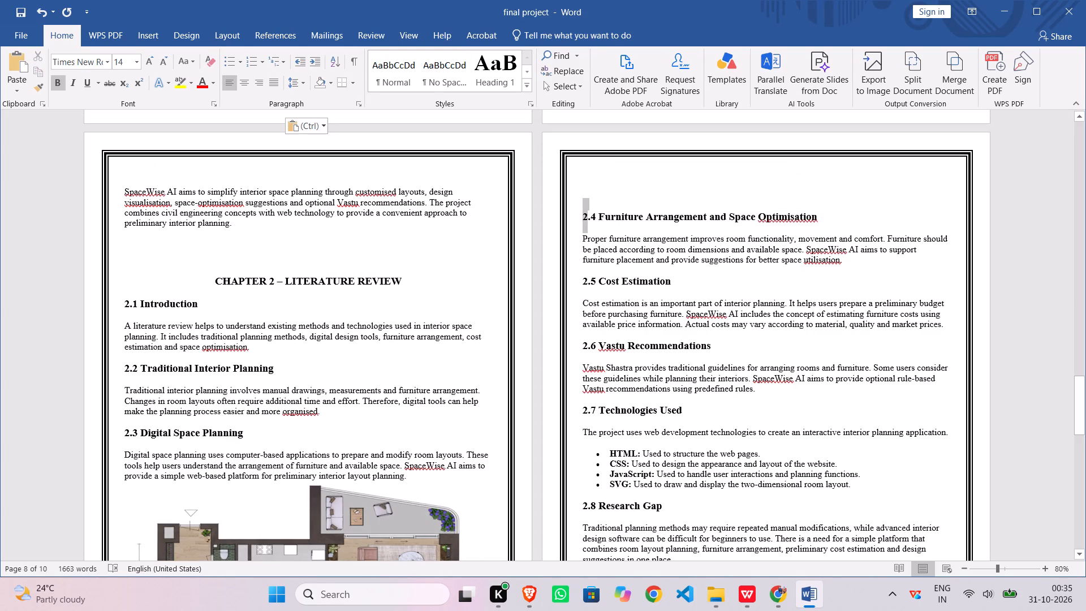
drag(802, 208, 816, 218)
key(ctrl+c)
Paste the copied heading "2.4 Furniture Arrangement and Space Optimisation" on a new line below "2.3 Digital Space Planning" in the index.
scroll(374, 268, up, 6)
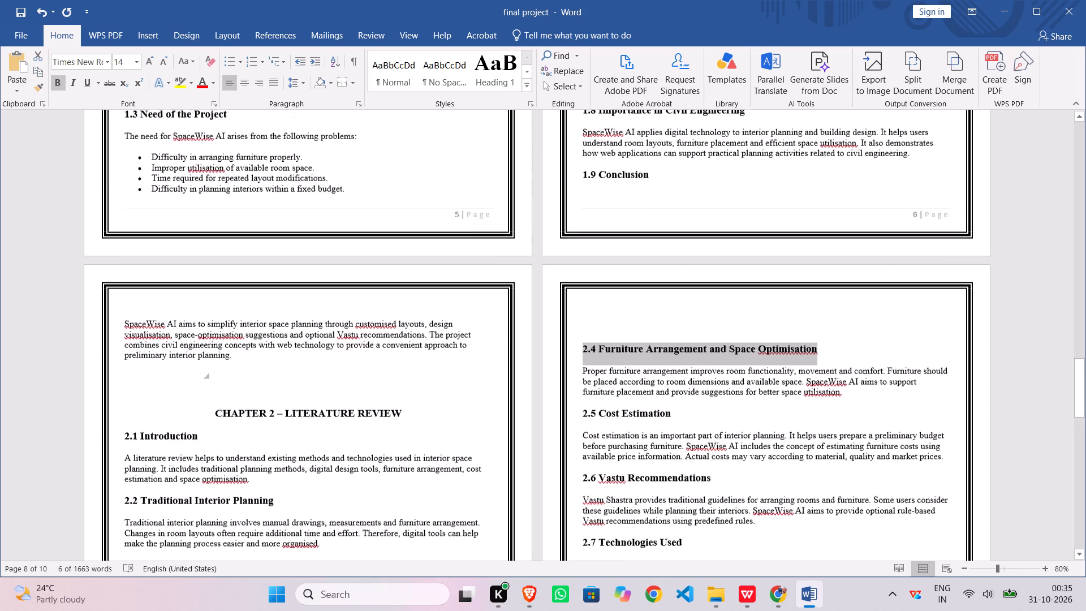
scroll(374, 265, up, 11)
scroll(370, 256, up, 18)
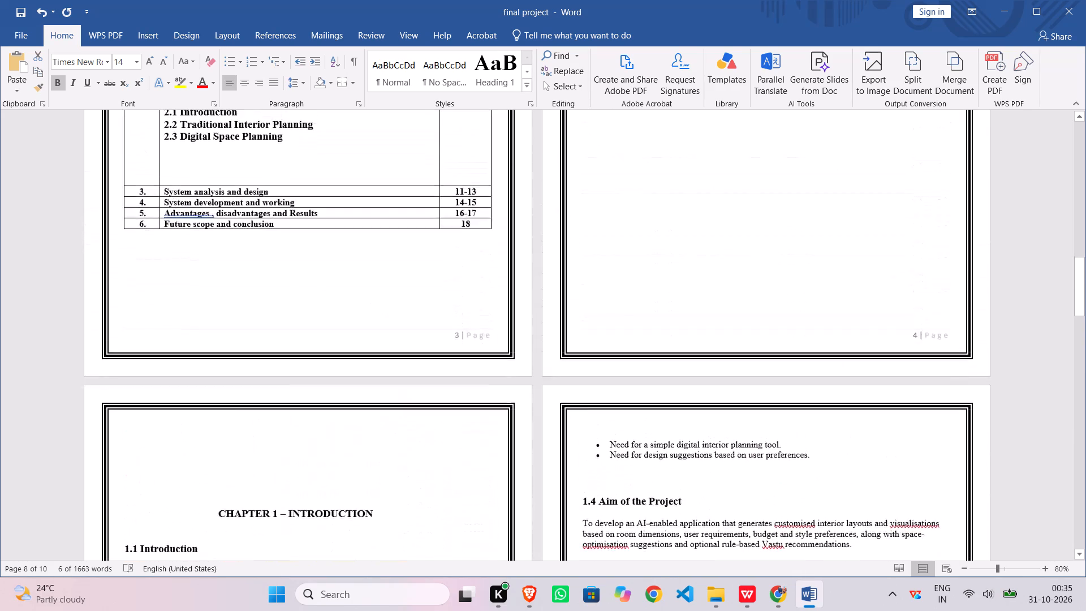
scroll(370, 256, up, 2)
click(288, 248)
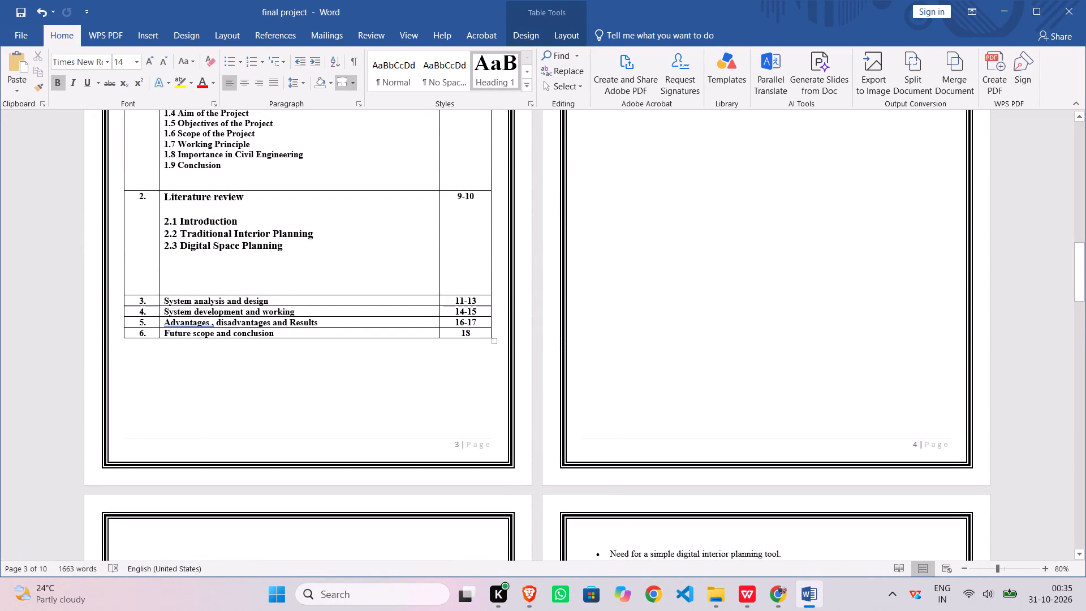
key(shift+Return)
key(ctrl+v)
Copy the heading "2.5 Cost Estimation" from Chapter 2 – Literature Review.
scroll(293, 217, down, 12)
scroll(723, 347, down, 3)
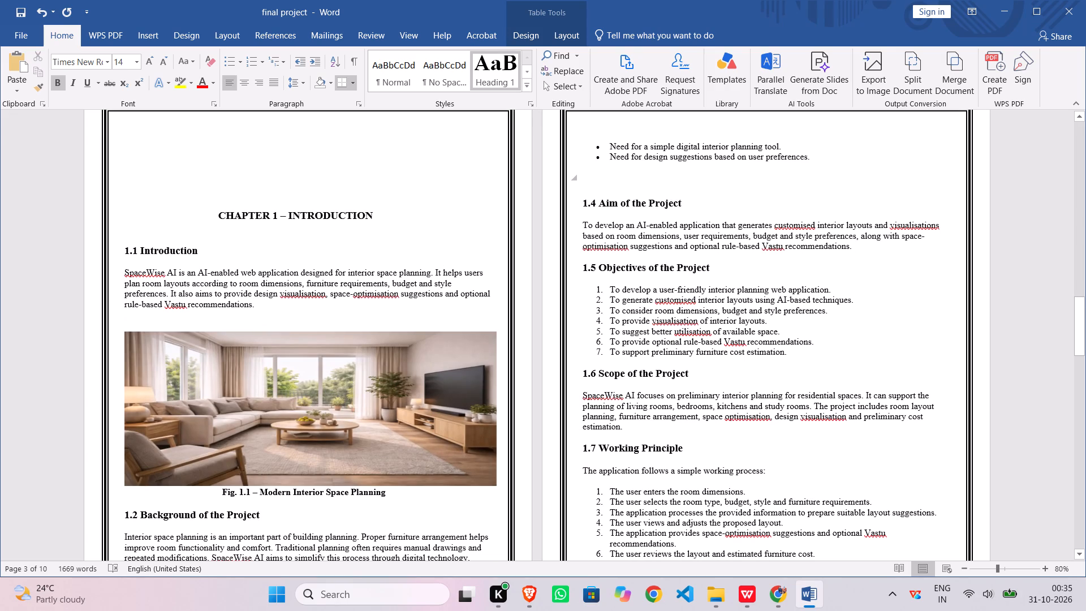
scroll(619, 285, down, 17)
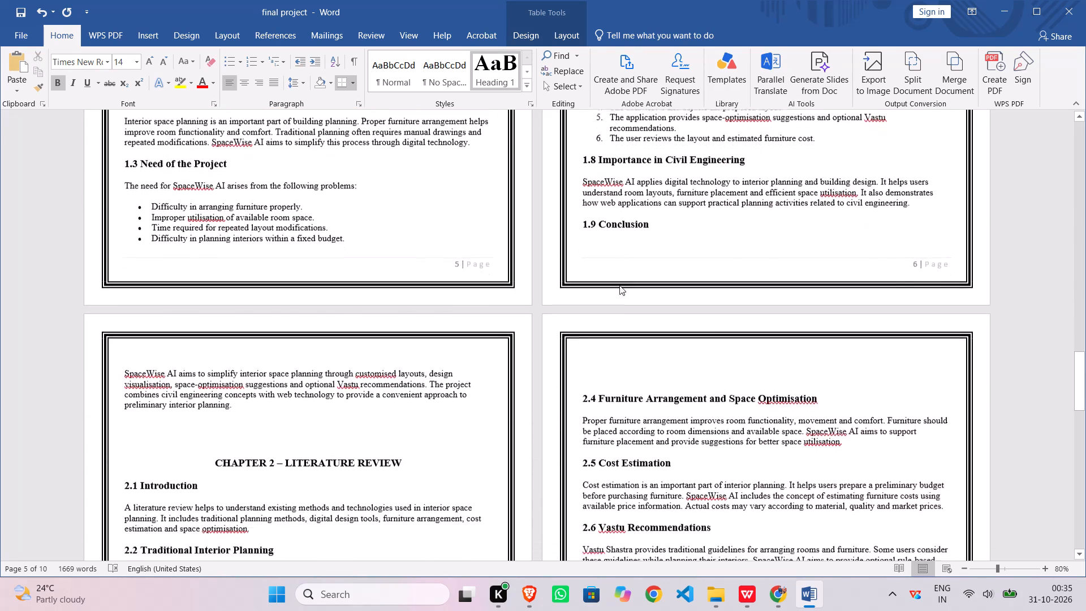
scroll(619, 285, down, 6)
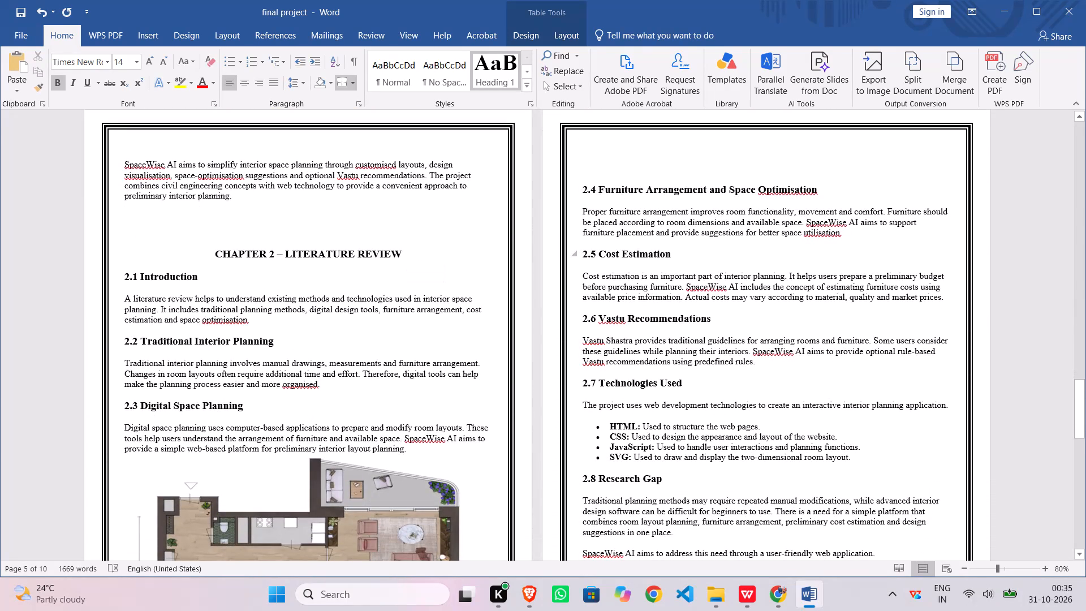
double_click(629, 257)
click(629, 257)
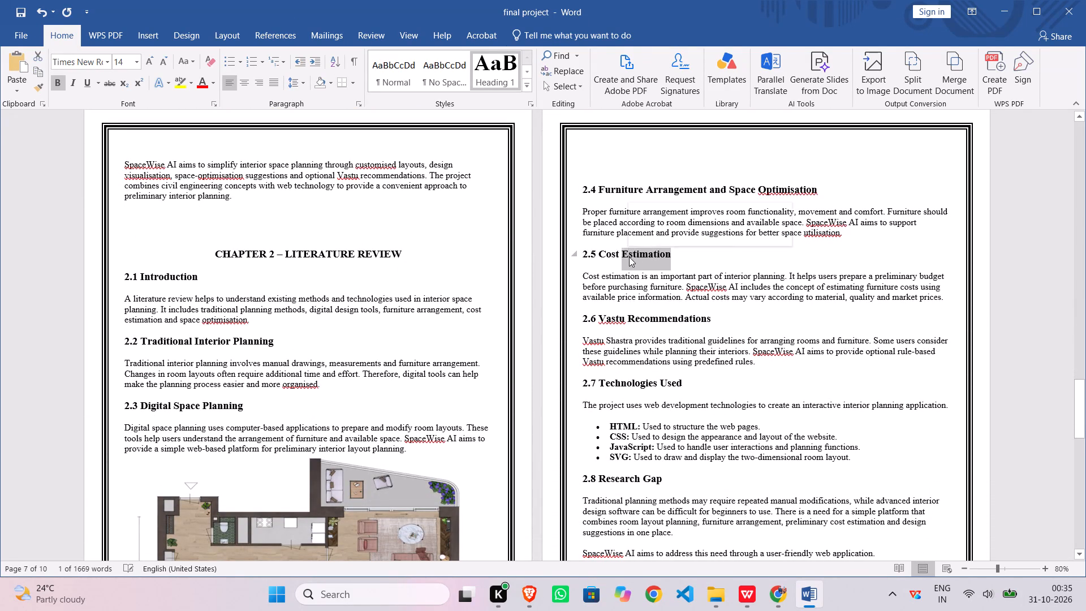
double_click(629, 257)
key(ctrl+c)
Paste the copied heading "2.5 Cost Estimation" on a new line below "2.4 Furniture Arrangement and Space Optimisation" in the index.
scroll(629, 257, up, 2)
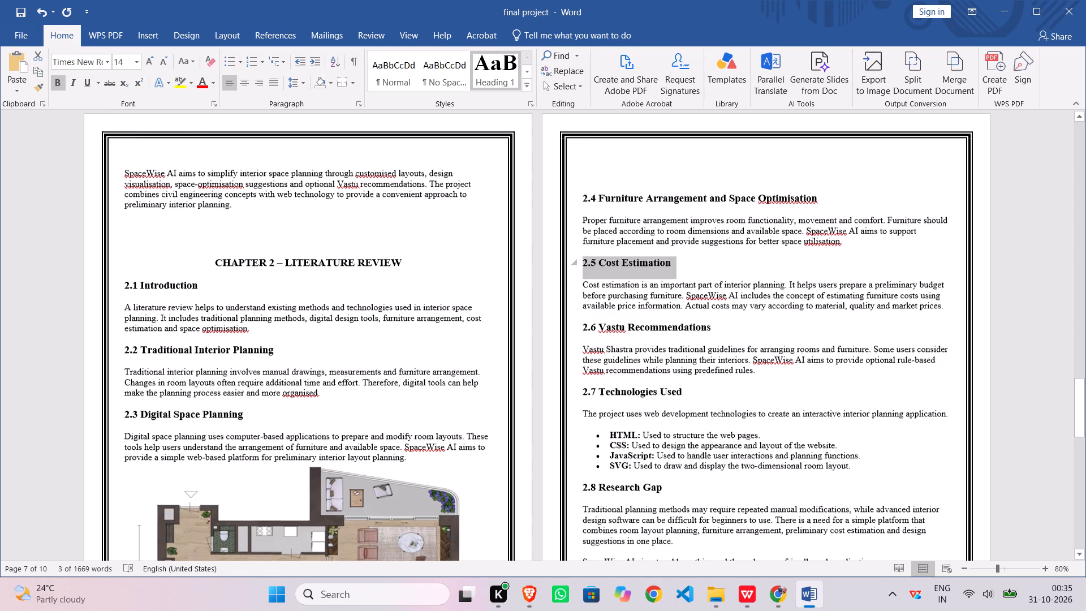
scroll(629, 257, up, 18)
scroll(629, 257, up, 9)
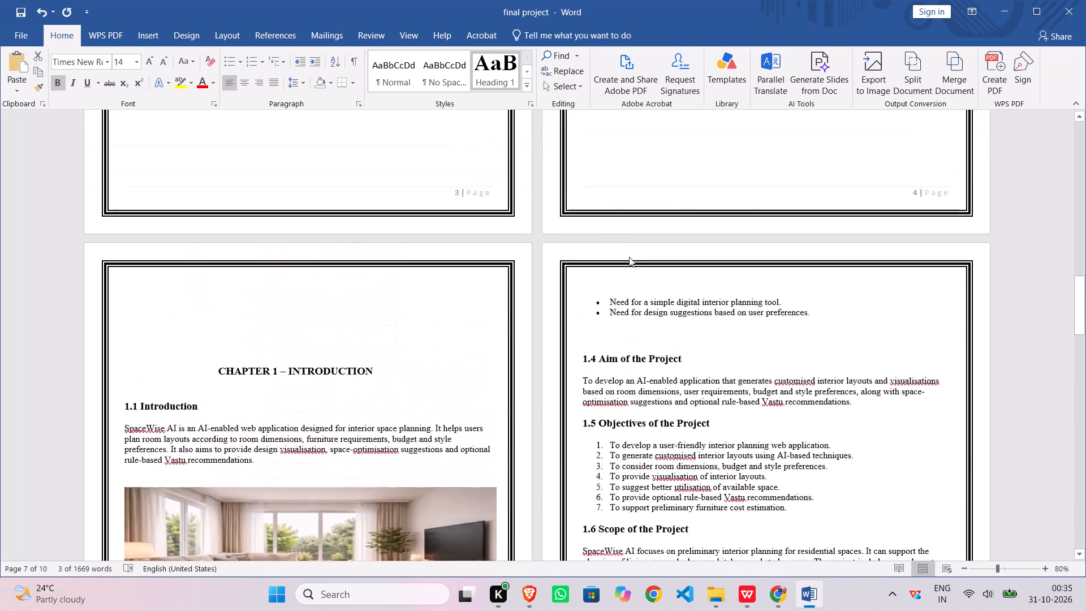
scroll(629, 257, up, 6)
click(400, 177)
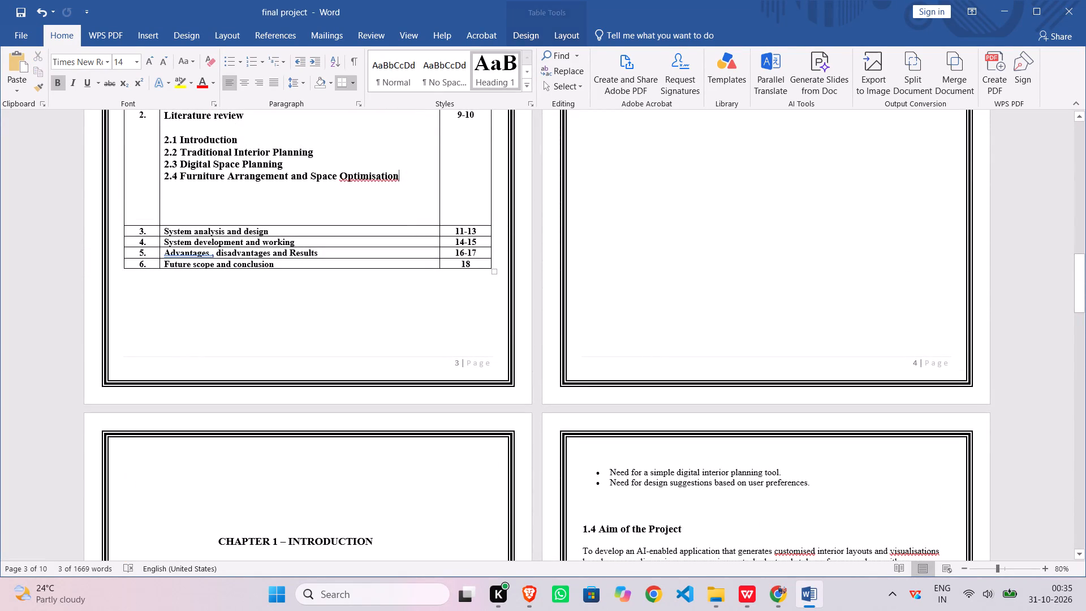
key(shift+Return)
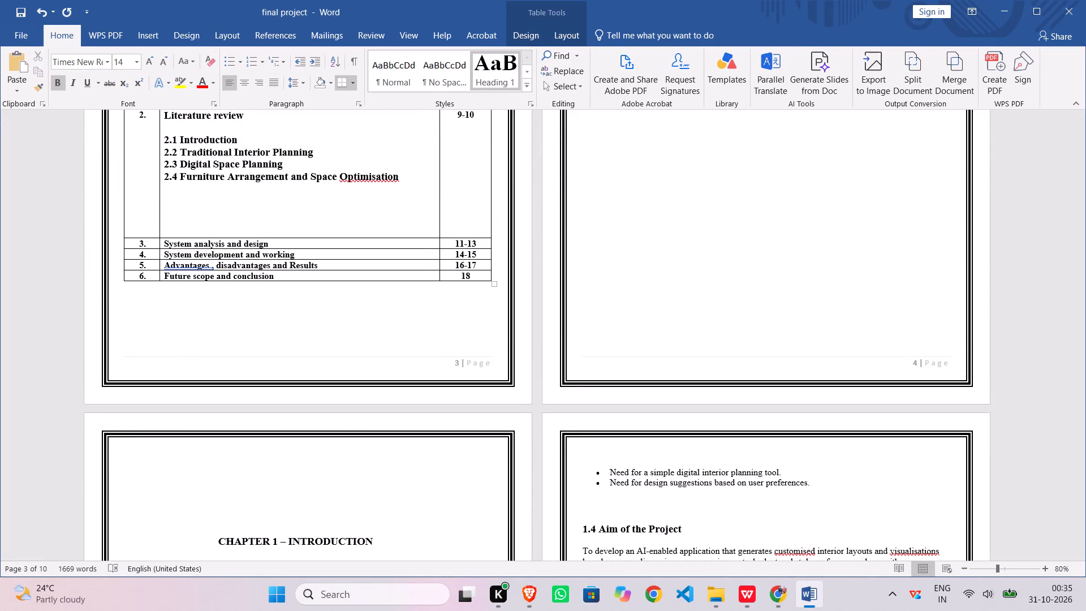
key(ctrl+c)
key(ctrl+v)
Copy the heading "2.6 Vastu Recommendations" from Chapter 2 – Literature Review.
scroll(400, 177, down, 4)
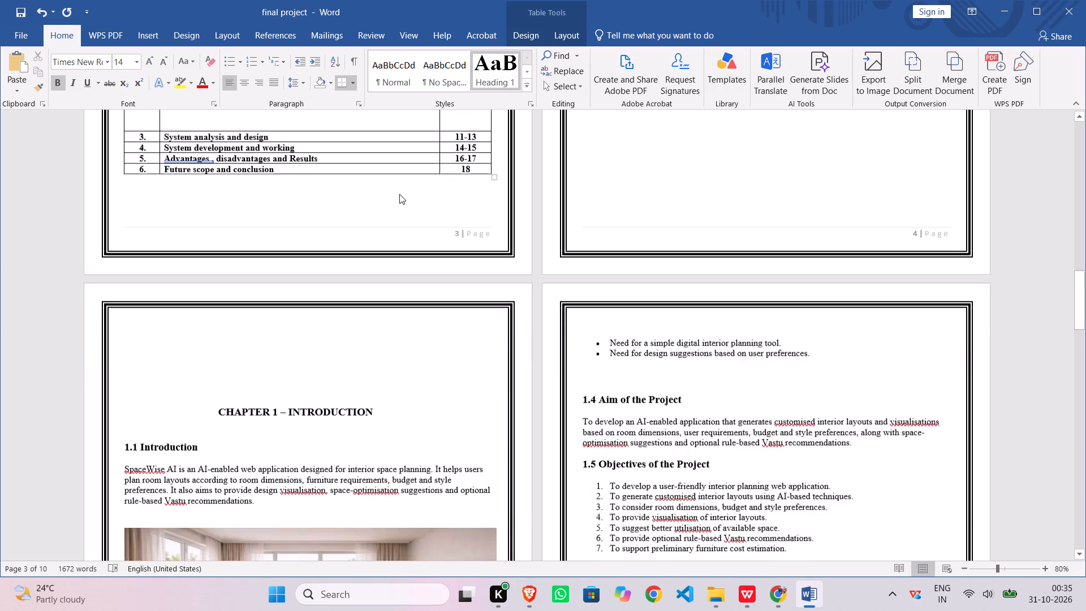
scroll(399, 194, down, 7)
scroll(564, 292, down, 15)
scroll(692, 324, down, 4)
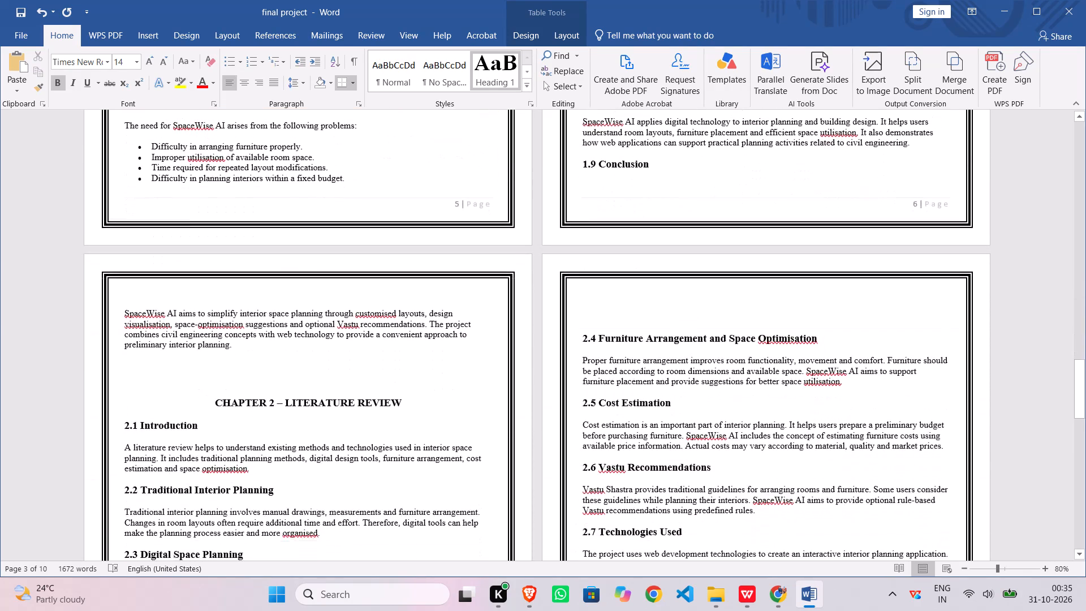
scroll(692, 324, down, 3)
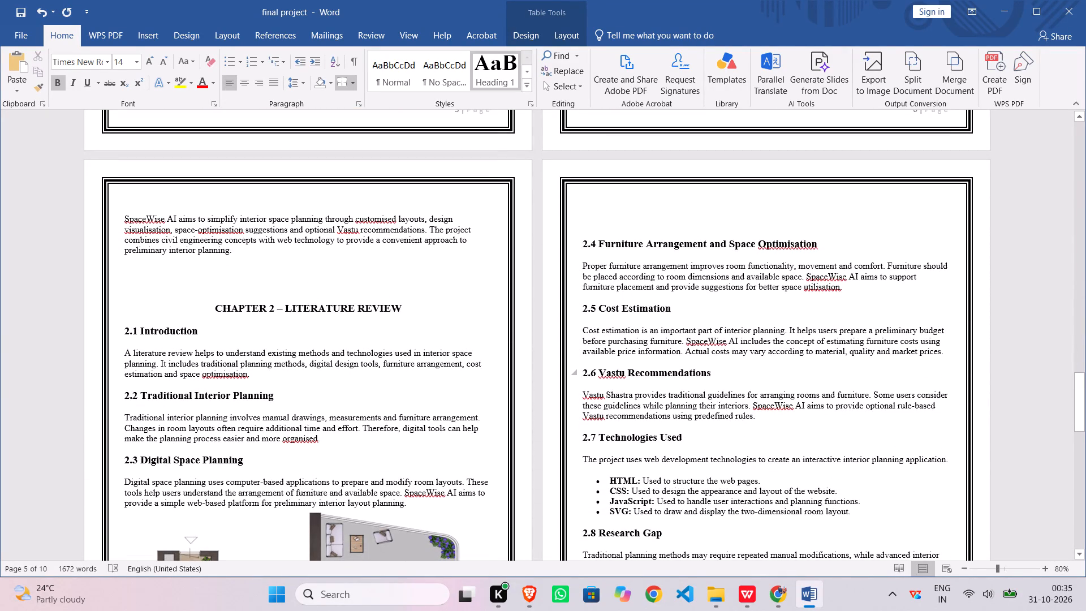
triple_click(616, 373)
double_click(616, 373)
key(ctrl+c)
Paste the copied heading "2.6 Vastu Recommendations" on a new line below "2.5 Cost Estimation" in the index.
scroll(458, 364, up, 2)
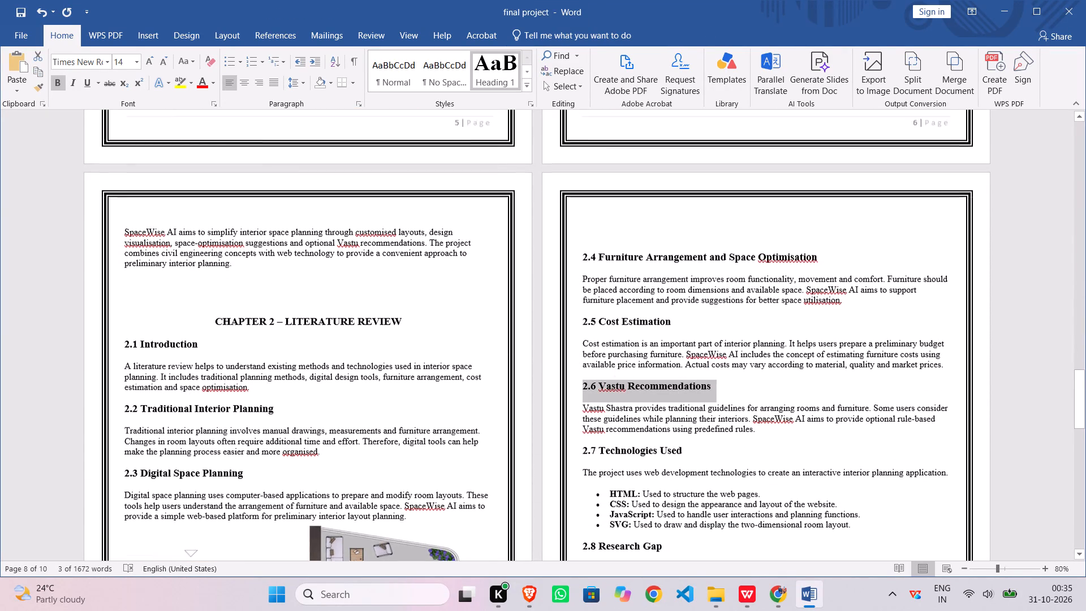
scroll(454, 364, up, 14)
scroll(454, 363, up, 10)
scroll(369, 335, up, 5)
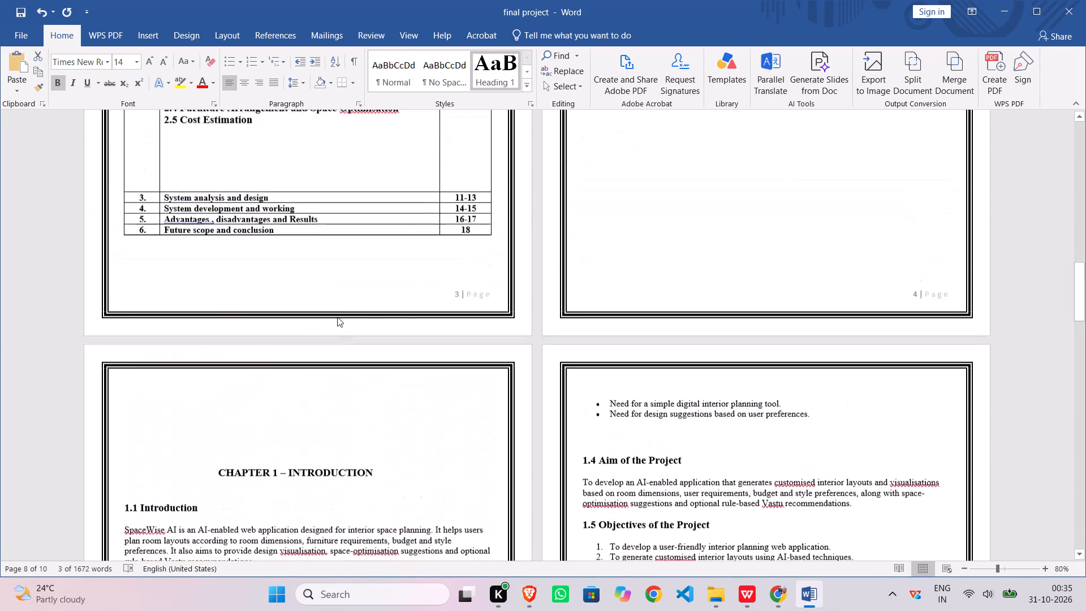
scroll(326, 310, up, 1)
click(253, 167)
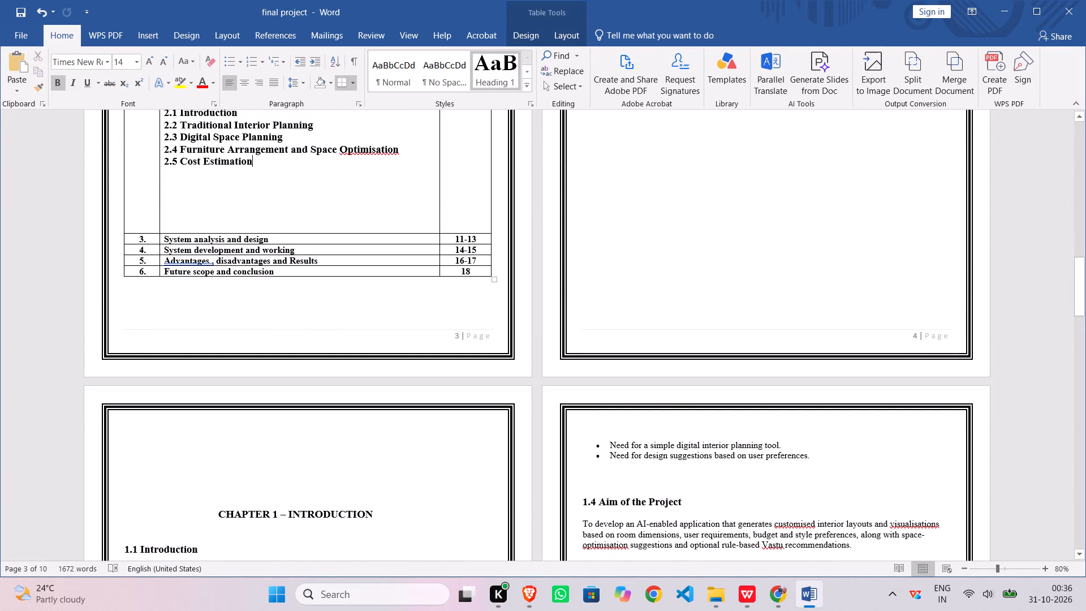
key(shift+Return)
key(ctrl+v)
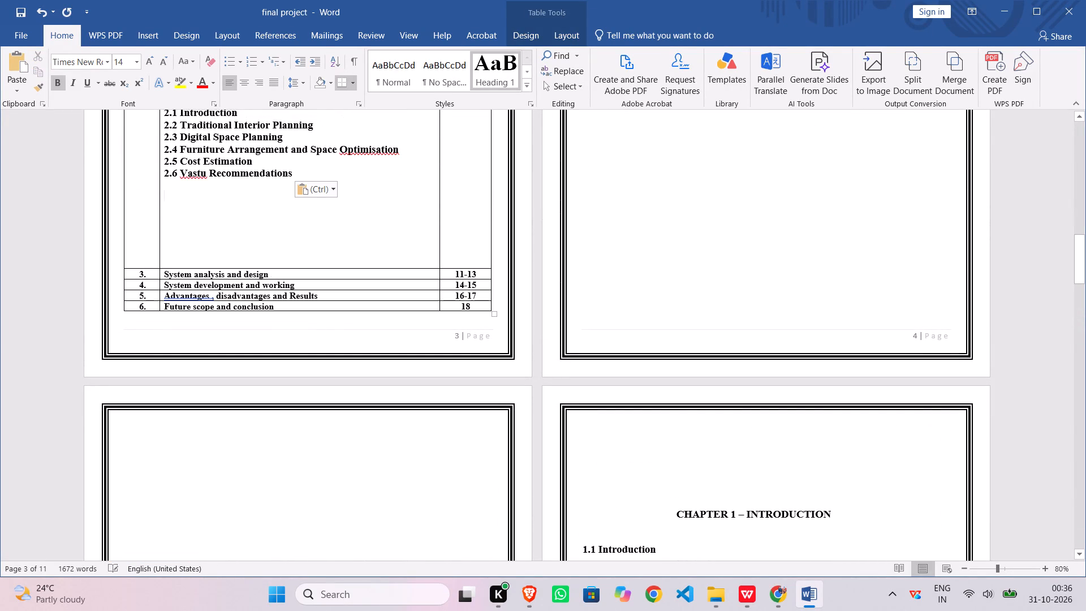
Copy the heading "2.7 Technologies Used" from Chapter 2 – Literature Review.
scroll(706, 341, down, 20)
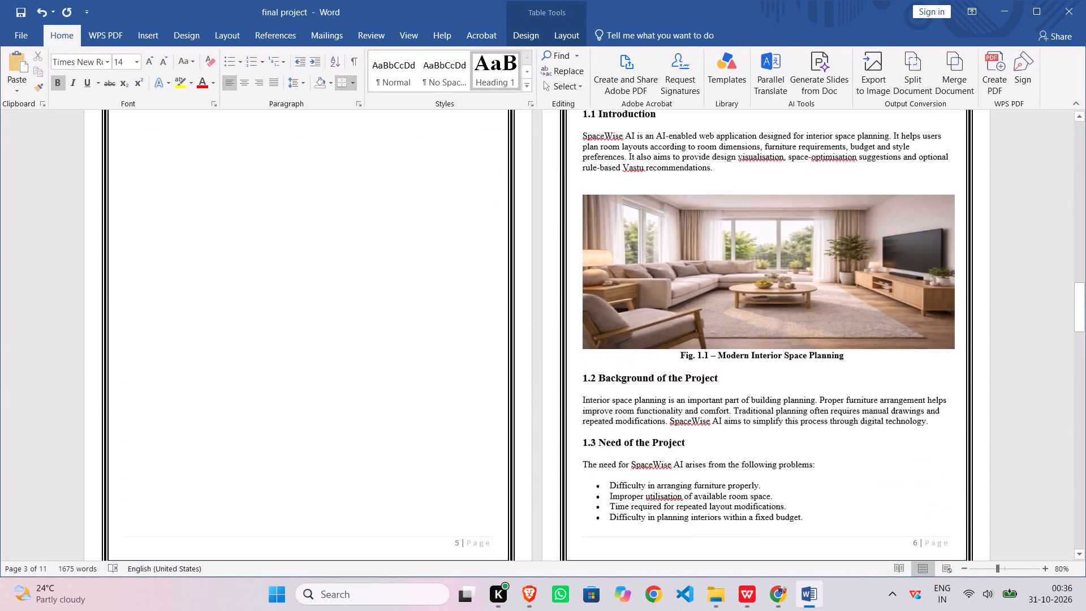
scroll(693, 358, down, 11)
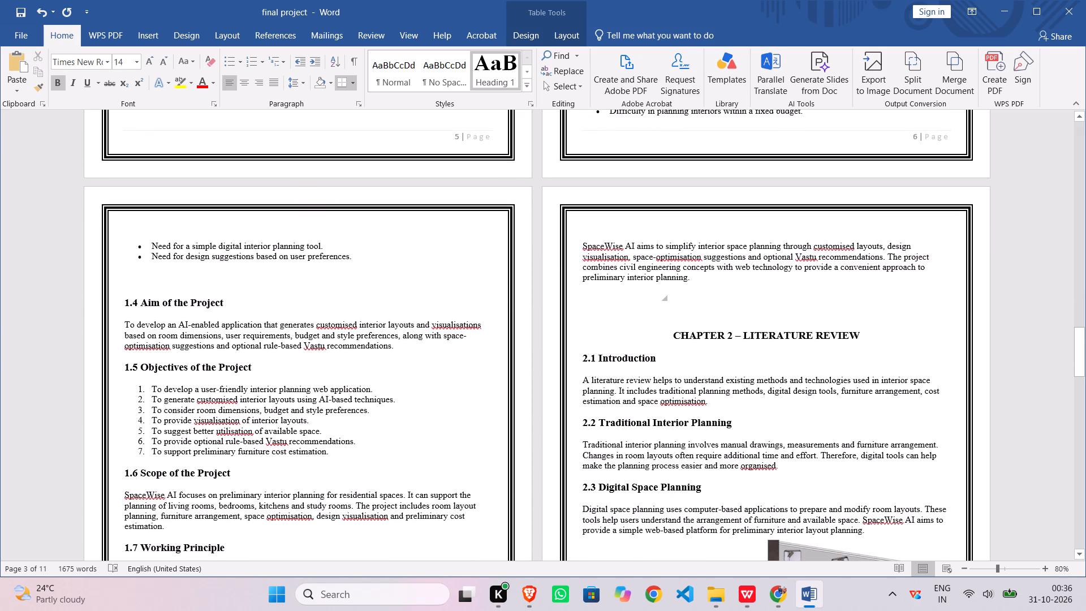
scroll(609, 347, down, 16)
ctrl+scroll(609, 347, down, 2)
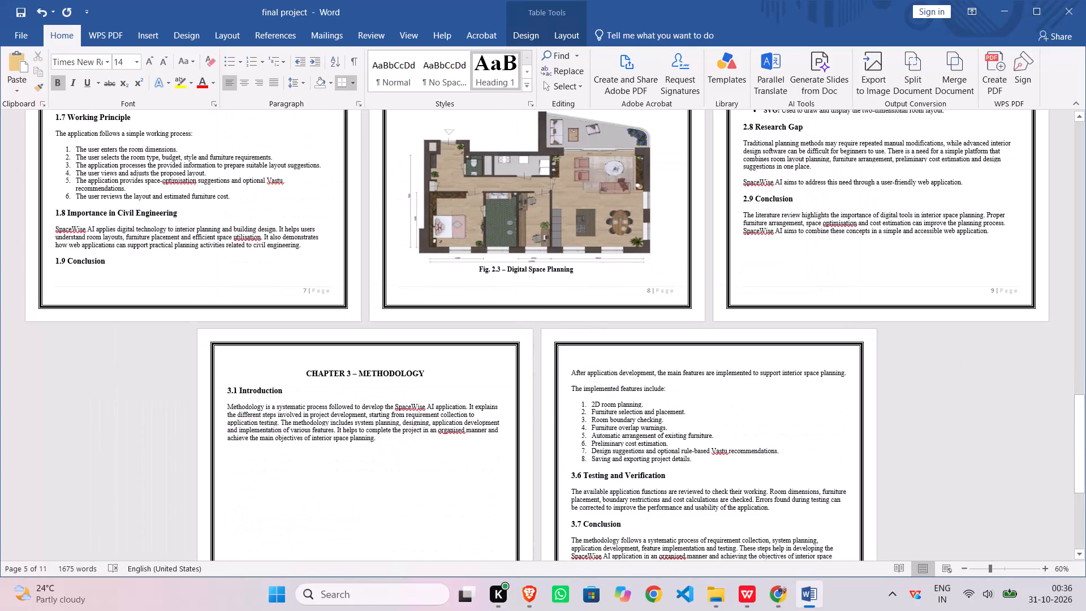
scroll(473, 340, up, 18)
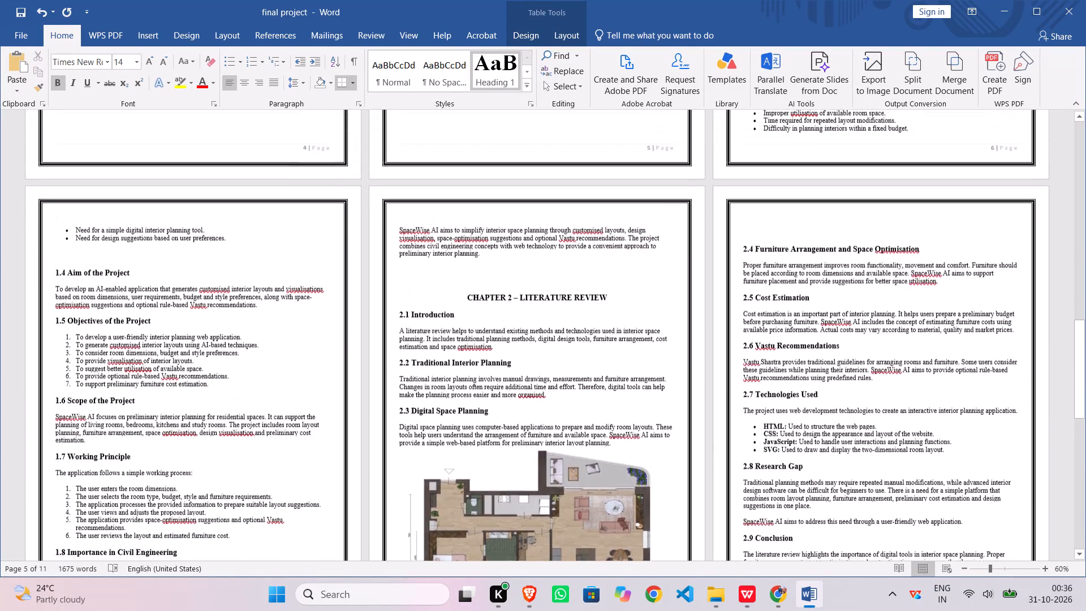
scroll(461, 338, up, 5)
scroll(461, 338, up, 20)
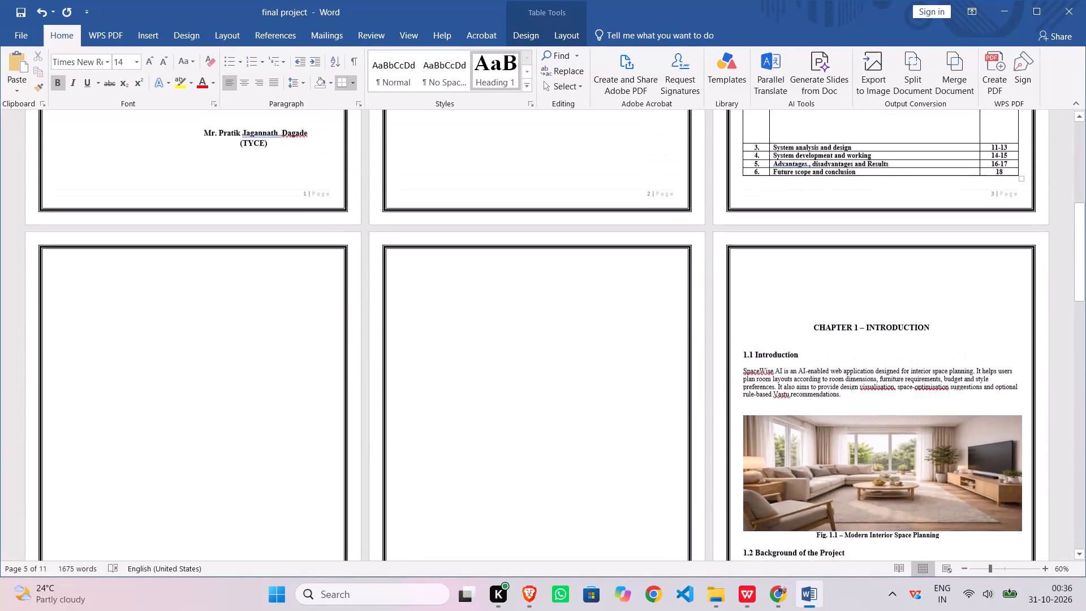
scroll(464, 335, up, 13)
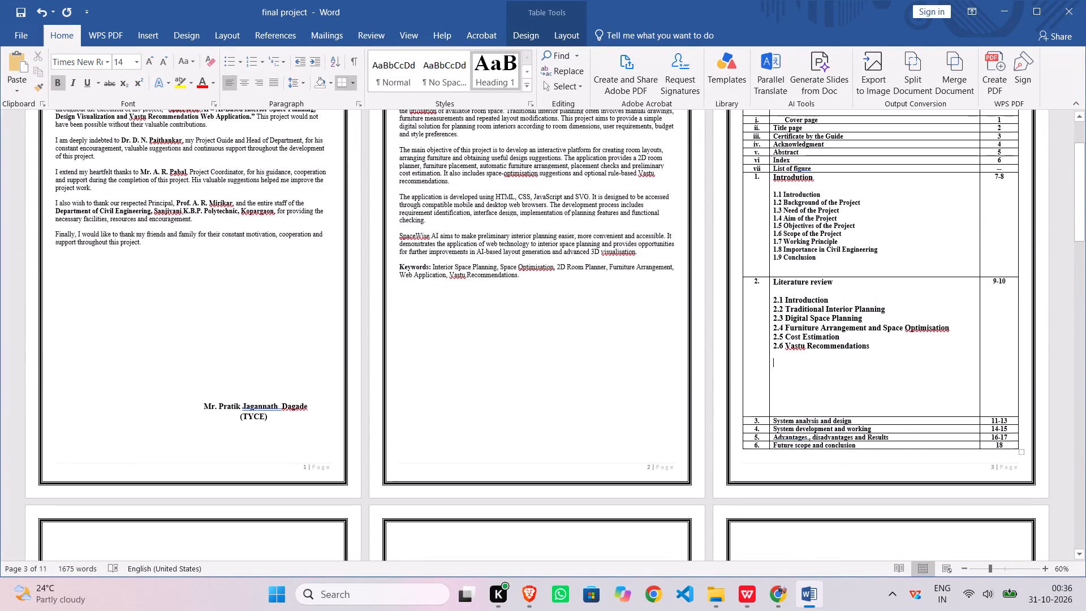
scroll(464, 335, down, 5)
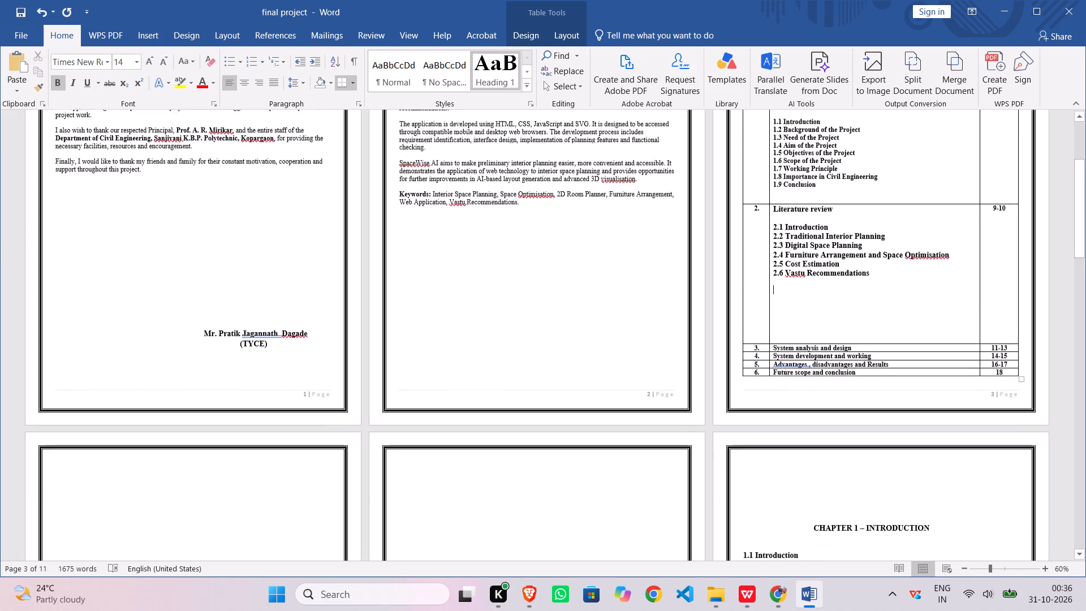
scroll(464, 335, down, 19)
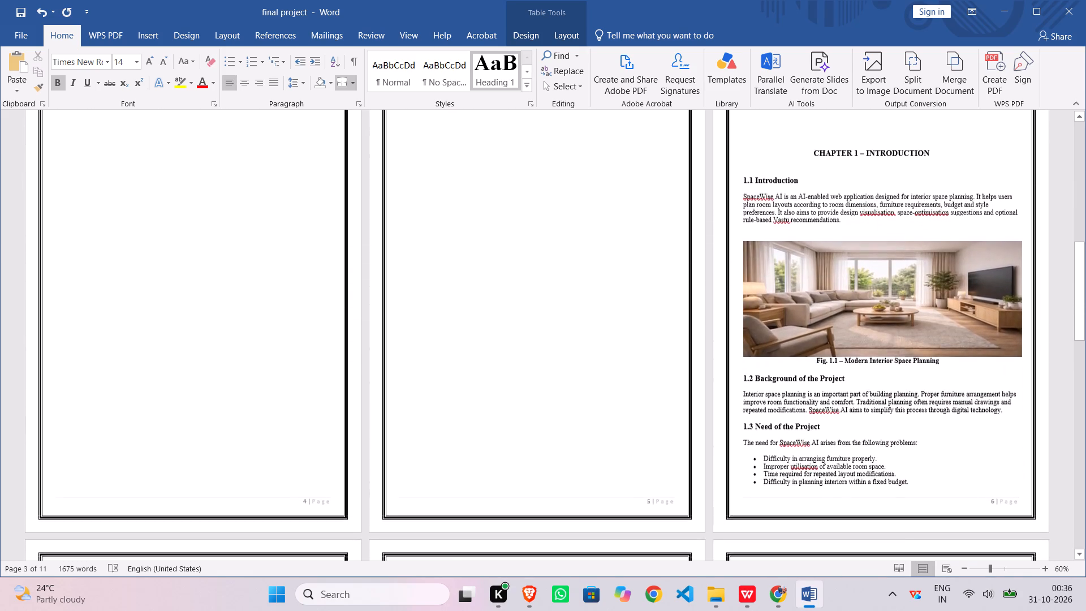
scroll(464, 335, down, 17)
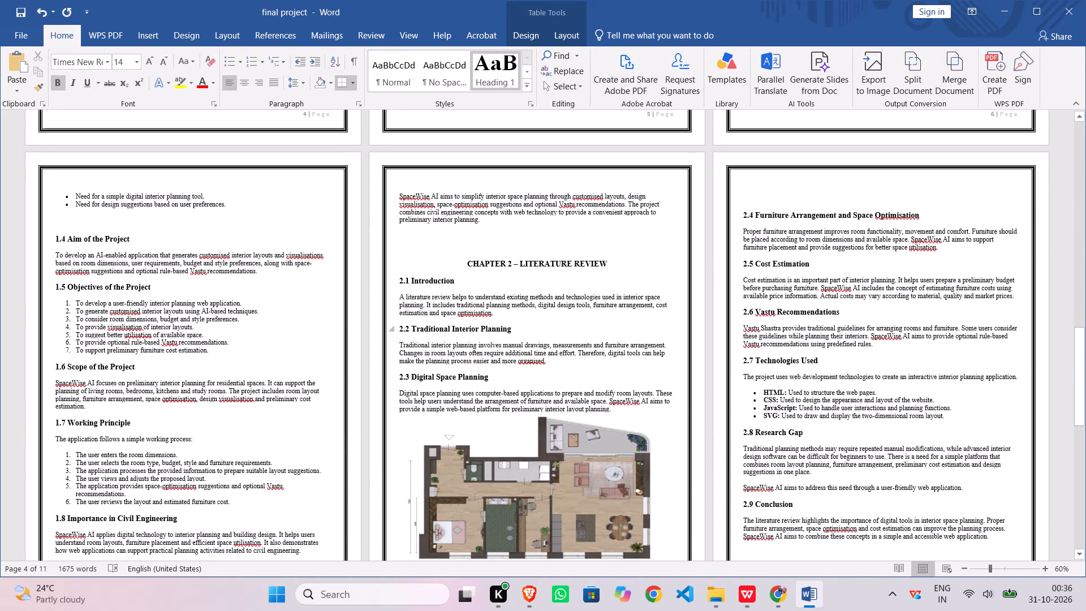
scroll(515, 326, up, 10)
scroll(516, 326, down, 4)
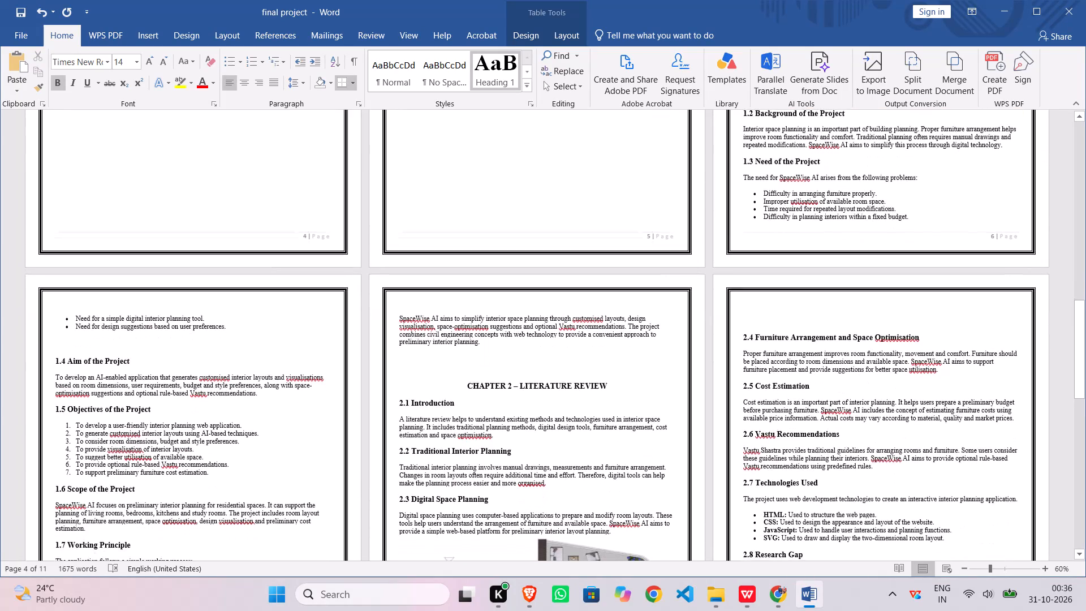
scroll(752, 438, down, 2)
double_click(759, 443)
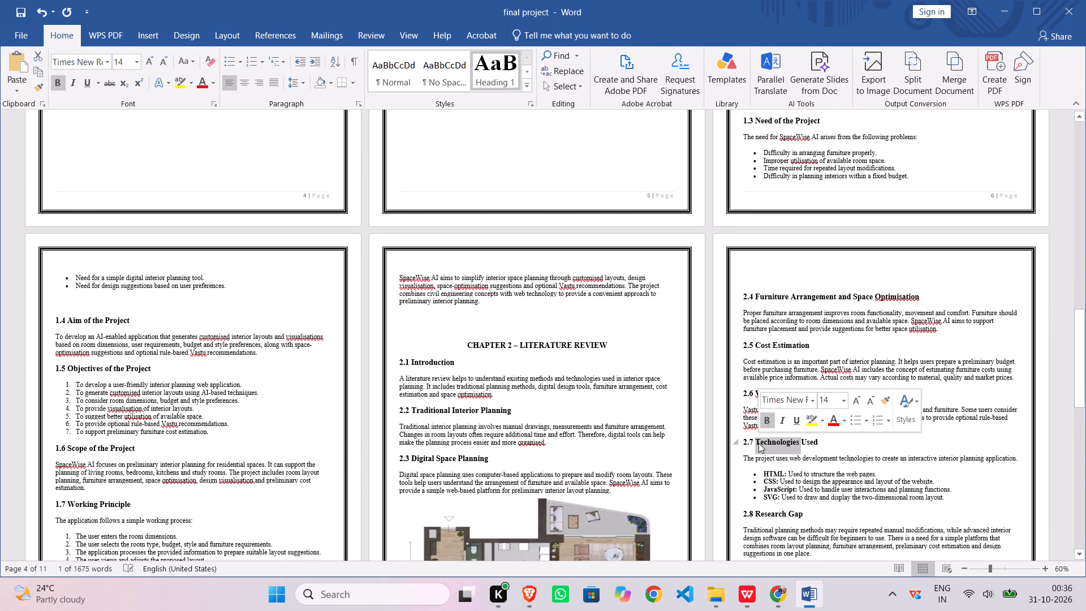
double_click(759, 443)
click(759, 443)
double_click(759, 443)
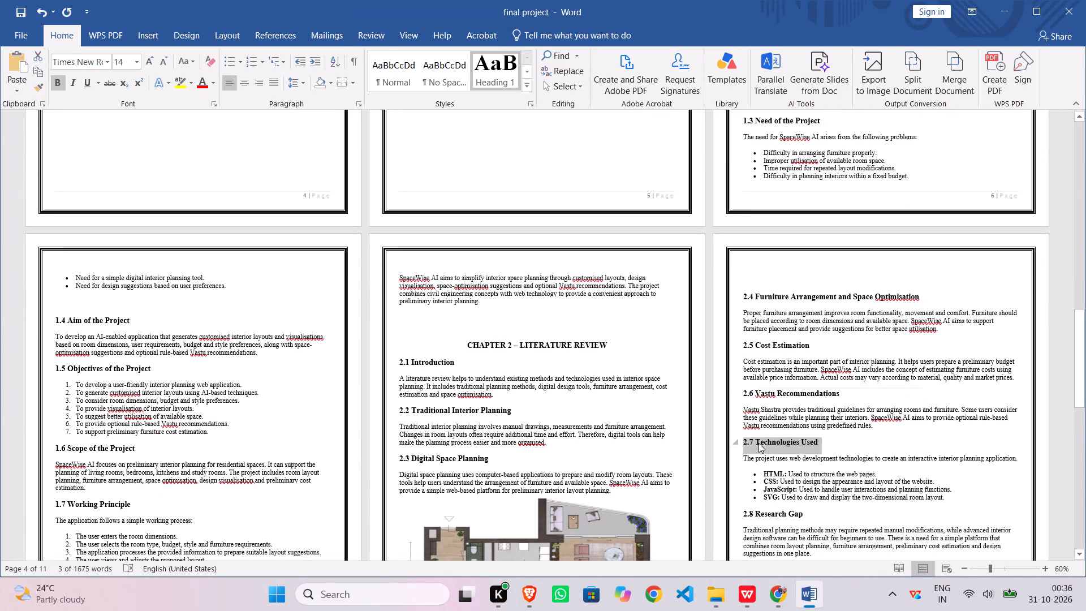
key(ctrl+c)
Paste the copied heading "2.7 Technologies Used" on a new line below "2.6 Vastu Recommendations" in the index.
scroll(759, 443, up, 20)
scroll(759, 443, up, 2)
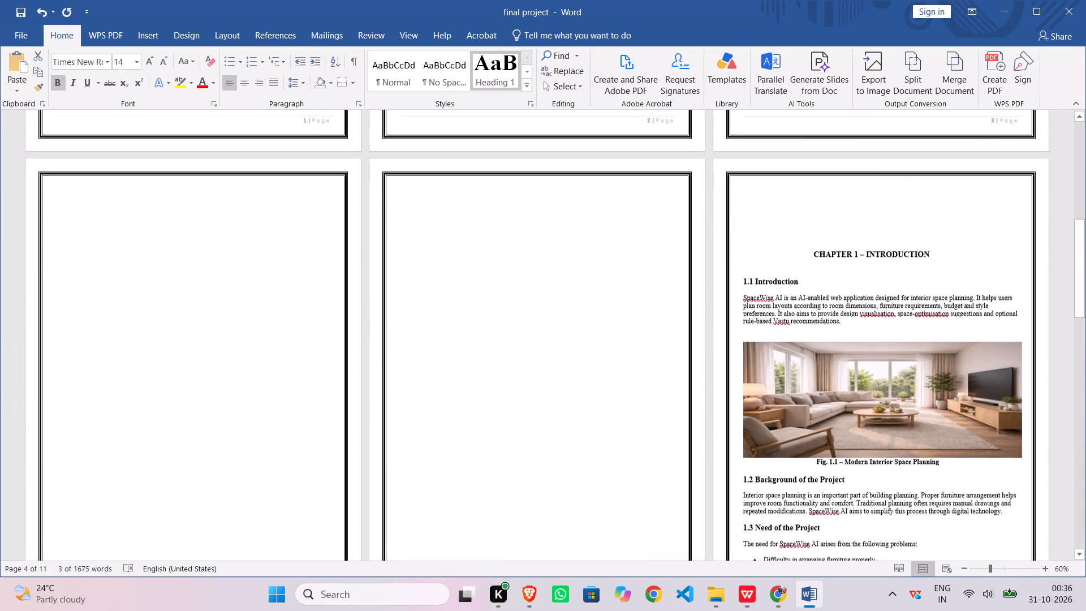
scroll(766, 418, up, 7)
click(877, 190)
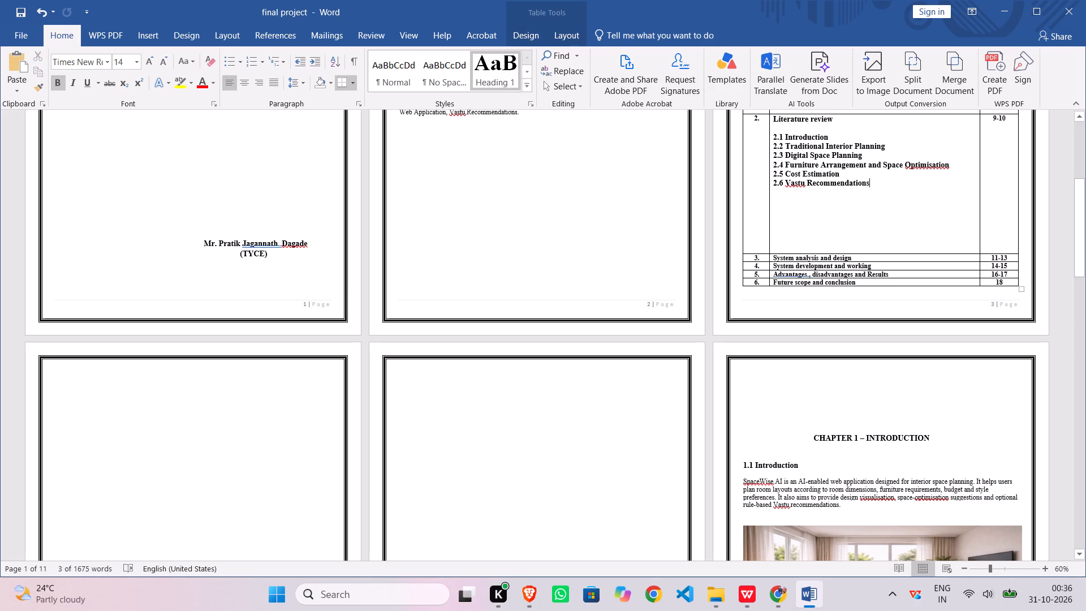
key(shift+Return)
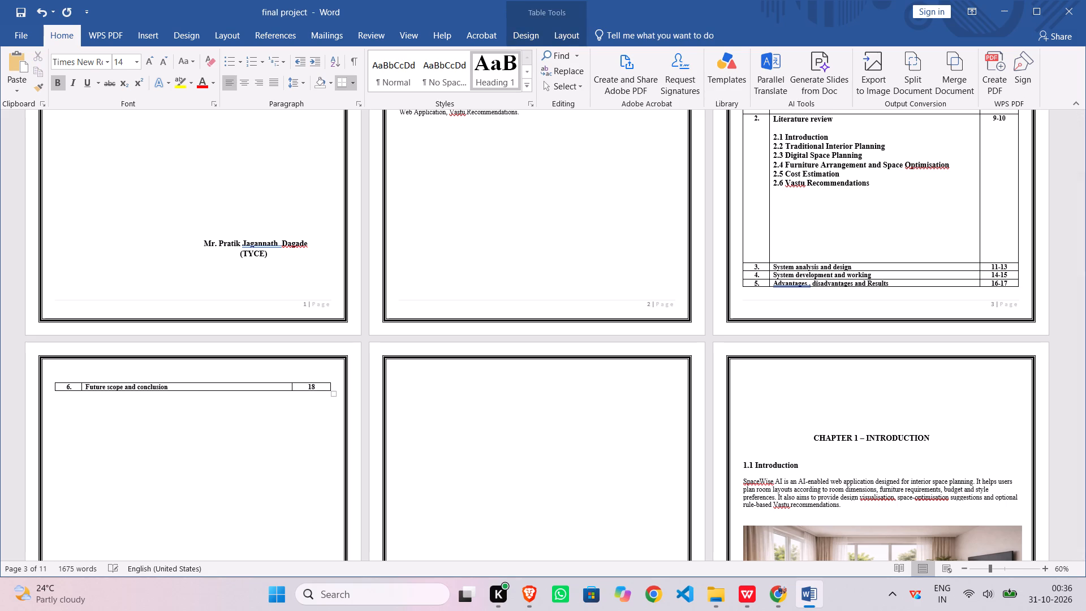
key(ctrl+v)
Copy the heading "2.8 Research Gap" from Chapter 2 – Literature Review, undoing any accidental paste over it.
scroll(801, 258, down, 2)
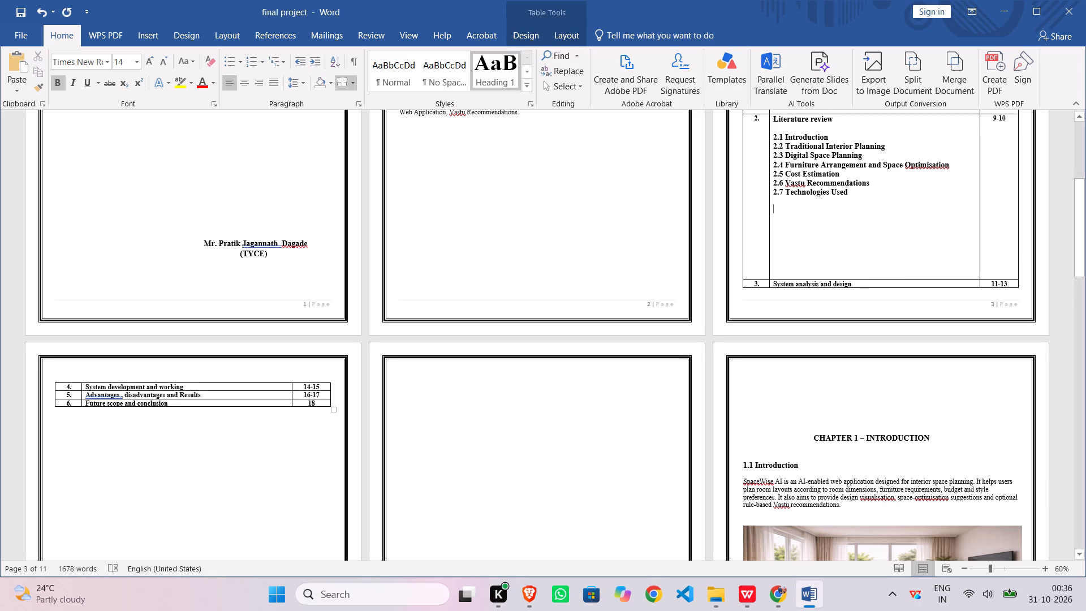
scroll(801, 258, down, 18)
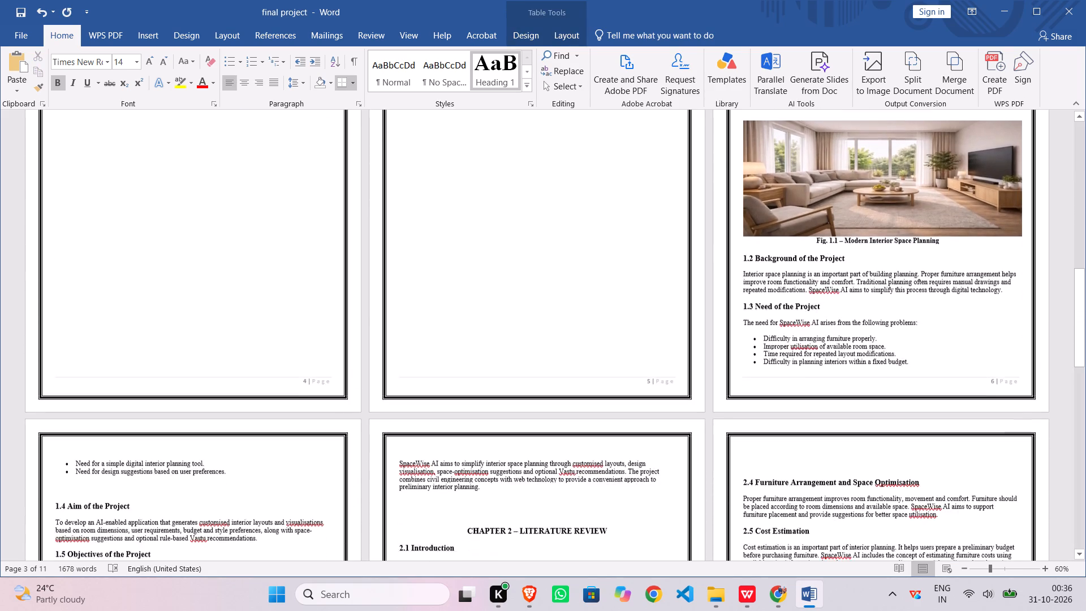
scroll(801, 258, down, 5)
scroll(623, 277, down, 5)
scroll(688, 289, down, 2)
scroll(745, 316, down, 4)
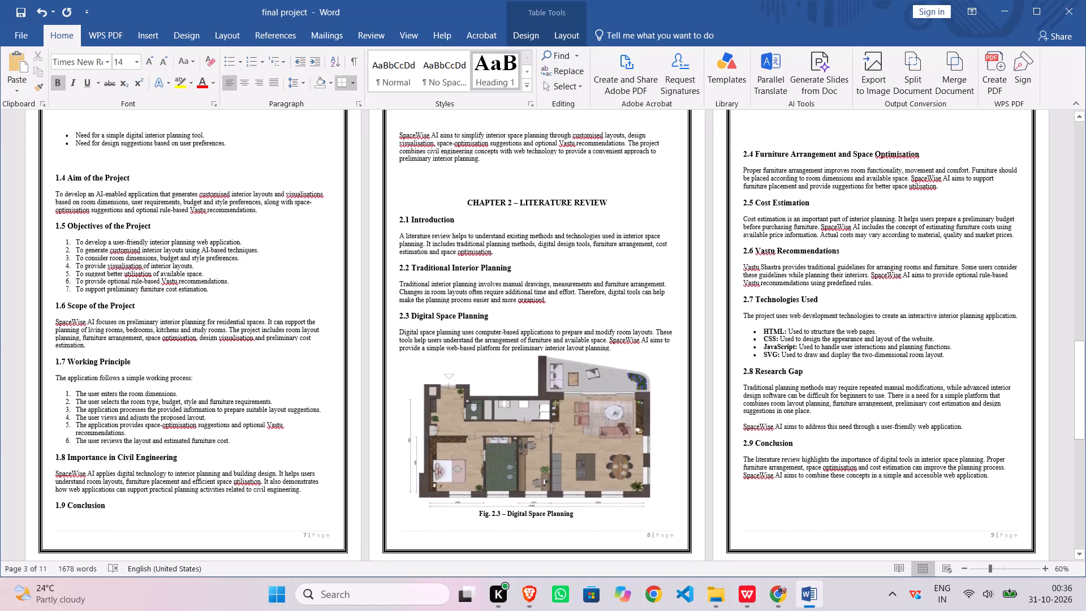
triple_click(768, 372)
key(ctrl+v)
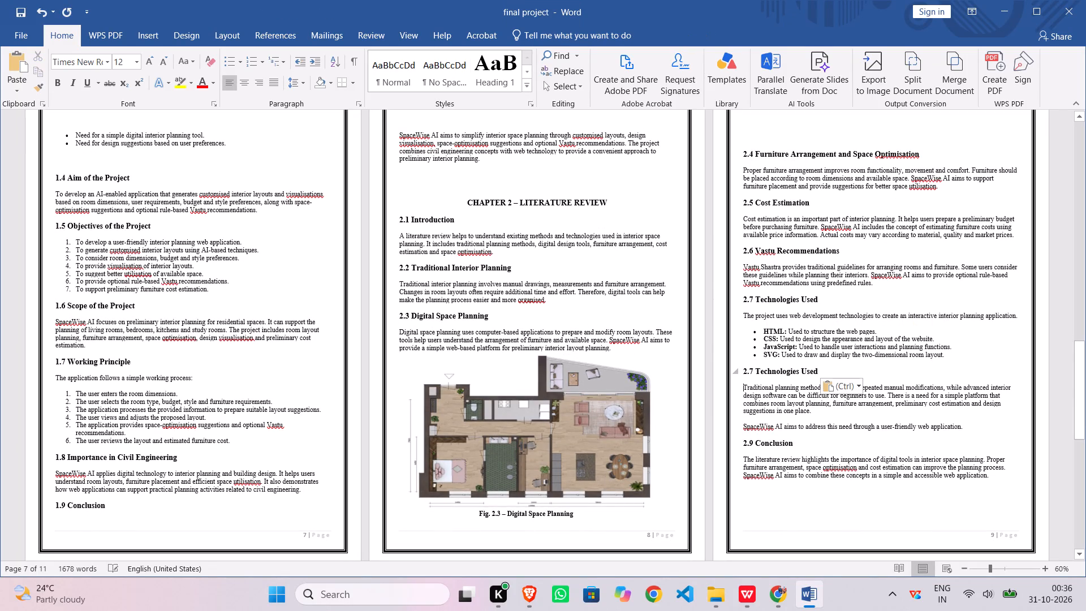
key(ctrl+z)
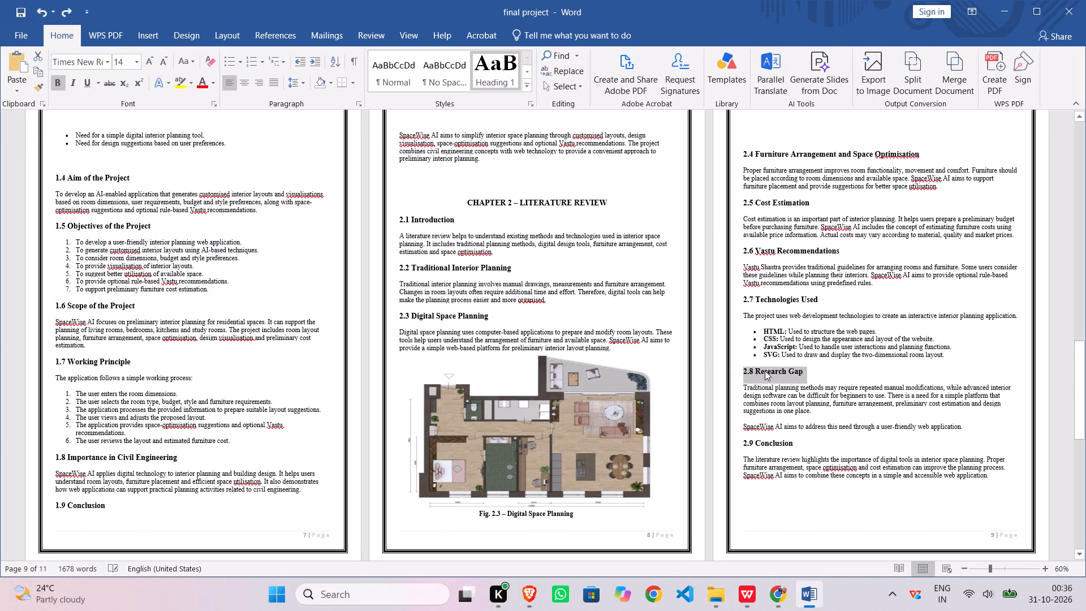
key(ctrl+c)
Paste the copied heading "2.8 Research Gap" on a new line below "2.7 Technologies Used" in the index.
scroll(758, 367, up, 3)
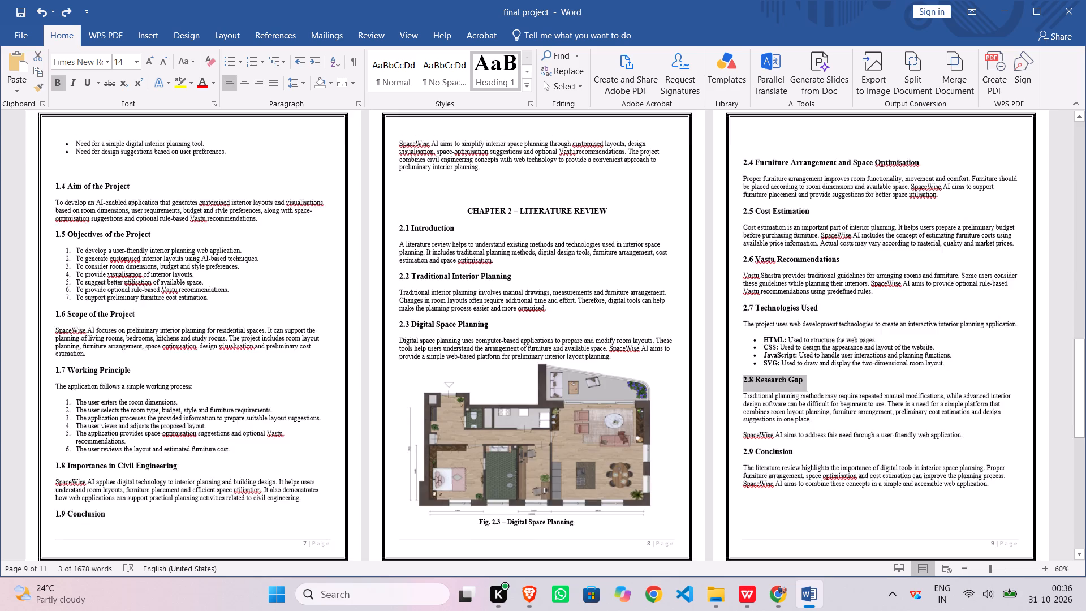
scroll(758, 367, up, 2)
scroll(758, 367, up, 20)
scroll(758, 367, up, 7)
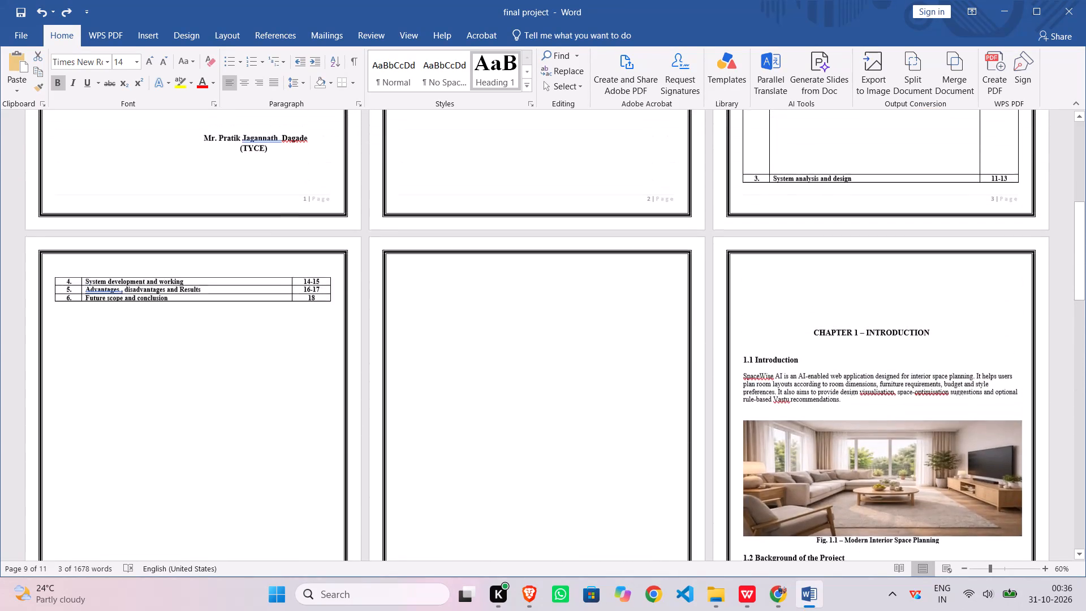
scroll(774, 340, up, 7)
double_click(855, 261)
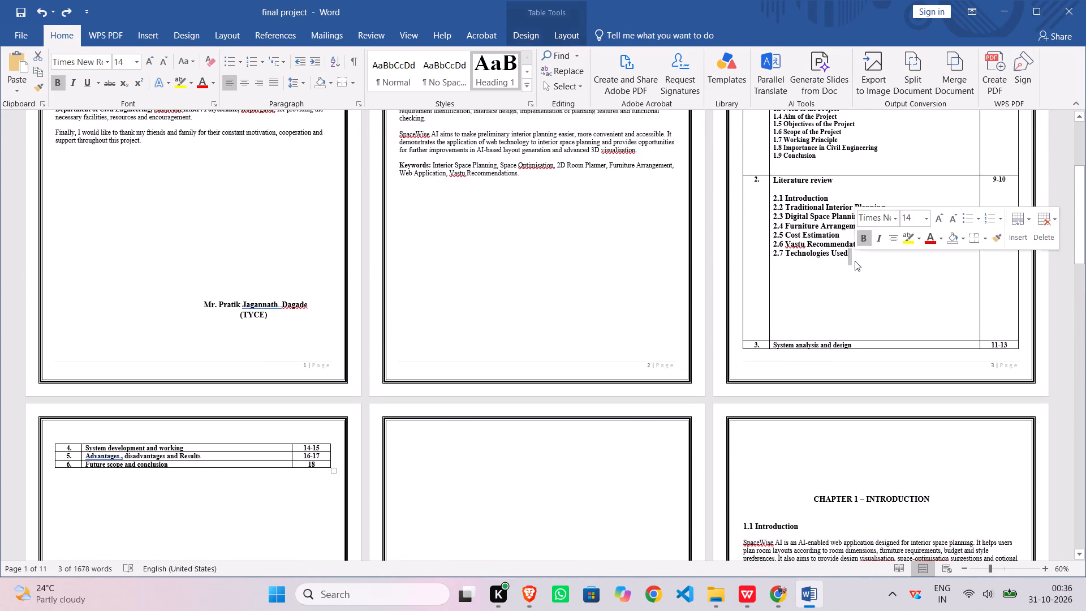
double_click(855, 261)
double_click(855, 261)
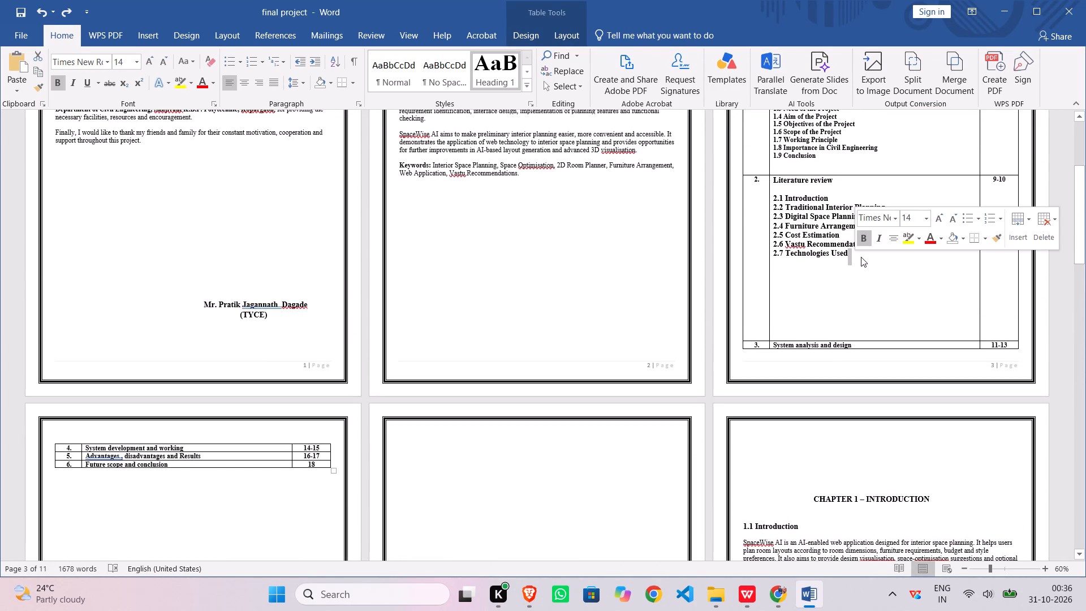
double_click(842, 251)
triple_click(848, 252)
click(848, 252)
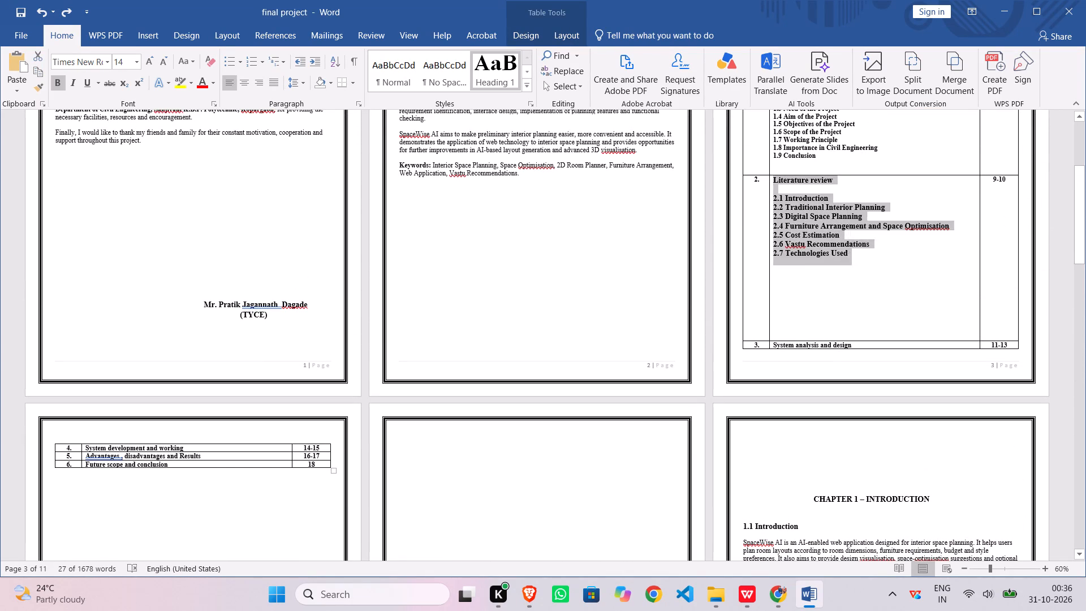
key(shift+Return)
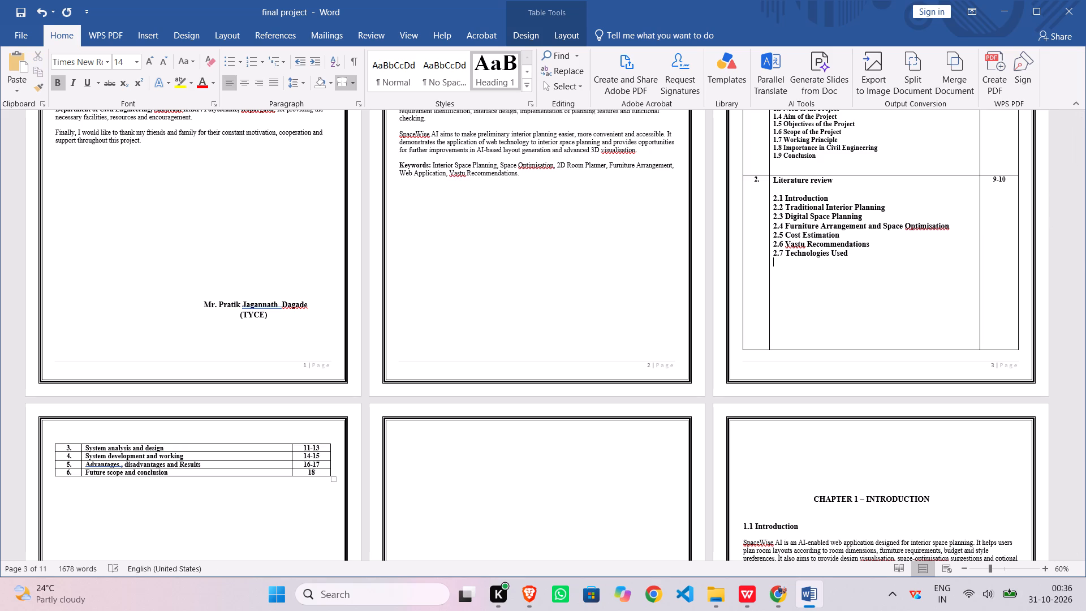
key(ctrl+v)
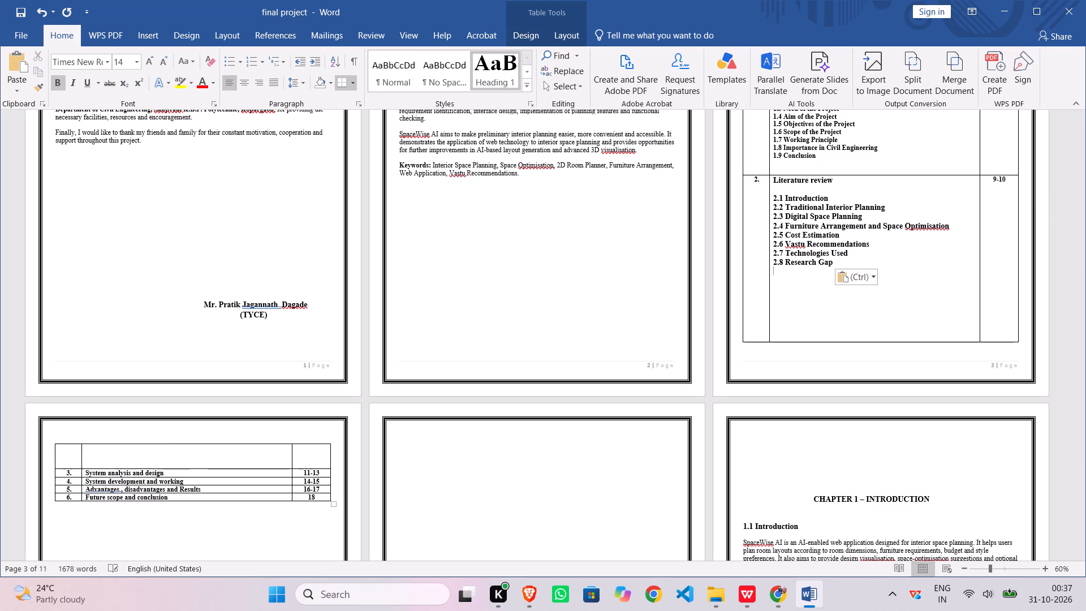
Copy the heading "2.9 Conclusion" from Chapter 2 – Literature Review.
scroll(848, 252, down, 20)
scroll(848, 252, down, 3)
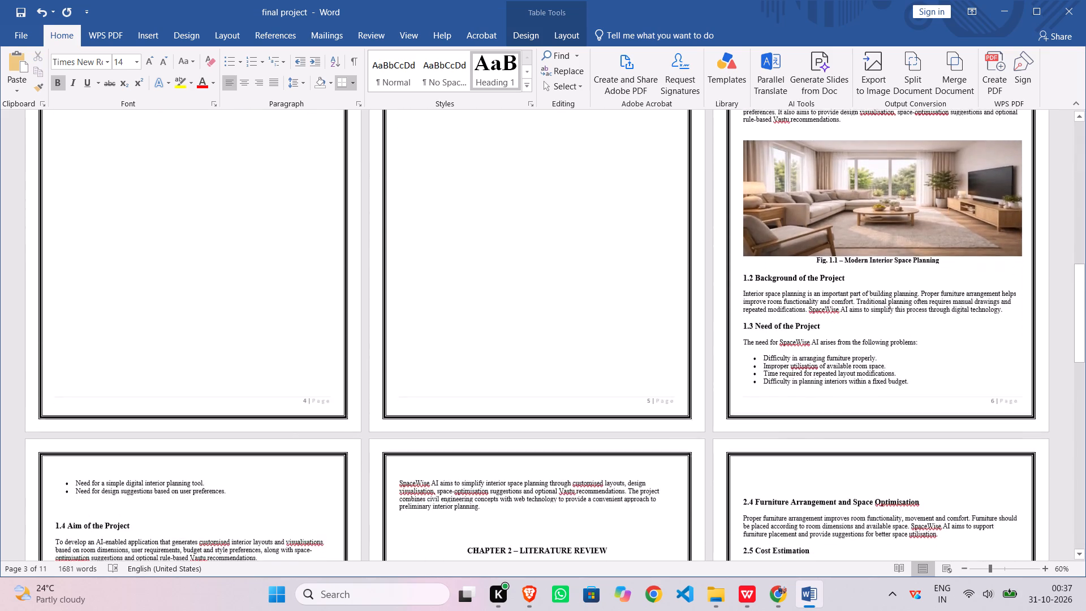
scroll(837, 290, down, 18)
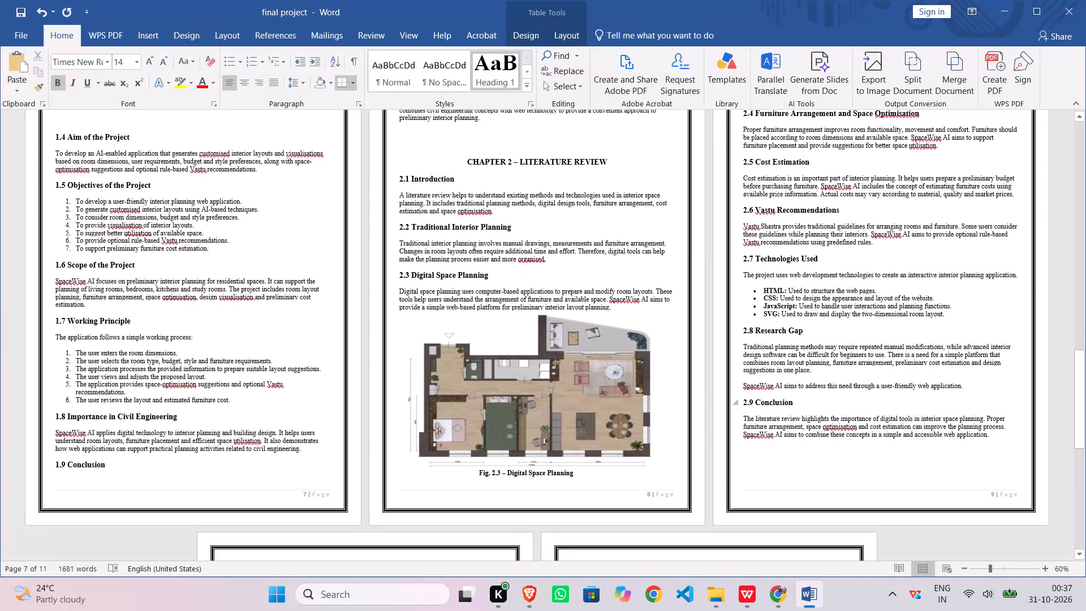
triple_click(765, 404)
triple_click(765, 403)
click(766, 403)
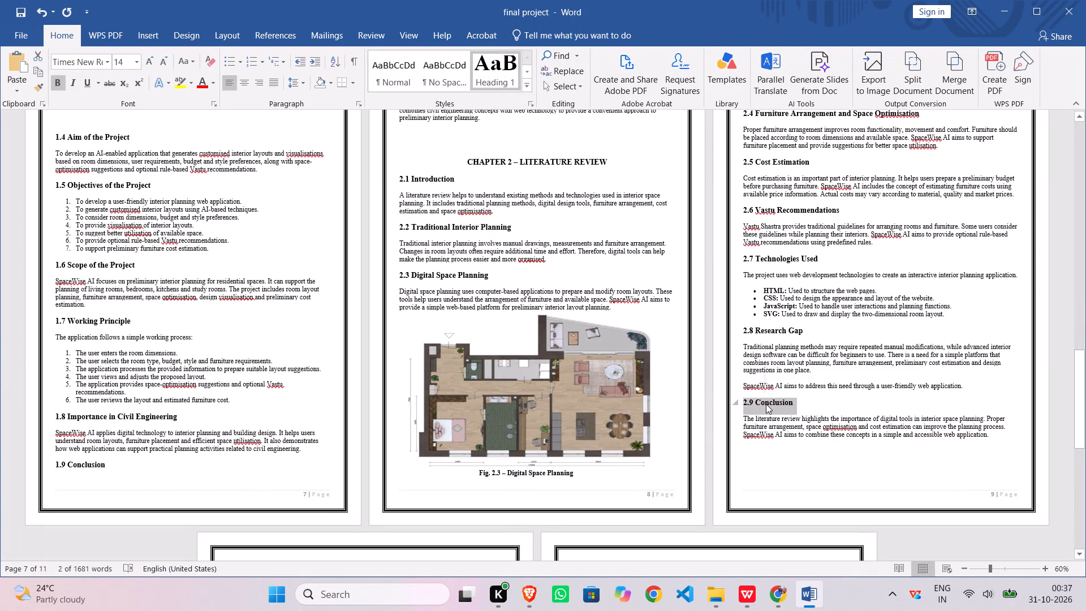
key(ctrl+c)
Paste the copied heading "2.9 Conclusion" on a new line below "2.8 Research Gap" in the index.
scroll(766, 404, up, 20)
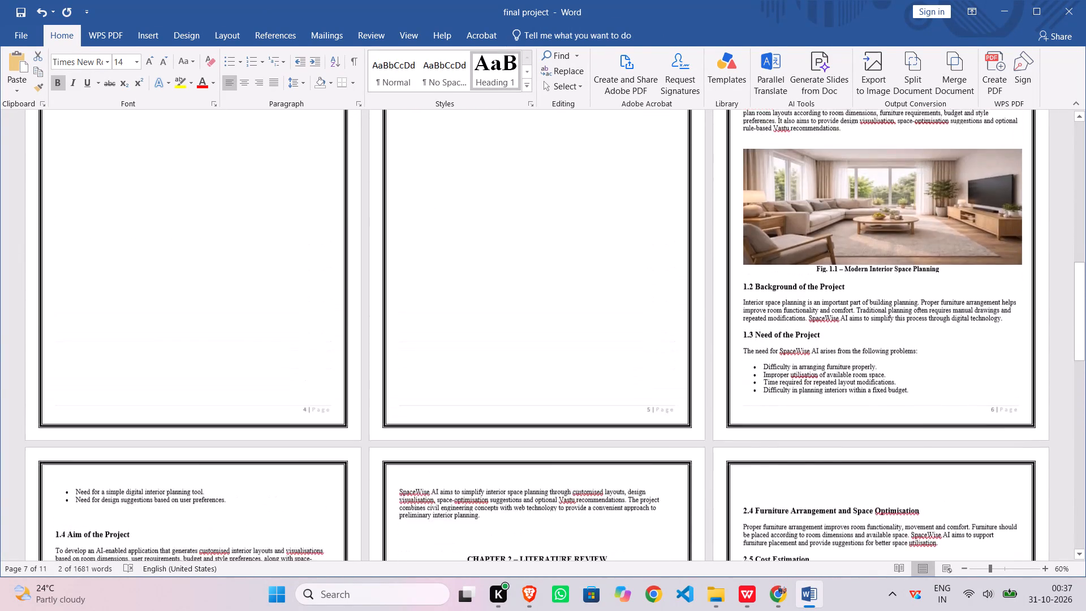
scroll(767, 391, up, 20)
scroll(767, 391, up, 2)
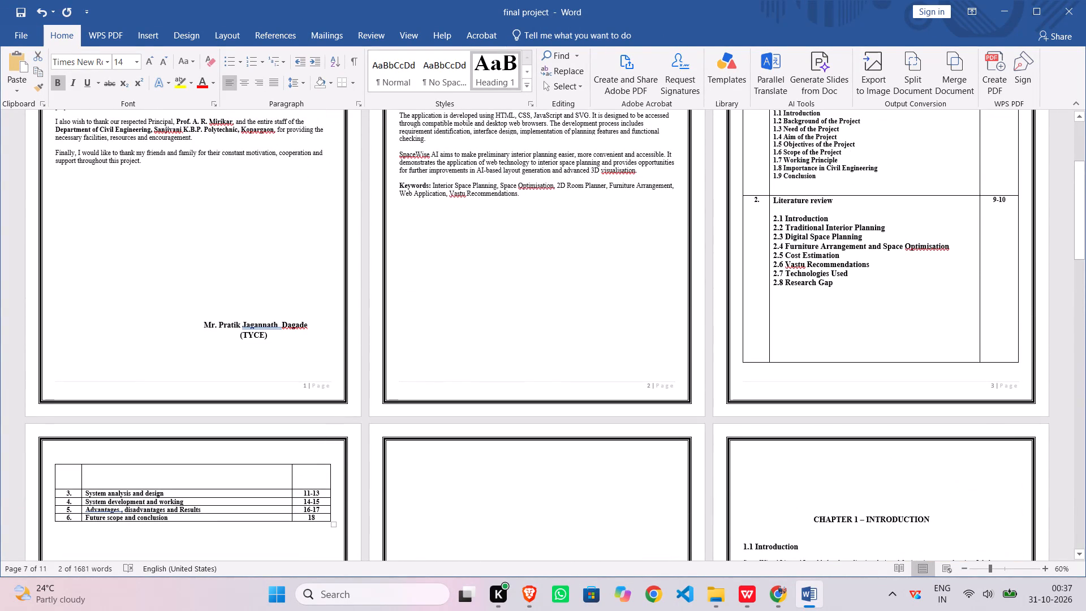
triple_click(837, 286)
click(837, 286)
double_click(837, 286)
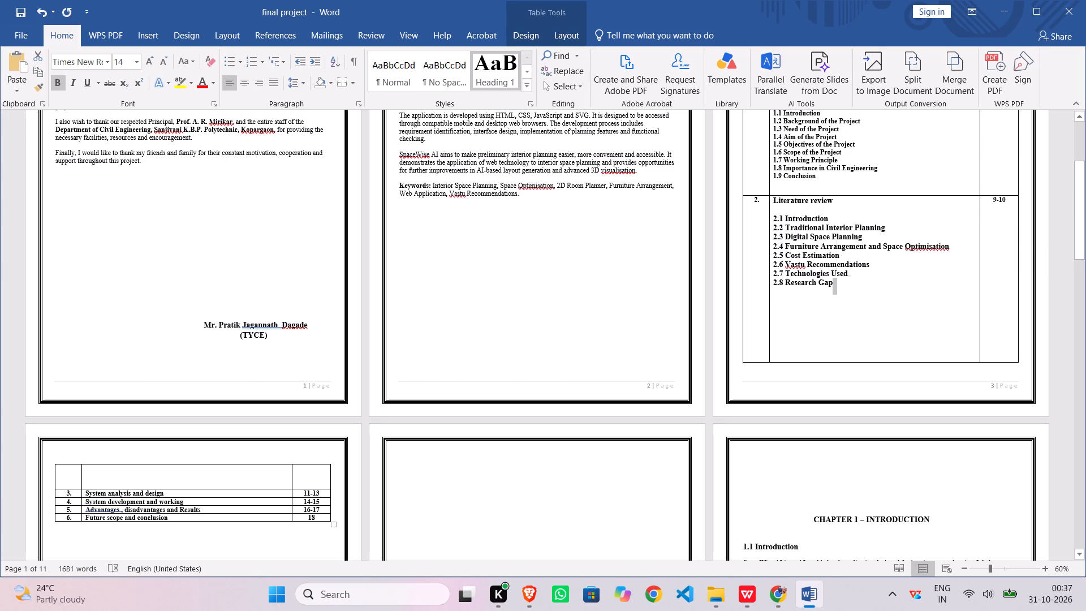
triple_click(837, 286)
double_click(837, 286)
click(837, 286)
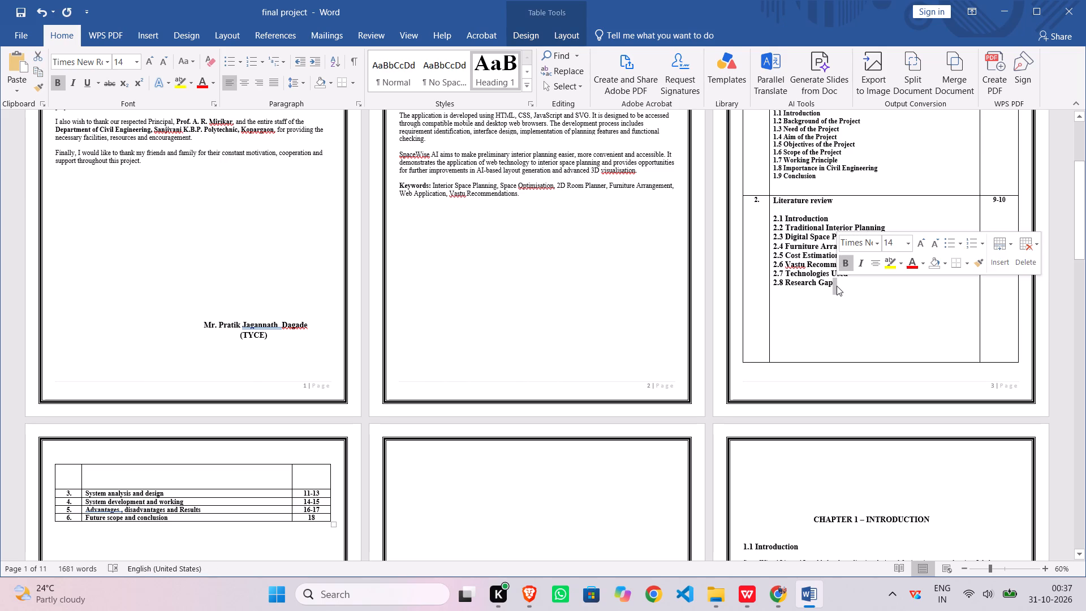
double_click(833, 283)
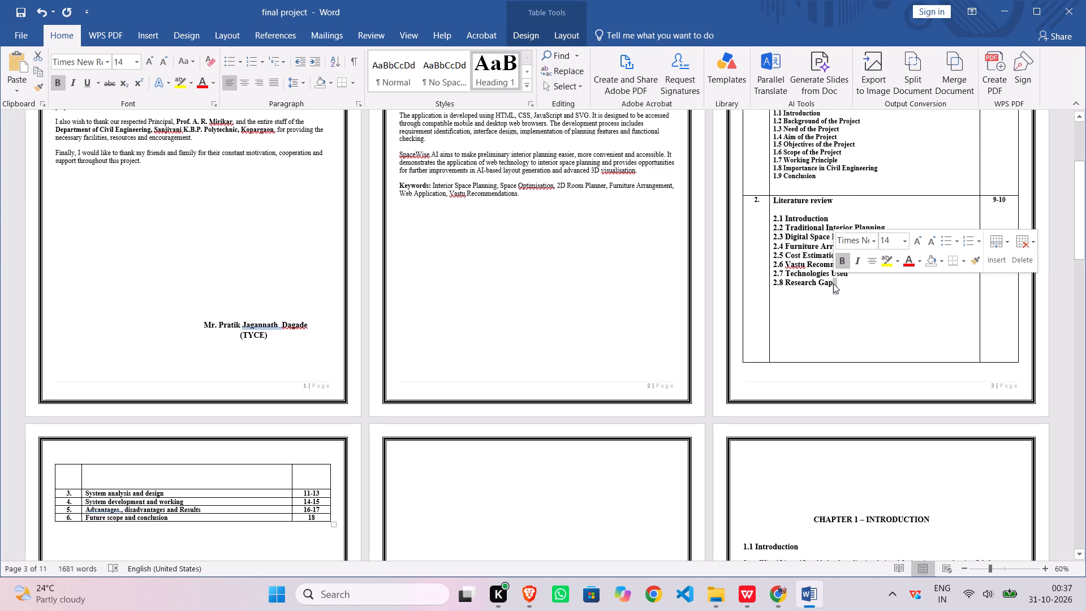
double_click(833, 283)
click(833, 282)
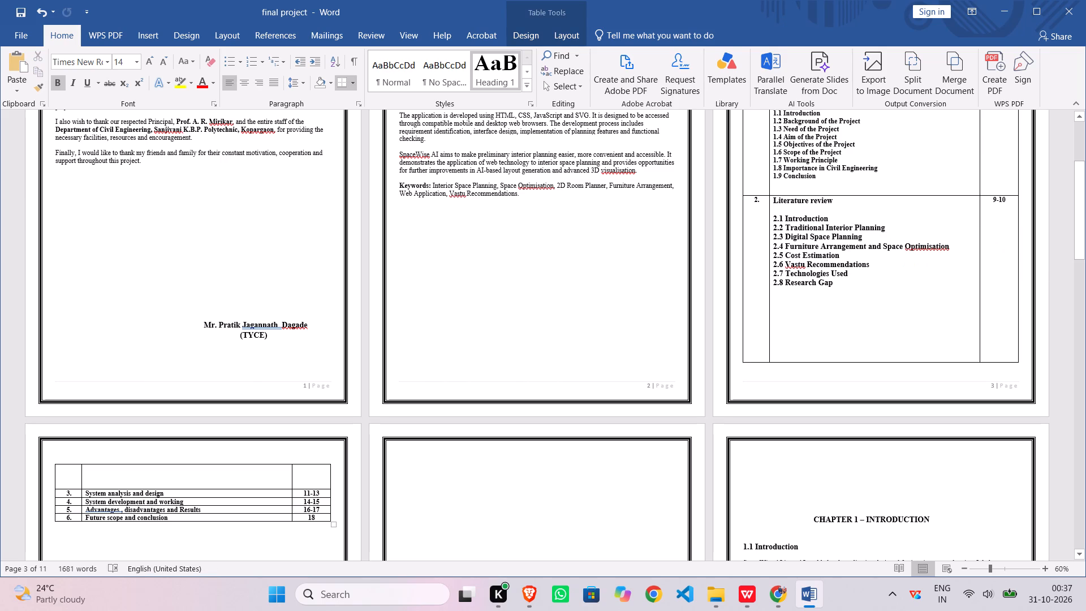
key(shift+Return)
key(ctrl+v)
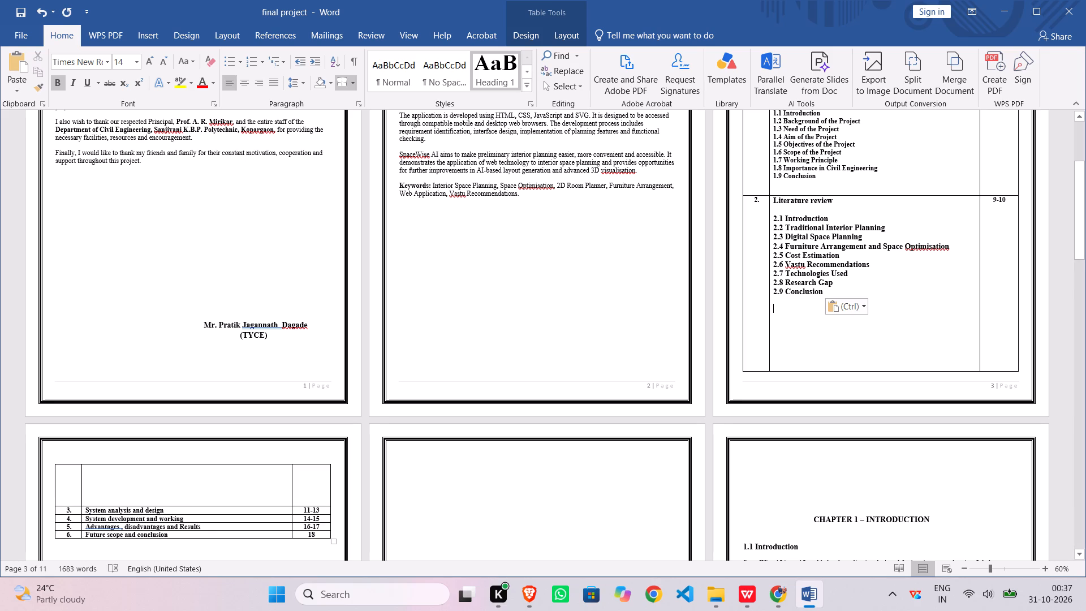
Copy the word "METHODOLOGY" from the Chapter 3 title.
scroll(788, 320, up, 5)
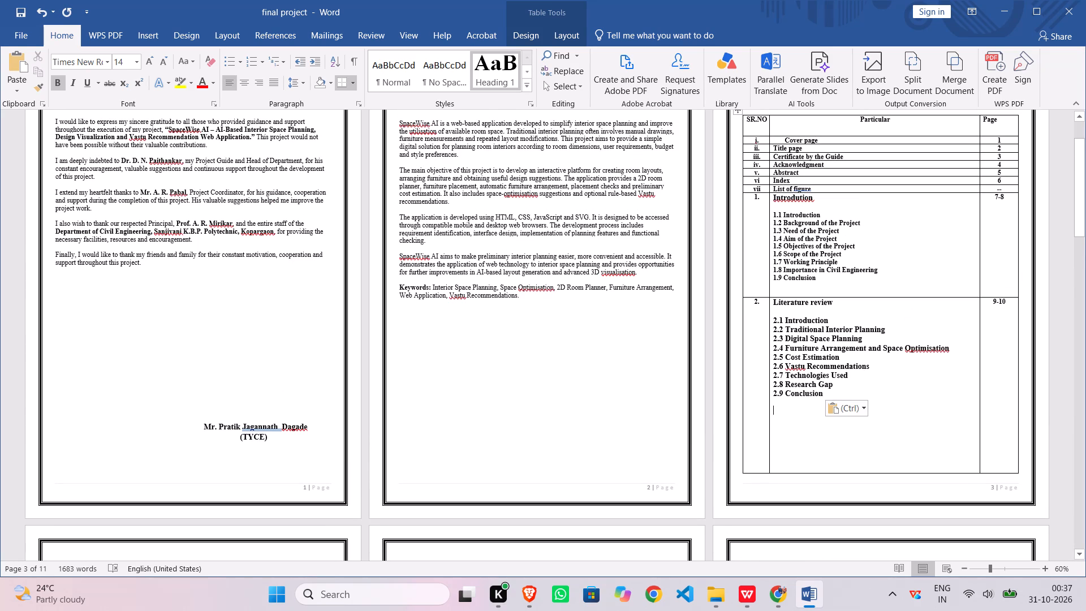
scroll(788, 320, down, 5)
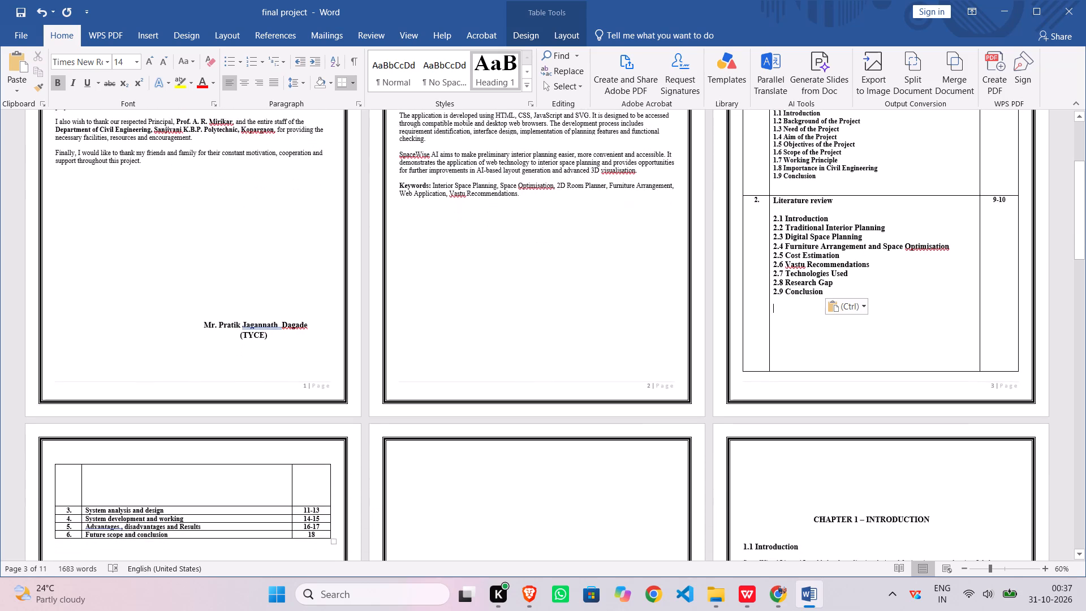
scroll(788, 320, down, 16)
scroll(788, 320, down, 7)
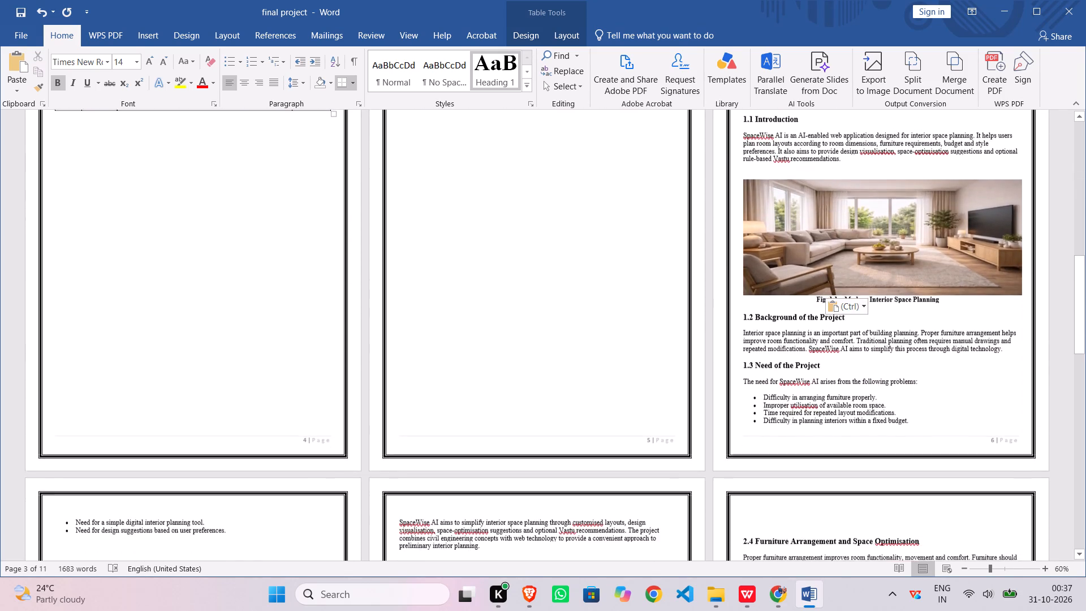
scroll(788, 320, down, 17)
scroll(788, 320, down, 6)
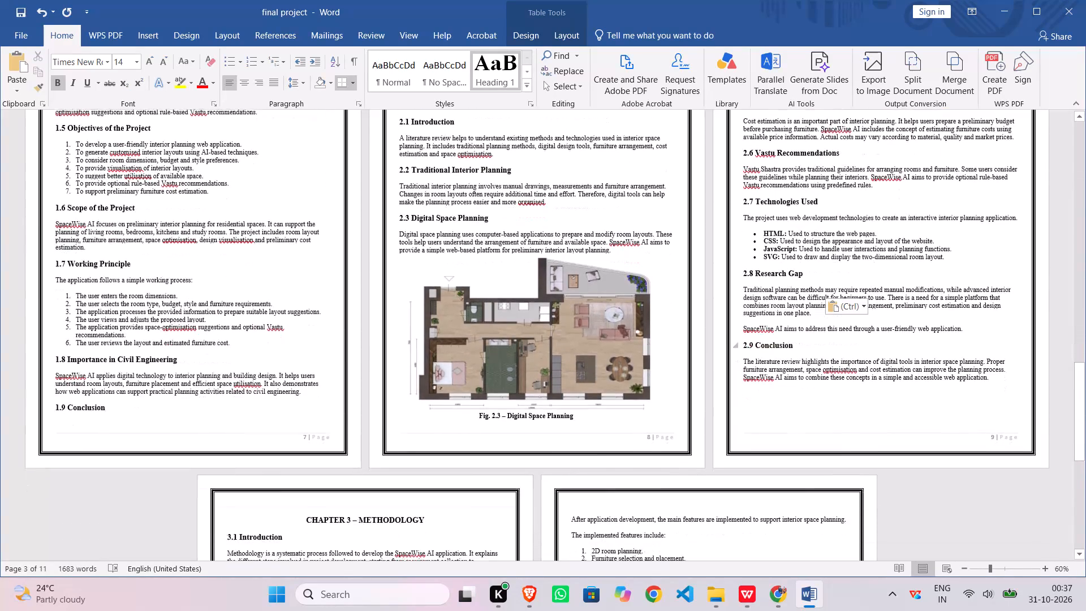
scroll(788, 320, down, 7)
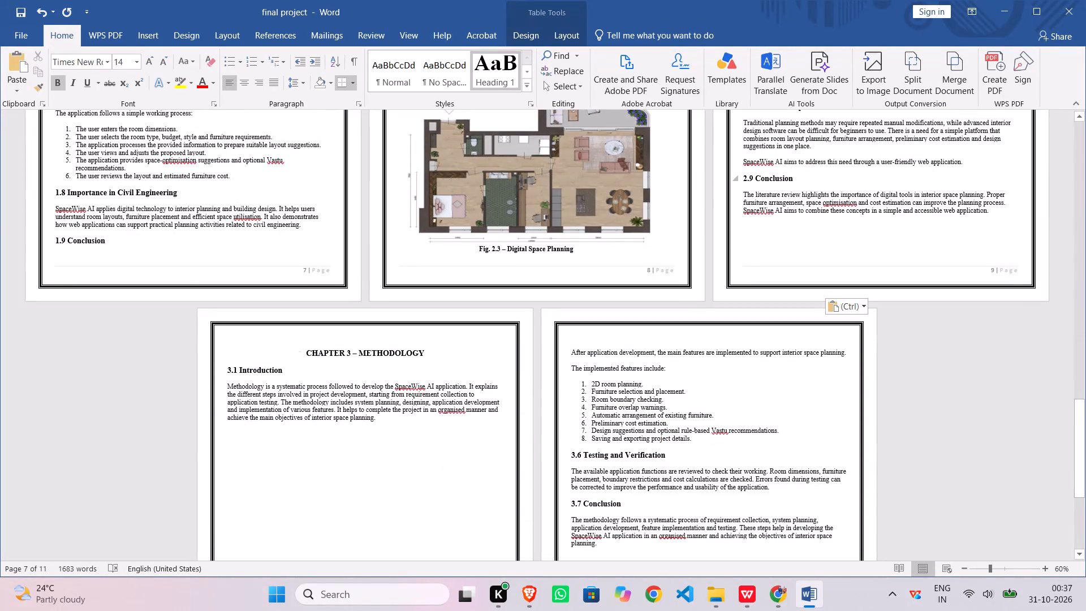
double_click(307, 353)
drag(313, 354, 313, 359)
double_click(309, 351)
click(309, 351)
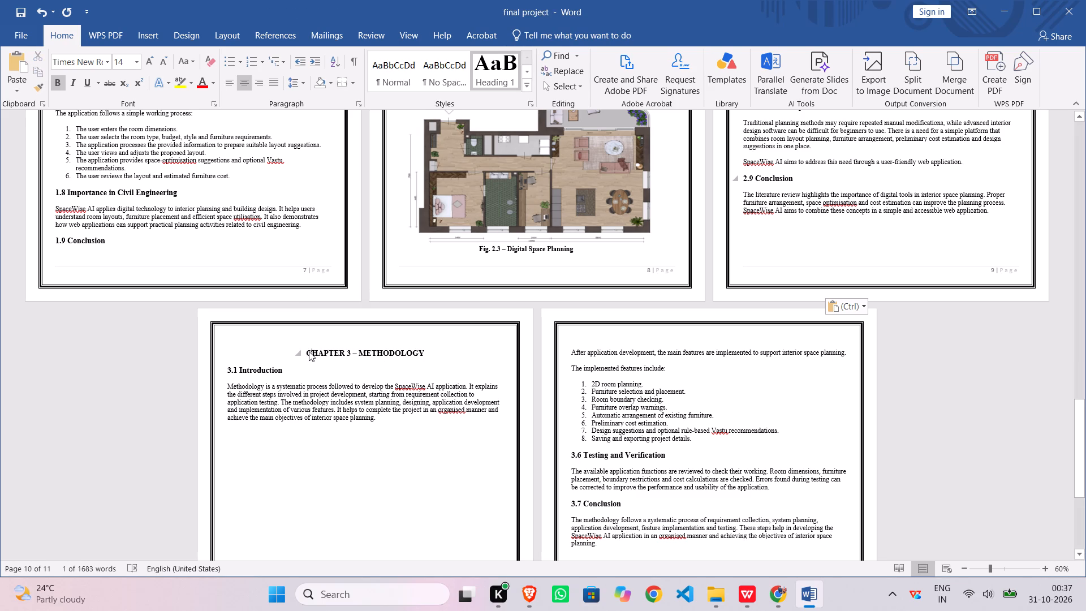
double_click(309, 351)
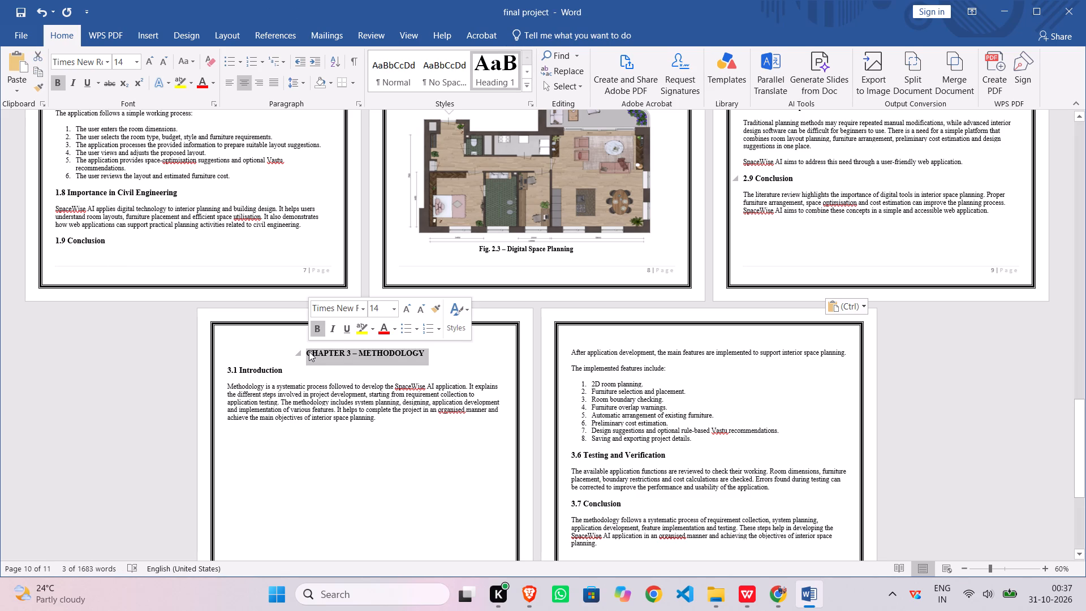
triple_click(359, 351)
triple_click(362, 353)
double_click(362, 353)
click(362, 353)
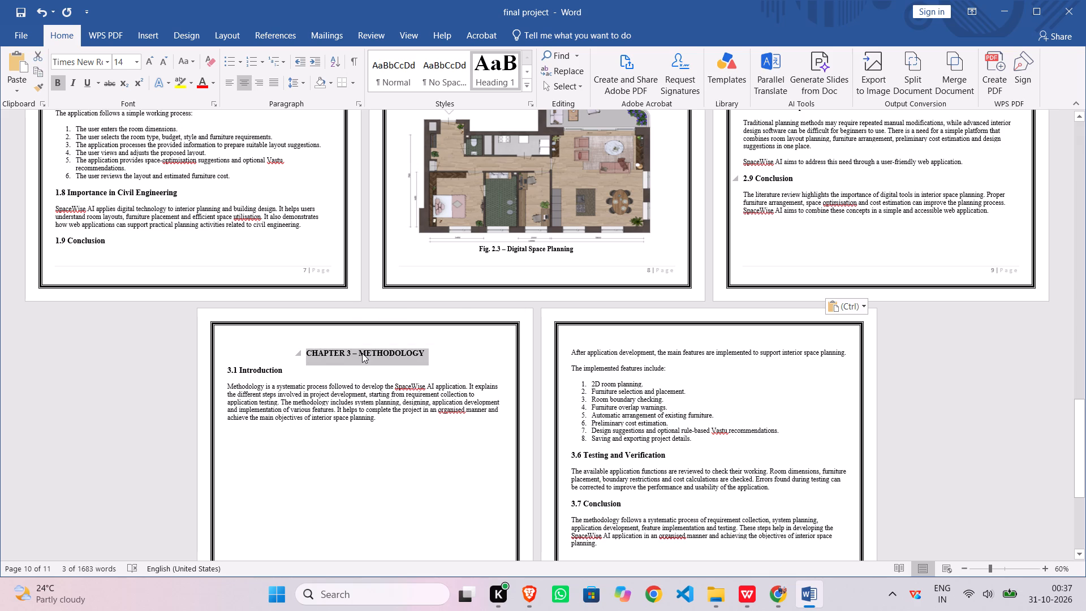
key(ctrl+c)
Delete the surplus blank lines at the end of the Literature review entry in the index table.
scroll(362, 353, up, 6)
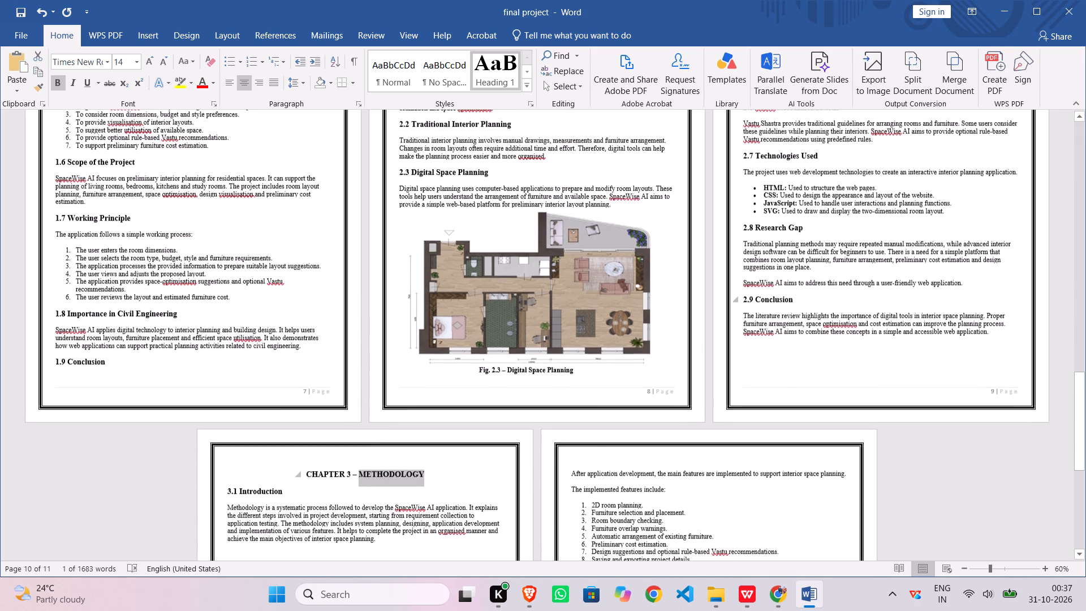
scroll(692, 340, up, 4)
scroll(753, 328, up, 20)
scroll(753, 328, up, 2)
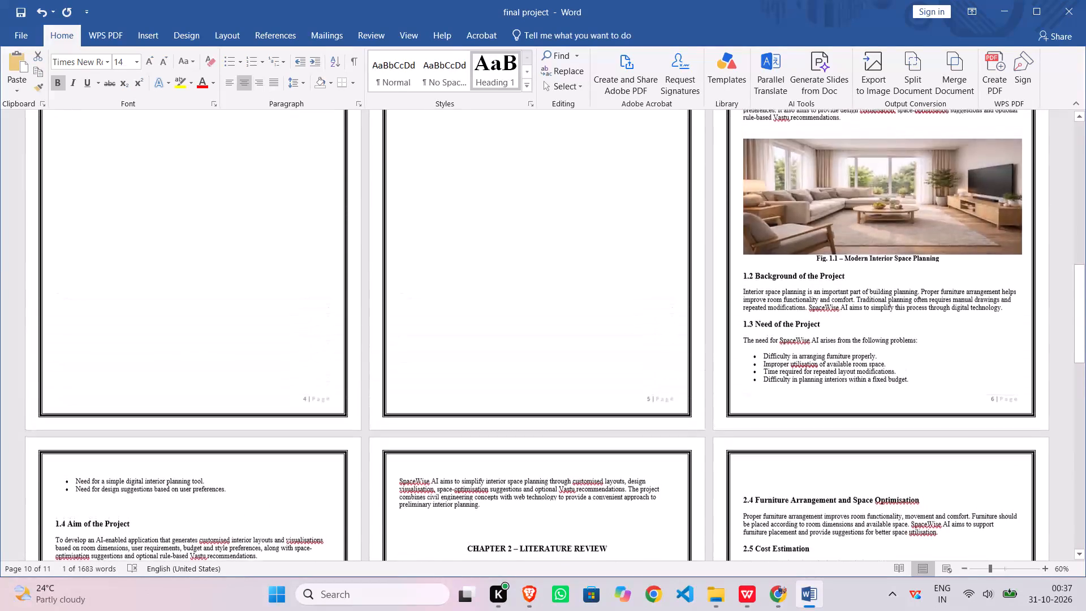
scroll(753, 327, up, 20)
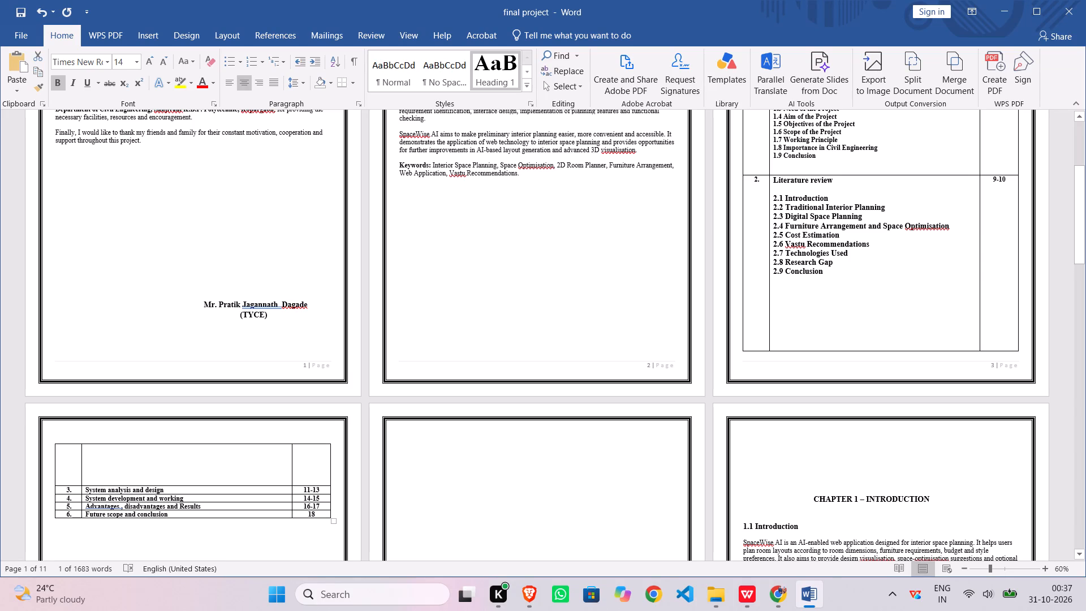
triple_click(89, 479)
triple_click(89, 479)
click(89, 479)
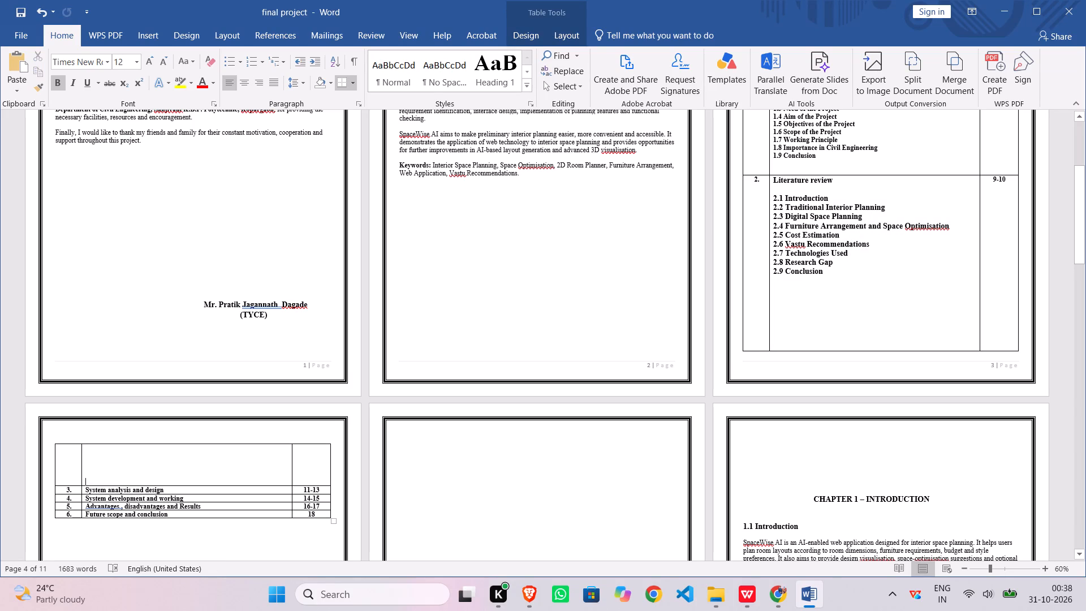
key(BackSpace)
key(BackSpace)
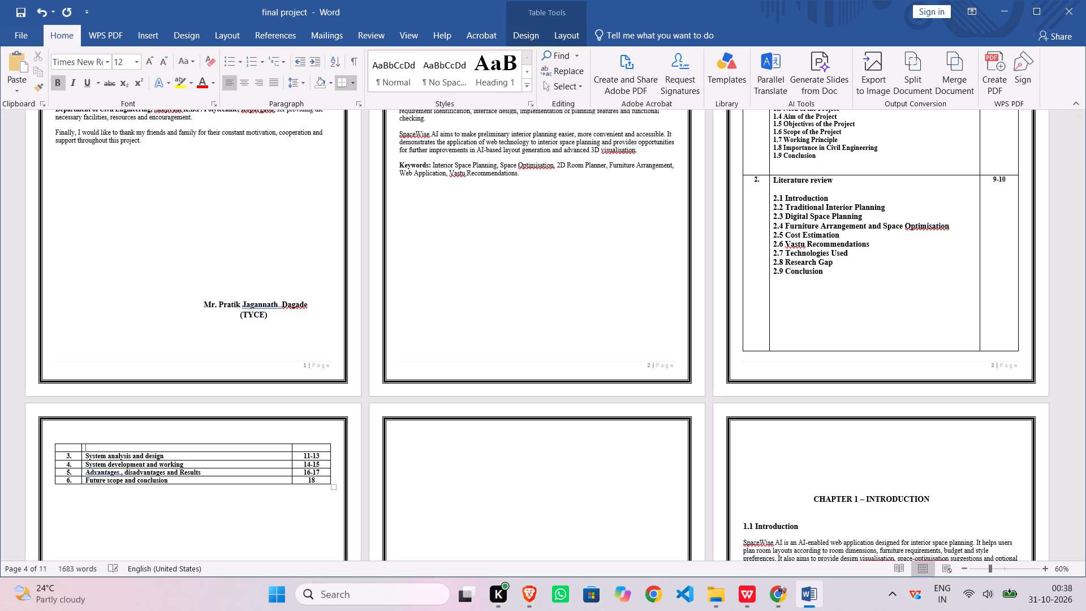
key(BackSpace)
key(BackSpace)
key(BackSpace)
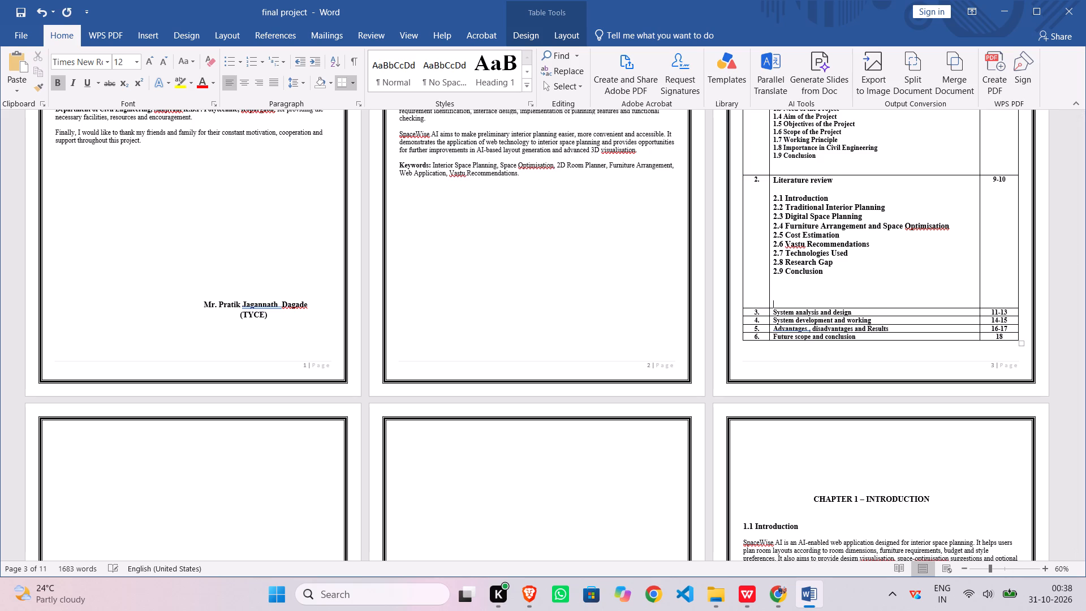
key(BackSpace)
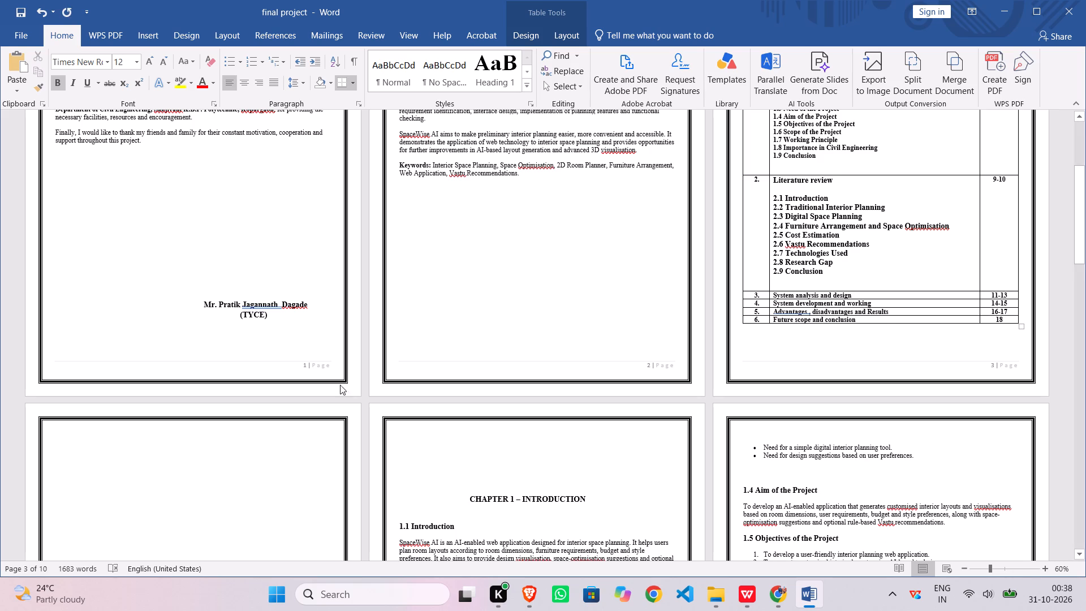
Replace "System analysis and design" in row 3 of the index with the copied text "METHODOLOGY".
click(775, 294)
triple_click(775, 294)
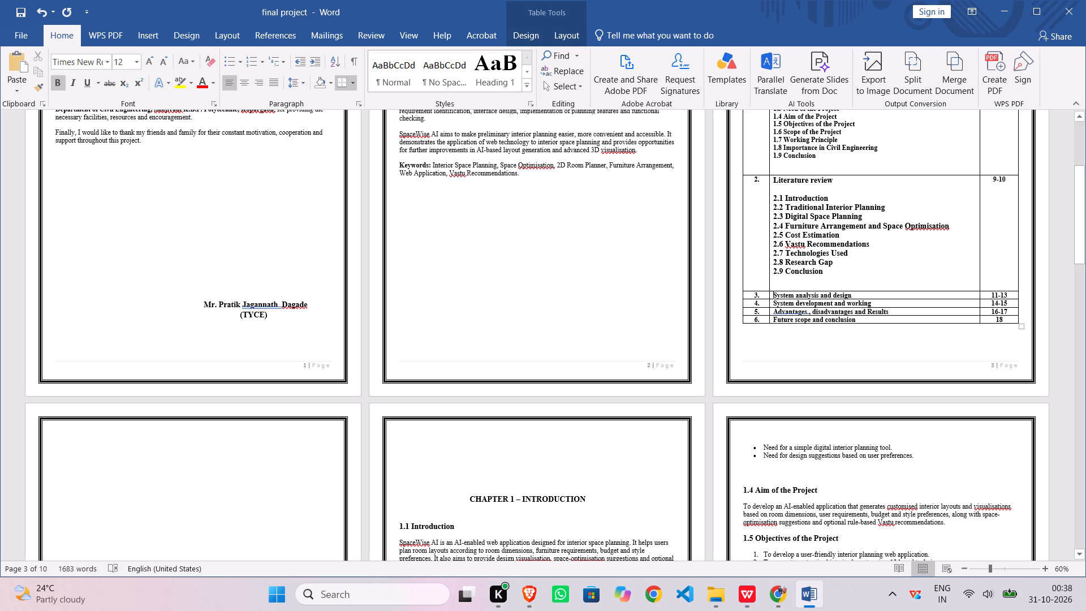
click(775, 294)
click(775, 294)
click(775, 294)
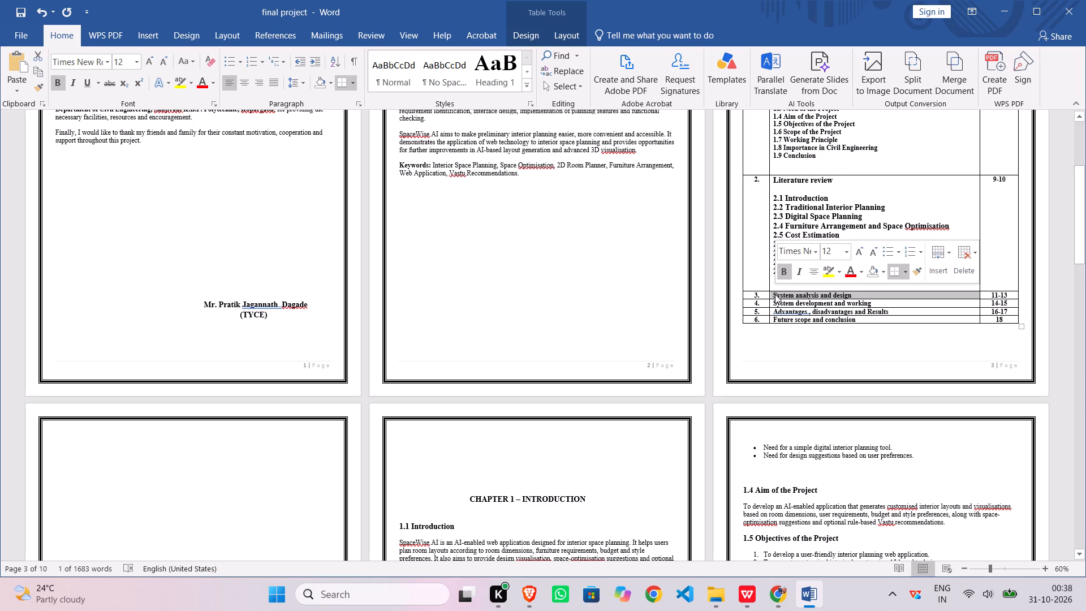
key(Delete)
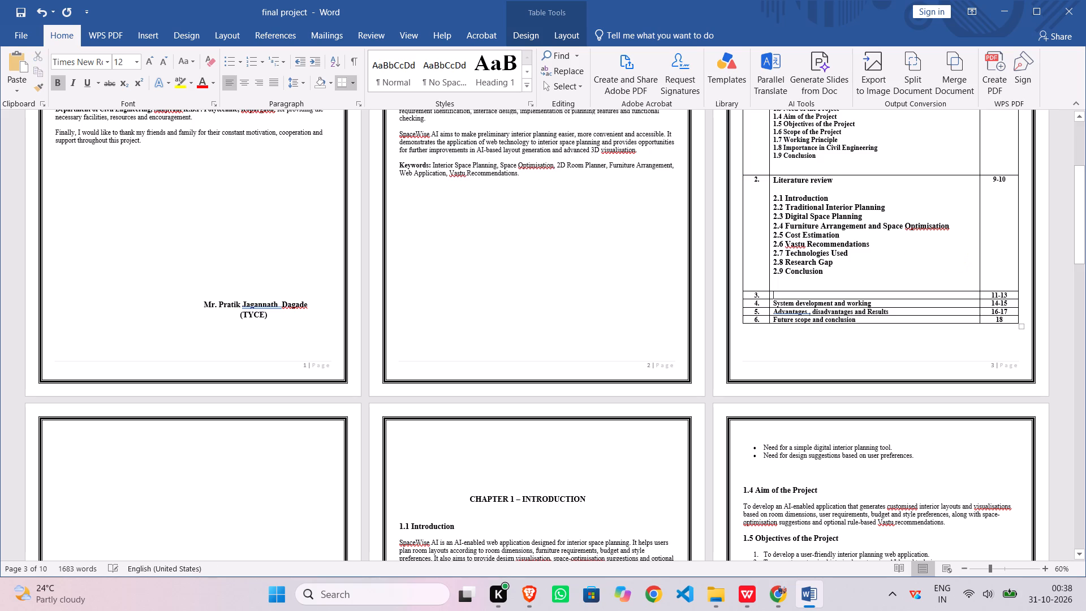
key(ctrl+v)
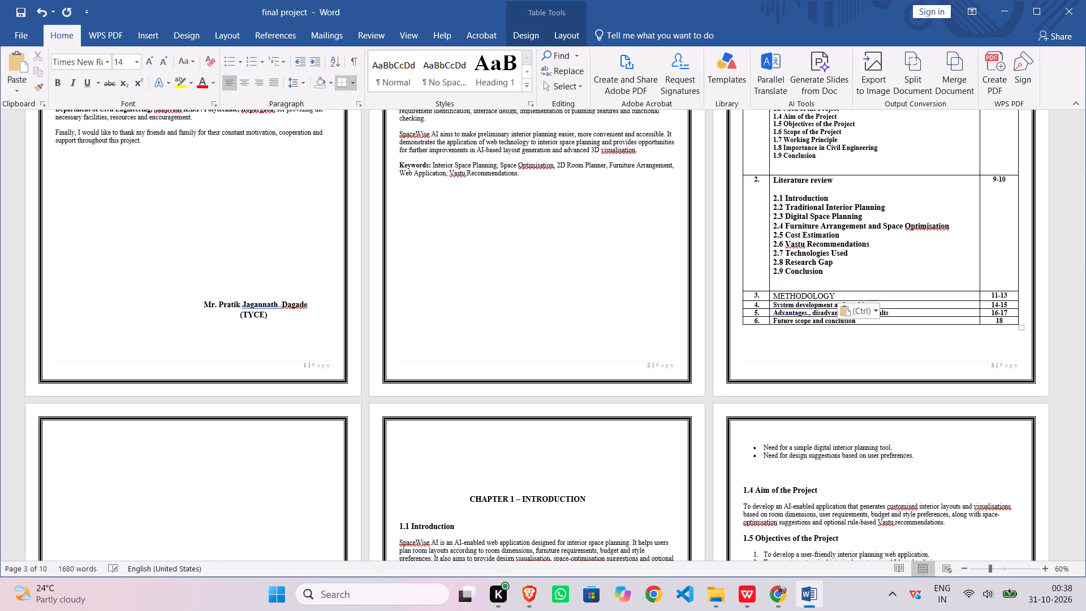
Format the "METHODOLOGY" entry in the index as bold text at size 12.
triple_click(775, 294)
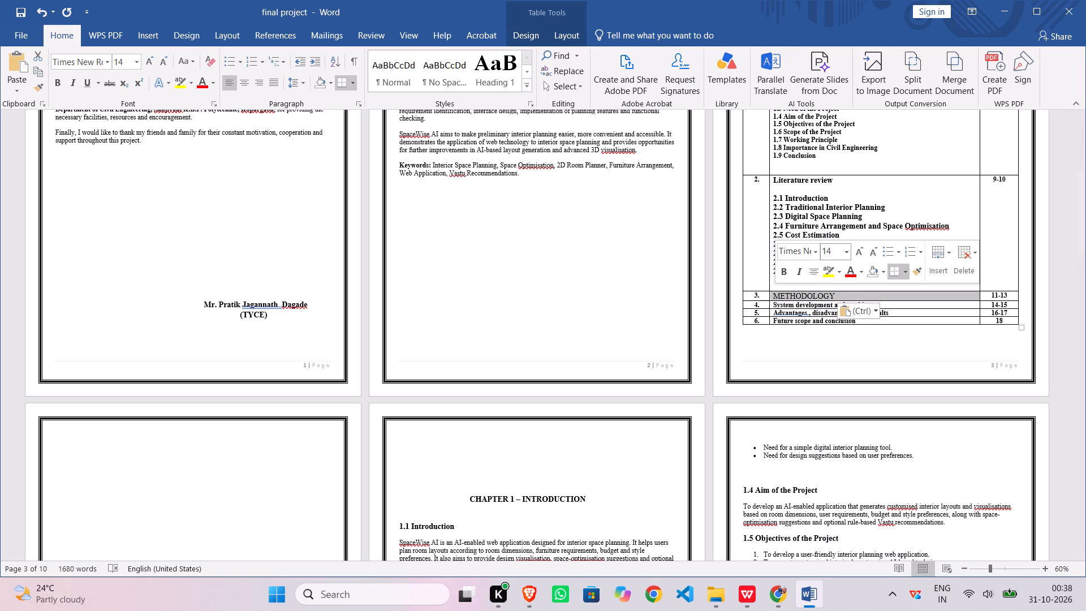
double_click(825, 251)
text(12)
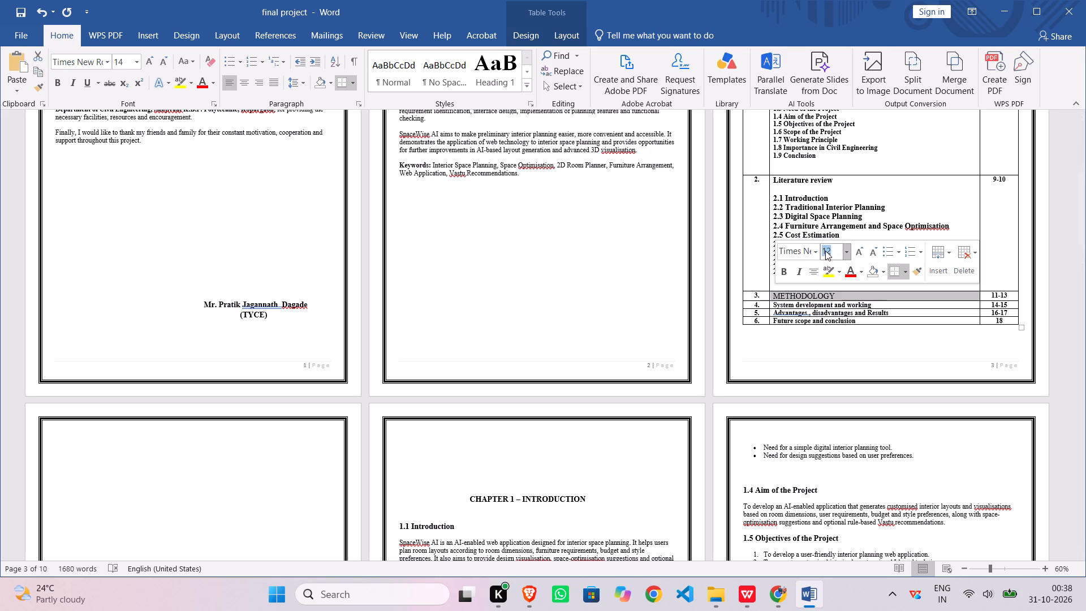
key(Return)
scroll(825, 251, up, 3)
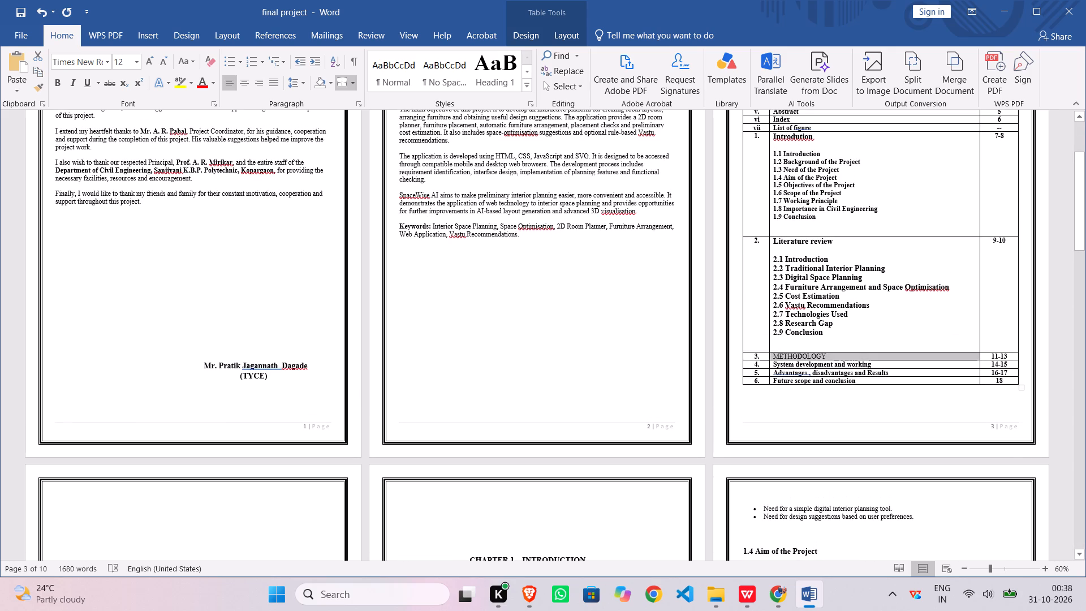
triple_click(830, 354)
triple_click(842, 337)
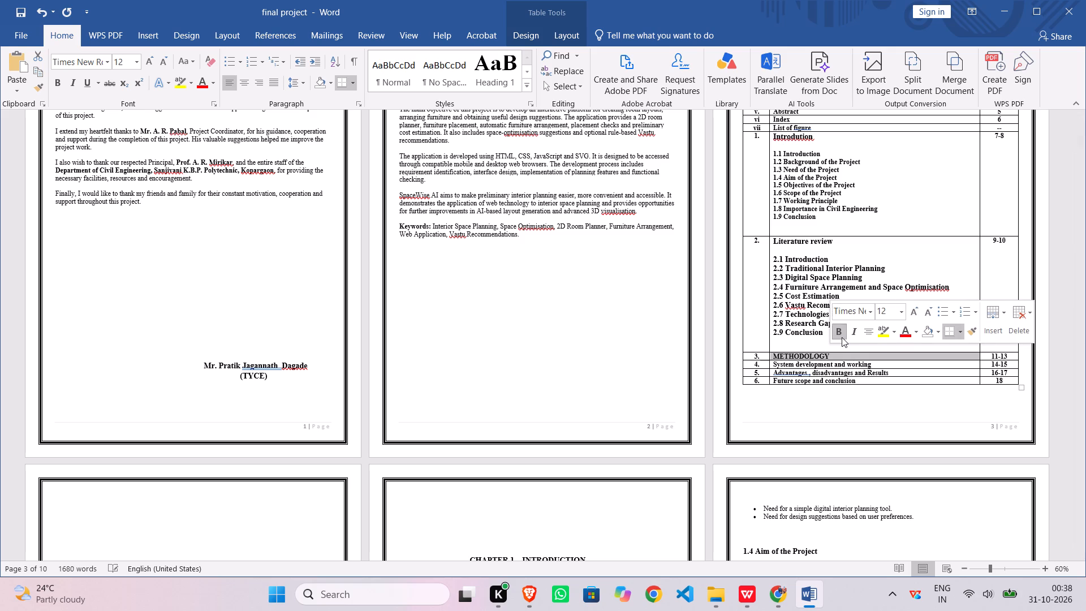
double_click(839, 358)
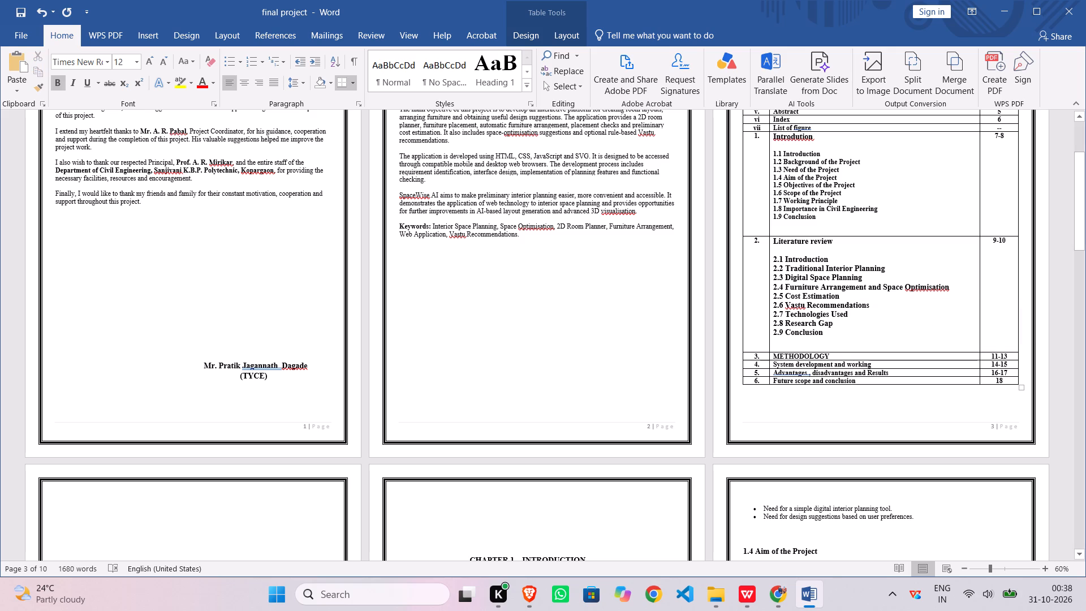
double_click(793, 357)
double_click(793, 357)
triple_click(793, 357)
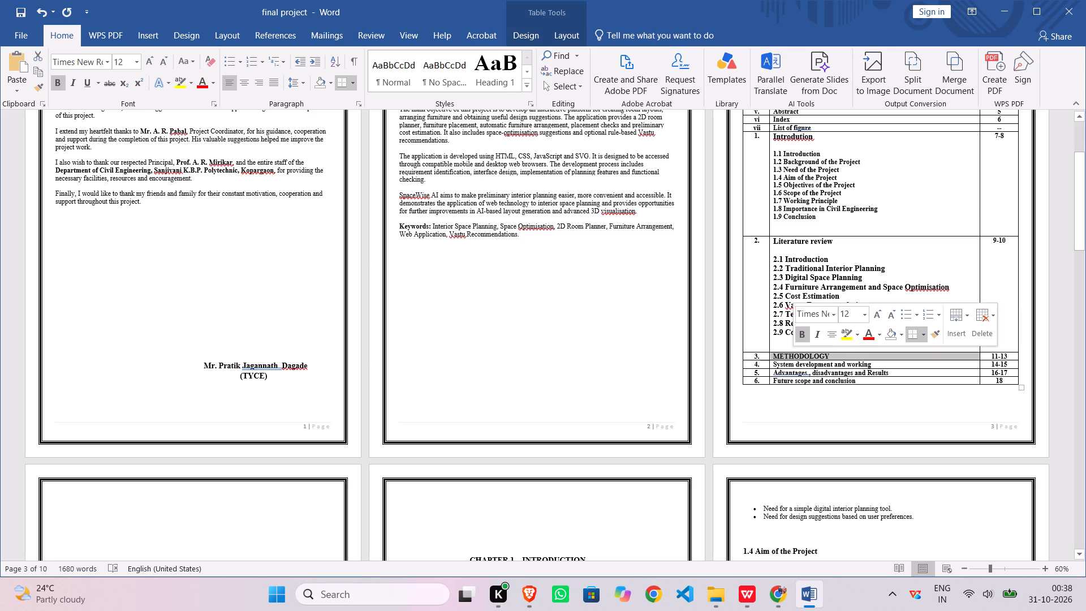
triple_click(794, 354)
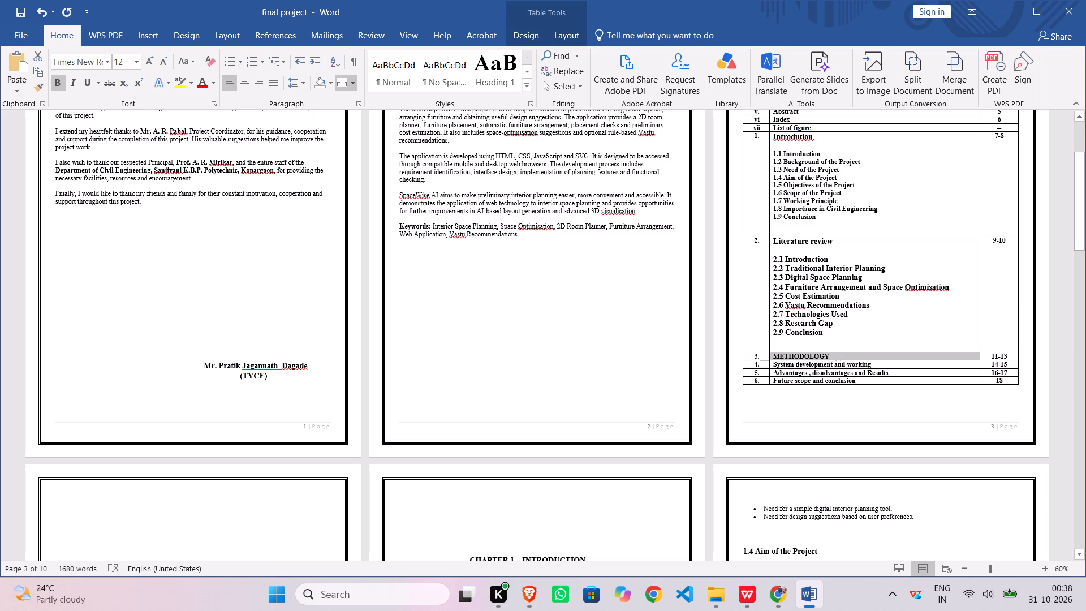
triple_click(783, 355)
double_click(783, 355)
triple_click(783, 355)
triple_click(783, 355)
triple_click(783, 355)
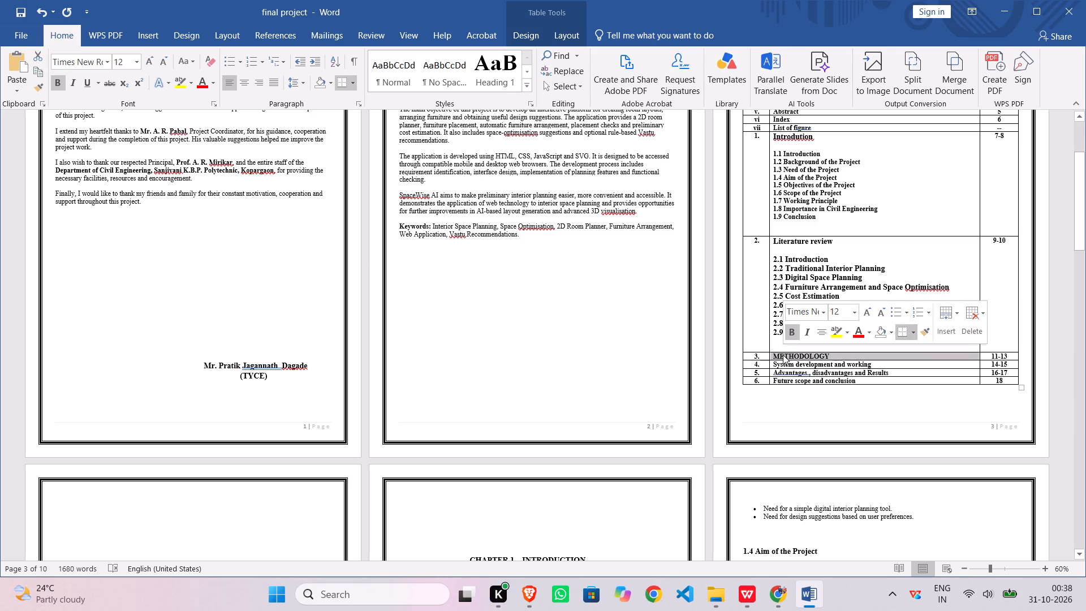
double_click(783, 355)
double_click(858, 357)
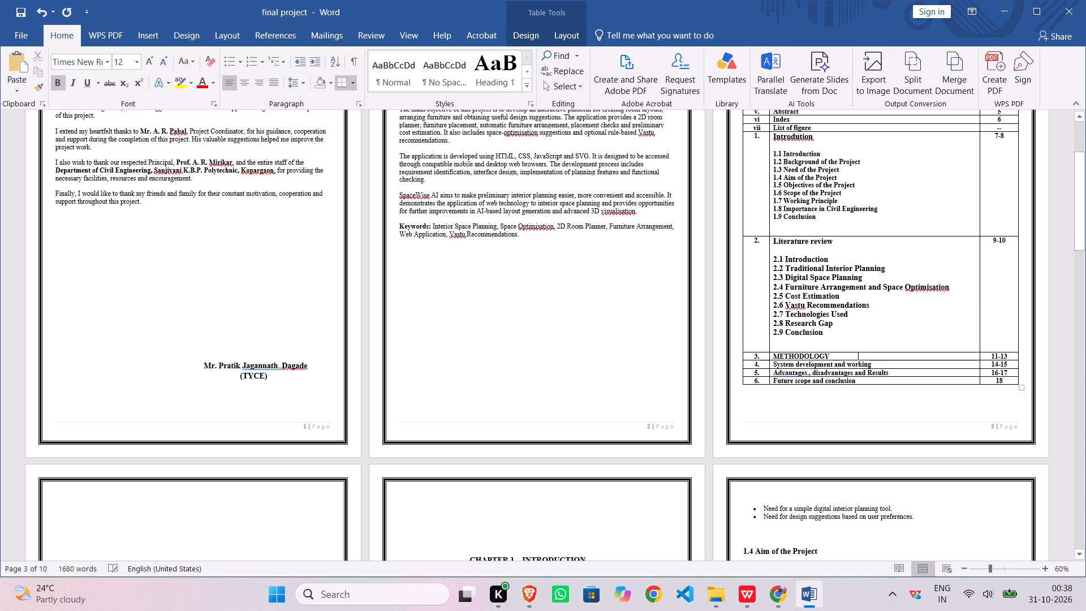
Retype the letters "ETHOD" in lower case in the "METHODOLOGY" entry of index row 3, keeping the initial capital M.
key(Left)
key(Left)
key(Left)
key(Left)
key(Left)
key(Left)
key(Left)
key(Left)
key(BackSpace)
key(BackSpace)
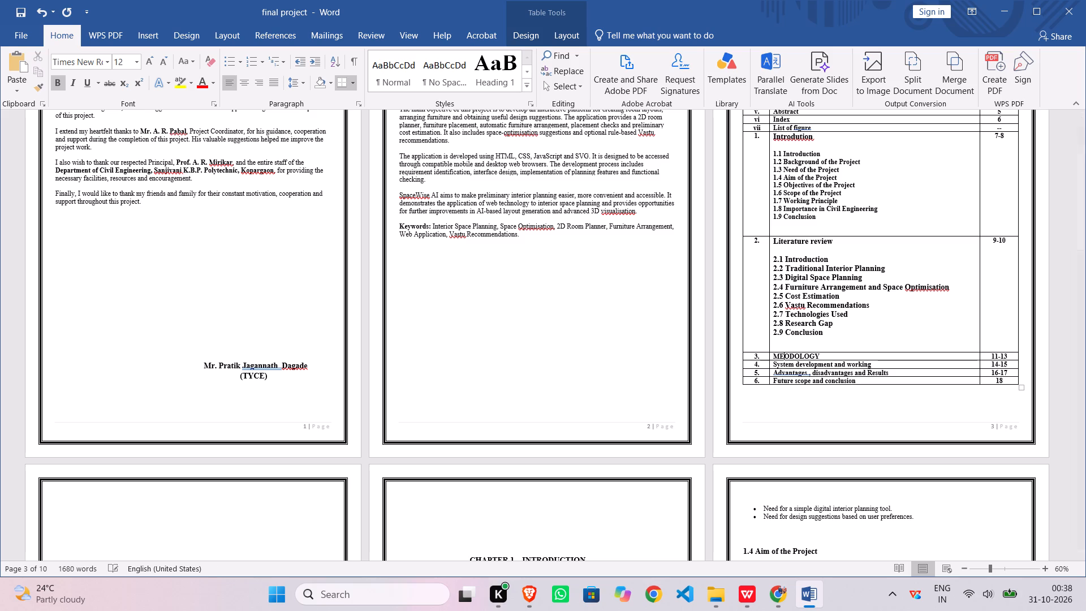
key(BackSpace)
text(eth)
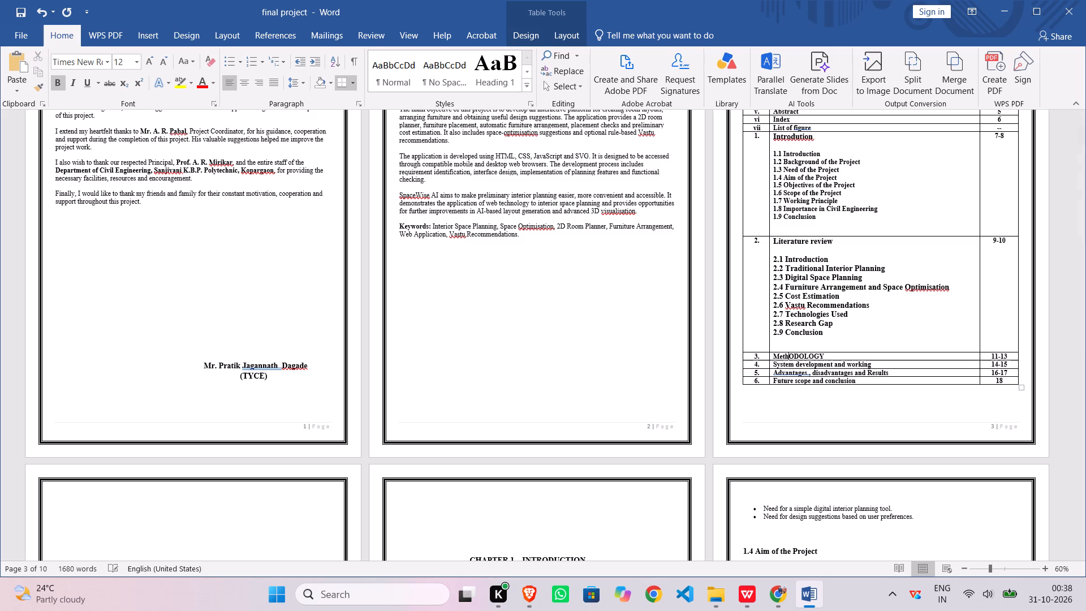
key(Right)
key(Right)
ctrl+scroll(835, 356, up, 2)
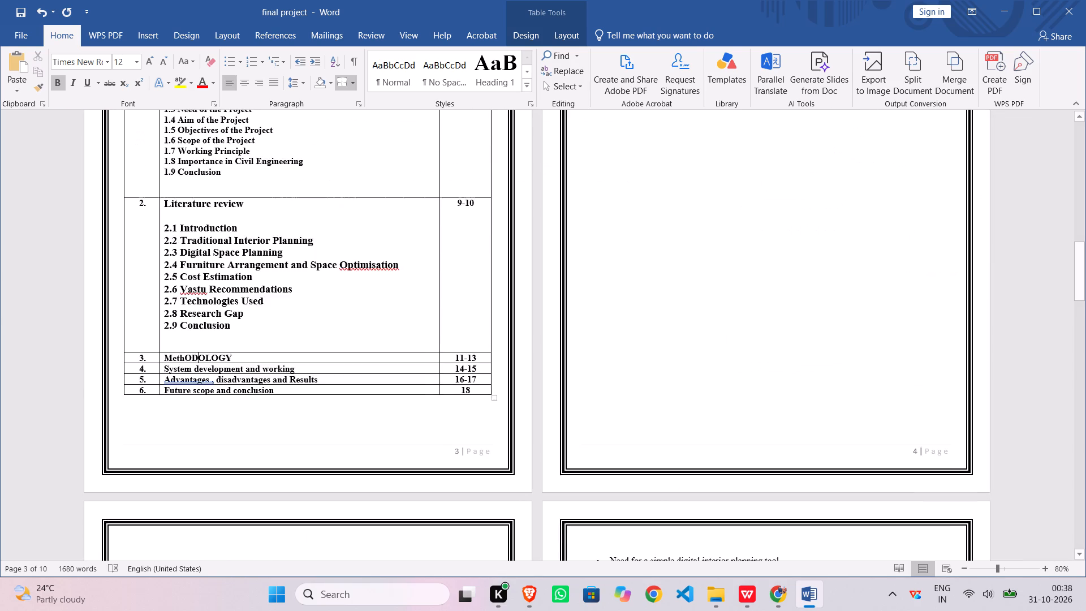
ctrl+scroll(835, 356, up, 1)
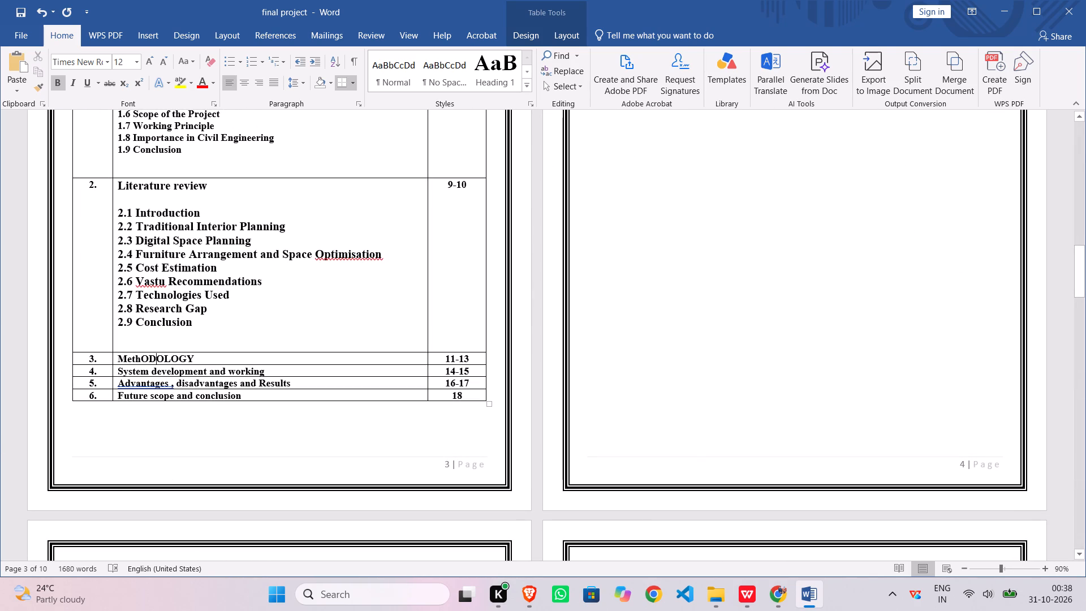
key(BackSpace)
key(BackSpace)
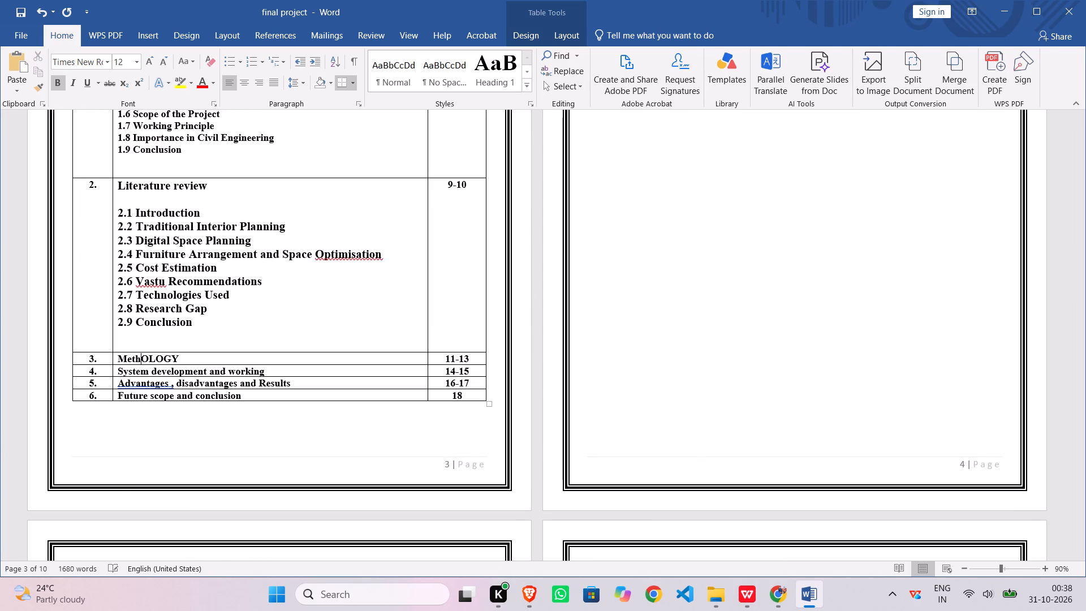
text(od)
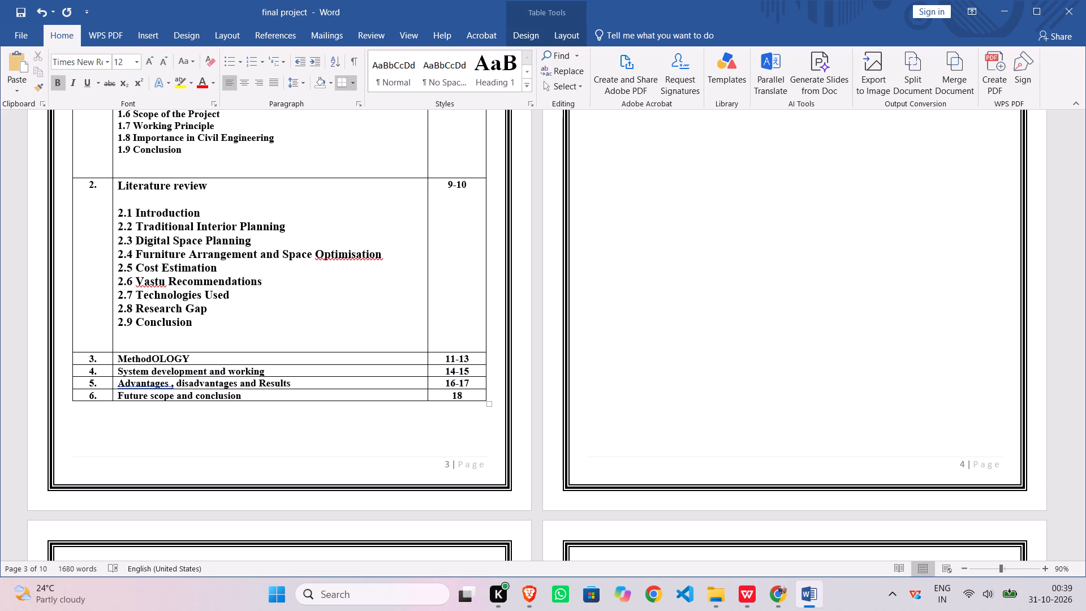
Retype the remaining capitals "OLOGY" in lower case so the title in index row 3 reads "Methodology".
key(Right)
key(Right)
key(BackSpace)
key(BackSpace)
key(o)
key(l)
key(Right)
key(BackSpace)
key(o)
key(Right)
key(Right)
key(BackSpace)
key(BackSpace)
text(gy)
Add two line breaks after "Methodology" in row 3 of the index table.
scroll(151, 359, up, 1)
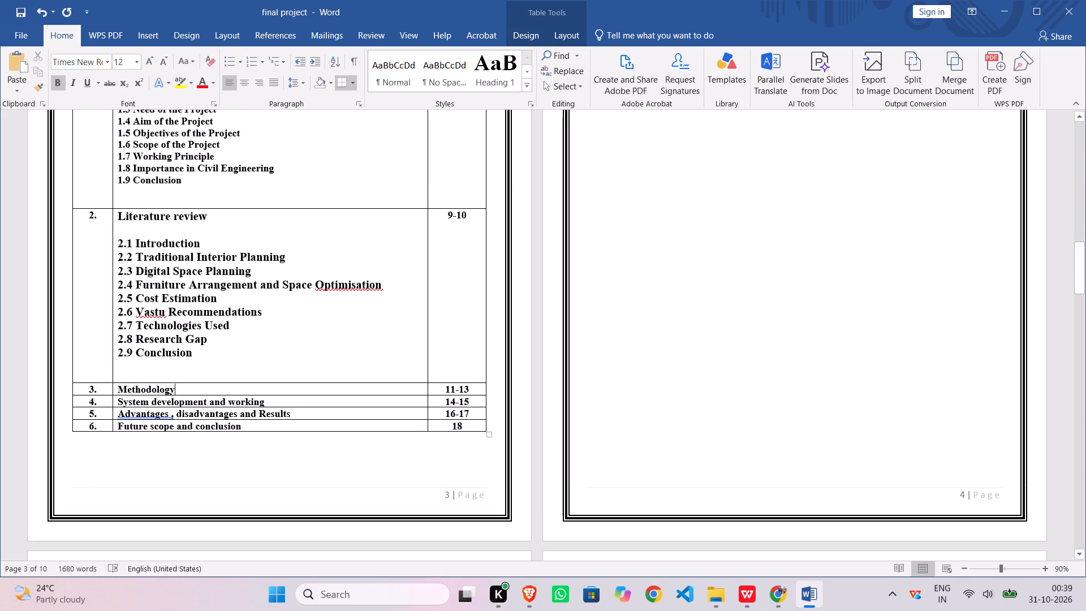
key(shift+Return)
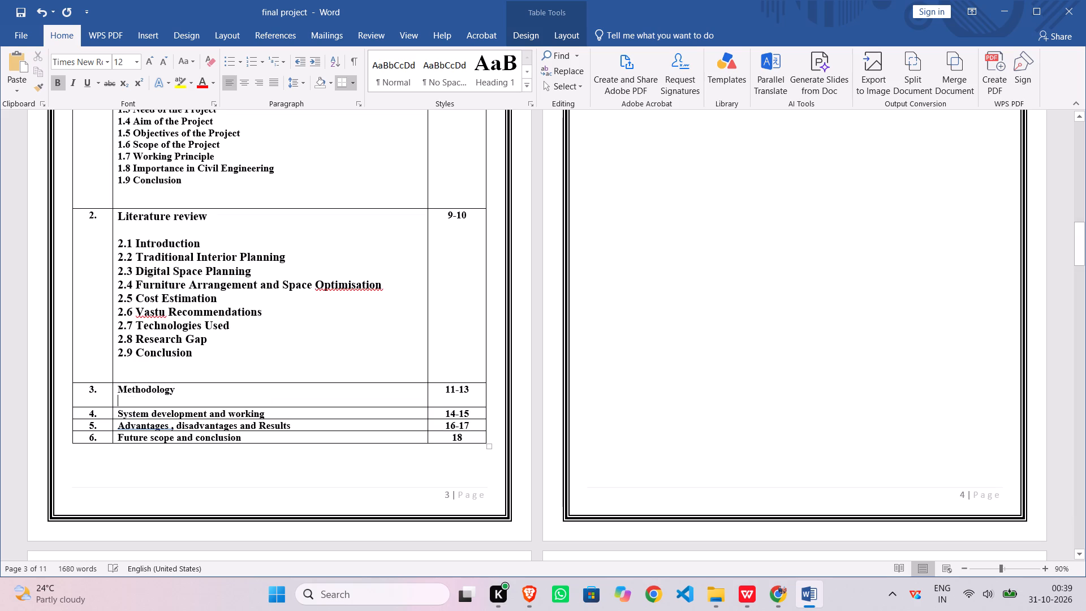
key(shift+Return)
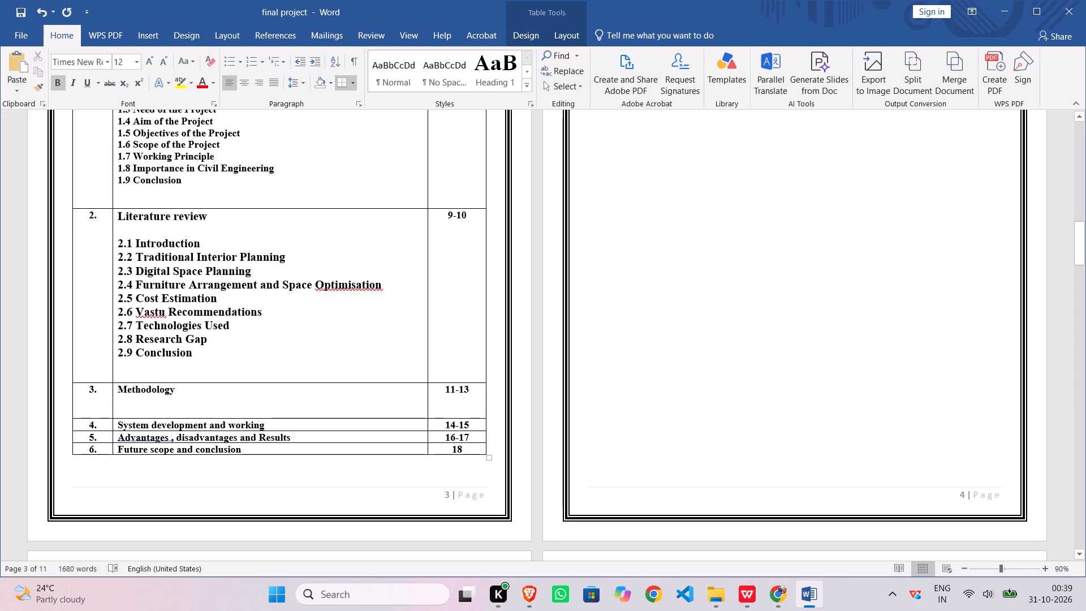
Set the subsection list 2.1 to 2.9 under "Literature review" in the index to font size 12.
drag(120, 243, 229, 348)
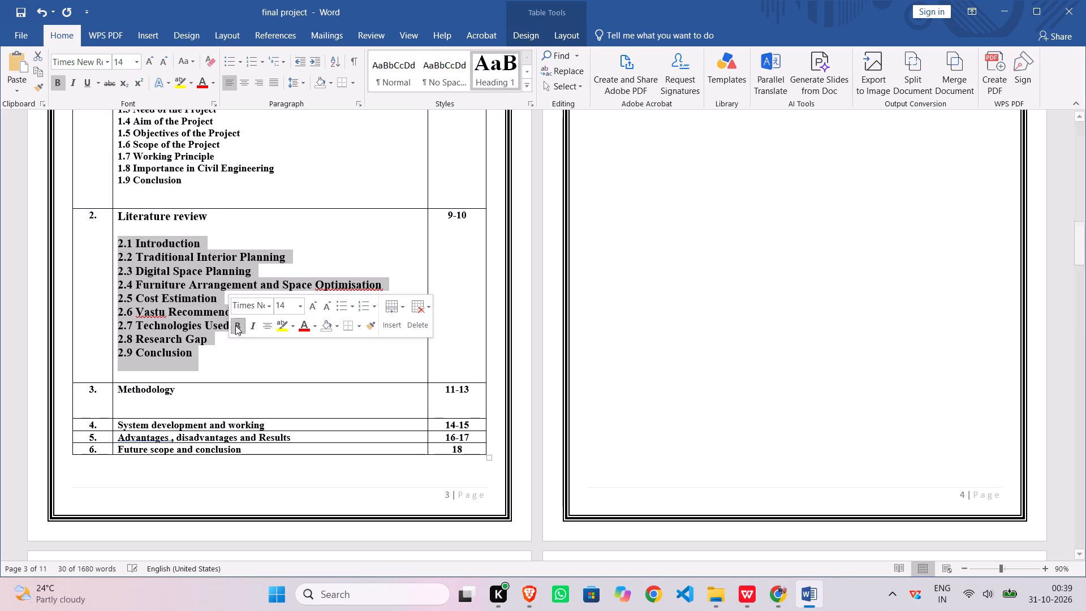
double_click(279, 305)
text(12)
key(Return)
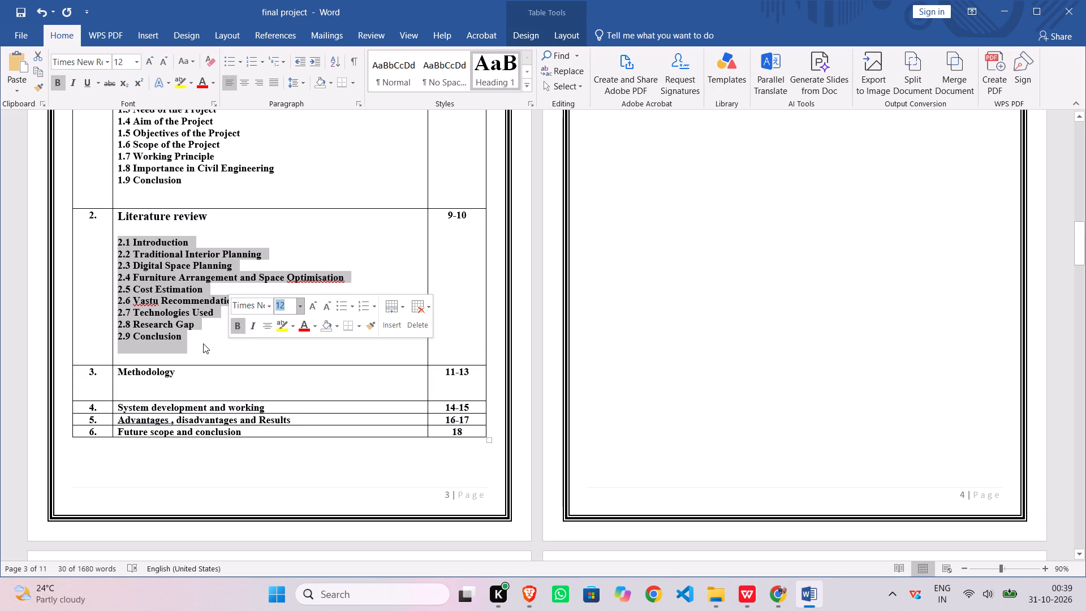
click(203, 343)
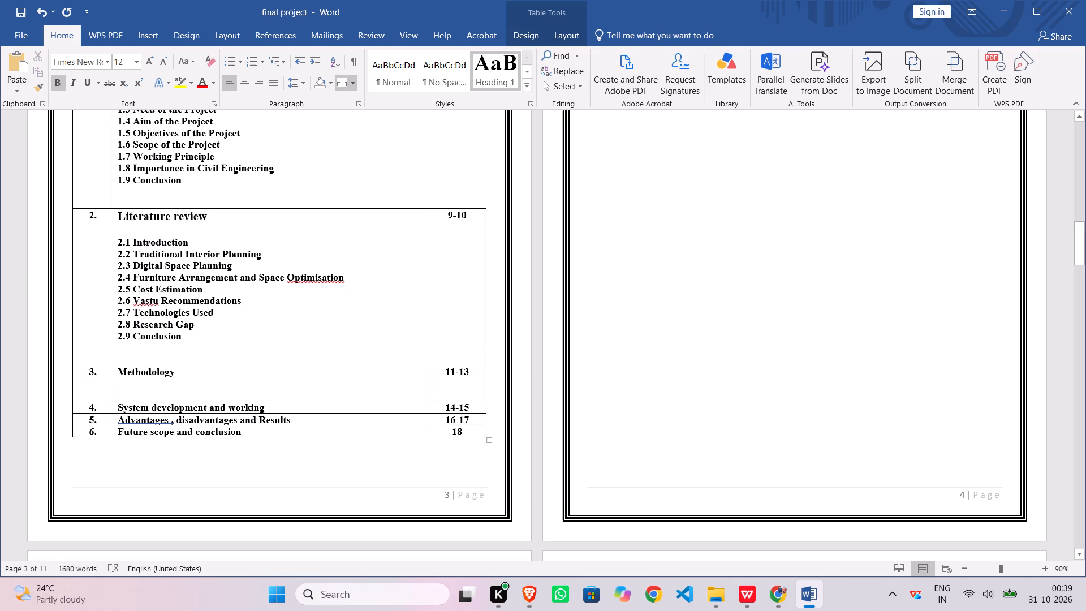
Copy the heading "3.1 Introduction" from the Chapter 3 – Methodology page.
scroll(200, 362, down, 7)
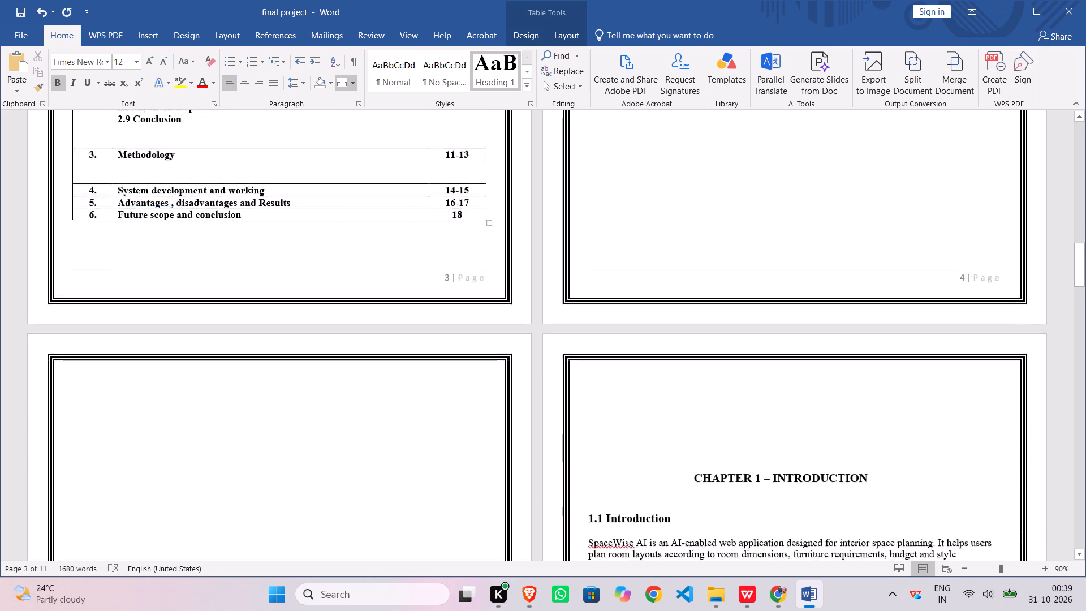
scroll(200, 362, down, 16)
scroll(212, 359, down, 10)
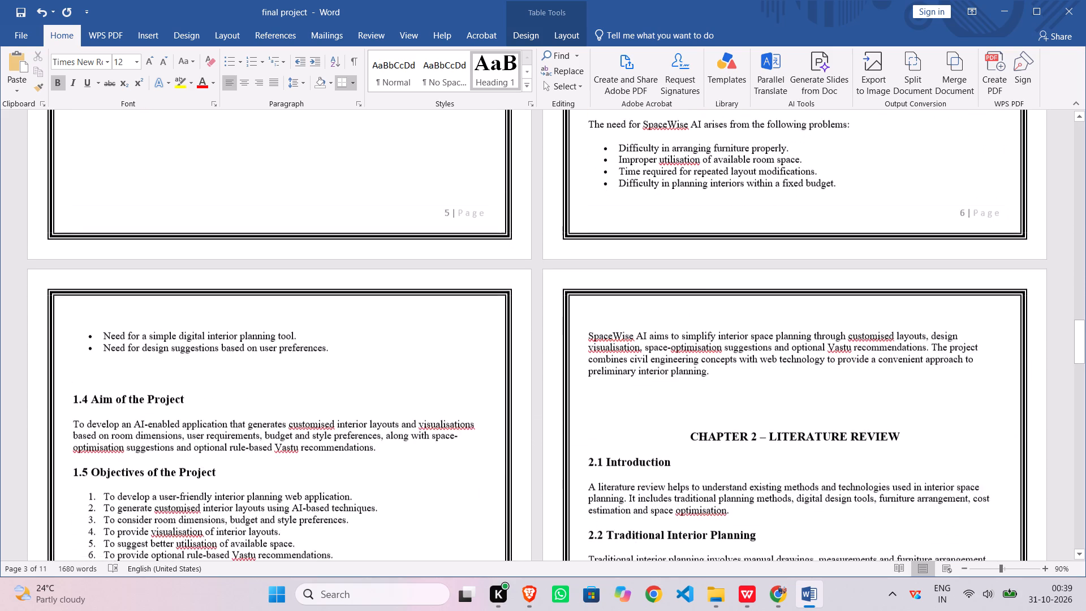
scroll(218, 357, down, 3)
ctrl+scroll(466, 331, down, 7)
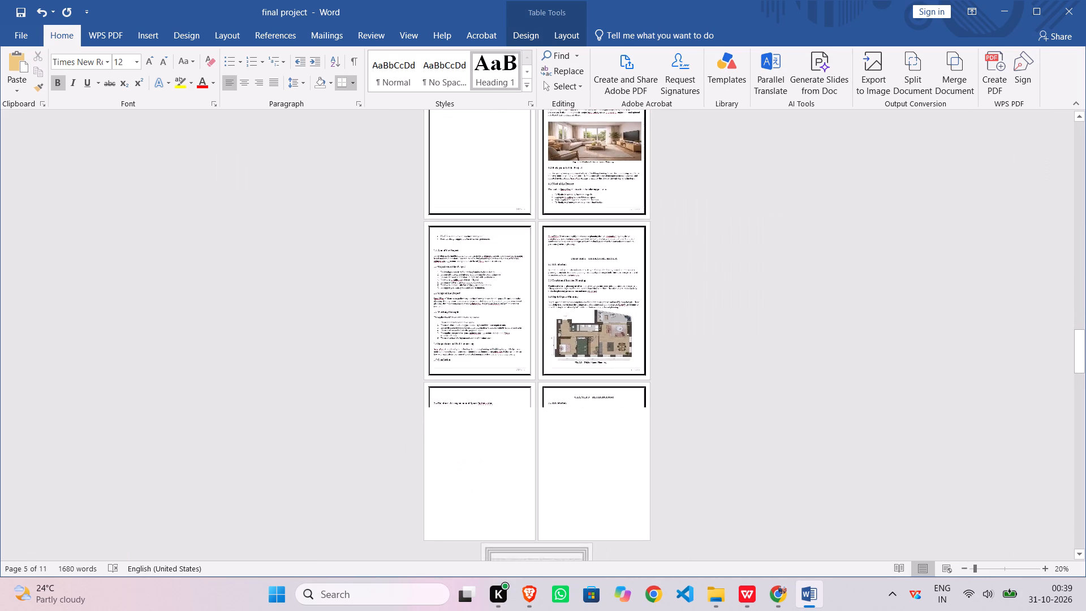
ctrl+scroll(498, 343, up, 4)
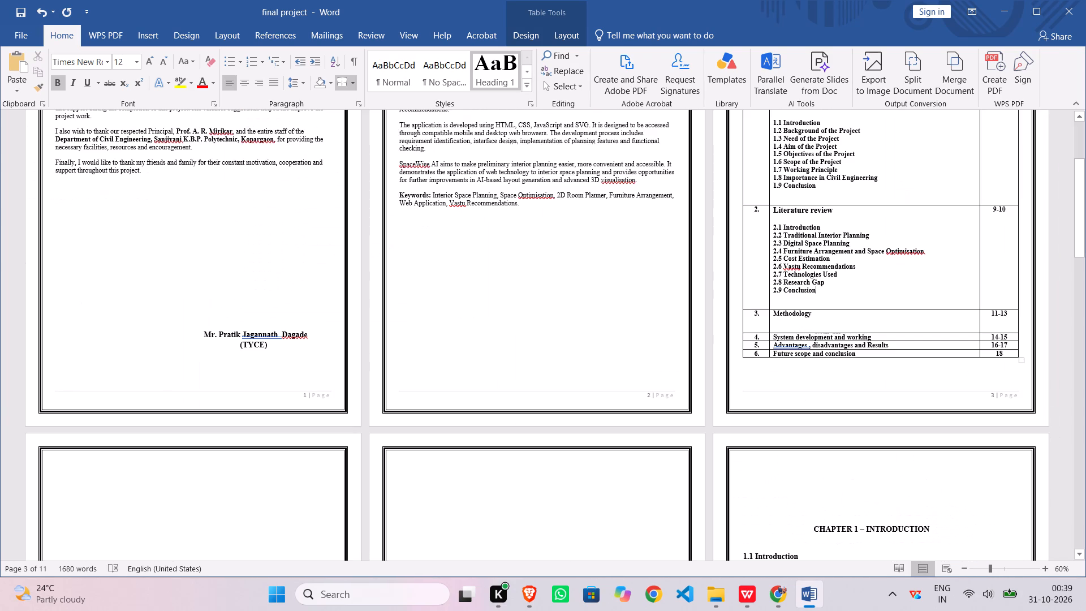
scroll(498, 343, down, 1)
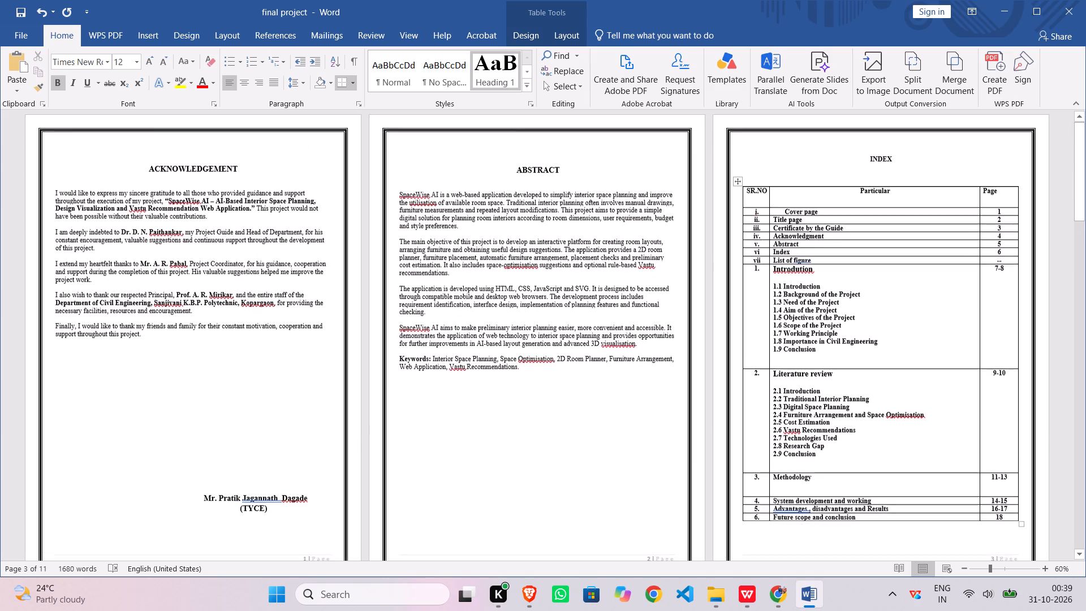
scroll(498, 343, down, 7)
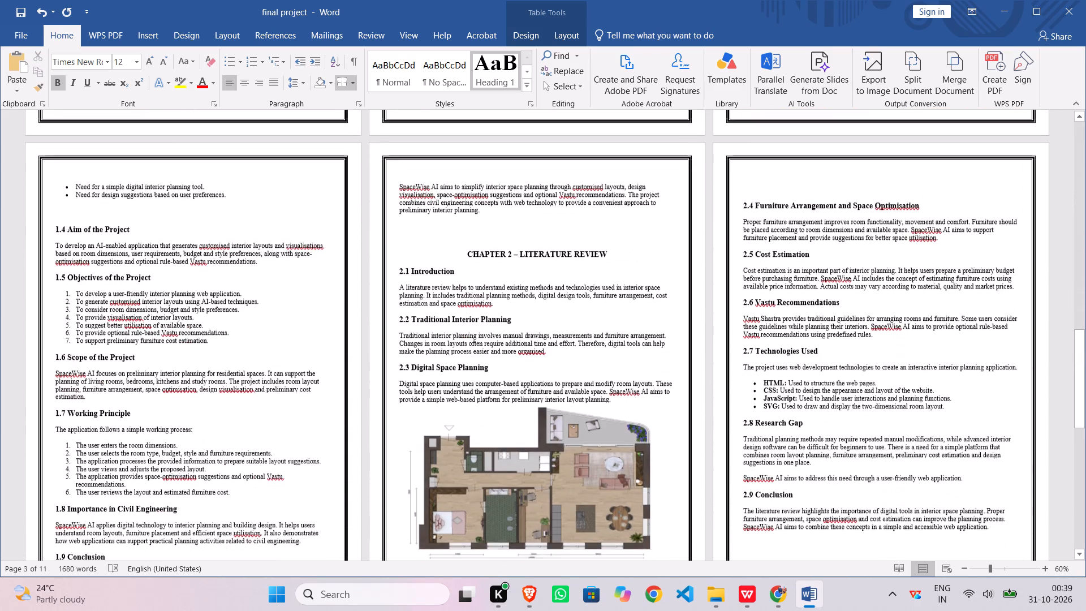
scroll(498, 343, down, 3)
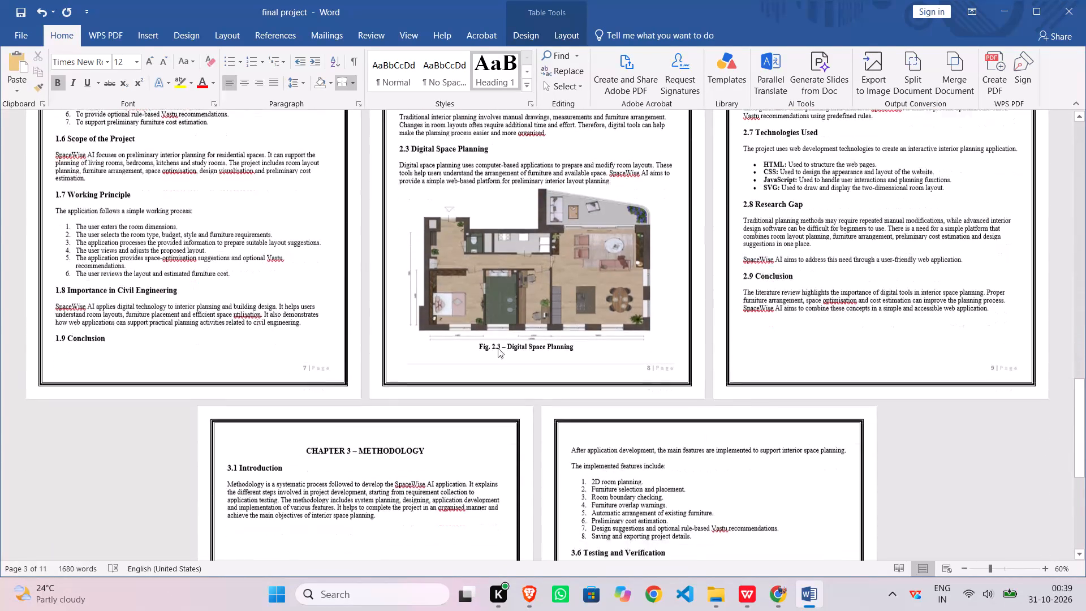
scroll(498, 348, down, 2)
scroll(321, 345, up, 1)
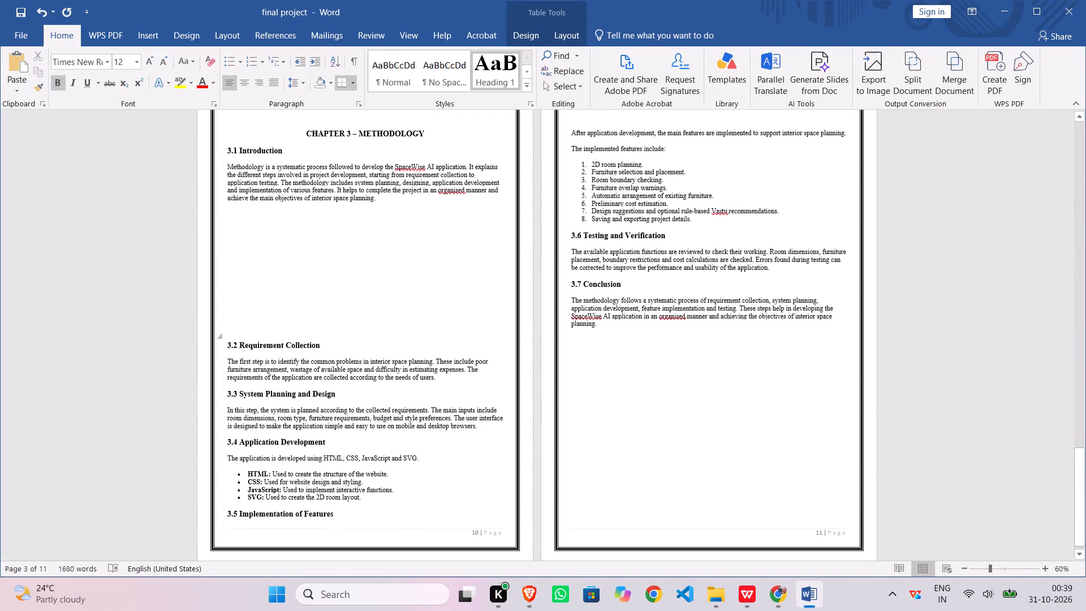
double_click(229, 150)
drag(278, 154, 286, 154)
click(286, 154)
triple_click(265, 151)
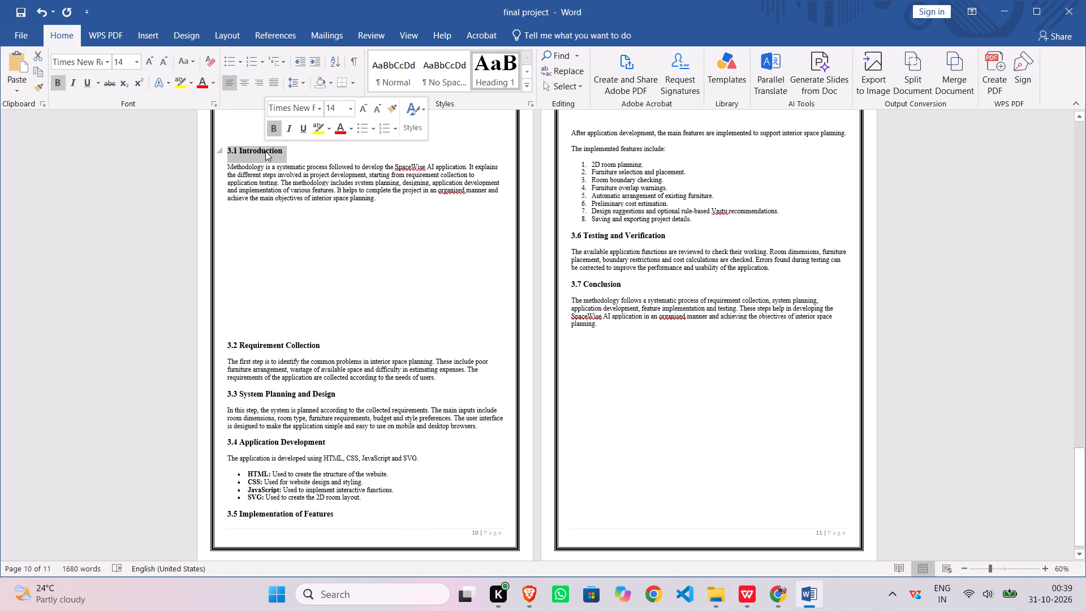
key(ctrl+v)
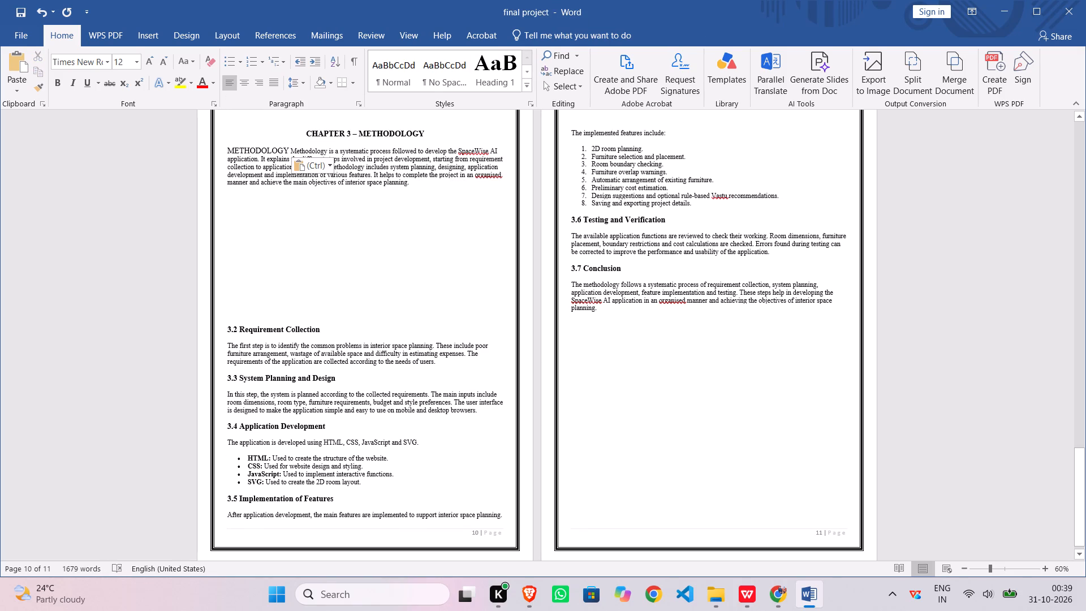
key(ctrl+z)
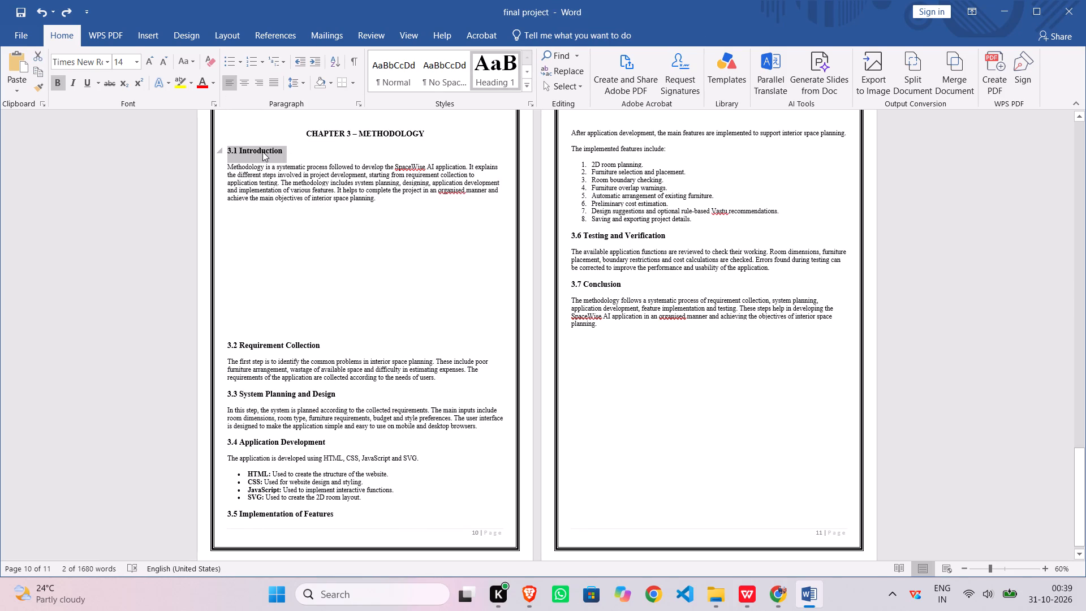
key(ctrl+c)
Paste the copied "3.1 Introduction" heading below "Methodology" in index row 3, preceded by one more line break.
scroll(262, 152, up, 5)
scroll(570, 293, up, 8)
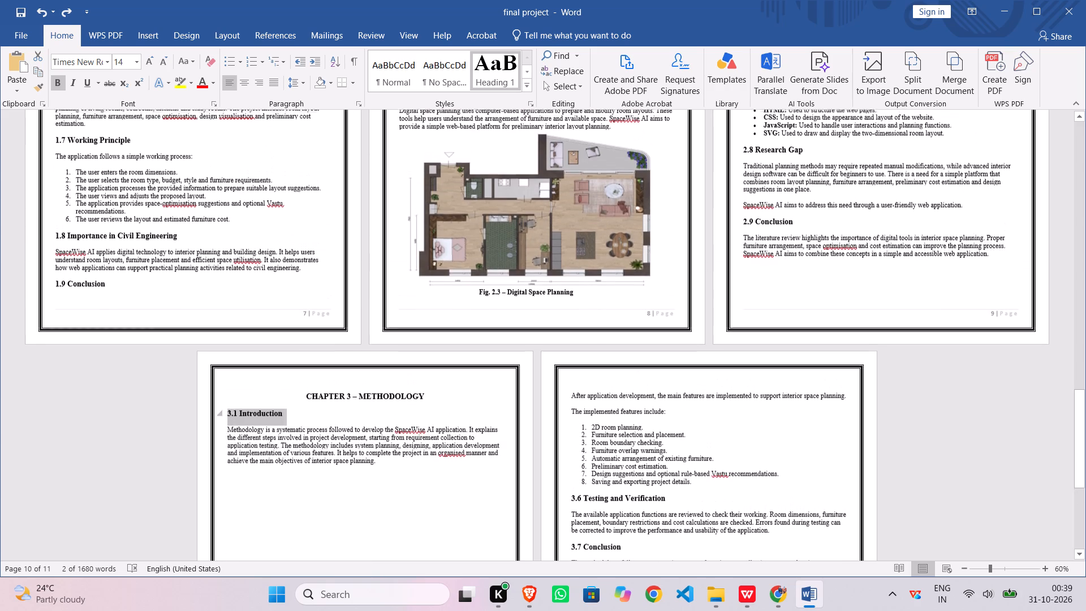
scroll(597, 277, up, 4)
scroll(710, 242, up, 20)
scroll(710, 242, up, 2)
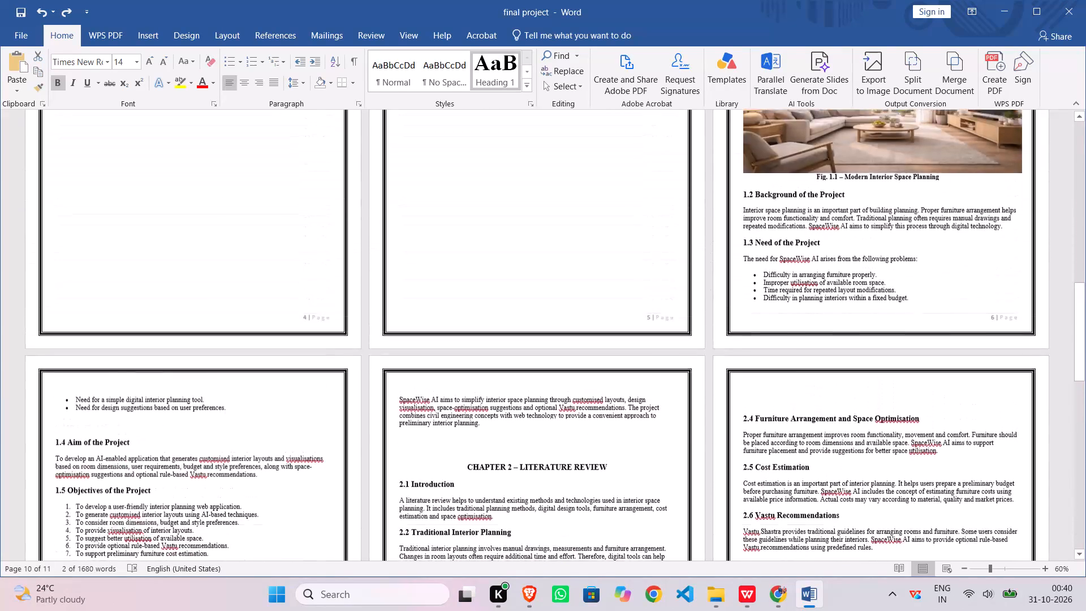
scroll(710, 242, up, 2)
scroll(482, 233, up, 18)
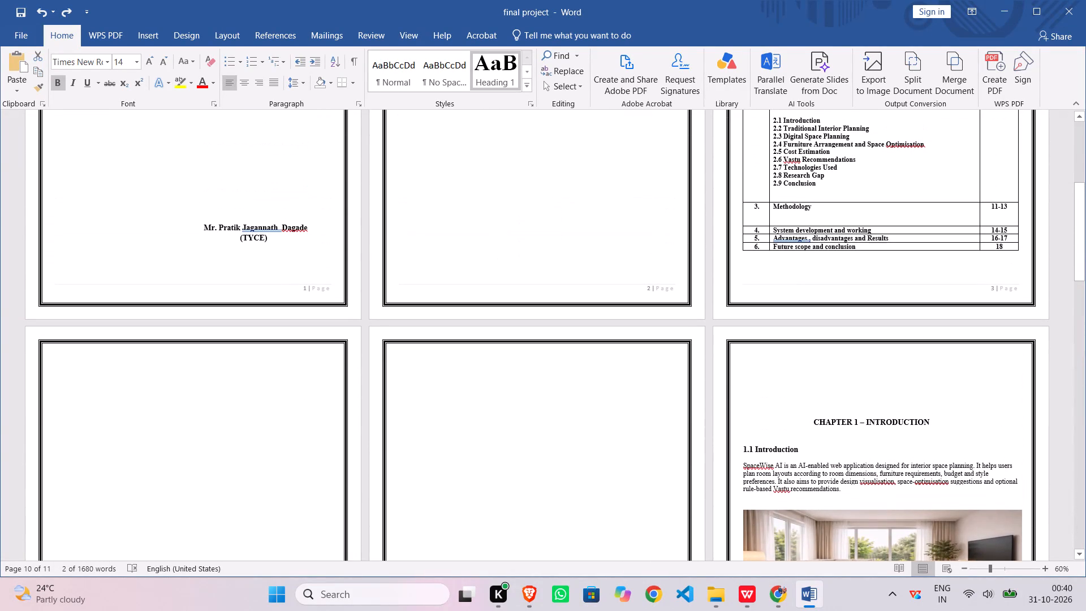
double_click(817, 208)
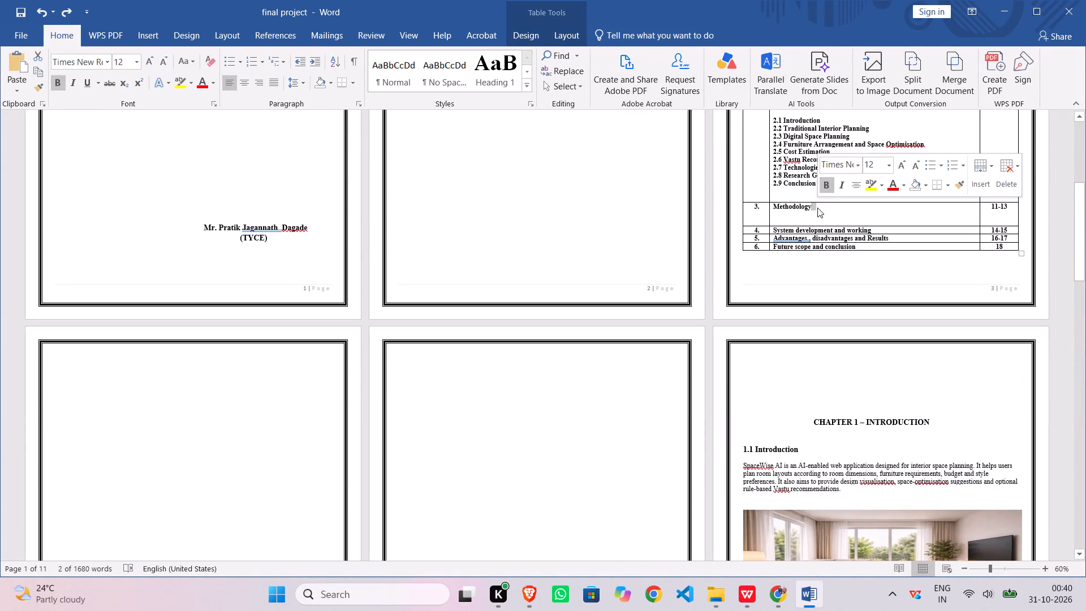
triple_click(817, 208)
triple_click(817, 208)
double_click(817, 208)
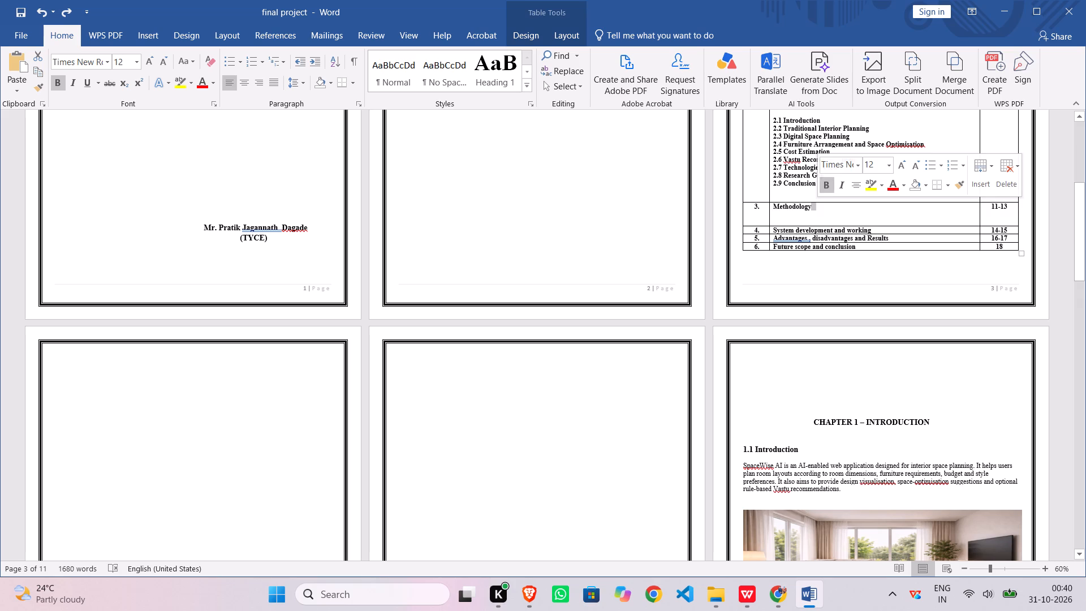
double_click(816, 212)
click(777, 214)
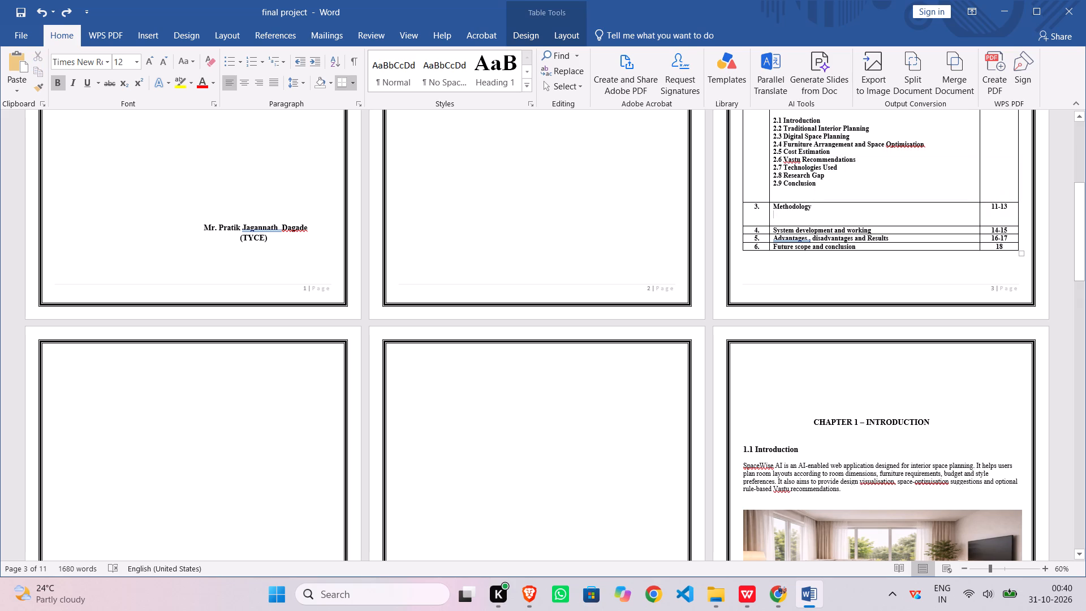
key(shift+Return)
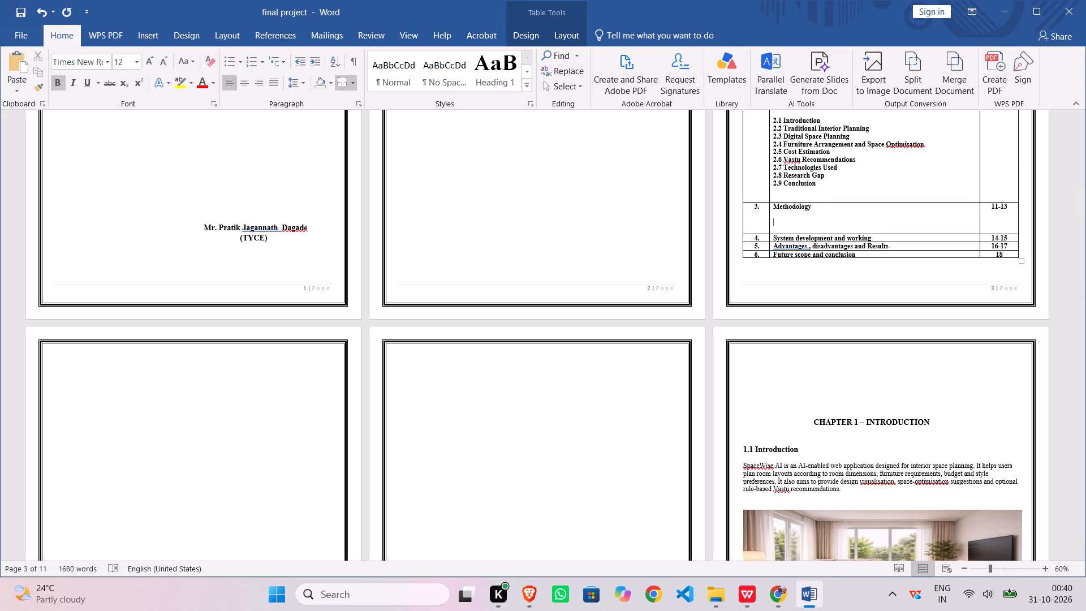
key(ctrl+v)
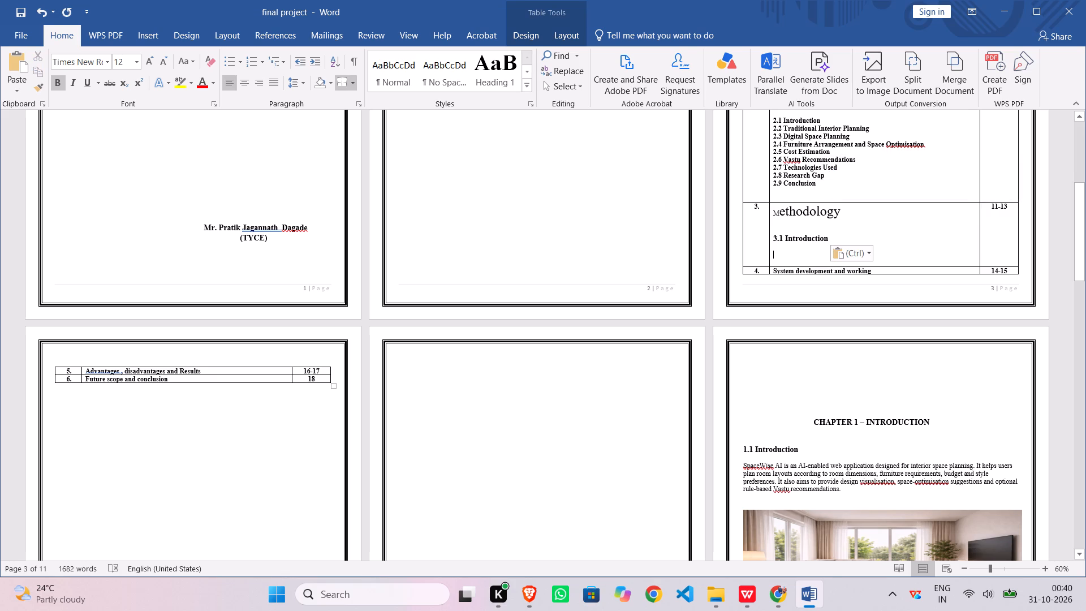
Format the "Methodology" title in index row 3 as bold text at size 14.
double_click(775, 210)
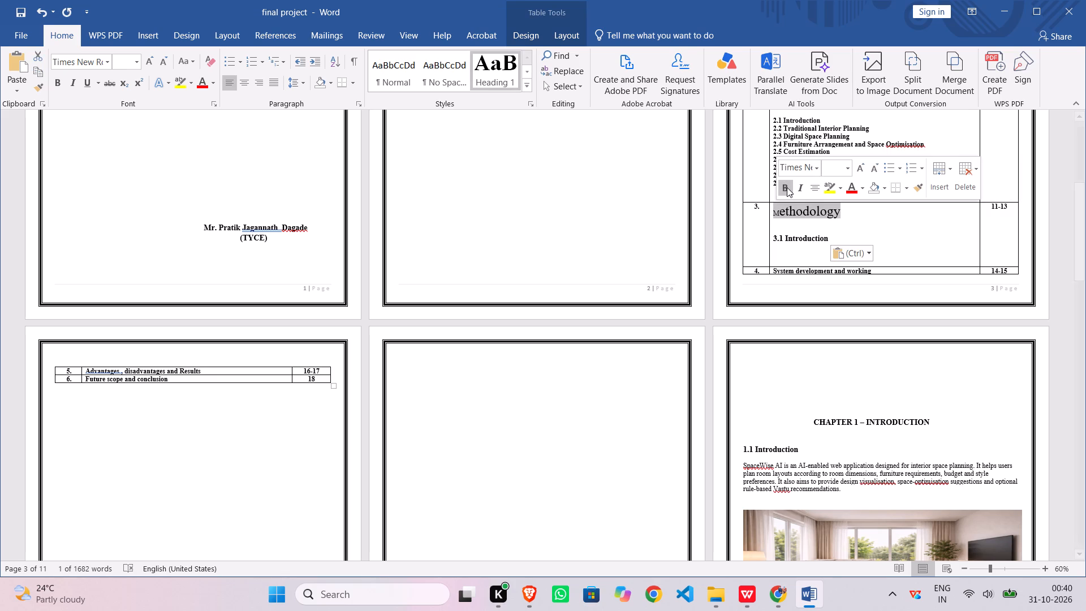
double_click(834, 169)
text(14)
key(Return)
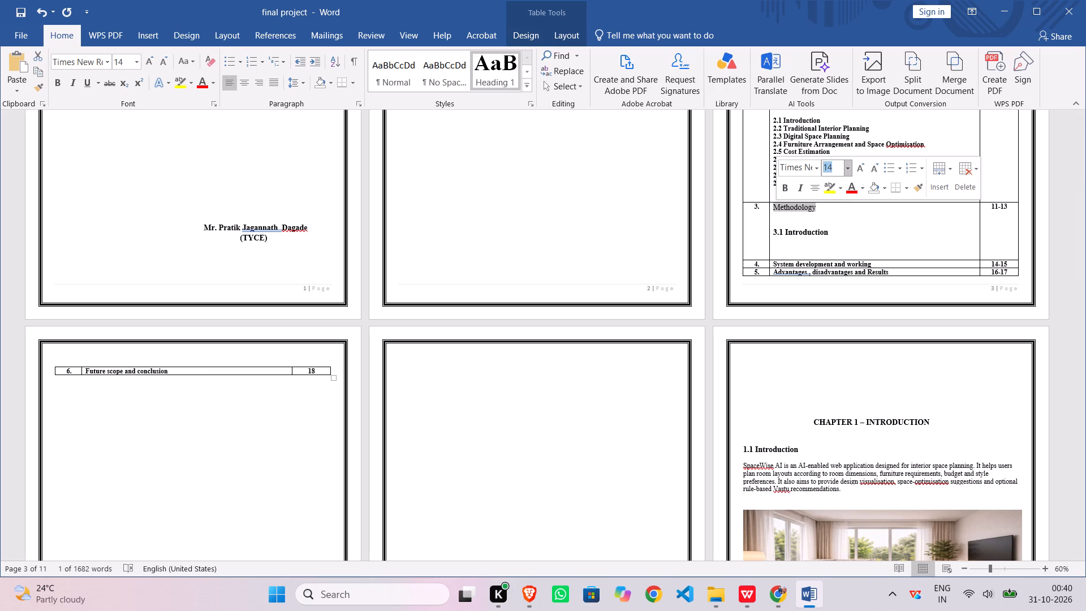
click(783, 188)
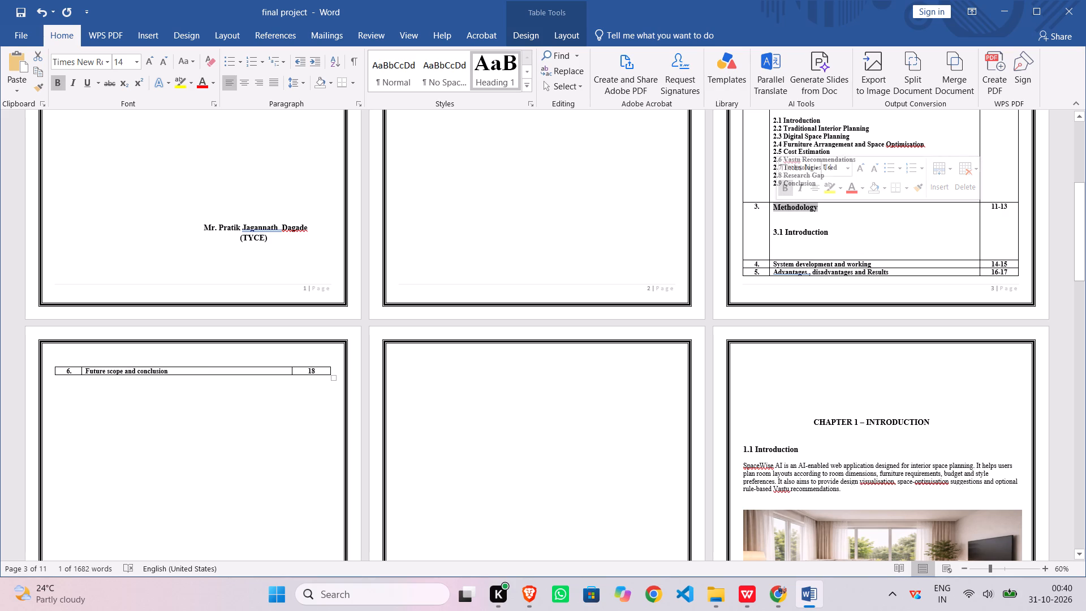
Copy the heading "3.2 Requirement Collection" from the Chapter 3 – Methodology page.
double_click(834, 230)
click(834, 230)
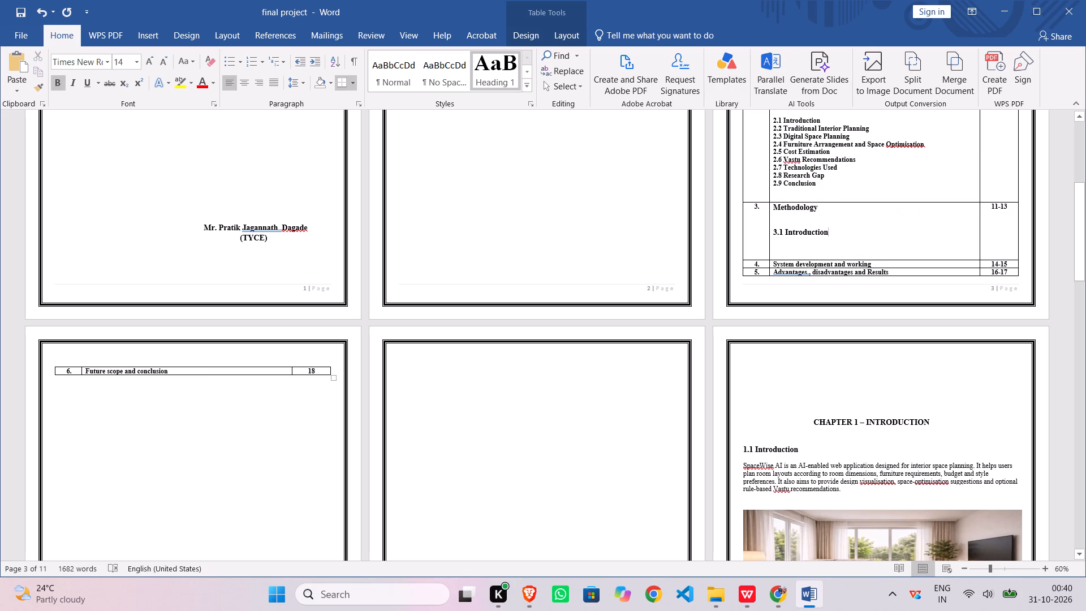
scroll(772, 338, down, 17)
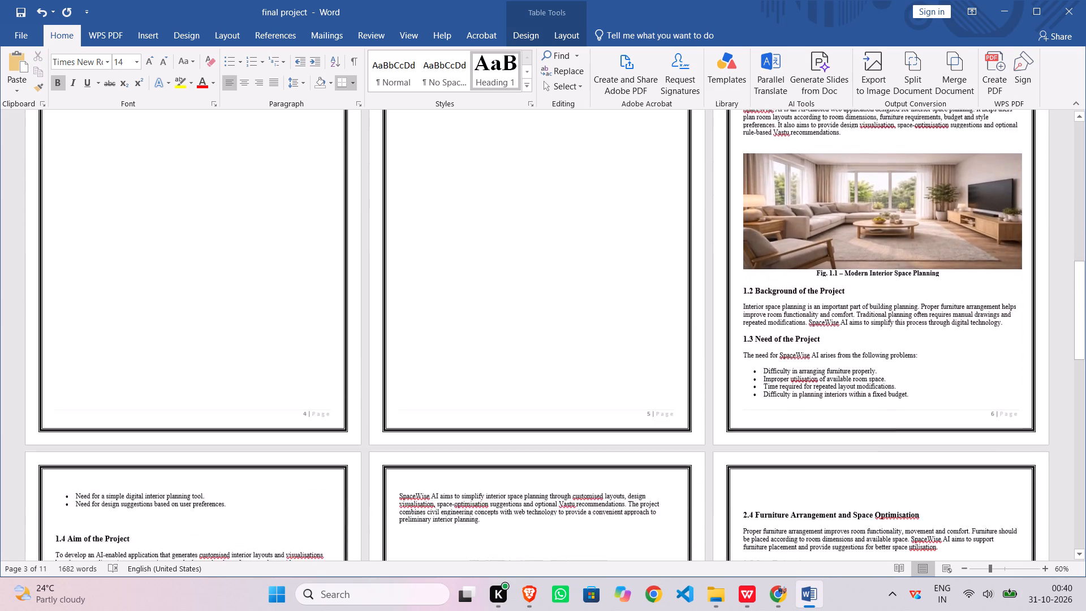
scroll(770, 340, down, 20)
scroll(770, 340, down, 6)
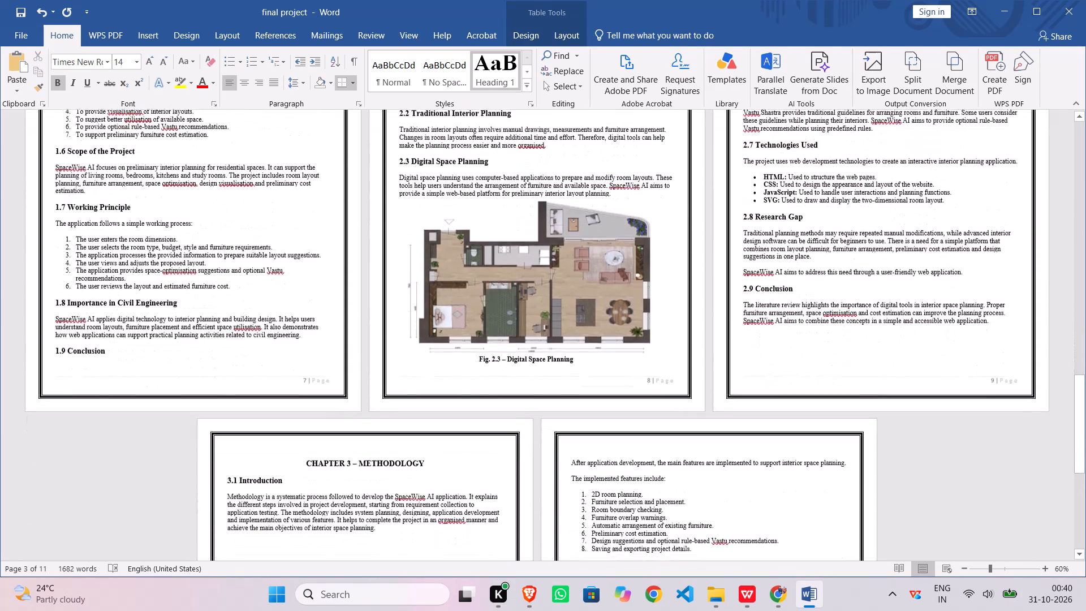
scroll(770, 340, down, 11)
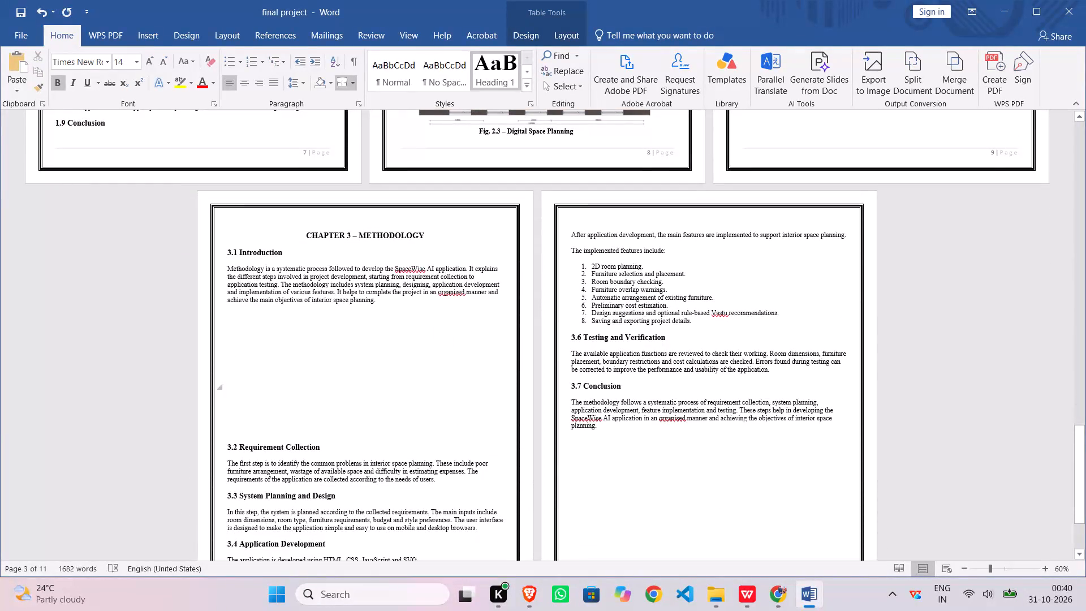
triple_click(254, 448)
click(254, 448)
double_click(254, 448)
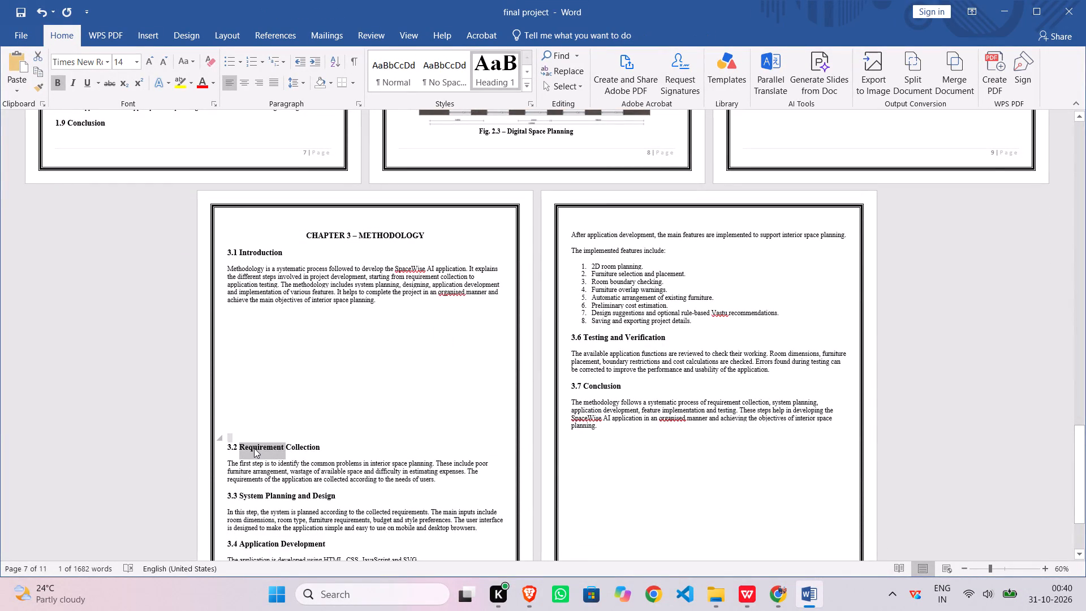
click(254, 448)
key(ctrl+c)
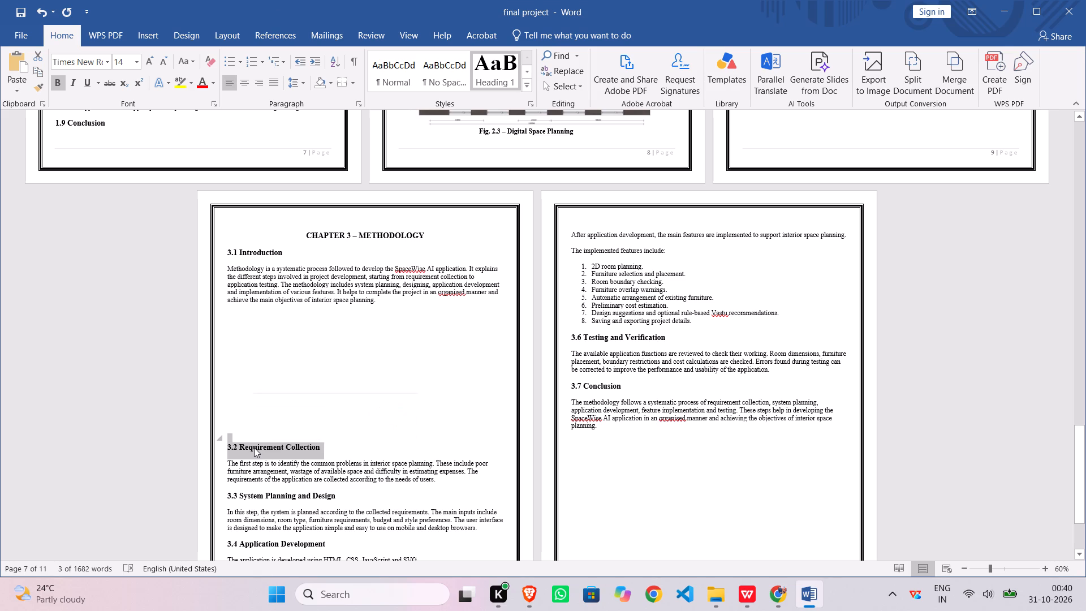
Paste the copied "3.2 Requirement Collection" heading on a new line below "3.1 Introduction" in index row 3.
scroll(262, 448, up, 14)
scroll(840, 387, up, 11)
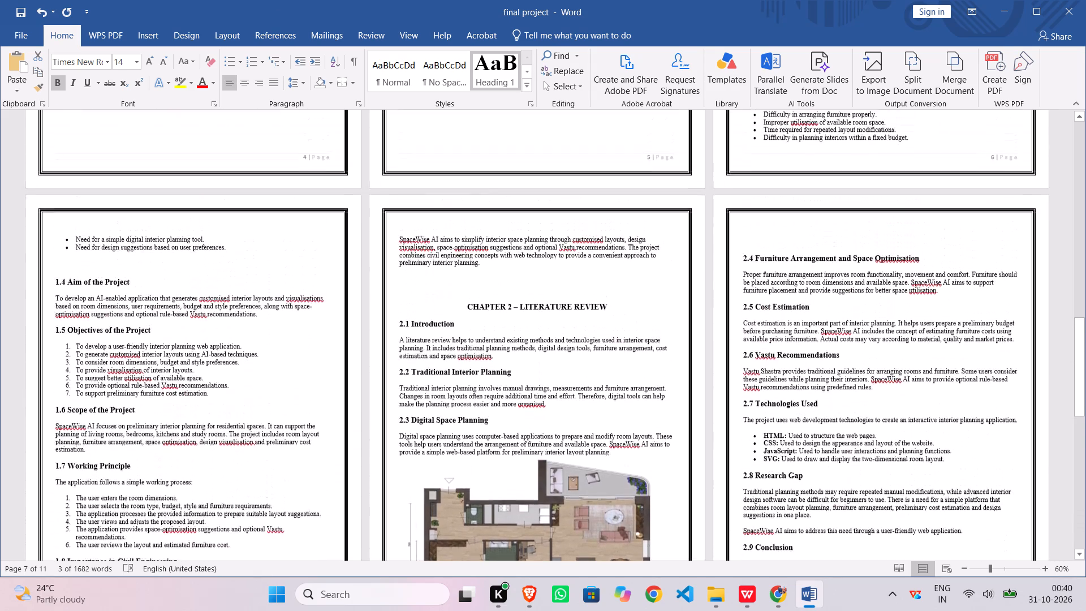
scroll(840, 385, up, 10)
scroll(837, 331, up, 18)
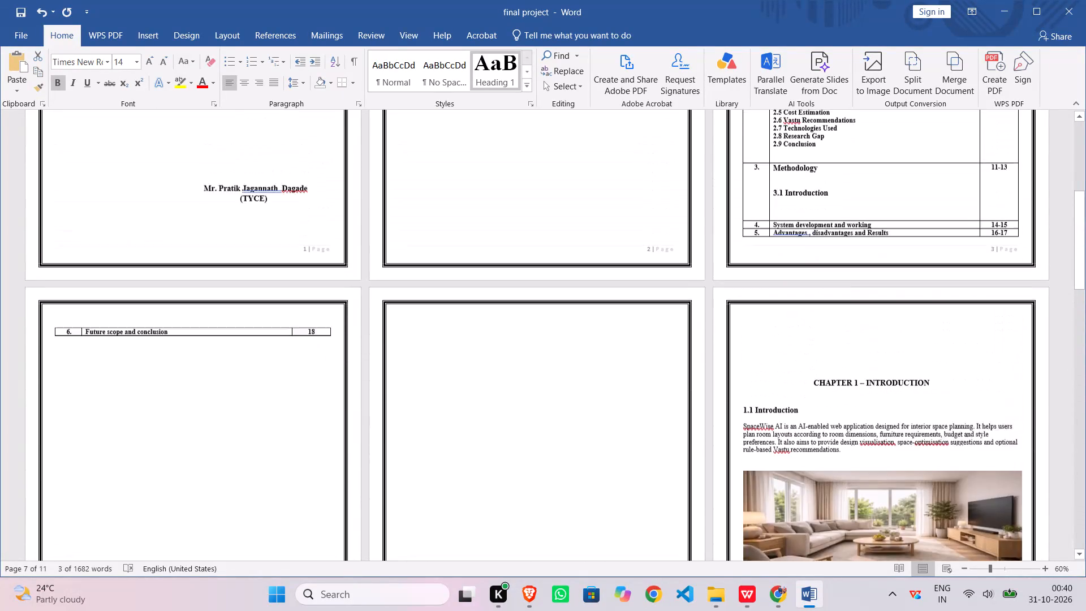
scroll(837, 331, up, 4)
double_click(838, 293)
click(838, 293)
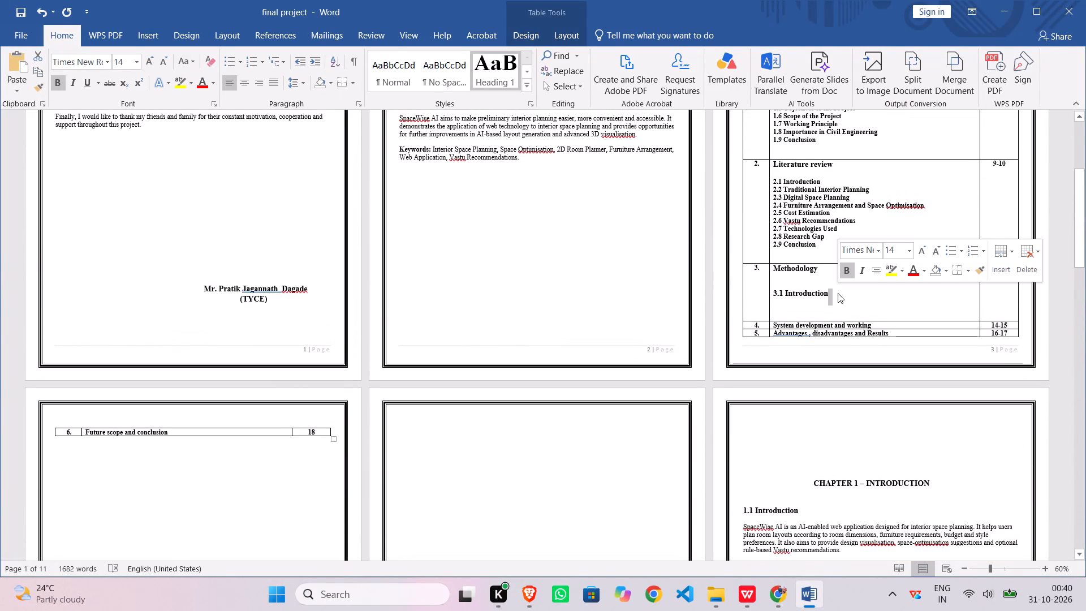
key(shift+Return)
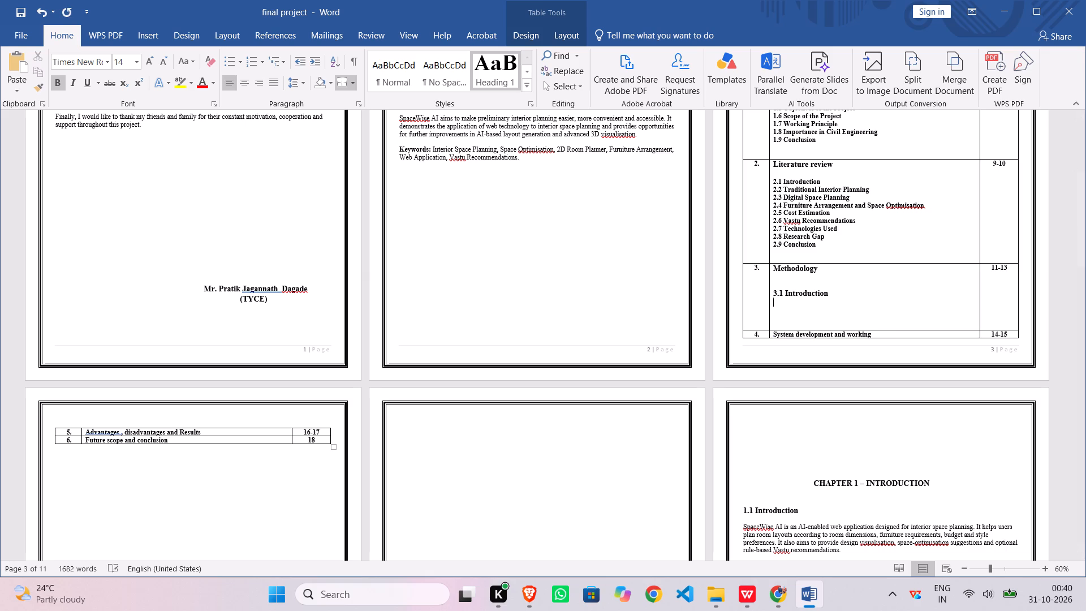
key(ctrl+v)
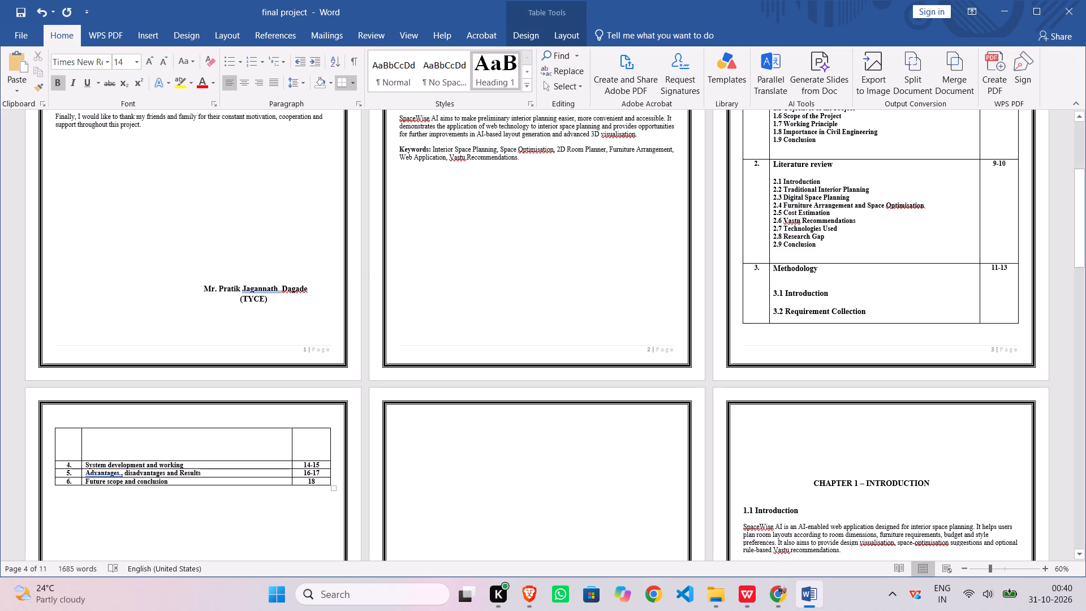
Remove the blank line between "3.1 Introduction" and "3.2 Requirement Collection" in index row 3.
double_click(775, 313)
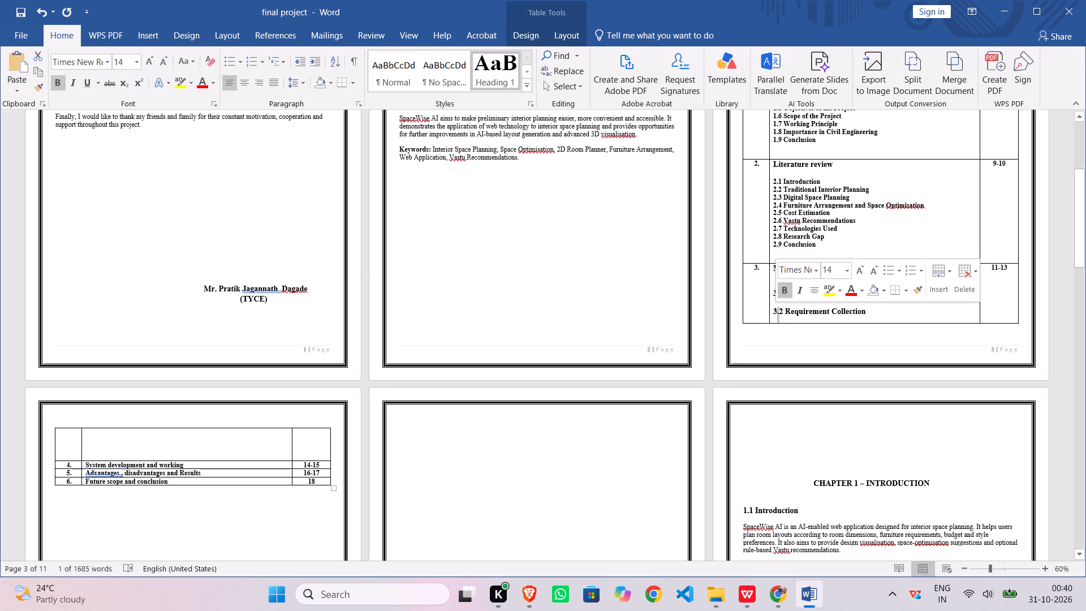
key(Left)
key(Left)
key(BackSpace)
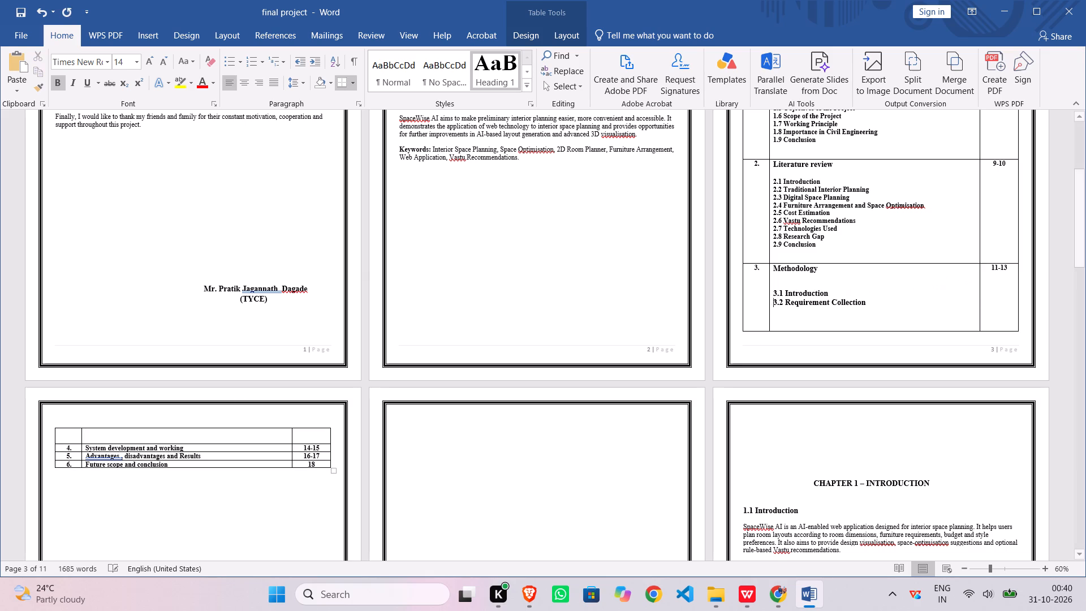
click(865, 306)
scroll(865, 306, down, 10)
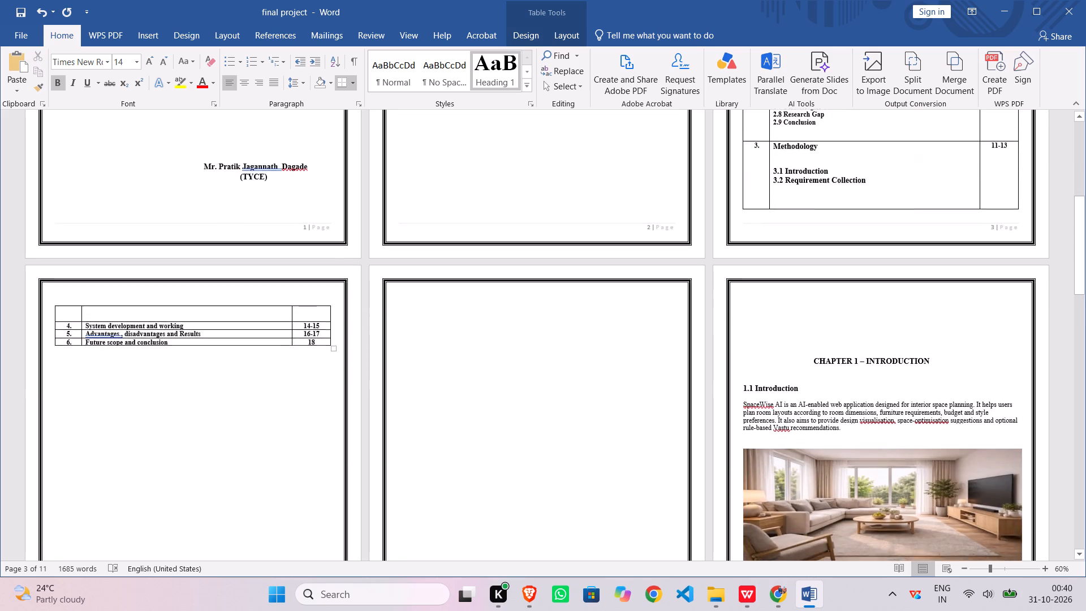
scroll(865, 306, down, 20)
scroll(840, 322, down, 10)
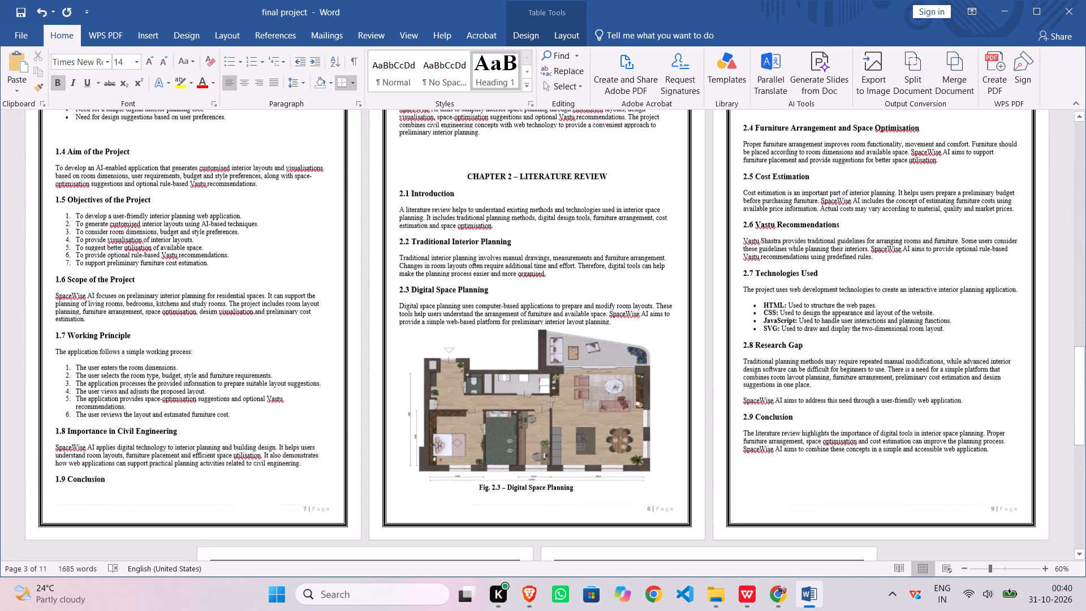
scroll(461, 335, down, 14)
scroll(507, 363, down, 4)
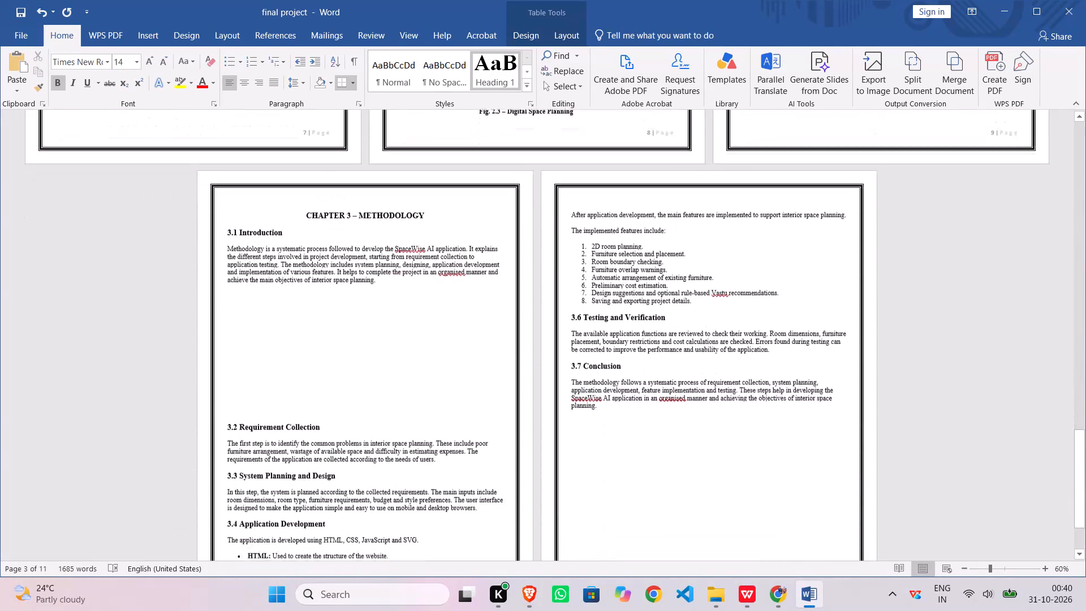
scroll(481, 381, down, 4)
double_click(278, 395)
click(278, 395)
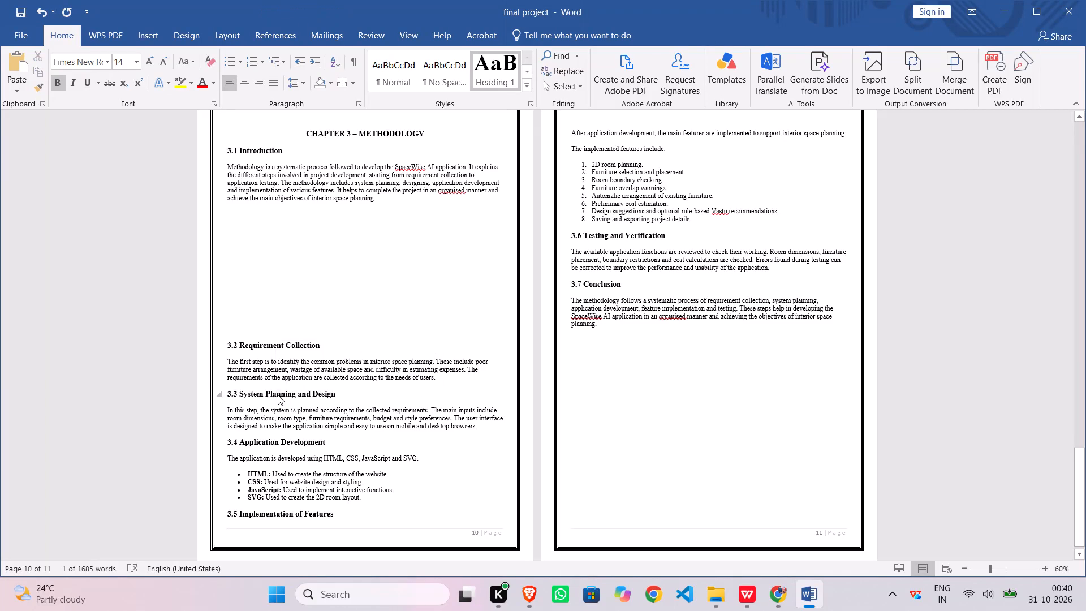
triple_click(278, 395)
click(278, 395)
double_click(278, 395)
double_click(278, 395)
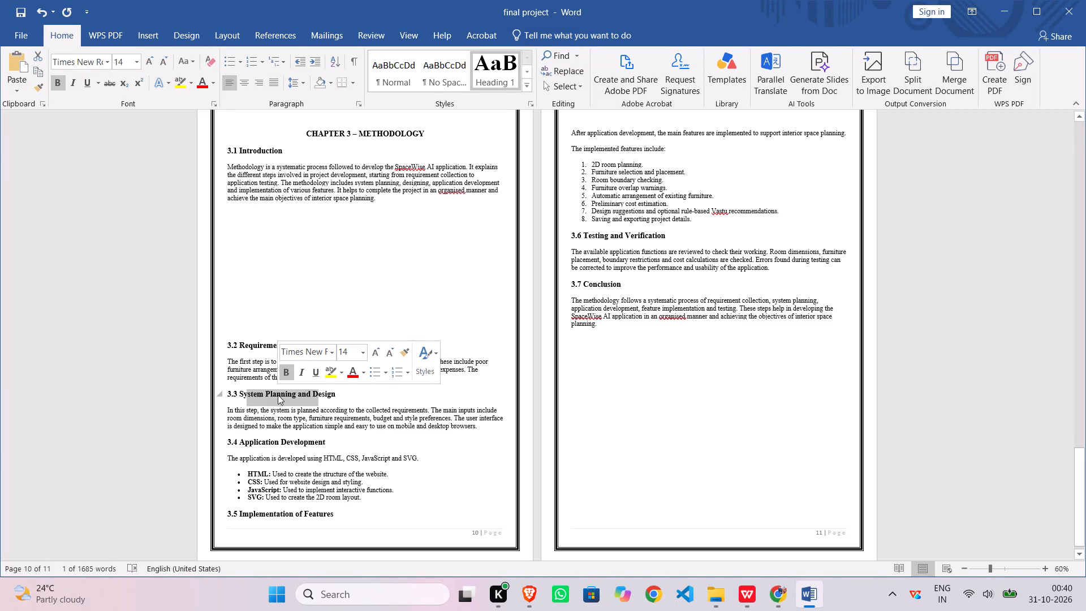
triple_click(780, 595)
double_click(780, 595)
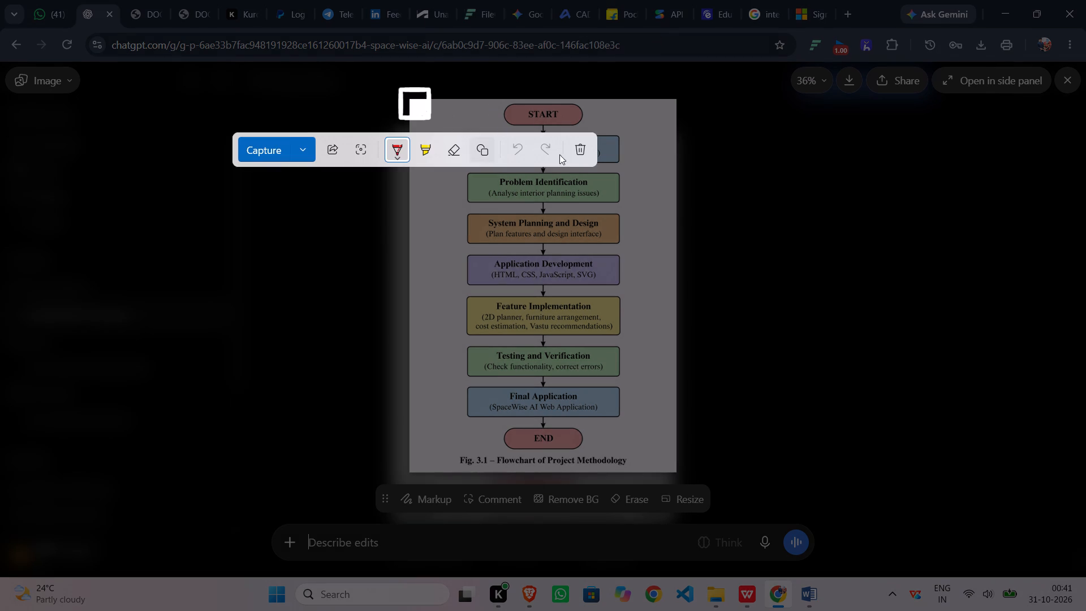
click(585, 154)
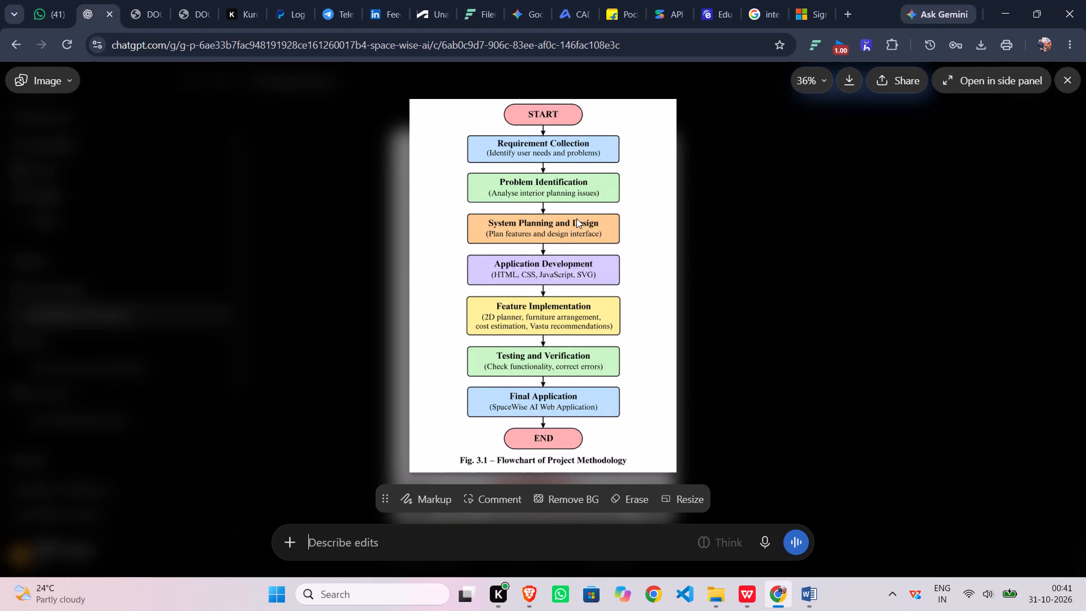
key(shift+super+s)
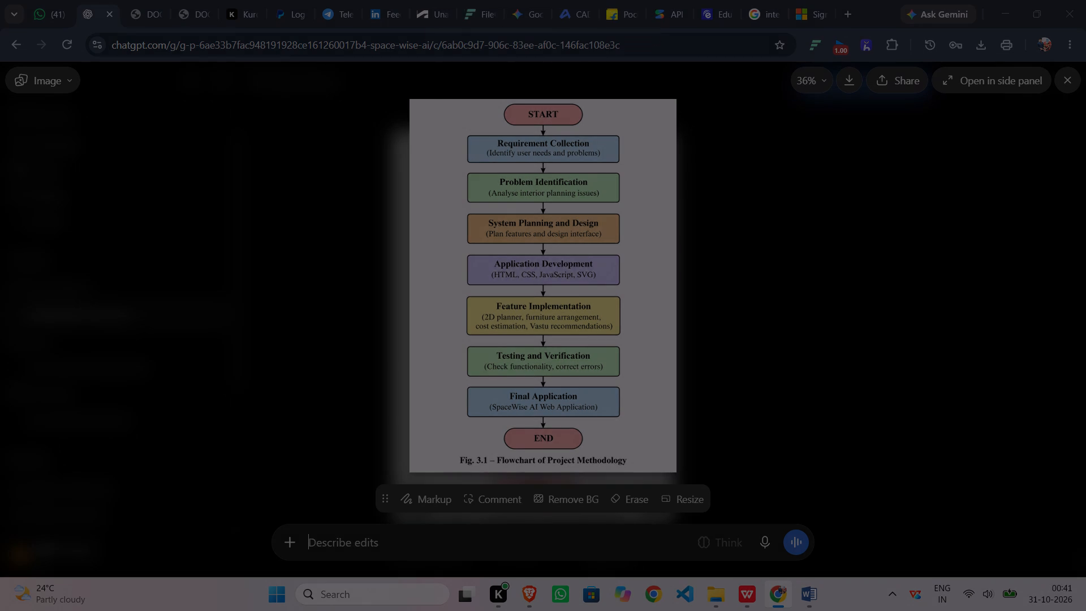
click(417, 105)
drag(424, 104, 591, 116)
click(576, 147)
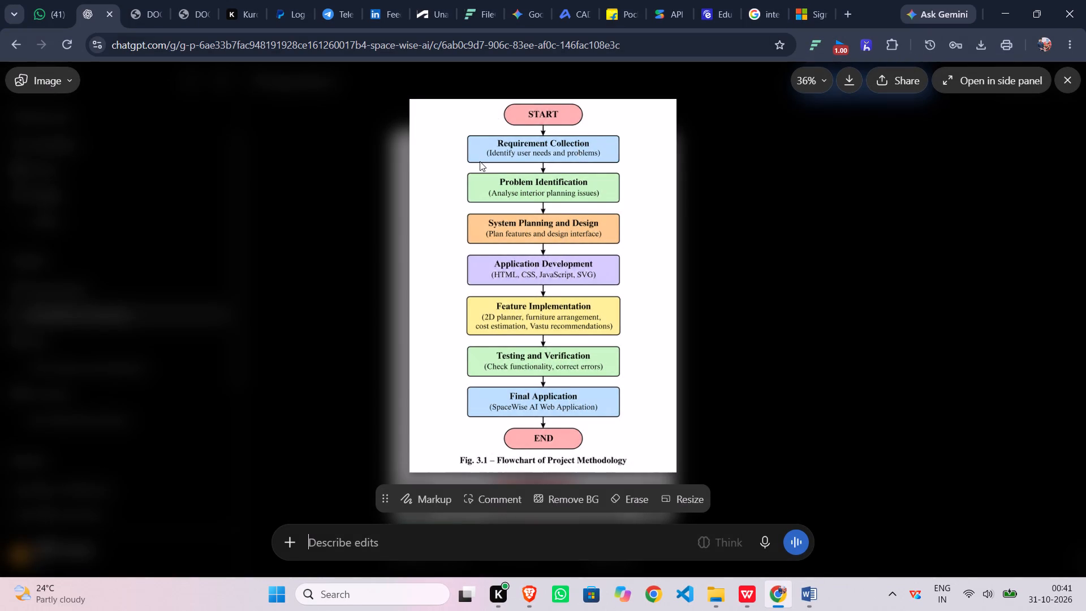
Capture a rectangular screenshot of the whole methodology flowchart, including its "Fig. 3.1 – Flowchart of Project Methodology" caption.
key(shift+super+s)
drag(418, 102, 529, 123)
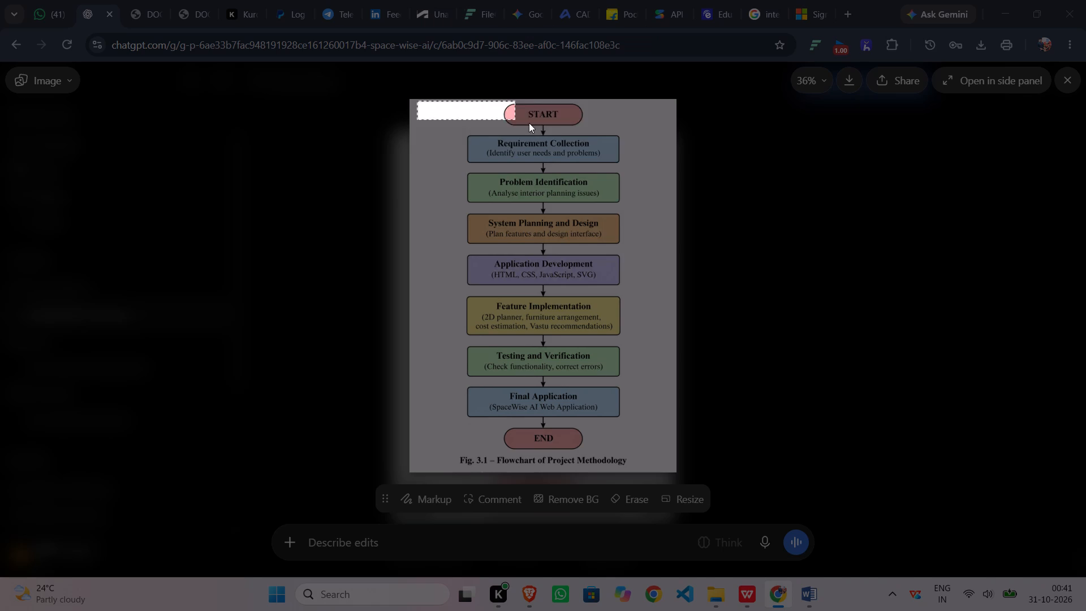
drag(529, 123, 652, 462)
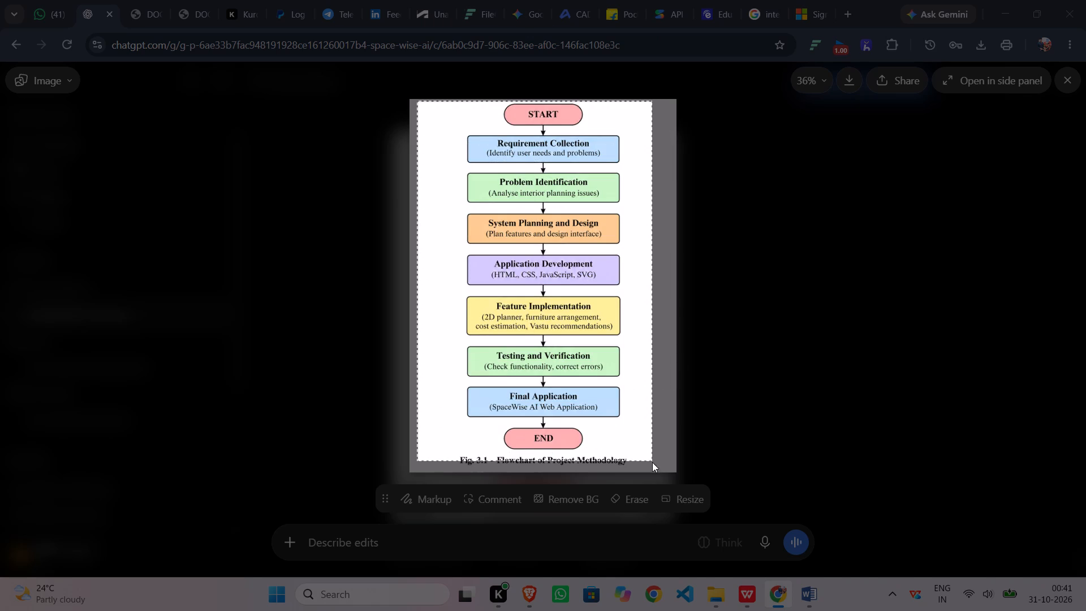
drag(652, 462, 665, 471)
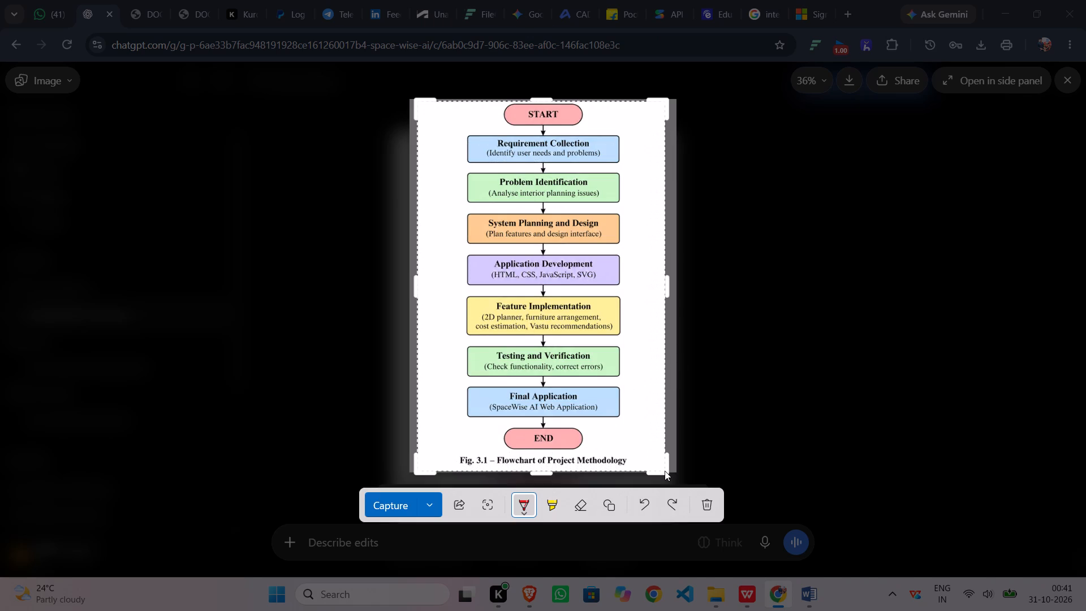
click(391, 507)
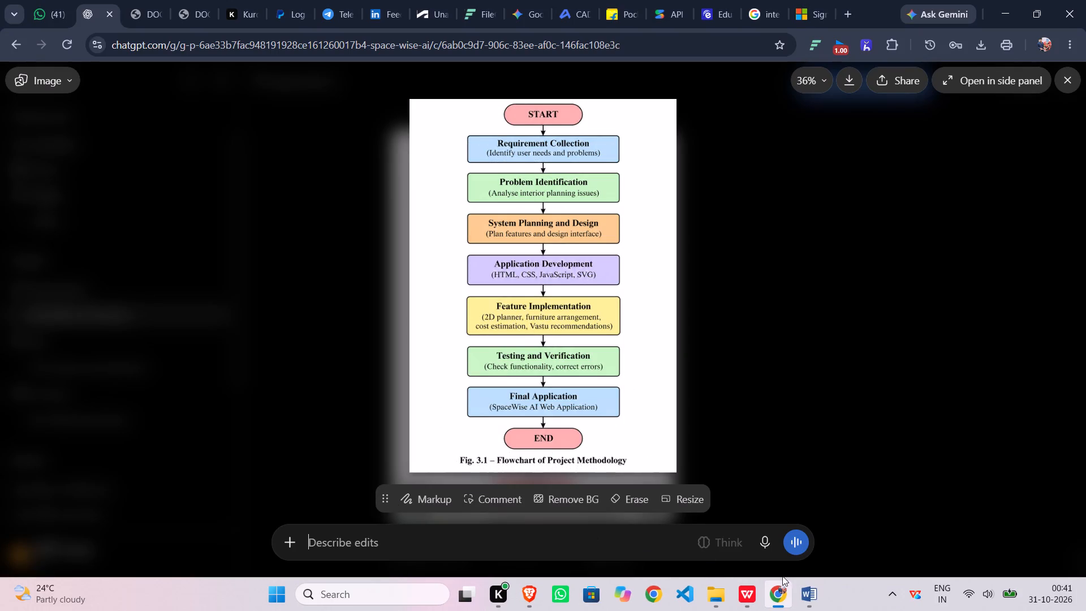
Switch to Word and paste the captured flowchart into the blank space below the 3.1 Introduction paragraph of Chapter 3.
click(798, 590)
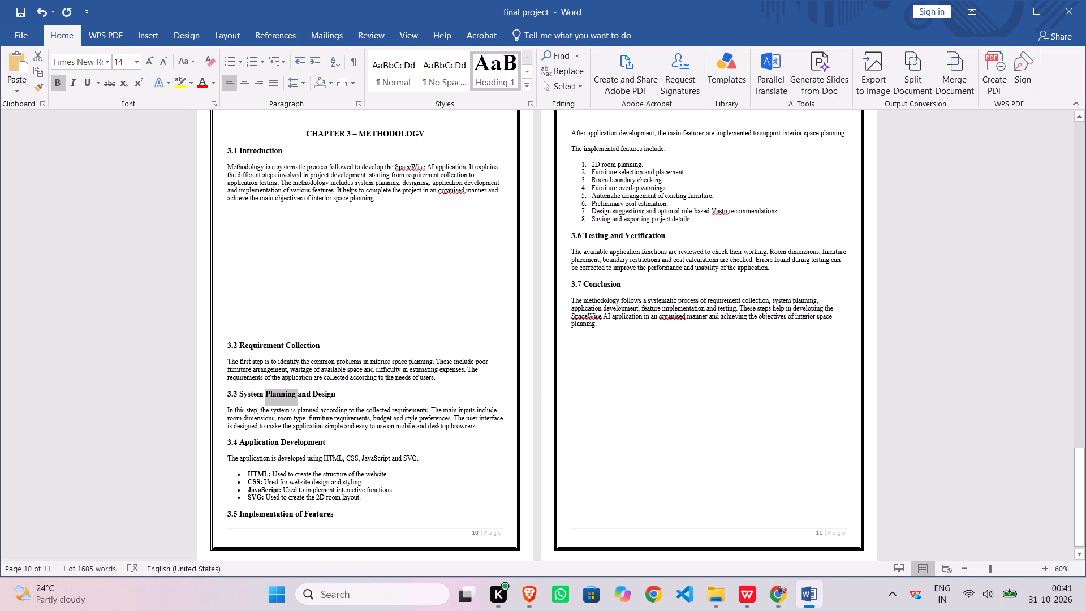
click(244, 213)
key(ctrl+v)
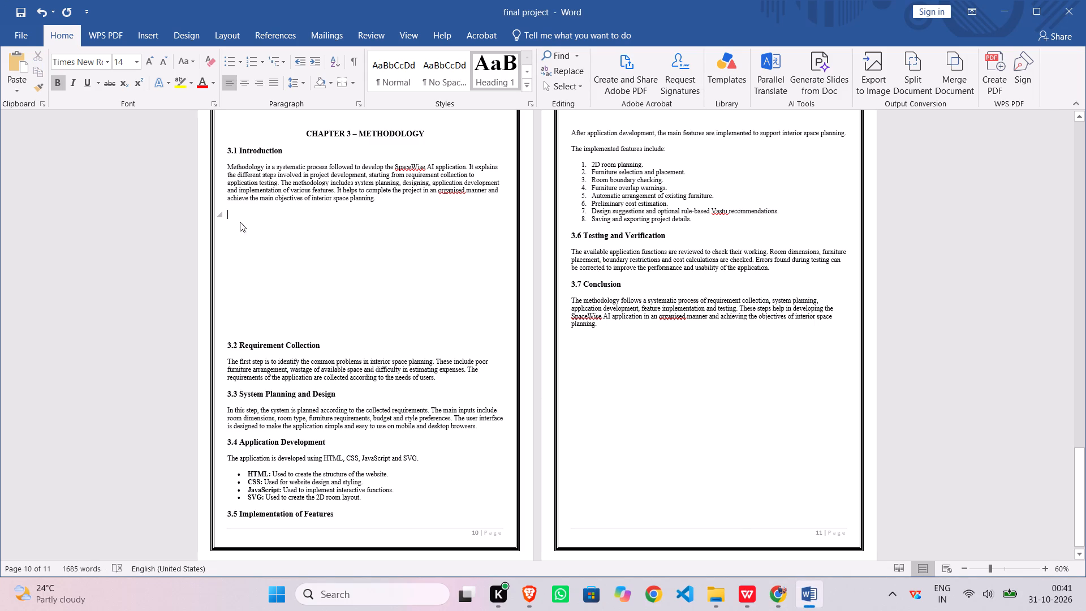
Widen the pasted flowchart to about 14.6 cm and stretch its height downward on the Chapter 3 page.
double_click(105, 272)
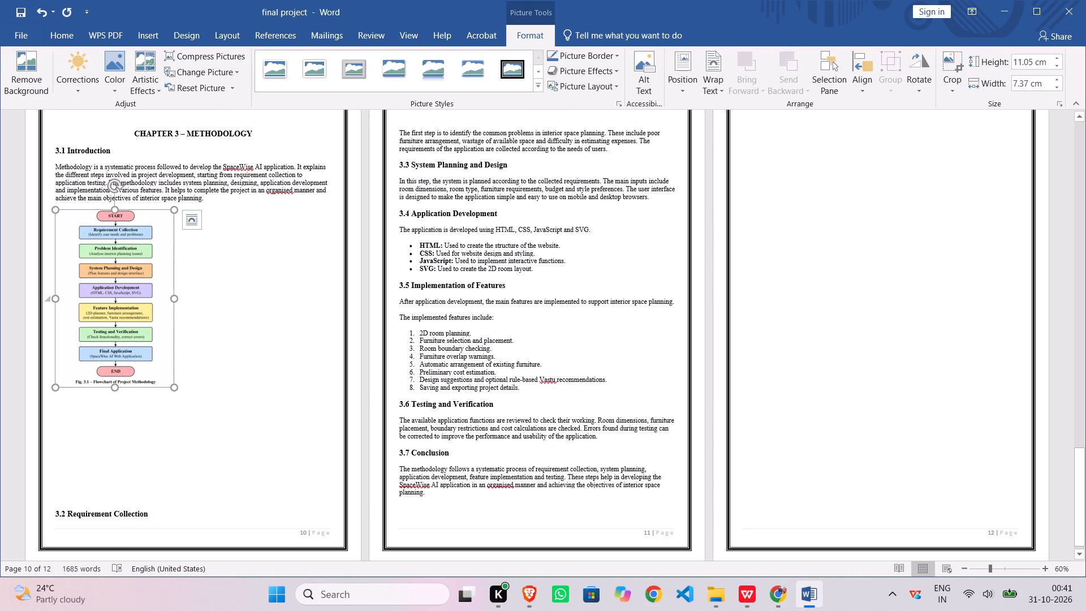
click(177, 297)
drag(177, 297, 271, 313)
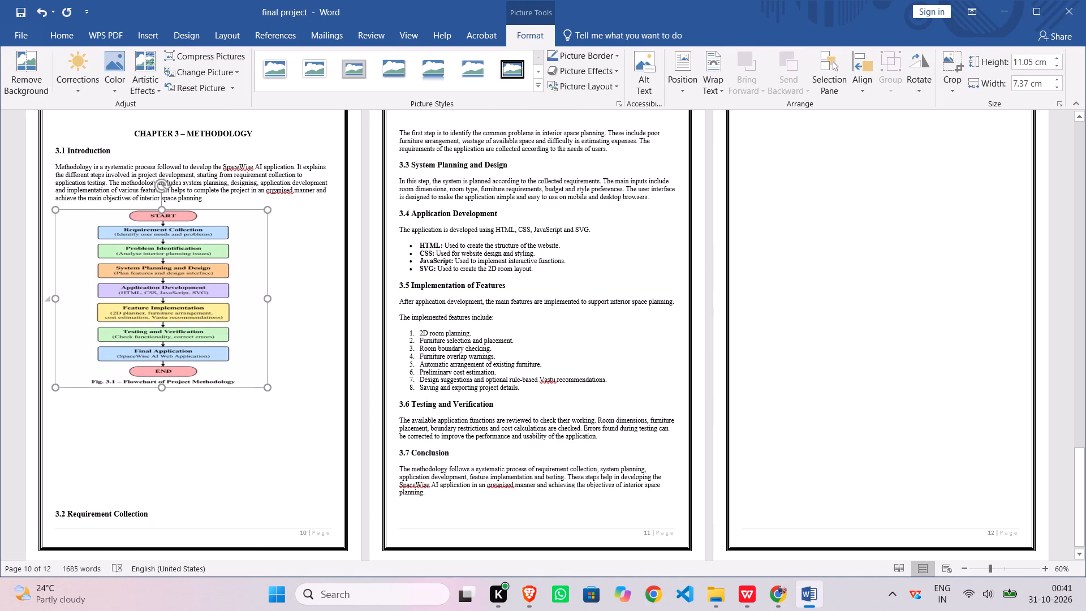
drag(271, 313, 273, 313)
click(60, 296)
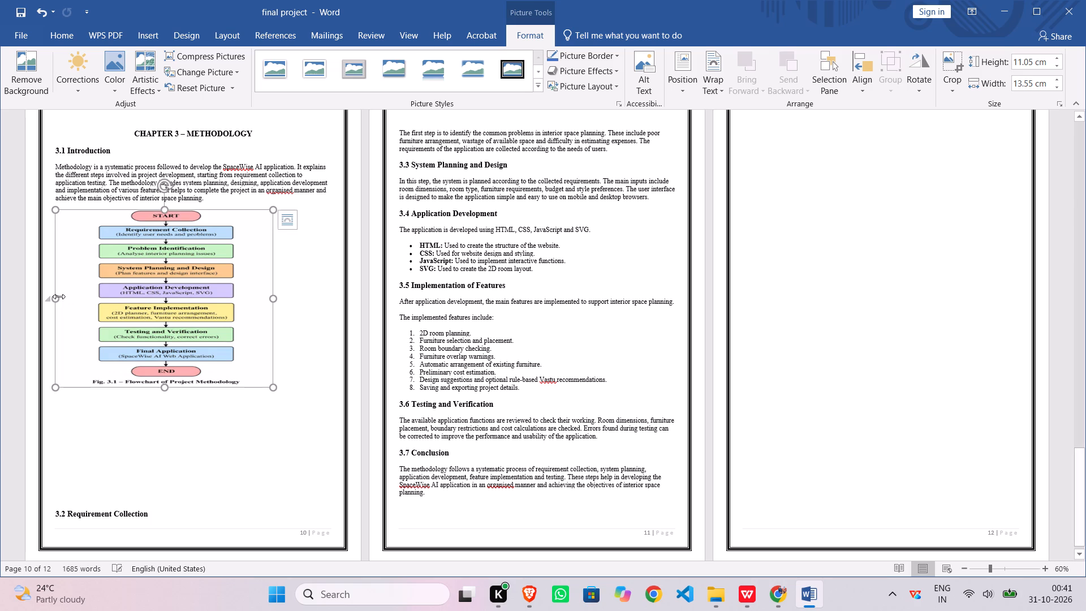
click(58, 299)
drag(58, 299, 83, 302)
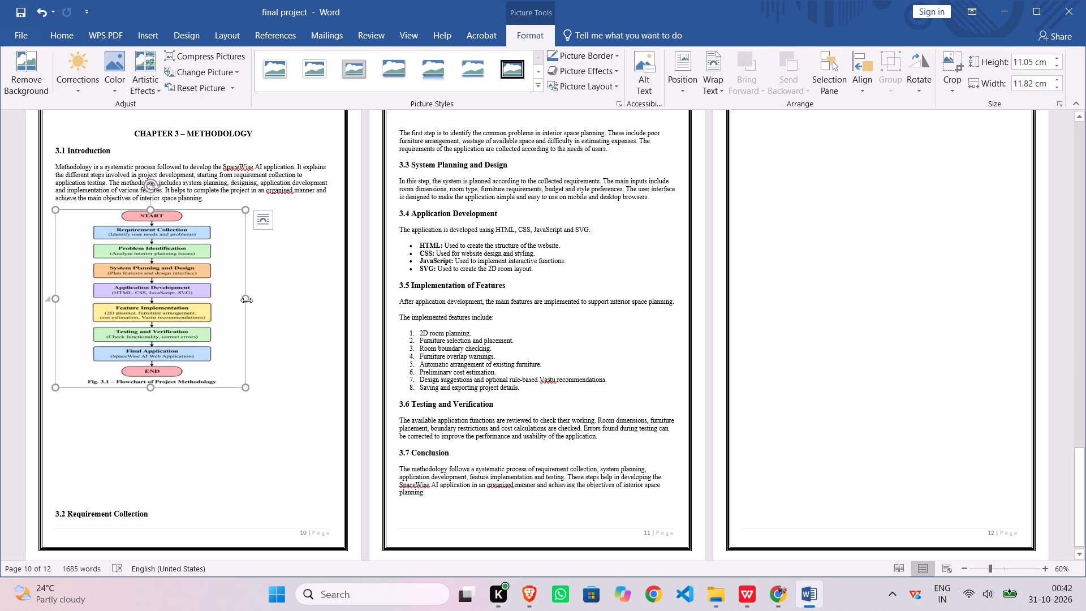
click(247, 300)
drag(247, 300, 290, 305)
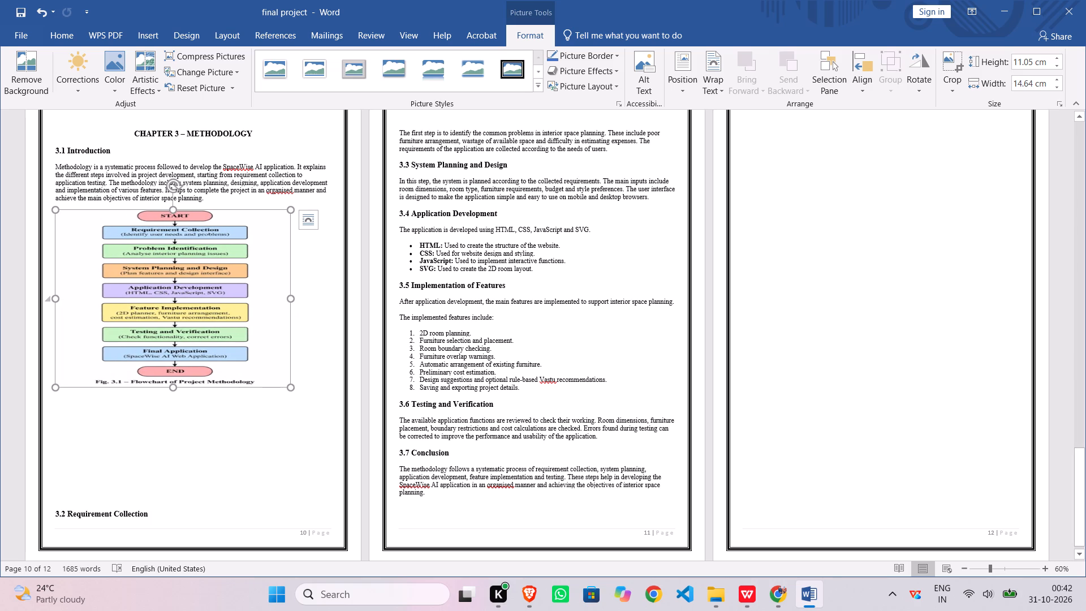
drag(173, 386, 173, 423)
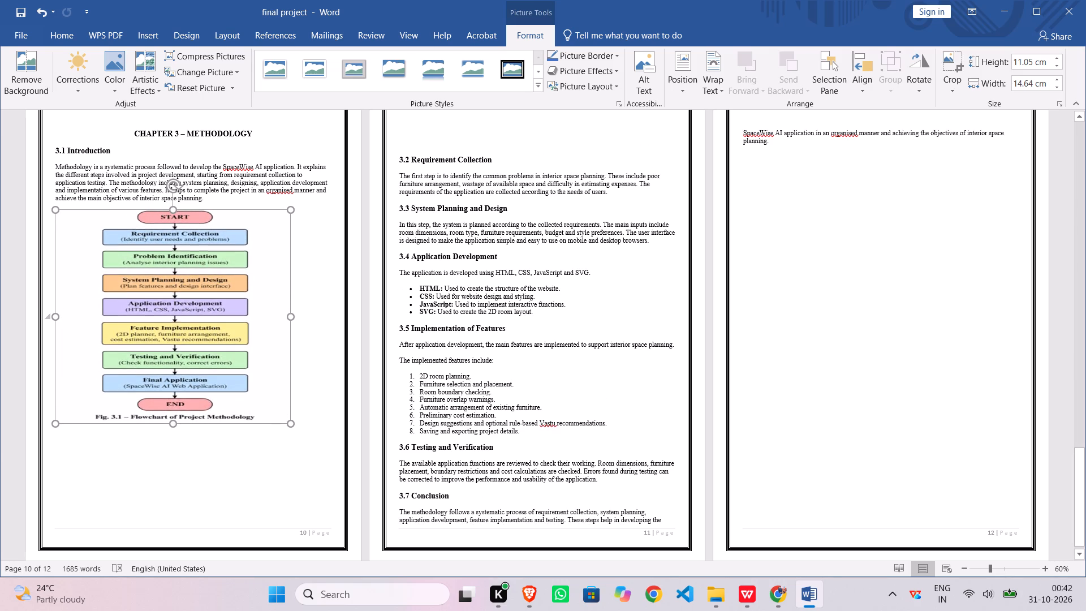
drag(173, 423, 173, 424)
click(325, 317)
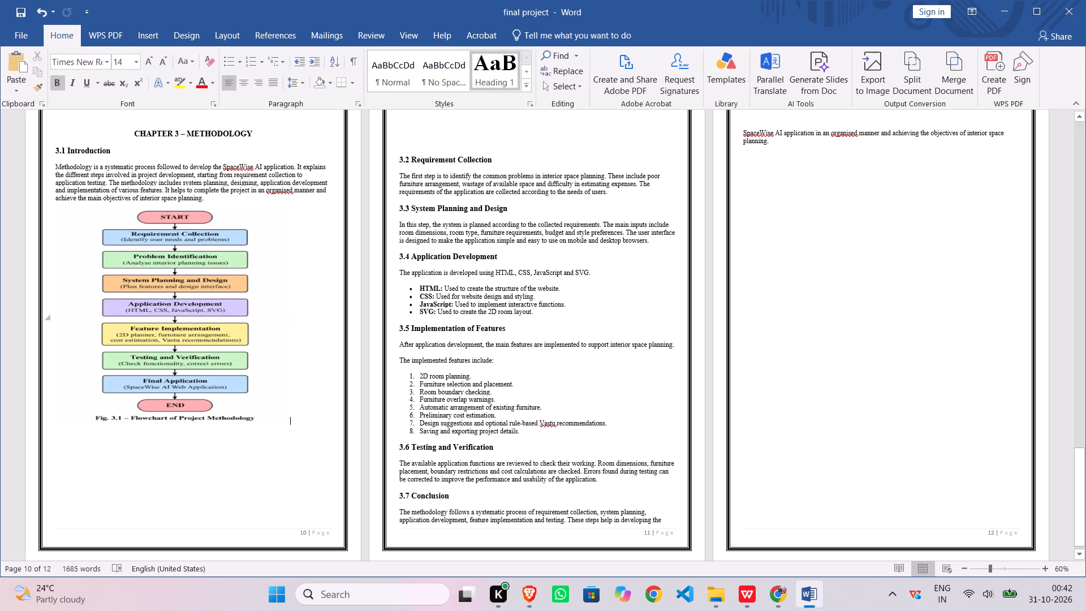
Enlarge the flowchart further, widening it to nearly the full text width and increasing its height slightly.
click(138, 282)
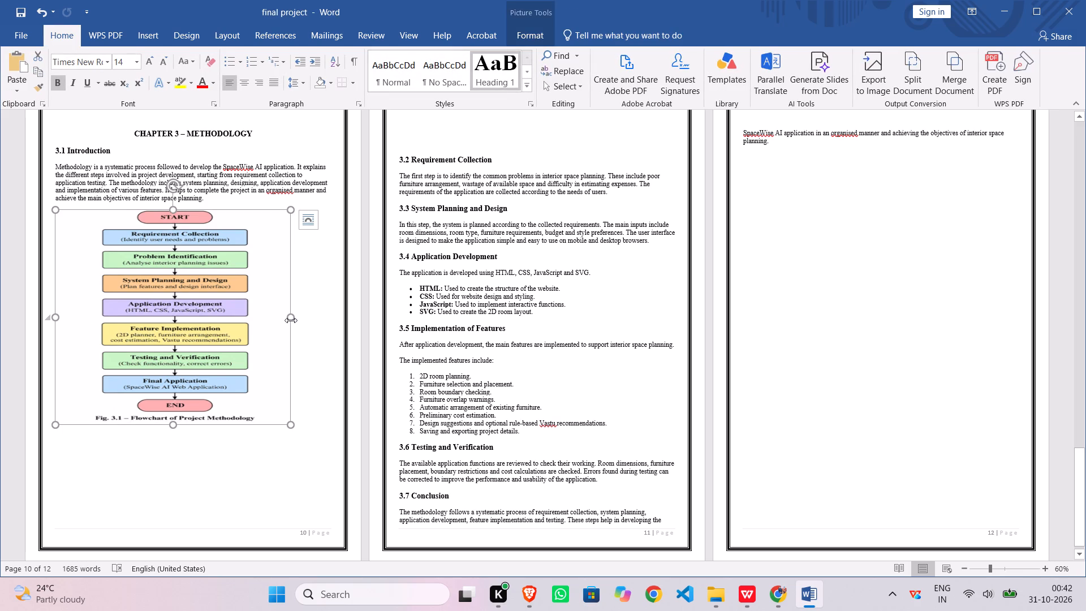
click(291, 320)
drag(291, 320, 322, 319)
triple_click(322, 319)
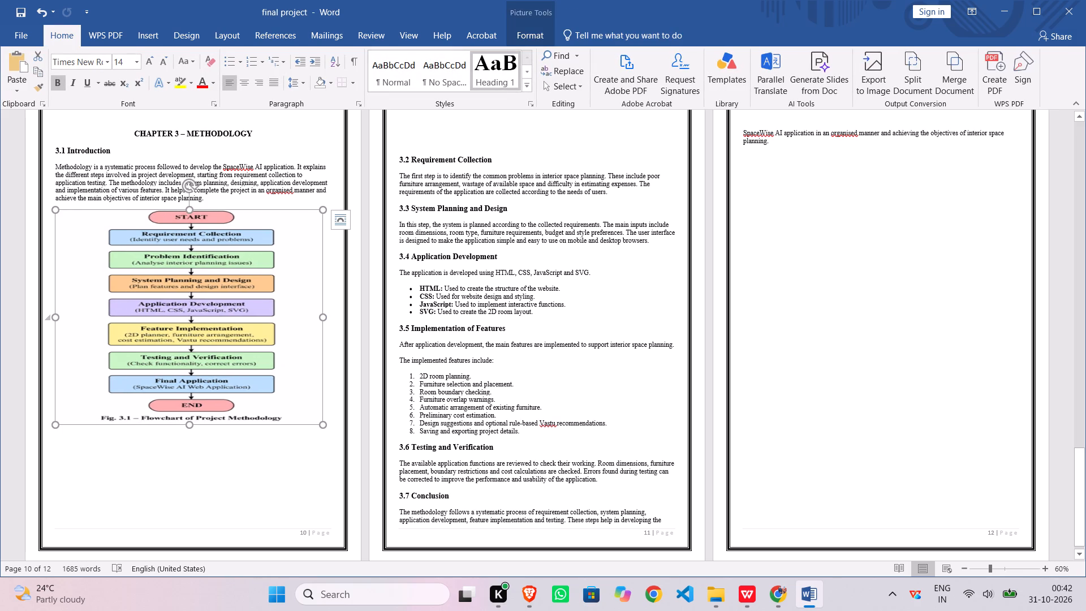
click(188, 428)
drag(188, 428, 188, 446)
click(188, 446)
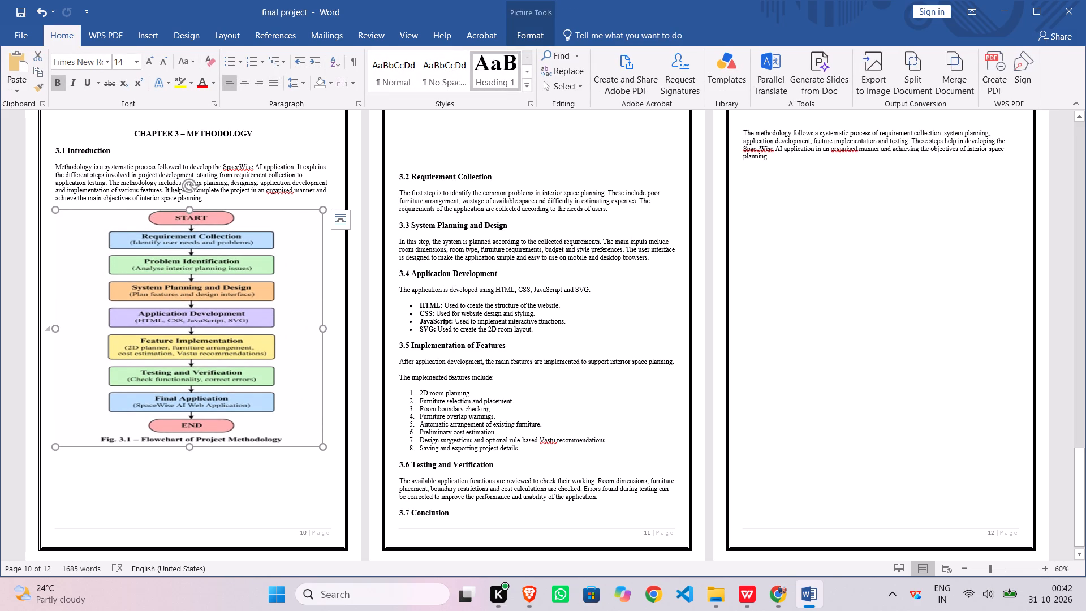
click(187, 466)
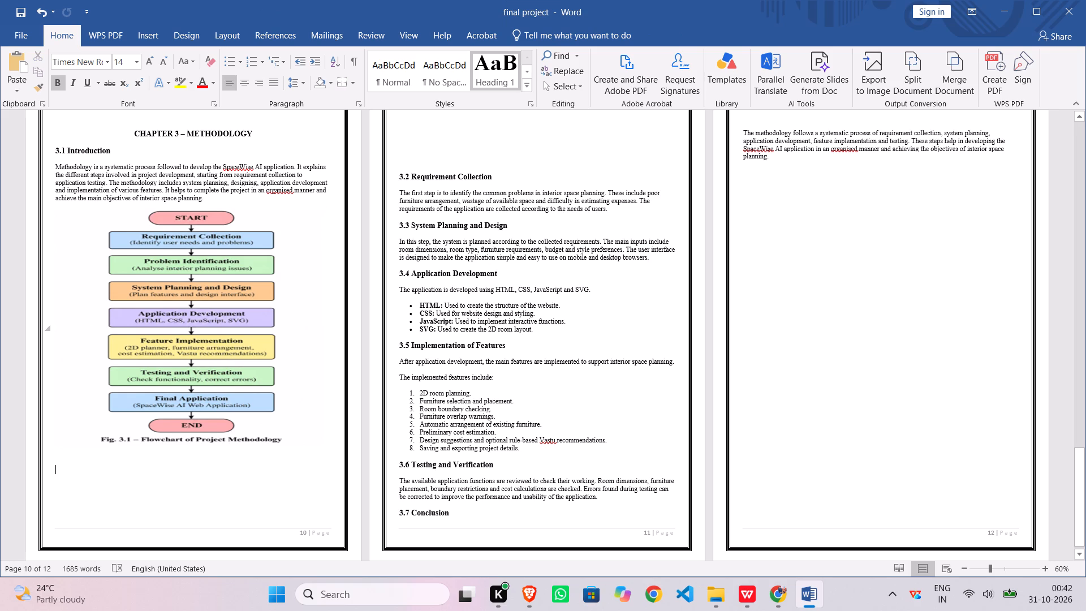
Delete the blank lines above "3.2 Requirement Collection" so the heading sits directly below the flowchart on the same page.
scroll(182, 462, down, 2)
scroll(182, 462, up, 4)
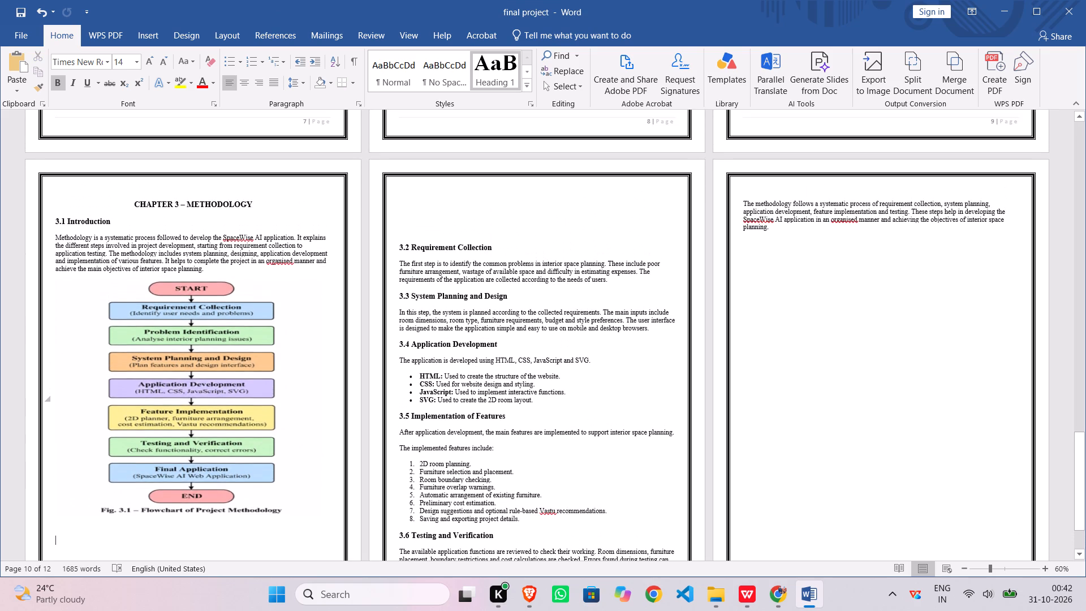
scroll(182, 462, down, 9)
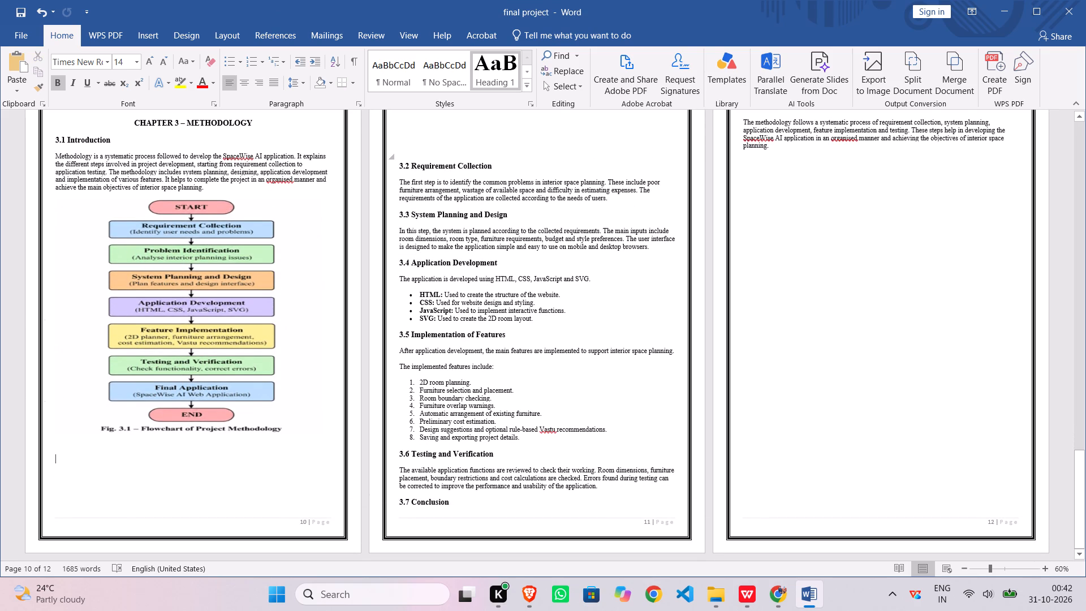
double_click(398, 167)
click(398, 167)
click(398, 167)
key(BackSpace)
key(BackSpace)
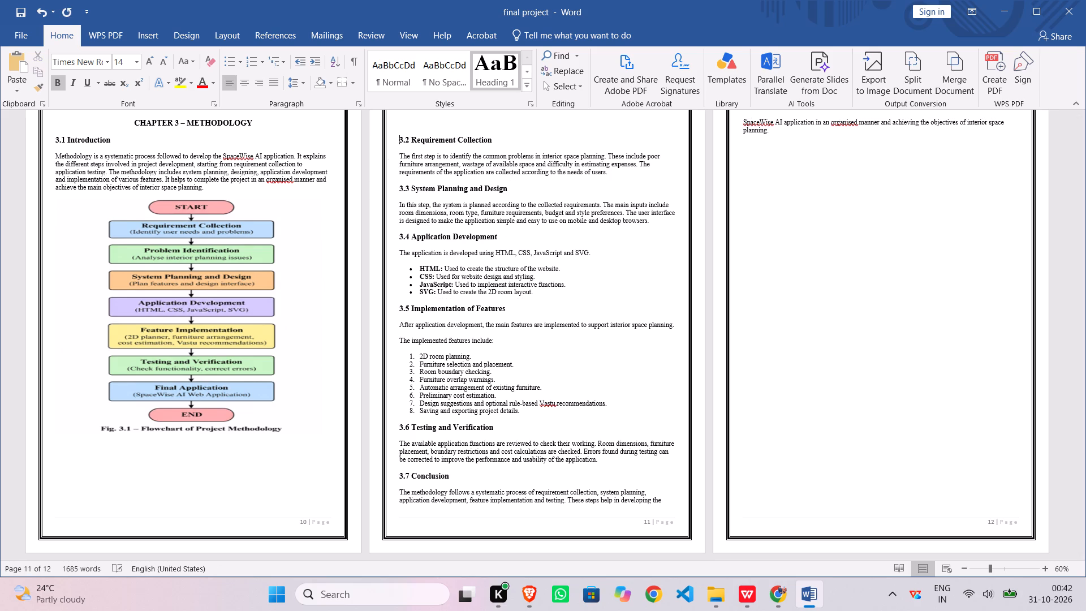
key(BackSpace)
key(BackSpace)
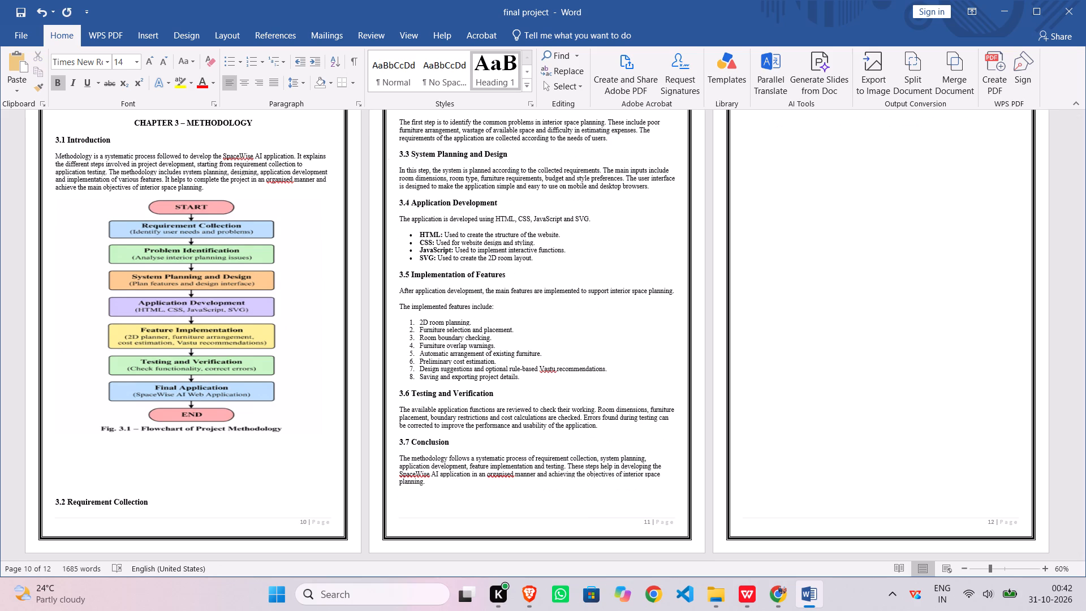
key(BackSpace)
key(BackSpace)
key(BackSpace)
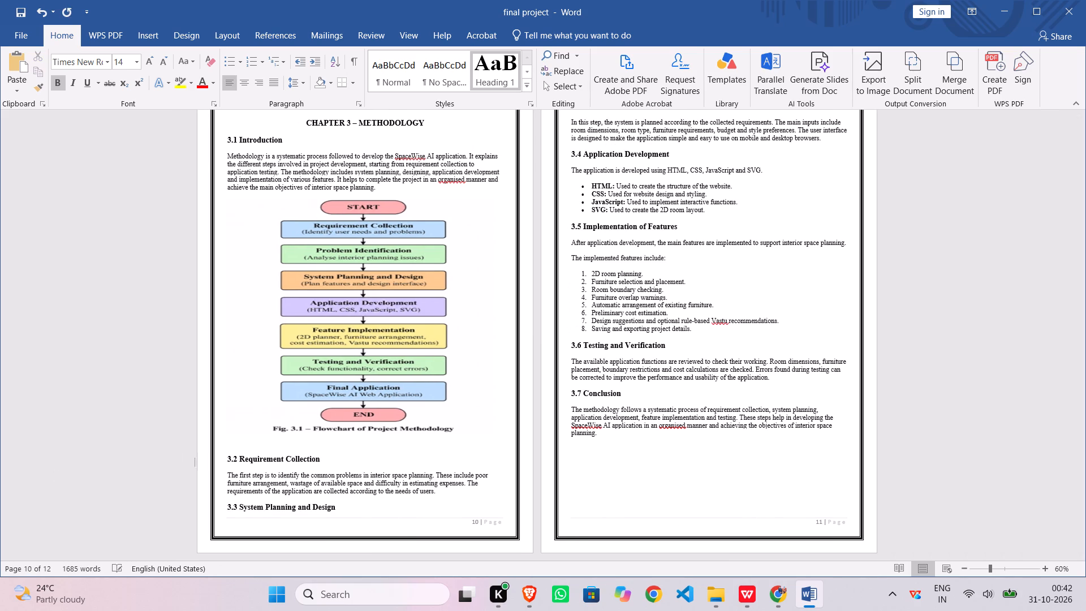
key(BackSpace)
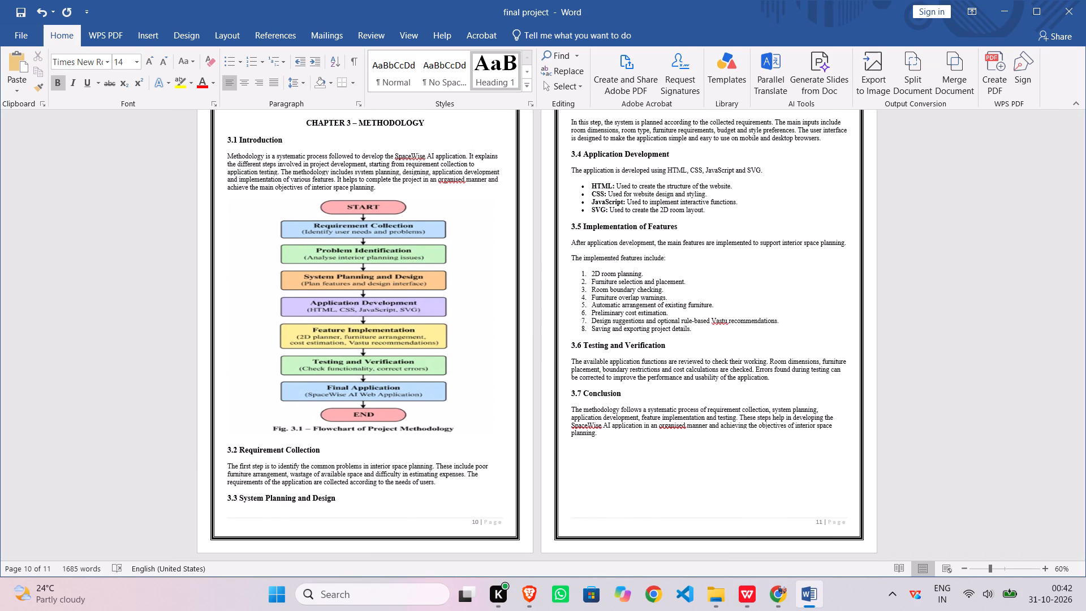
Review the Chapter 3 pages against the Methodology row of the index table to see which subsections are still missing.
scroll(717, 333, up, 6)
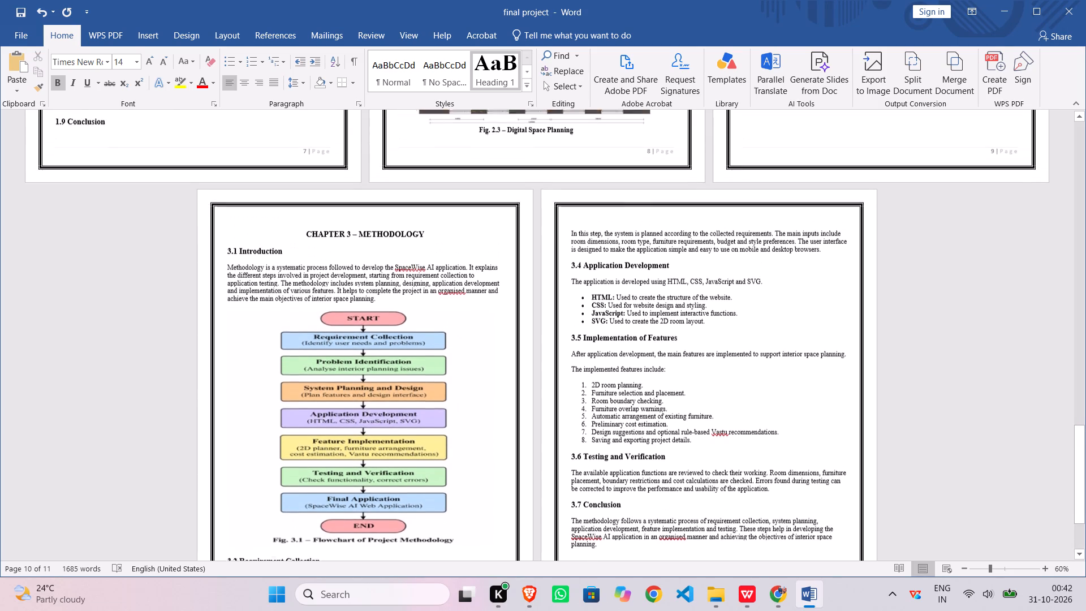
scroll(717, 333, down, 5)
scroll(717, 333, up, 4)
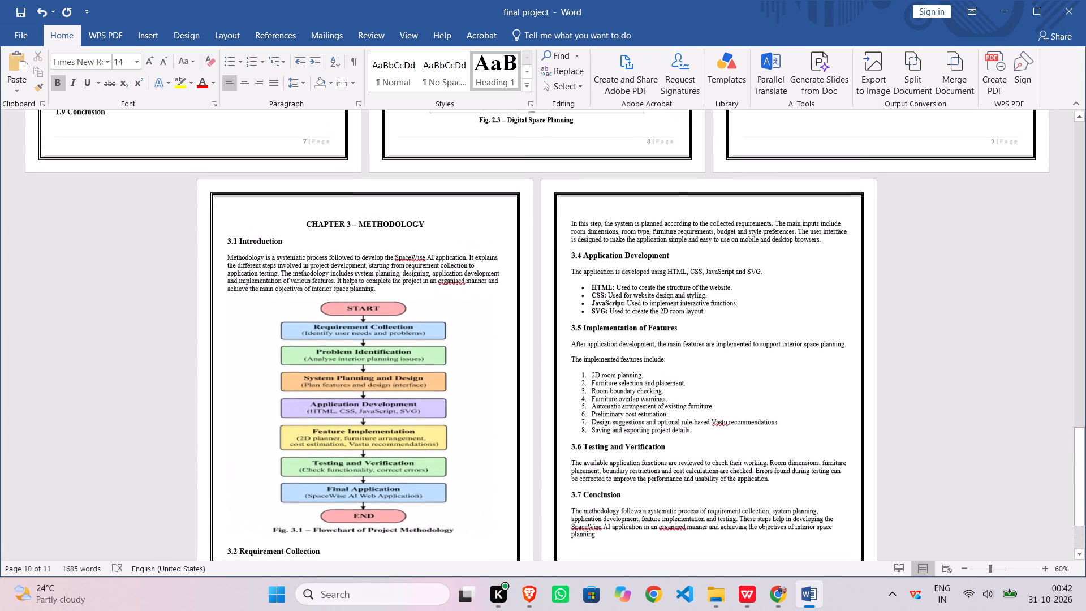
scroll(636, 266, up, 5)
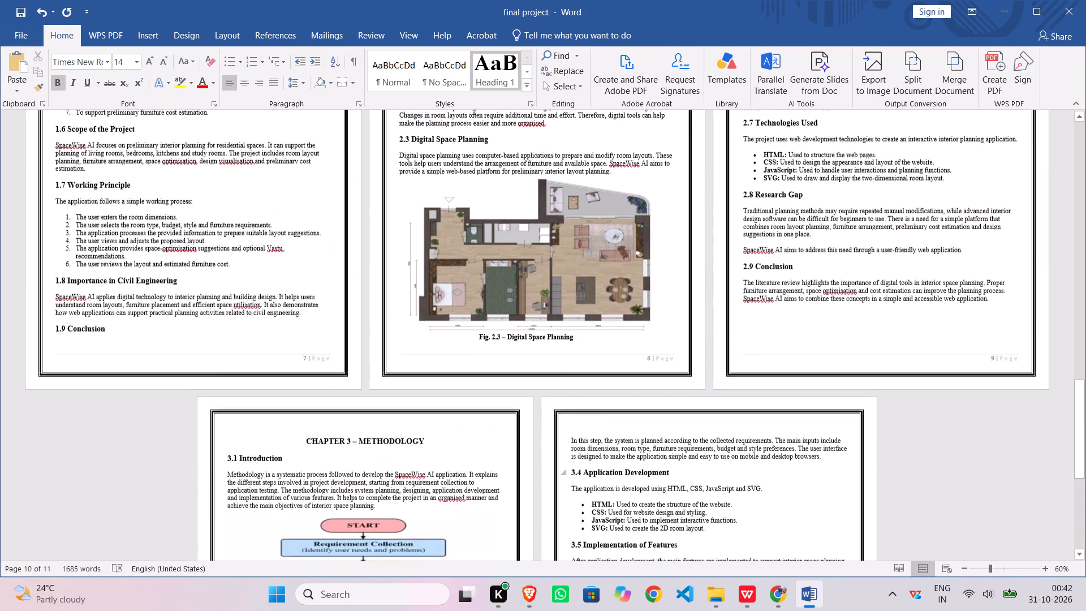
scroll(636, 264, up, 12)
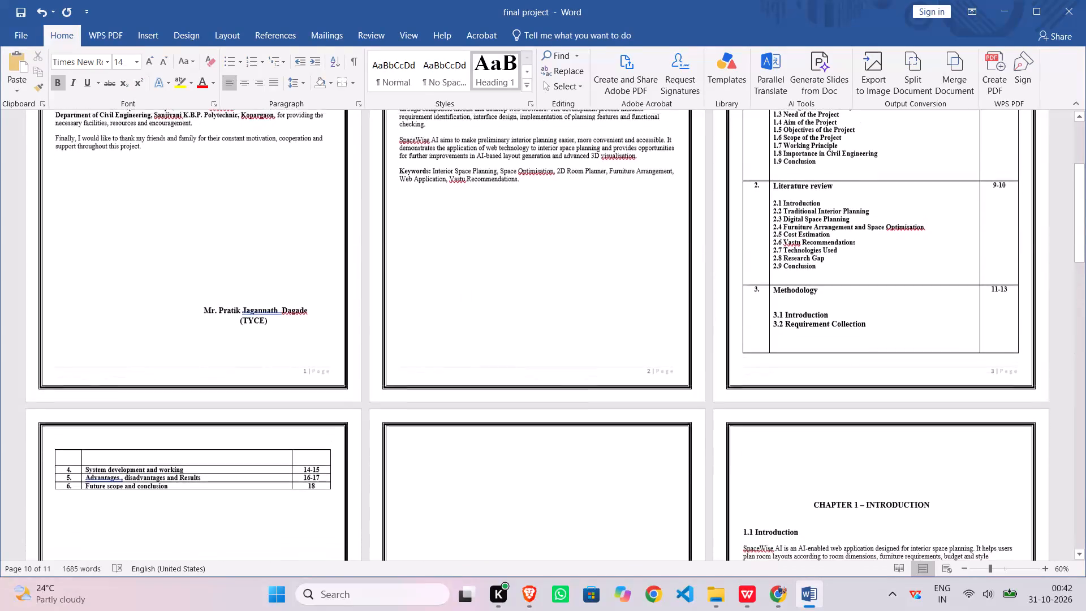
scroll(743, 300, up, 3)
scroll(809, 308, down, 1)
scroll(809, 308, left, 1)
scroll(809, 309, down, 2)
scroll(683, 352, down, 2)
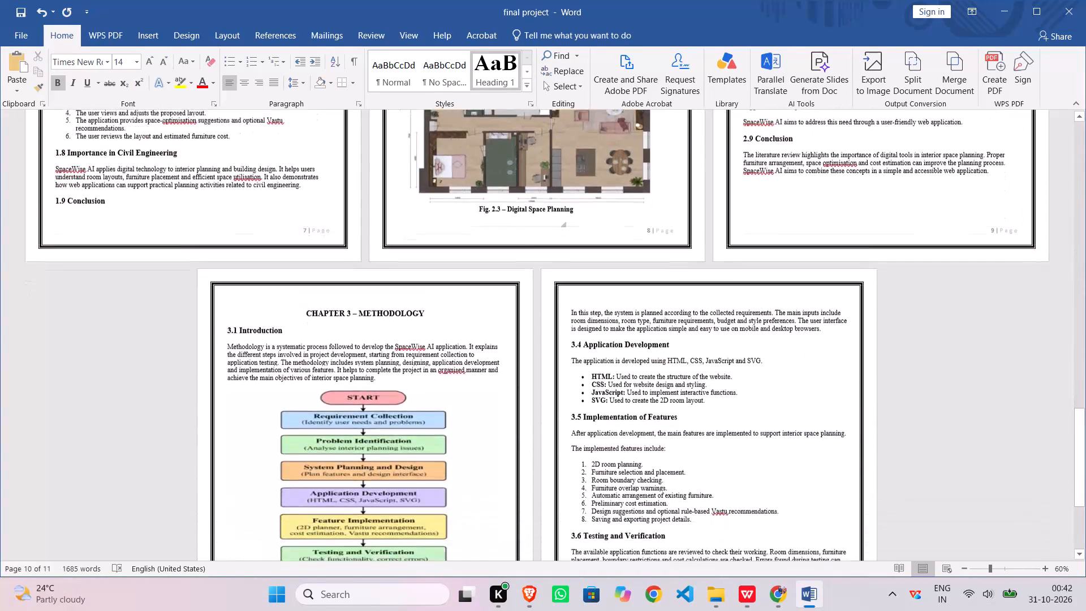
scroll(660, 369, down, 3)
scroll(412, 394, down, 1)
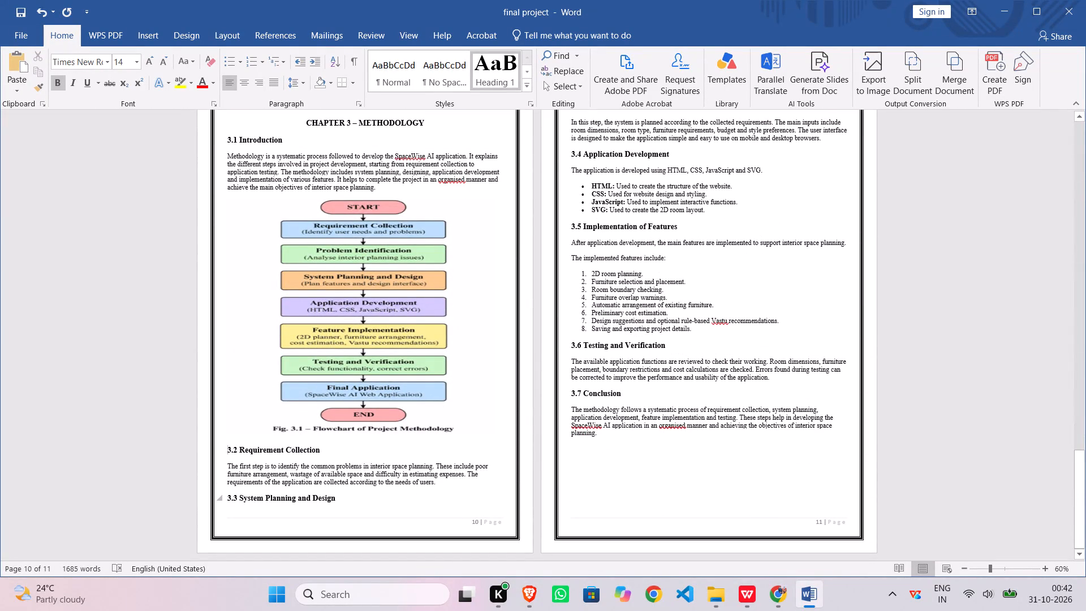
Copy the heading "3.3 System Planning and Design" from the Chapter 3 – Methodology page.
triple_click(268, 496)
double_click(269, 496)
click(269, 496)
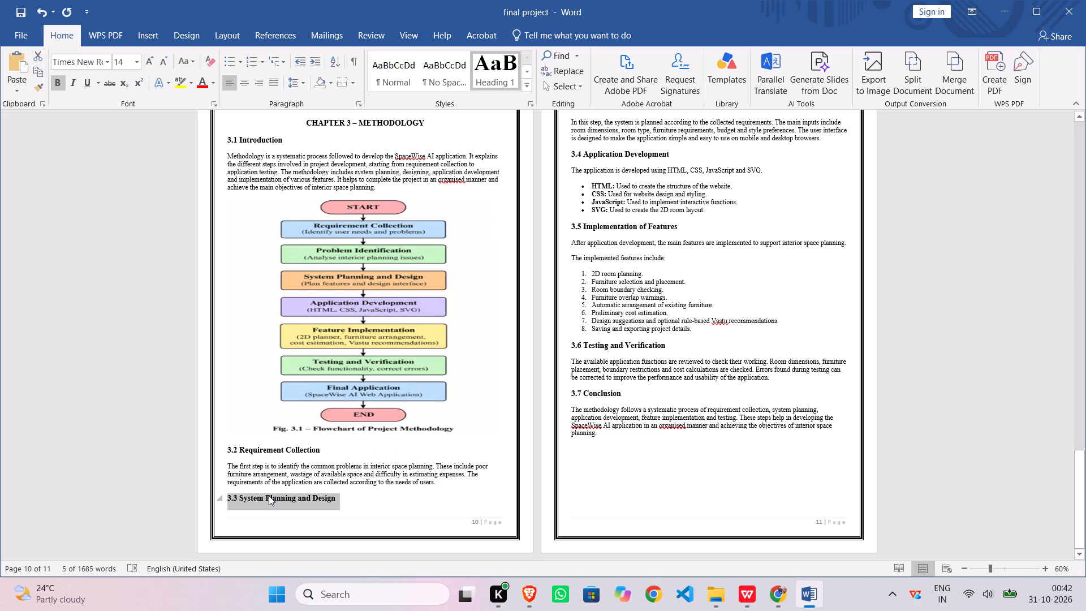
key(ctrl+c)
Paste the copied heading "3.3 System Planning and Design" on a new line below "3.2 Requirement Collection" in the index's Methodology row.
scroll(405, 482, up, 11)
scroll(563, 434, up, 6)
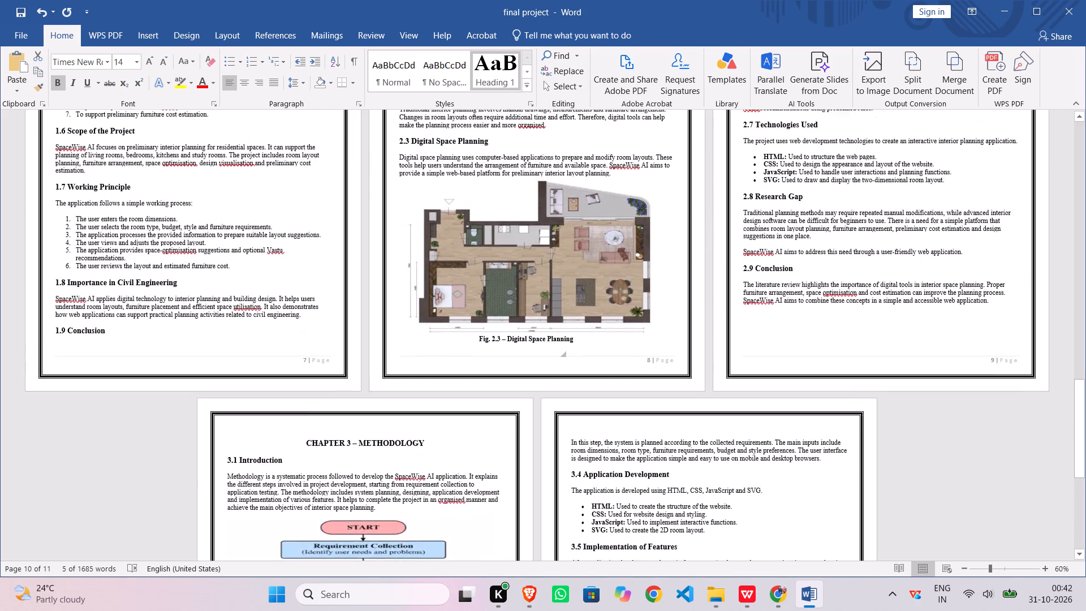
scroll(563, 434, up, 4)
scroll(600, 363, up, 20)
scroll(600, 363, up, 1)
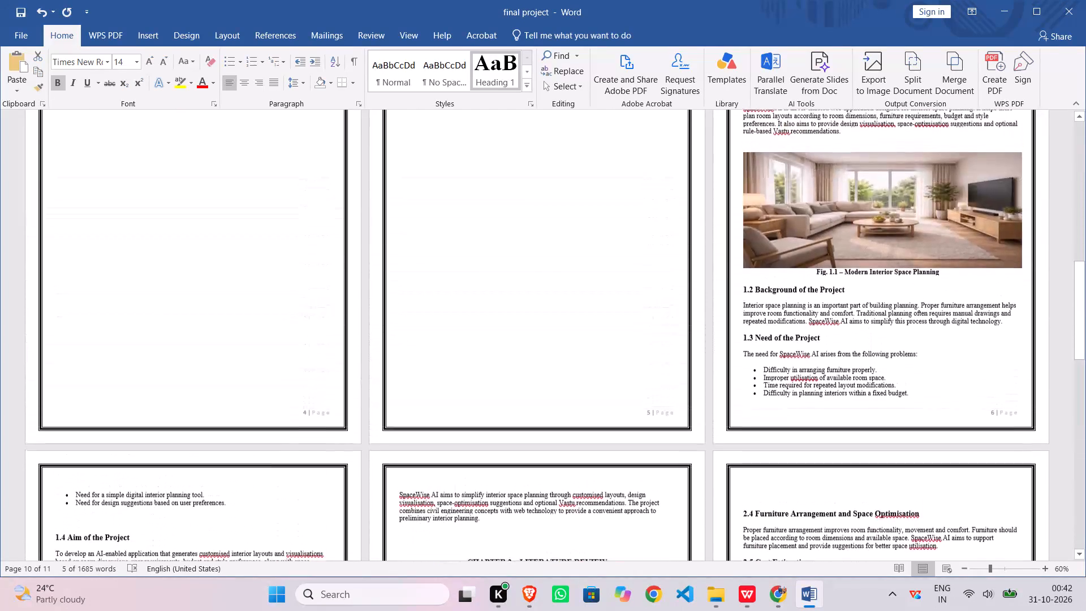
scroll(622, 341, up, 18)
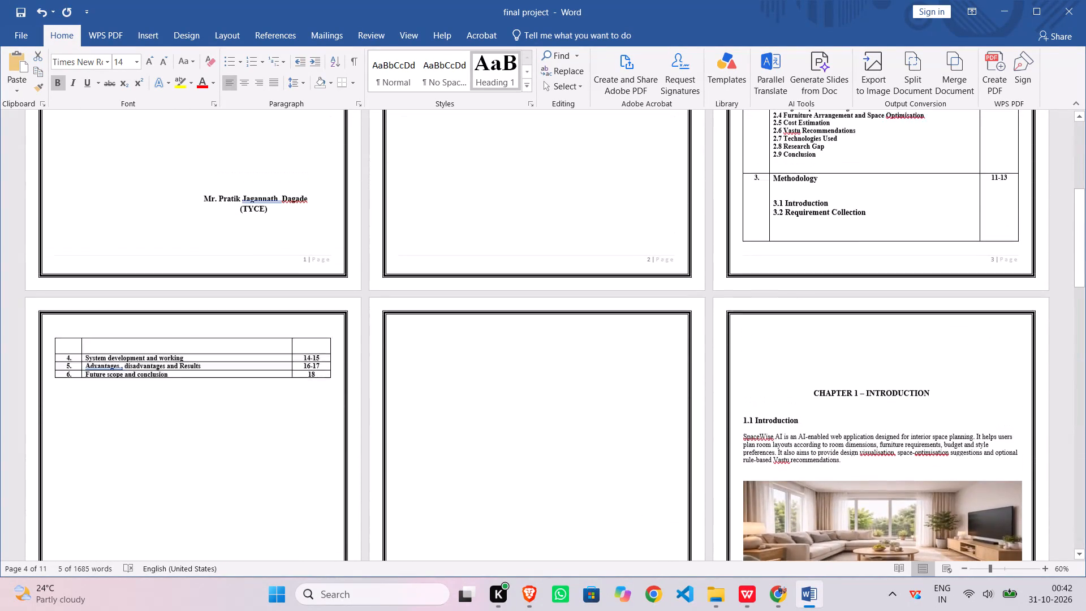
scroll(622, 341, up, 1)
double_click(873, 273)
double_click(873, 273)
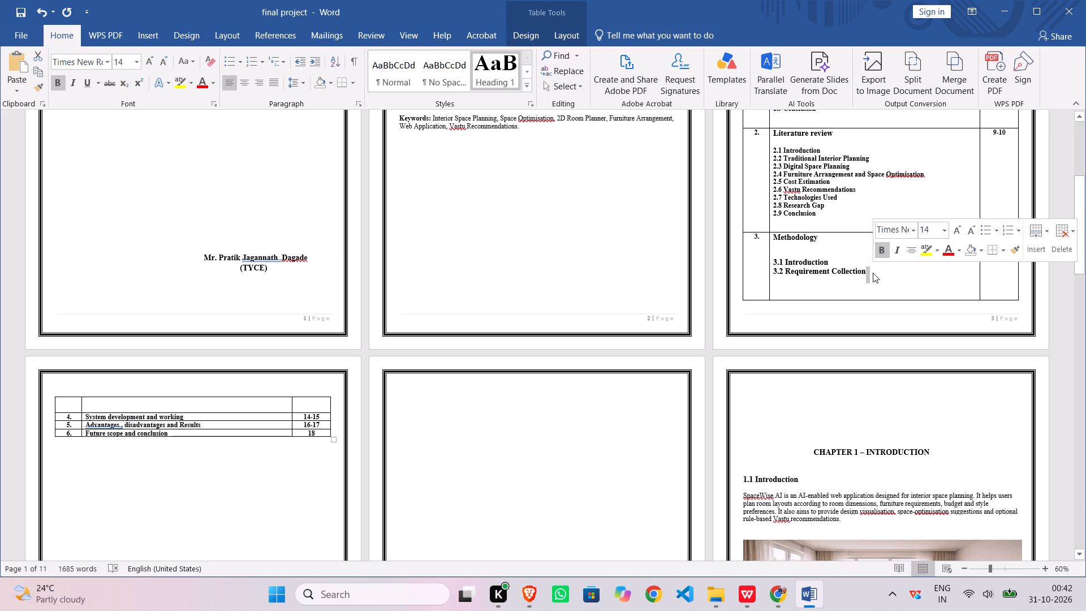
click(873, 273)
click(873, 273)
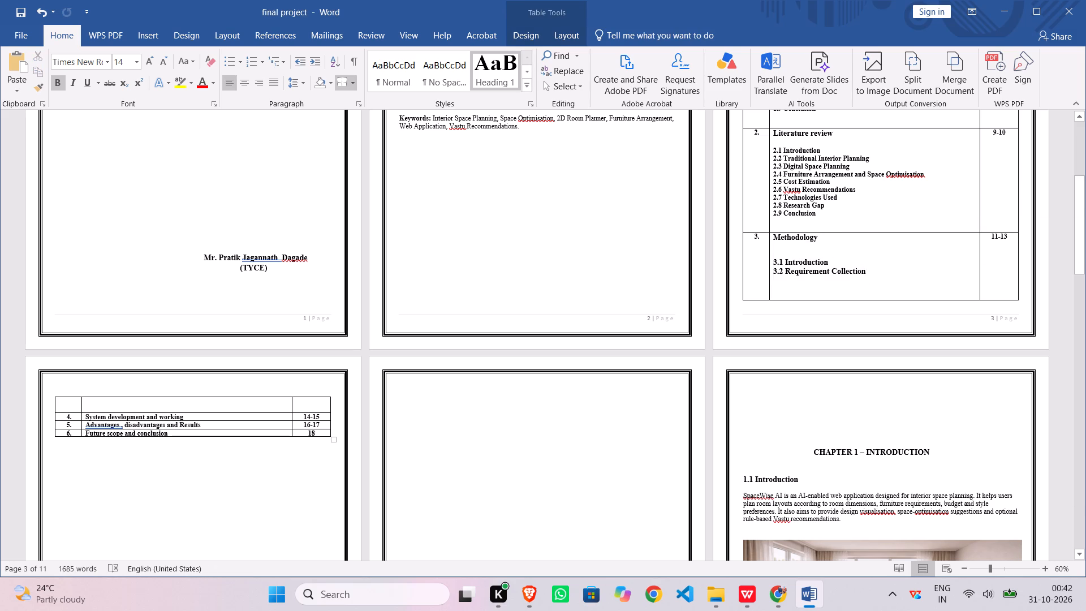
key(shift+Return)
key(ctrl+v)
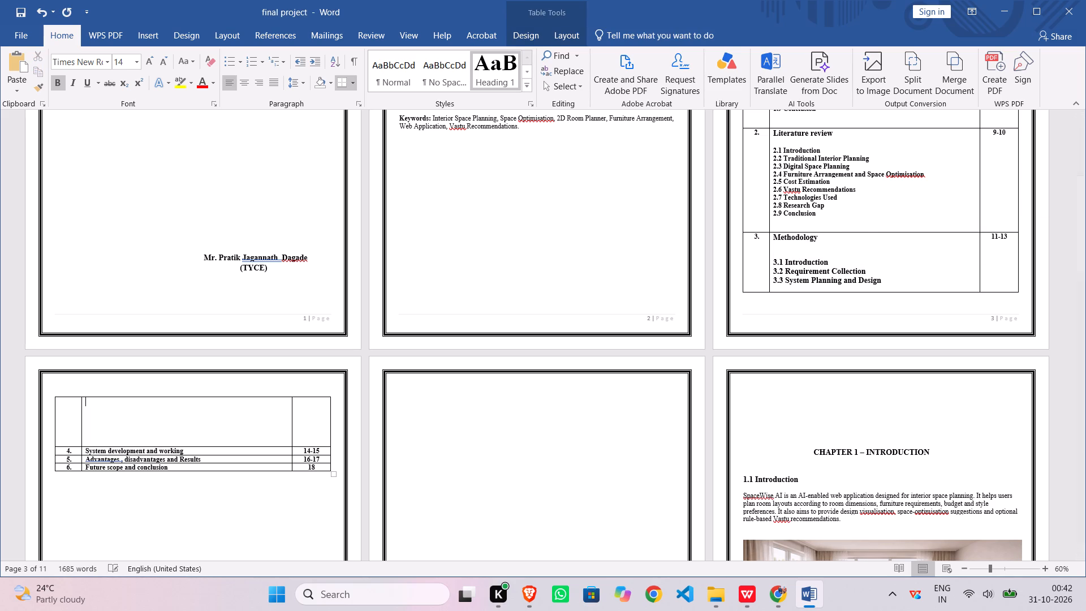
Copy the heading "3.4 Application Development" from the Chapter 3 – Methodology pages.
scroll(740, 387, down, 20)
scroll(740, 387, down, 5)
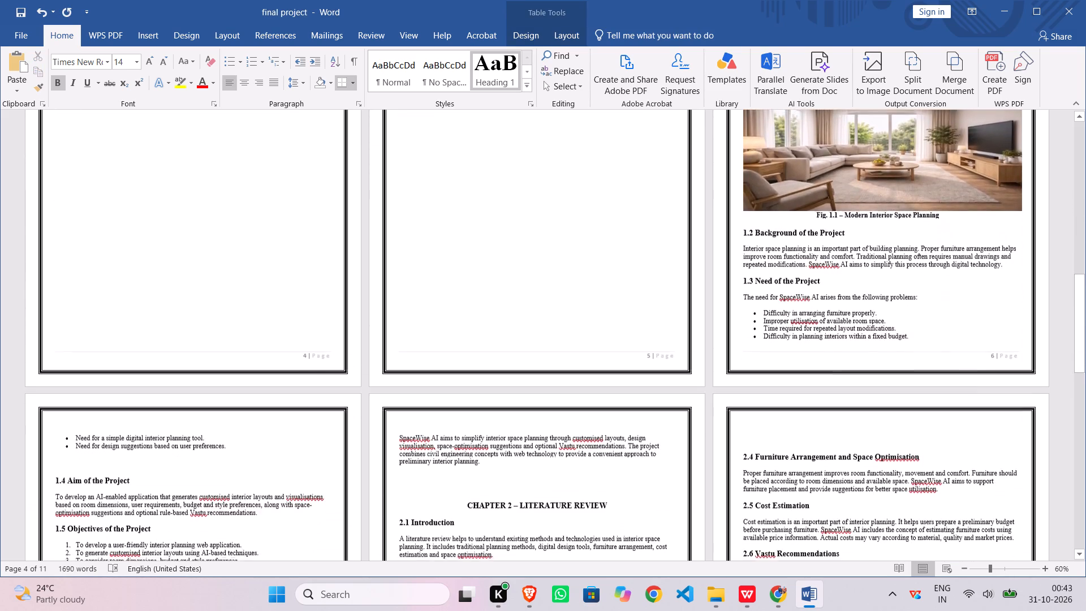
scroll(739, 388, down, 3)
scroll(680, 411, down, 20)
scroll(680, 411, down, 3)
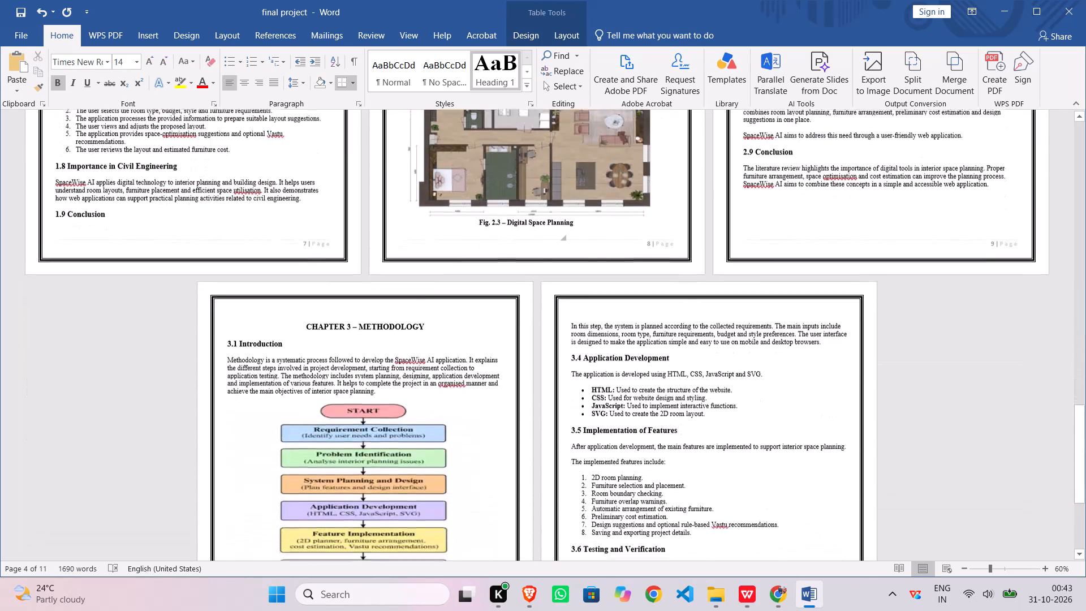
scroll(515, 432, down, 16)
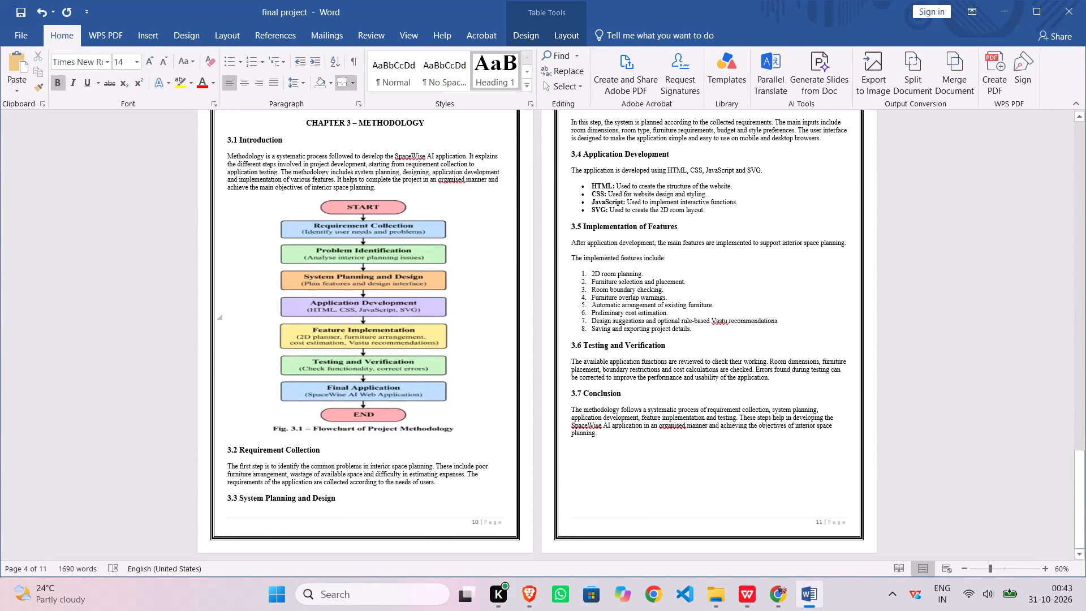
scroll(629, 164, up, 3)
double_click(622, 212)
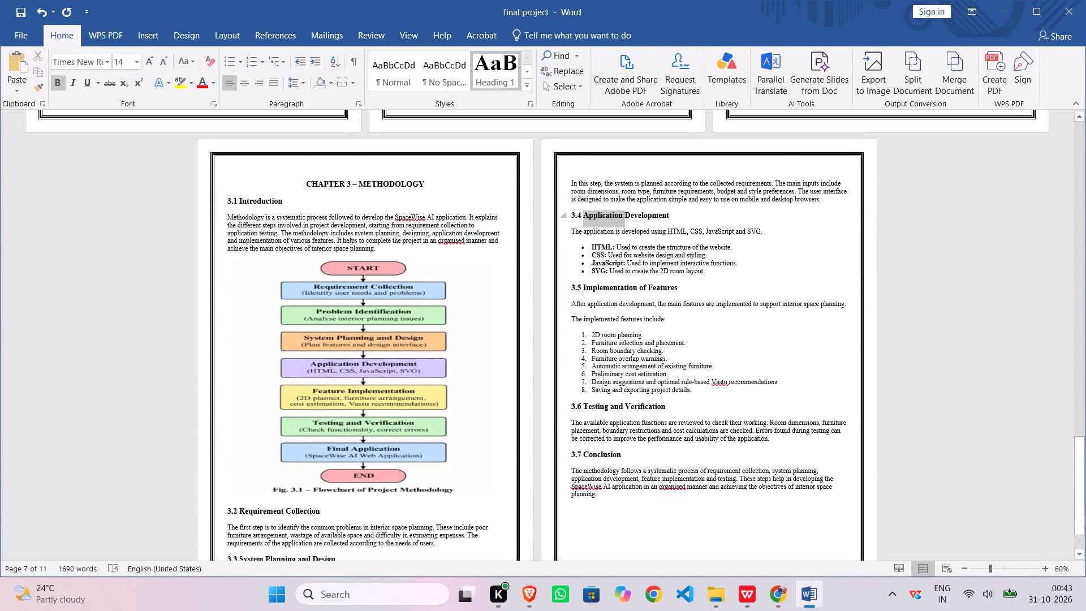
click(622, 212)
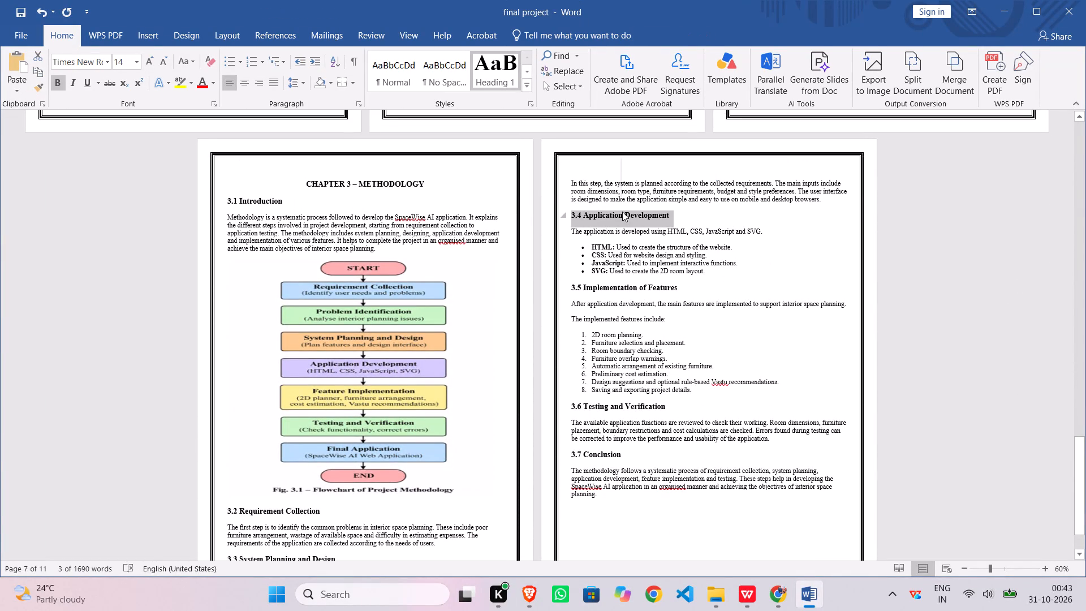
key(ctrl+c)
Paste "3.4 Application Development" on a new line below "3.3 System Planning and Design" in the index's Methodology row.
scroll(622, 212, up, 20)
scroll(622, 212, up, 2)
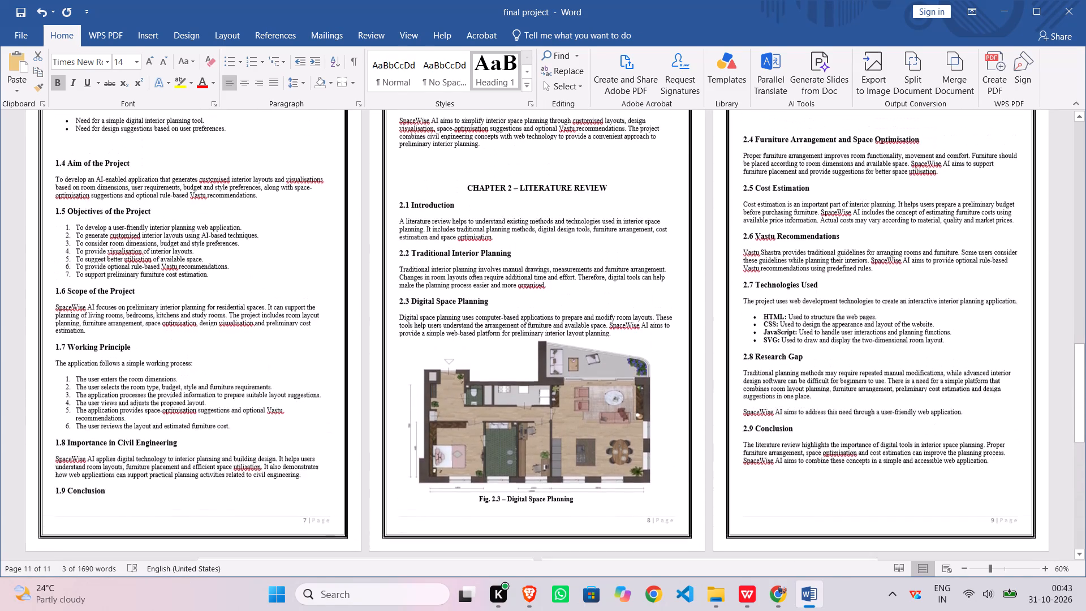
scroll(622, 212, up, 15)
scroll(641, 208, up, 12)
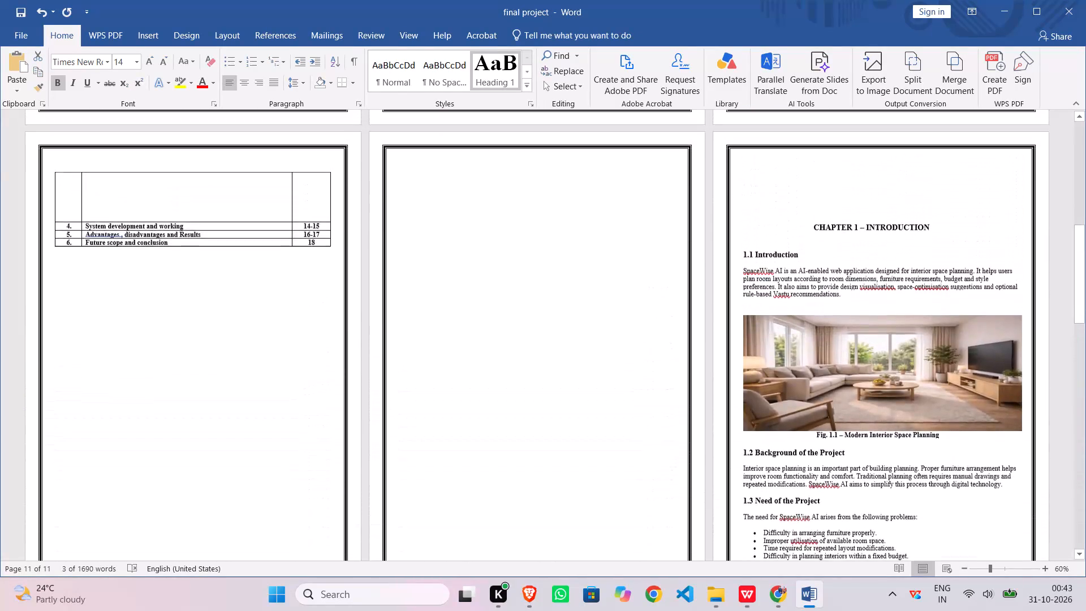
scroll(654, 208, up, 6)
click(887, 222)
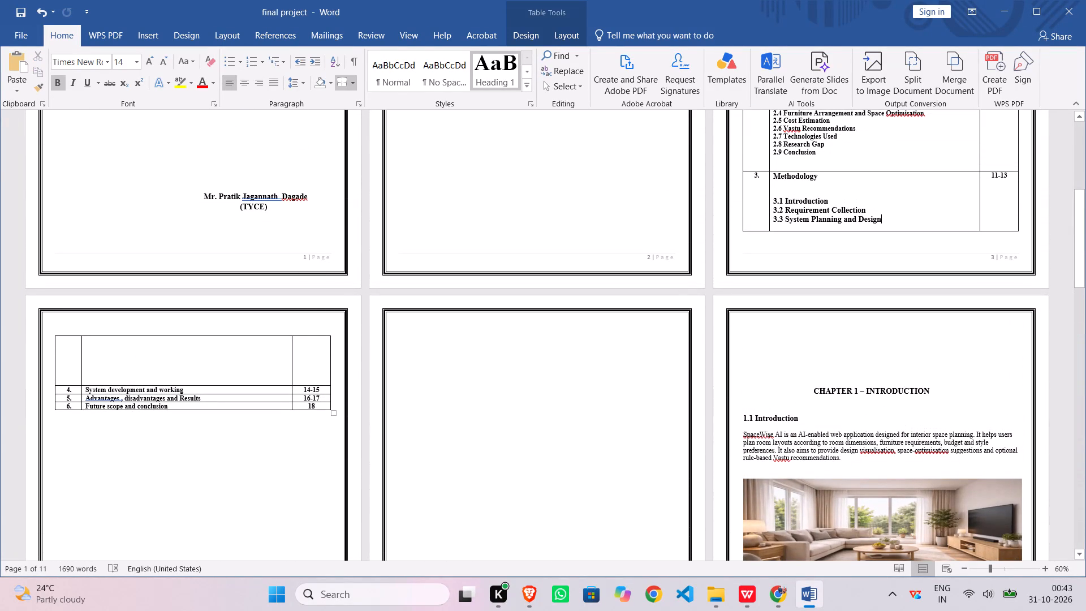
key(shift+Return)
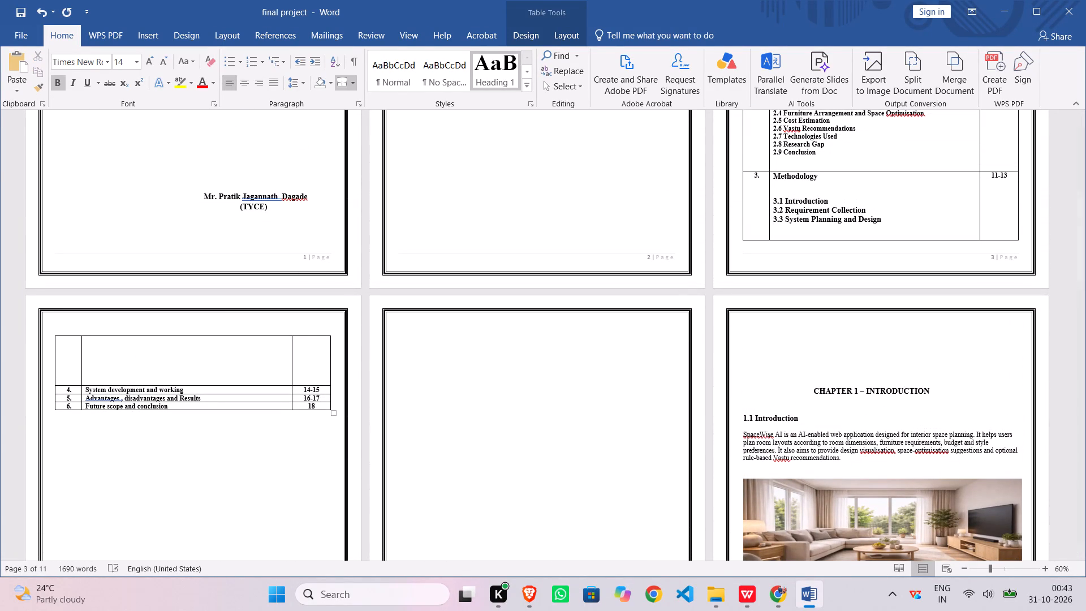
key(ctrl+v)
Copy the heading "3.5 Implementation of Features" from the Chapter 3 – Methodology pages.
scroll(857, 238, down, 6)
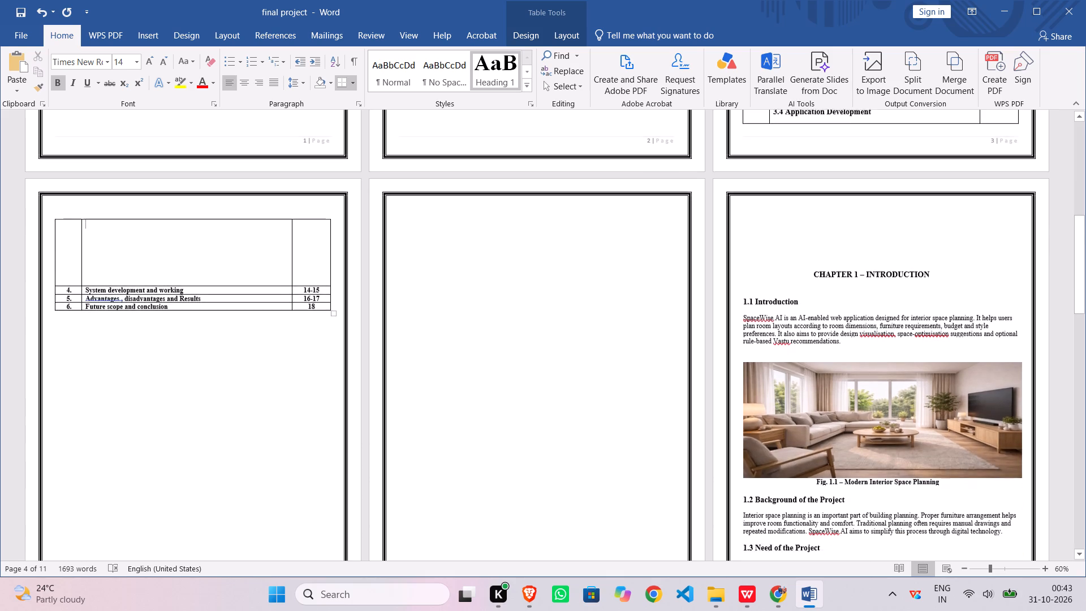
scroll(857, 238, down, 5)
scroll(606, 299, down, 20)
scroll(606, 299, down, 3)
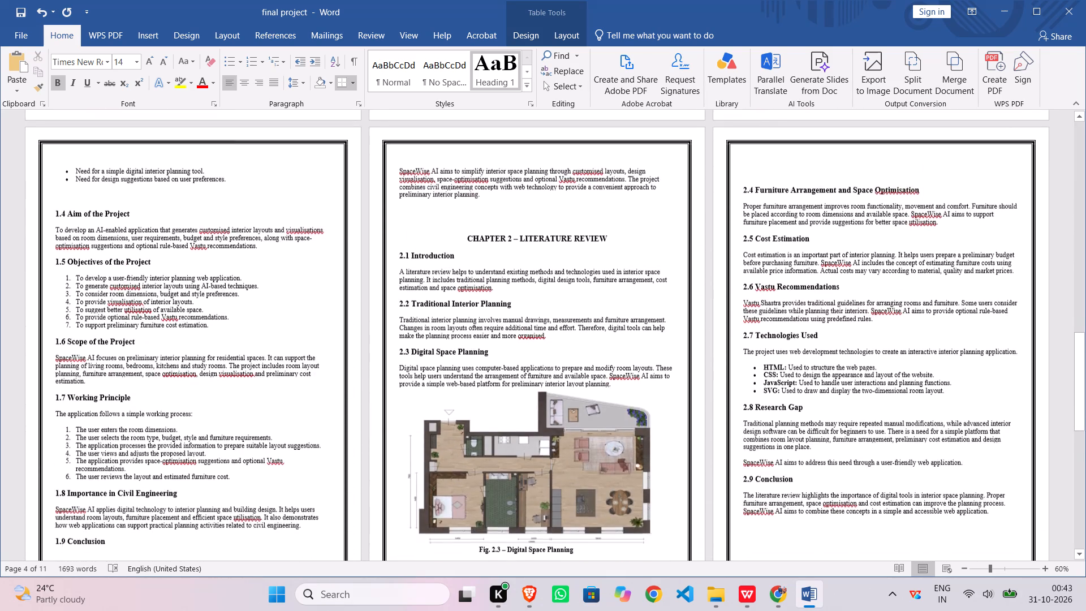
scroll(619, 304, down, 20)
scroll(619, 304, down, 2)
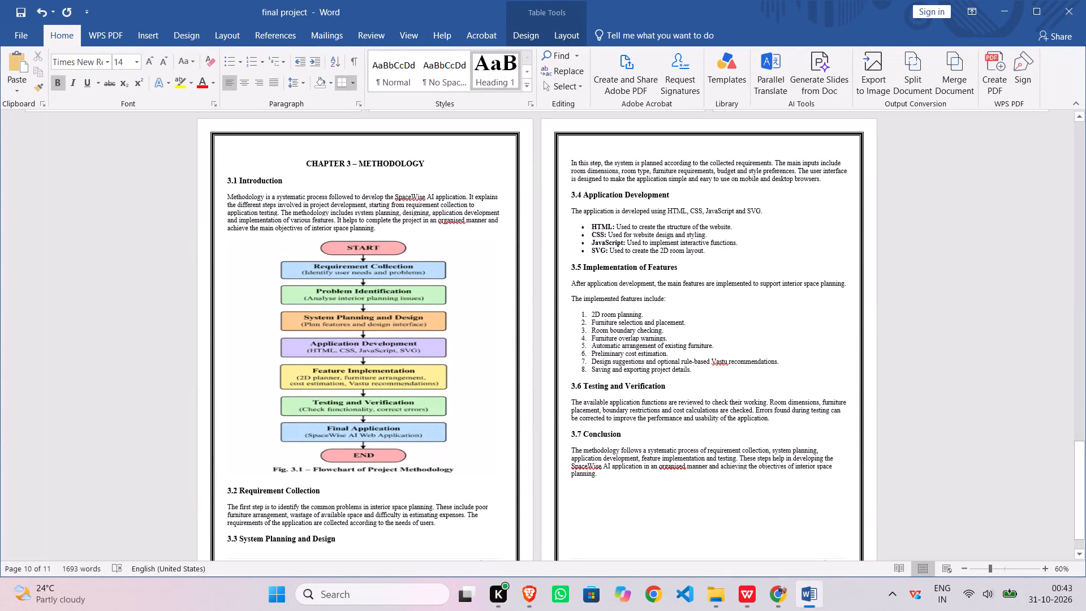
scroll(630, 248, down, 5)
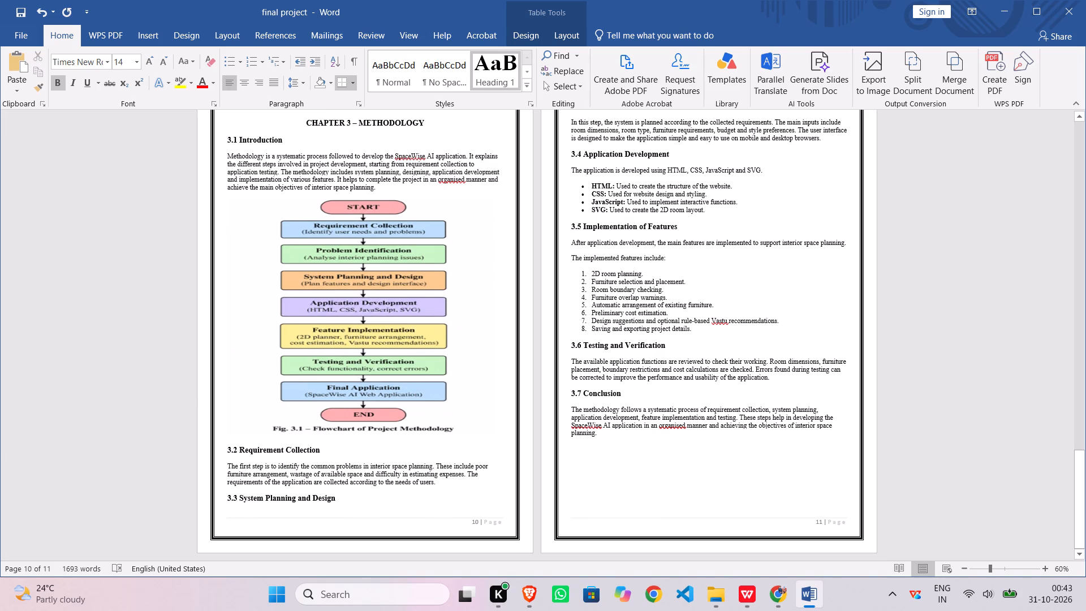
double_click(617, 229)
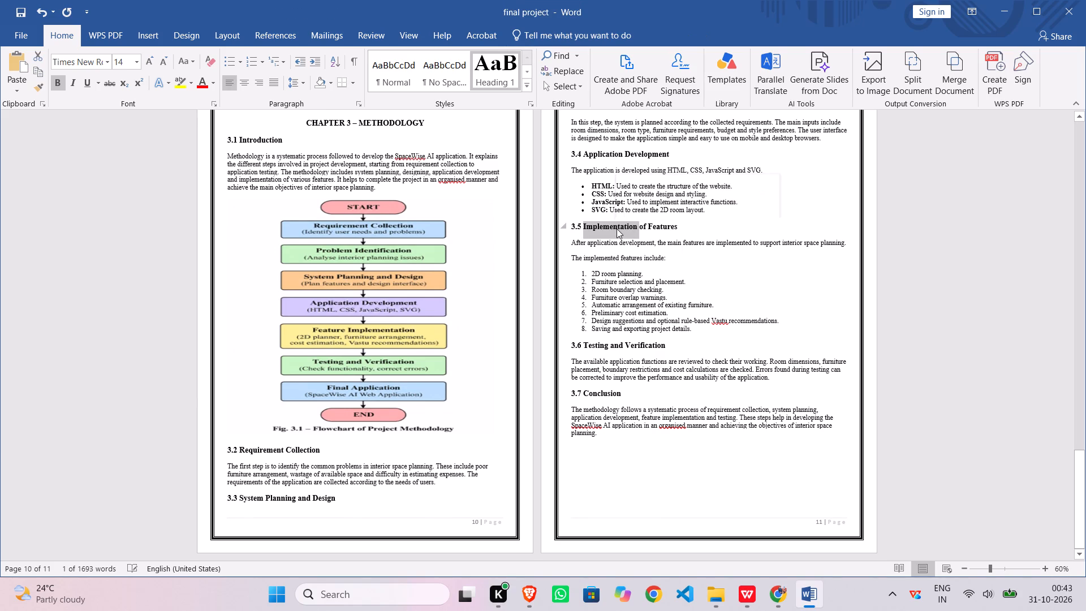
click(617, 229)
key(ctrl+c)
Paste "3.5 Implementation of Features" on a new line below "3.4 Application Development" in the index's Methodology row.
scroll(756, 312, up, 8)
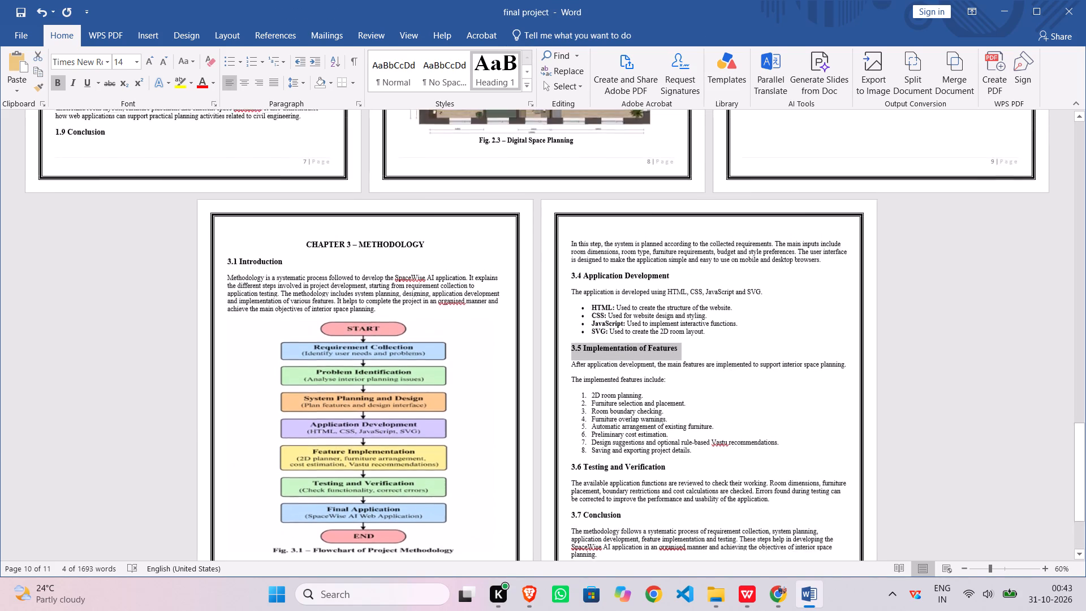
scroll(756, 312, up, 20)
scroll(756, 312, up, 14)
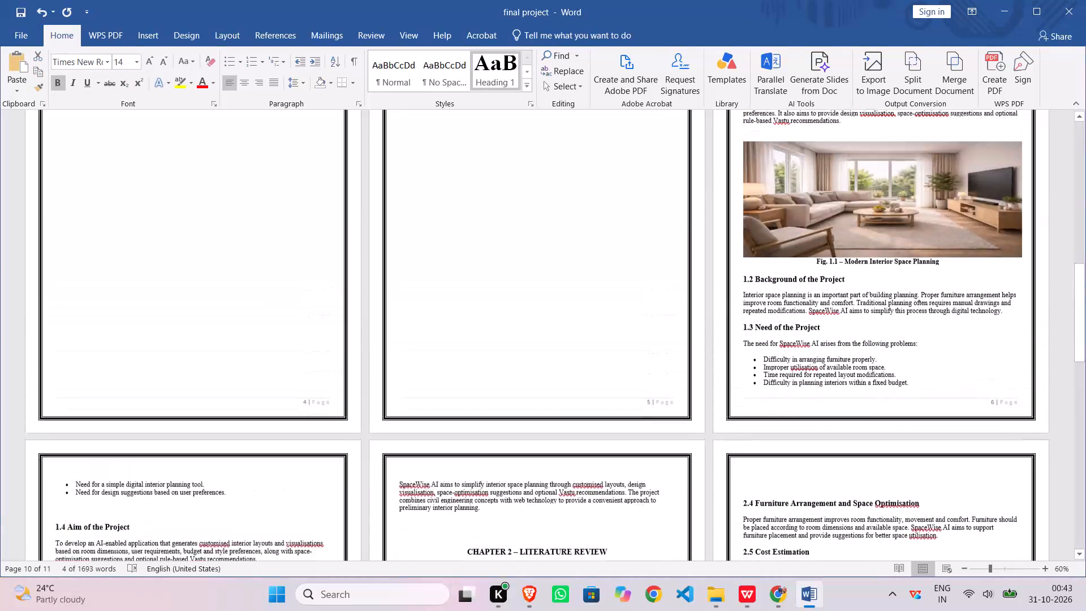
scroll(760, 309, up, 16)
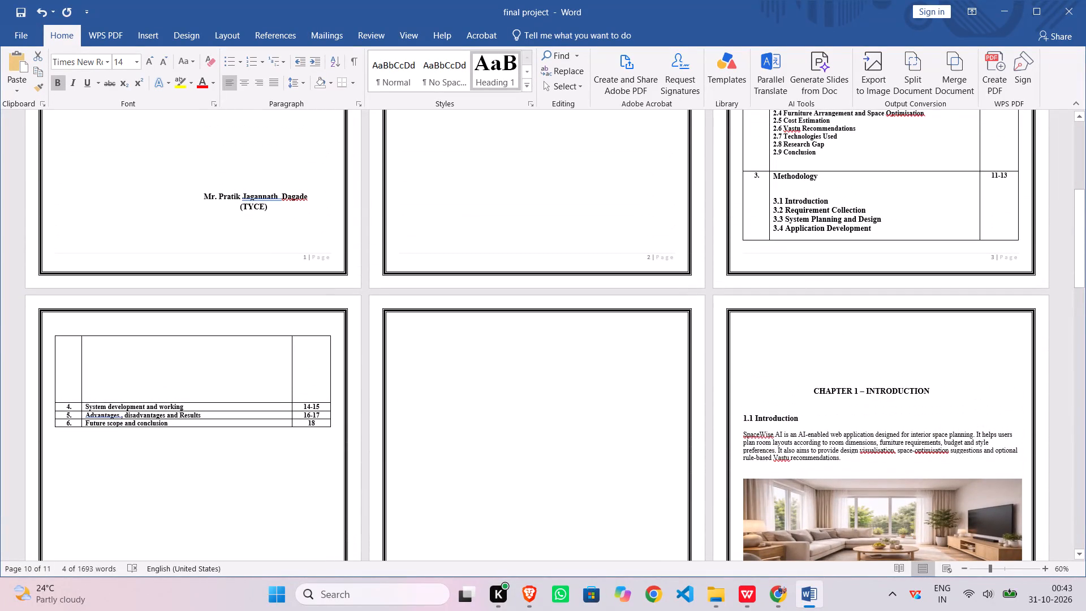
triple_click(872, 231)
click(872, 231)
click(872, 231)
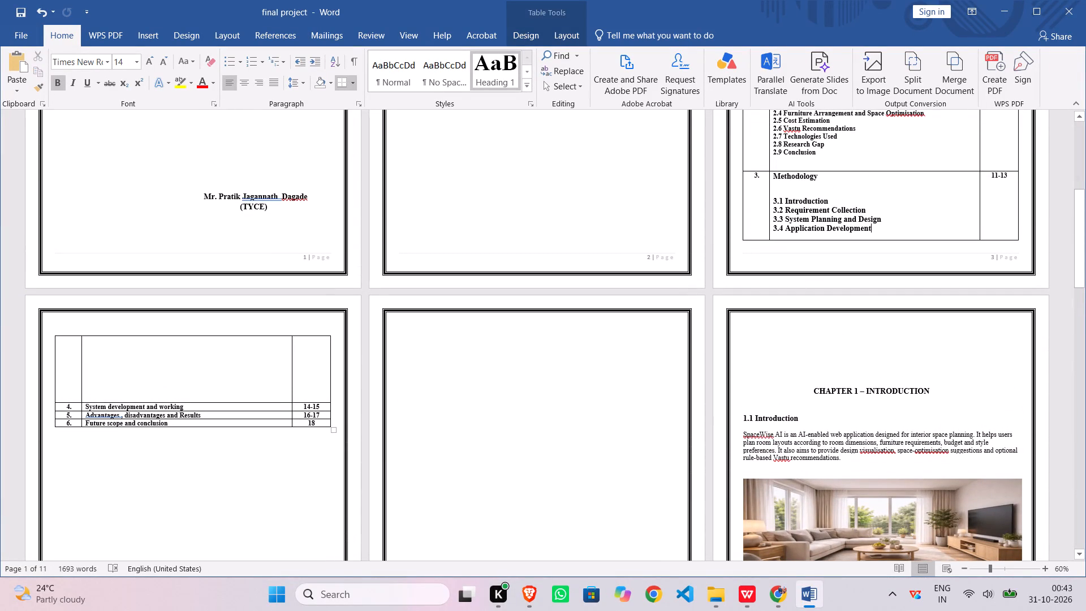
key(shift+Return)
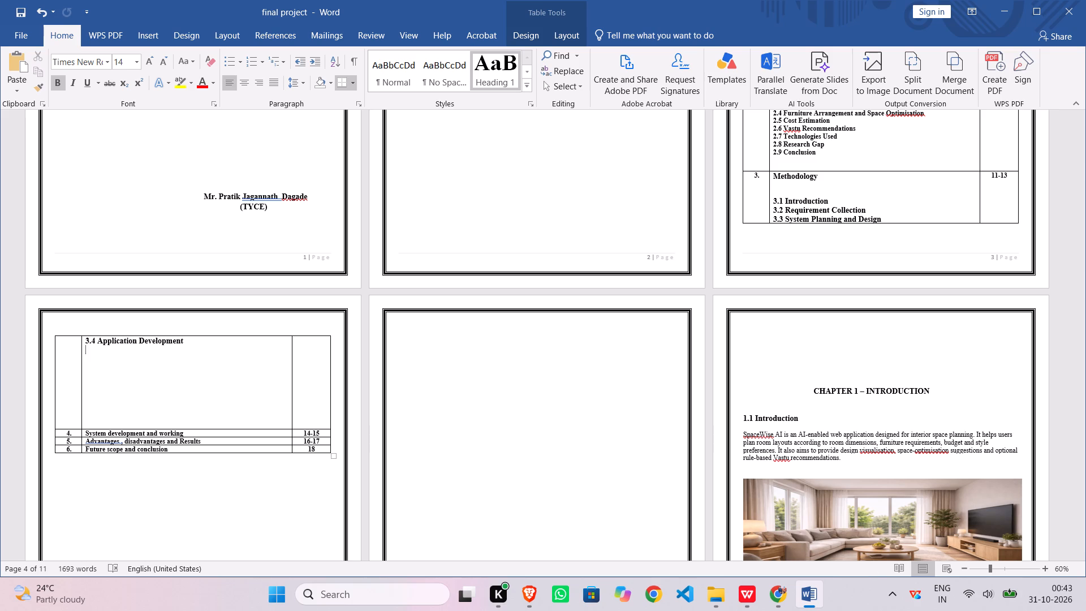
key(ctrl+v)
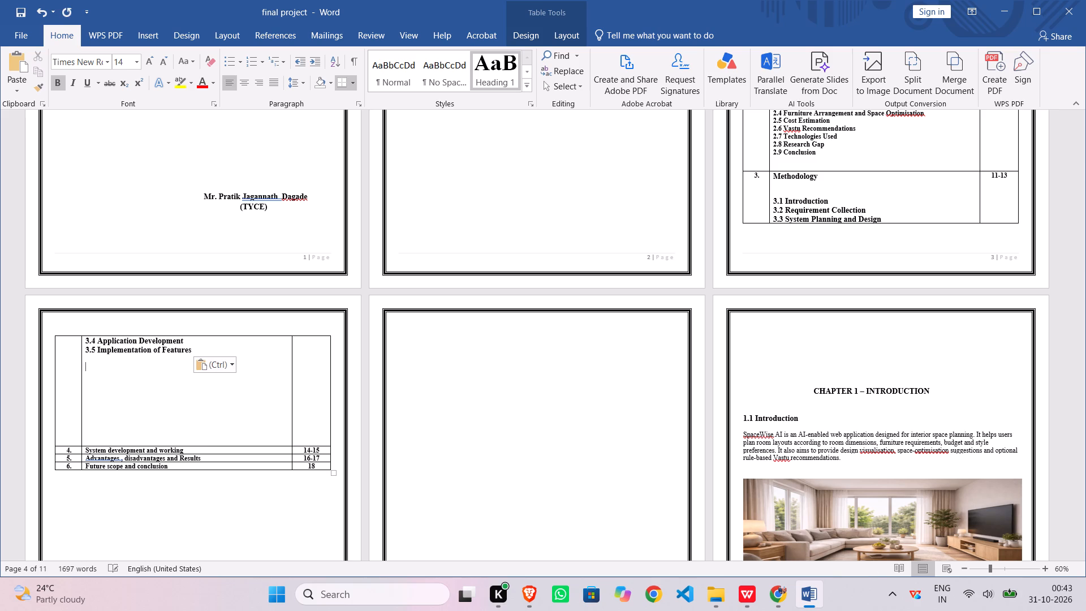
Copy the heading "3.6 Testing and Verification" from the Chapter 3 – Methodology pages, keeping its original text in place.
scroll(868, 229, down, 6)
scroll(549, 350, down, 4)
scroll(474, 372, down, 5)
scroll(589, 397, down, 20)
scroll(589, 397, down, 3)
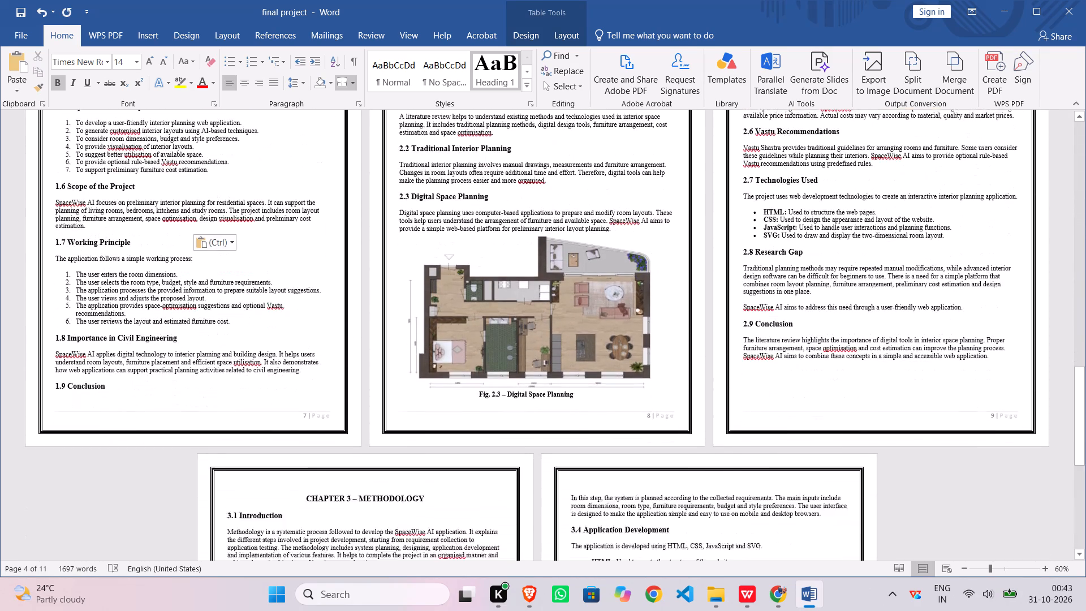
scroll(731, 434, down, 11)
scroll(656, 449, down, 4)
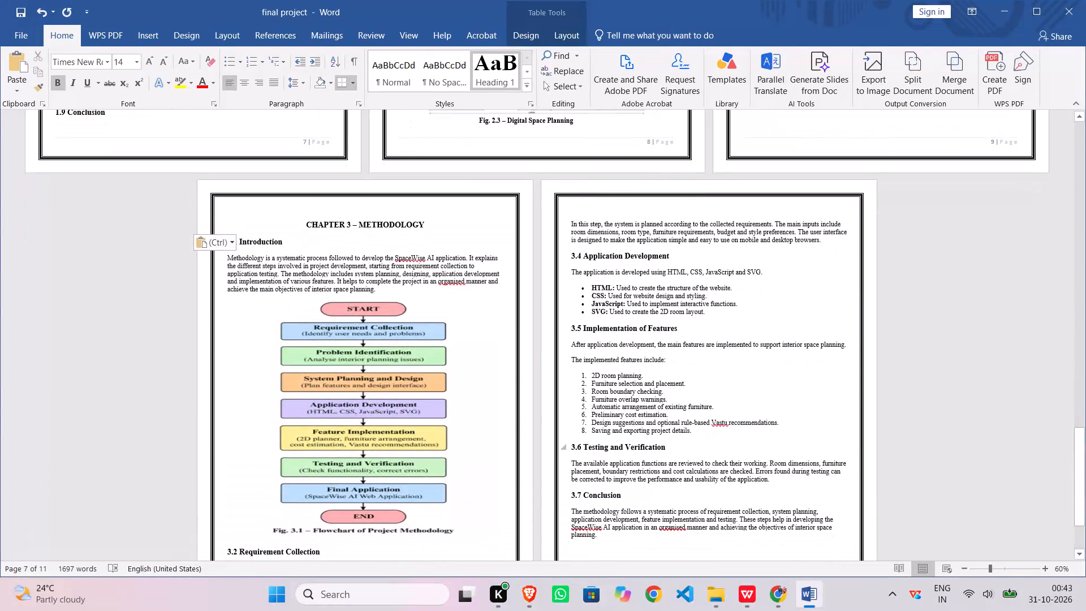
triple_click(628, 447)
key(ctrl+v)
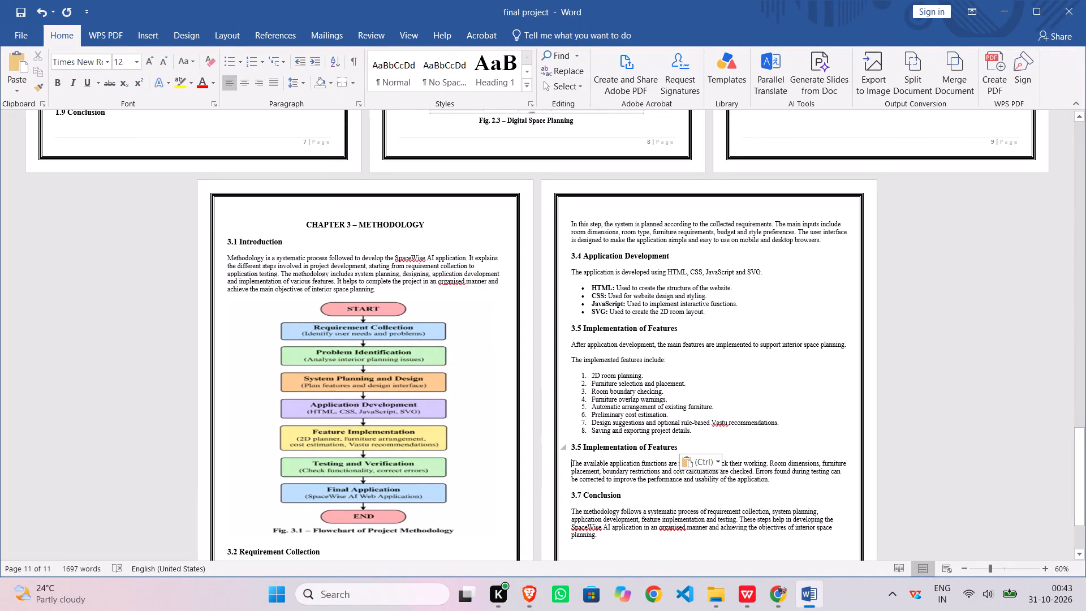
key(ctrl+z)
key(ctrl+c)
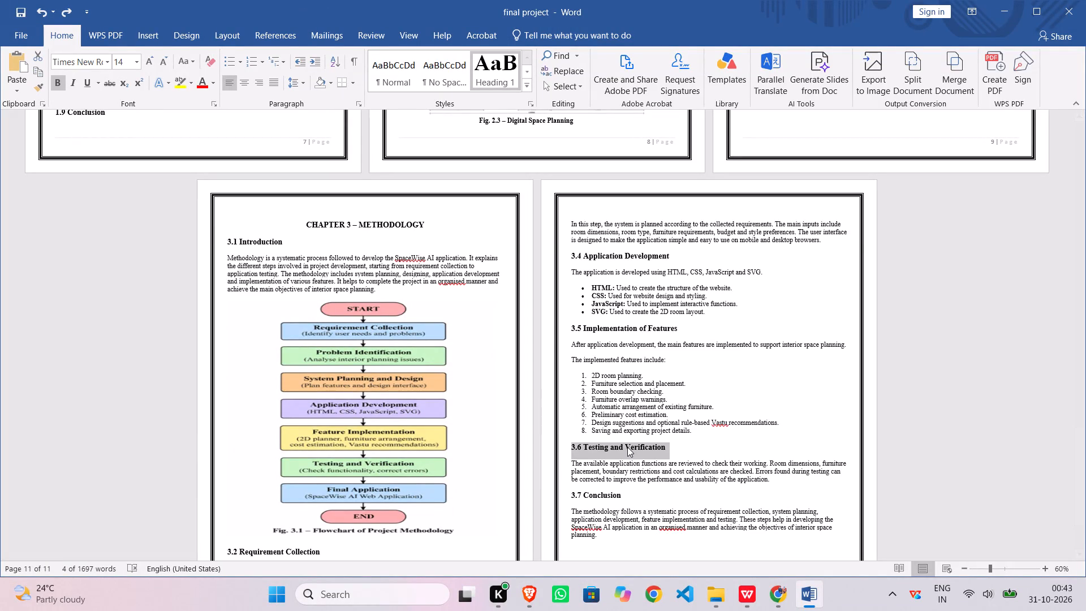
Paste "3.6 Testing and Verification" on a new line below "3.5 Implementation of Features" in the index's Methodology row.
scroll(627, 447, up, 12)
scroll(446, 360, up, 5)
scroll(330, 314, up, 10)
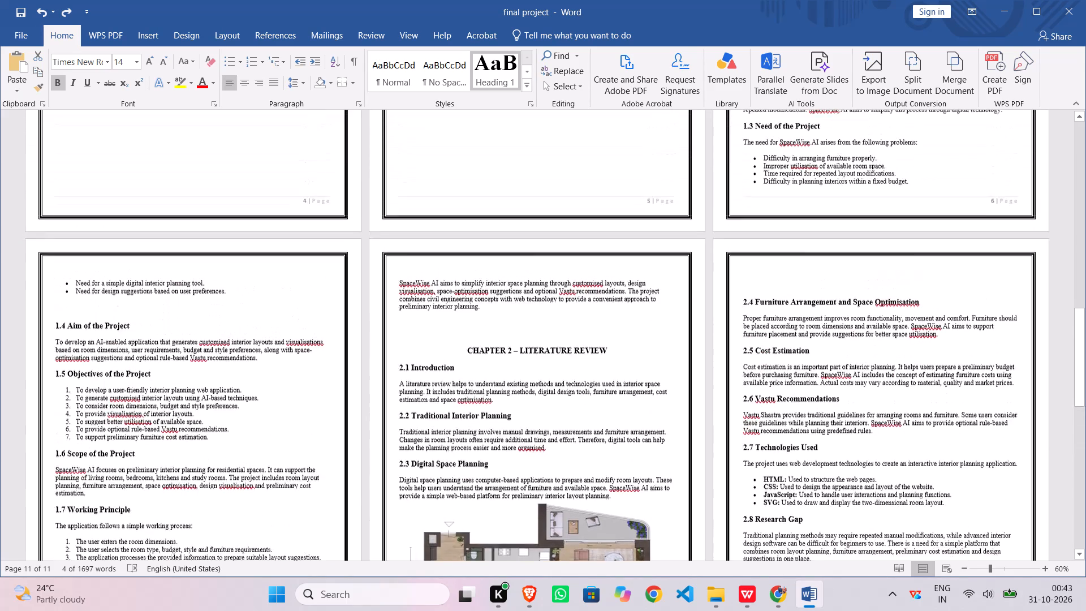
scroll(242, 285, up, 15)
scroll(183, 175, up, 3)
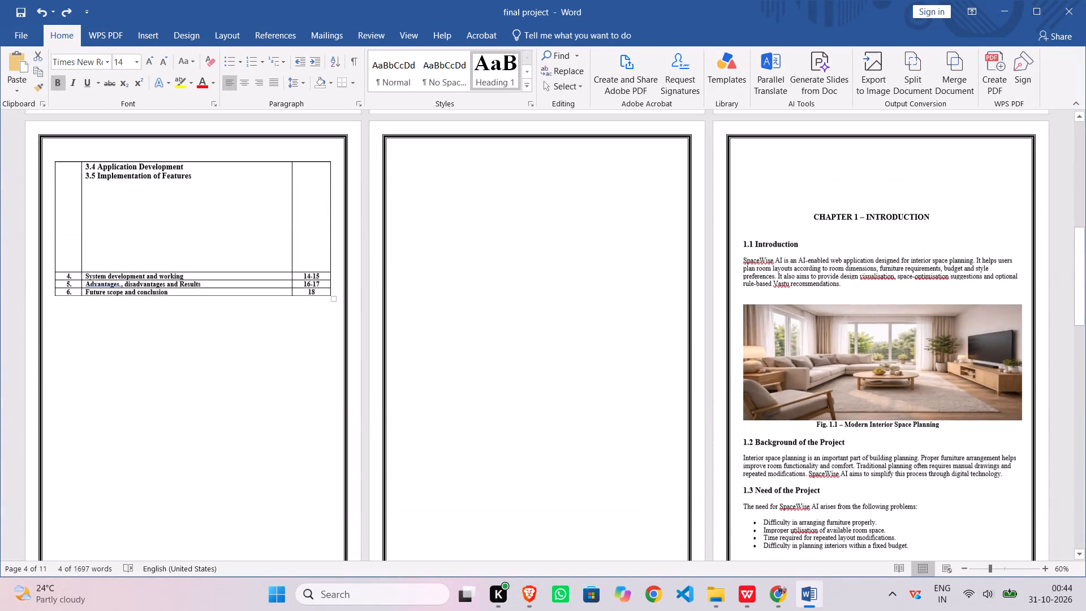
click(195, 190)
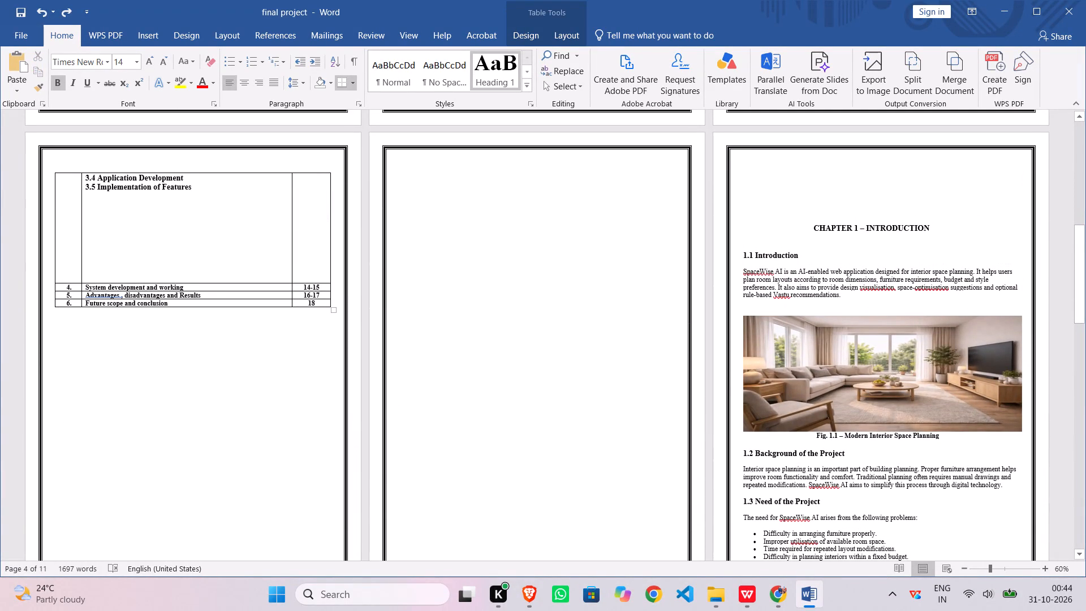
key(shift+Return)
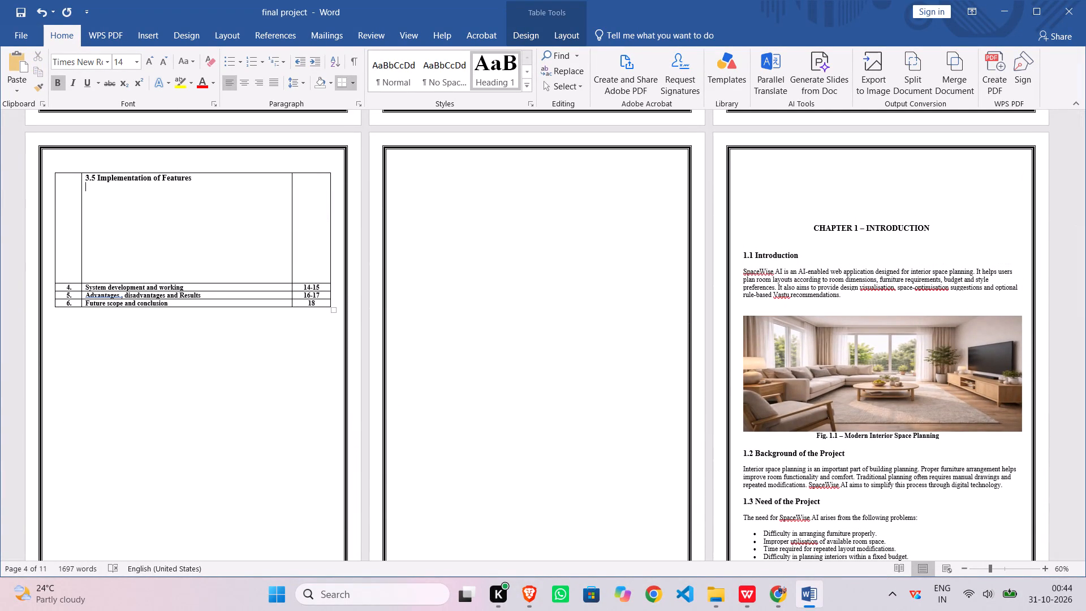
key(ctrl+v)
scroll(554, 351, up, 7)
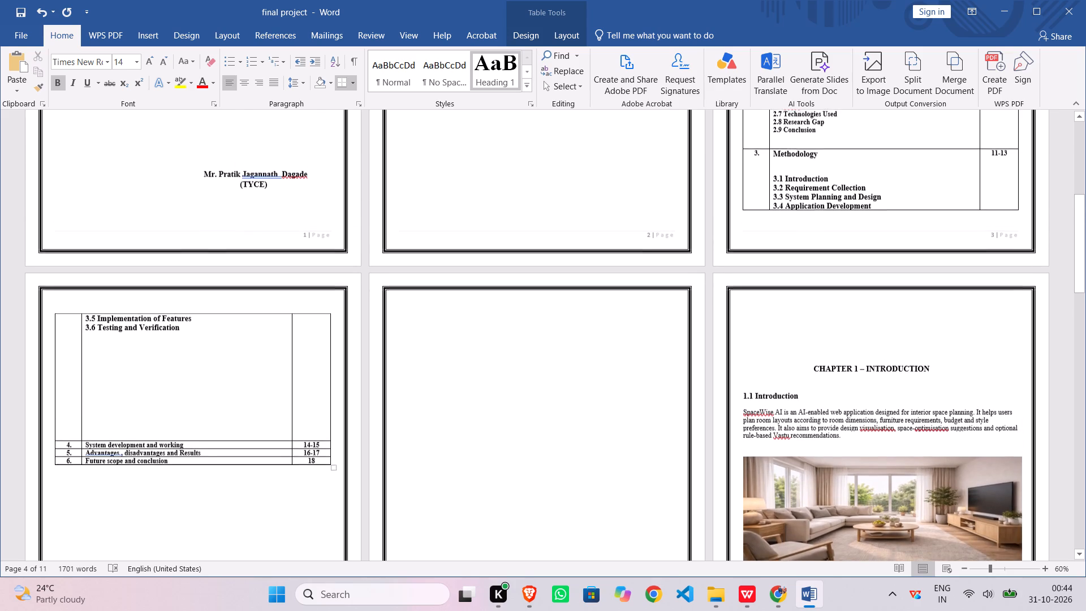
Copy the heading "3.7 Conclusion" from the Chapter 3 – Methodology pages.
scroll(554, 351, down, 11)
scroll(628, 415, down, 3)
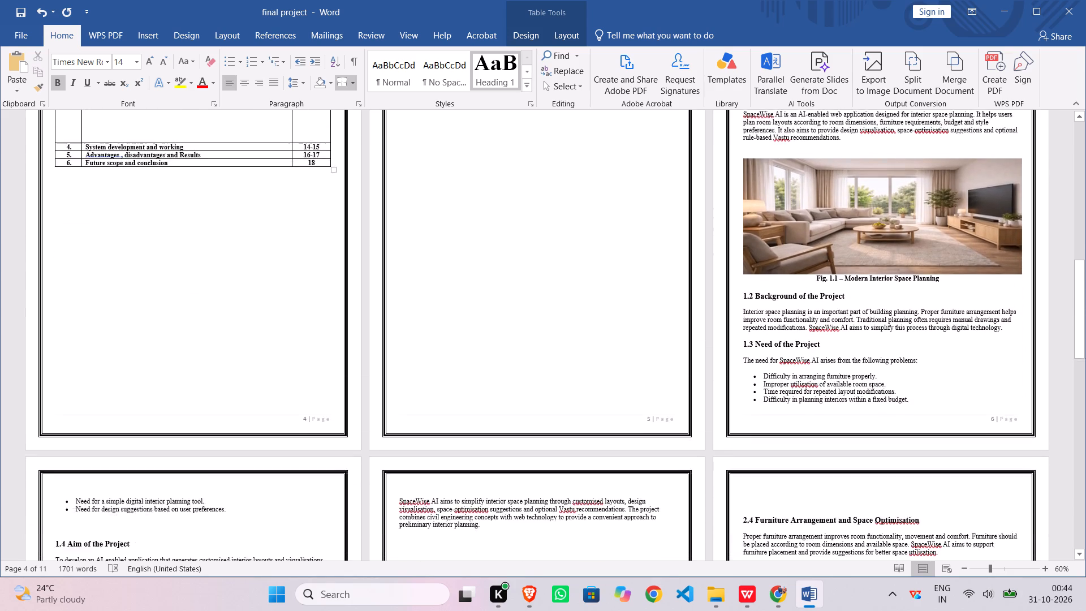
scroll(658, 441, down, 11)
scroll(726, 446, down, 14)
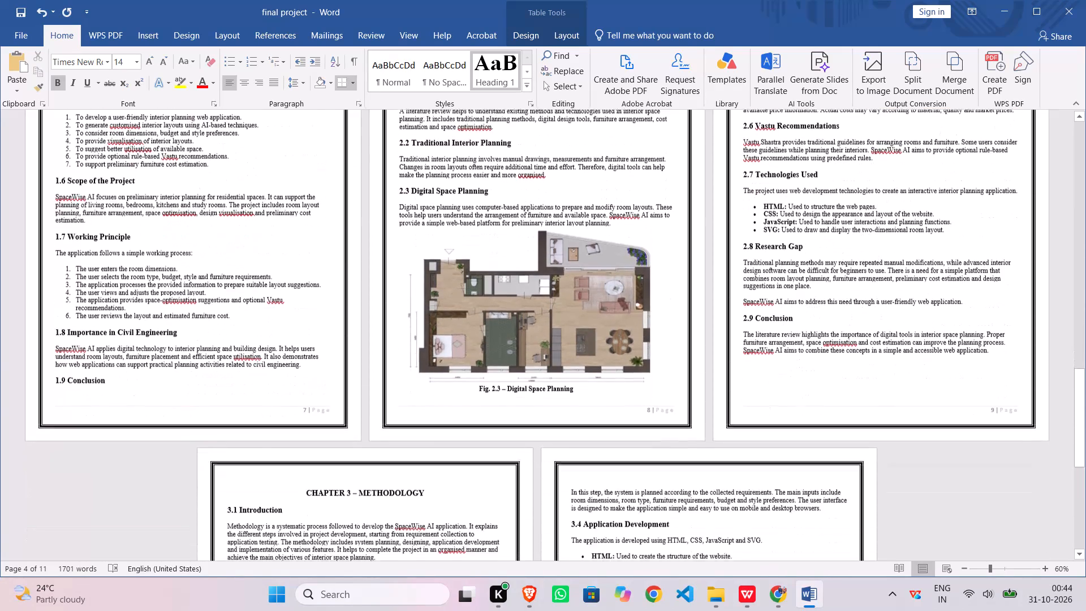
scroll(726, 446, down, 13)
scroll(649, 470, down, 2)
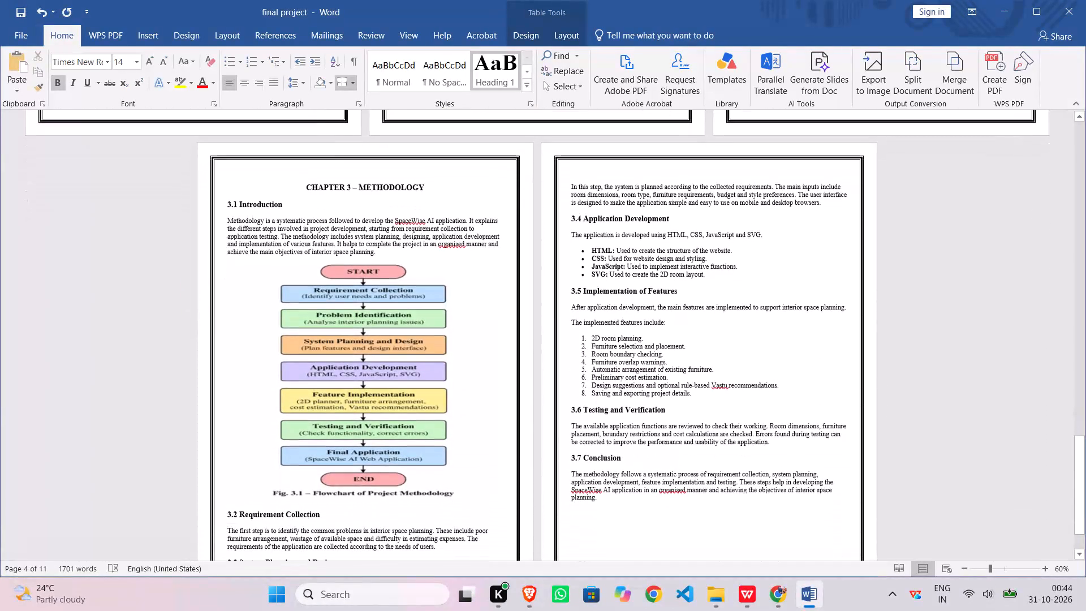
double_click(601, 455)
click(601, 455)
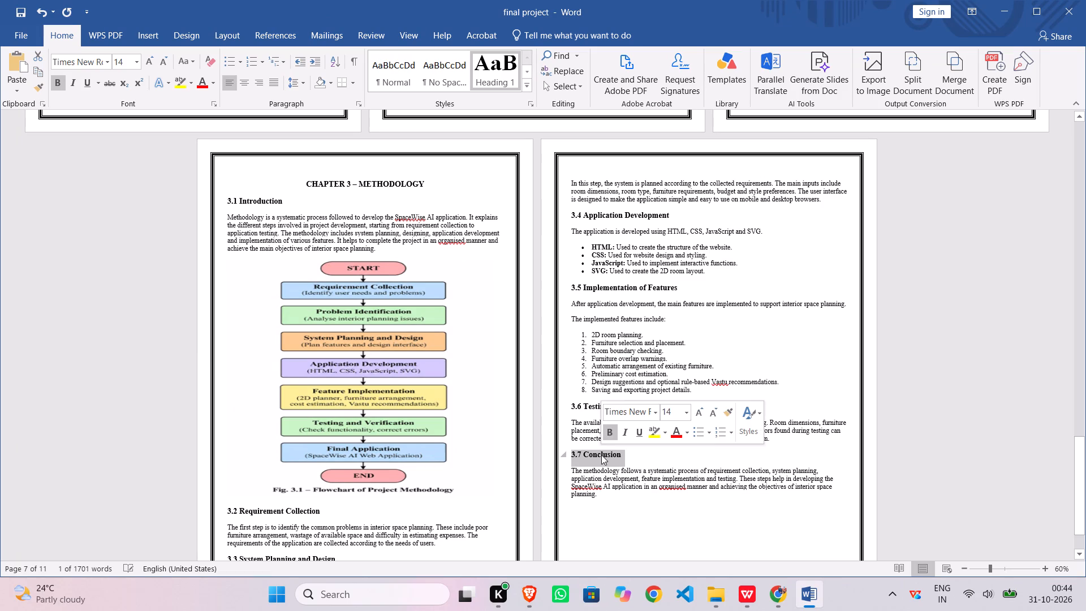
key(ctrl+c)
Paste "3.7 Conclusion" on a new line below "3.6 Testing and Verification" in the index's Methodology row.
scroll(601, 455, up, 13)
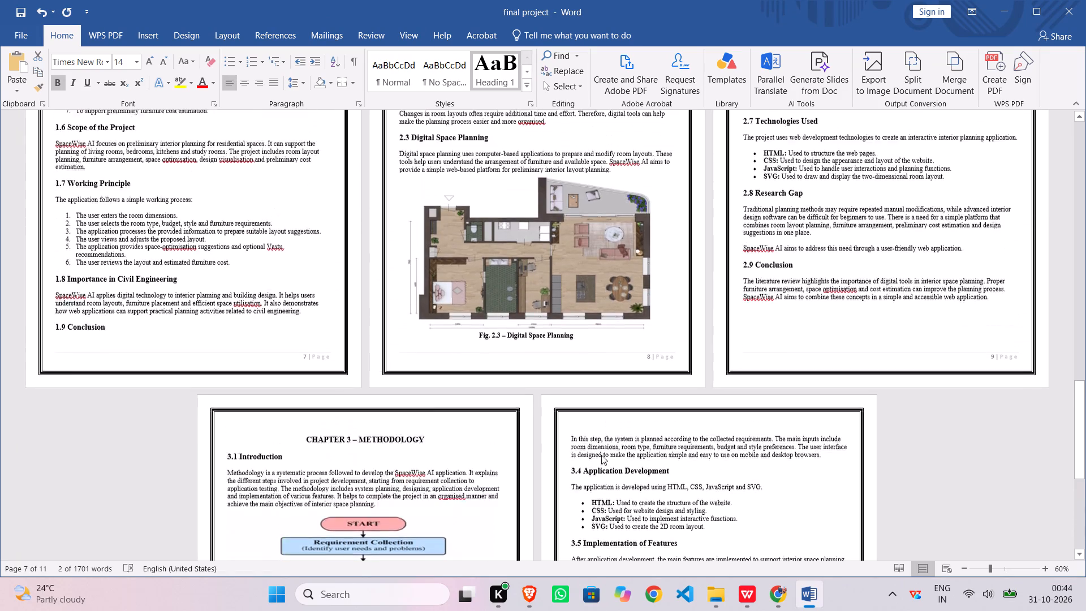
scroll(601, 455, up, 20)
scroll(601, 455, up, 9)
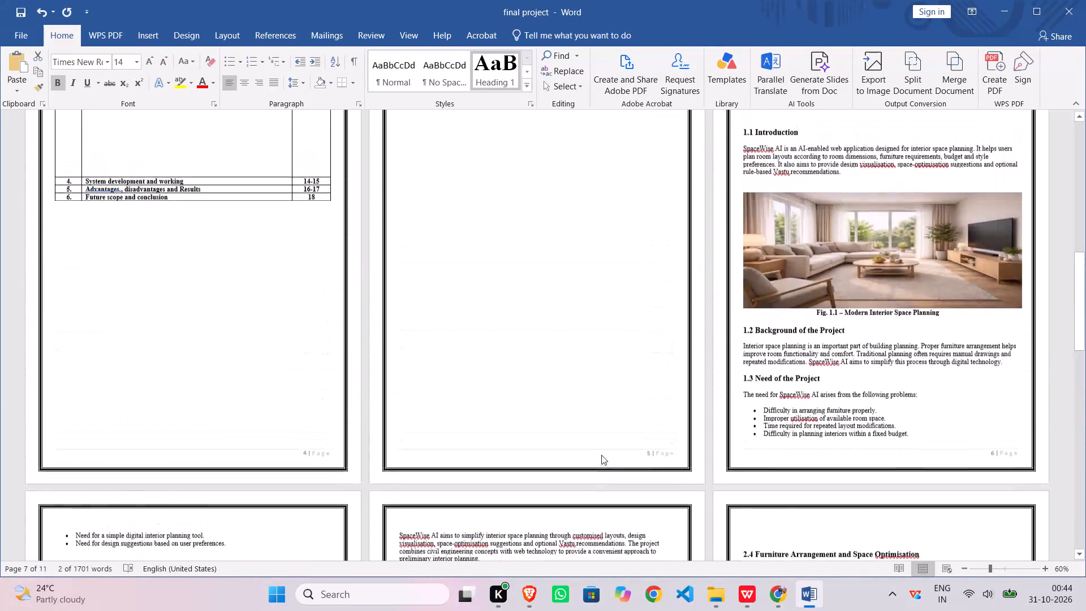
scroll(601, 455, up, 9)
click(191, 274)
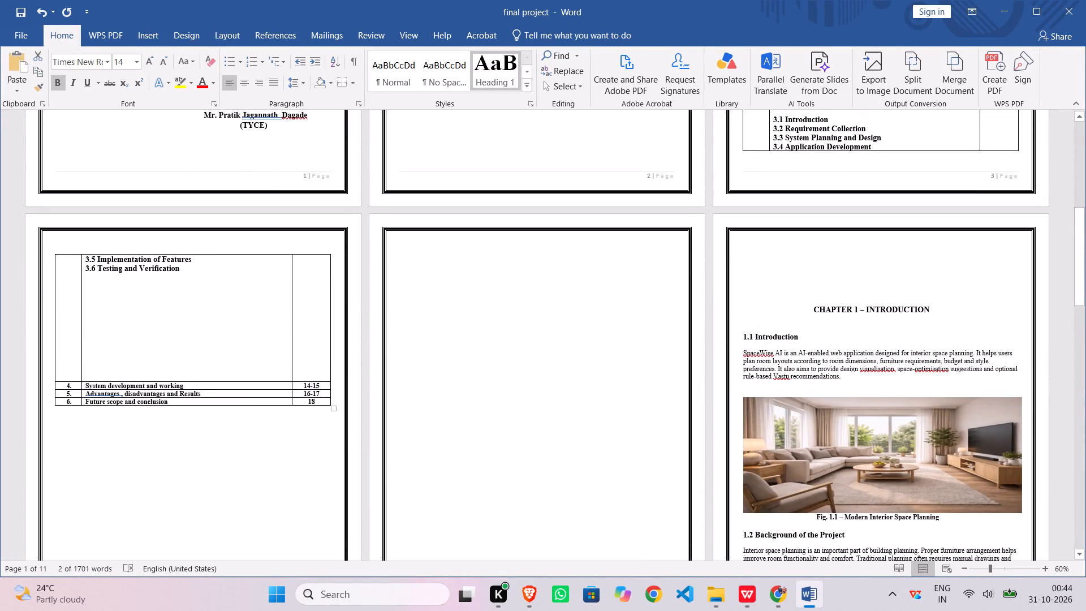
key(shift+Return)
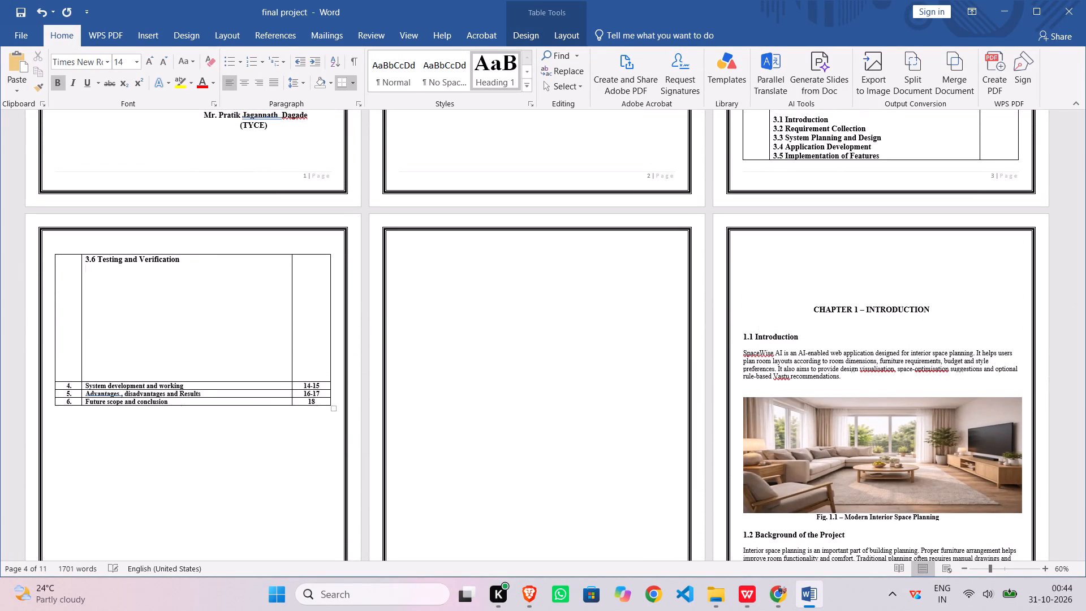
key(ctrl+v)
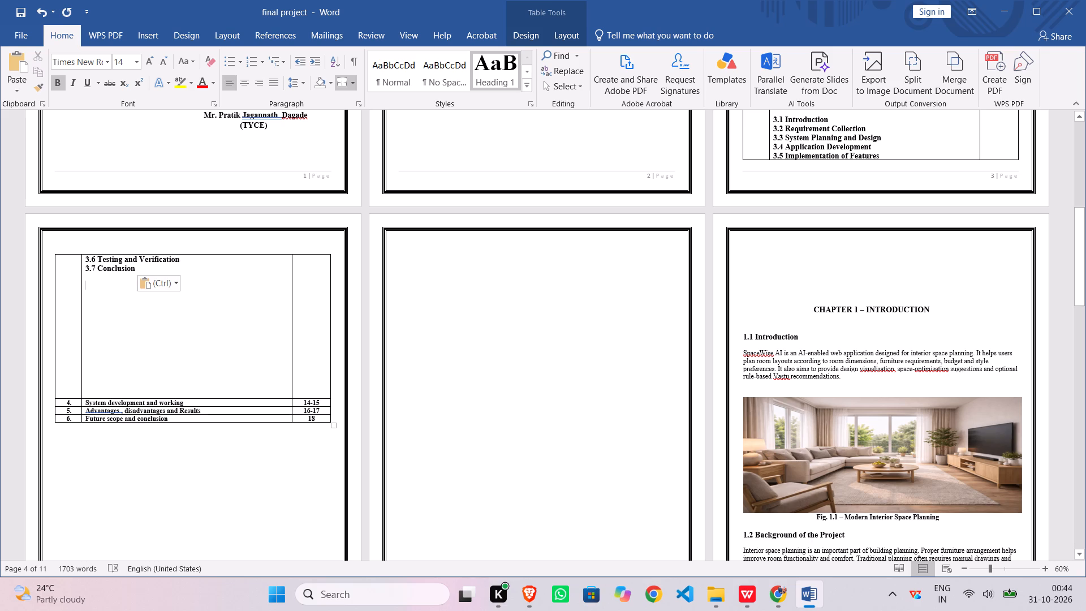
Delete the surplus blank lines below "3.7 Conclusion" in the index's Methodology row, leaving a single blank line.
double_click(90, 387)
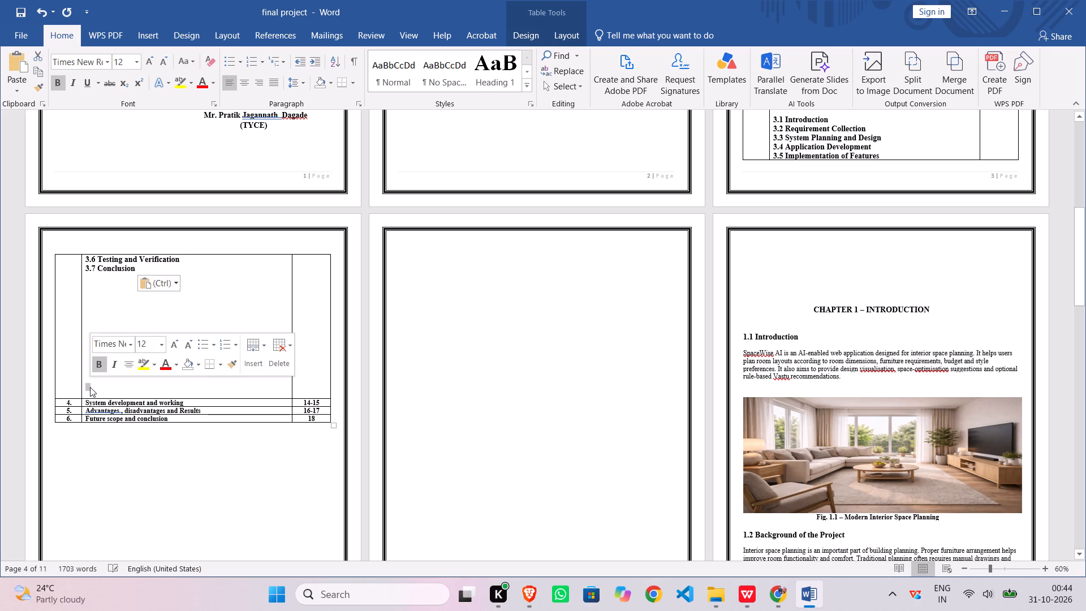
double_click(90, 387)
click(90, 391)
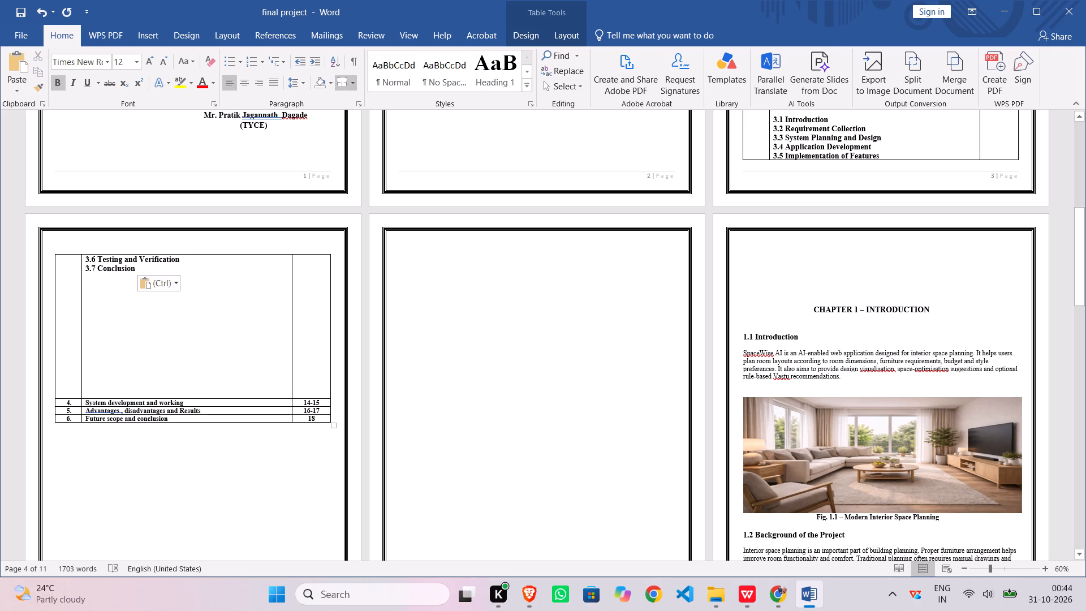
key(BackSpace)
key(BackSpace)
key(BackSpace)
key(BackSpace)
key(BackSpace)
key(BackSpace)
key(BackSpace)
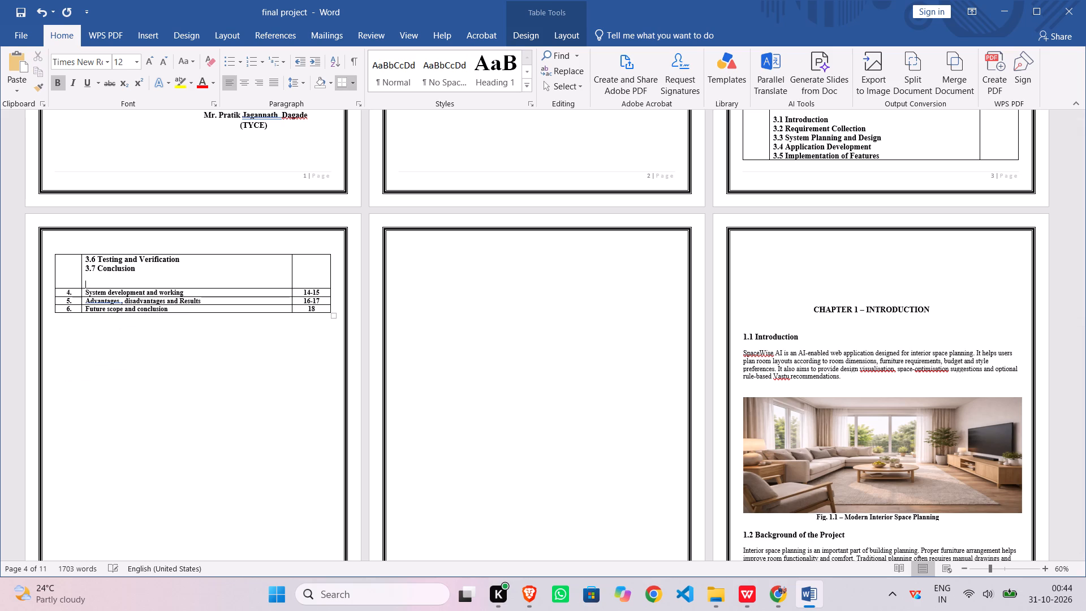
key(BackSpace)
key(shift+Return)
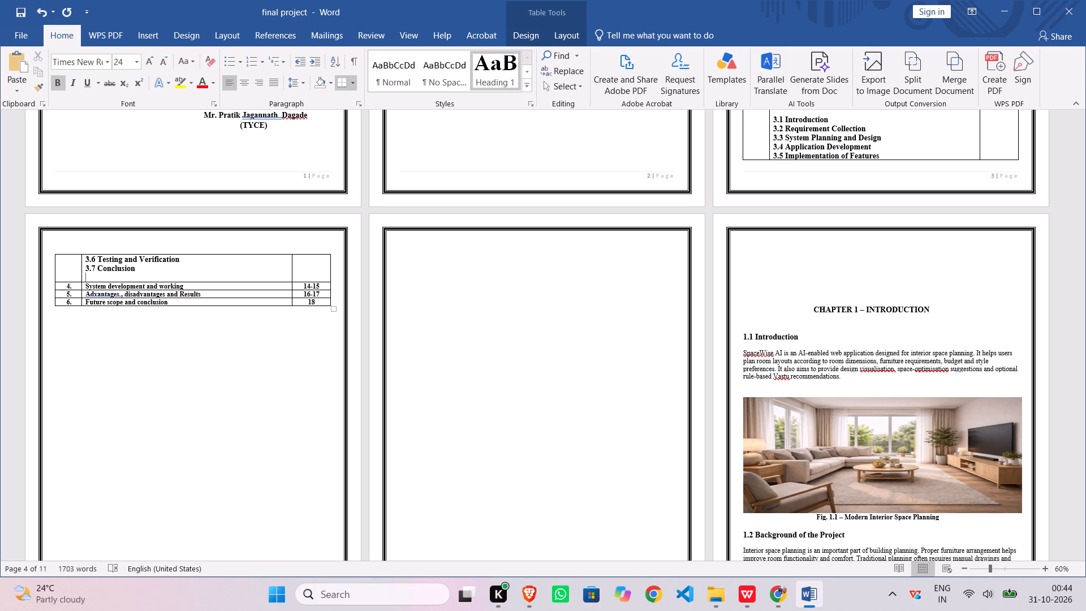
key(shift+Return)
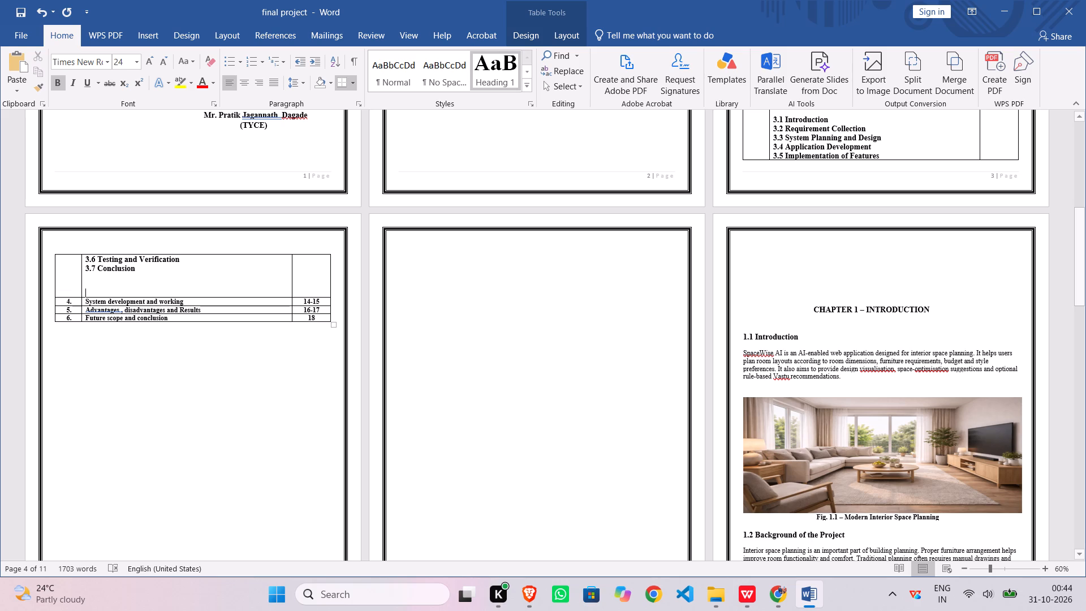
key(BackSpace)
Set the font size of entries 3.1 to 3.5 in the index's Methodology row to 12.
scroll(145, 316, up, 1)
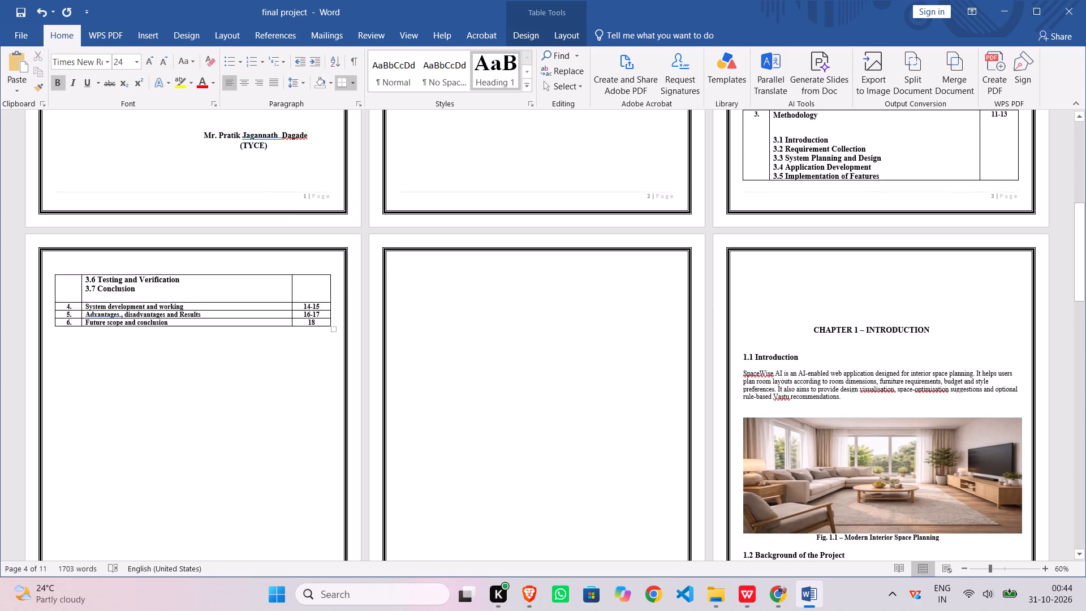
scroll(368, 377, up, 4)
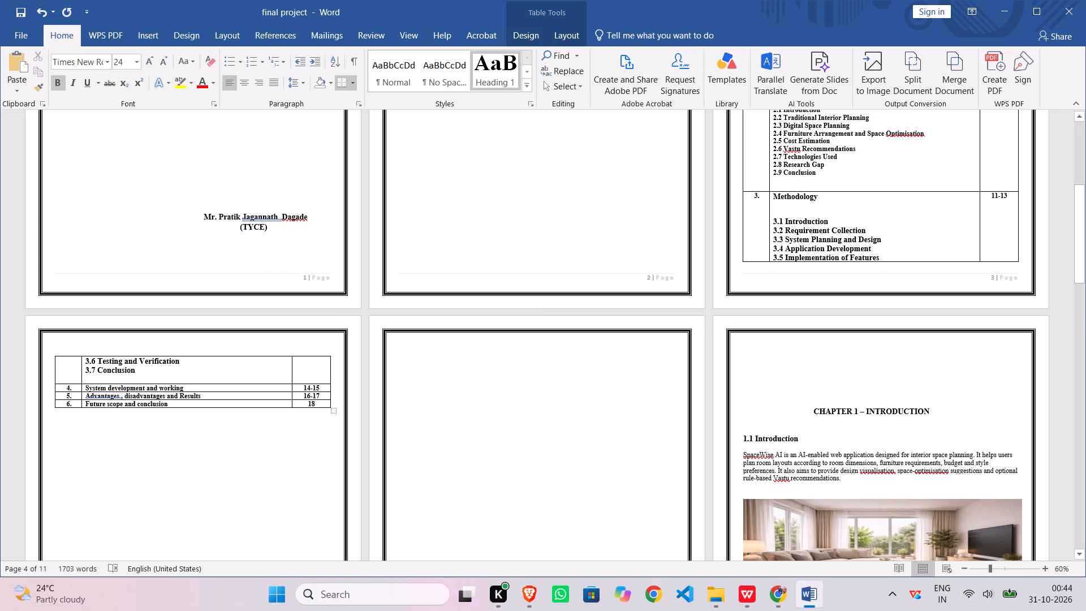
drag(774, 221, 872, 251)
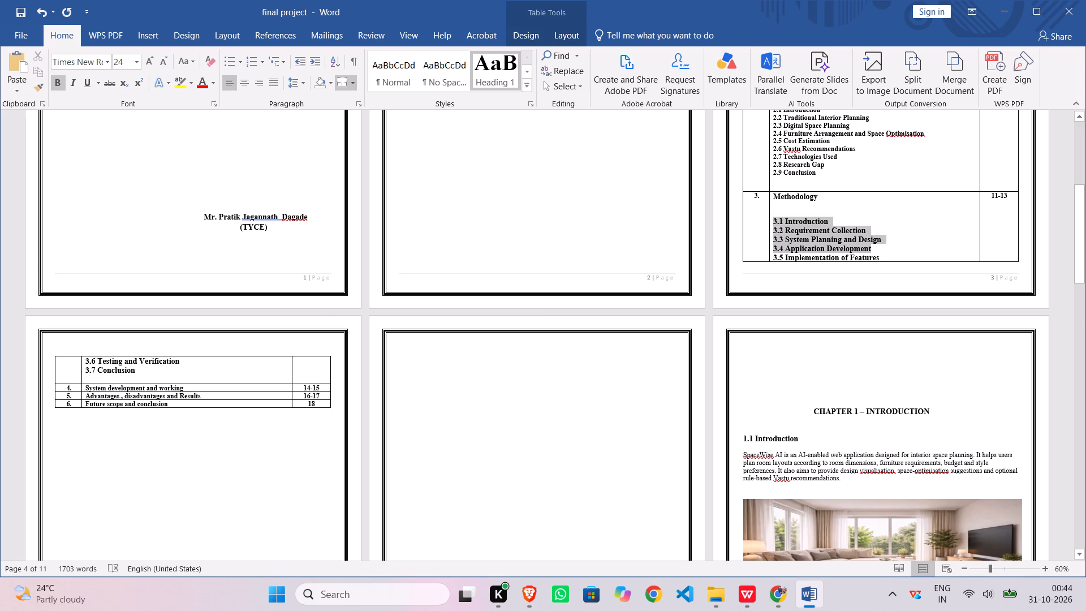
drag(872, 251, 880, 258)
click(880, 258)
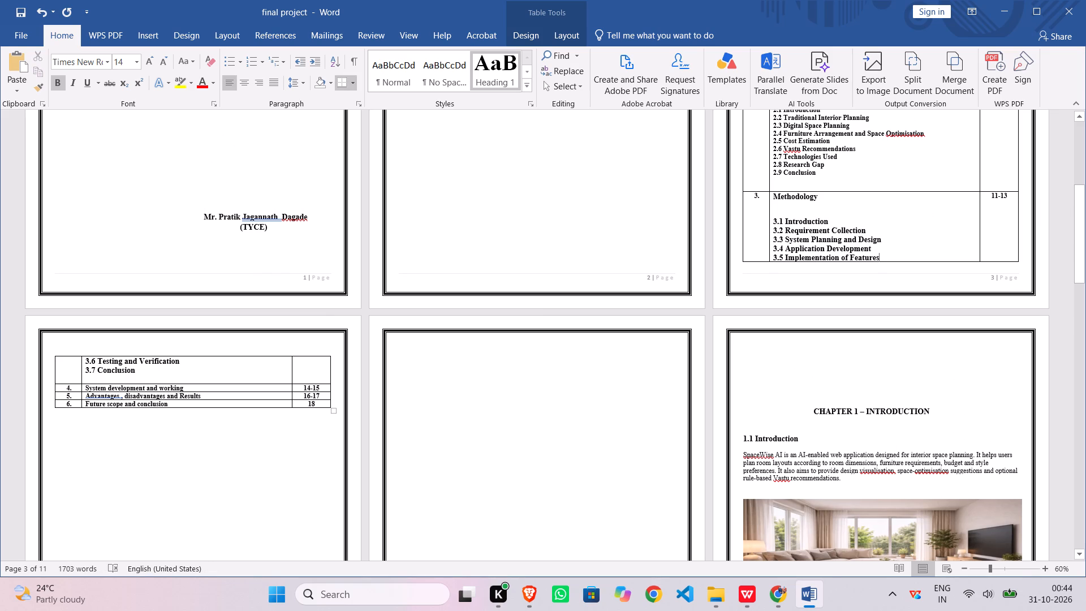
drag(773, 220, 870, 256)
click(920, 212)
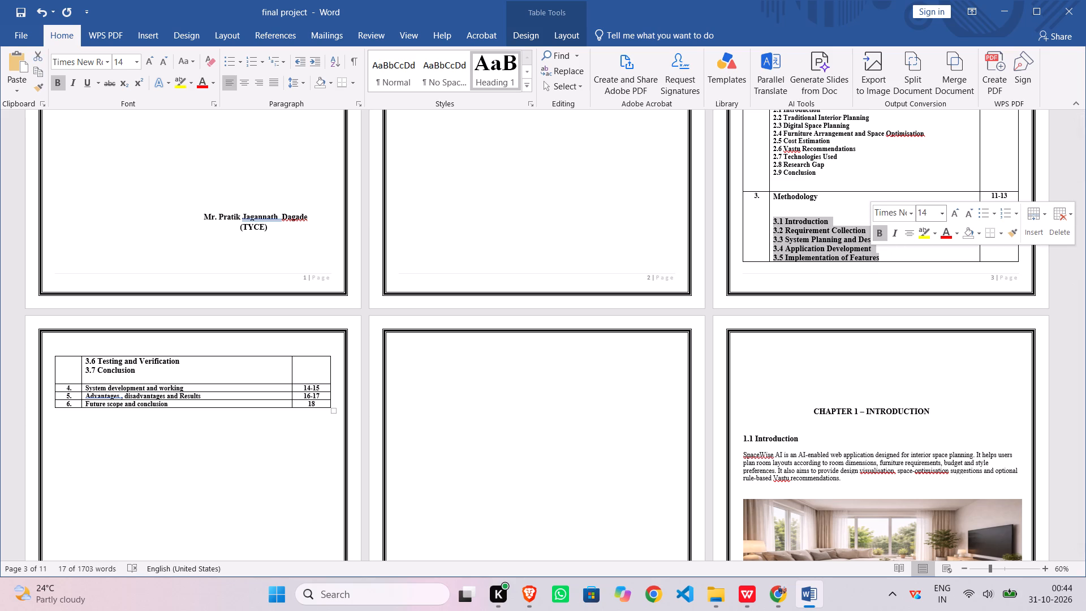
text(12)
key(Return)
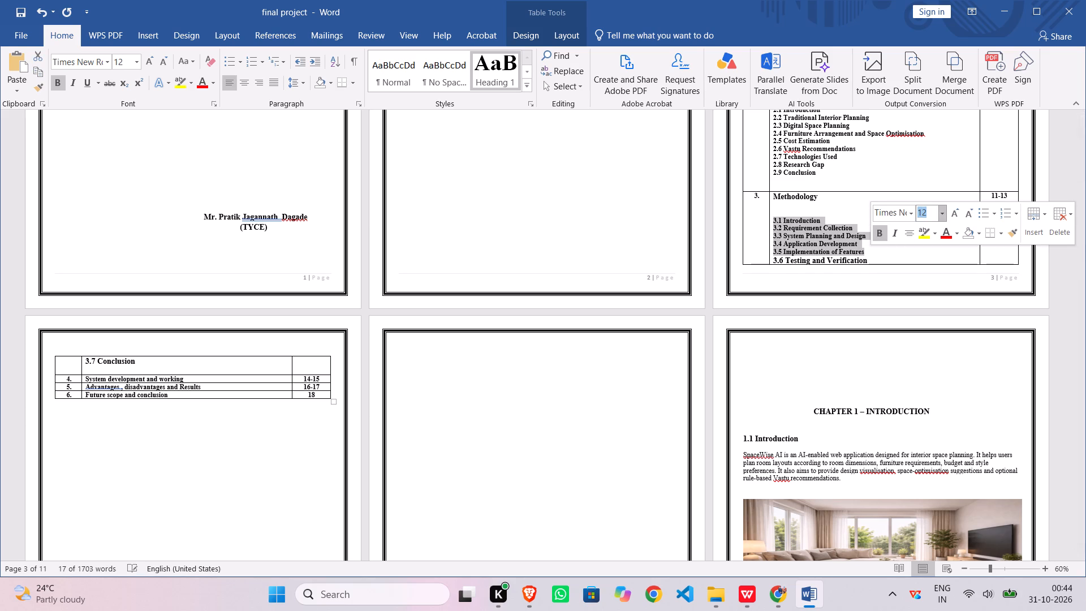
Set all text in the index's Methodology cell, including "3.6 Testing and Verification" and "3.7 Conclusion", to font size 12.
click(800, 258)
double_click(800, 263)
click(800, 263)
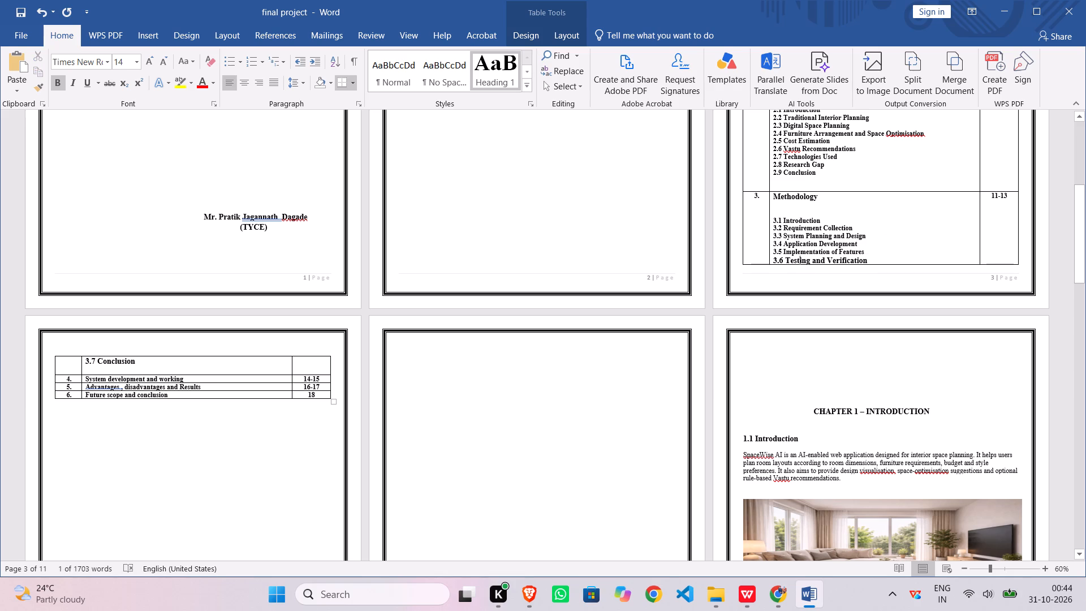
double_click(800, 263)
click(805, 262)
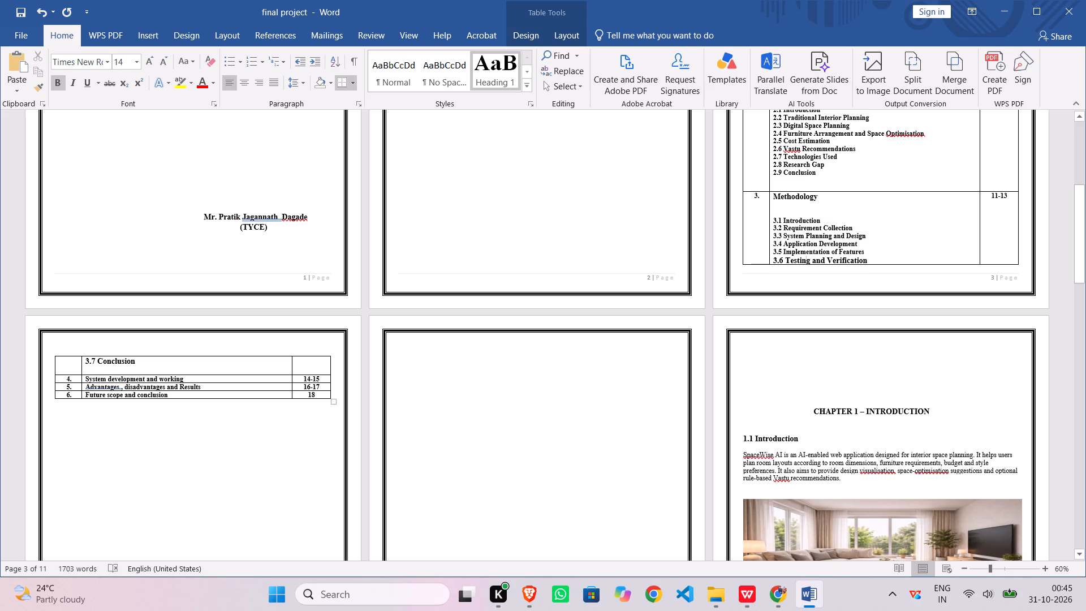
drag(775, 218, 847, 261)
double_click(847, 261)
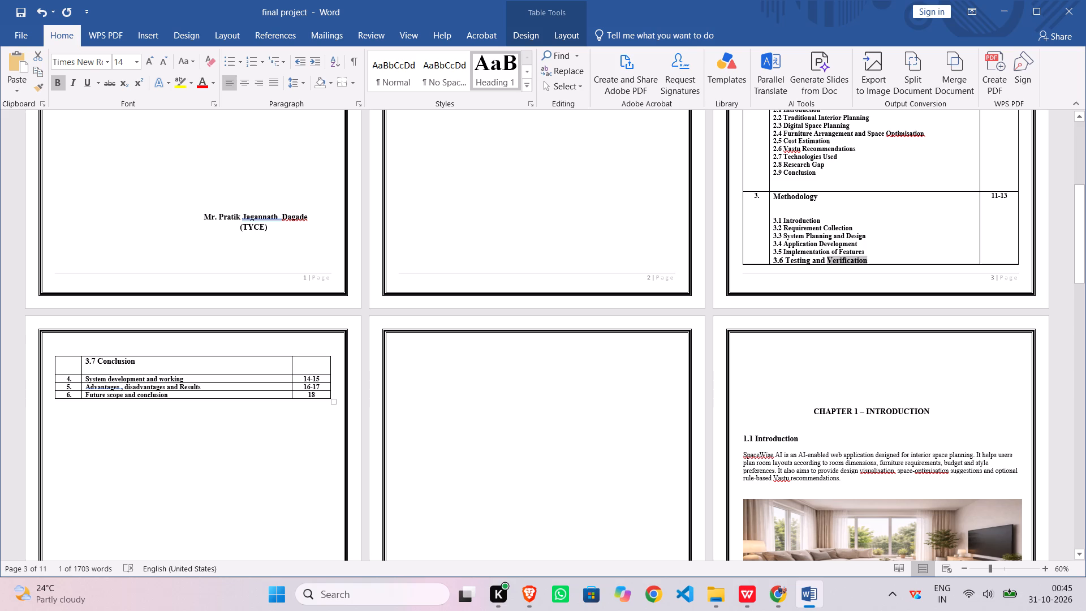
drag(773, 219, 853, 261)
click(853, 261)
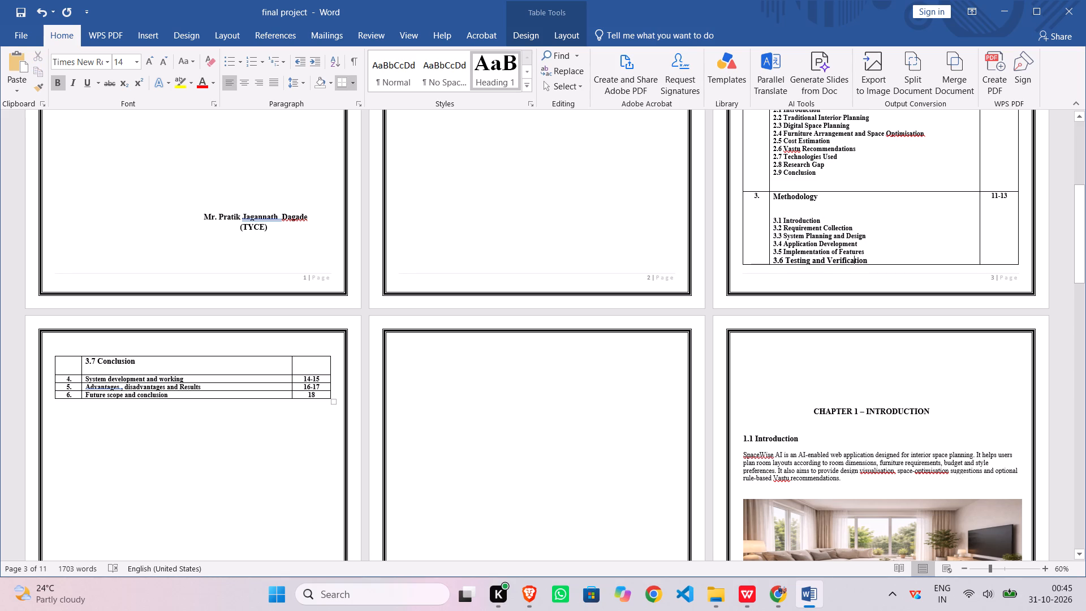
drag(774, 218, 864, 265)
click(864, 265)
triple_click(794, 229)
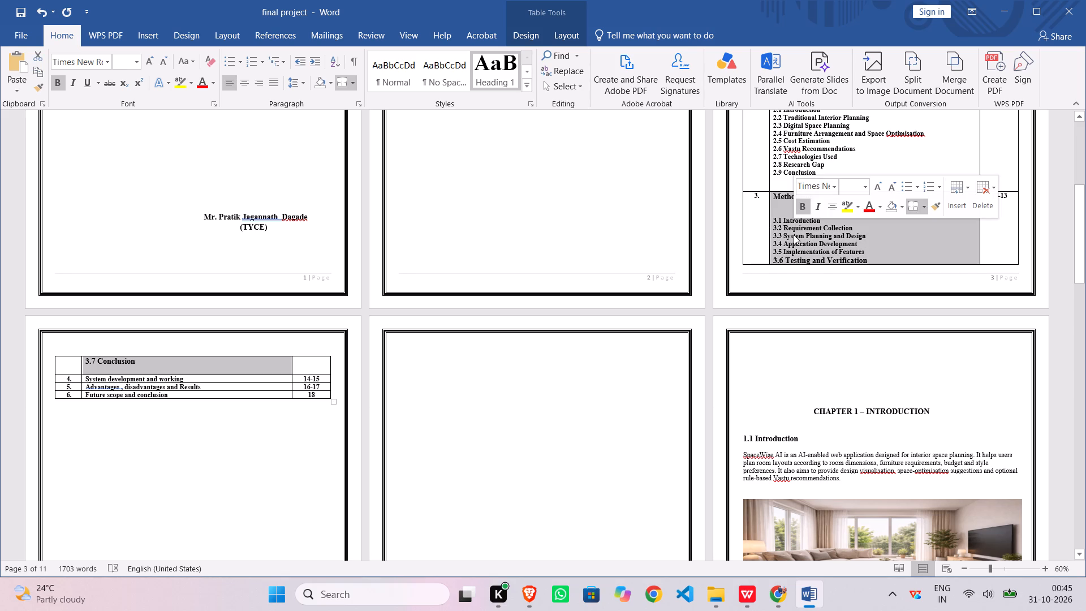
click(846, 186)
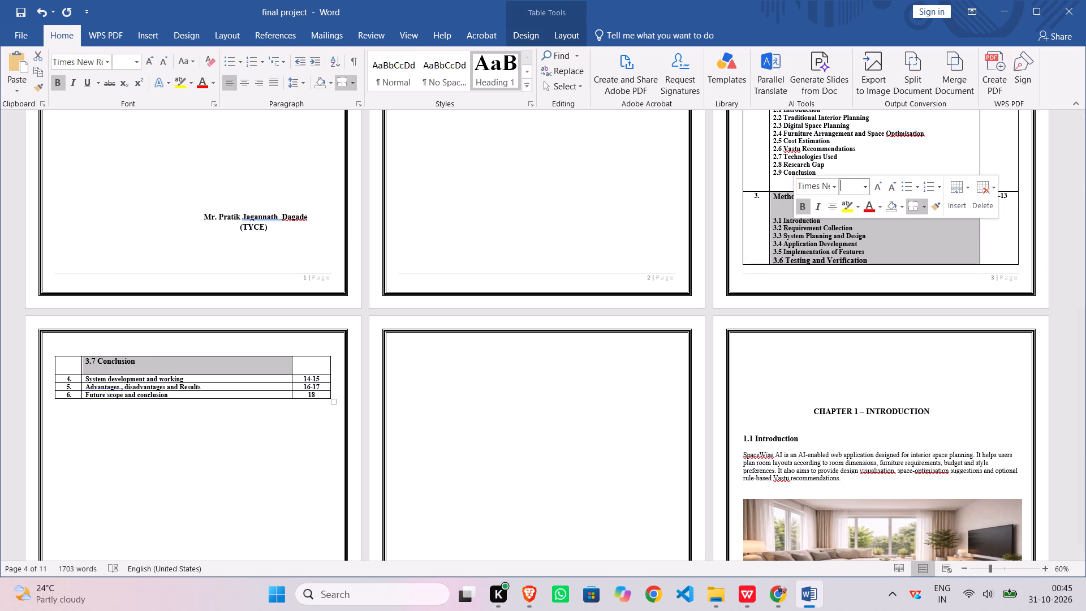
text(12)
key(Return)
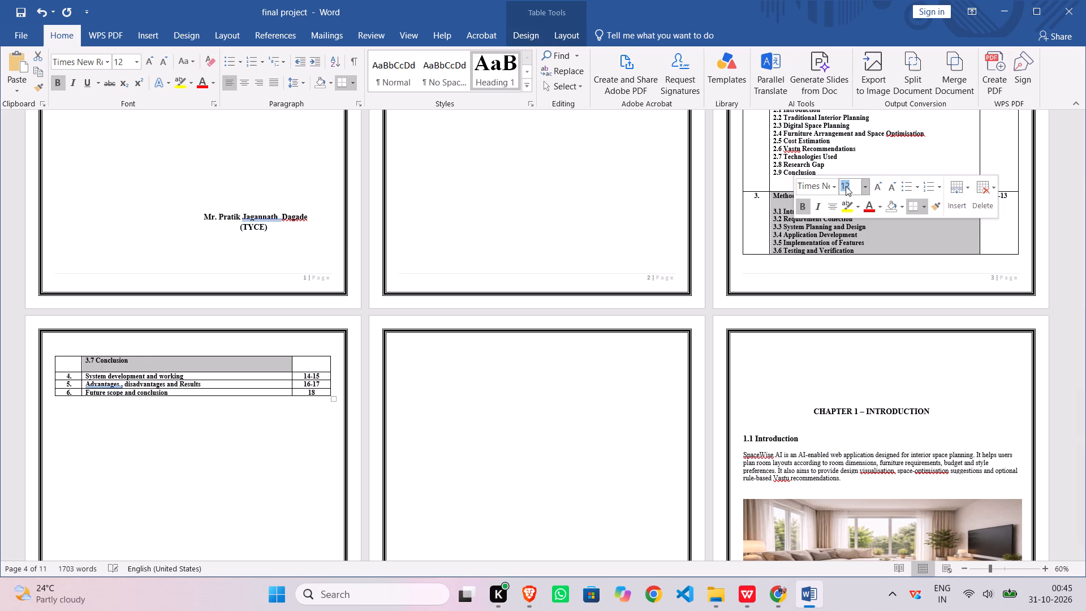
click(906, 237)
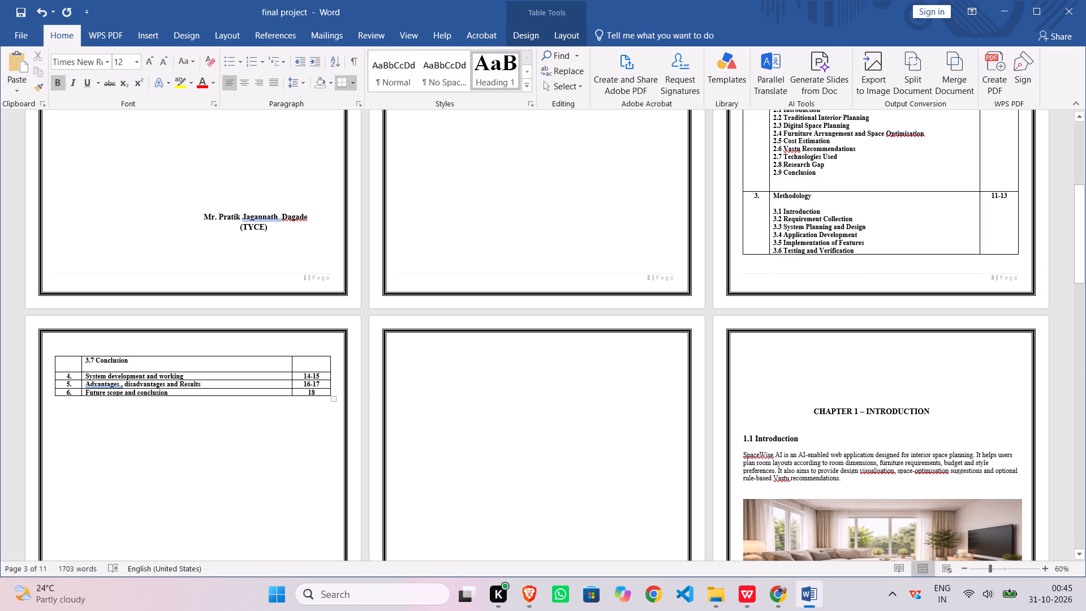
Set the "Methodology" title in the index's third row to font size 14.
double_click(791, 195)
click(840, 156)
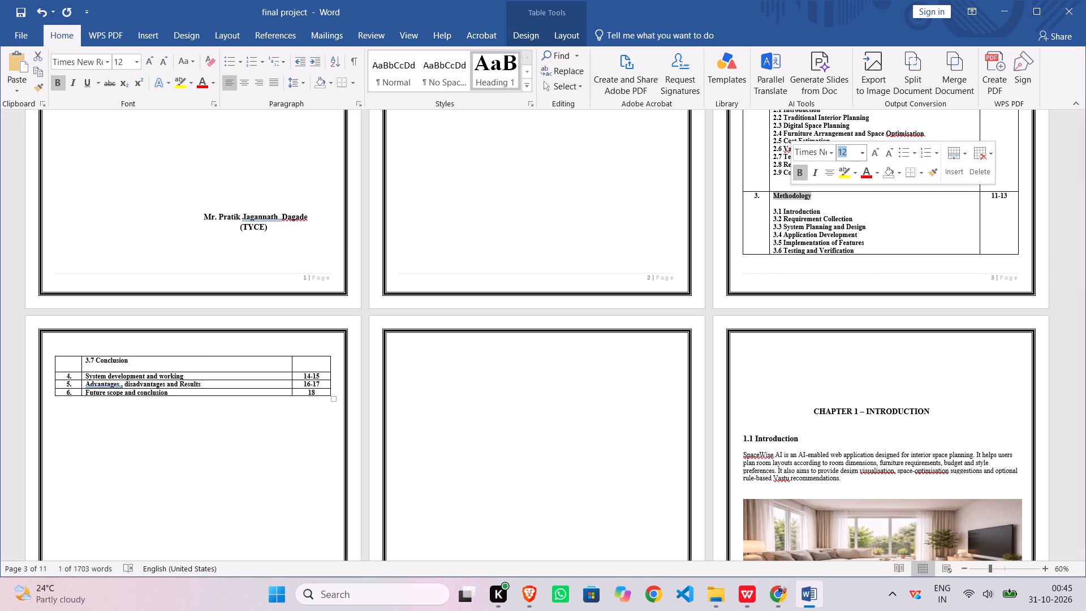
text(14)
key(Return)
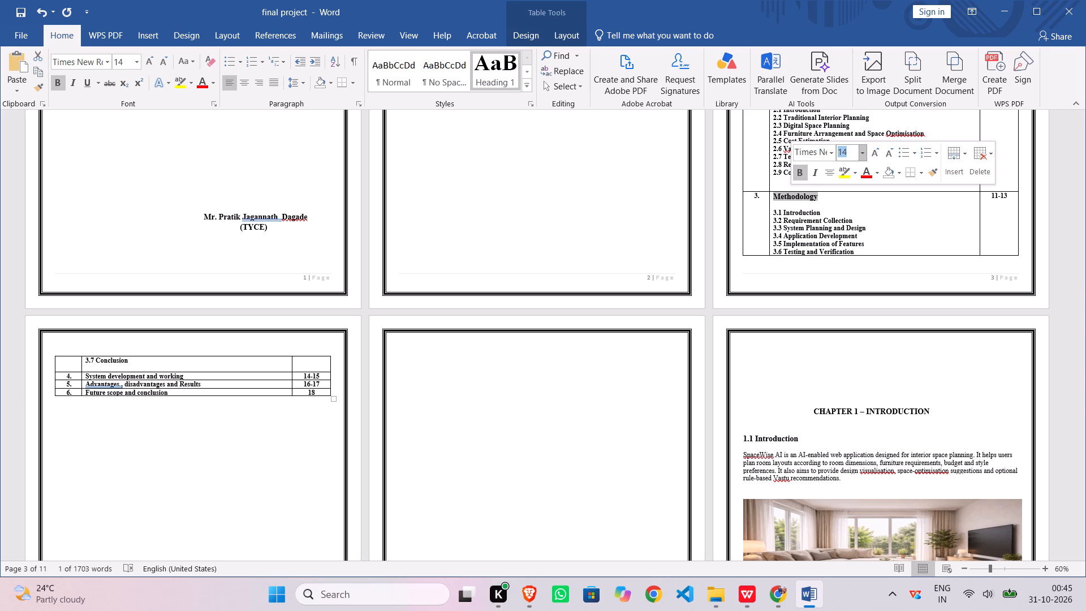
click(973, 242)
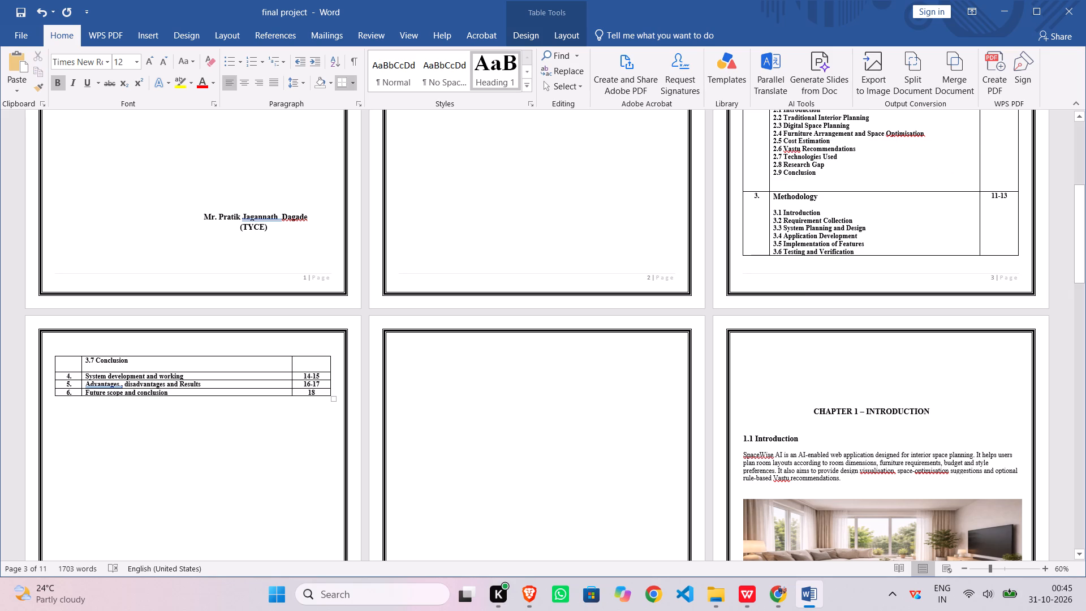
Check the font and size of the "3.7 Conclusion" entry in the index's Methodology row.
triple_click(100, 360)
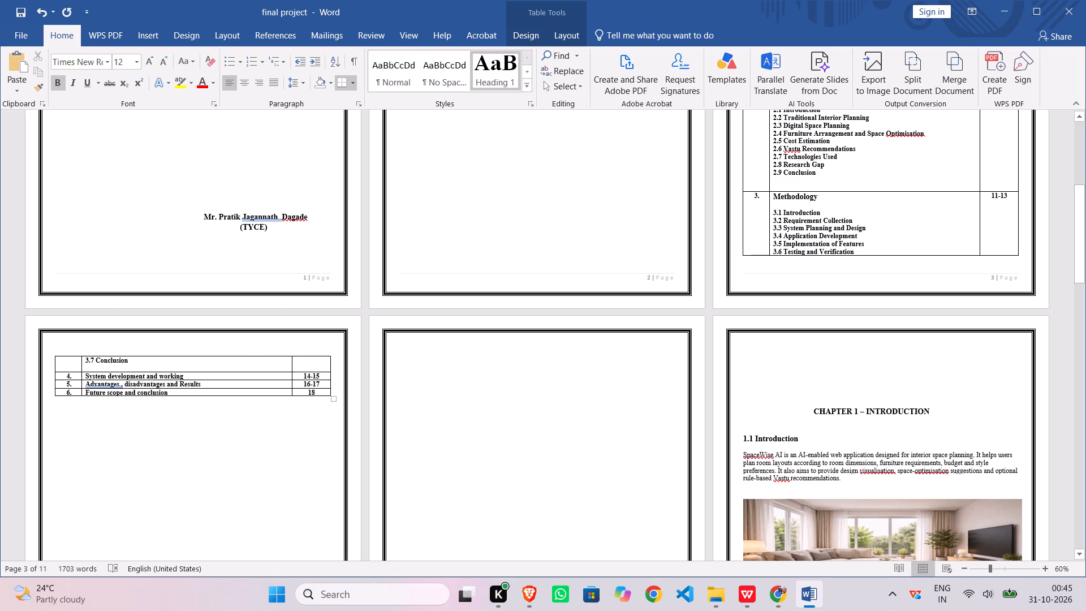
click(100, 360)
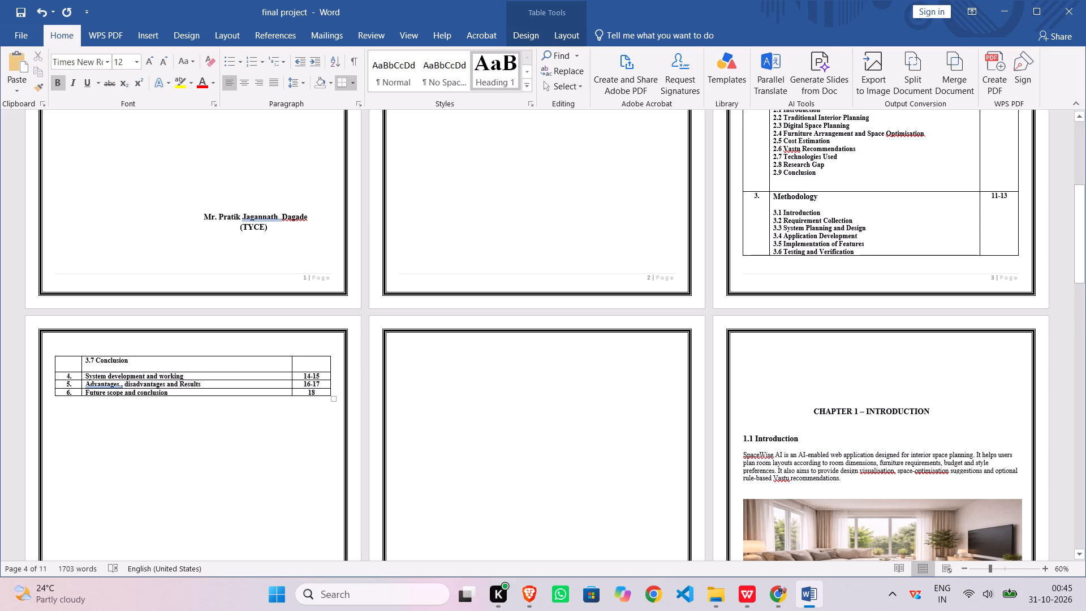
drag(84, 360, 98, 362)
click(98, 362)
drag(85, 360, 127, 359)
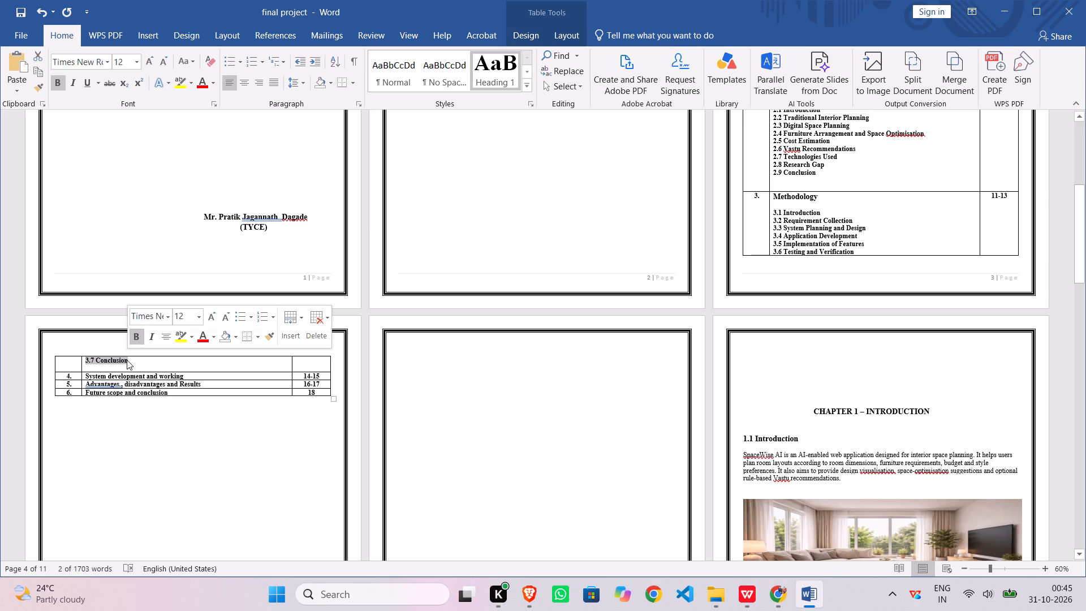
click(145, 362)
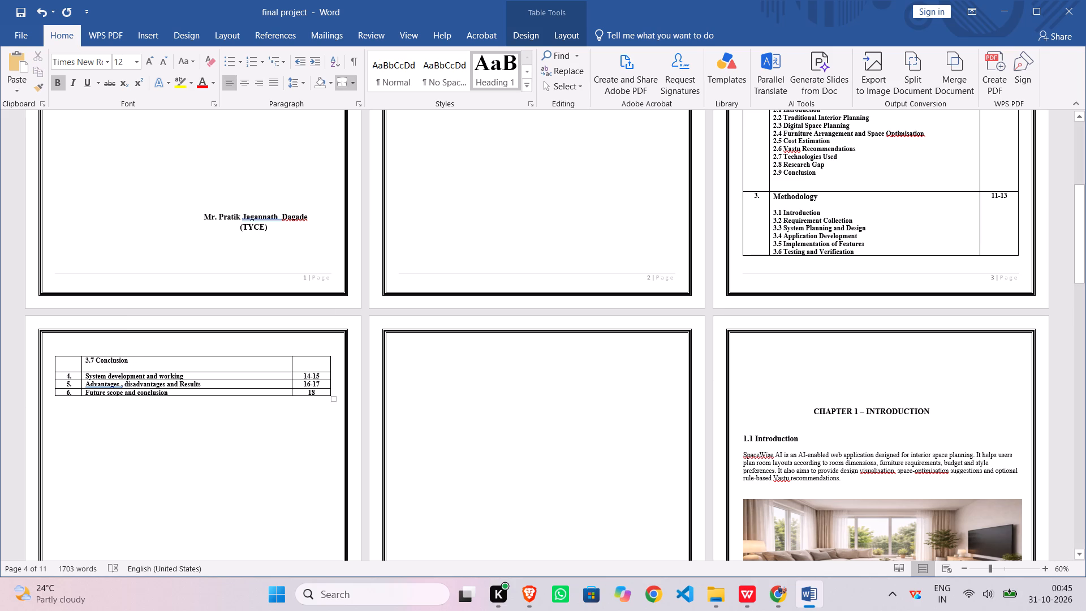
Review the index table's layout across its two pages, from the Introduction row to "Future scope and conclusion".
scroll(239, 418, up, 4)
scroll(239, 418, down, 3)
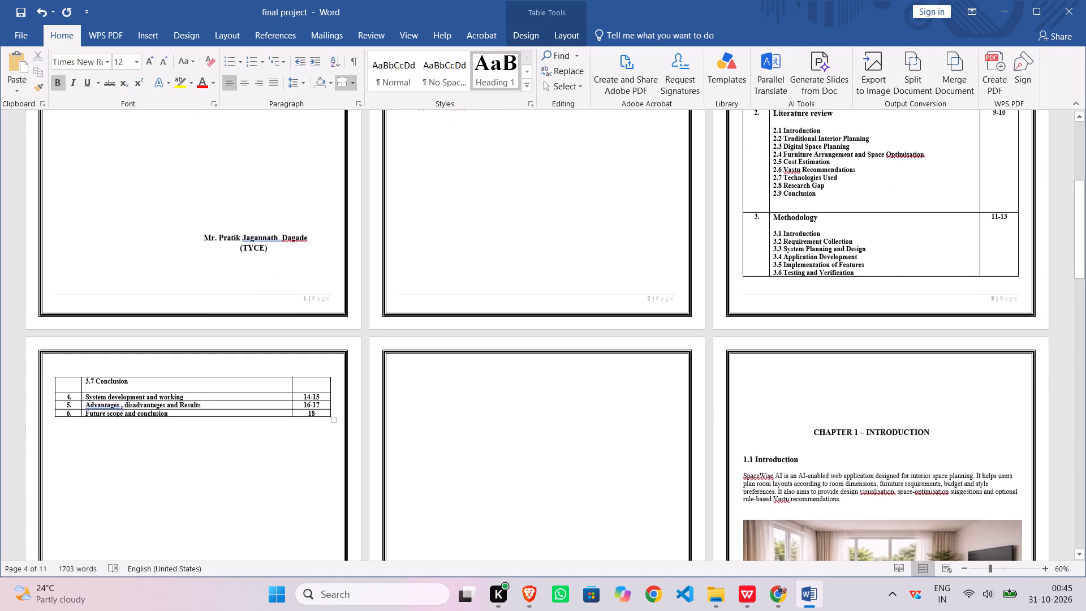
scroll(239, 418, up, 5)
scroll(860, 461, up, 7)
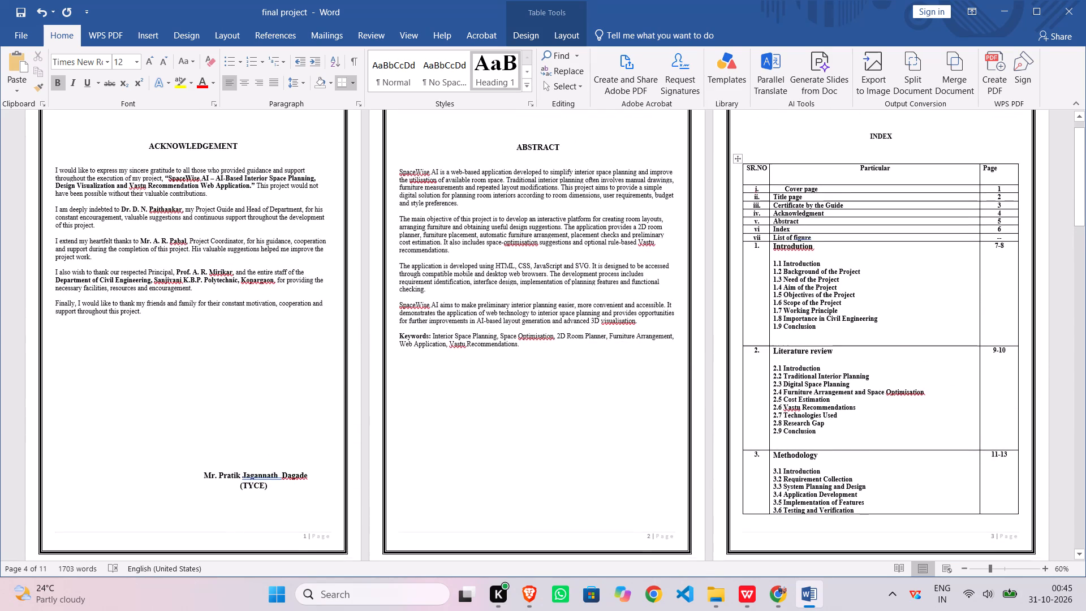
scroll(821, 440, down, 13)
scroll(461, 396, up, 6)
scroll(461, 396, down, 2)
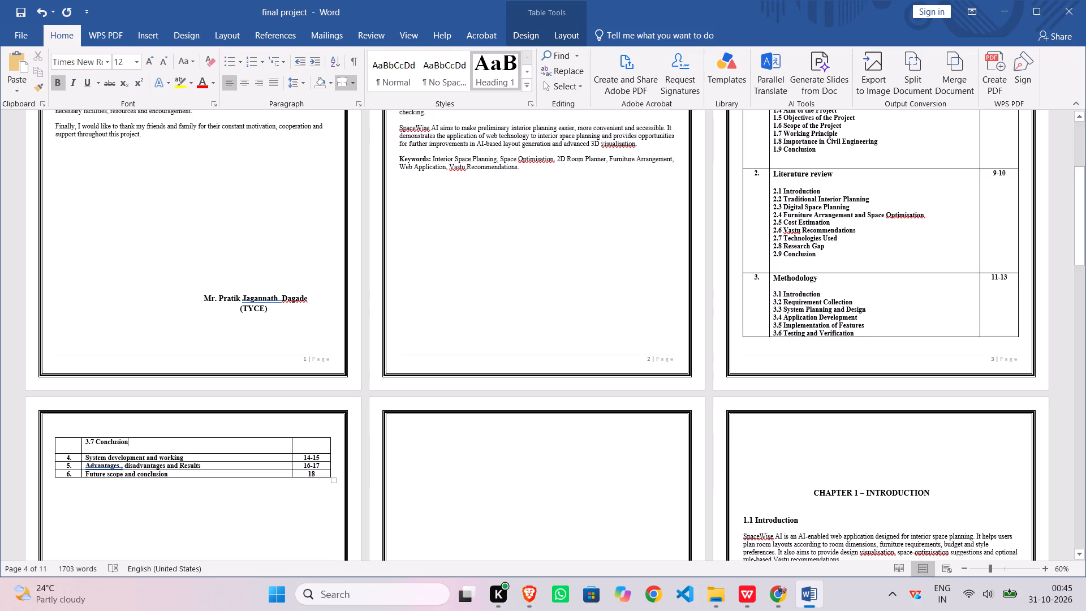
scroll(461, 396, up, 8)
scroll(461, 396, down, 7)
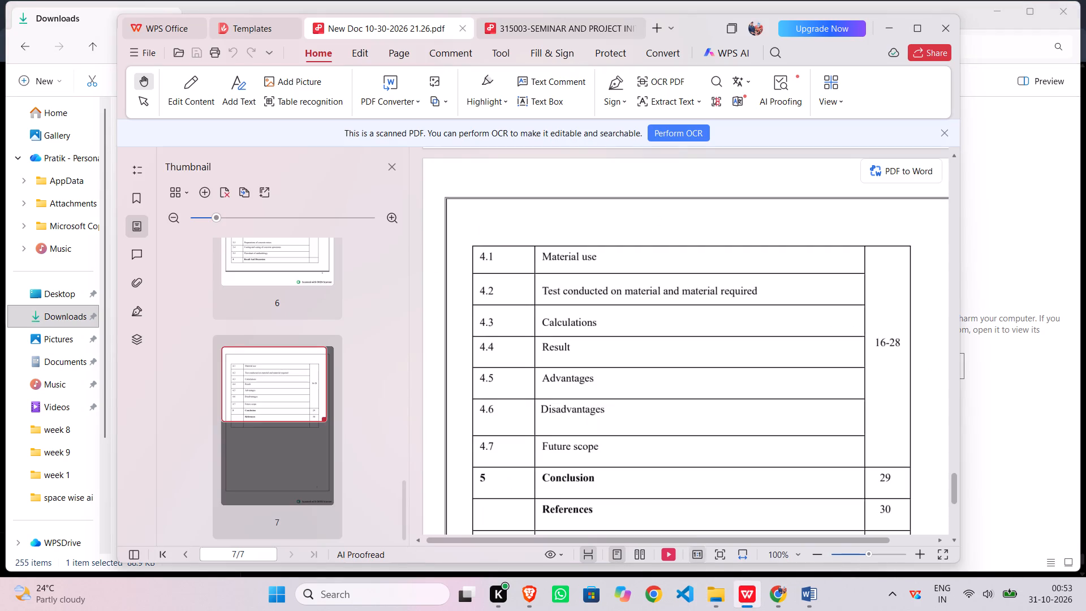
double_click(513, 28)
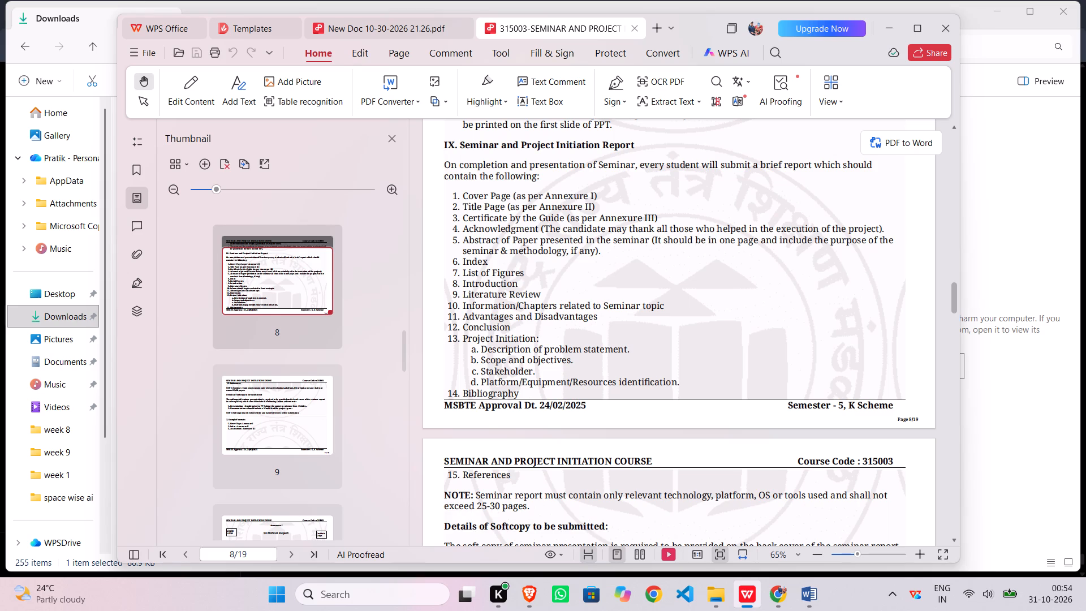
scroll(489, 424, down, 1)
scroll(500, 511, down, 1)
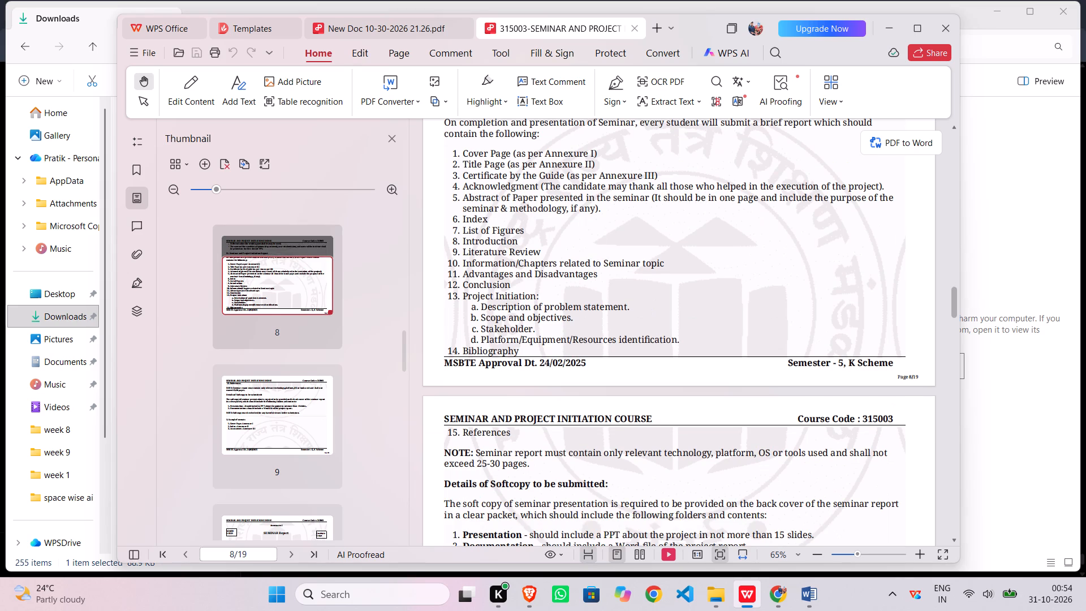
scroll(500, 511, down, 4)
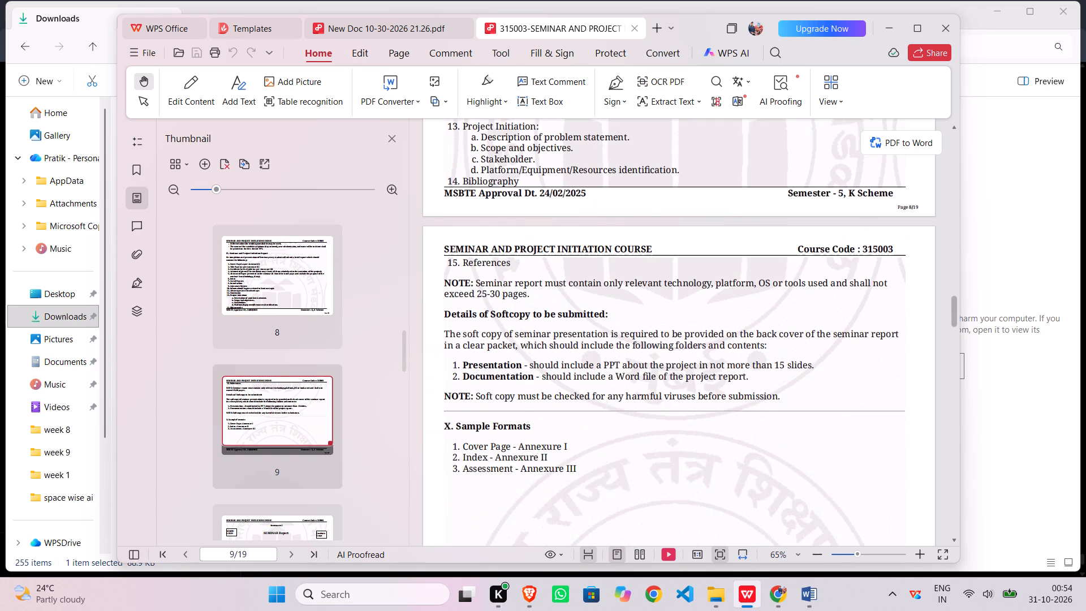
scroll(500, 511, down, 11)
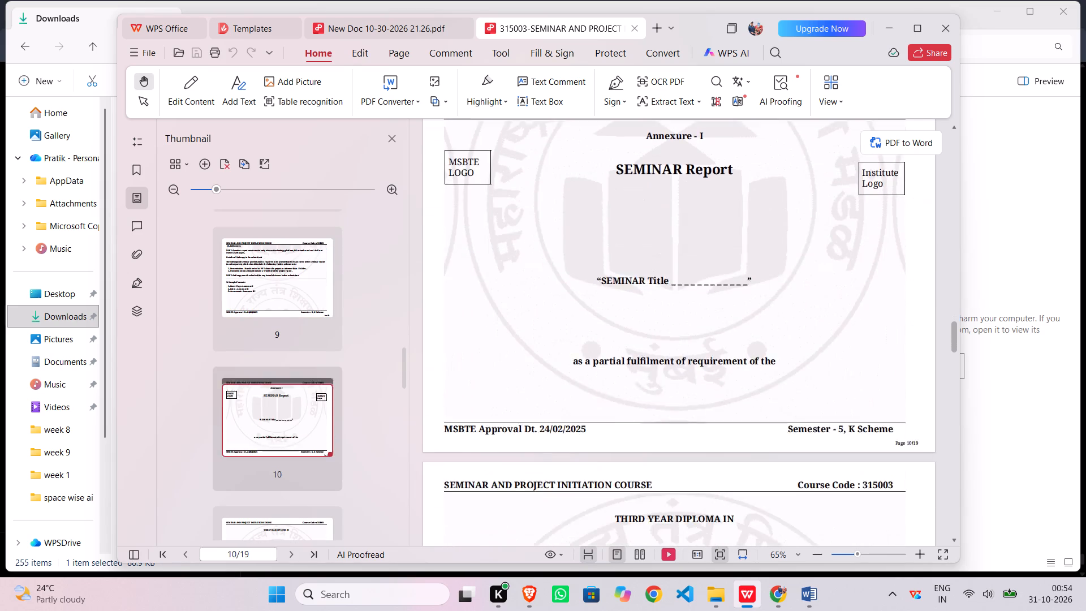
scroll(499, 510, down, 20)
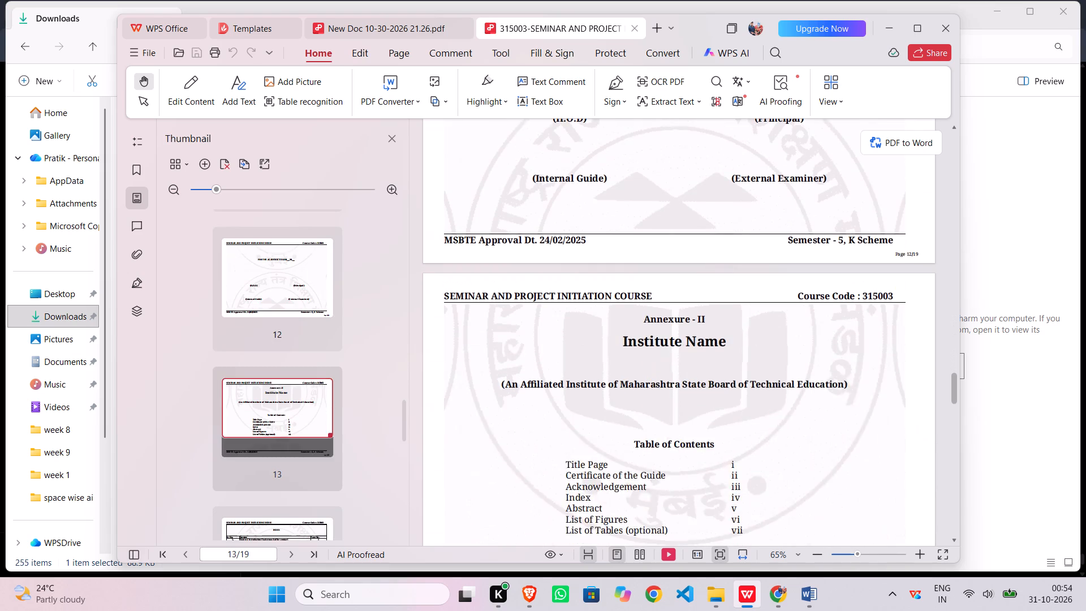
scroll(499, 510, down, 4)
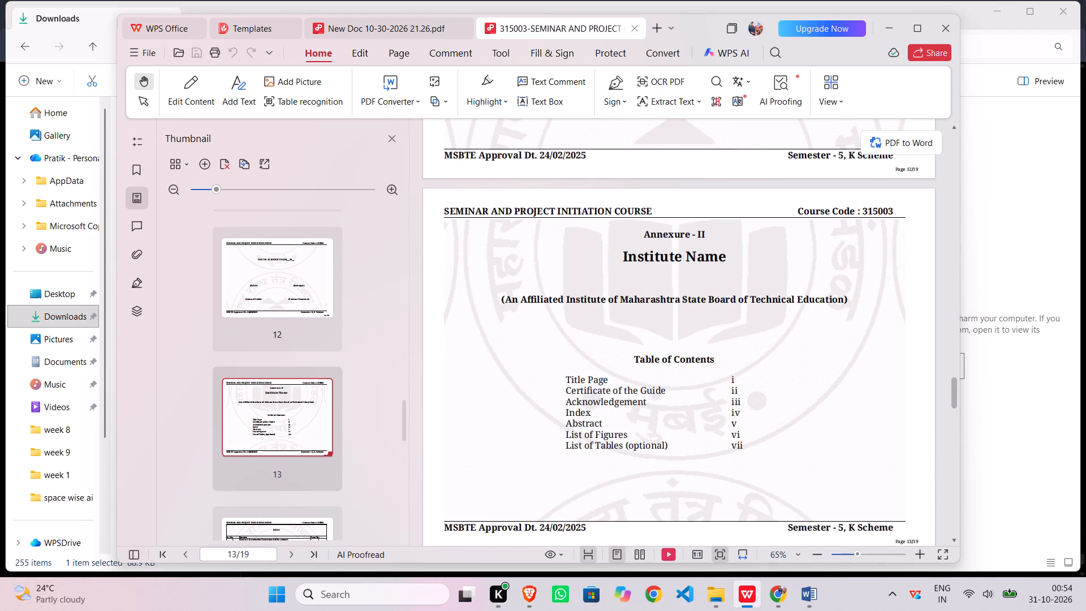
scroll(655, 454, down, 4)
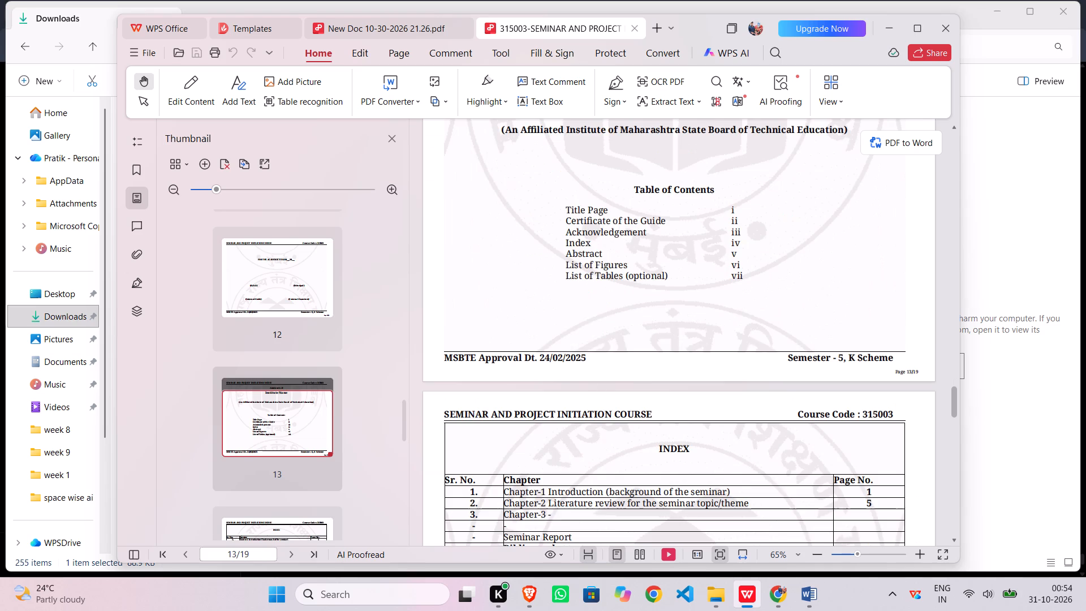
scroll(651, 457, down, 2)
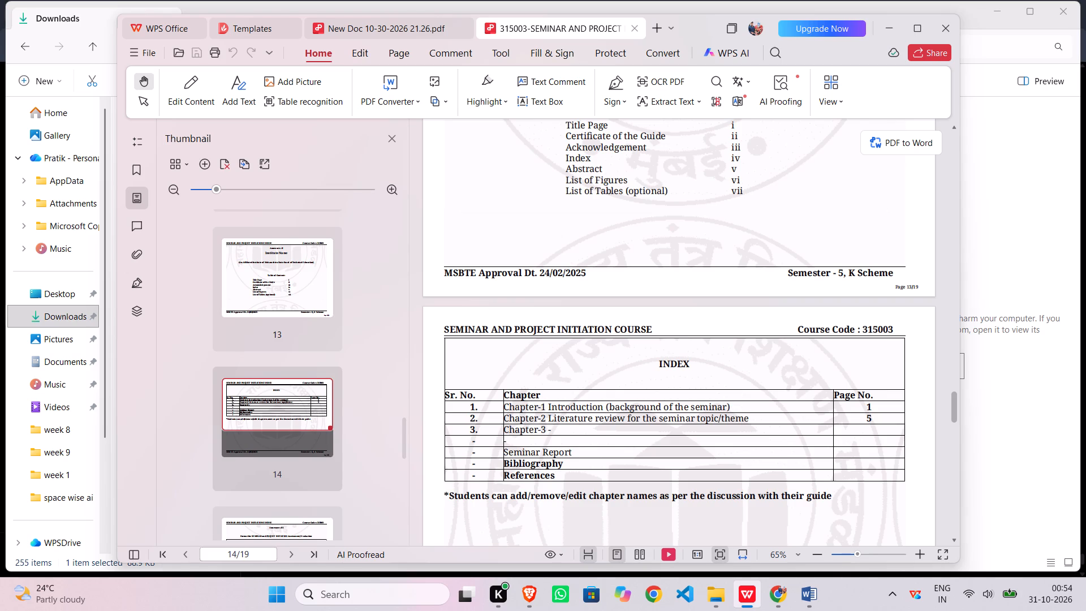
Go back through the annexure pages to section IX, Seminar and Project Initiation Report, and review the required report contents.
scroll(671, 510, up, 16)
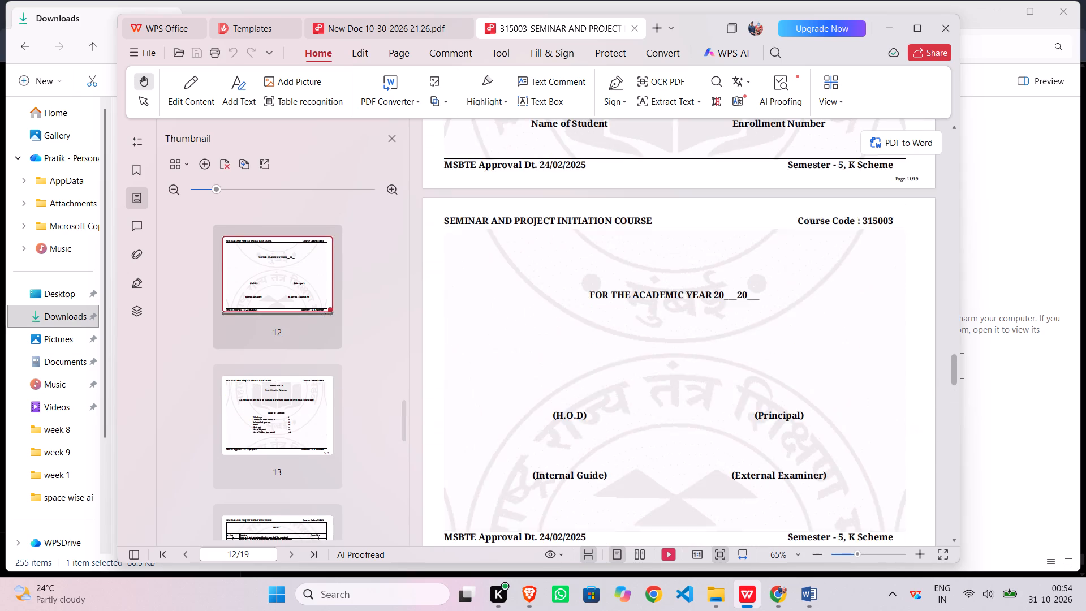
scroll(671, 510, up, 19)
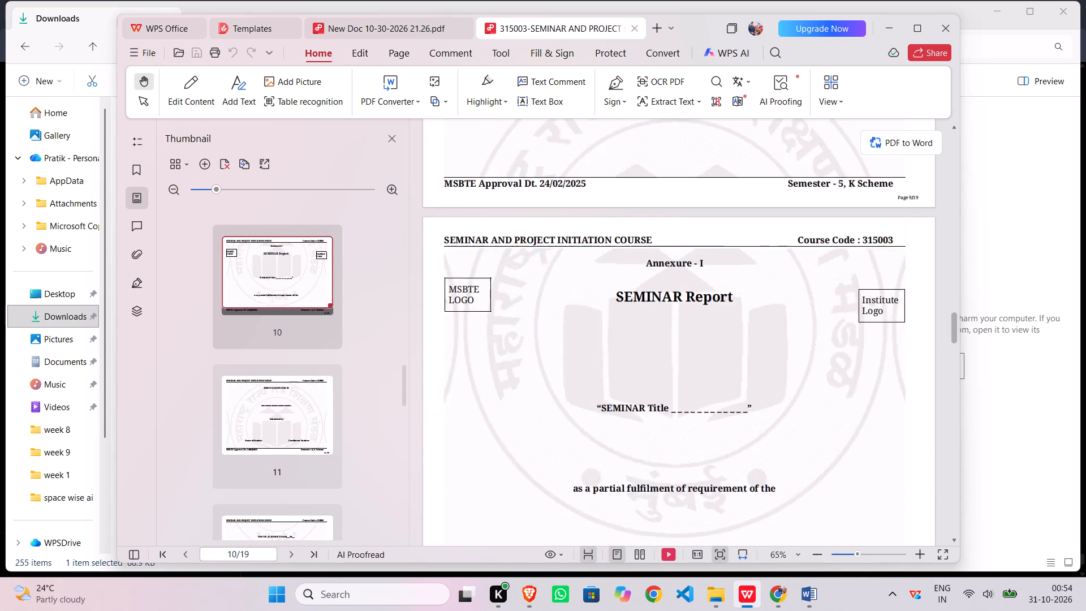
scroll(671, 510, up, 14)
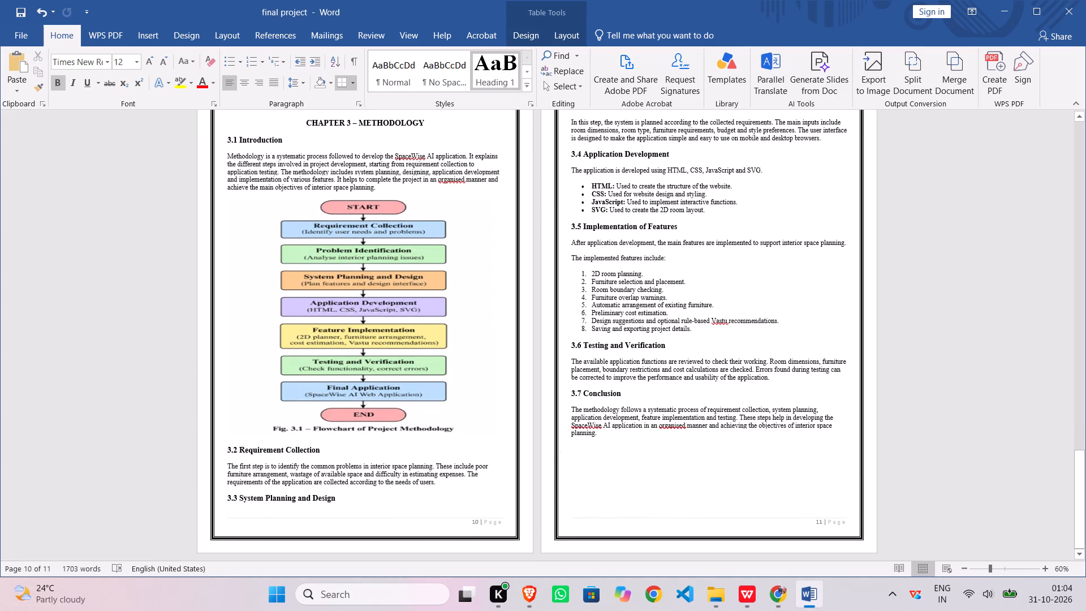
triple_click(620, 464)
double_click(613, 462)
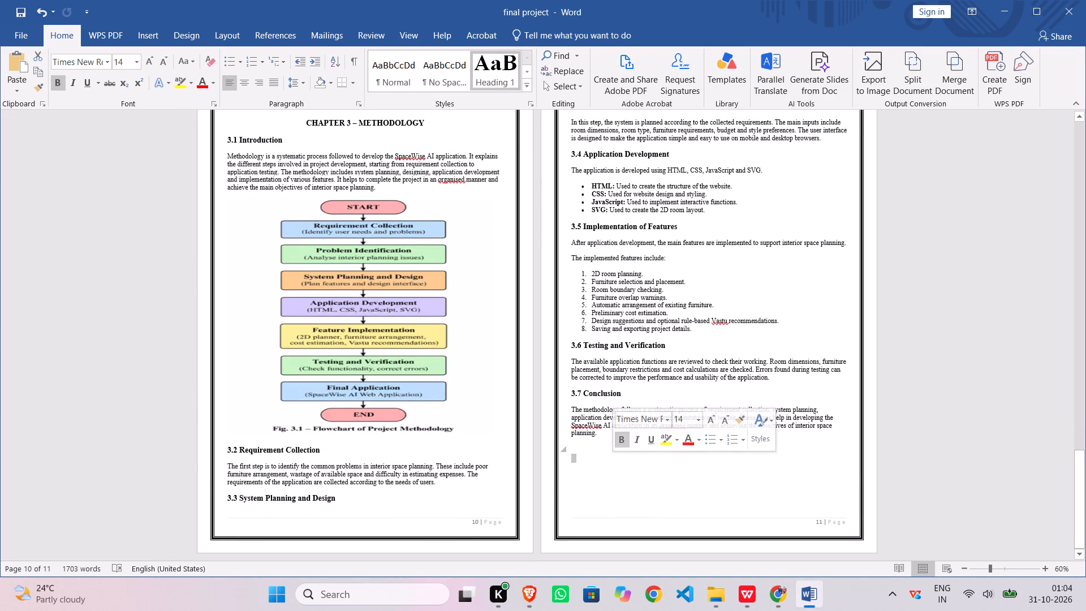
click(583, 465)
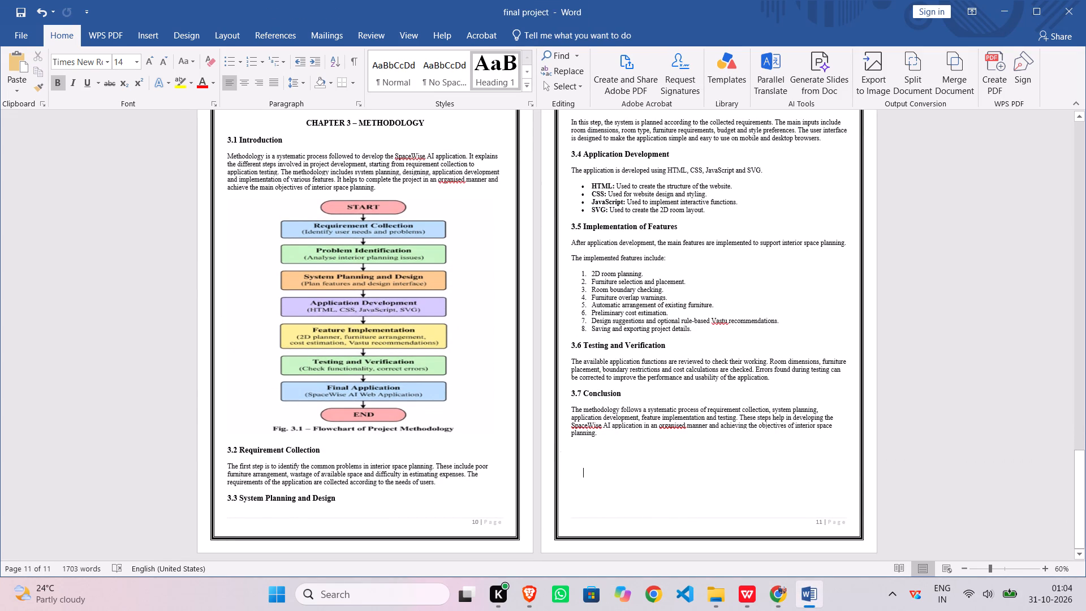
click(135, 27)
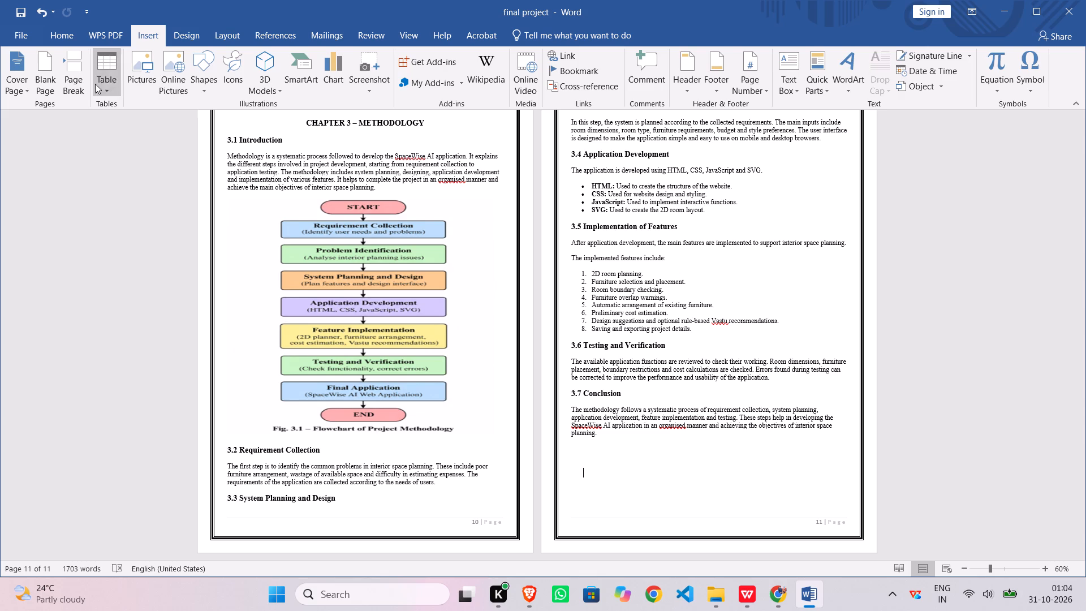
double_click(52, 87)
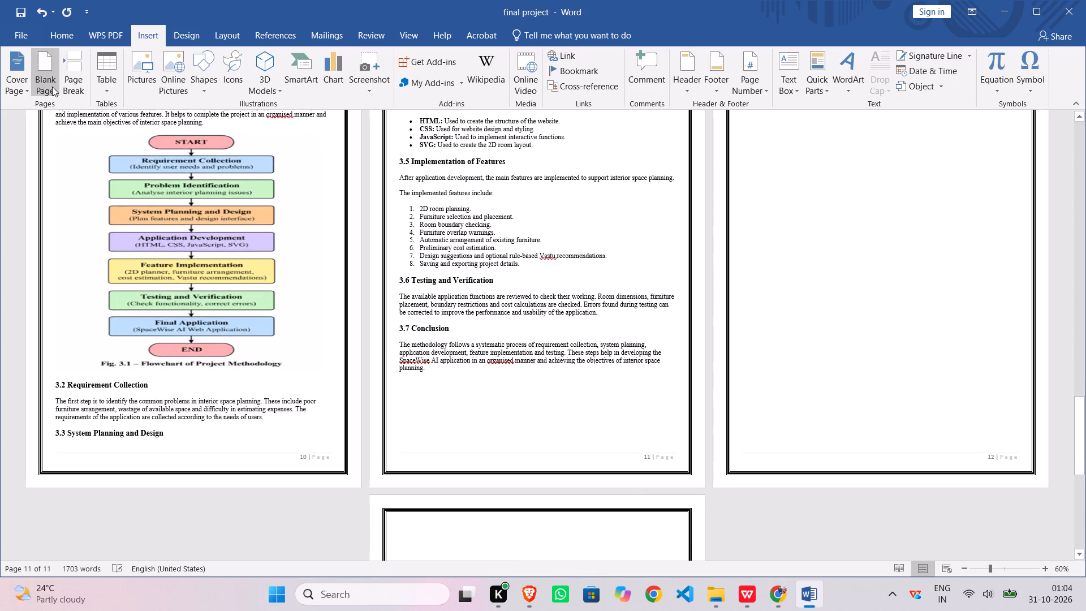
Paste the copied Chapter 4 text at the top of the blank page 12 that follows Chapter 3.
scroll(635, 384, up, 8)
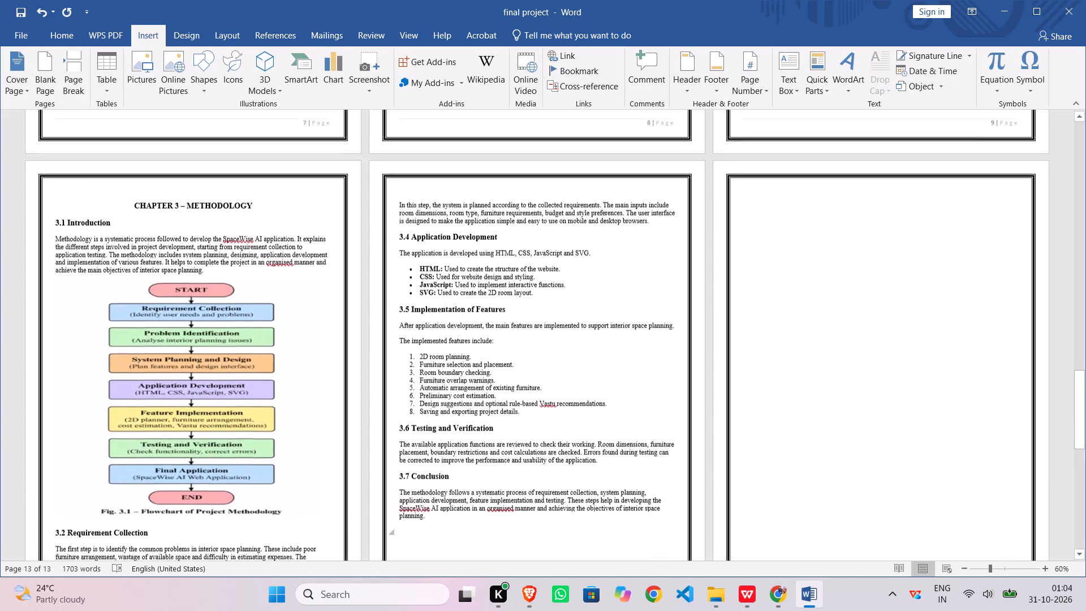
scroll(636, 384, down, 10)
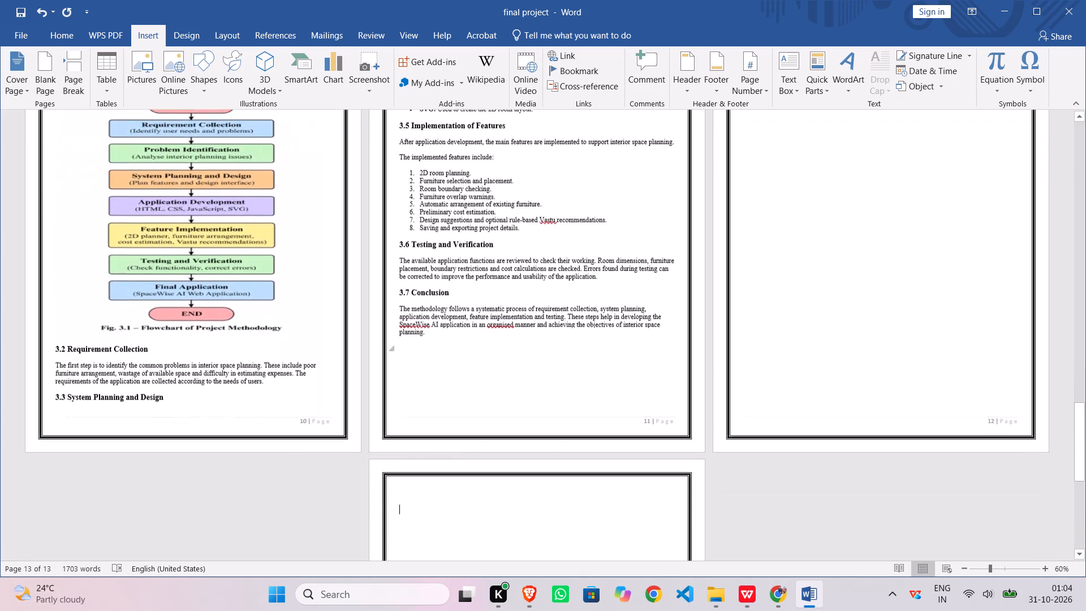
scroll(636, 382, up, 9)
scroll(701, 334, up, 6)
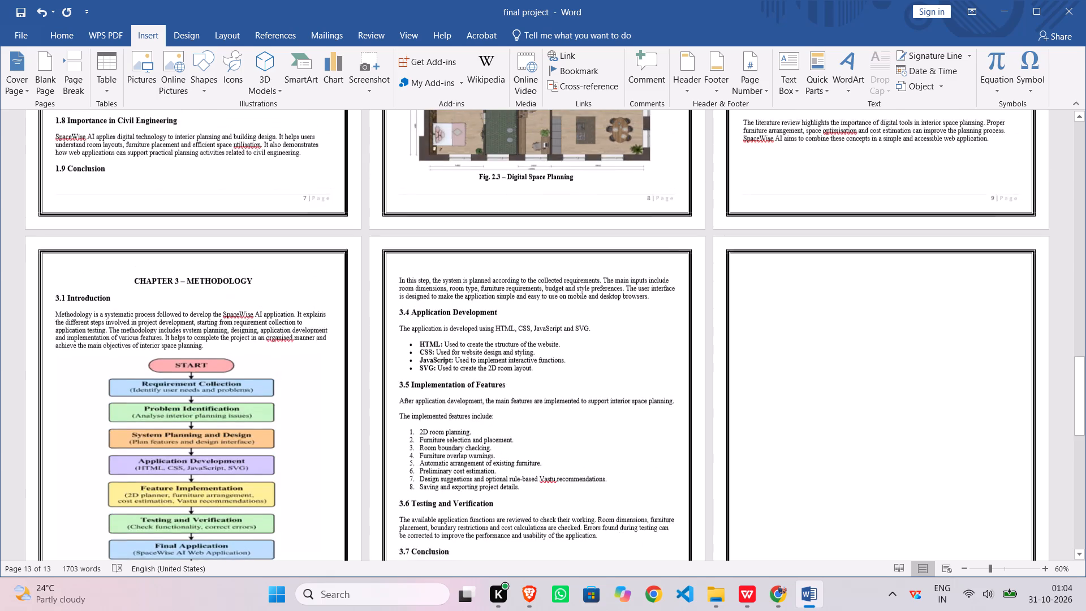
scroll(738, 304, up, 2)
click(753, 359)
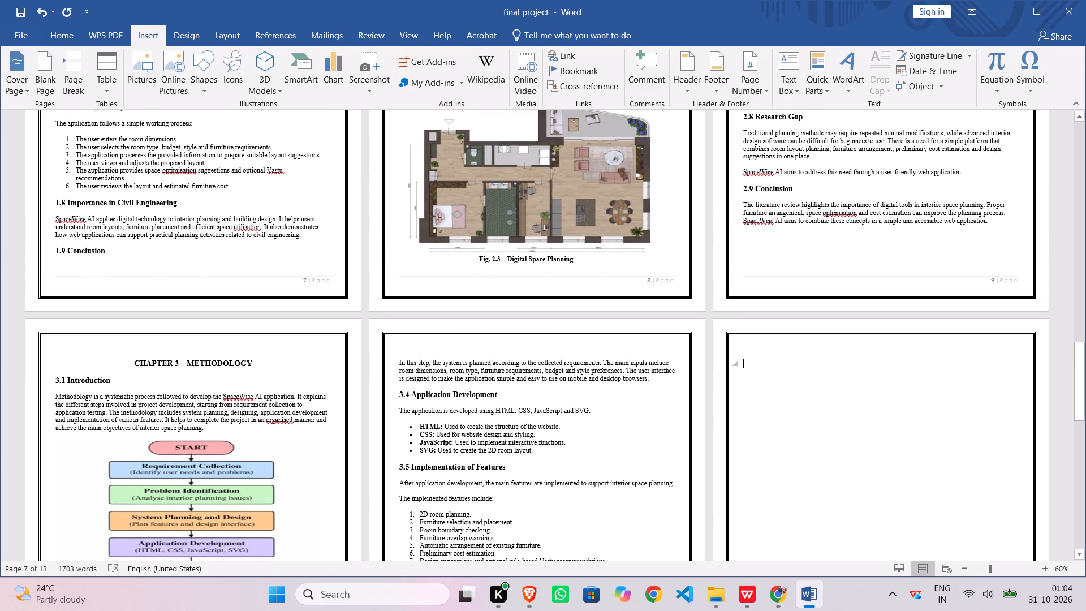
key(ctrl+v)
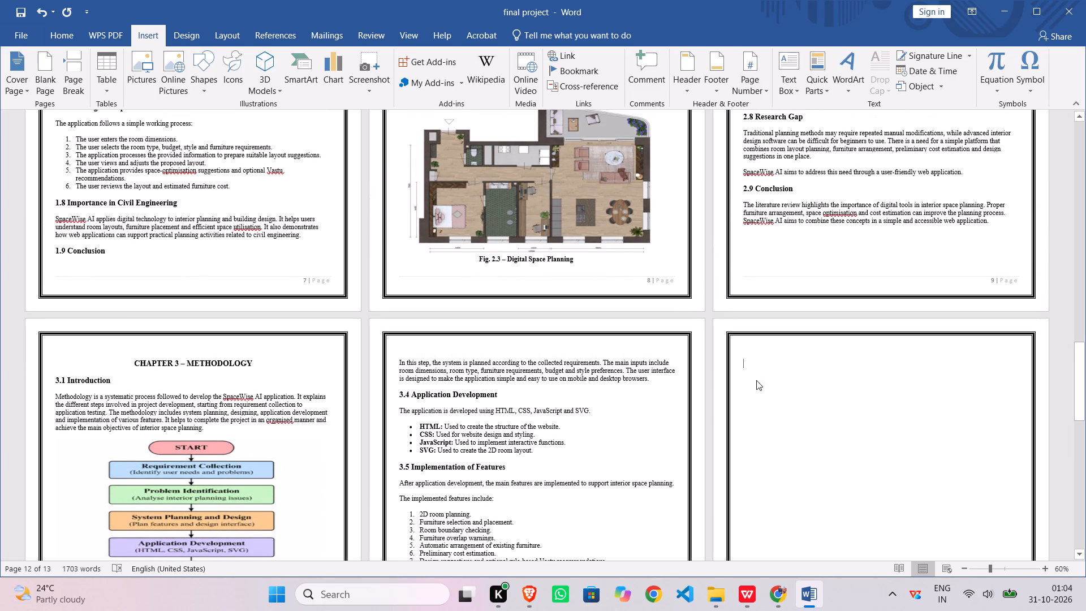
Look over the pasted Chapter 4 pages to examine their layout, section headings and the blank pages that follow.
scroll(757, 367, down, 4)
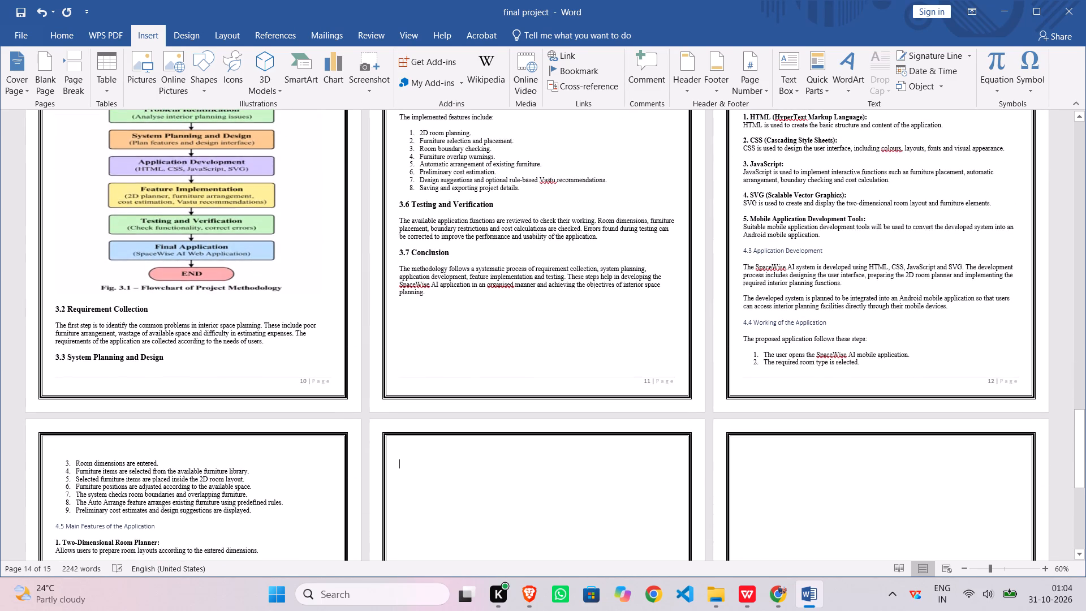
scroll(757, 363, down, 17)
scroll(757, 363, down, 4)
scroll(757, 363, up, 4)
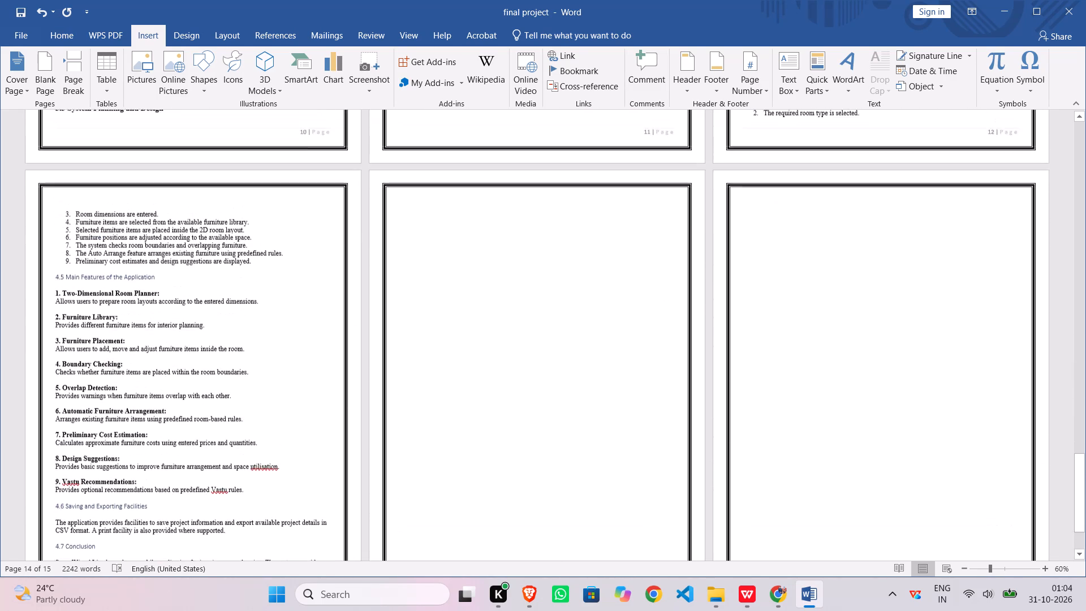
scroll(757, 362, up, 19)
scroll(775, 324, up, 3)
ctrl+scroll(912, 312, up, 7)
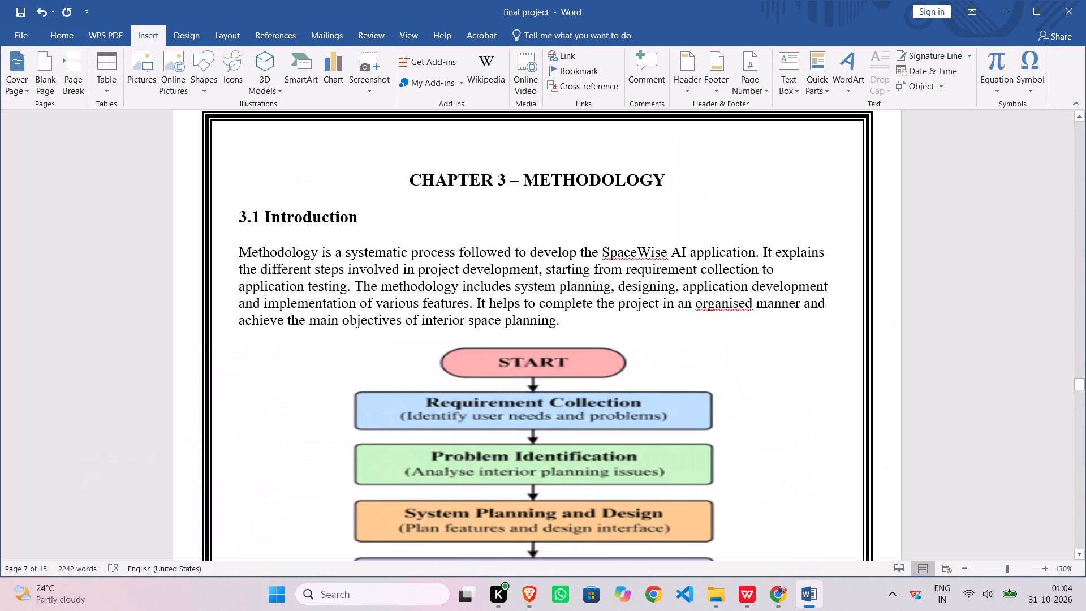
Set the font size of the title "CHAPTER 4 – SYSTEM DEVELOPMENT AND WORKING" to 14.
scroll(912, 312, left, 3)
scroll(684, 309, down, 5)
scroll(639, 337, down, 19)
scroll(639, 337, down, 7)
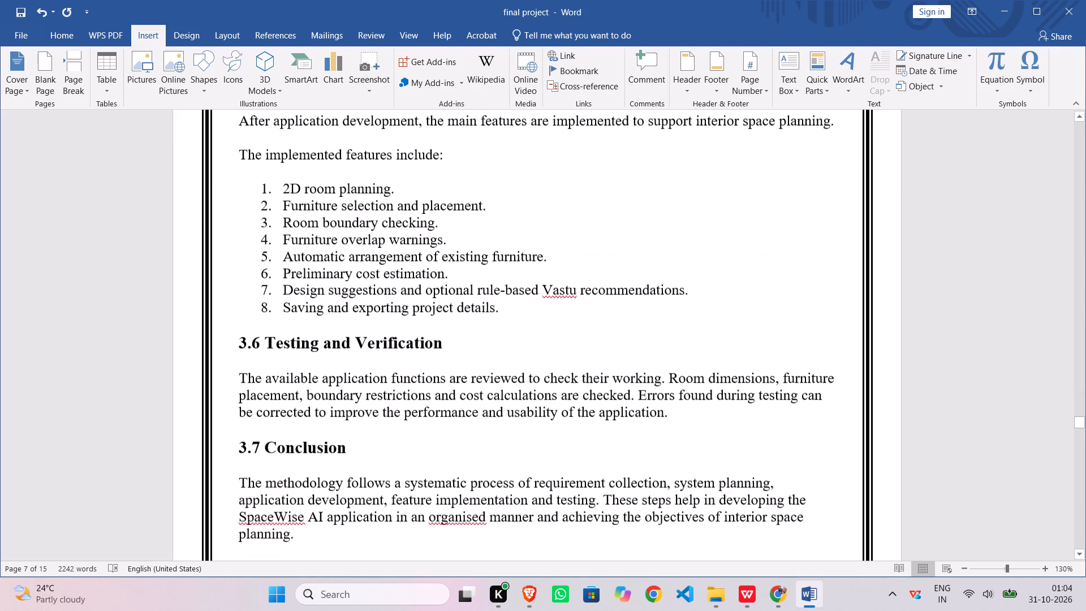
scroll(639, 337, down, 16)
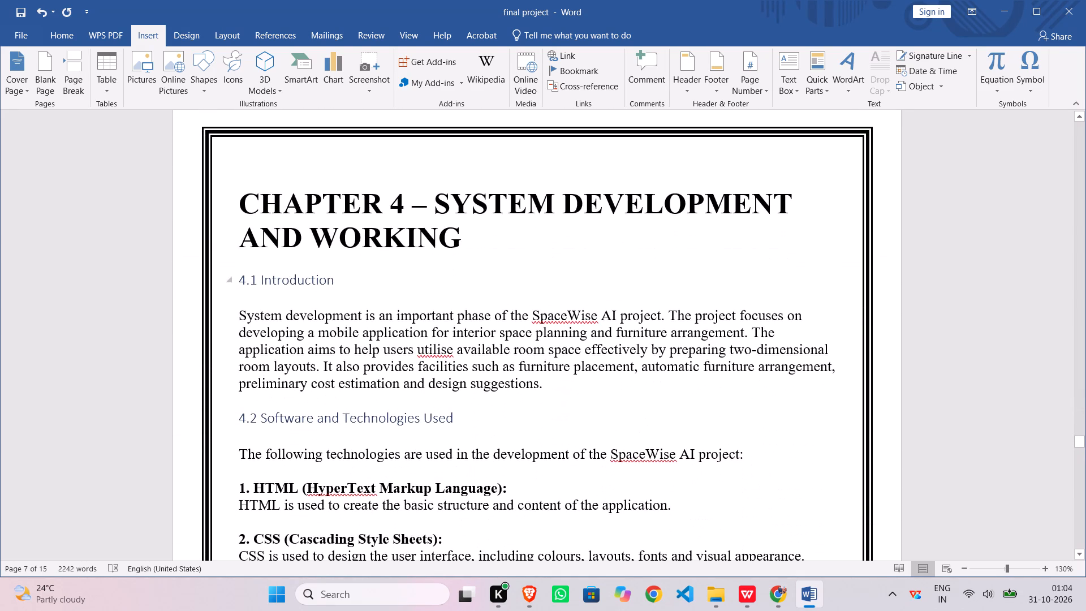
drag(239, 198, 411, 258)
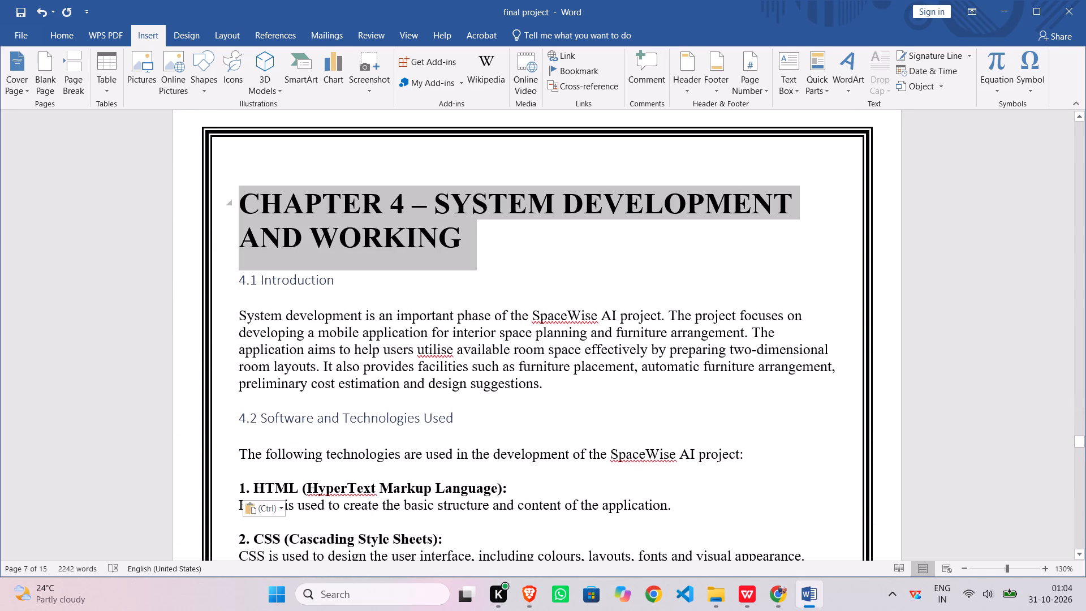
drag(411, 258, 438, 264)
click(502, 220)
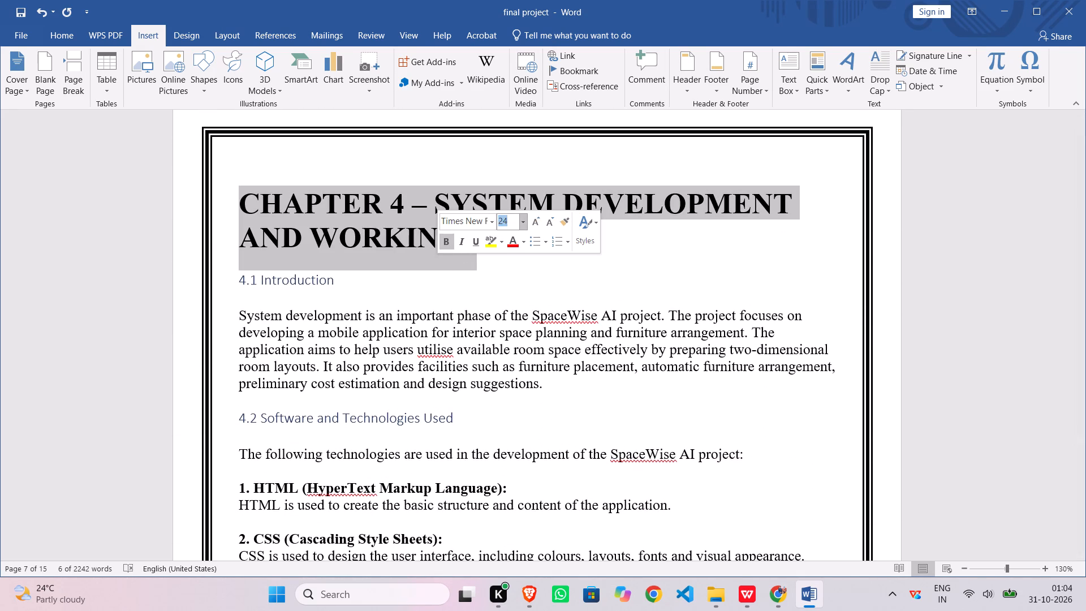
text(14)
key(Return)
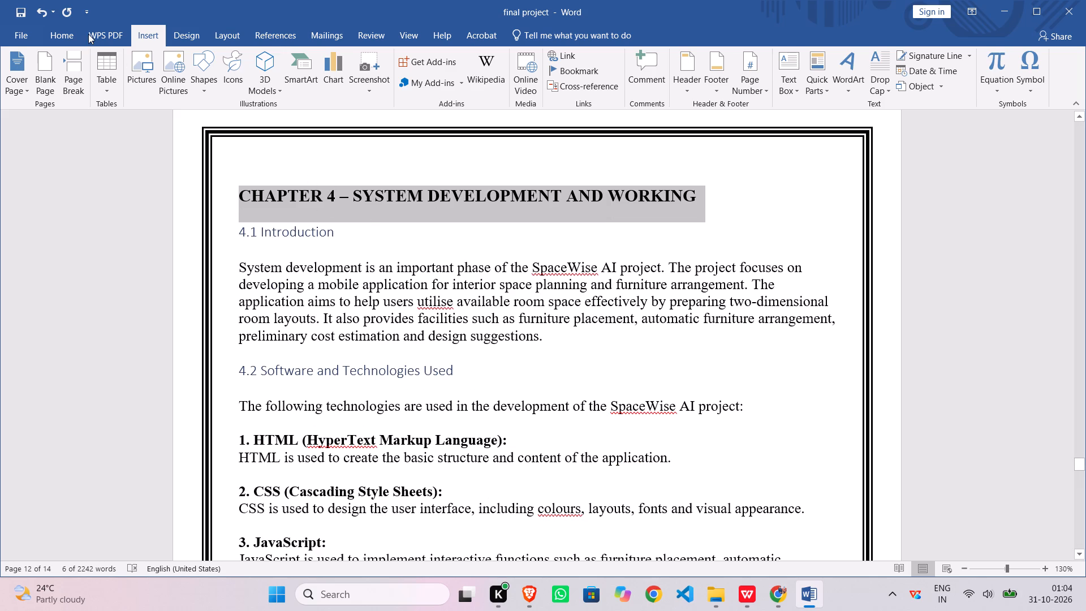
Centre the Chapter 4 title on the page.
click(55, 32)
double_click(243, 87)
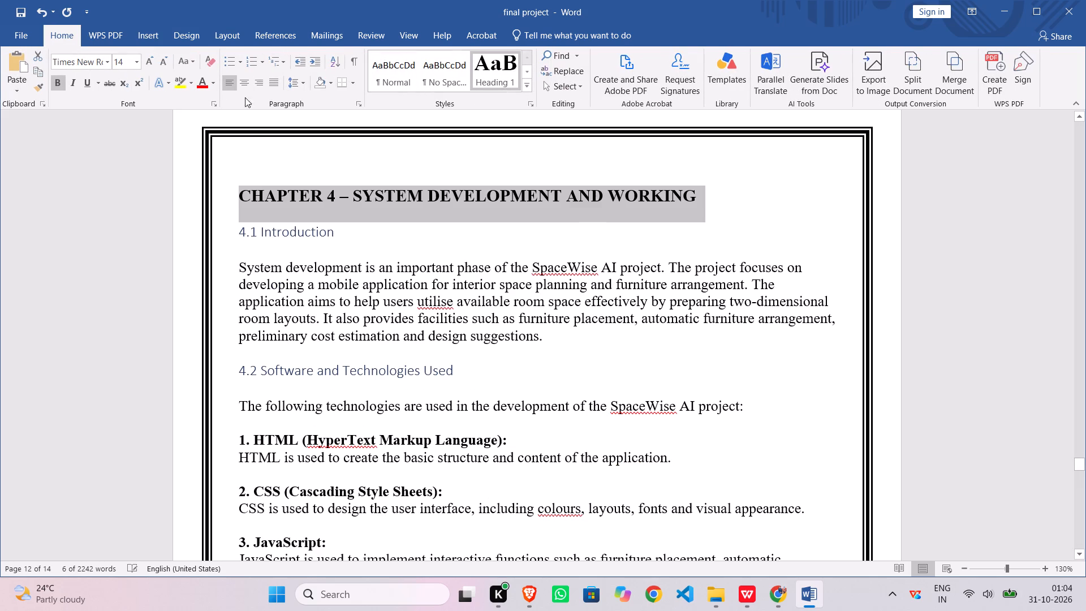
double_click(249, 84)
double_click(249, 84)
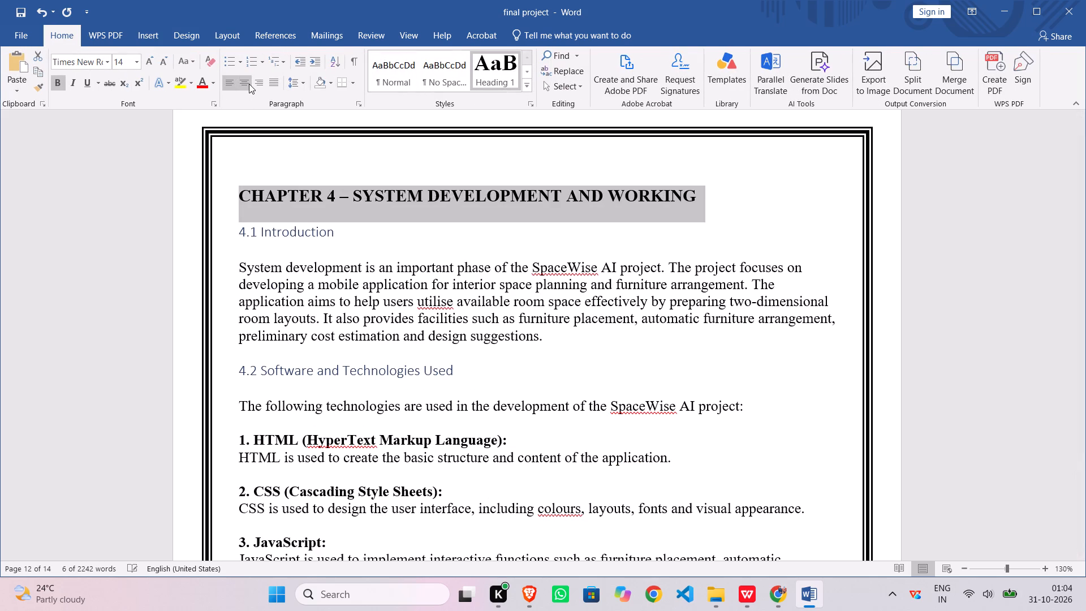
click(249, 84)
Insert a line break before "4.1 Introduction" to add space below the Chapter 4 title.
click(239, 231)
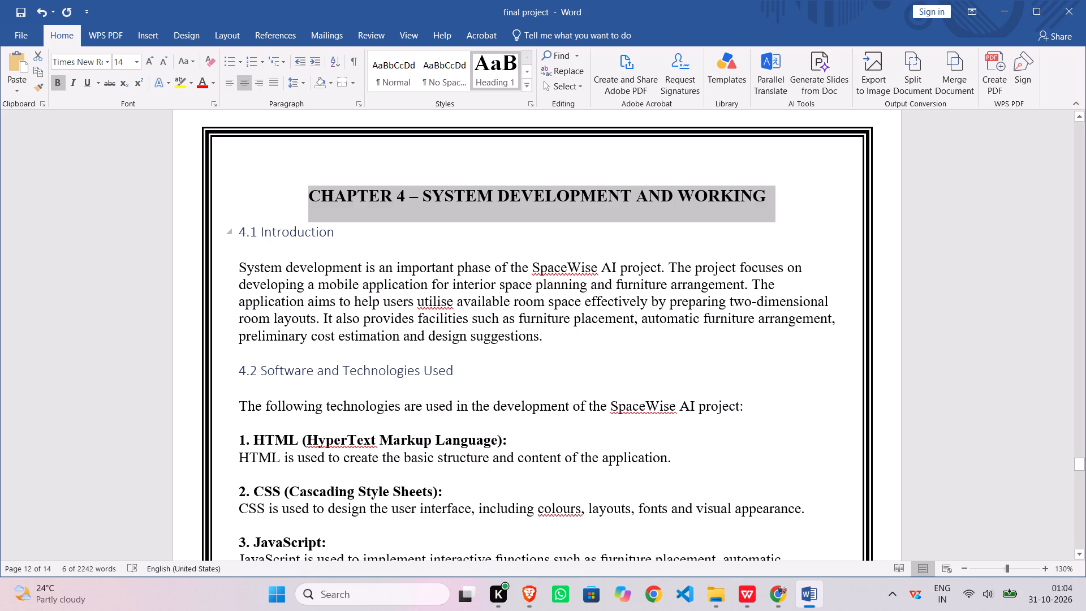
key(shift+Return)
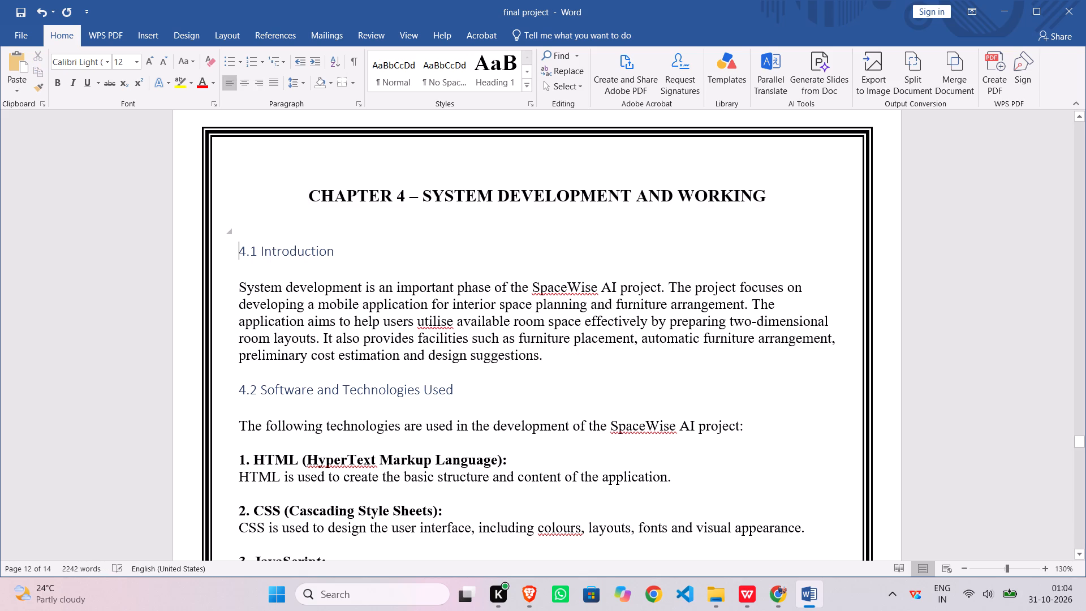
Apply the Heading 1 style to the "4.1 Introduction" heading.
drag(238, 253, 317, 257)
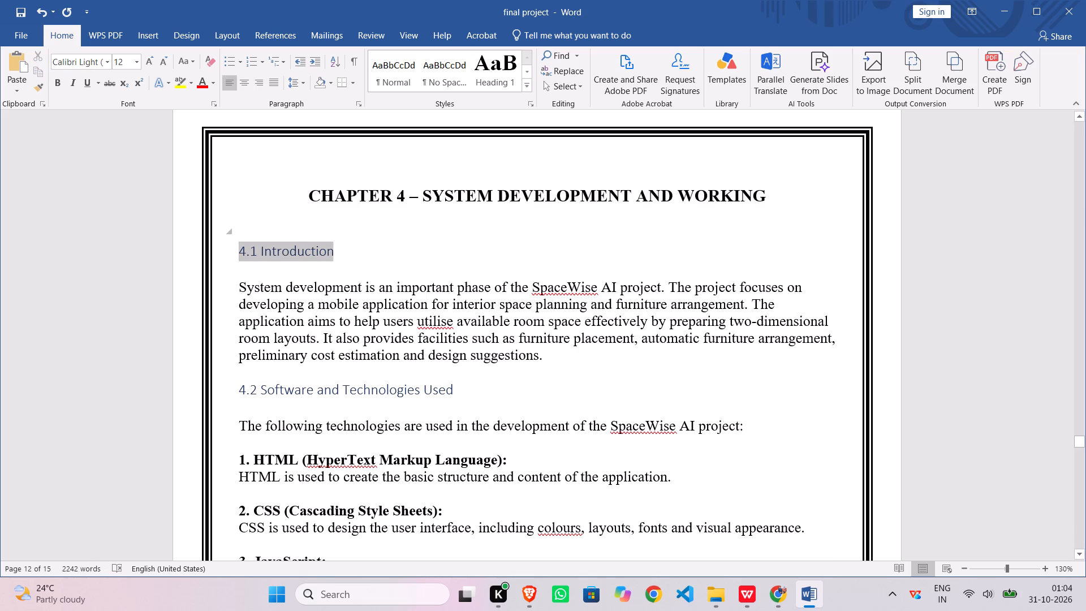
drag(317, 257, 324, 257)
click(476, 216)
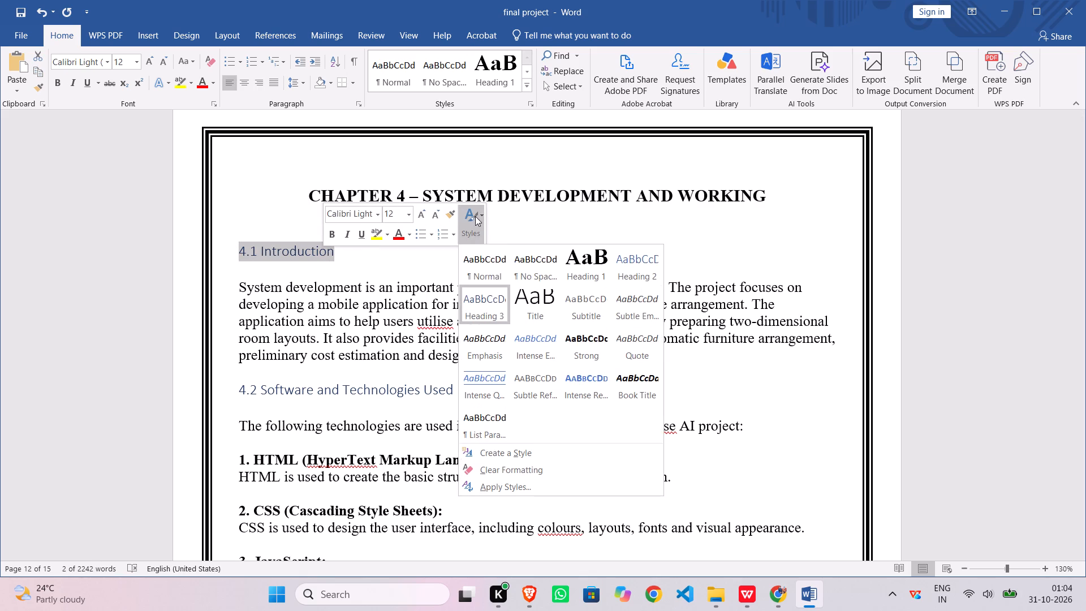
click(597, 267)
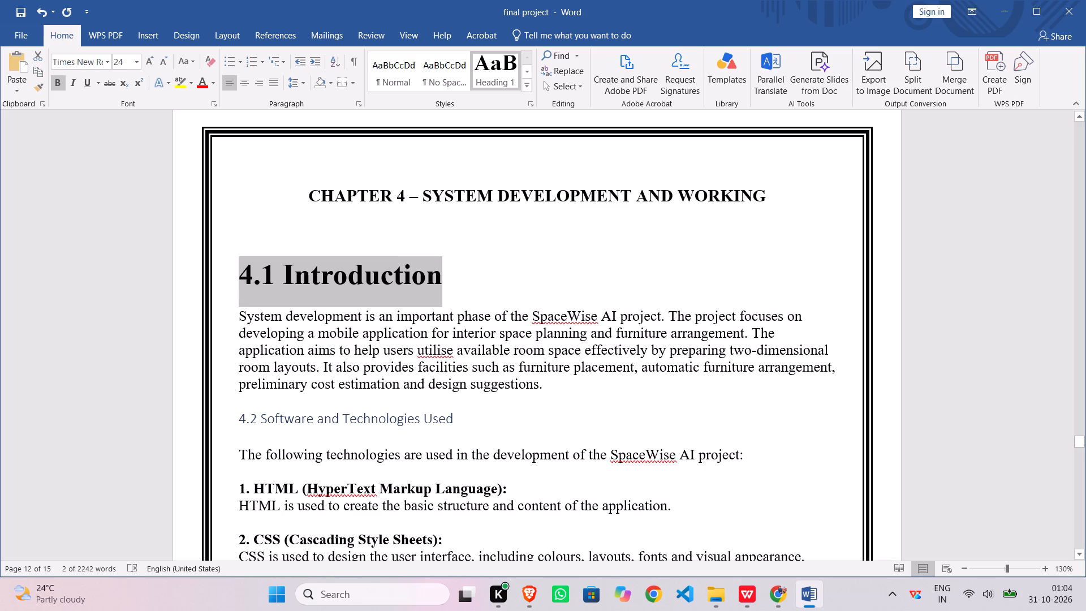
Apply the Heading 1 style to the "4.2 Software and Technologies Used" heading.
triple_click(291, 413)
click(300, 417)
click(300, 417)
click(300, 417)
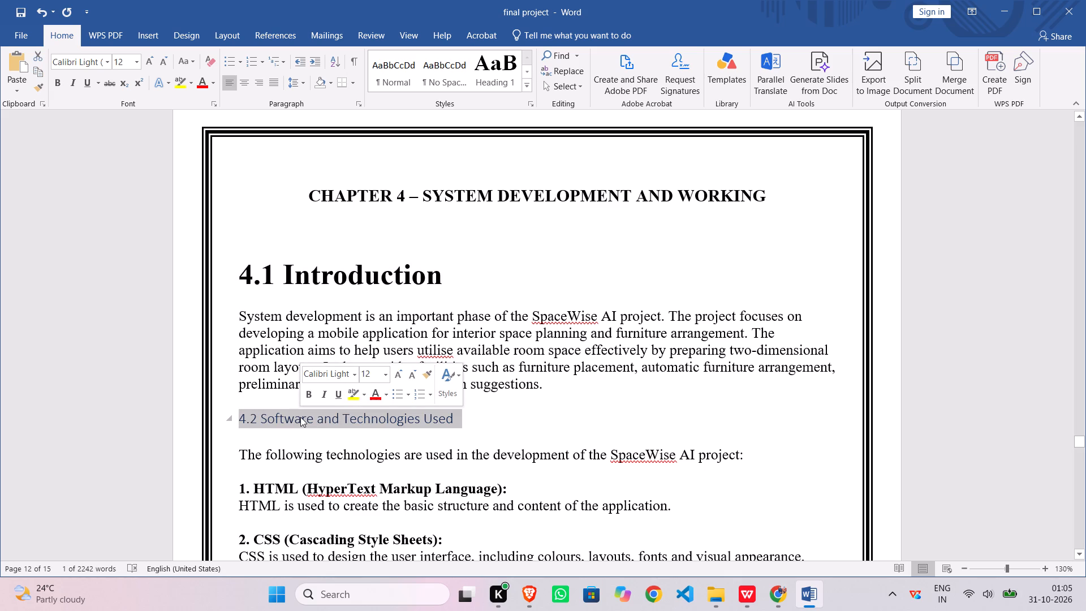
double_click(458, 377)
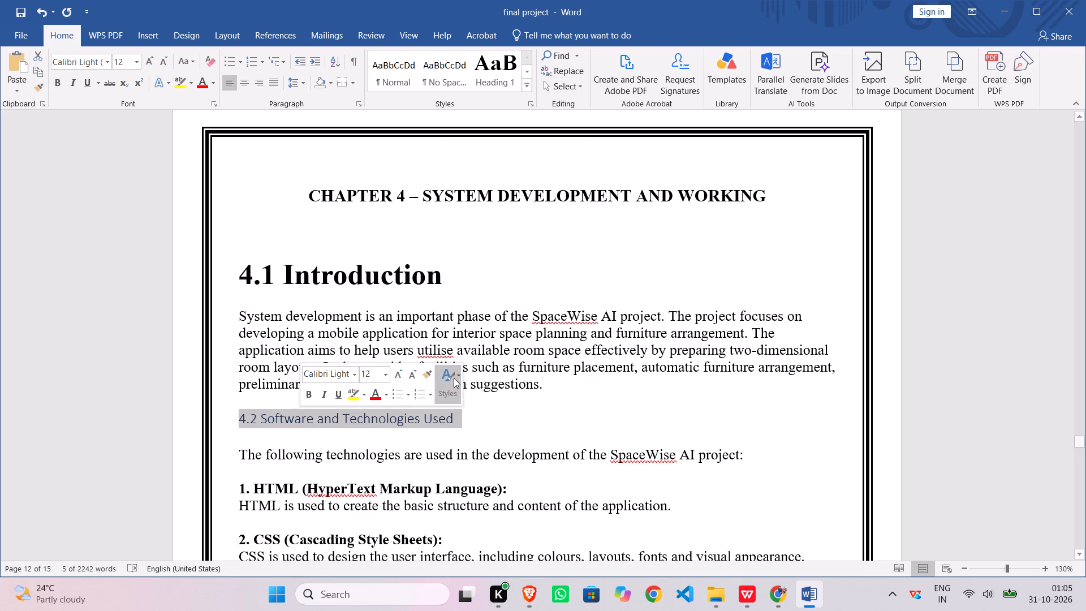
triple_click(453, 378)
click(570, 137)
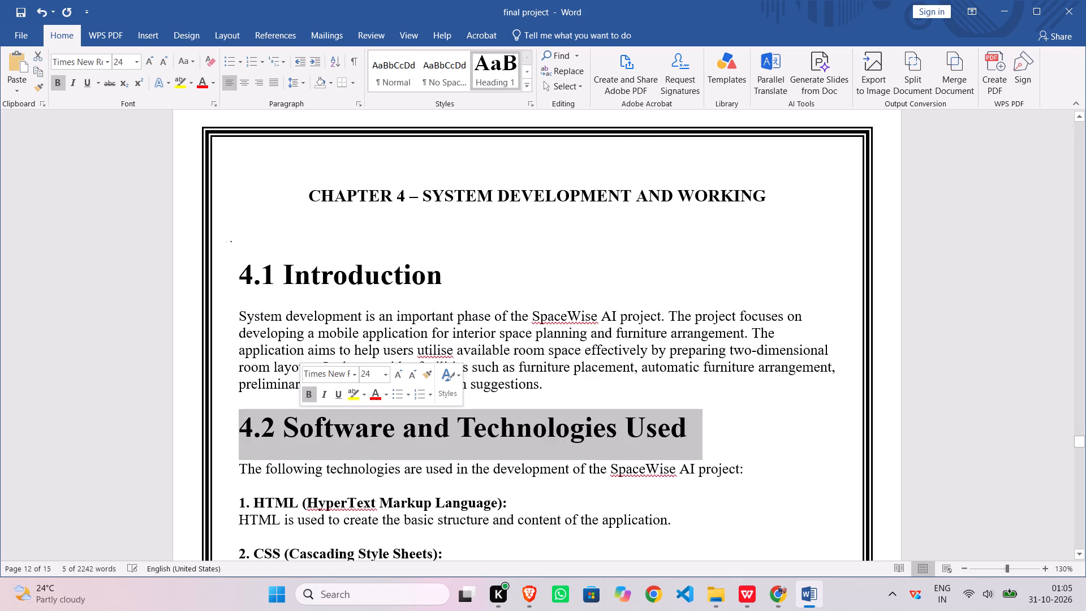
Apply the Heading 1 style to the "4.3 Application Development" heading.
scroll(479, 413, down, 4)
scroll(394, 395, down, 3)
scroll(331, 391, down, 3)
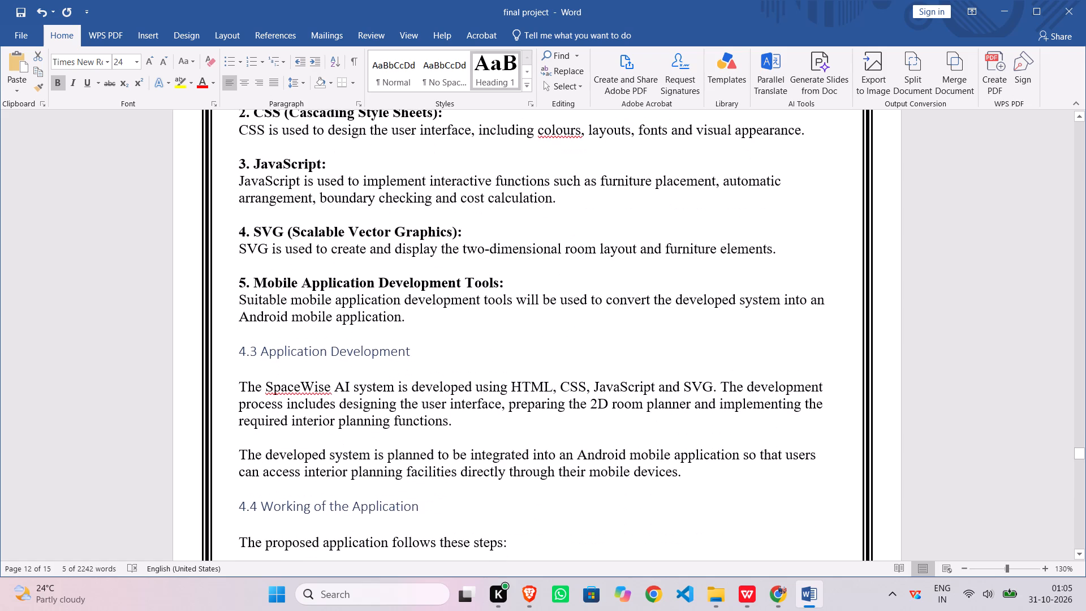
double_click(289, 350)
double_click(287, 359)
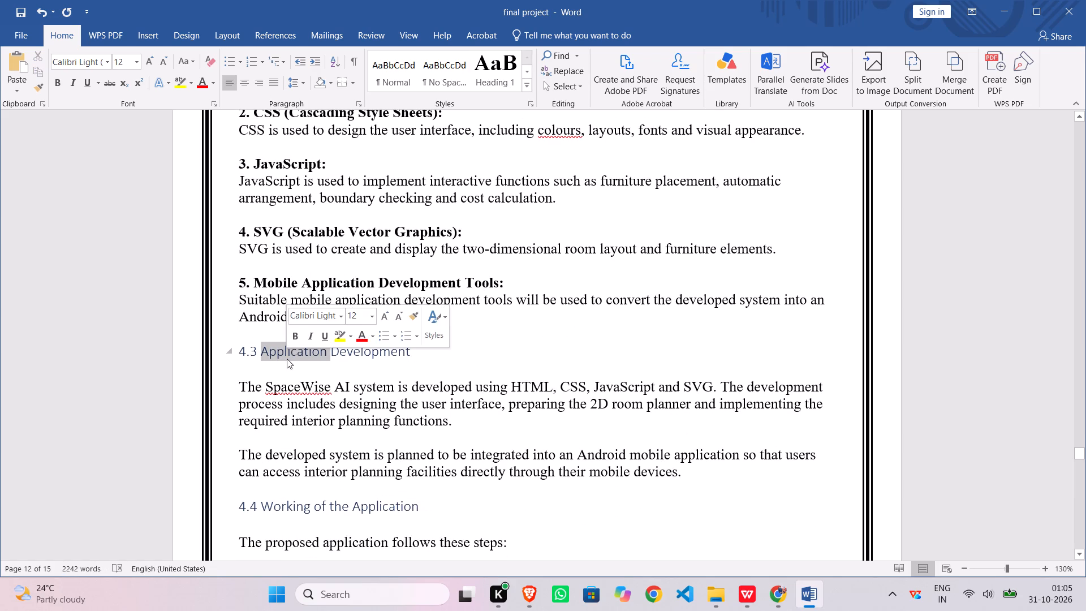
click(287, 359)
click(433, 326)
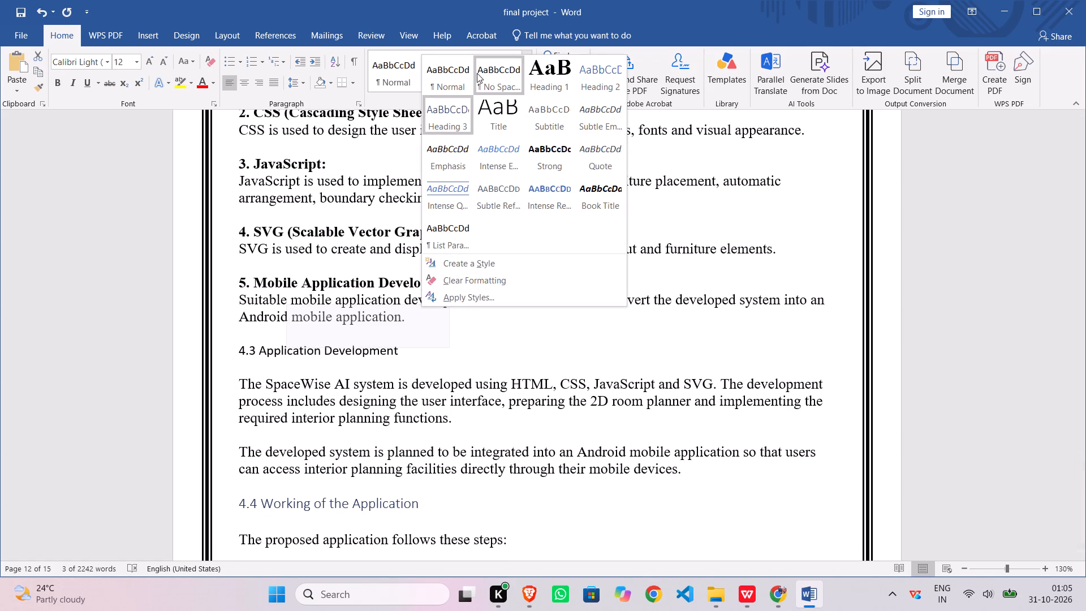
click(536, 81)
Apply the Heading 1 style to the "4.4 Working of the Application" heading.
scroll(398, 371, down, 7)
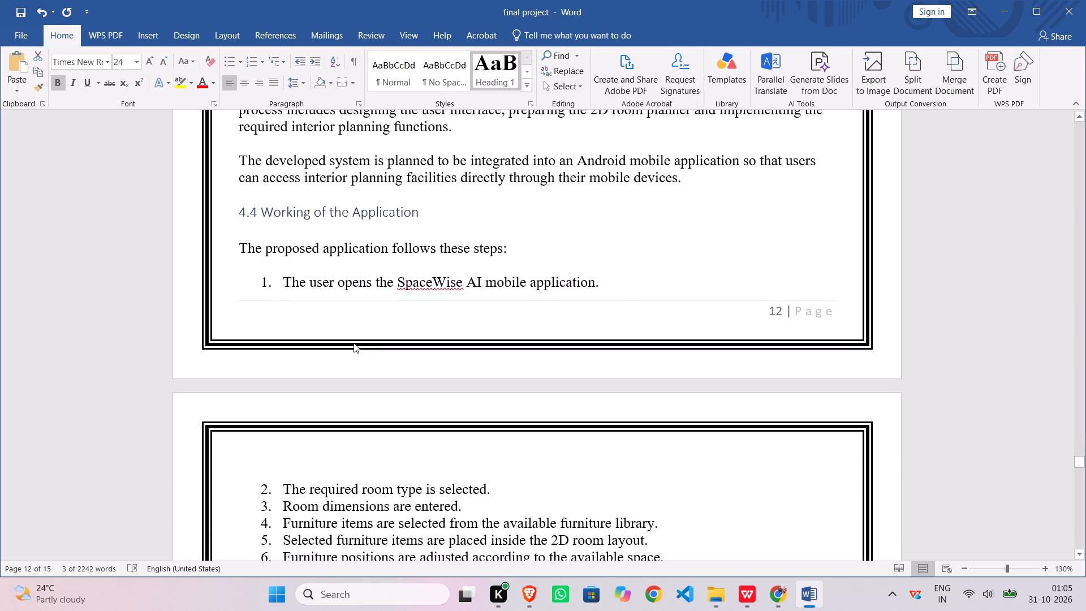
double_click(342, 208)
click(342, 208)
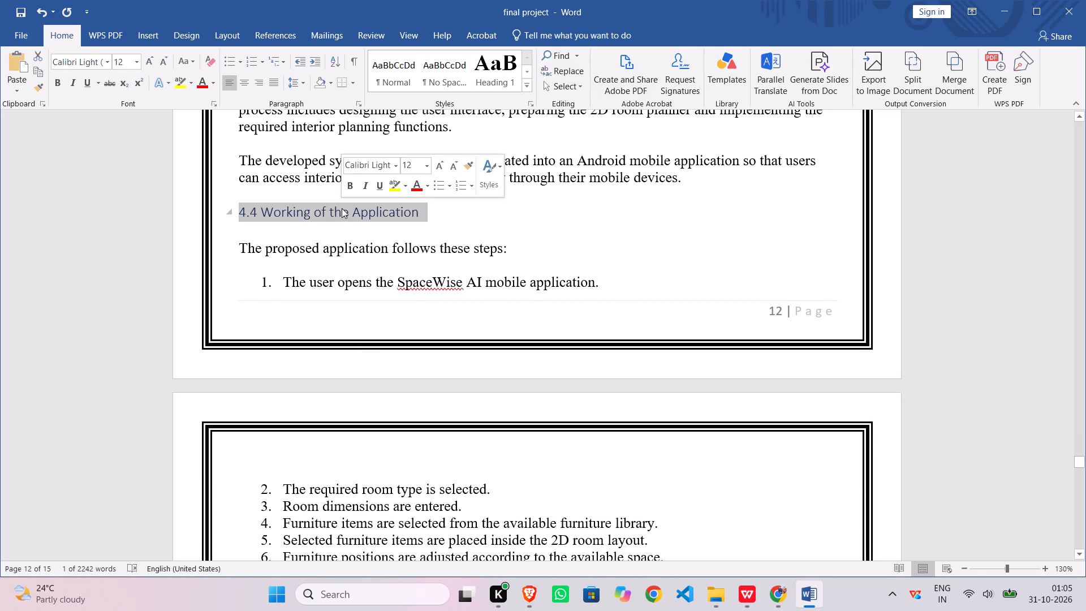
click(483, 164)
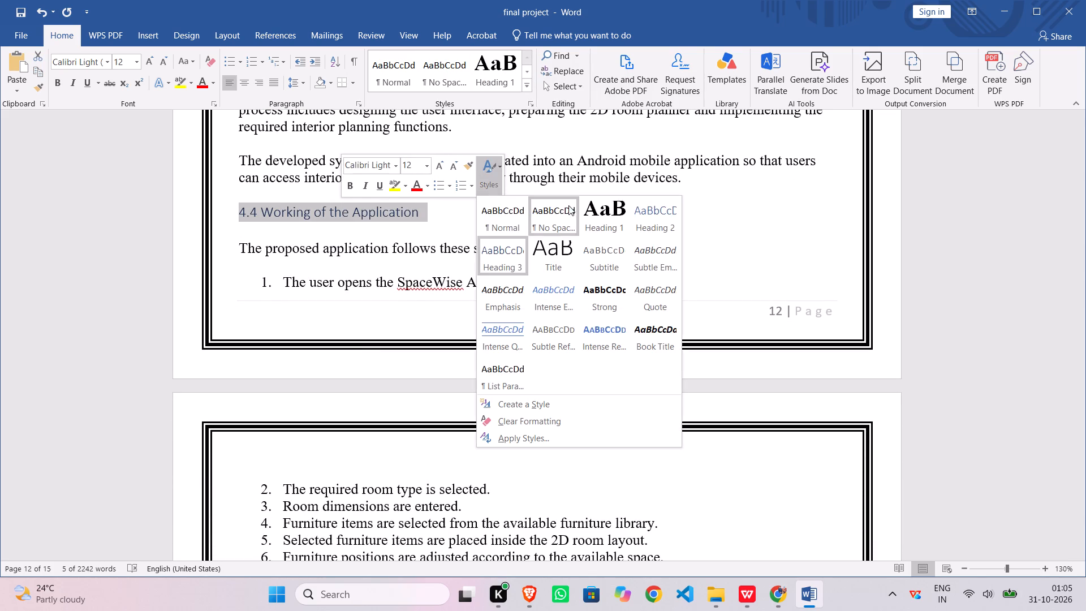
click(596, 217)
Apply the Heading 1 style to the "4.5 Main Features of the Application" heading.
scroll(429, 295, down, 9)
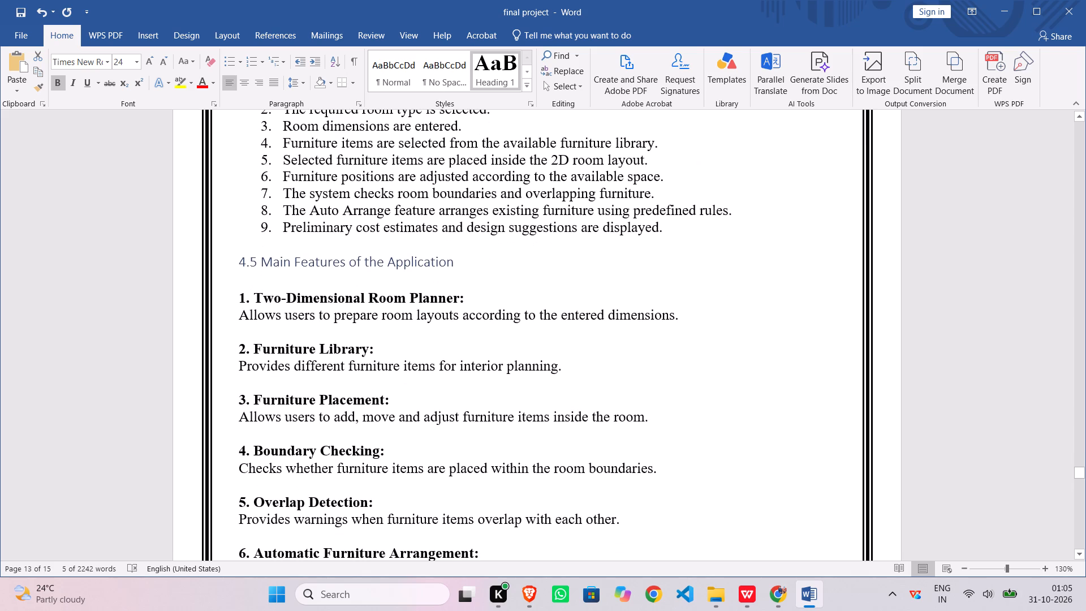
double_click(331, 268)
click(331, 268)
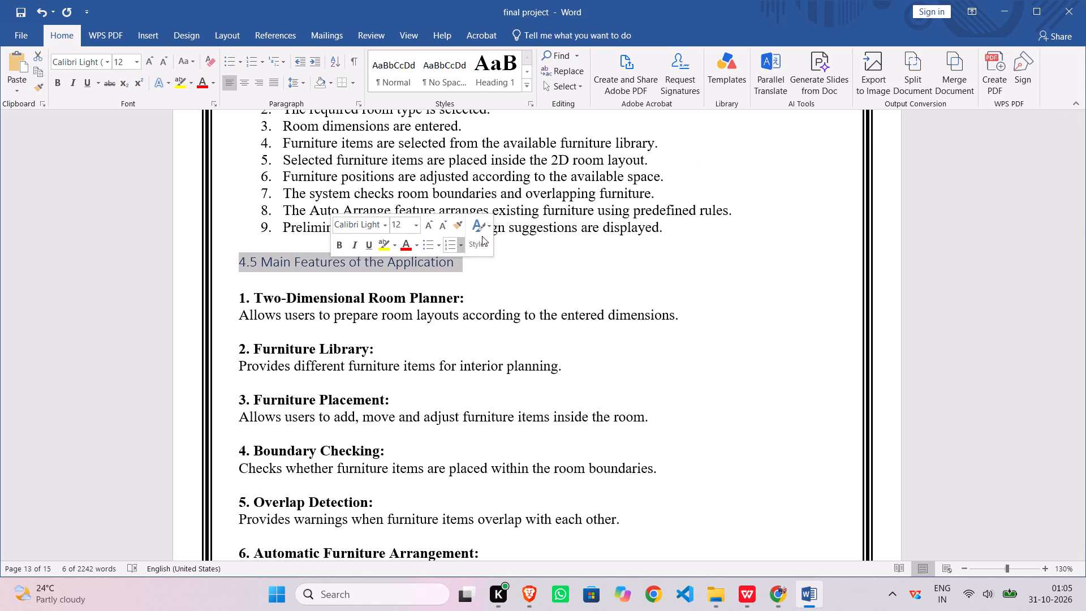
click(483, 235)
click(580, 274)
Apply the Heading 1 style to the "4.6 Saving and Exporting Facilities" heading.
scroll(389, 276, down, 7)
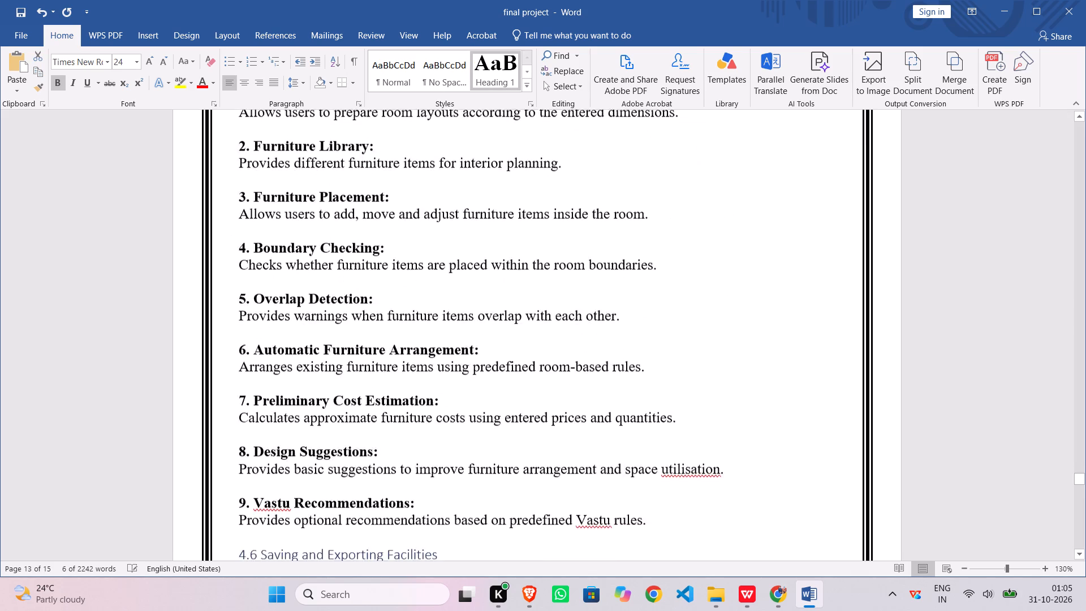
scroll(377, 285, down, 6)
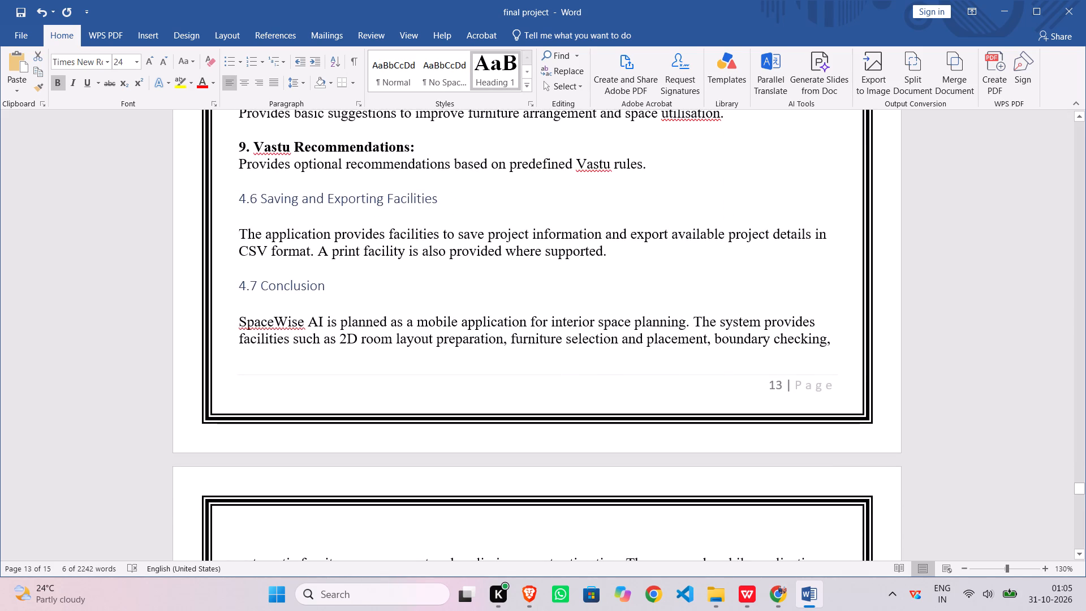
double_click(308, 203)
click(308, 203)
click(453, 173)
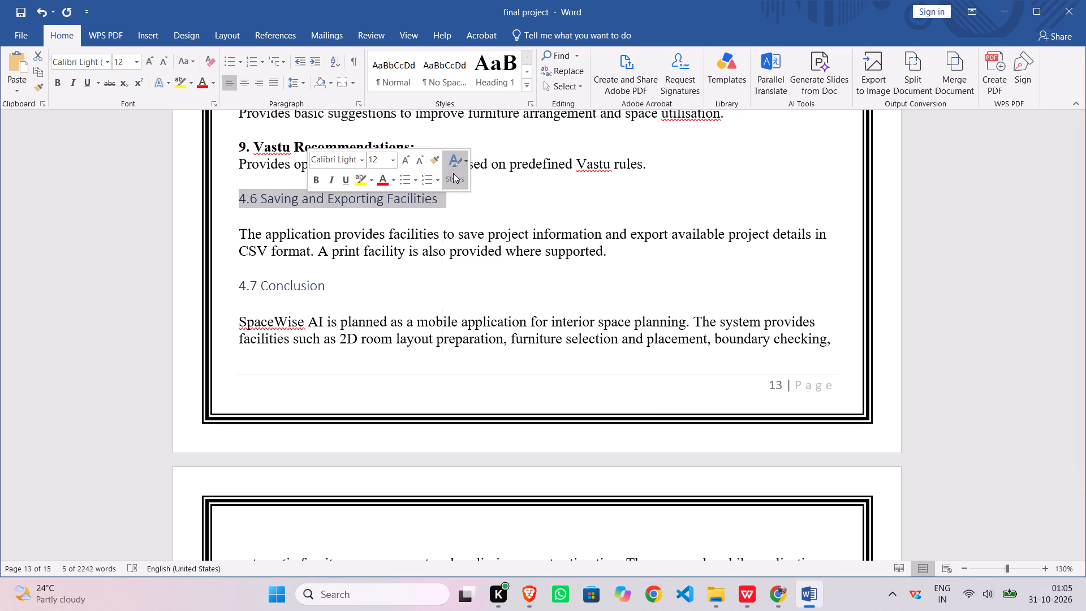
click(567, 220)
Apply the Heading 1 style to the "4.7 Conclusion" heading.
scroll(303, 271, down, 1)
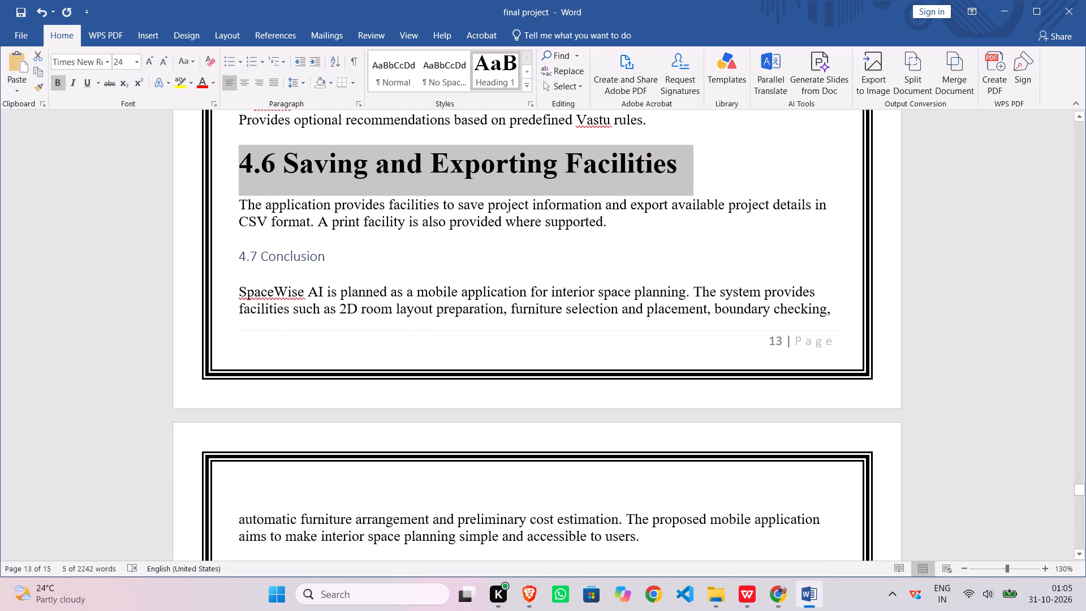
double_click(288, 256)
click(288, 256)
double_click(288, 256)
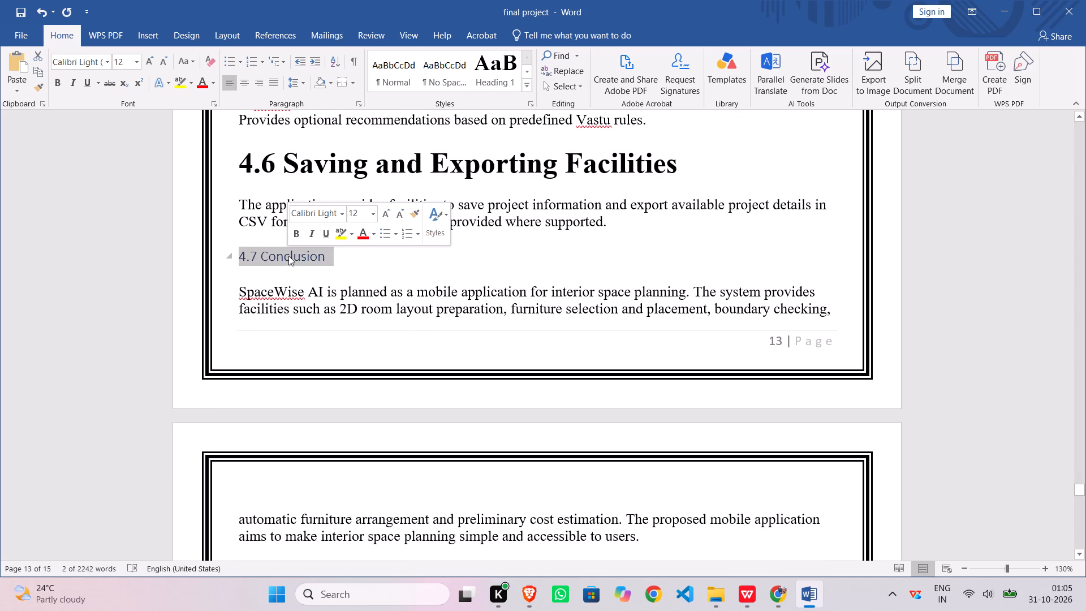
click(438, 220)
click(537, 257)
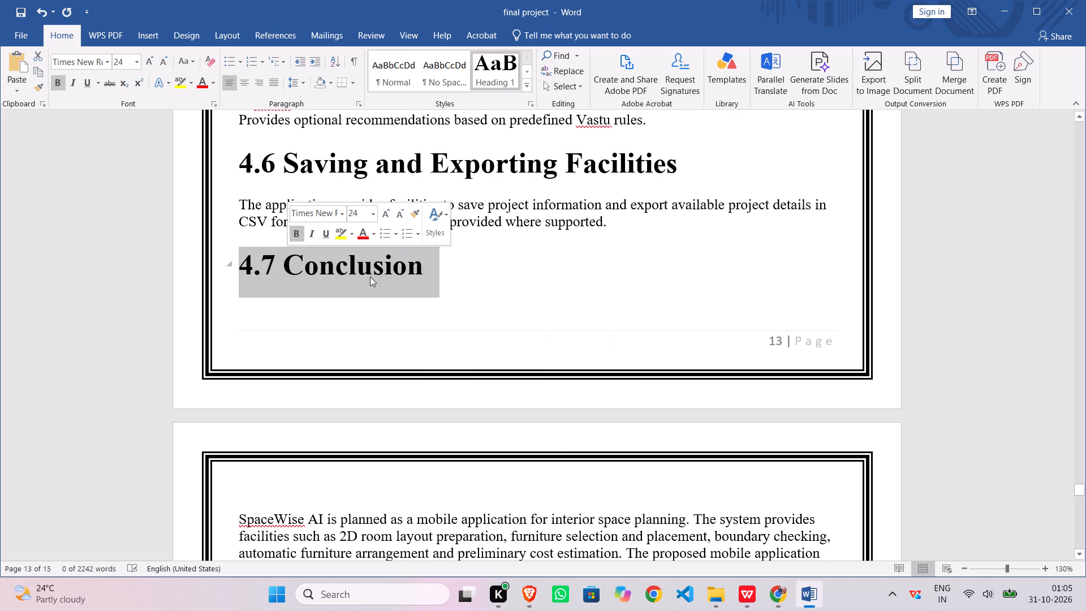
Set the font size of the "4.1 Introduction" heading to 12.
scroll(325, 279, up, 3)
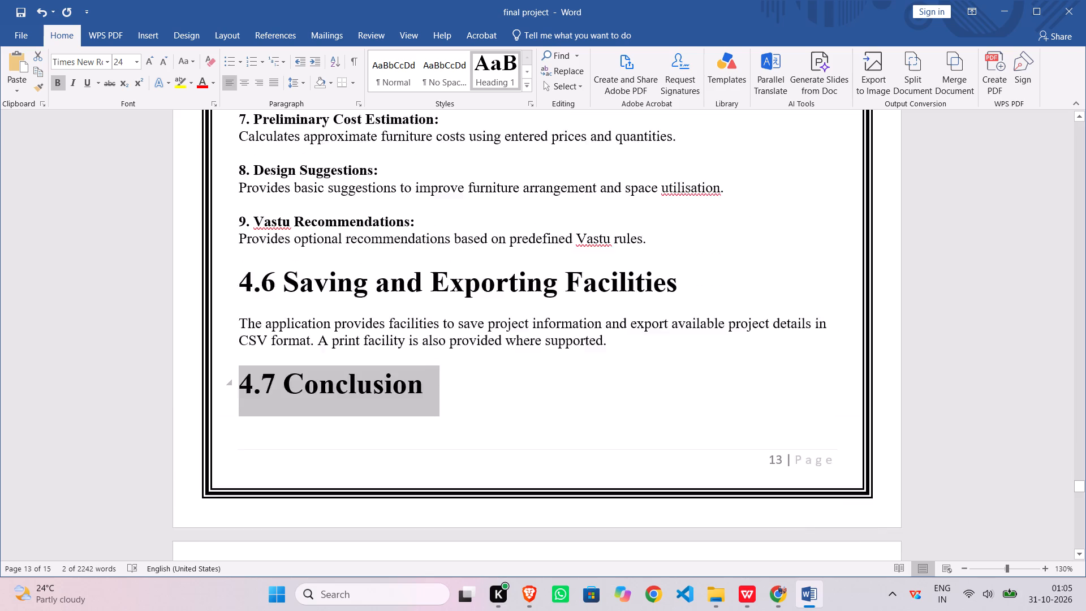
scroll(326, 278, up, 20)
scroll(326, 278, up, 7)
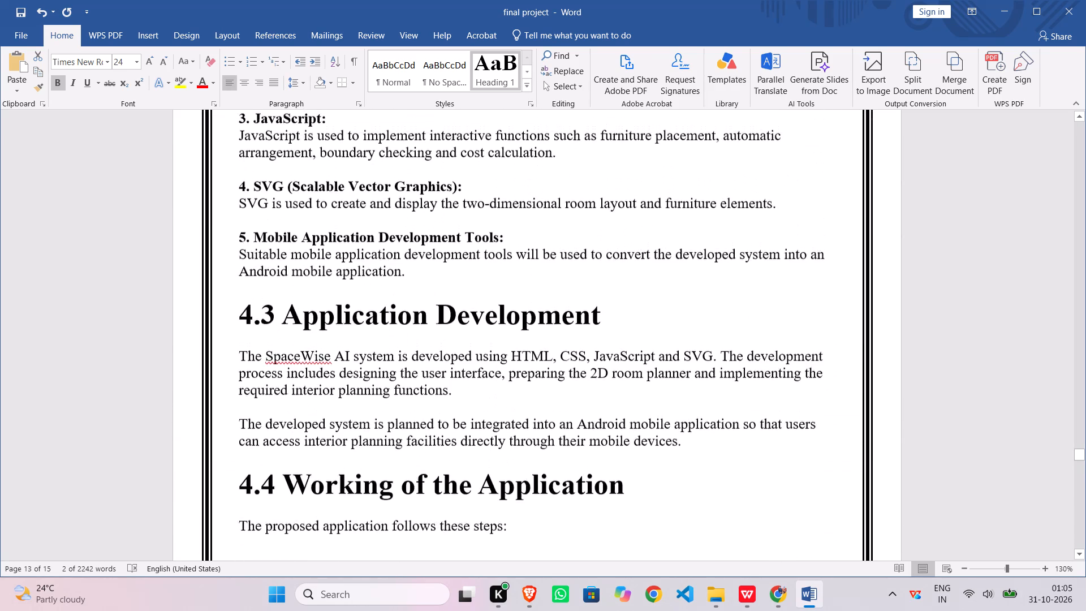
scroll(327, 277, up, 11)
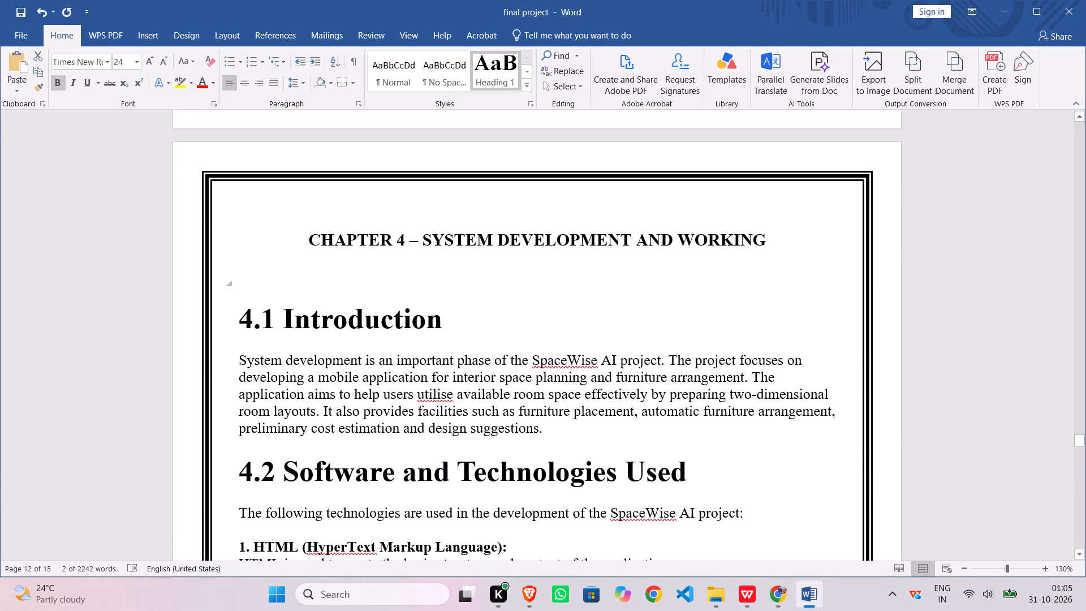
triple_click(326, 323)
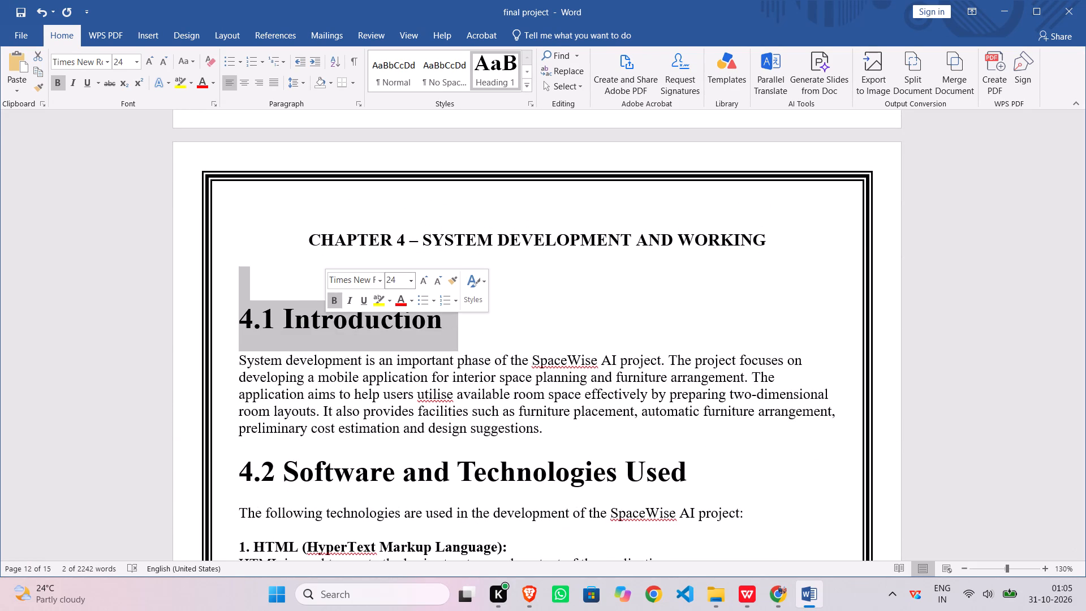
click(390, 281)
text(12)
key(Return)
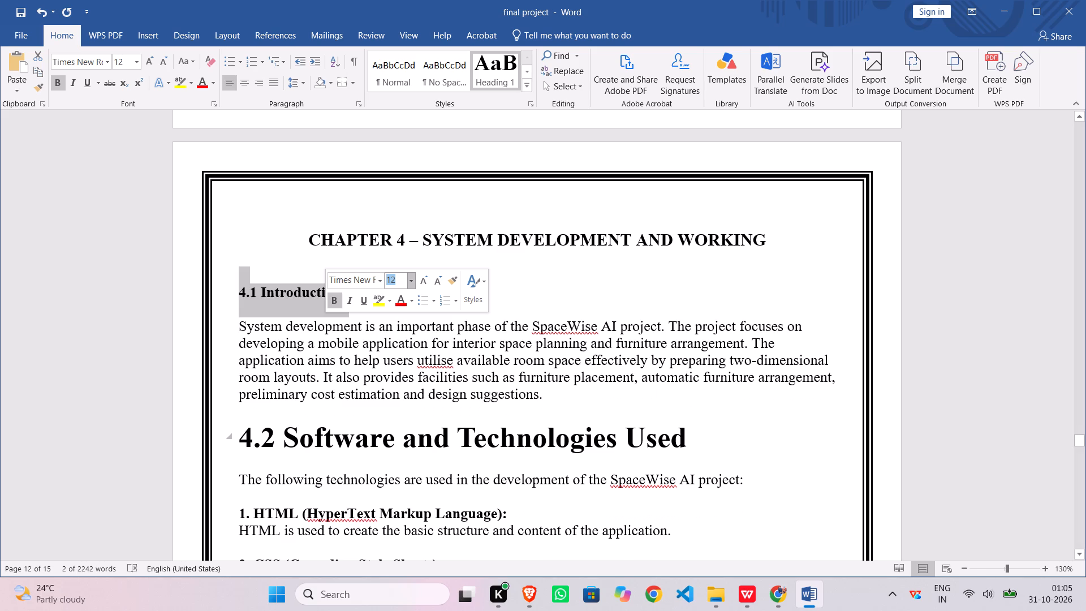
Set the font size of the "4.2 Software and Technologies Used" heading to 12.
triple_click(321, 434)
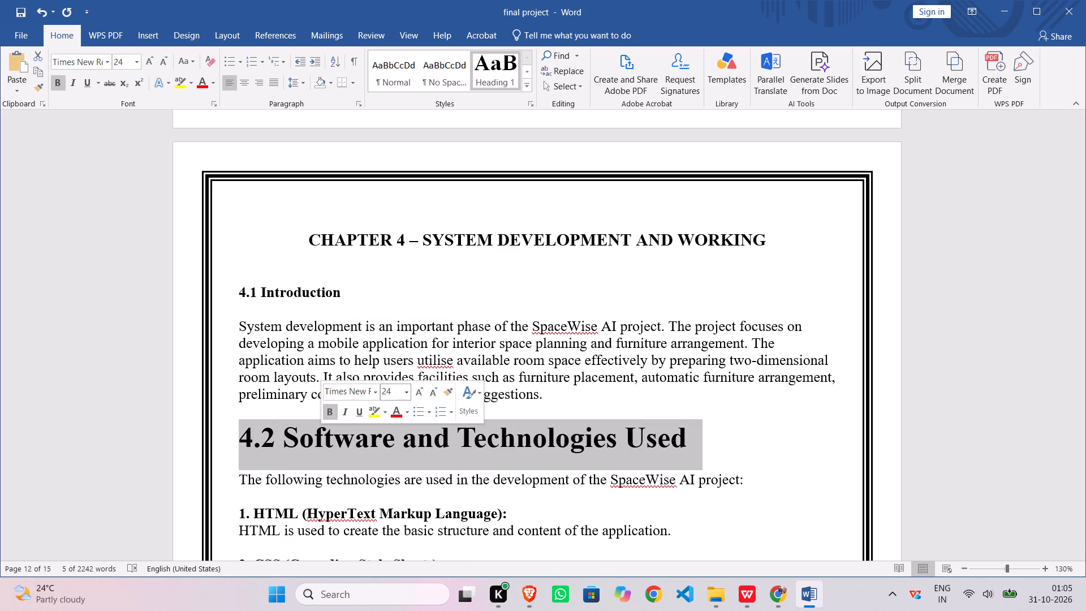
click(386, 391)
text(12)
key(Return)
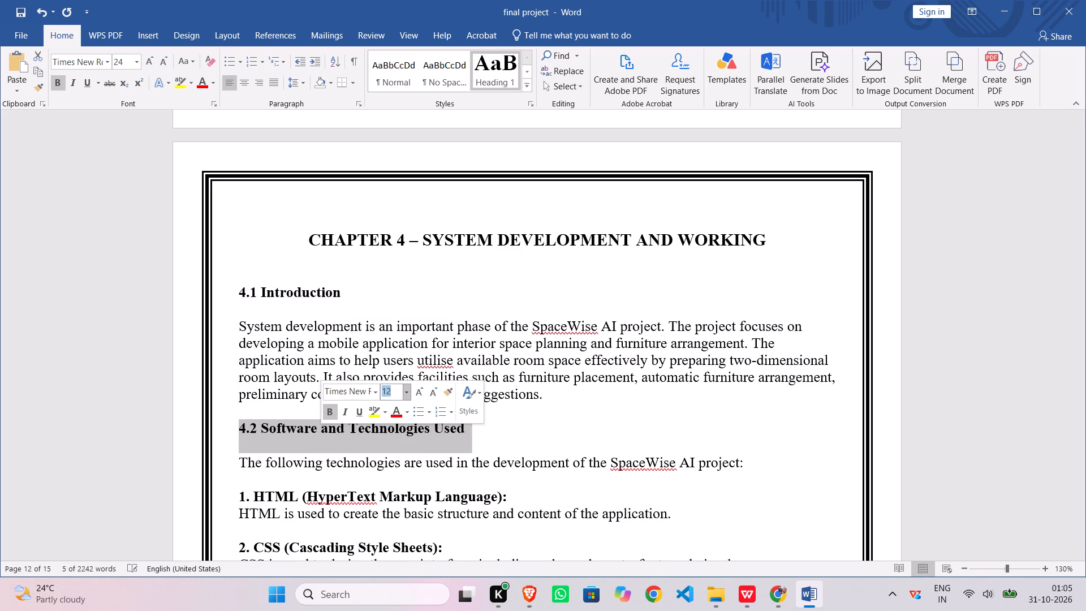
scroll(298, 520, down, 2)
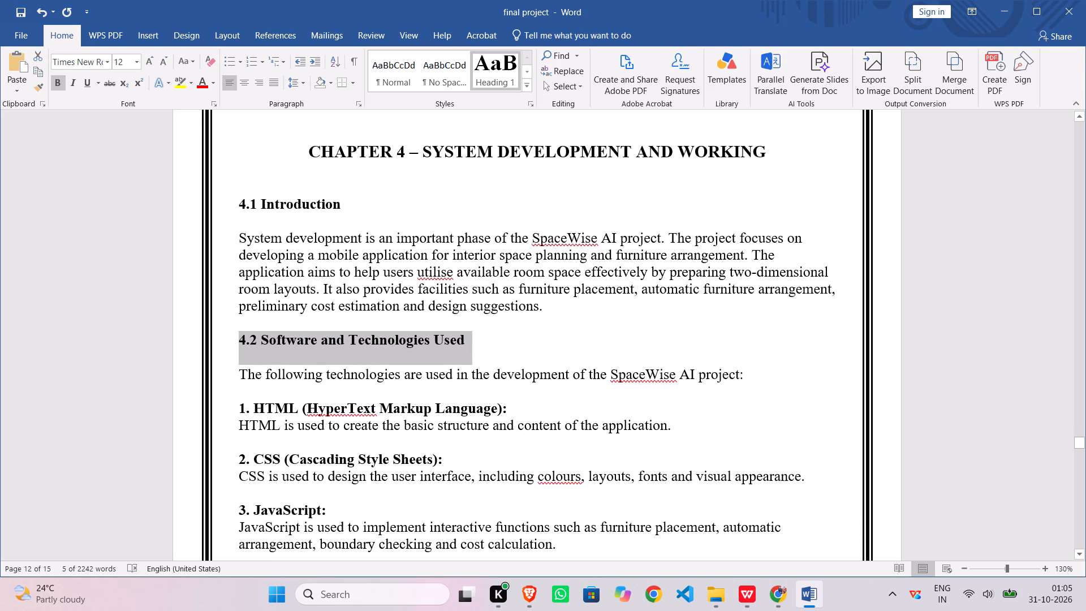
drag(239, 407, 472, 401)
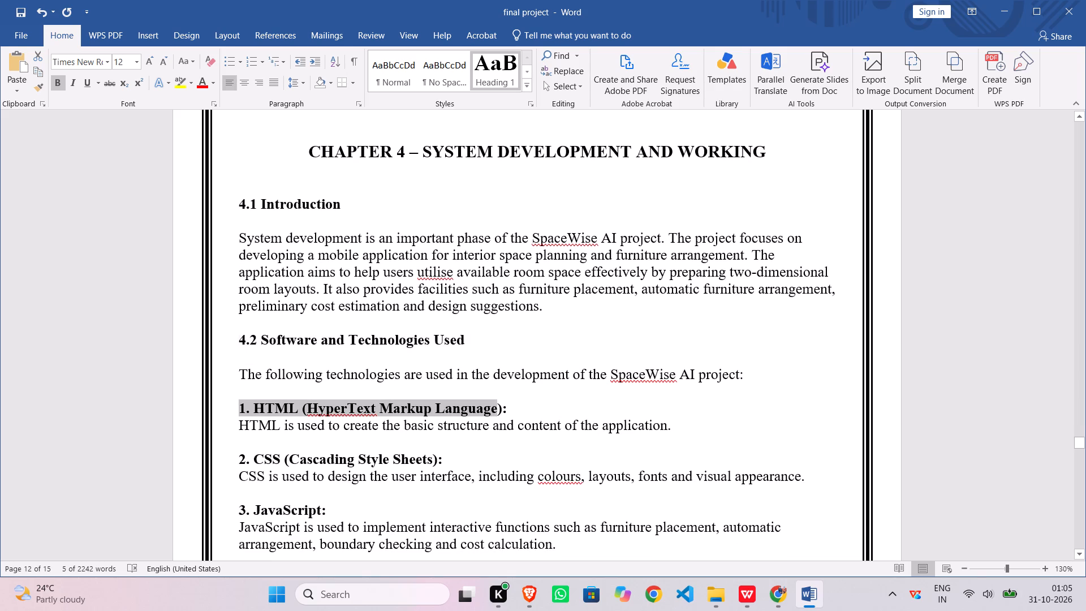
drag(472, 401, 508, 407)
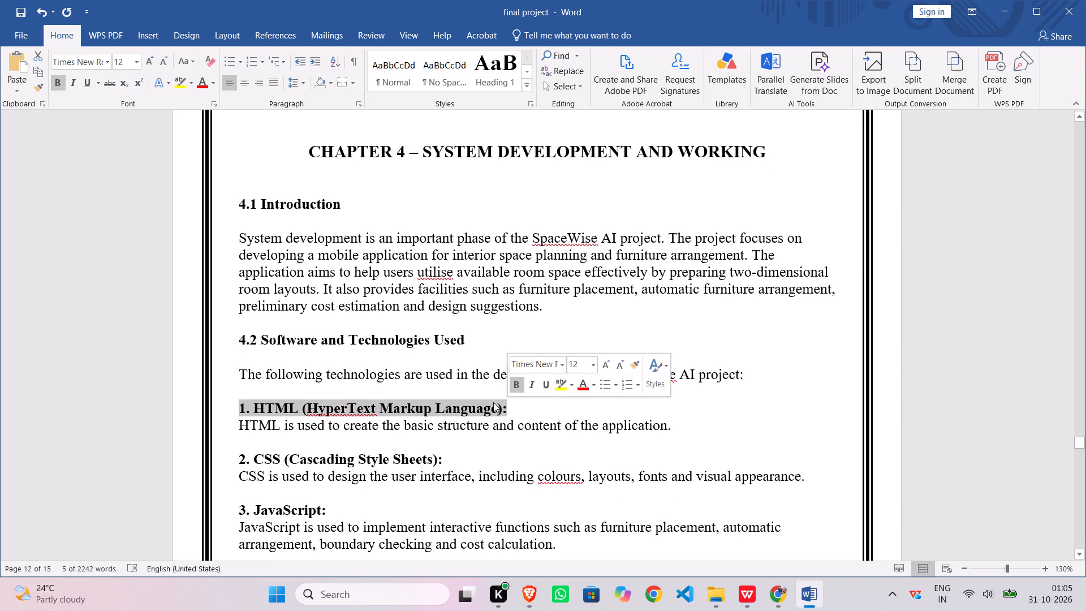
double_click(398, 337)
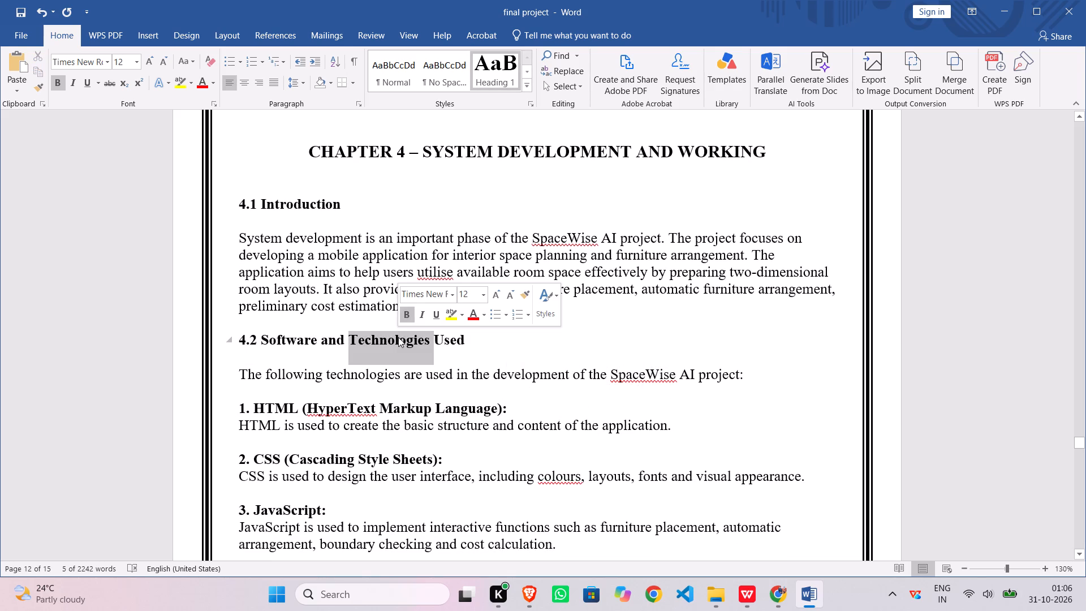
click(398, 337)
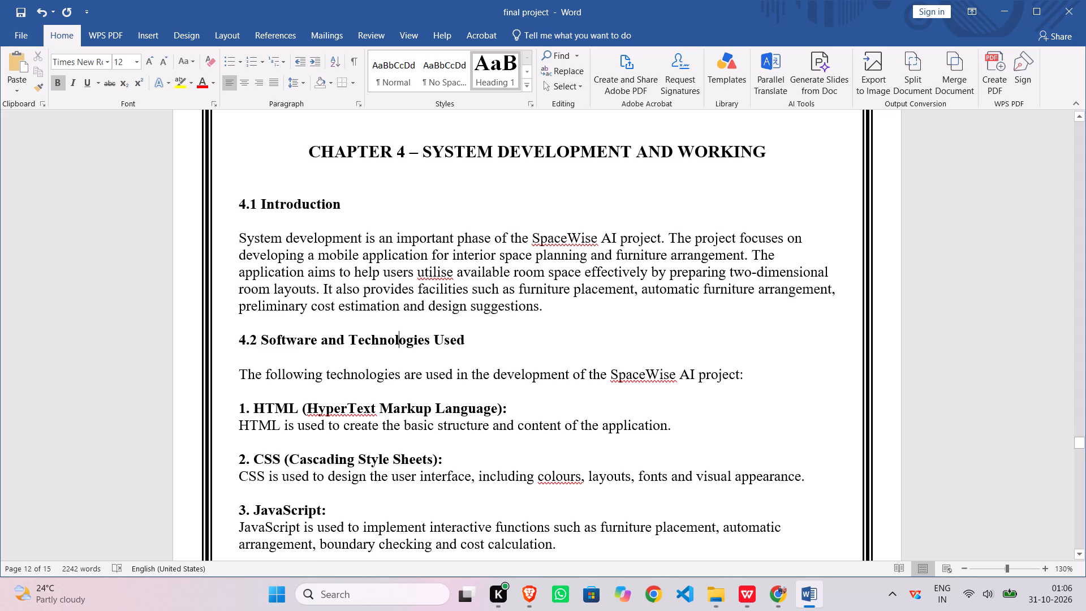
Set the font size of the "4.3 Application Development" heading to 12.
scroll(254, 409, down, 6)
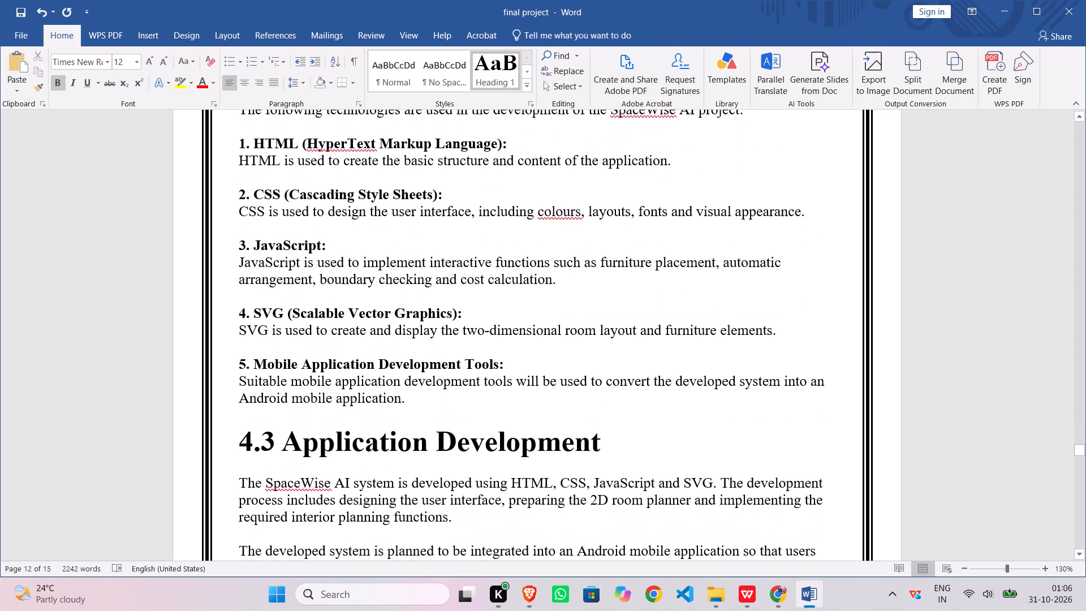
drag(243, 442, 512, 427)
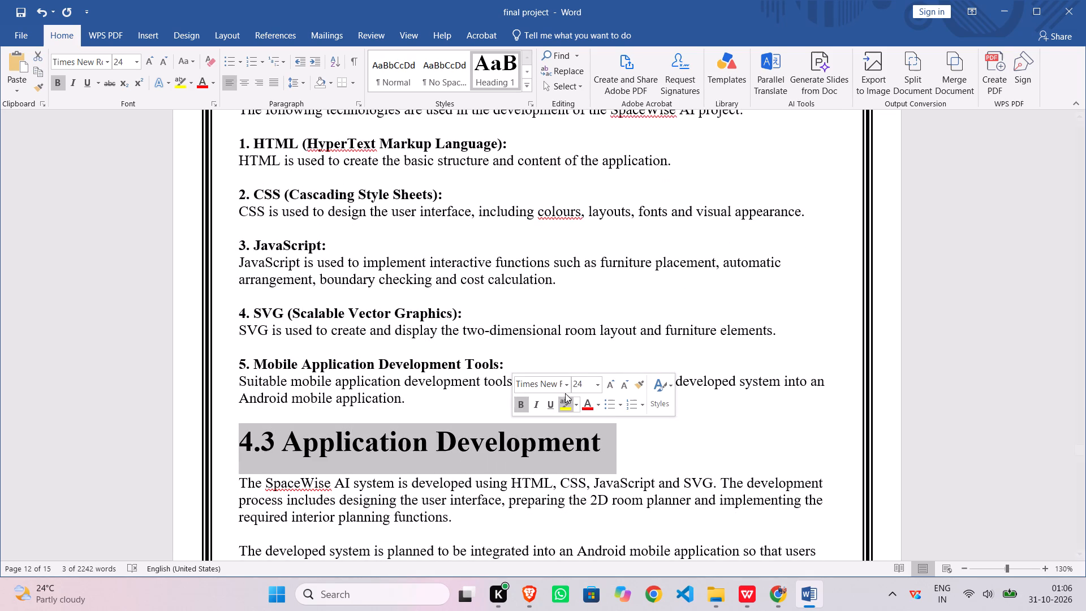
click(577, 382)
text(12)
key(Return)
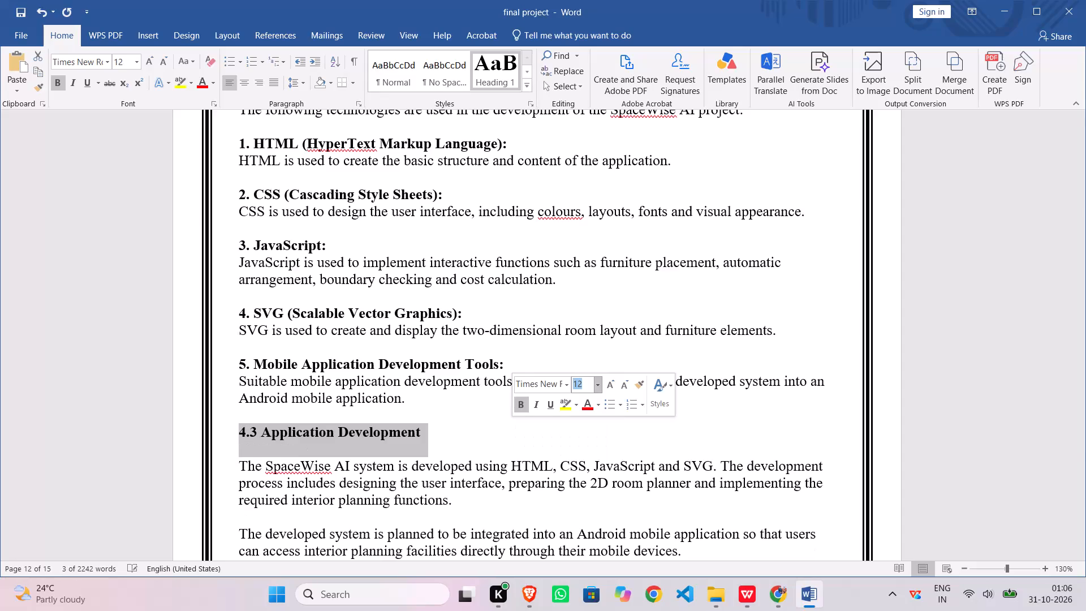
Set the font size of the "4.4 Working of the Application" heading to 12.
scroll(589, 346, down, 4)
double_click(385, 415)
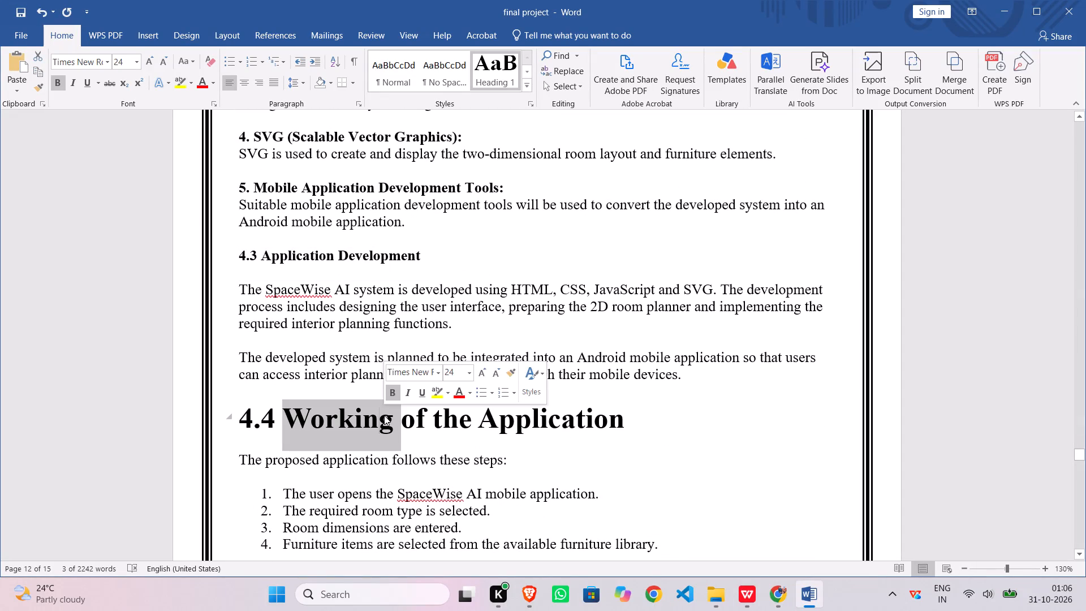
click(384, 415)
click(451, 376)
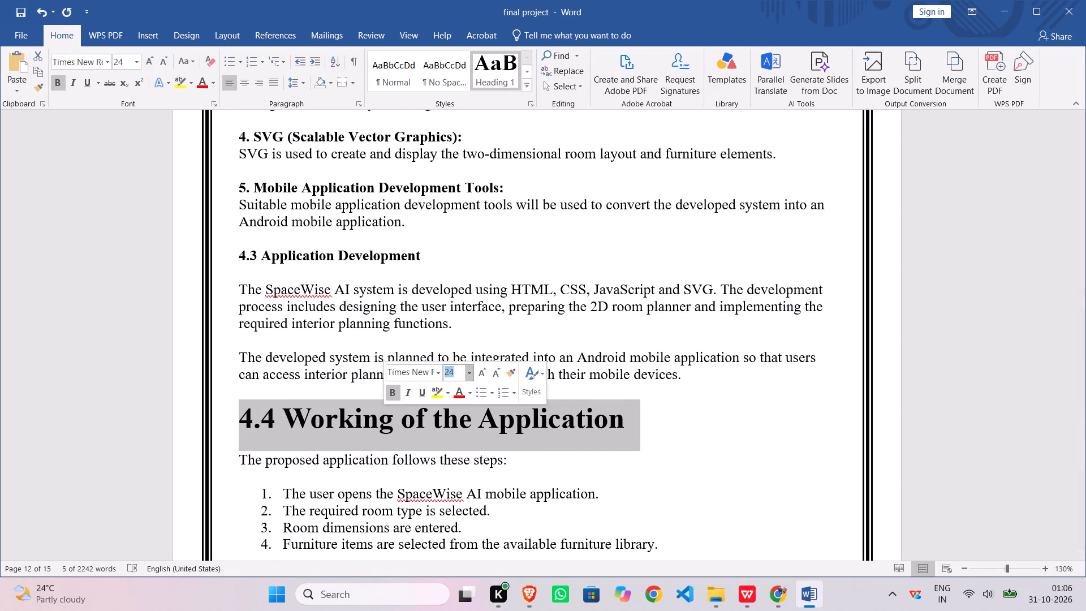
text(12)
key(Return)
Set the font size of the "4.5 Main Features of the Application" heading to 12.
scroll(365, 408, down, 3)
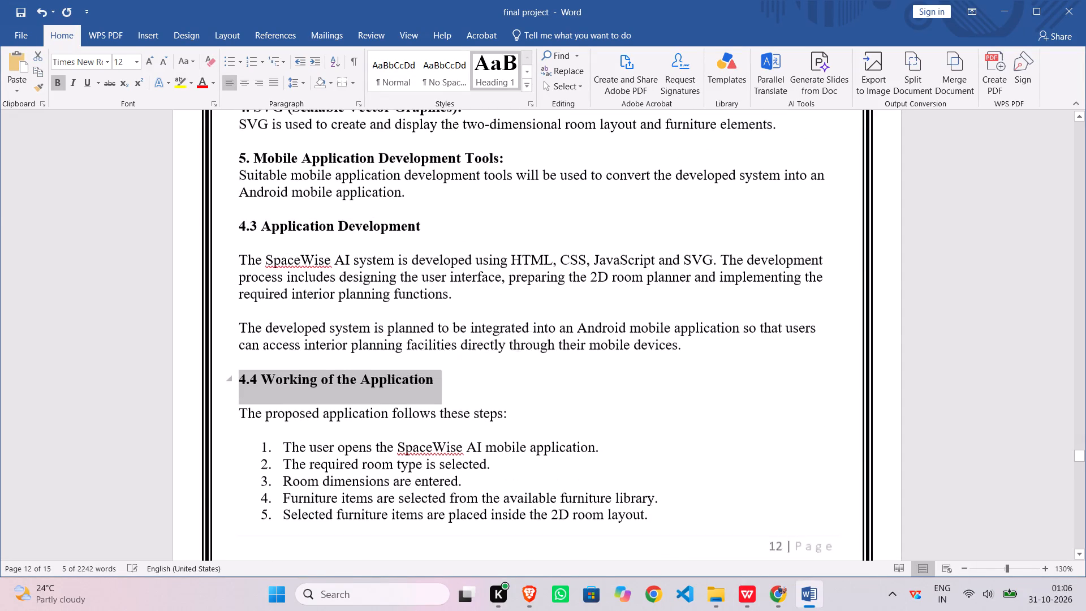
scroll(351, 421, down, 7)
double_click(346, 412)
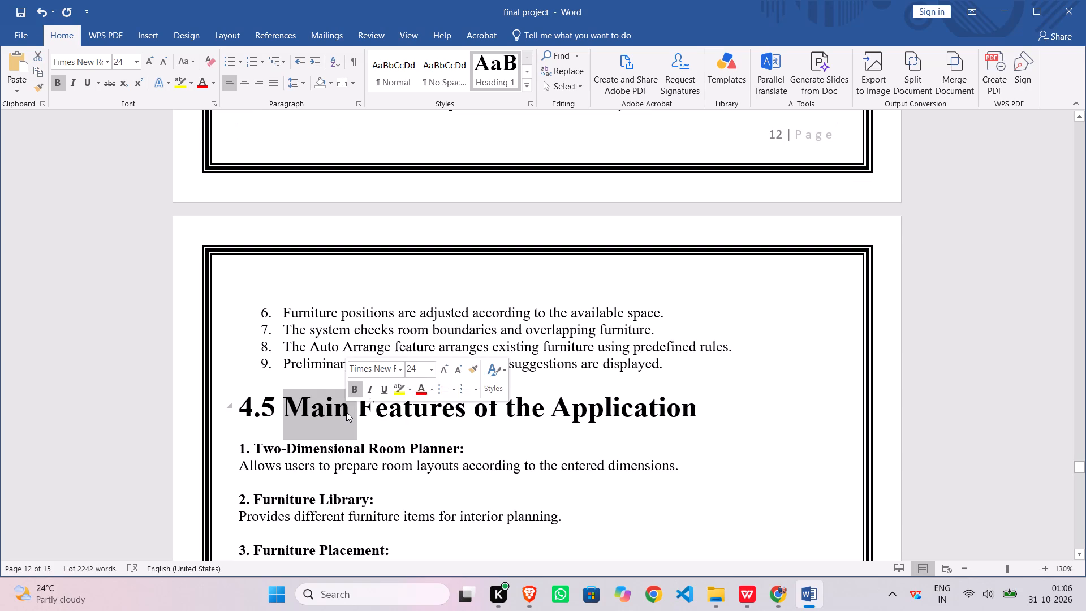
click(346, 412)
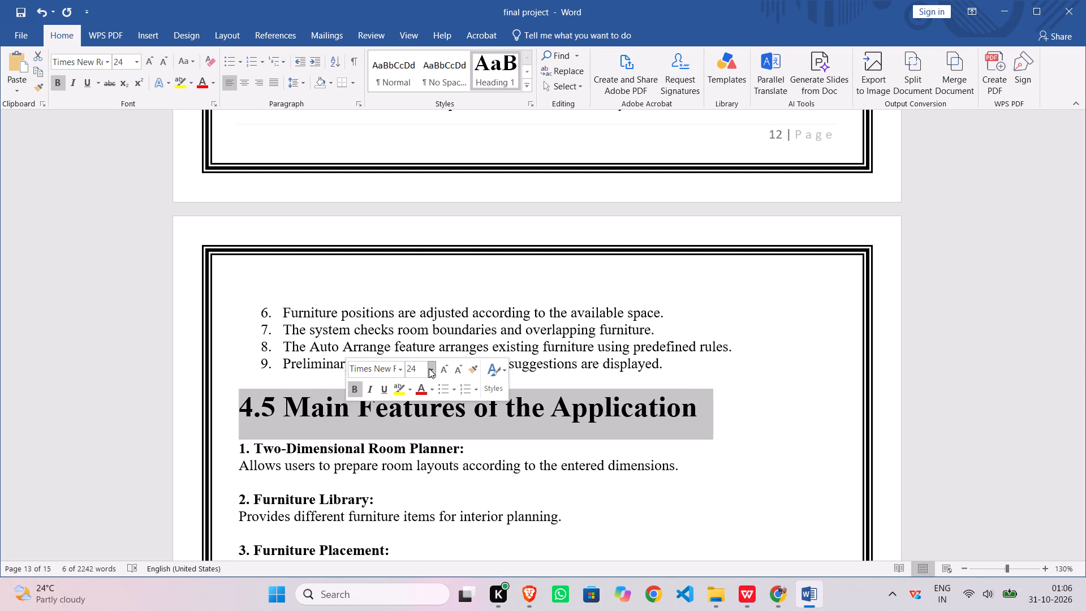
click(412, 369)
text(12)
key(Return)
Set the font size of the "4.6 Saving and Exporting Facilities" heading to 12.
scroll(397, 402, down, 8)
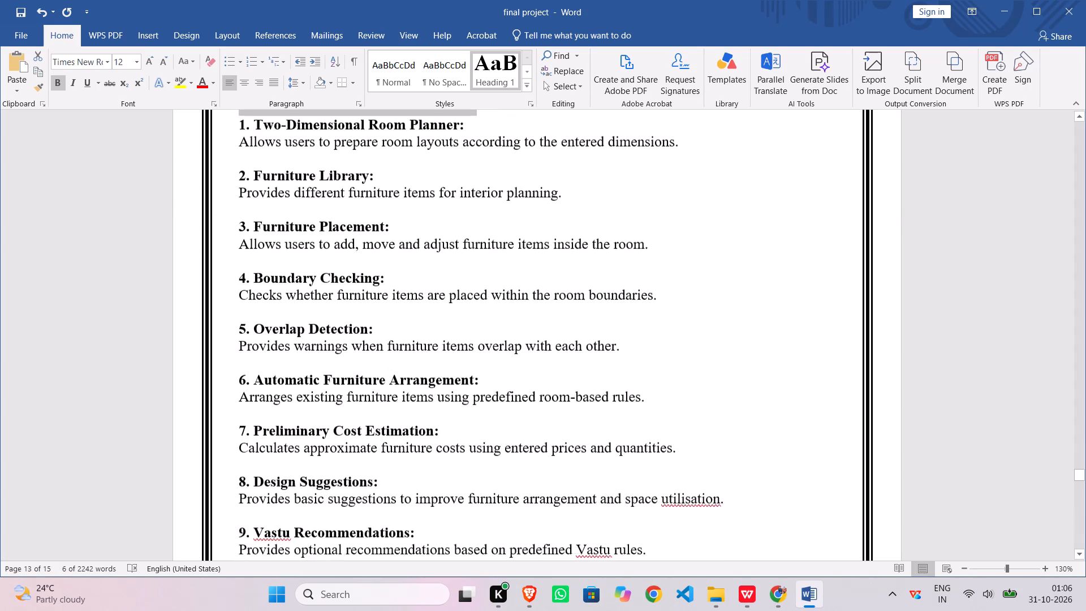
scroll(371, 415, down, 3)
double_click(351, 427)
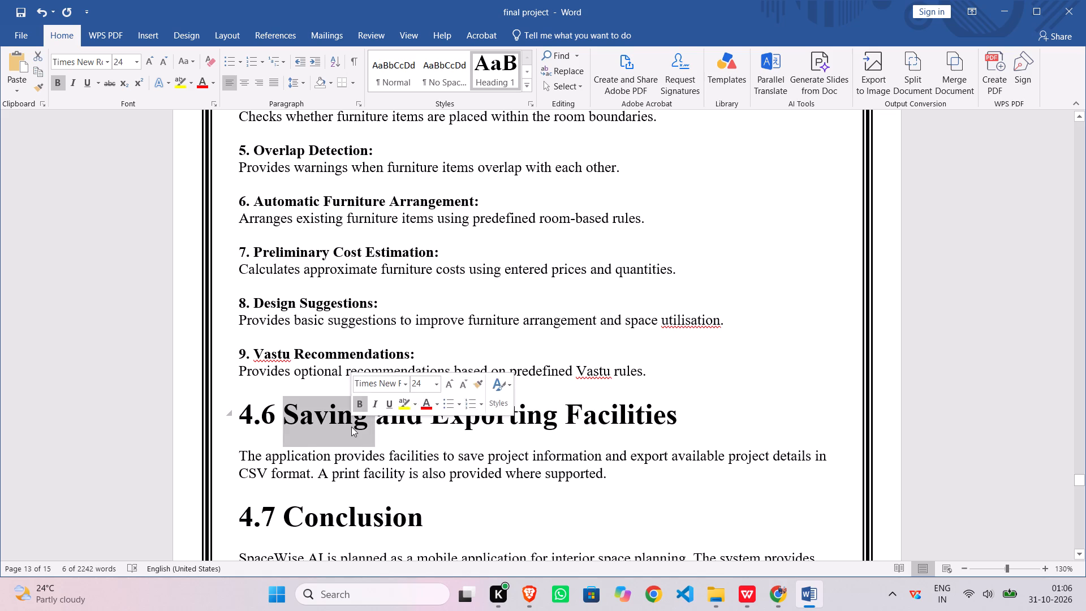
click(351, 427)
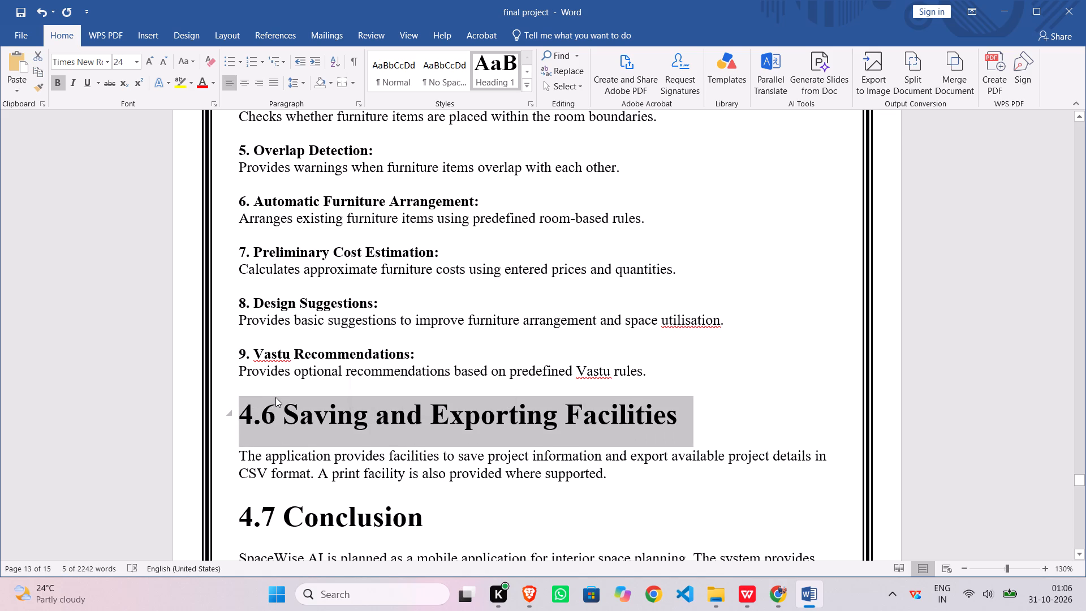
click(120, 65)
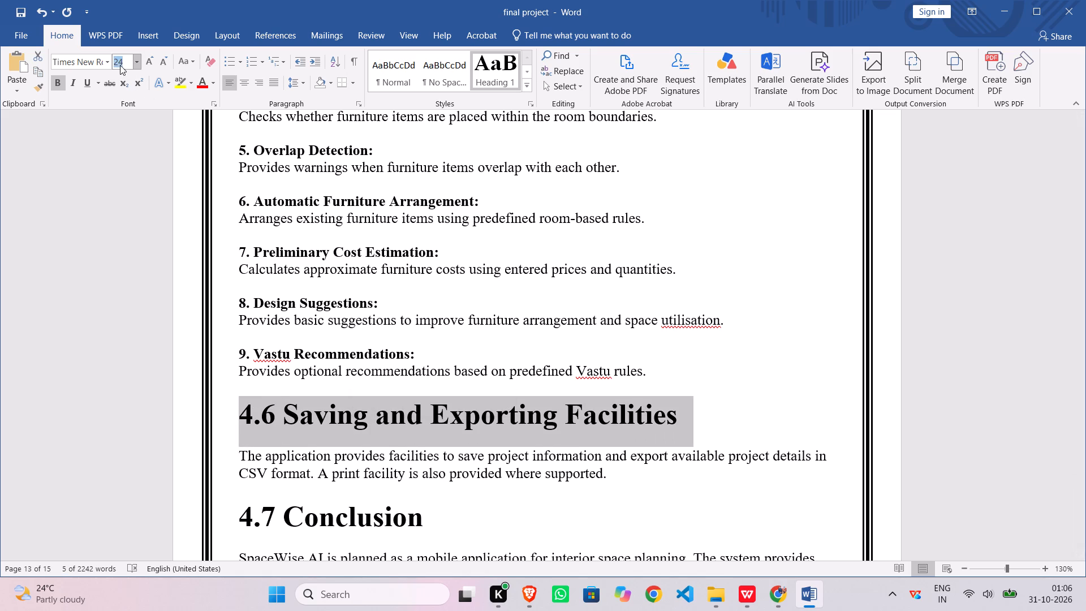
key(1)
key(2)
key(Return)
Set the font size of the "4.7 Conclusion" heading to 12.
scroll(157, 168, down, 5)
click(315, 265)
double_click(315, 272)
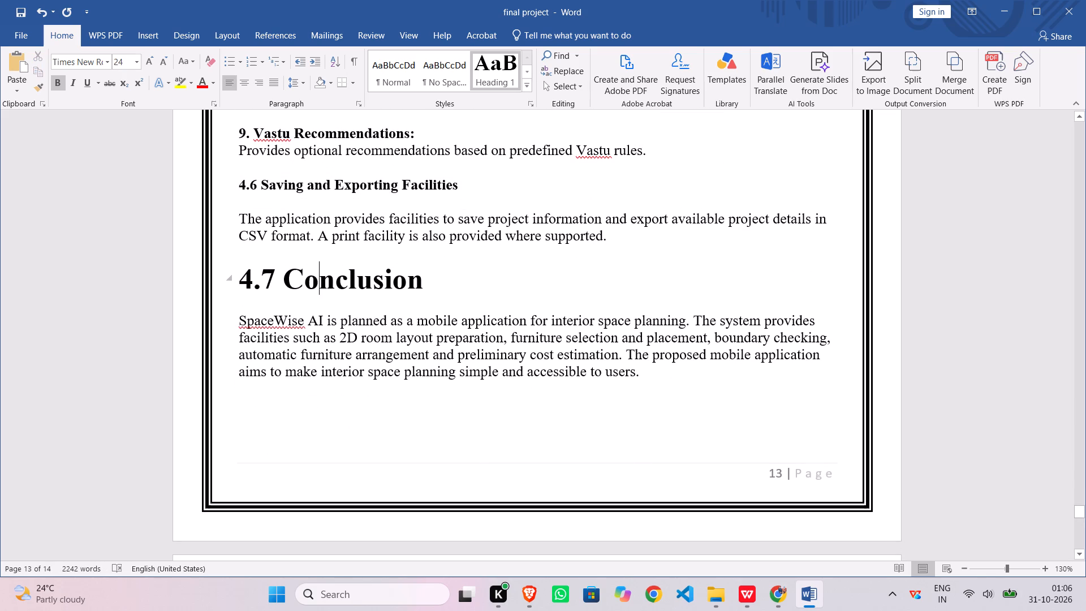
click(314, 274)
double_click(313, 274)
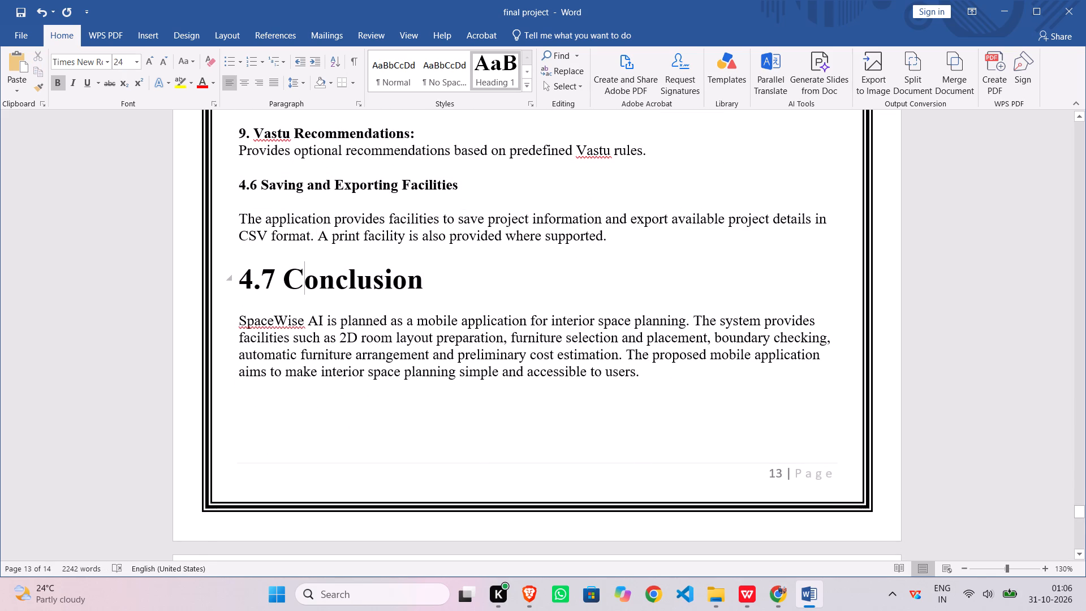
double_click(312, 286)
click(313, 286)
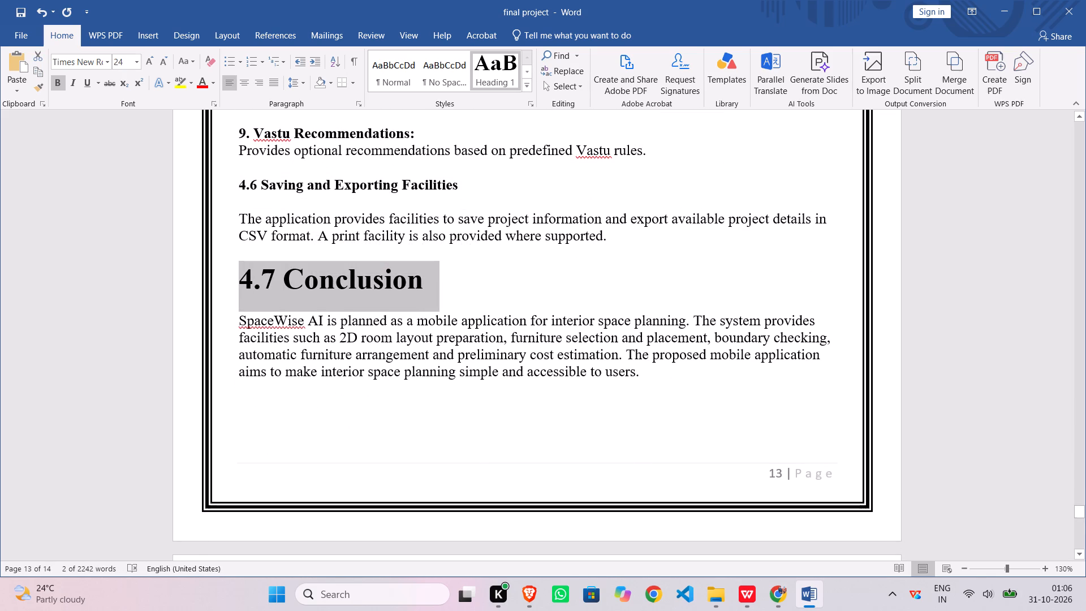
click(118, 66)
text(12)
key(Return)
Review the formatting and layout of the report from the end of Chapter 4 back to the Chapter 1 title.
scroll(160, 143, down, 5)
scroll(217, 227, down, 4)
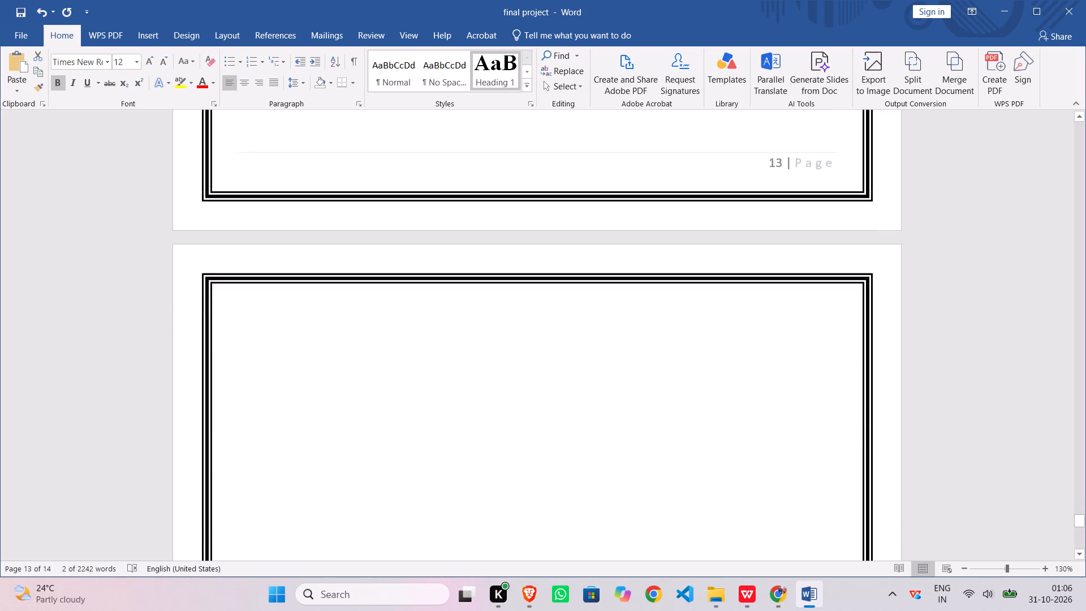
scroll(231, 230, up, 19)
scroll(252, 227, up, 3)
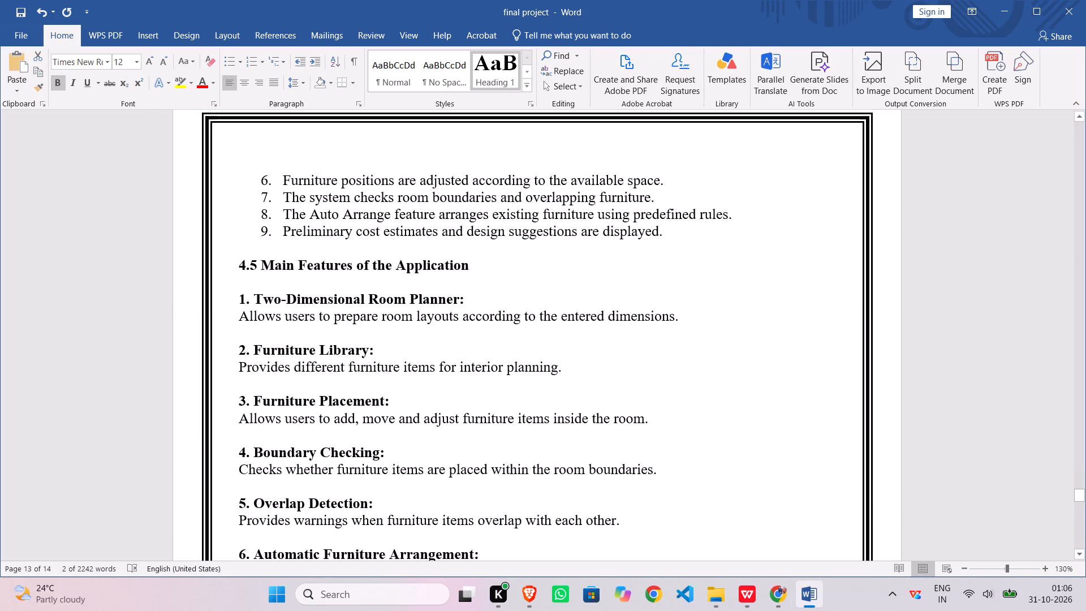
drag(239, 301, 457, 301)
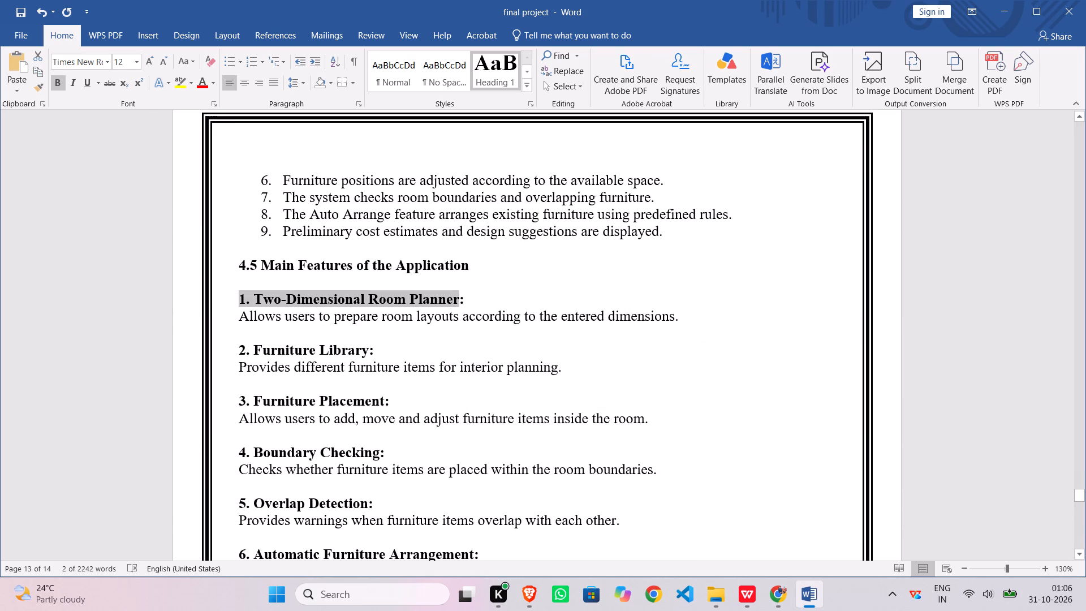
drag(457, 301, 466, 301)
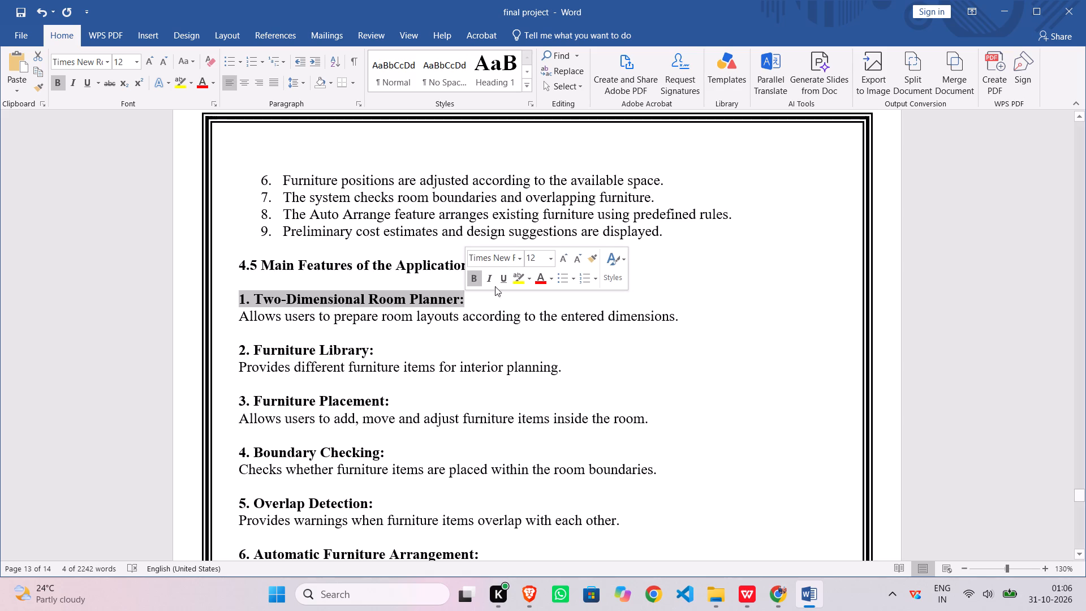
double_click(499, 312)
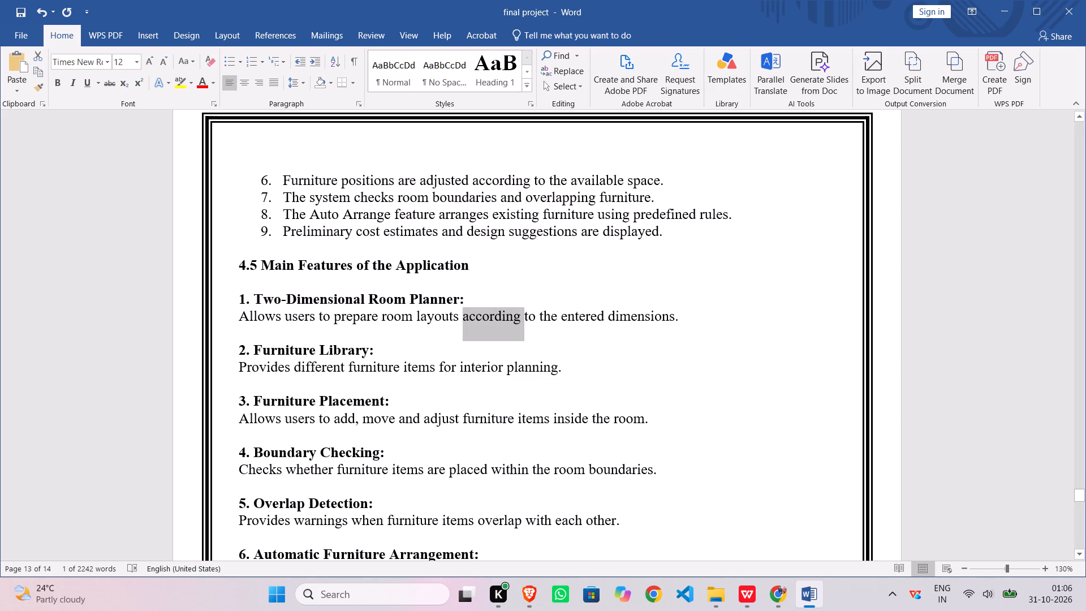
click(418, 338)
scroll(415, 338, up, 13)
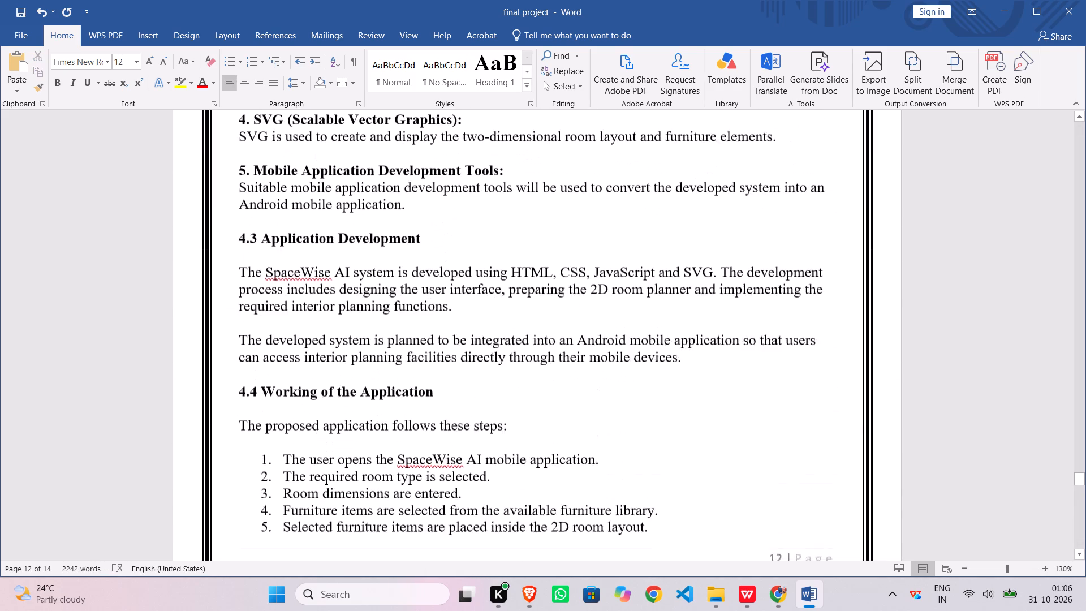
scroll(425, 327, up, 15)
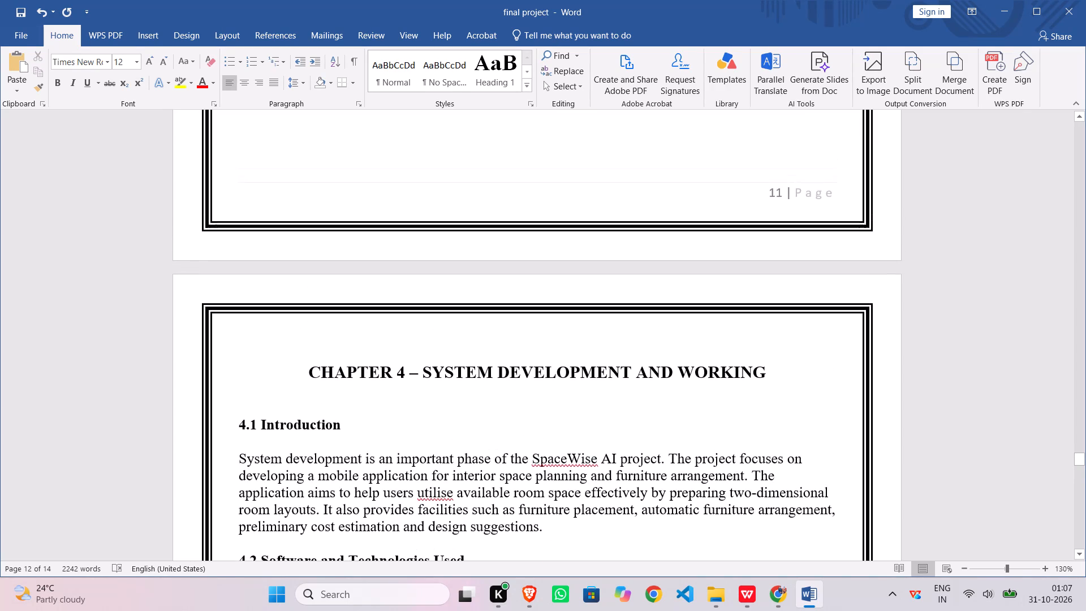
scroll(425, 327, up, 17)
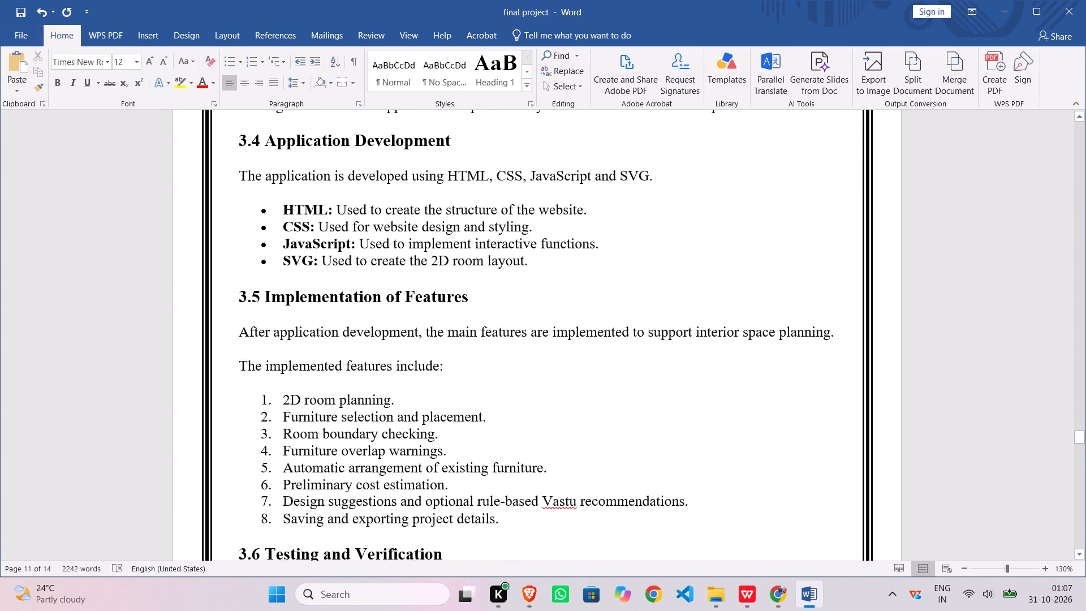
scroll(426, 326, up, 20)
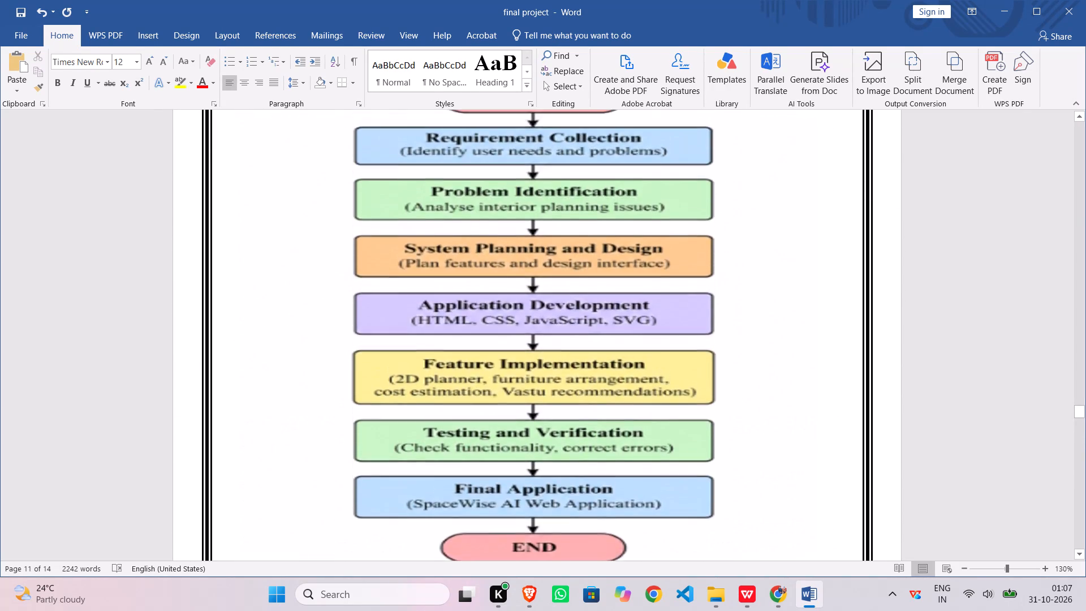
scroll(426, 326, up, 13)
scroll(426, 326, up, 10)
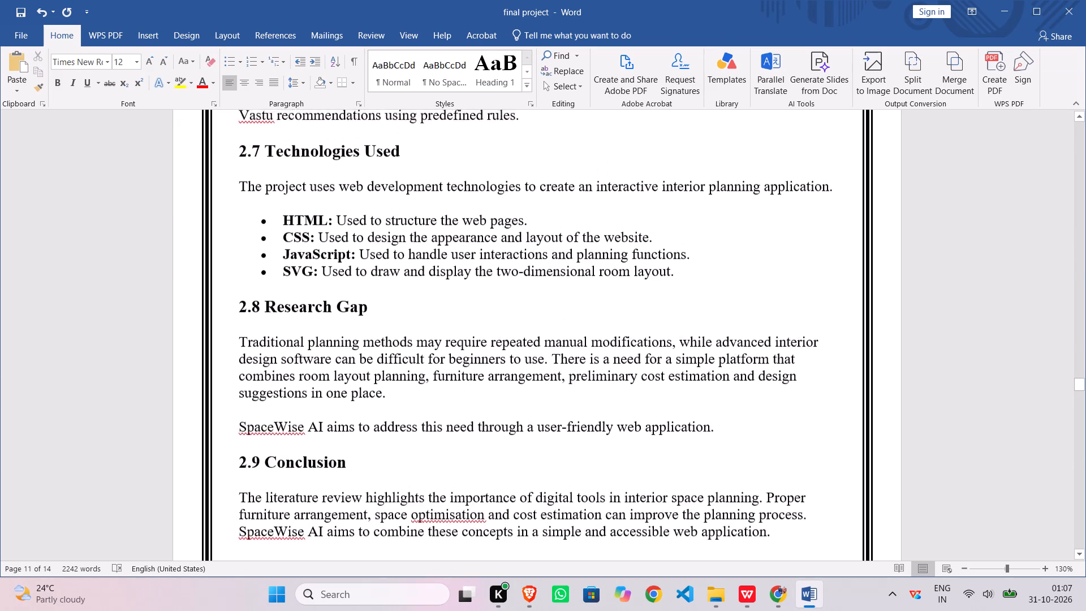
scroll(426, 324, up, 20)
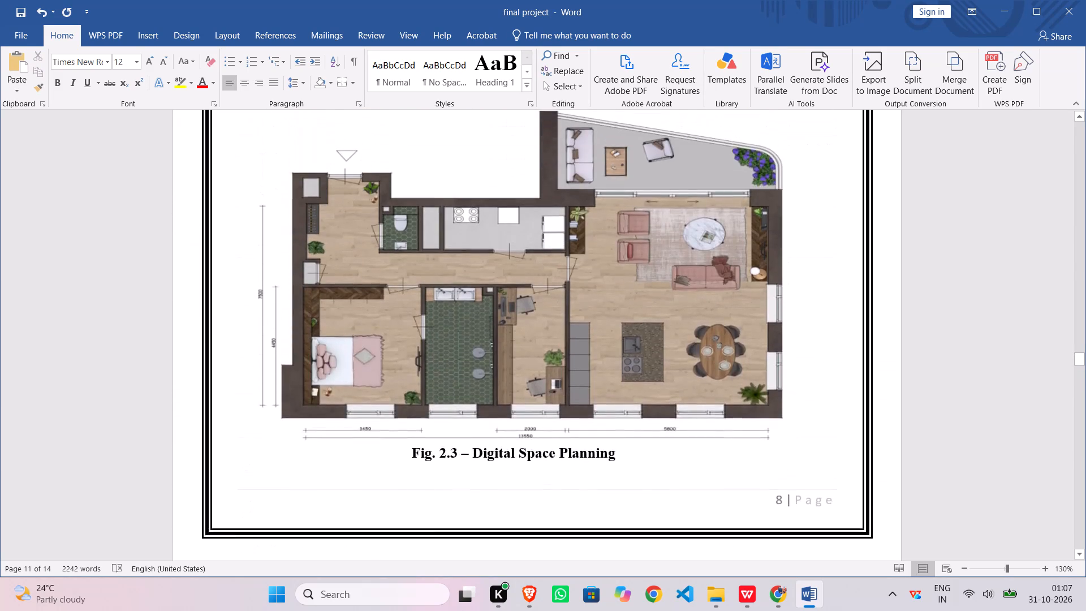
scroll(426, 324, up, 11)
scroll(426, 324, down, 5)
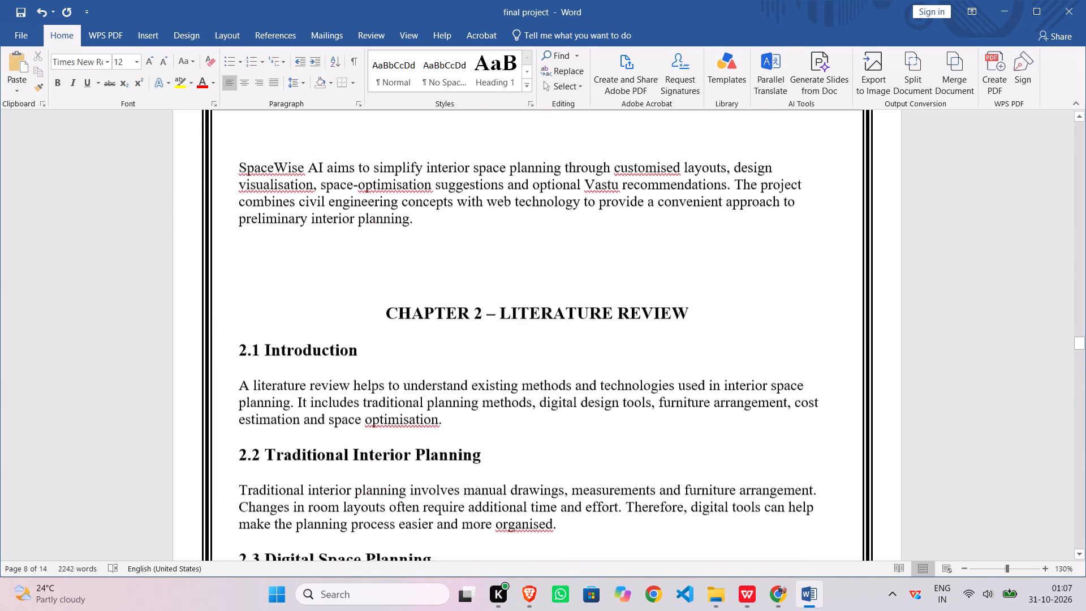
scroll(426, 324, up, 9)
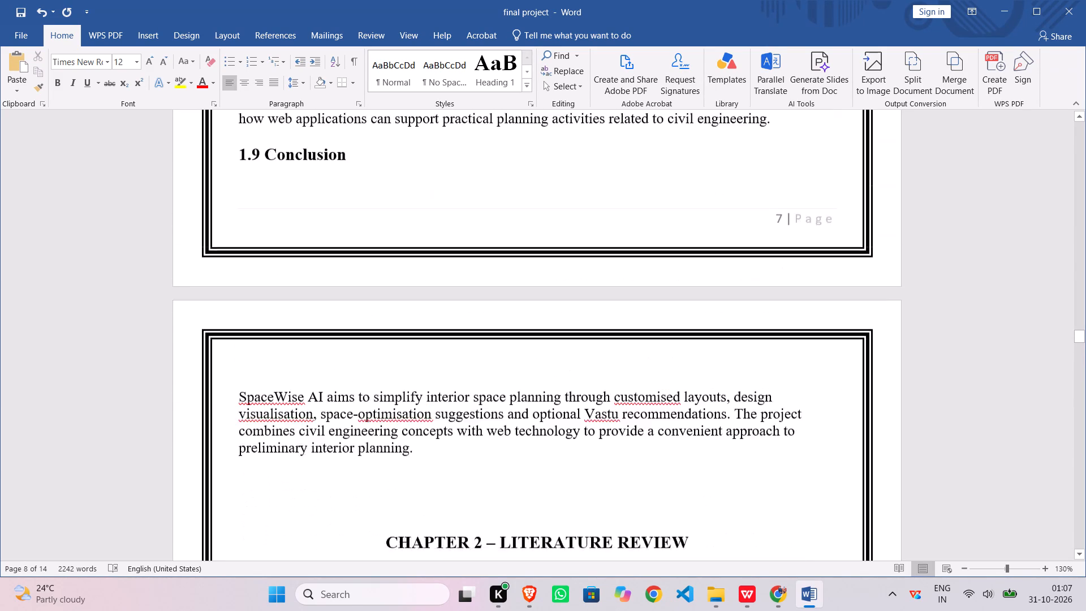
scroll(426, 324, up, 20)
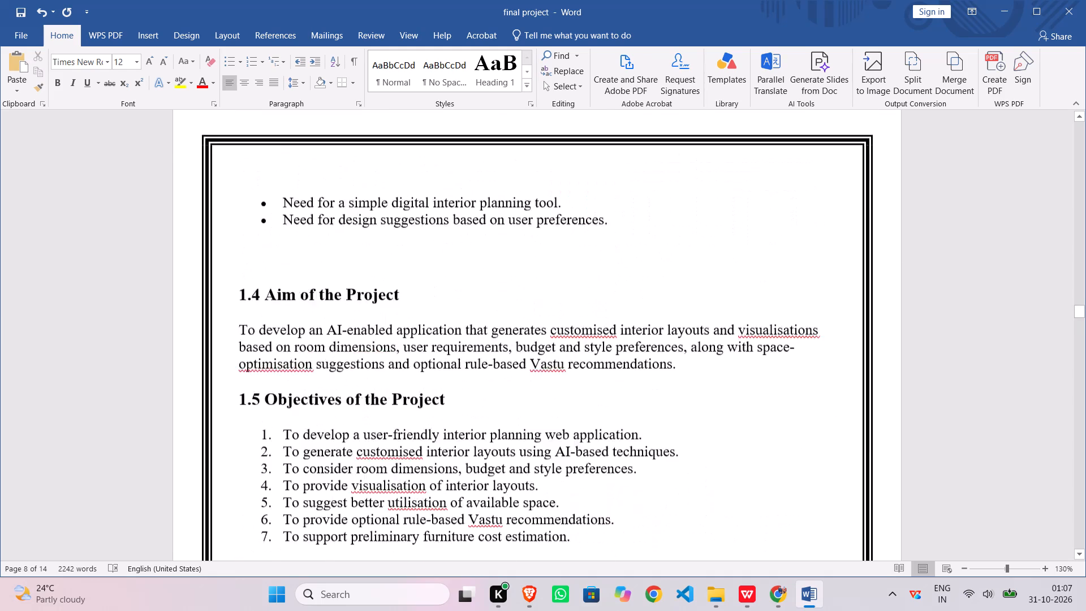
scroll(426, 324, up, 20)
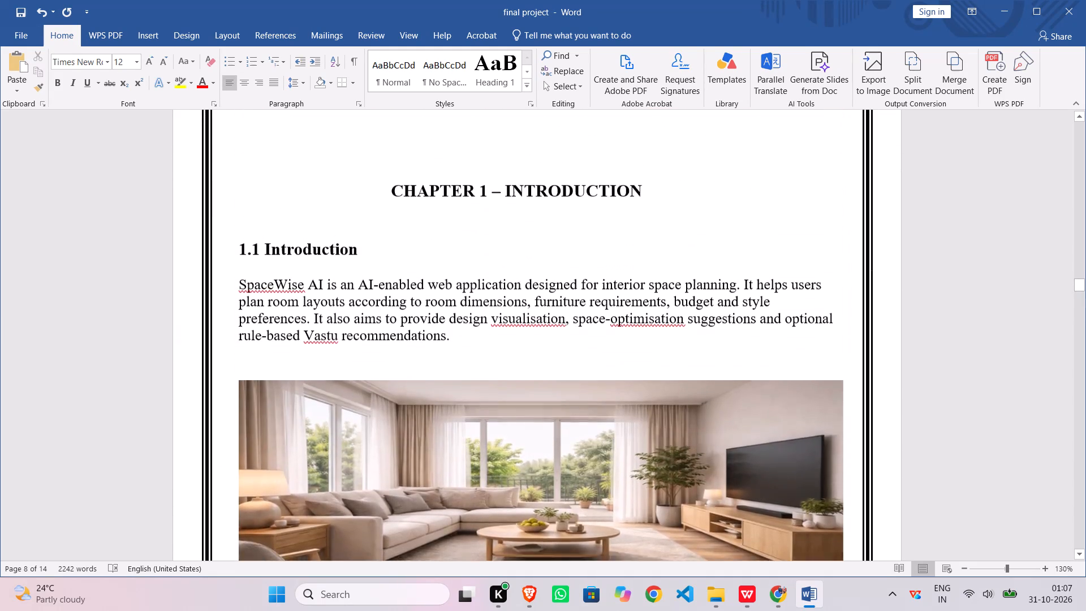
scroll(426, 324, up, 4)
Delete the leading spaces and the blank lines before the "CHAPTER 1 – INTRODUCTION" title so it starts at the top of its page.
click(390, 348)
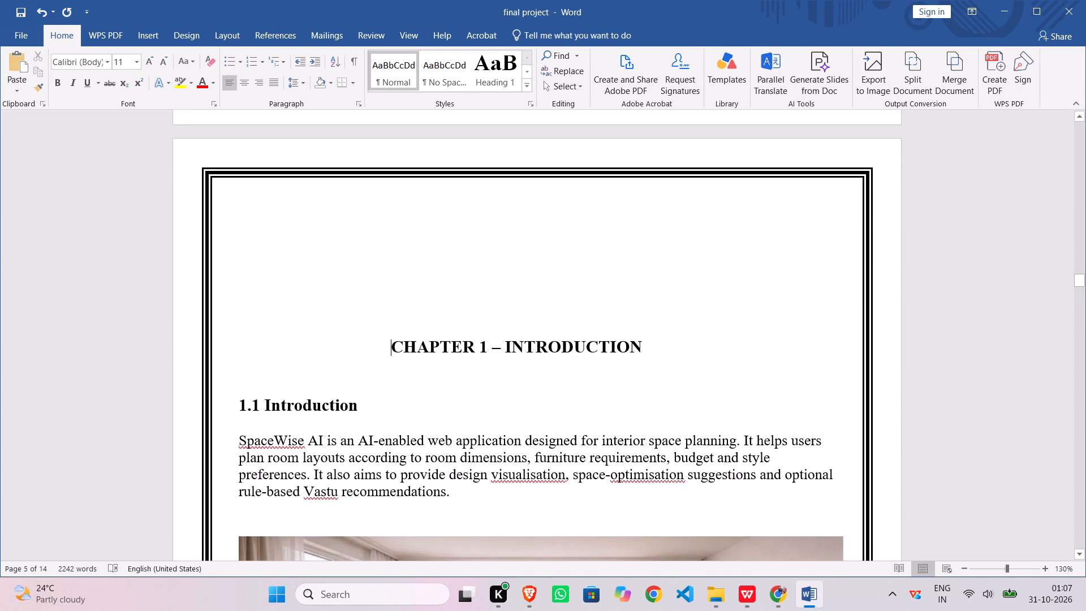
key(BackSpace)
key(BackSpace)
key(BackSpace)
key(BackSpace)
key(BackSpace)
key(BackSpace)
key(BackSpace)
key(BackSpace)
key(BackSpace)
key(BackSpace)
key(BackSpace)
key(BackSpace)
key(BackSpace)
key(BackSpace)
key(BackSpace)
key(BackSpace)
key(BackSpace)
key(BackSpace)
key(BackSpace)
key(BackSpace)
key(BackSpace)
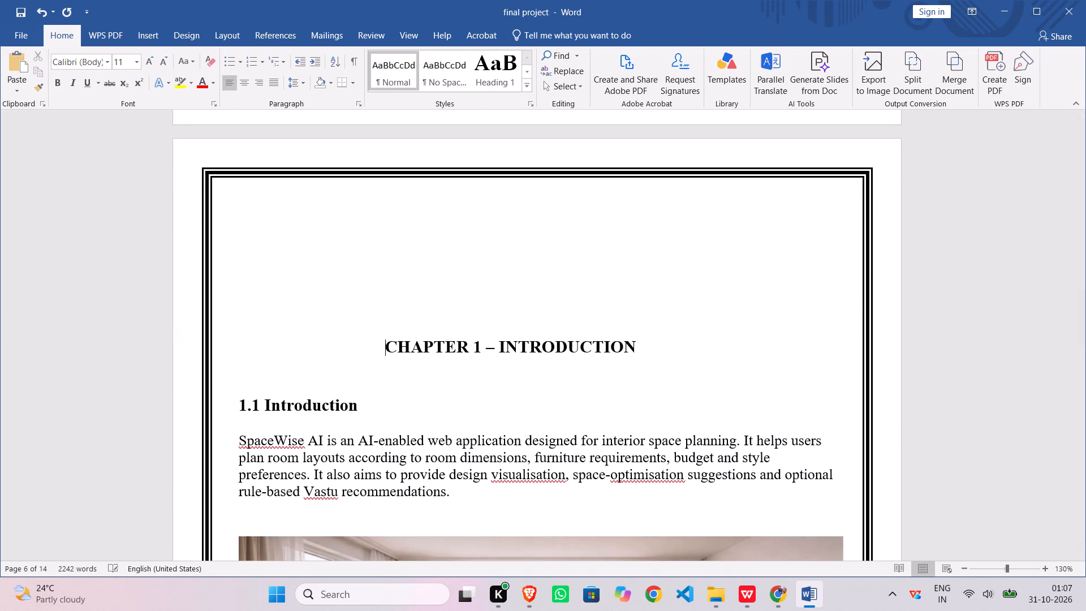
key(BackSpace)
key(BackSpace)
key(BackSpace)
key(BackSpace)
key(BackSpace)
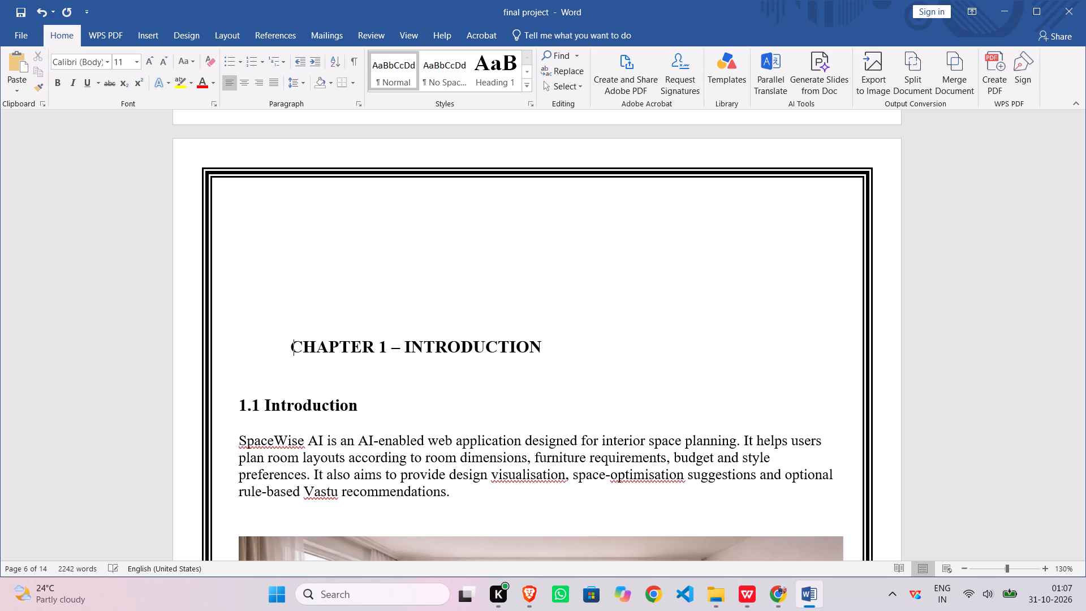
key(BackSpace)
key(BackSpace)
key(BackSpace)
key(BackSpace)
key(BackSpace)
key(BackSpace)
key(BackSpace)
key(BackSpace)
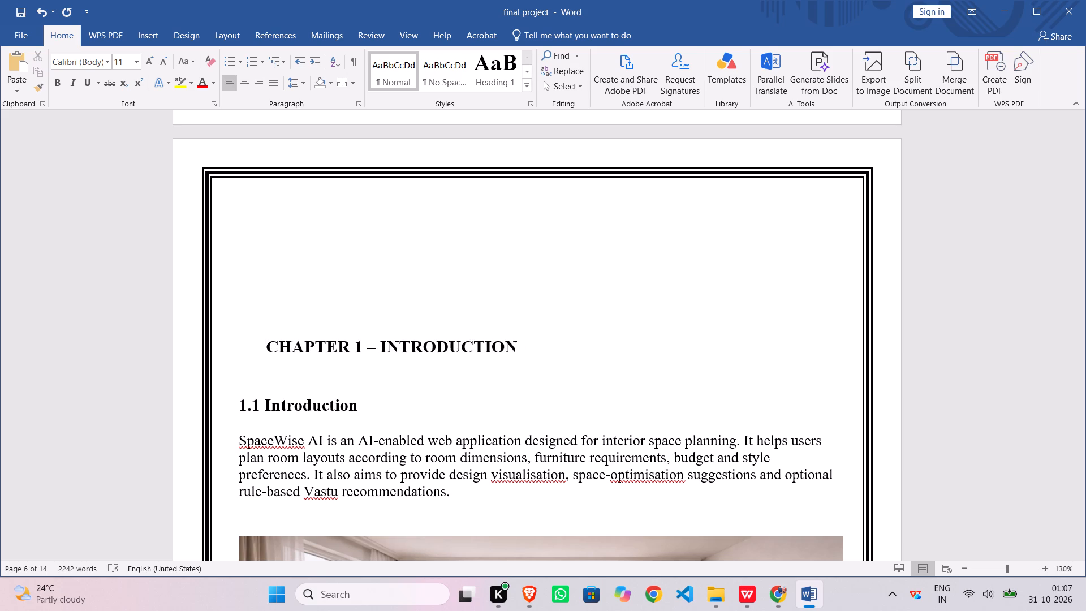
key(BackSpace)
key(BackSpace)
key(BackSpace)
key(BackSpace)
key(BackSpace)
key(BackSpace)
key(BackSpace)
key(BackSpace)
key(BackSpace)
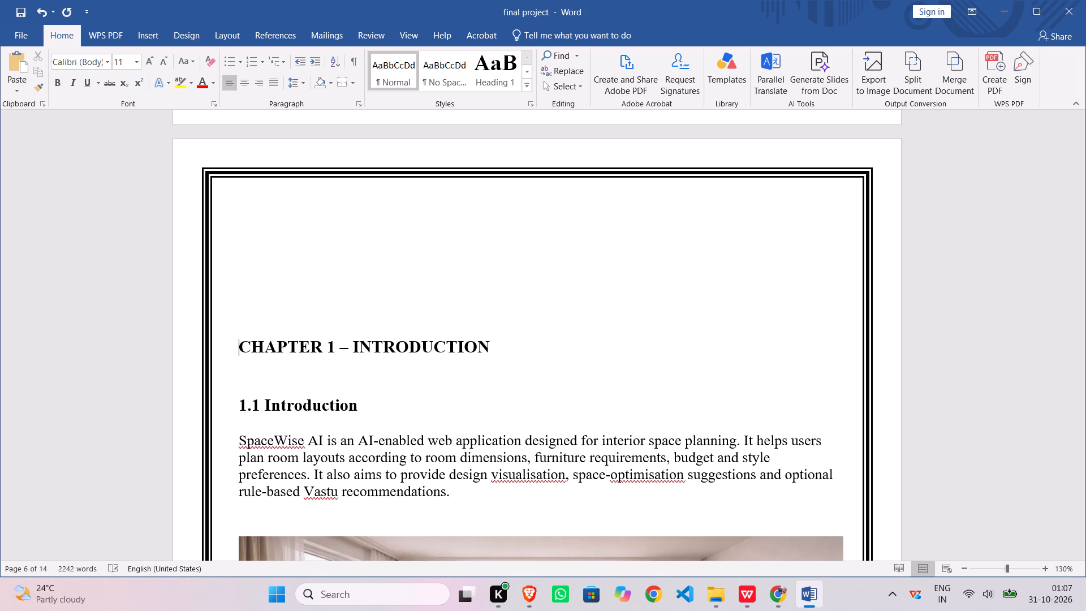
key(BackSpace)
key(BackSpace)
key(BackSpace)
key(BackSpace)
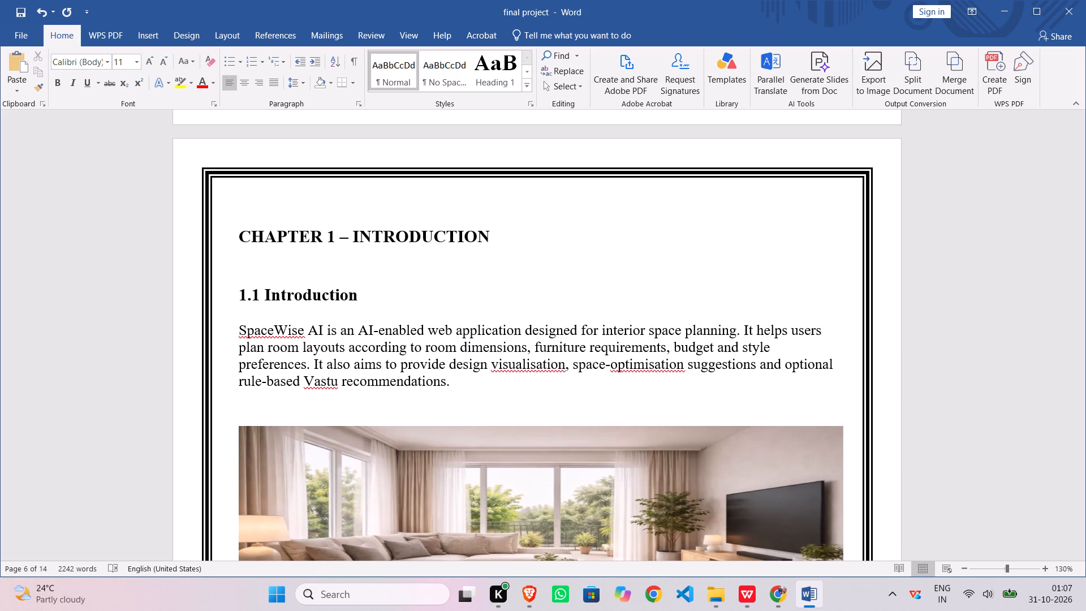
Insert spaces before the "CHAPTER 1 – INTRODUCTION" title to move it towards the middle of the line.
key(space)
key(space)
key(space)
key(space)
key(space)
key(space)
key(space)
key(space)
key(space)
key(space)
key(space)
key(space)
key(space)
key(space)
key(space)
key(space)
key(space)
key(space)
key(space)
key(space)
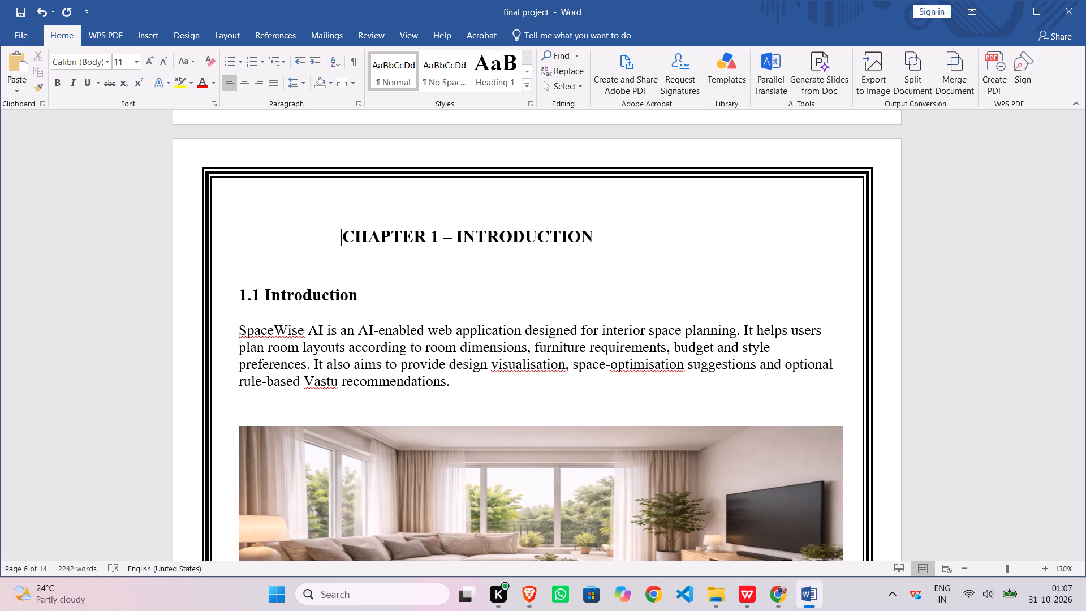
key(space)
key(space)
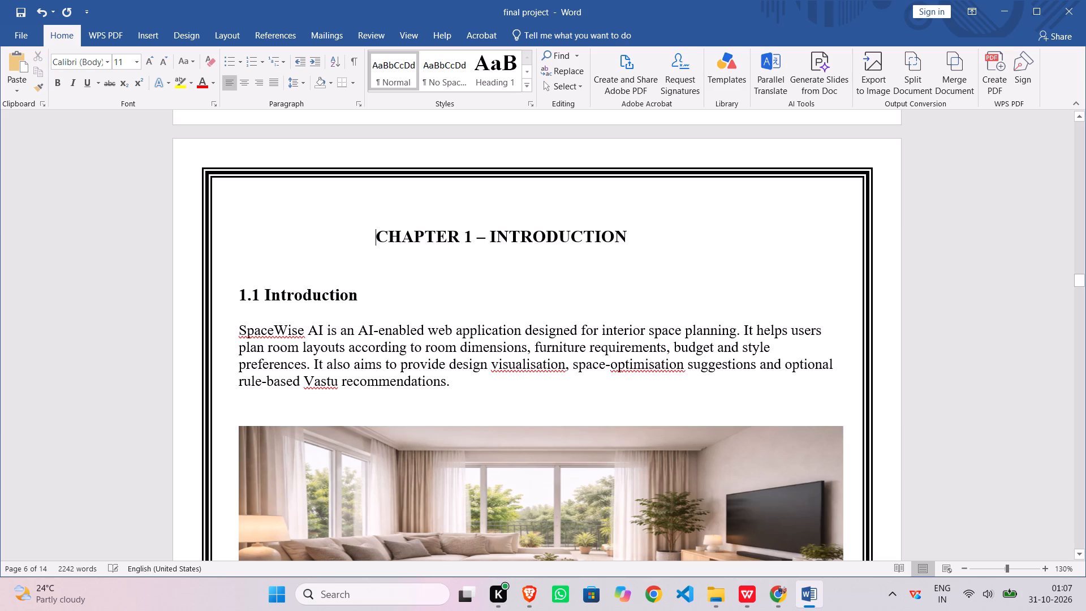
Centre-align the "CHAPTER 1 – INTRODUCTION" title paragraph.
double_click(437, 238)
click(437, 237)
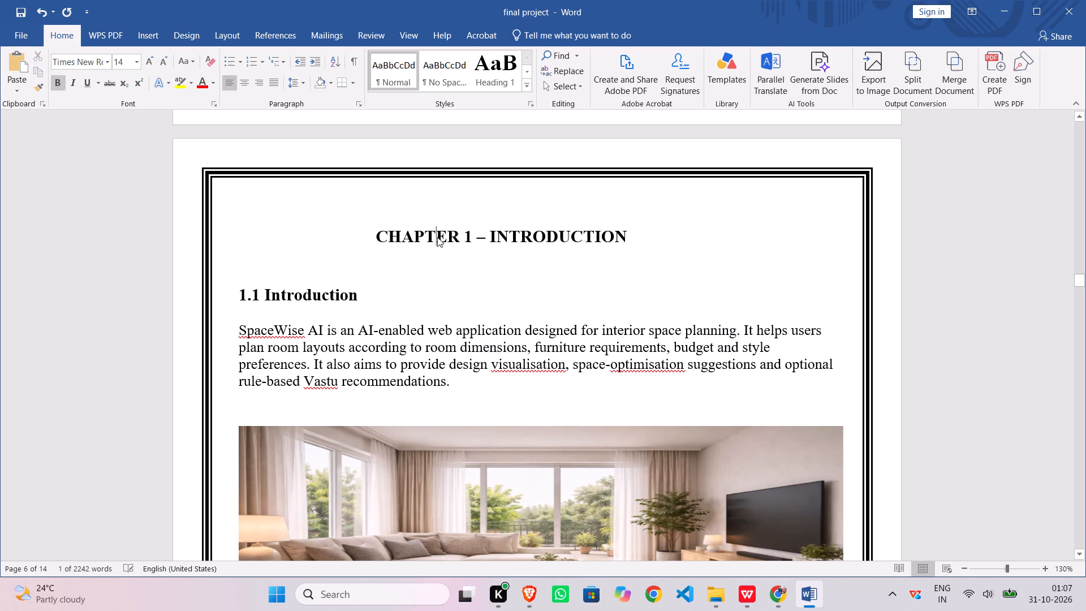
double_click(437, 237)
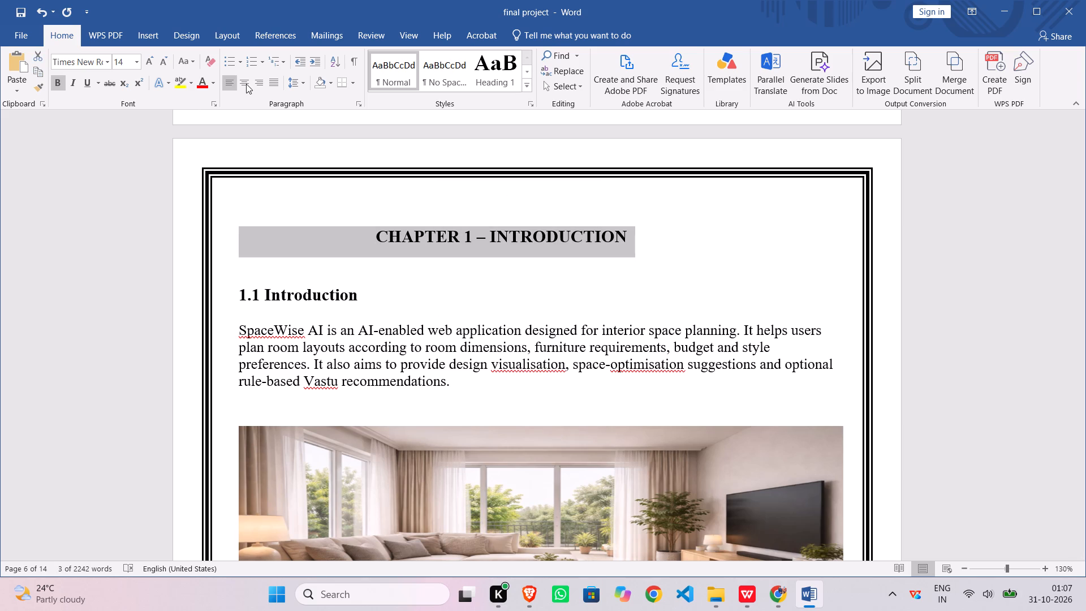
click(246, 84)
click(403, 243)
Check the alignment and placement of the Chapter 2, Chapter 3 and Chapter 4 titles.
scroll(403, 246, down, 3)
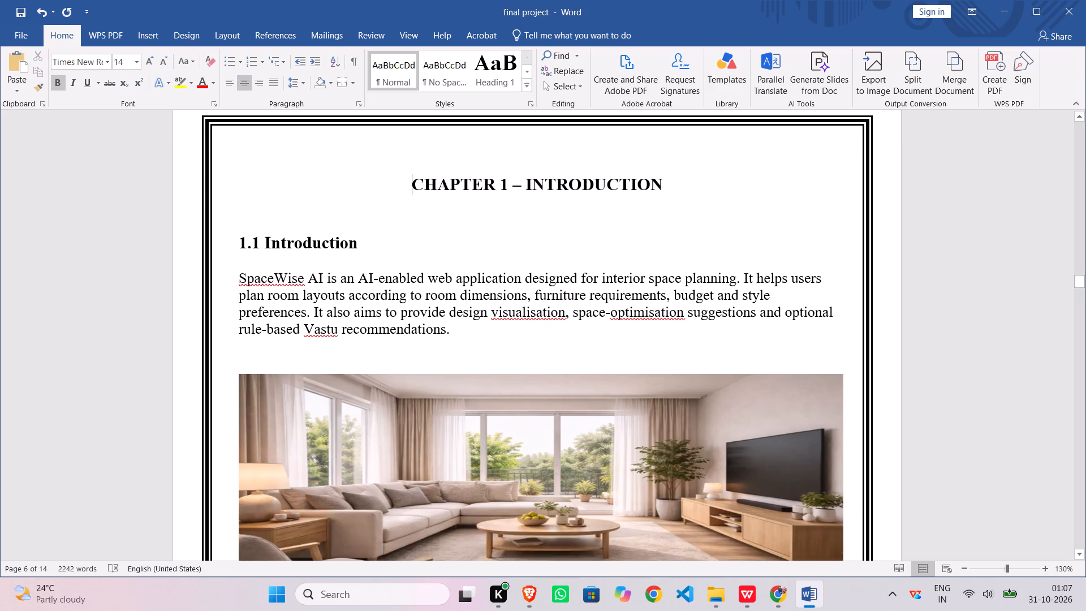
scroll(412, 271, down, 2)
scroll(423, 294, down, 20)
scroll(423, 294, down, 5)
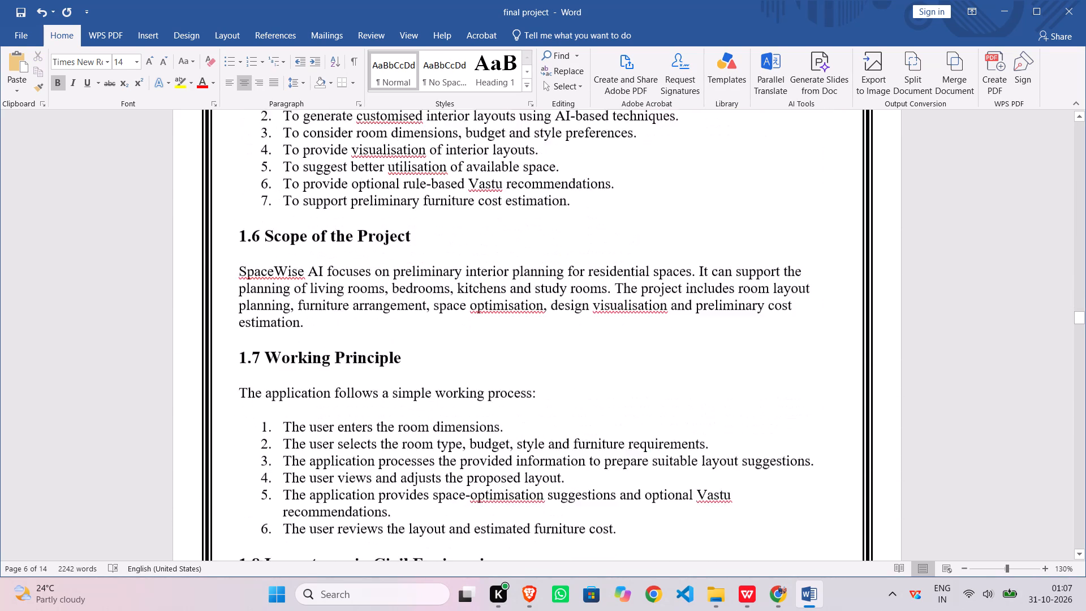
scroll(427, 296, down, 19)
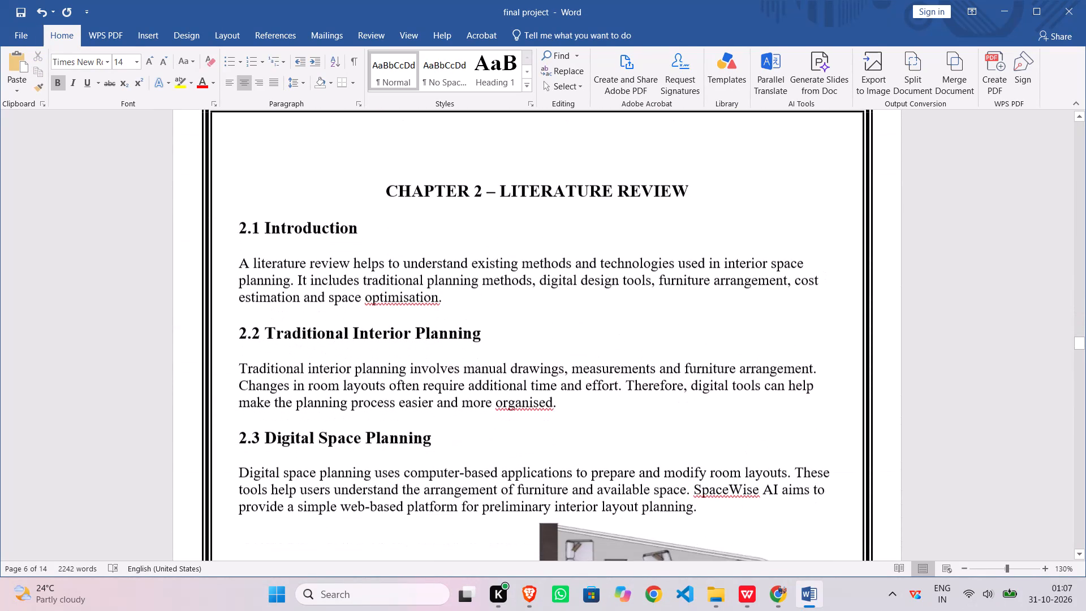
scroll(432, 288, up, 3)
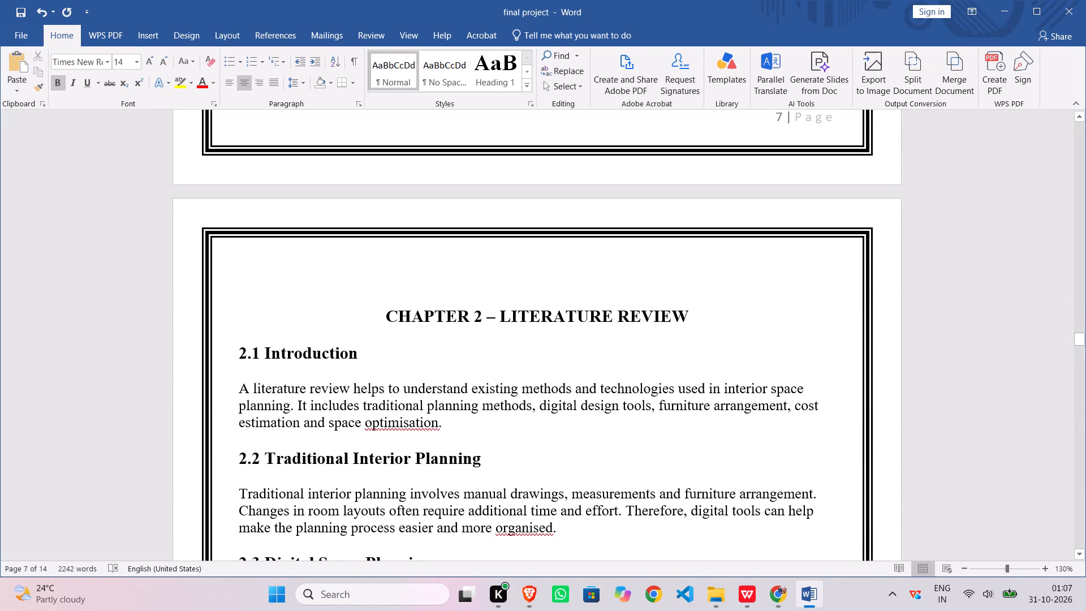
triple_click(394, 316)
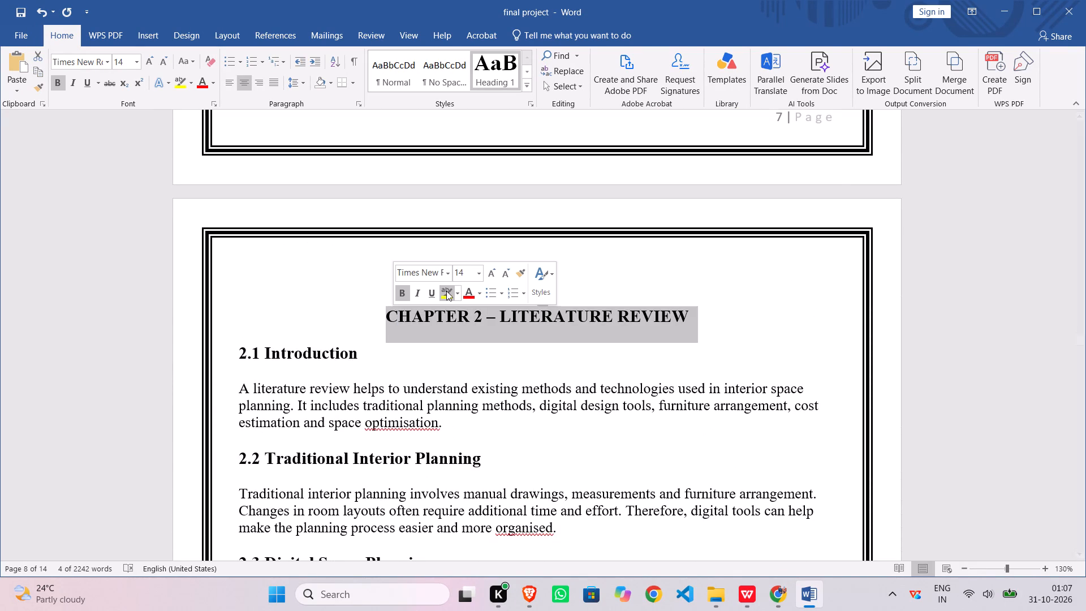
click(394, 322)
scroll(404, 337, down, 15)
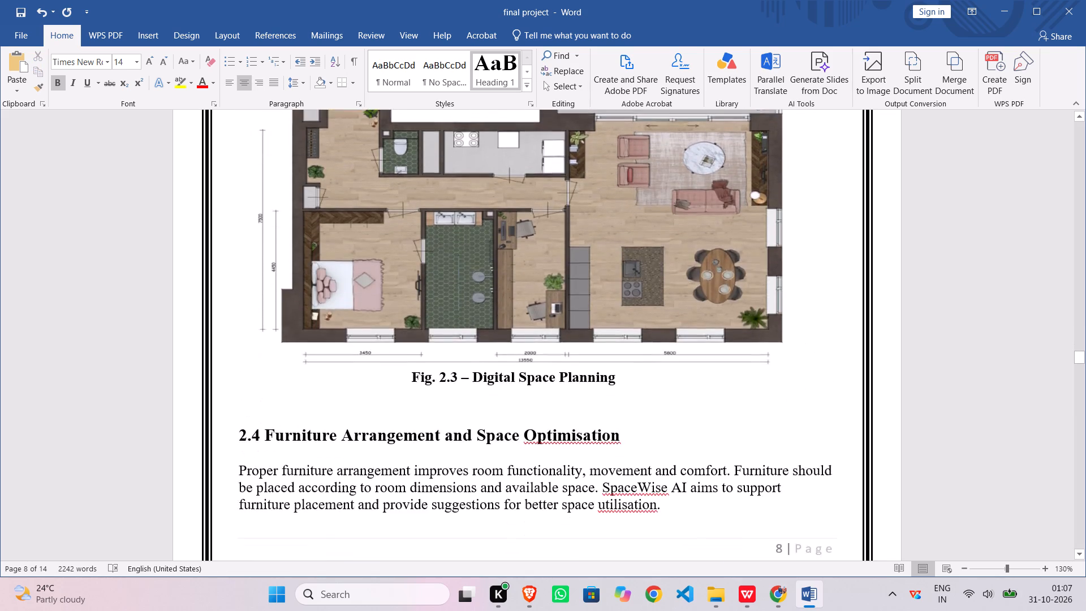
scroll(427, 338, down, 20)
scroll(427, 338, down, 7)
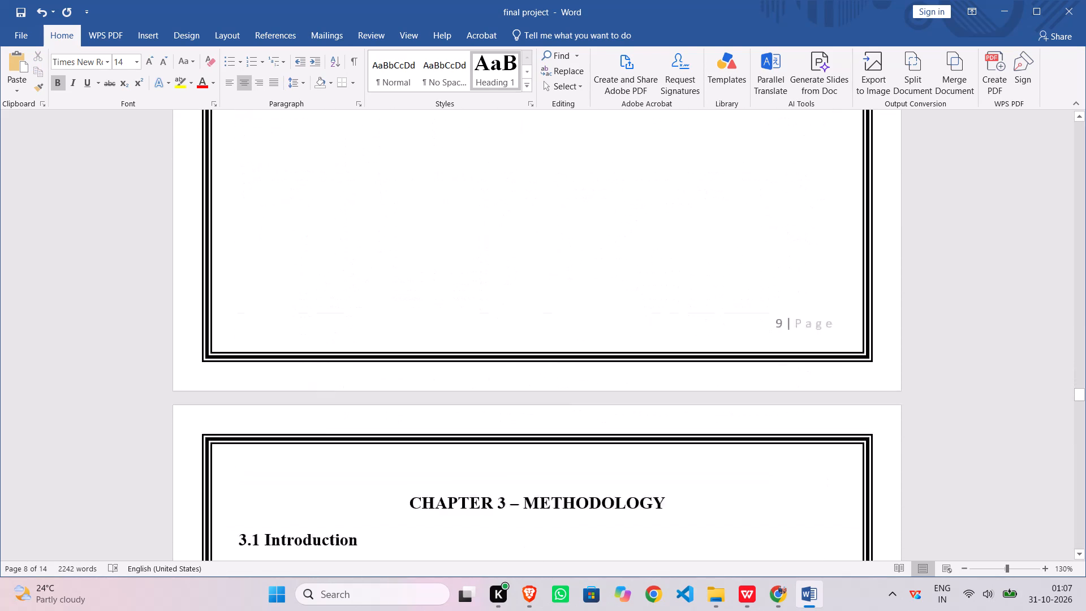
scroll(438, 335, down, 11)
scroll(438, 335, down, 16)
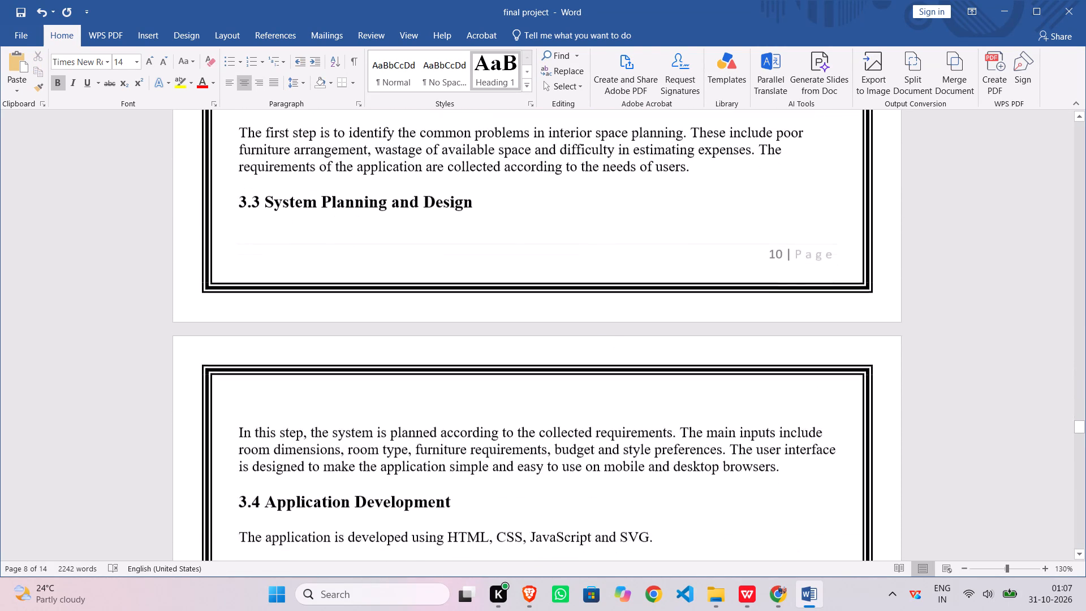
scroll(441, 334, down, 18)
scroll(441, 334, down, 10)
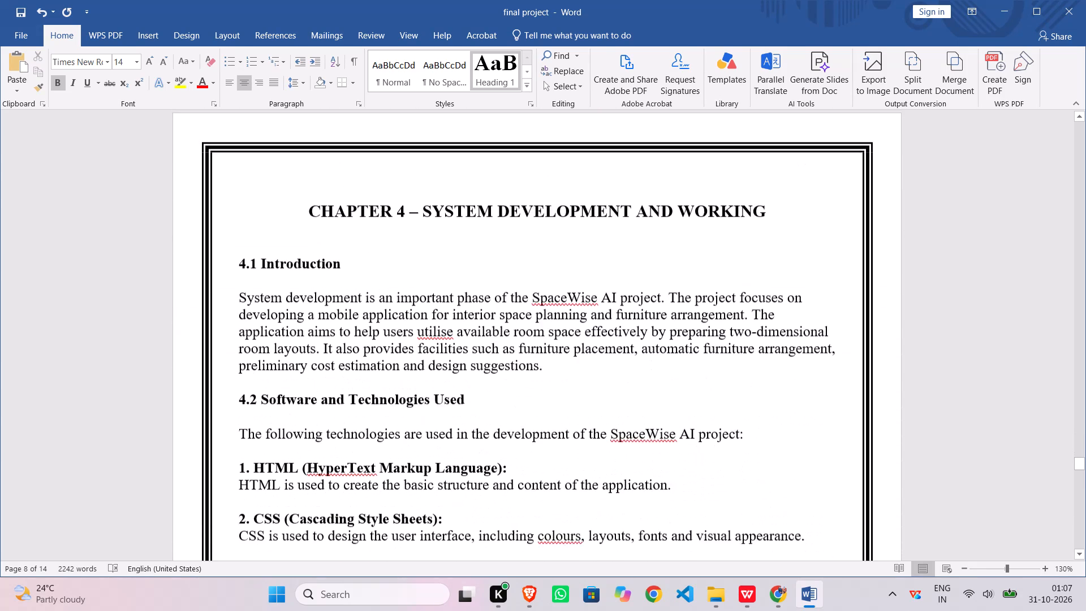
Copy the "4.1 Introduction" heading from Chapter 4.
drag(239, 248, 314, 255)
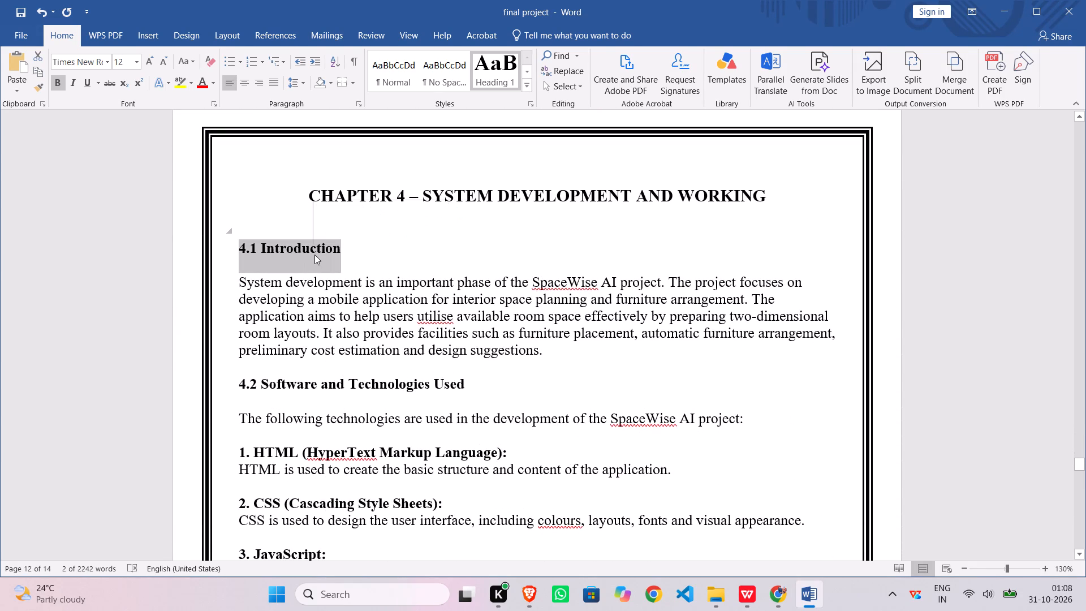
key(ctrl+c)
Look over the report with two pages side by side, comparing the index table with the chapter pages through the end of Chapter 4.
ctrl+scroll(352, 287, down, 5)
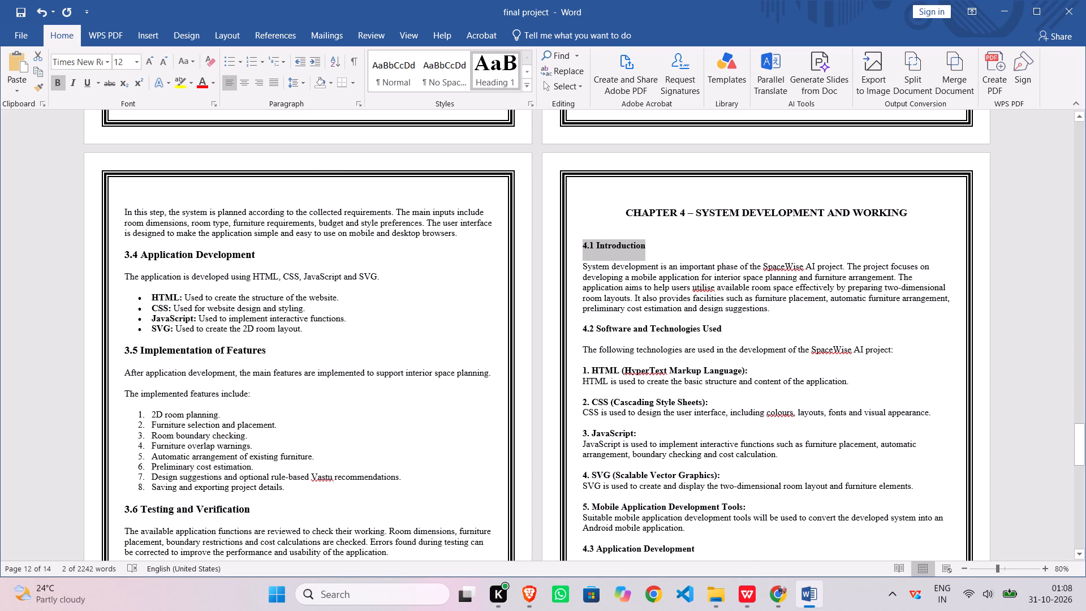
ctrl+scroll(352, 287, down, 1)
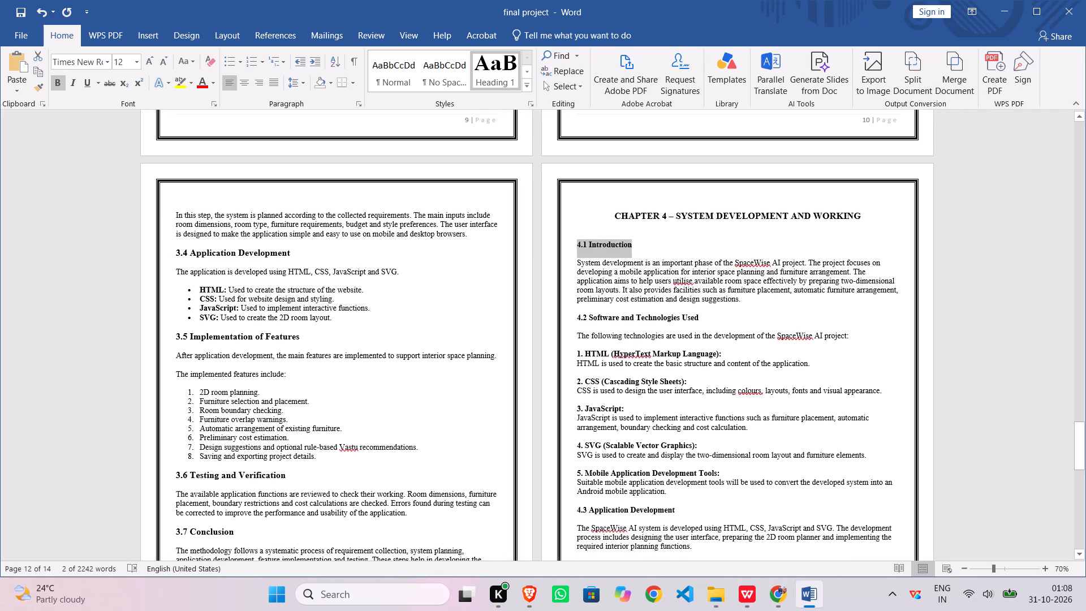
scroll(433, 245, up, 9)
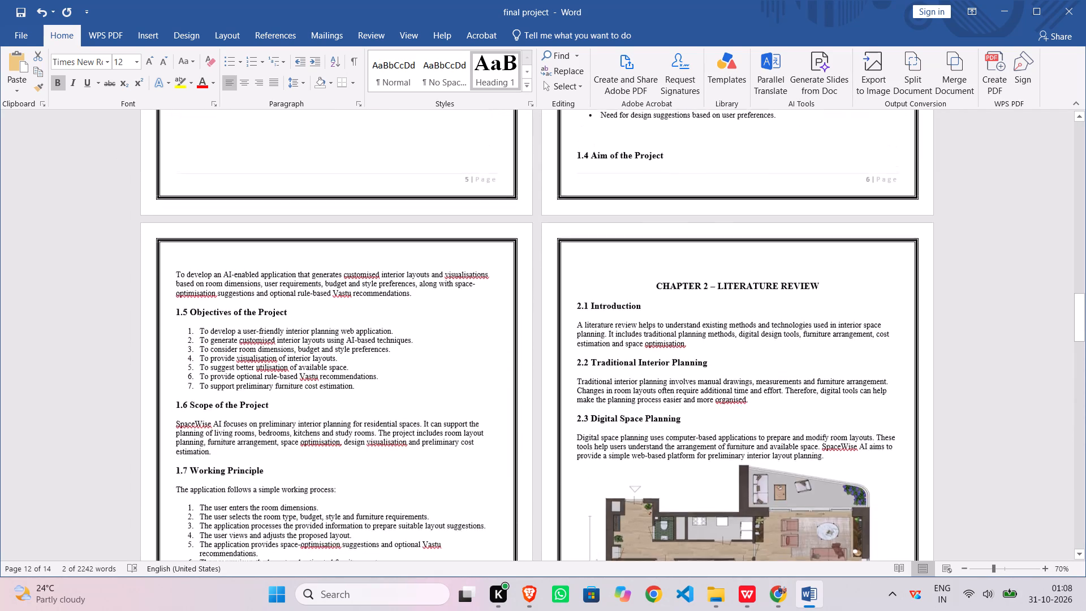
scroll(454, 265, up, 7)
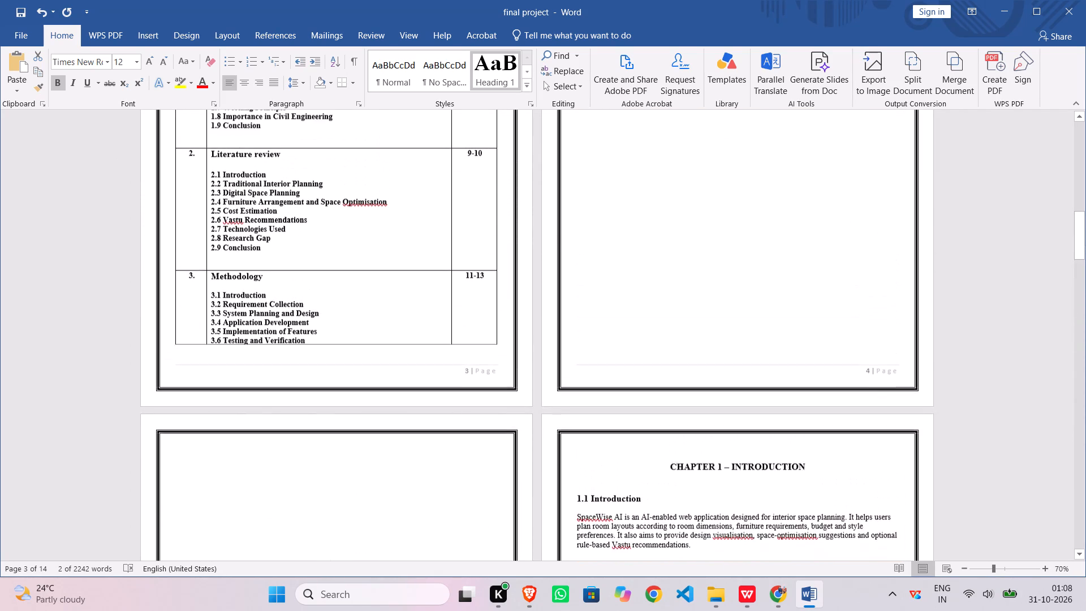
scroll(480, 281, up, 3)
scroll(628, 266, down, 1)
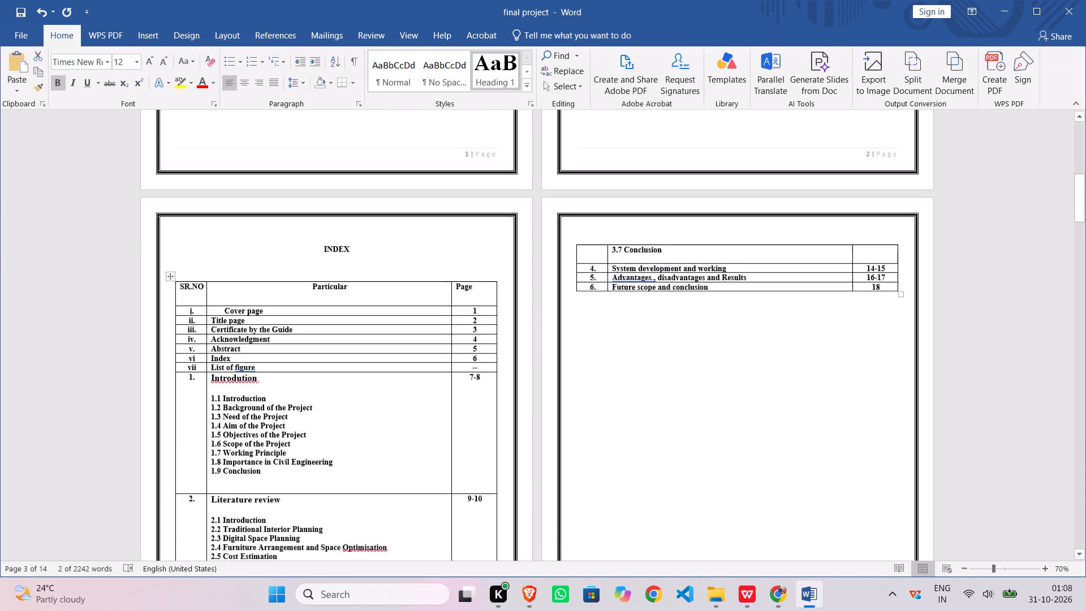
scroll(638, 282, down, 3)
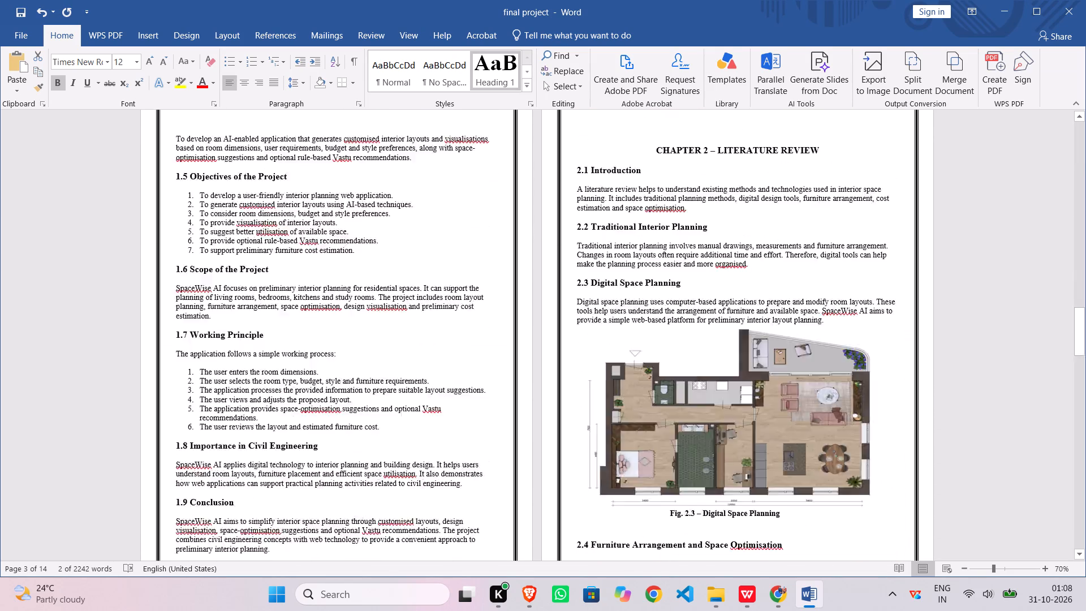
scroll(654, 256, down, 7)
scroll(524, 361, up, 1)
scroll(524, 361, down, 1)
scroll(524, 361, up, 1)
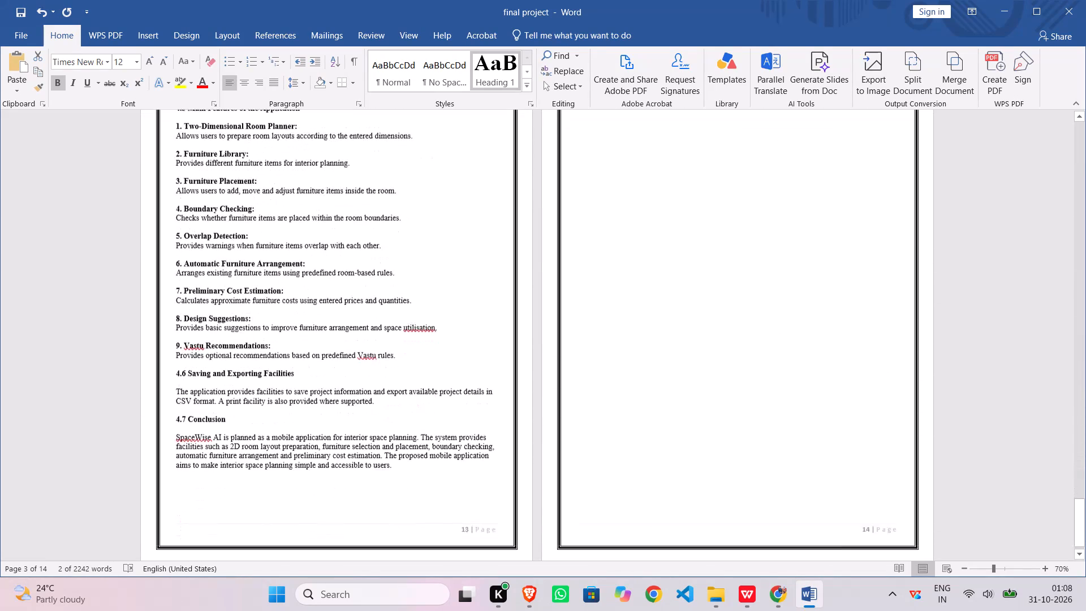
scroll(524, 361, up, 1)
scroll(524, 361, down, 4)
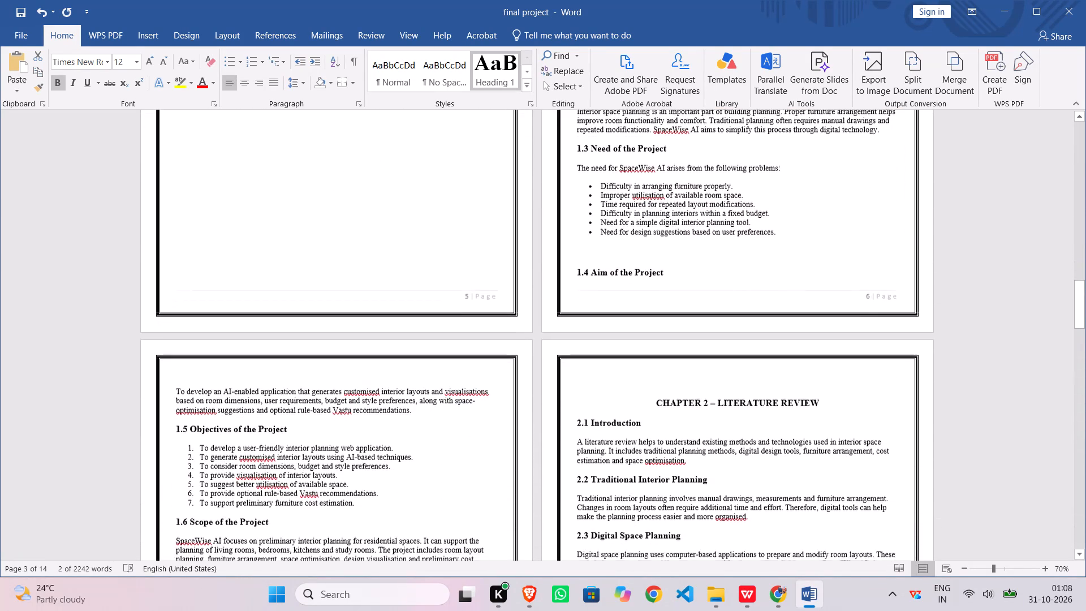
scroll(524, 361, down, 3)
scroll(574, 373, down, 4)
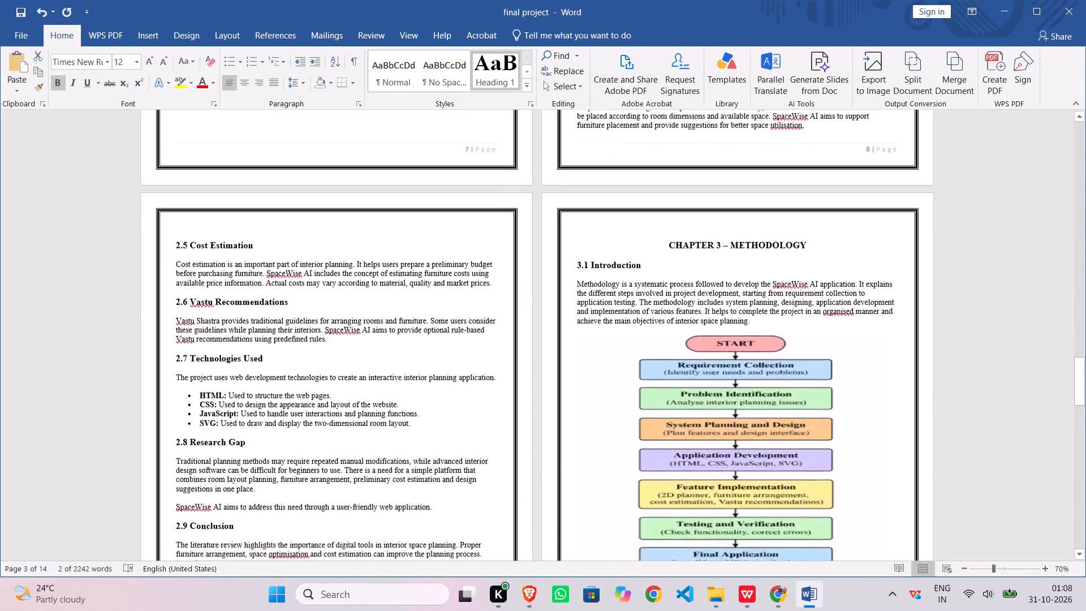
scroll(592, 369, down, 1)
scroll(618, 365, up, 1)
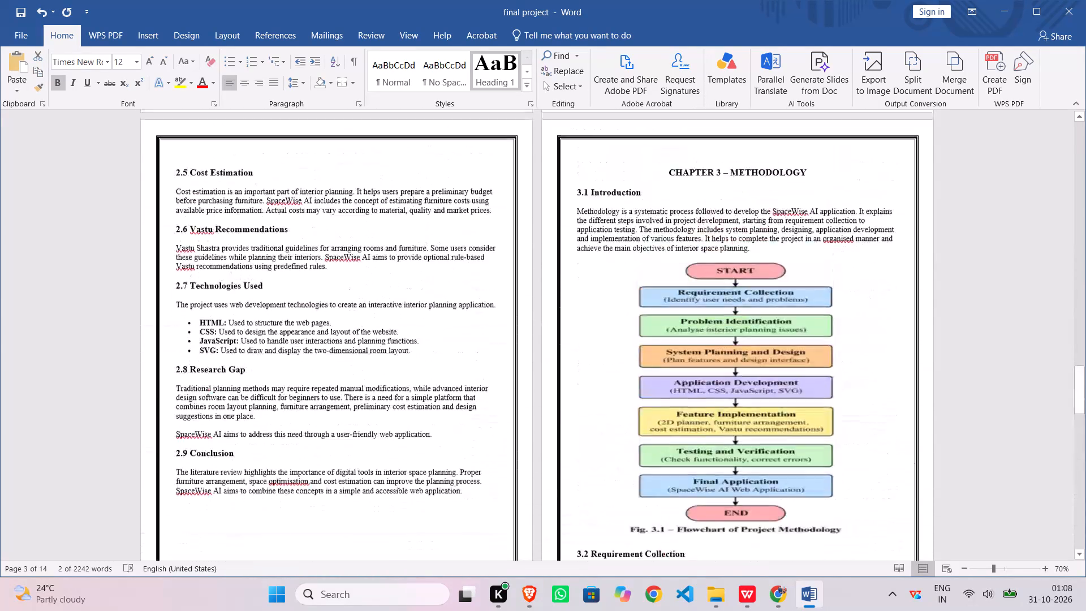
scroll(619, 324, up, 1)
scroll(619, 324, down, 1)
scroll(619, 324, left, 1)
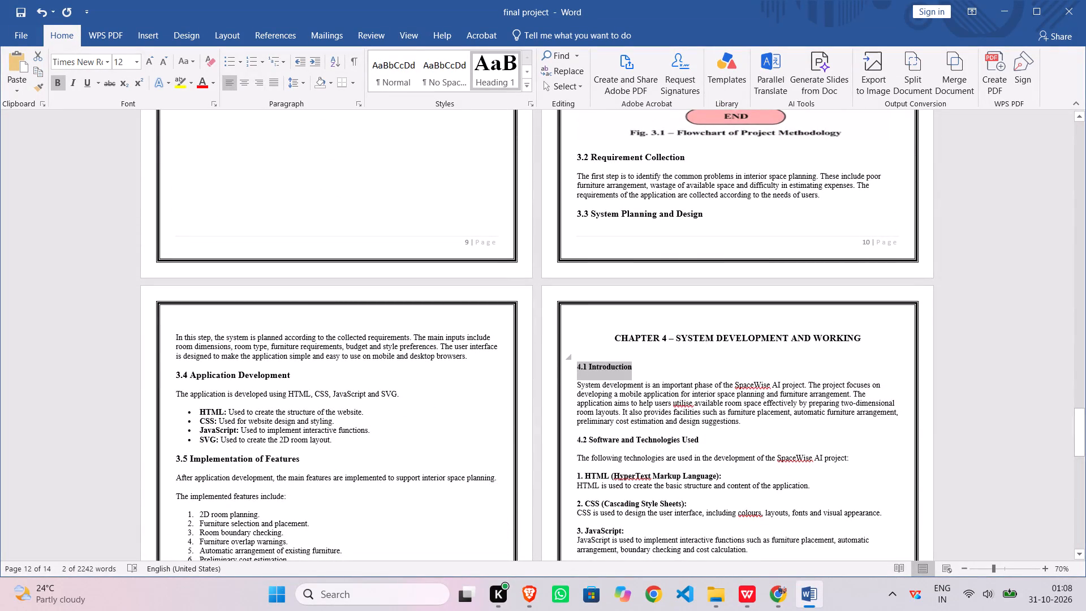
In the index table, add "4.1 Introduction" under "System development and working" after a blank line, and start a new line below it.
scroll(675, 378, up, 12)
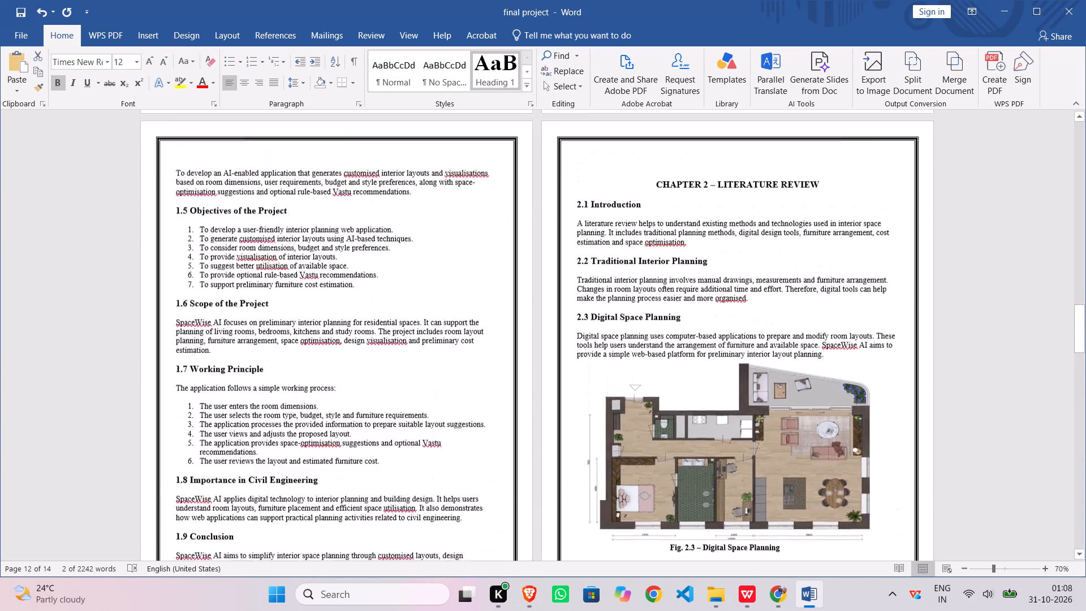
scroll(674, 382, up, 8)
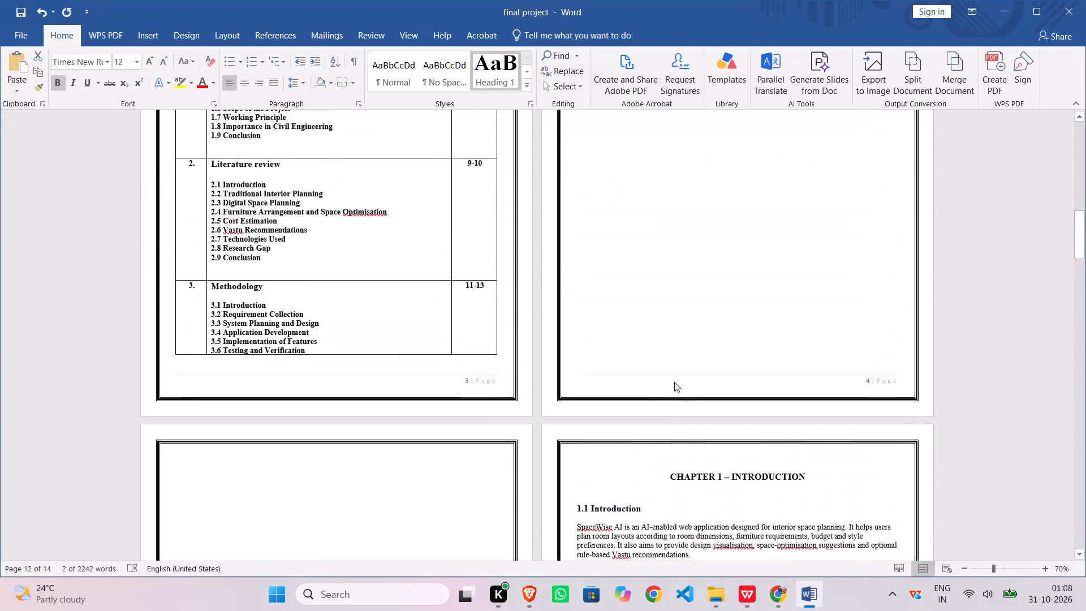
scroll(674, 382, up, 3)
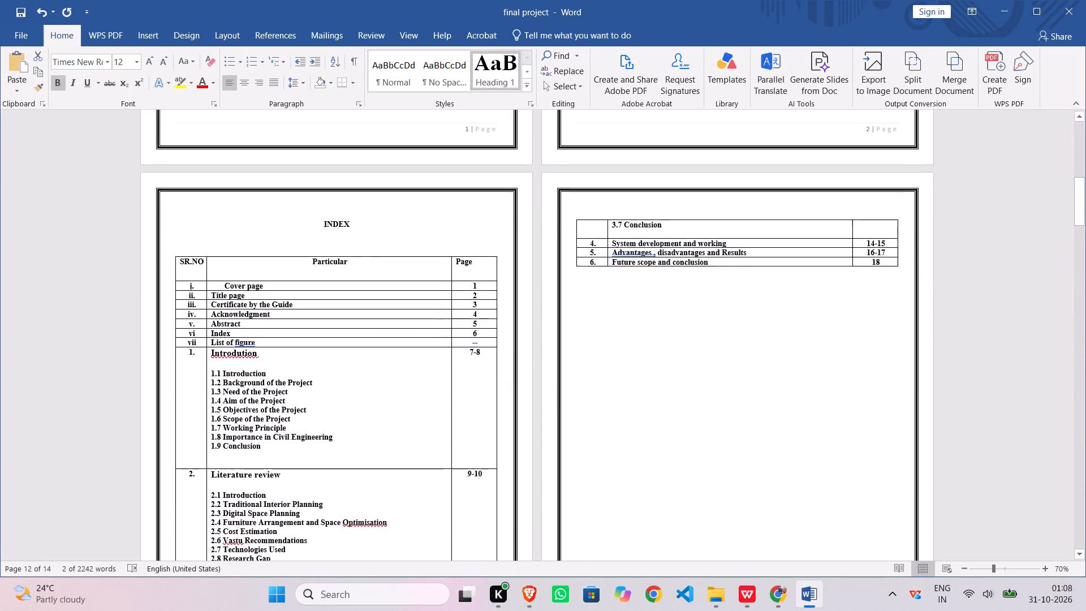
scroll(672, 316, up, 2)
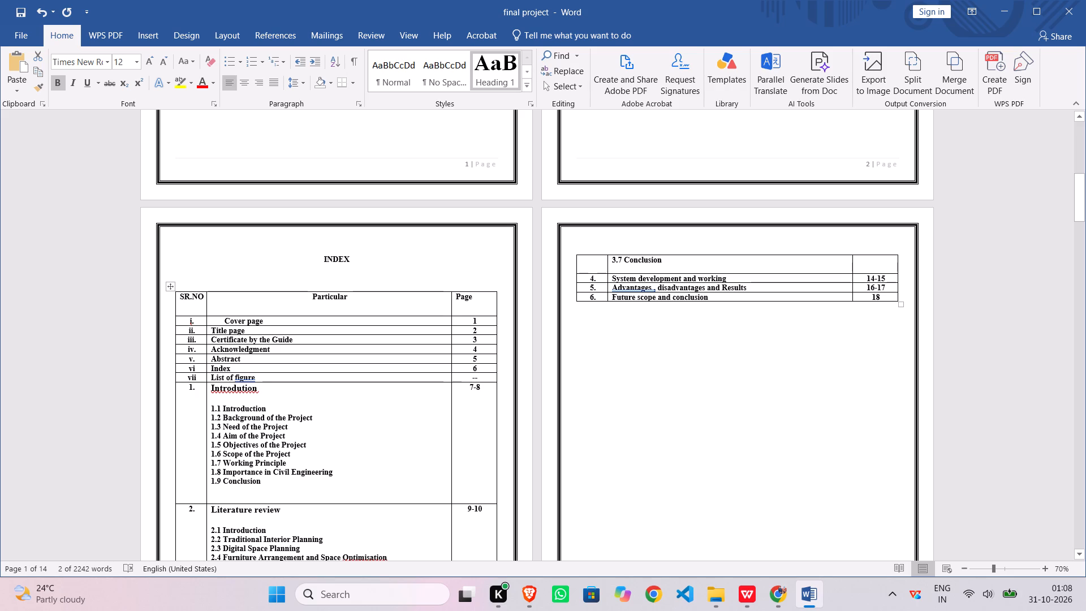
double_click(732, 277)
scroll(732, 277, up, 1)
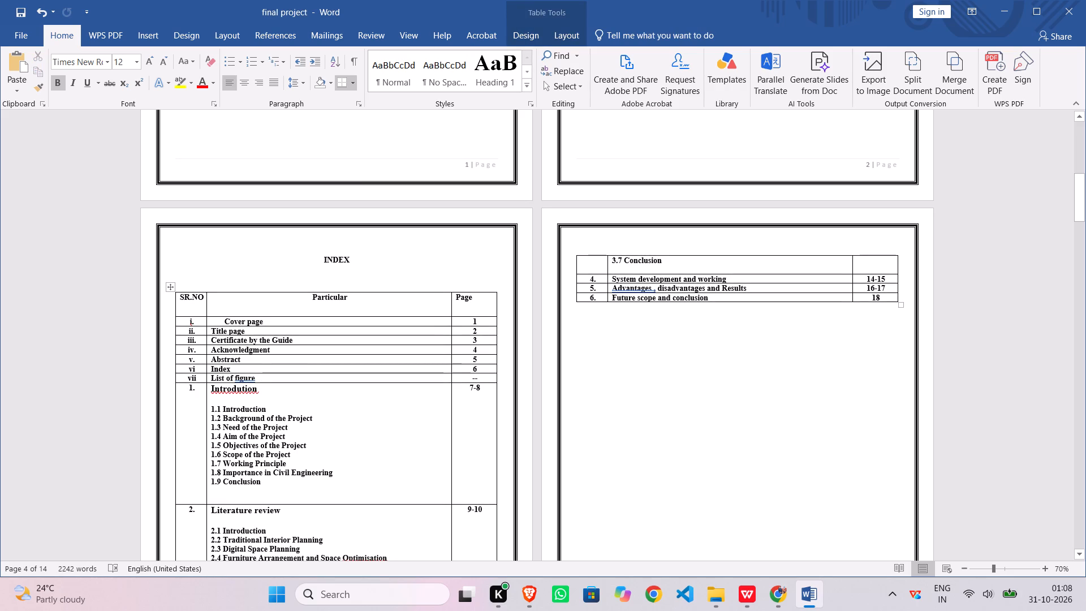
key(shift+Return)
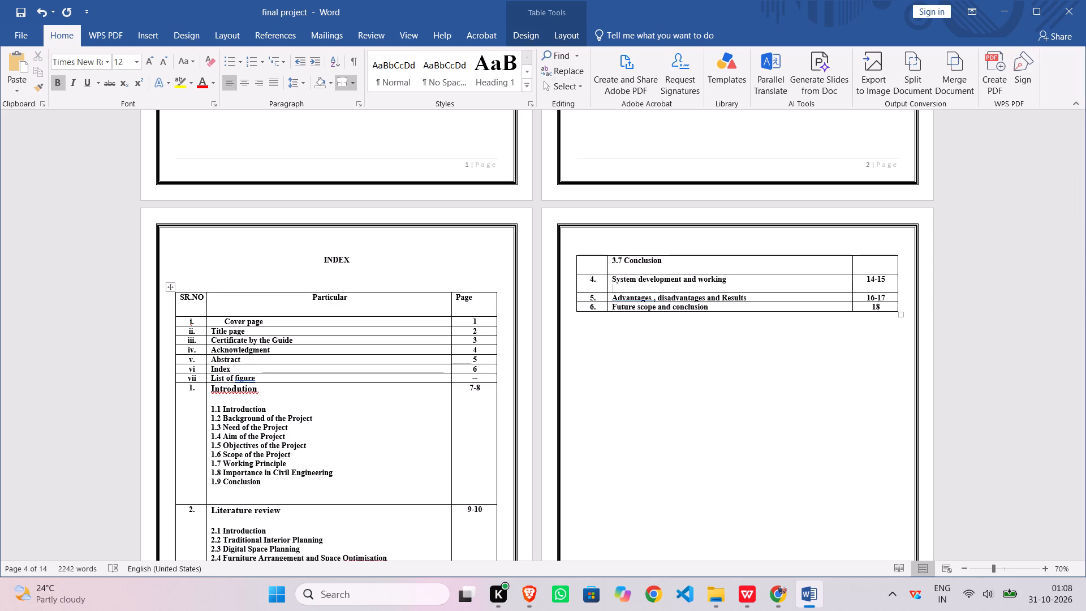
key(shift+Return)
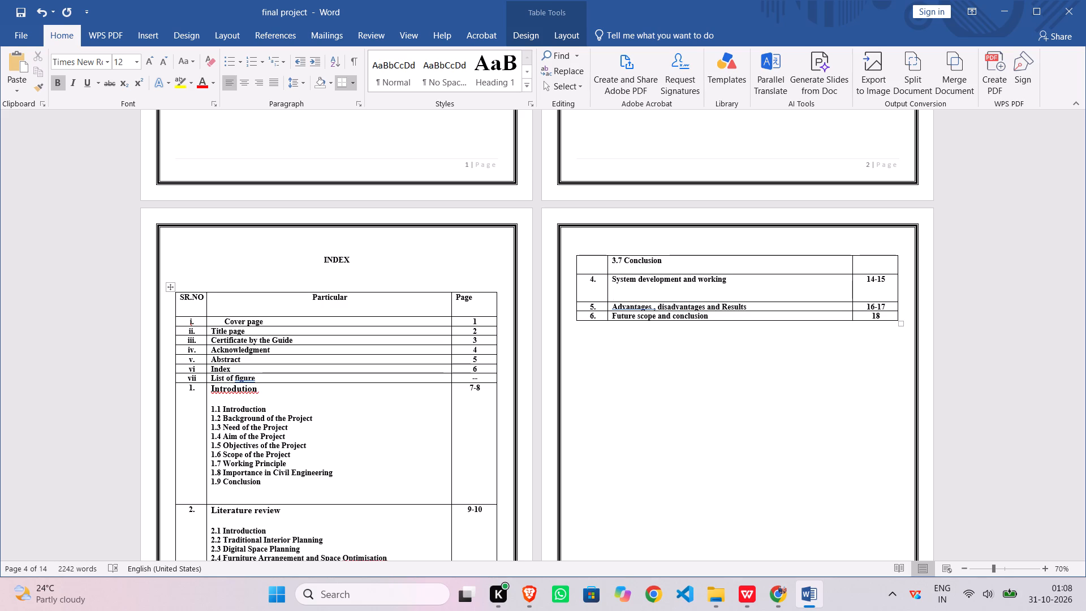
key(ctrl+v)
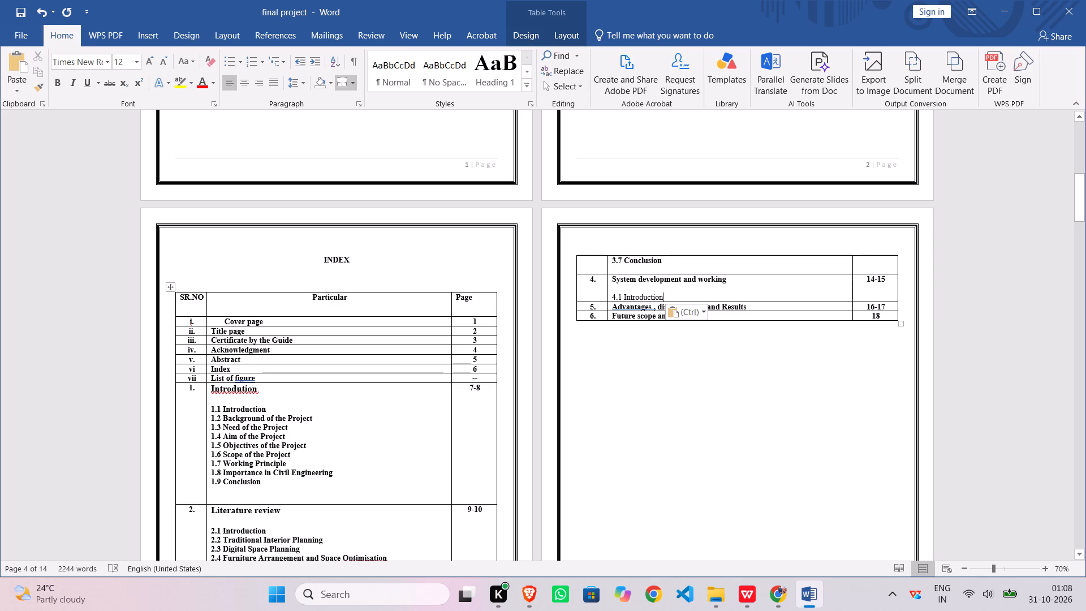
key(shift+Return)
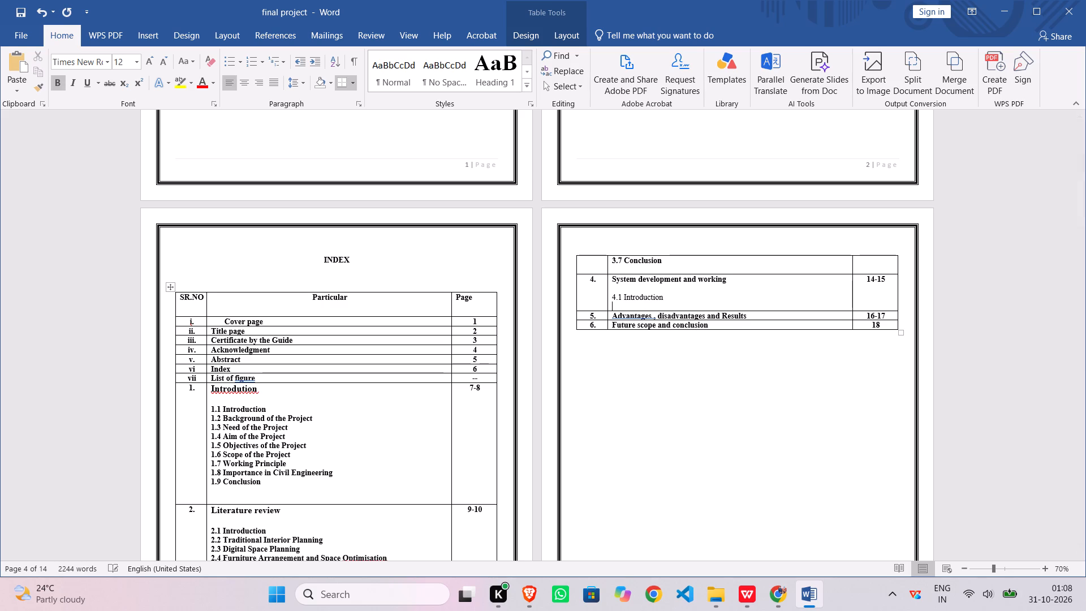
Copy the "4.2 Software and Technologies Used" heading from Chapter 4.
scroll(674, 295, down, 20)
scroll(674, 295, down, 2)
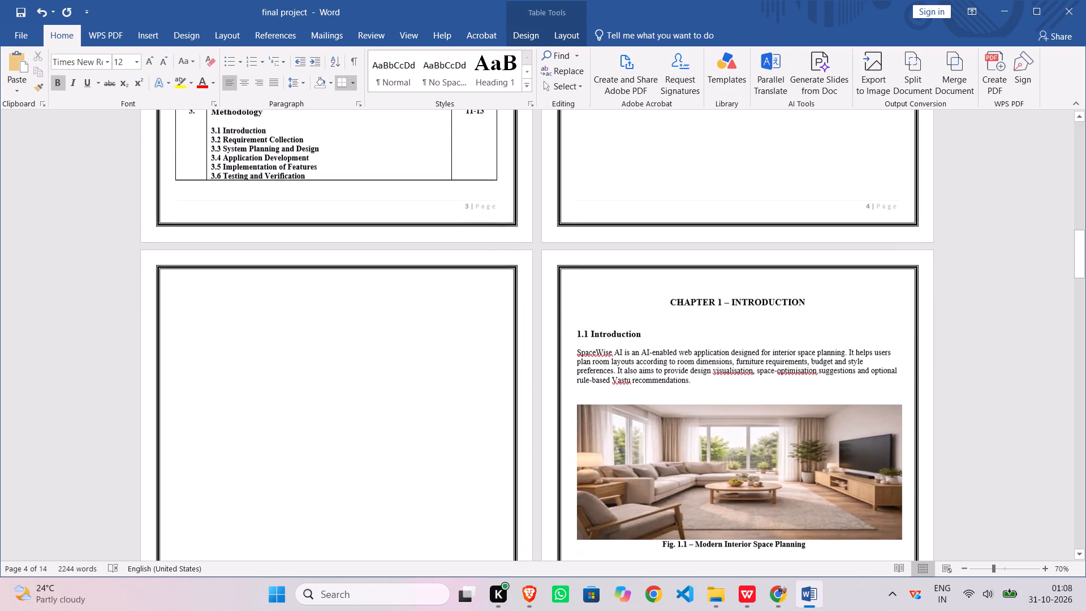
scroll(670, 308, down, 12)
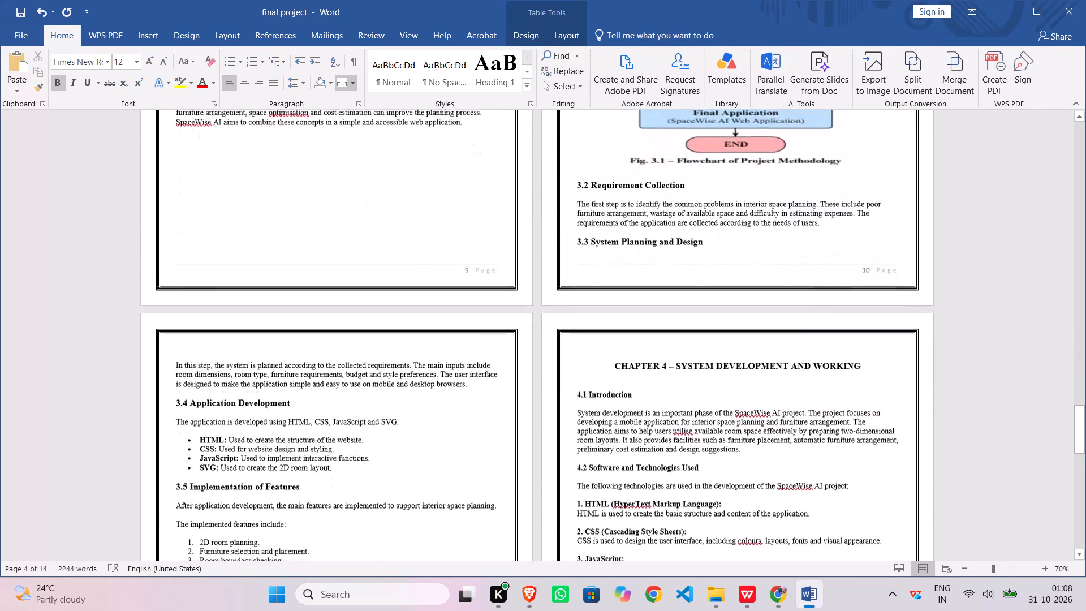
scroll(670, 308, down, 1)
scroll(682, 384, down, 1)
double_click(606, 365)
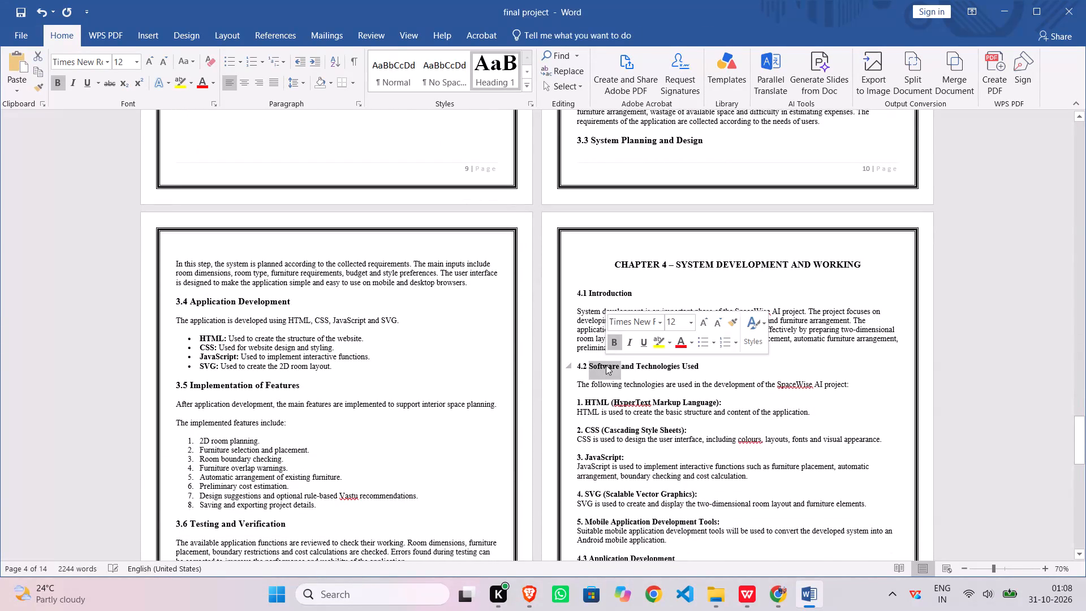
click(606, 365)
key(ctrl+c)
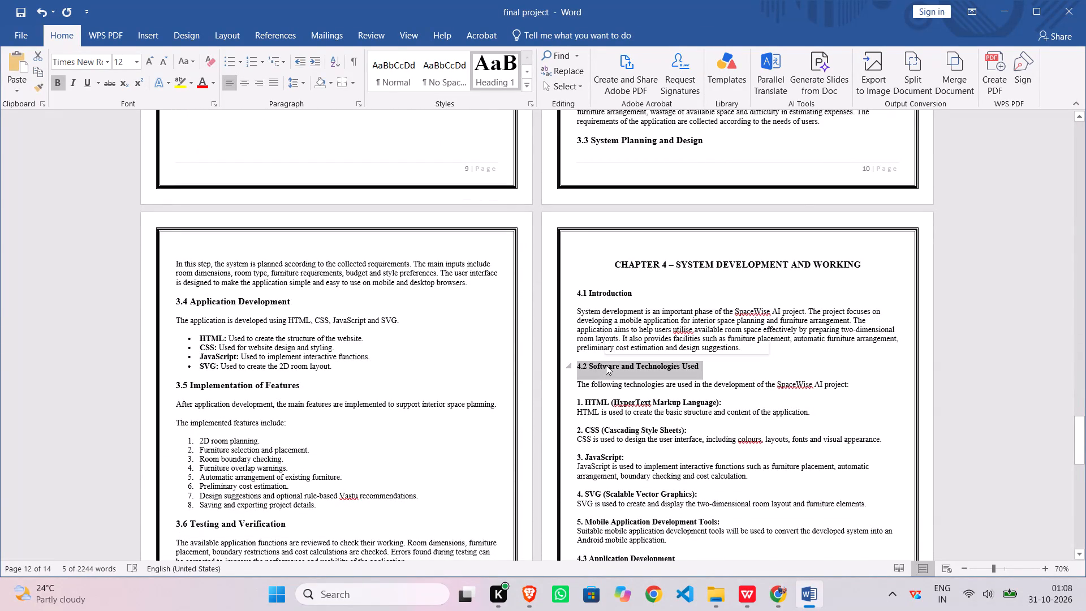
In the index table, paste "4.2 Software and Technologies Used" on a new line below "4.1 Introduction".
scroll(606, 365, up, 16)
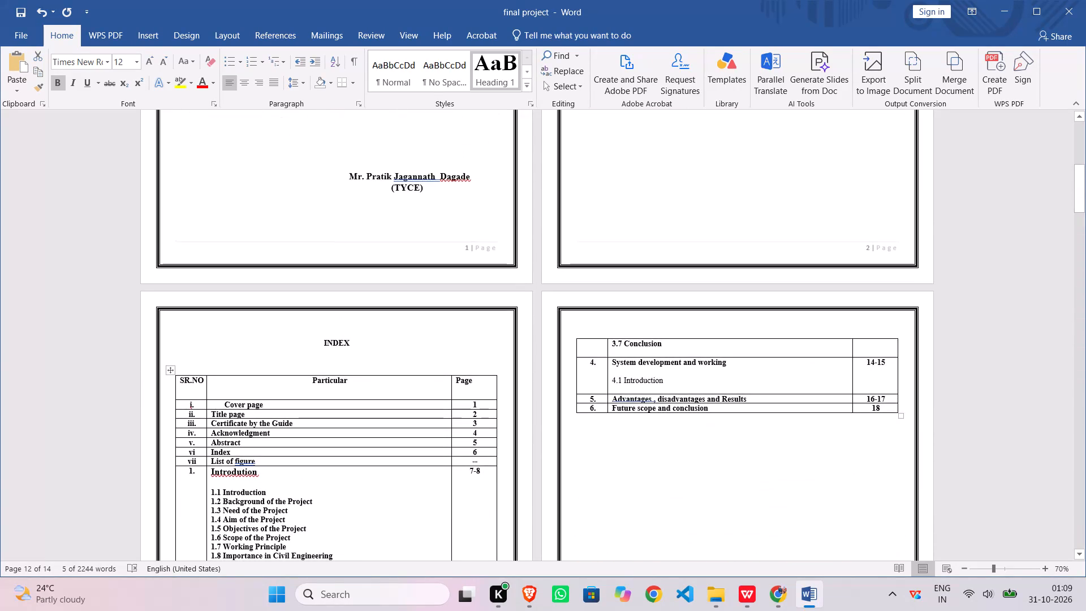
triple_click(663, 403)
click(663, 403)
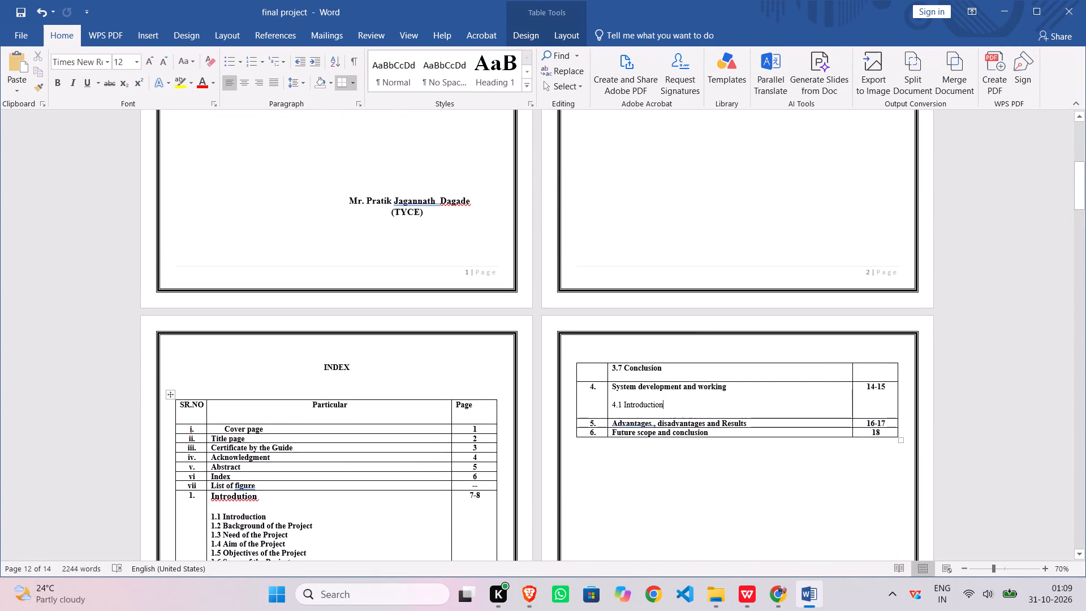
key(shift+Return)
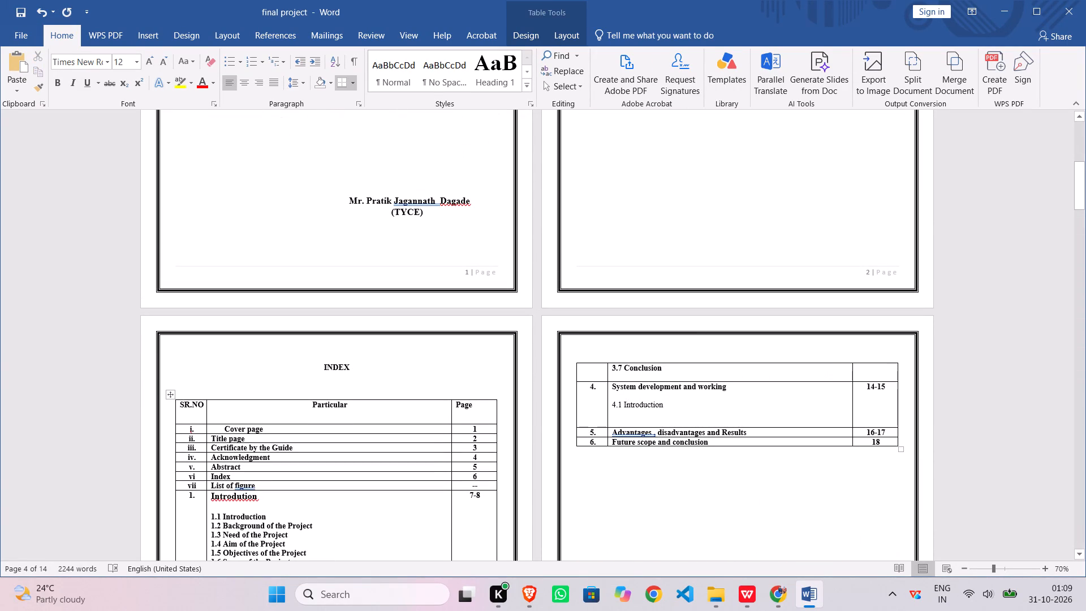
key(ctrl+v)
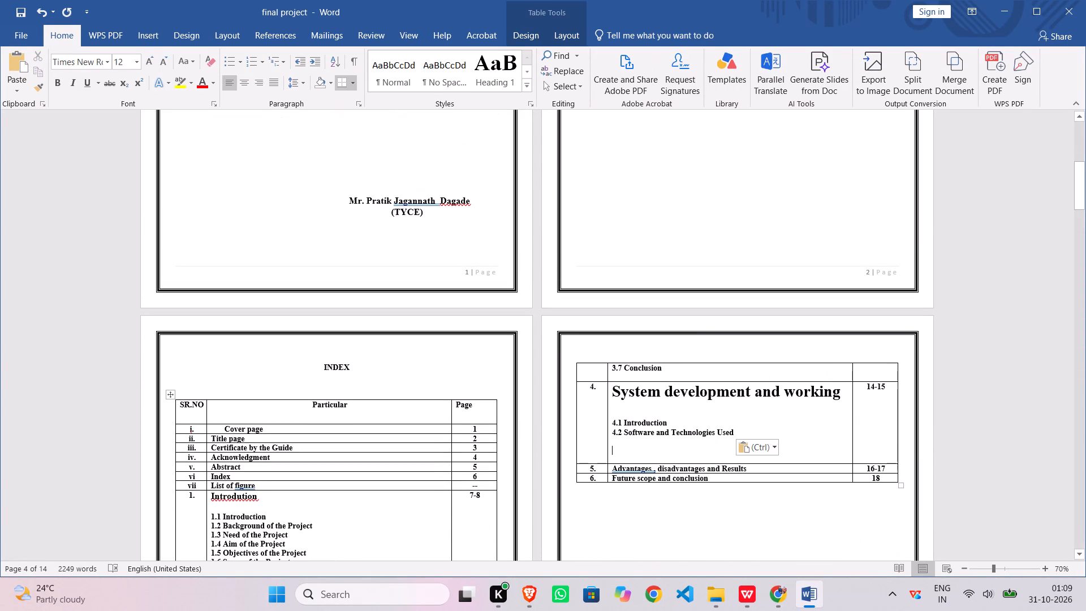
key(ctrl+z)
key(ctrl+c)
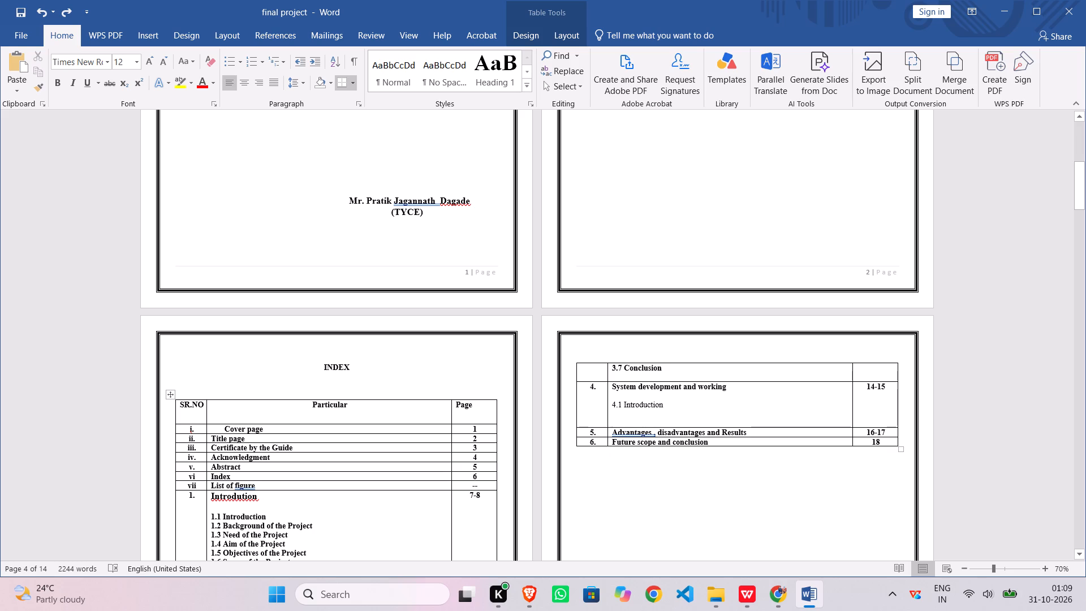
key(ctrl+v)
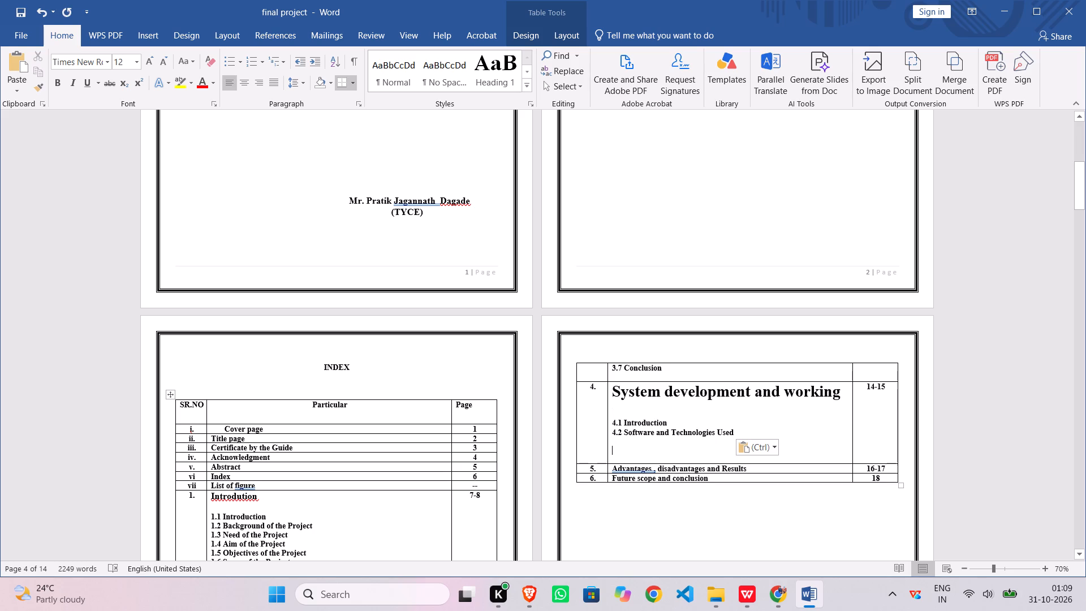
Set the font size of the "System development and working" title in the index table to 14.
double_click(639, 396)
click(639, 396)
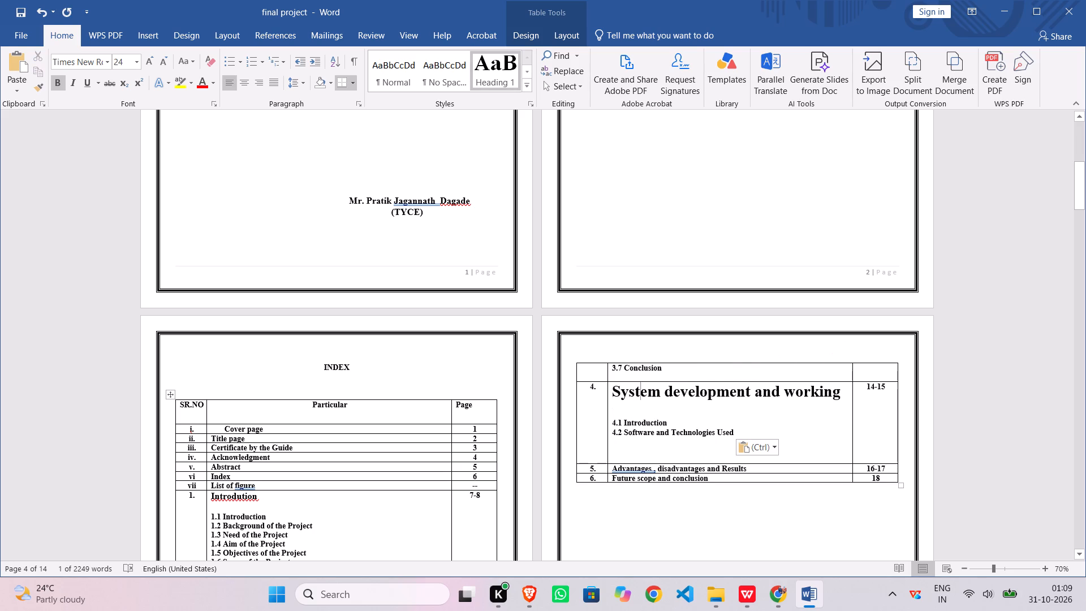
double_click(639, 396)
click(661, 384)
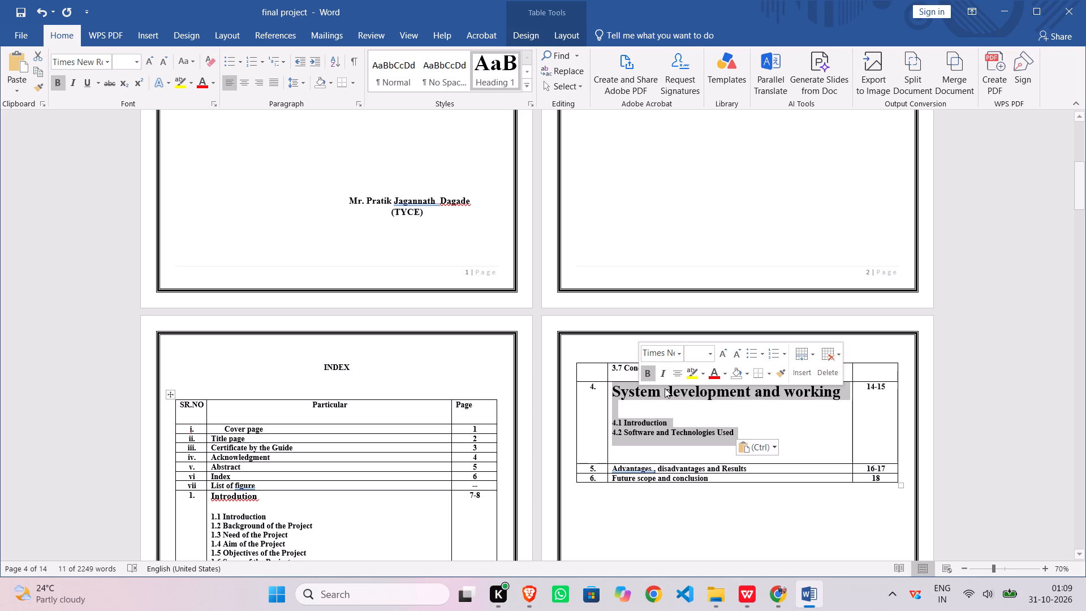
triple_click(681, 392)
click(681, 392)
click(681, 392)
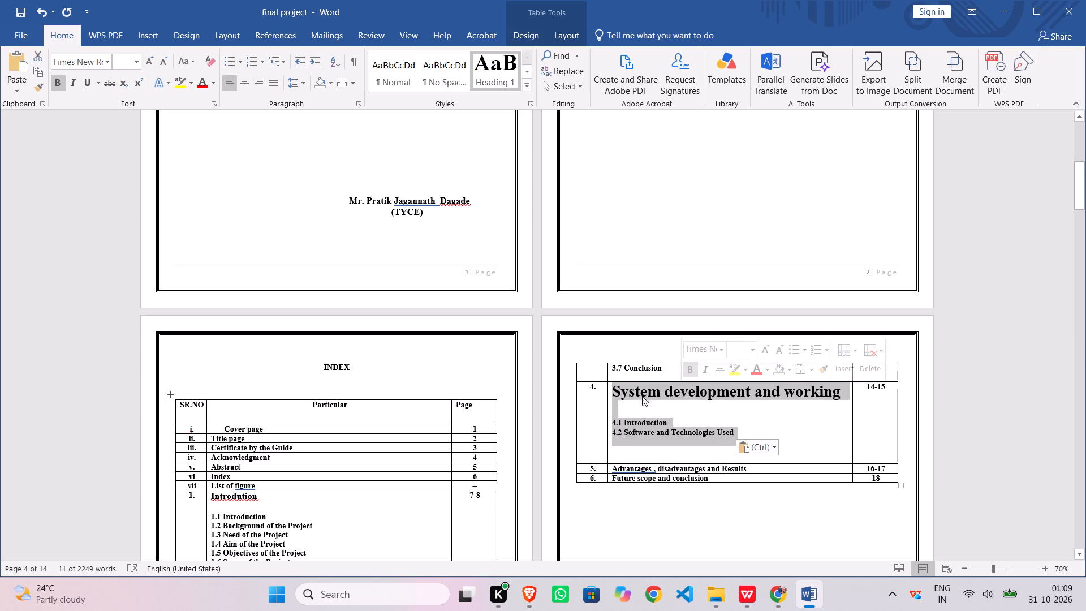
click(633, 395)
click(611, 392)
drag(611, 392, 627, 392)
click(627, 392)
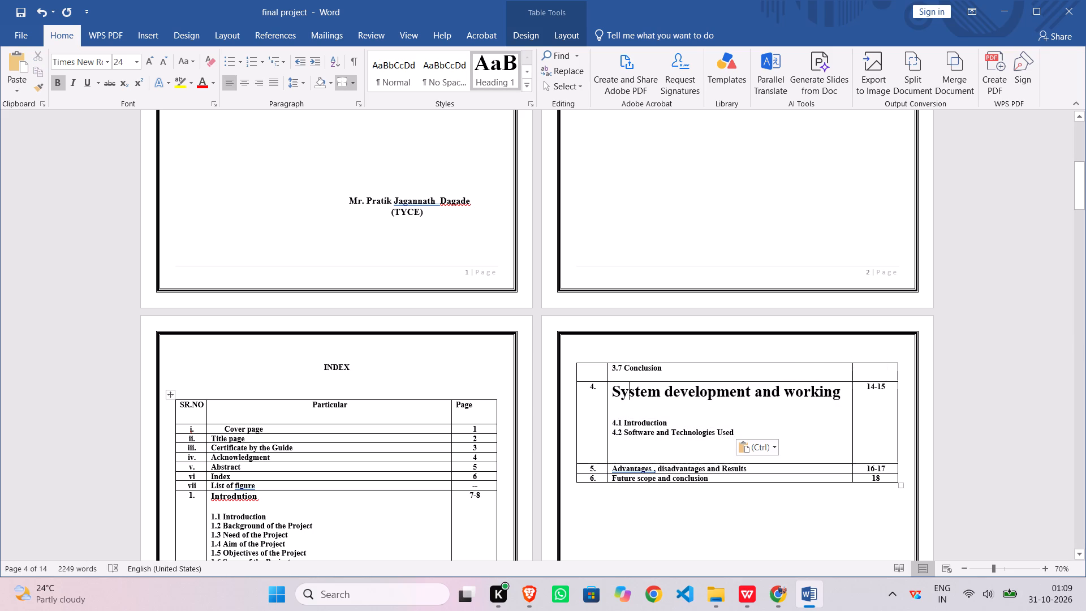
drag(614, 394, 817, 401)
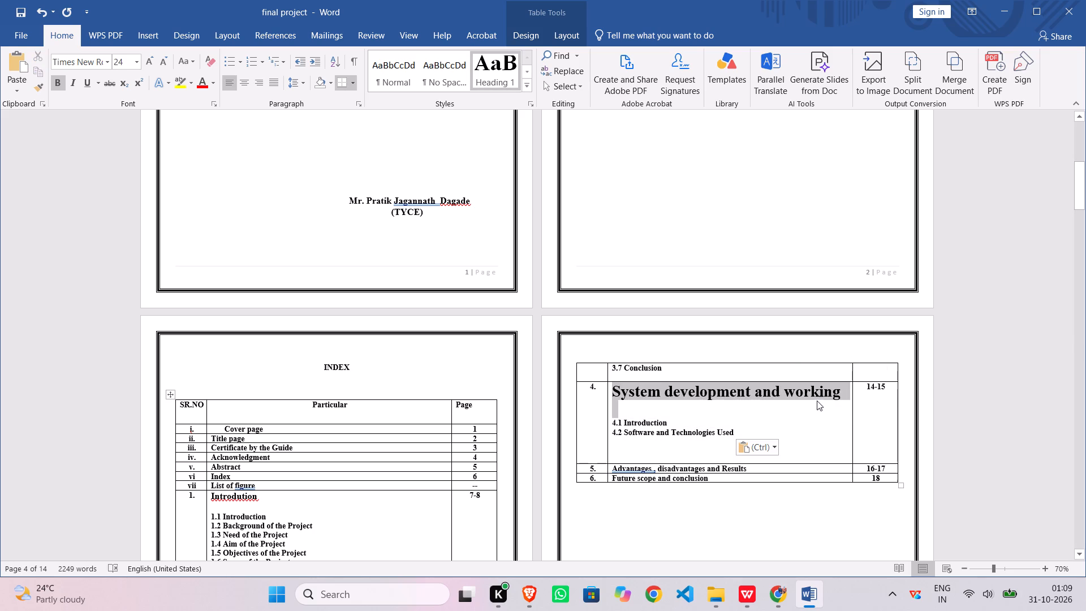
click(868, 356)
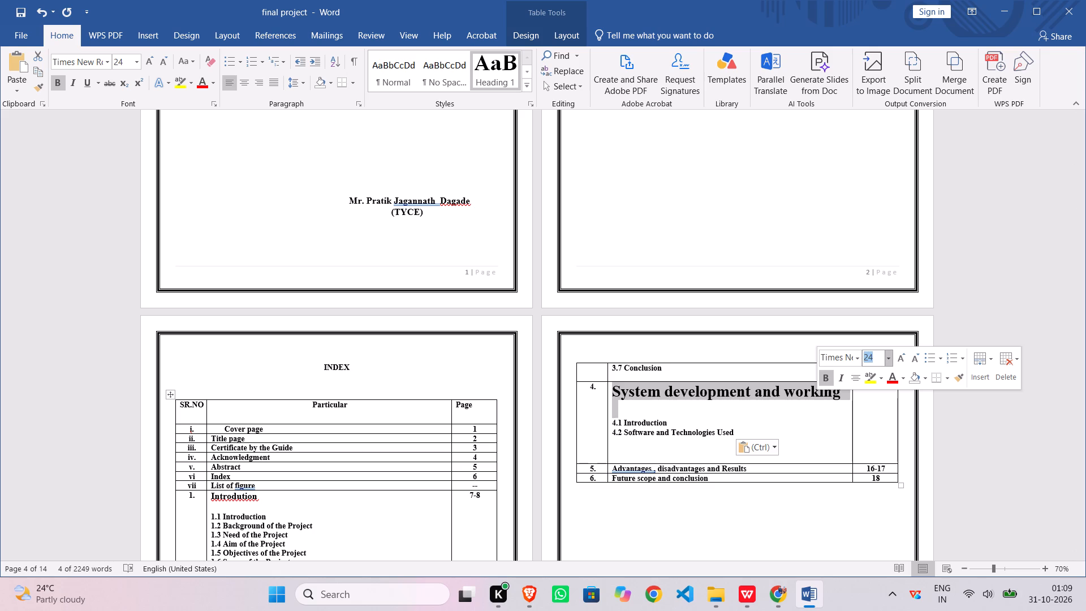
text(14)
key(Return)
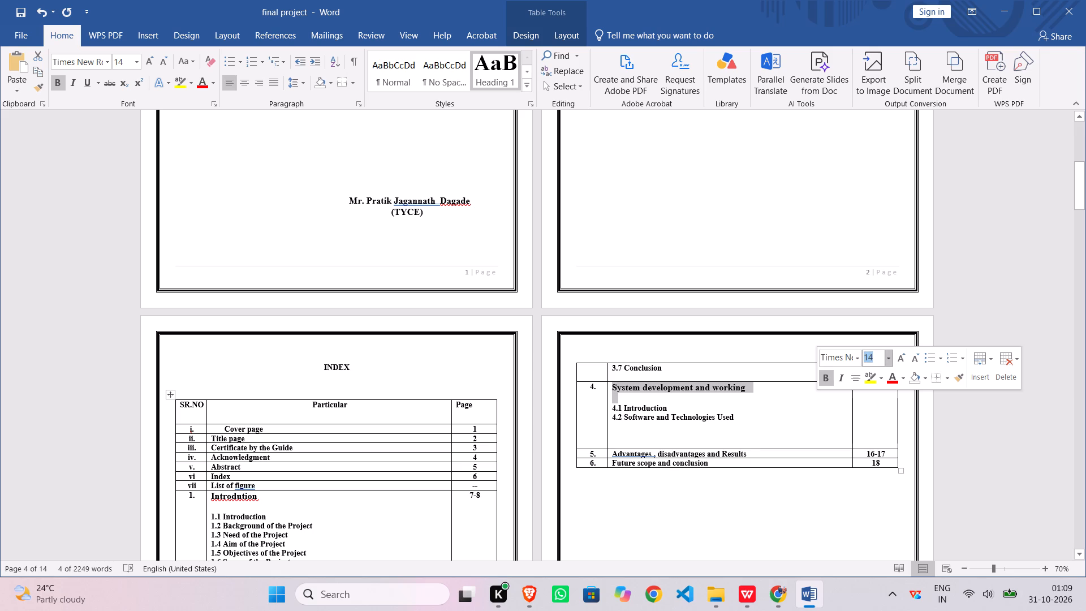
Start a new line below the 4.2 index entry and copy the "4.3 Application Development" heading from Chapter 4.
double_click(743, 422)
click(743, 422)
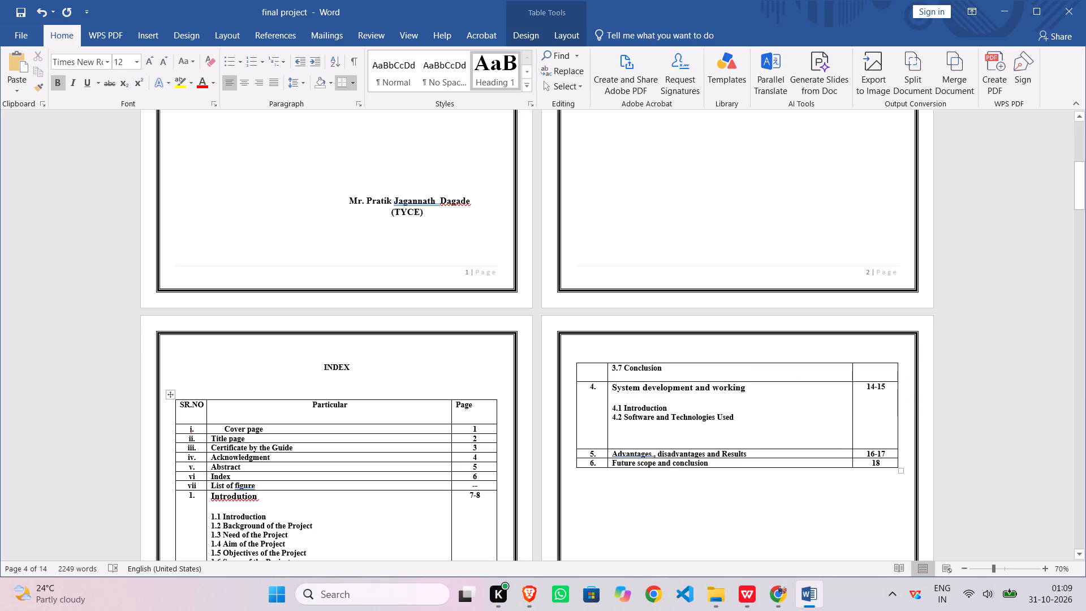
key(shift+Return)
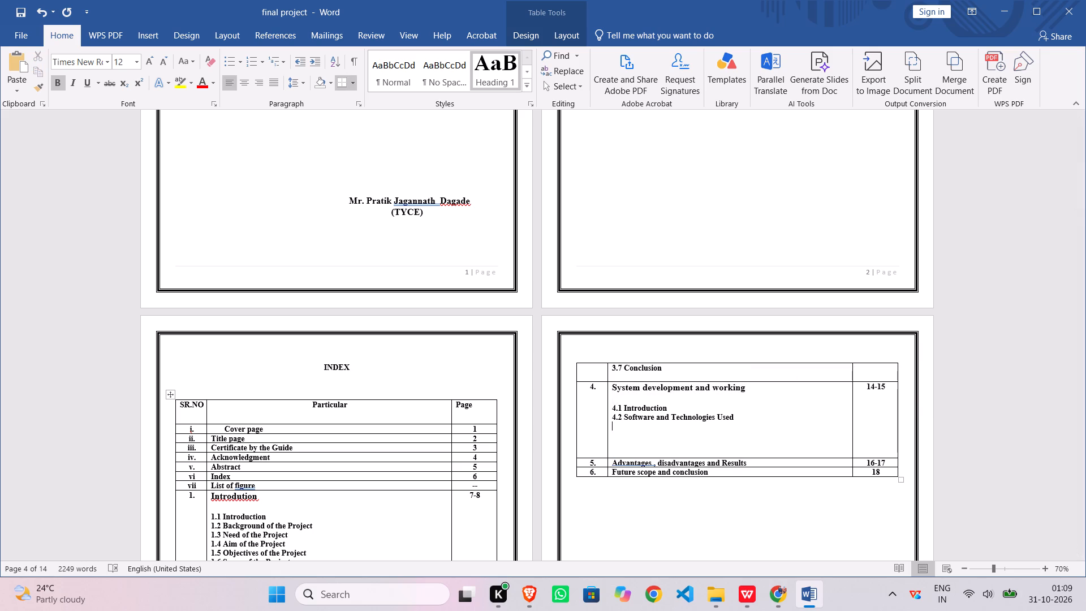
scroll(744, 422, down, 14)
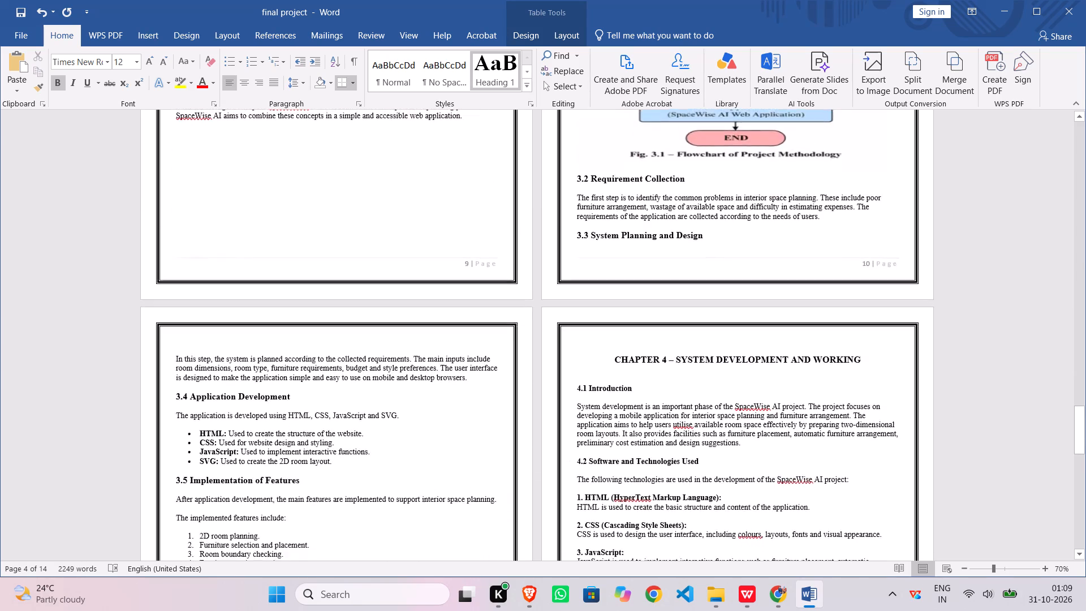
scroll(745, 422, down, 1)
scroll(600, 376, down, 1)
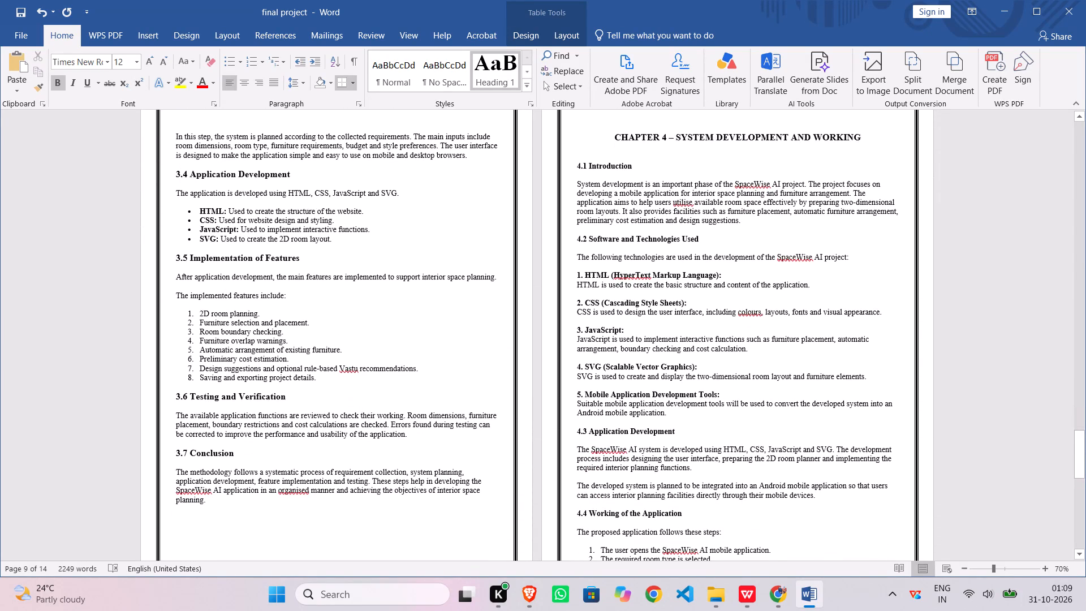
triple_click(591, 434)
click(592, 433)
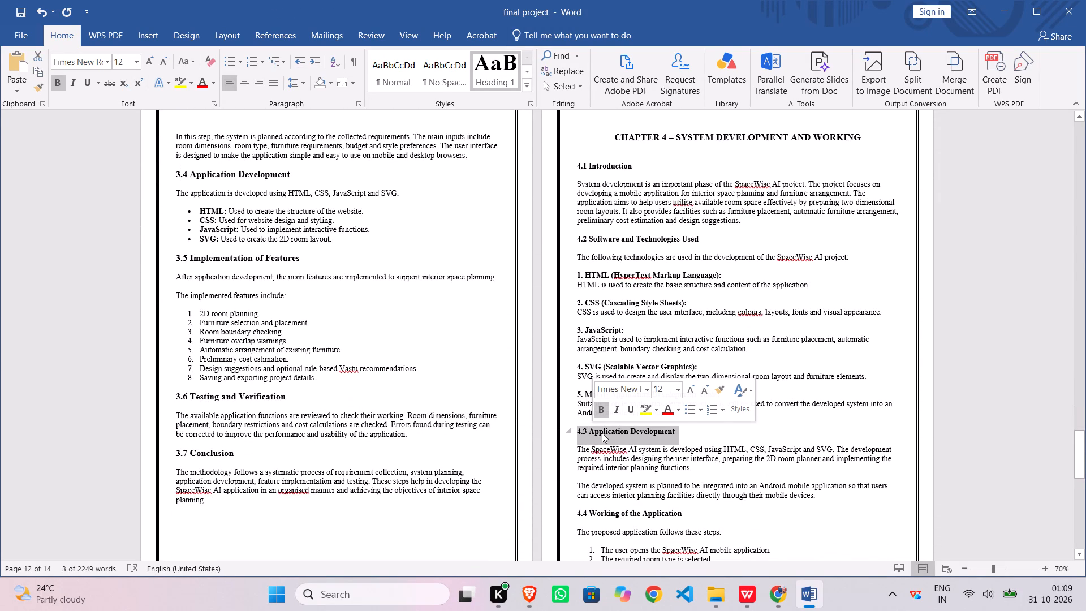
key(ctrl+c)
In the index table, paste "4.3 Application Development" on a new line directly below "4.2 Software and Technologies Used".
scroll(606, 427, up, 6)
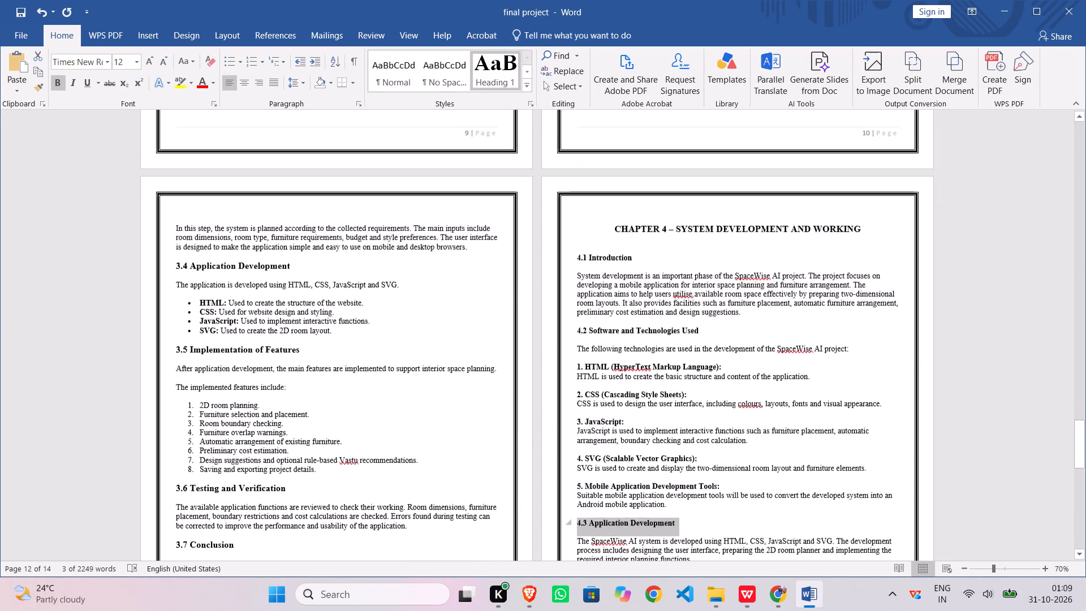
scroll(610, 423, up, 15)
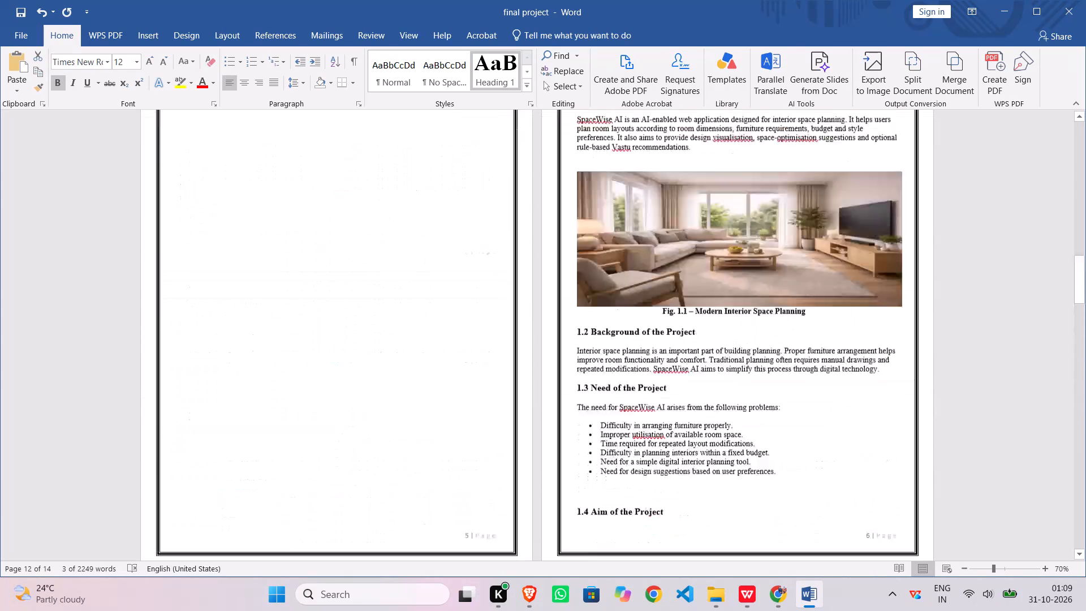
scroll(610, 423, up, 2)
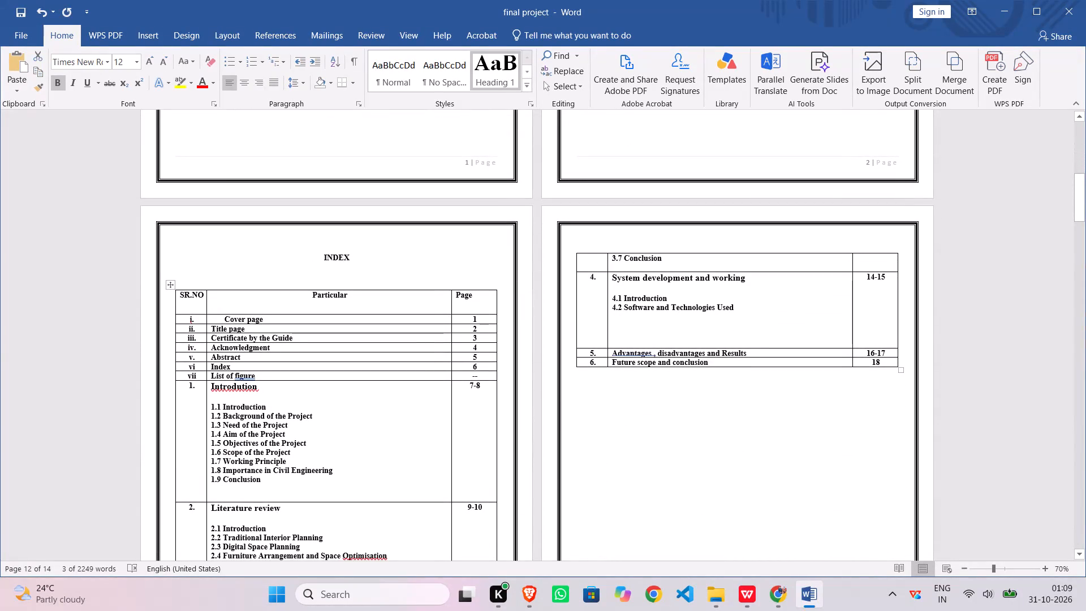
click(740, 308)
key(shift+Return)
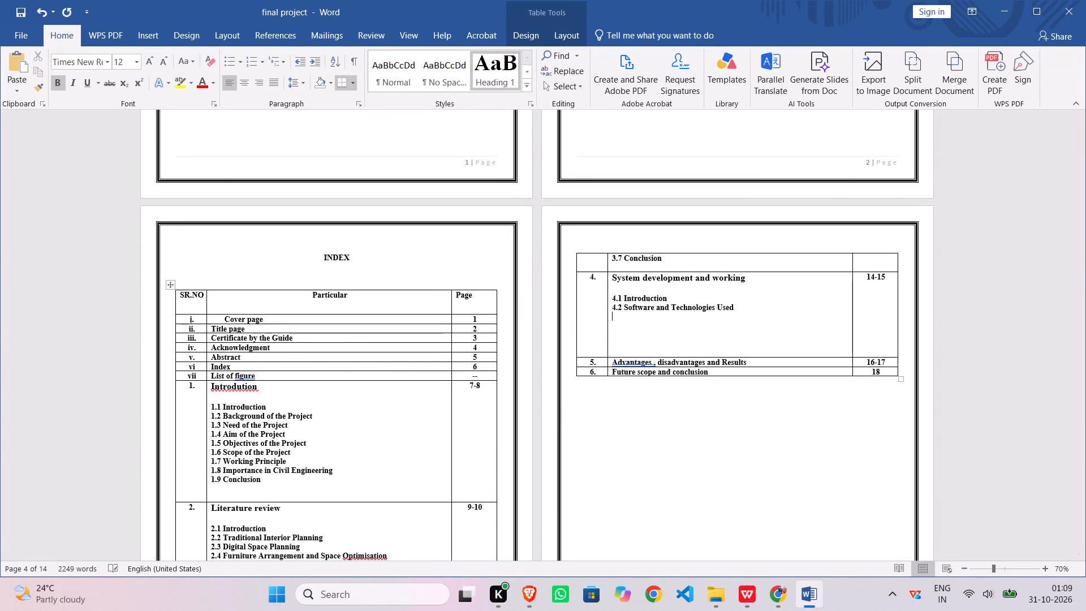
key(ctrl+v)
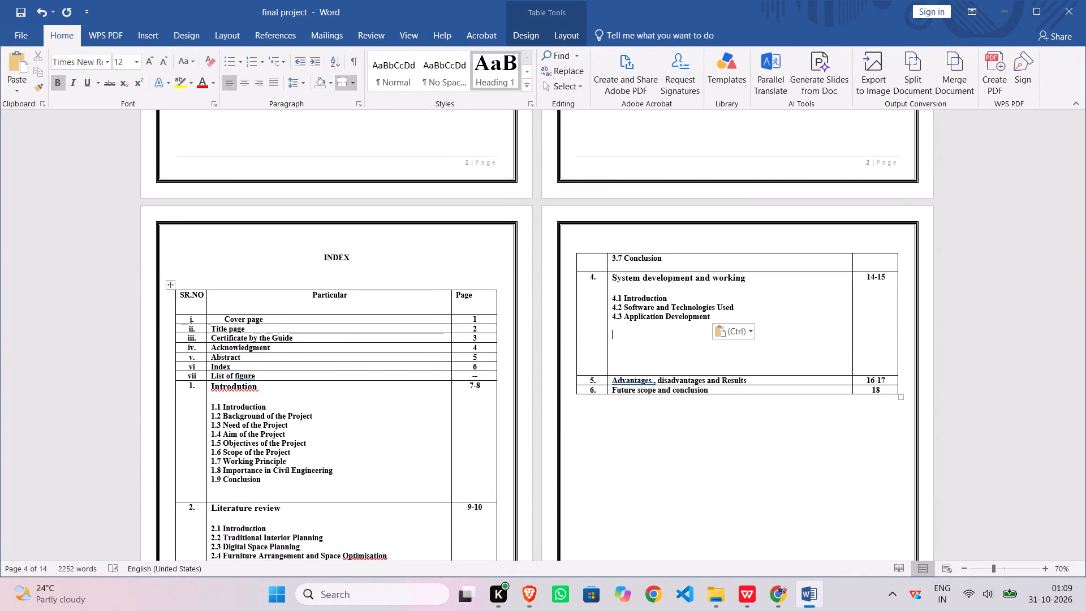
Copy the "4.4 Working of the Application" heading from Chapter 4.
scroll(724, 319, down, 4)
scroll(665, 371, down, 16)
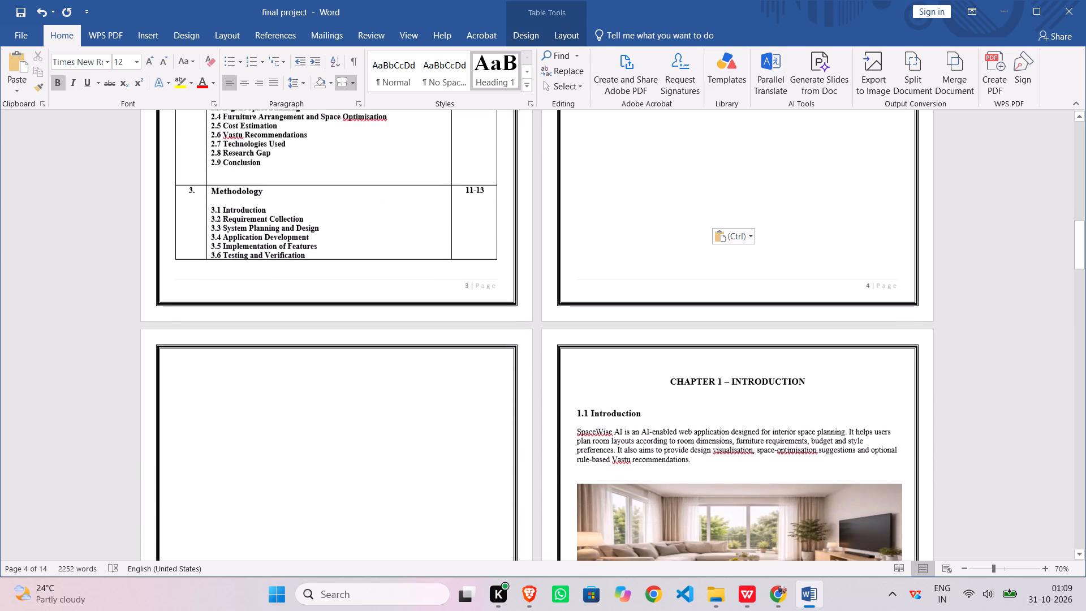
scroll(665, 371, down, 11)
scroll(665, 371, down, 13)
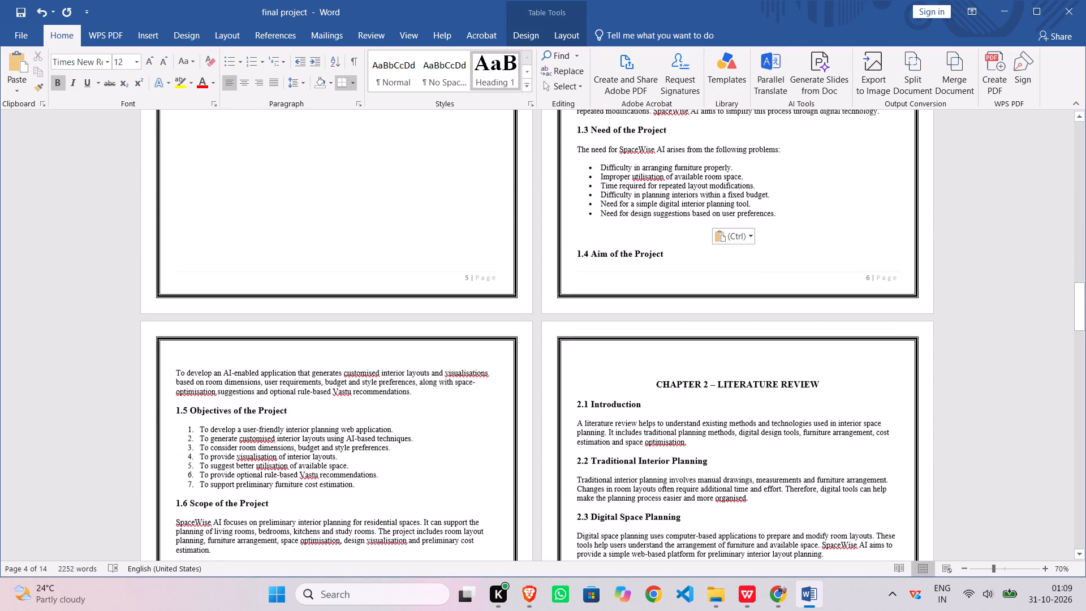
scroll(663, 373, down, 15)
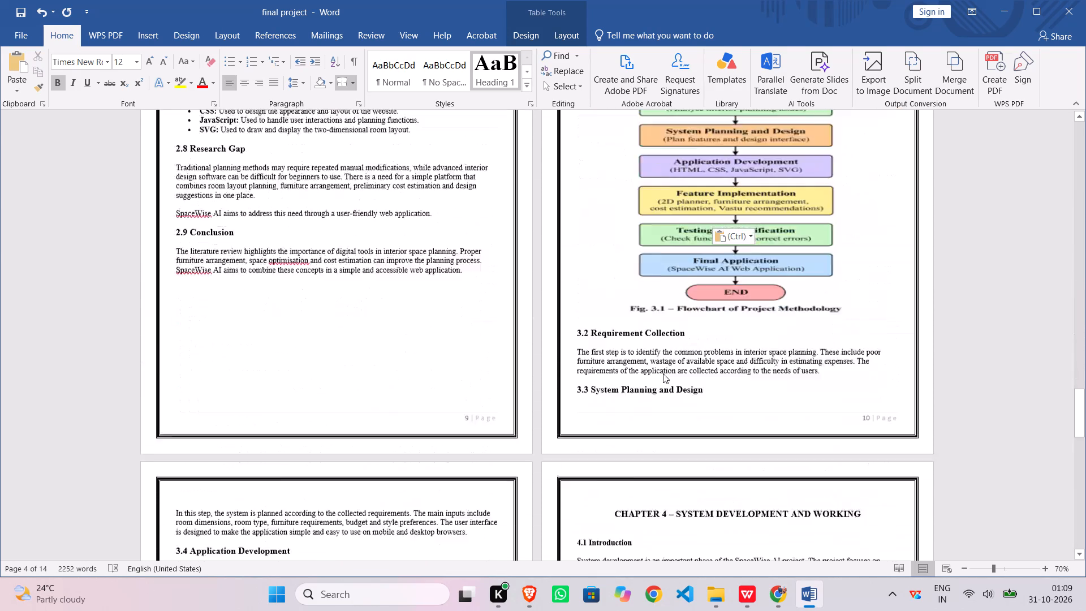
scroll(640, 388, down, 3)
double_click(598, 368)
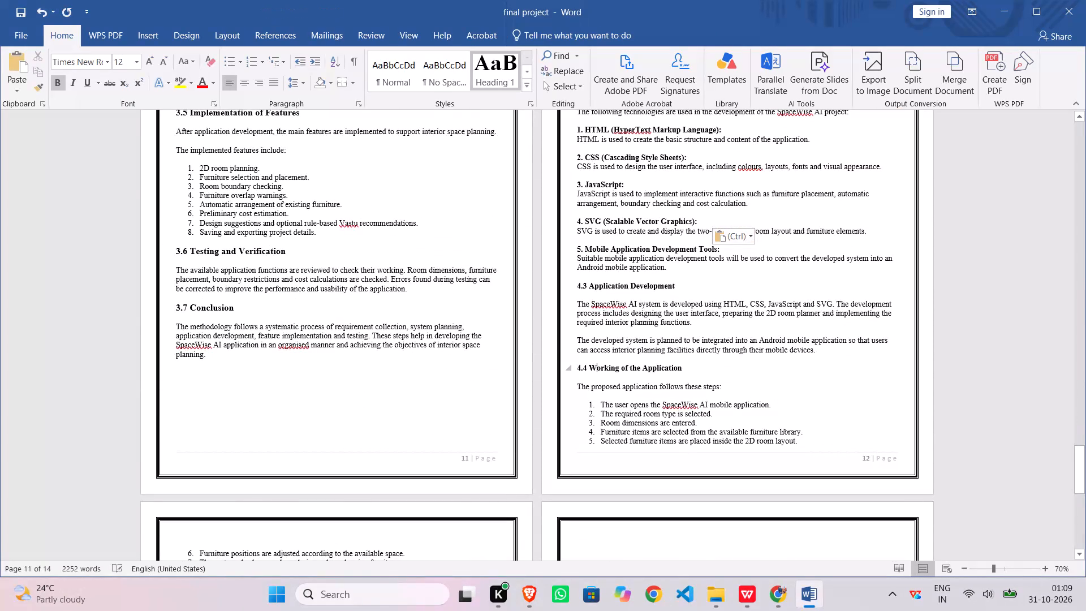
click(598, 368)
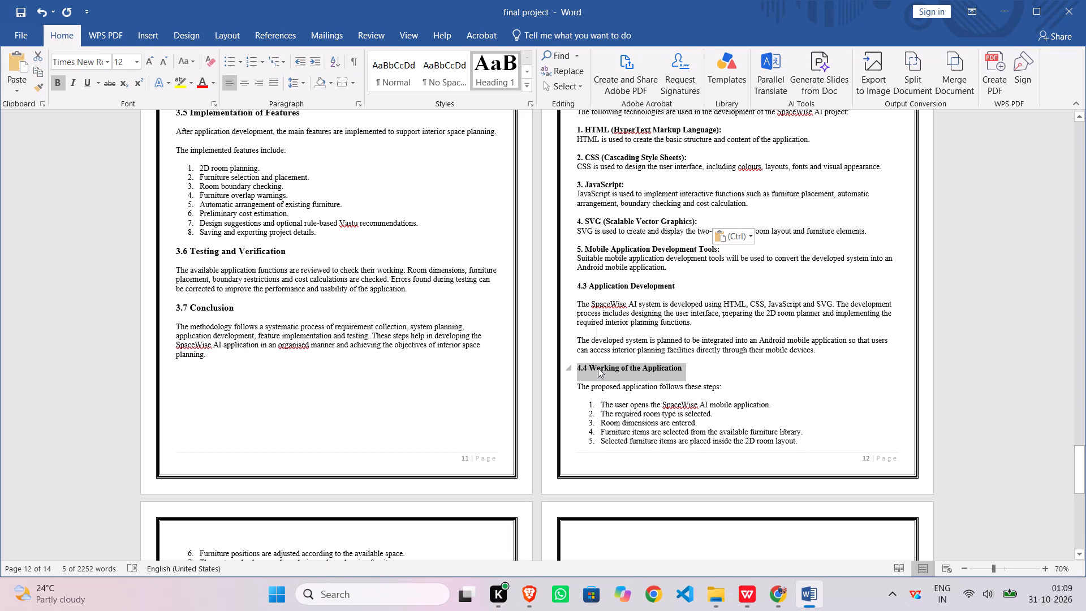
key(ctrl+c)
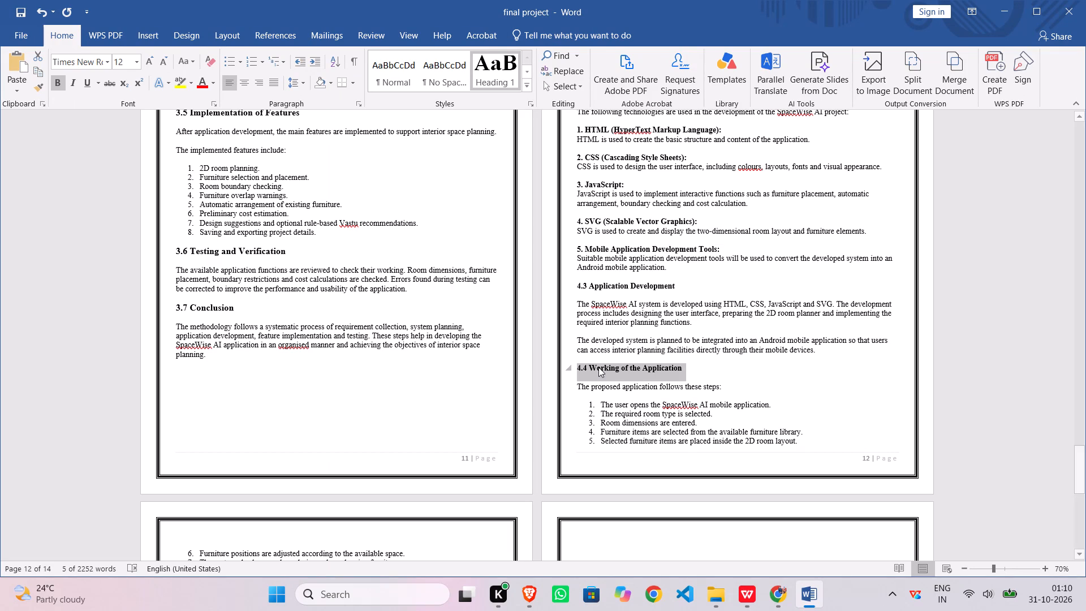
In the index table, paste "4.4 Working of the Application" on a new line directly below "4.3 Application Development".
scroll(601, 367, up, 18)
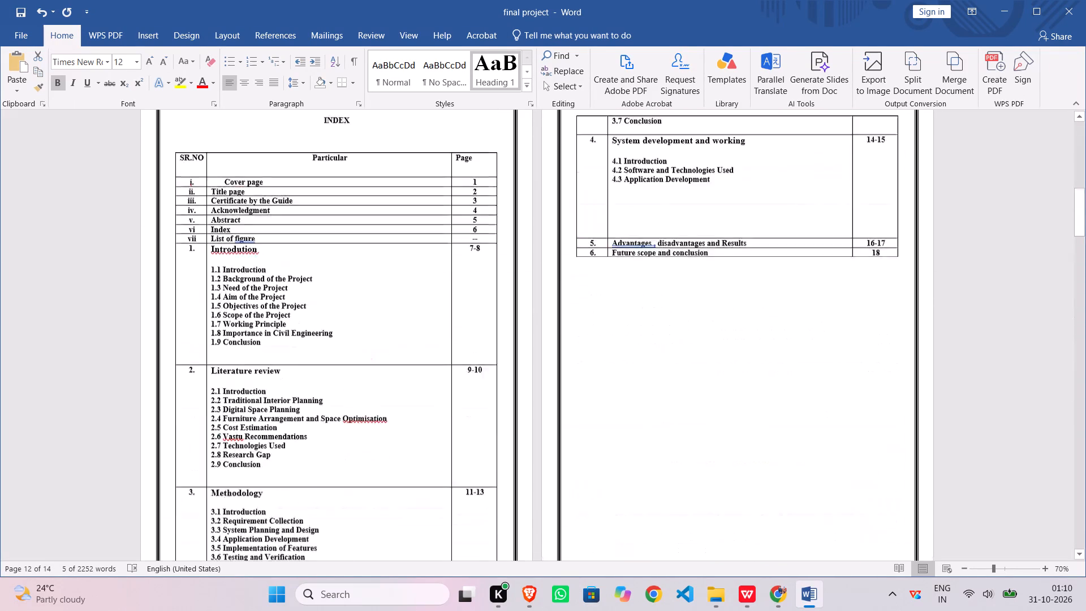
scroll(601, 367, up, 2)
double_click(712, 396)
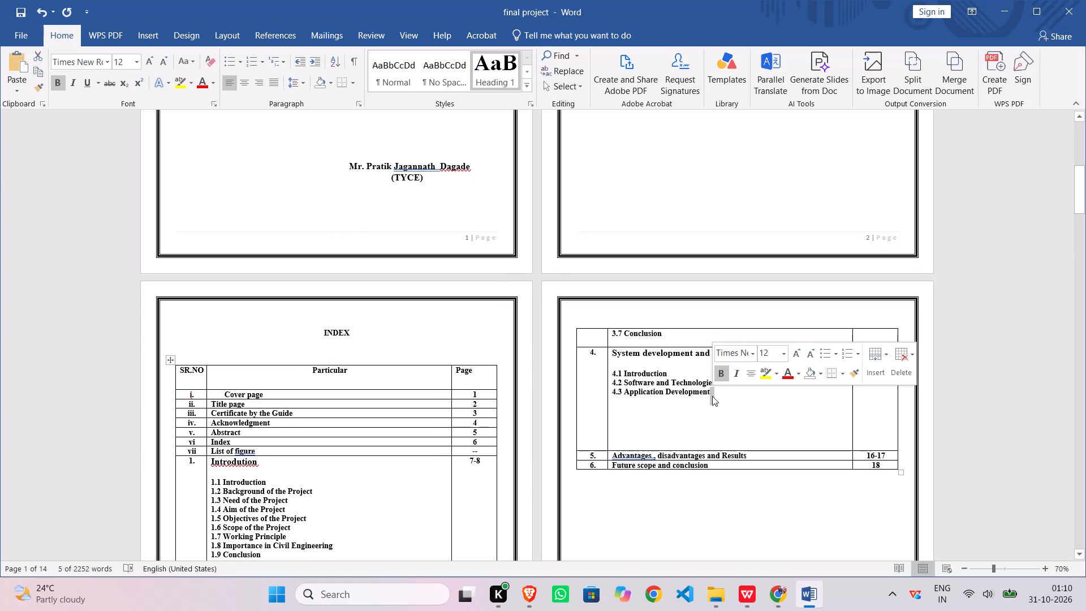
click(712, 396)
key(shift+Return)
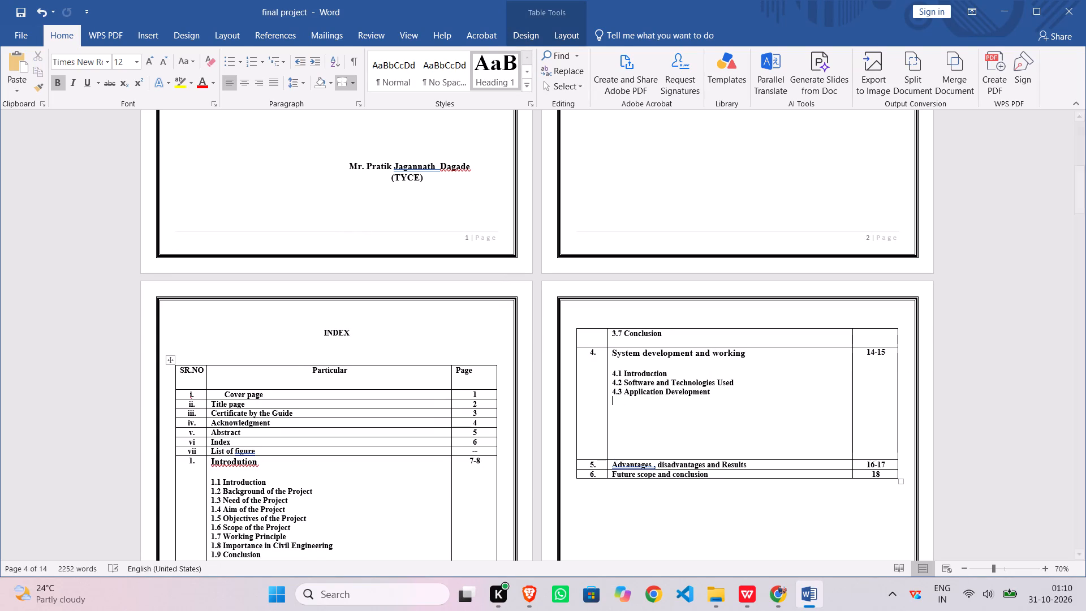
key(ctrl+v)
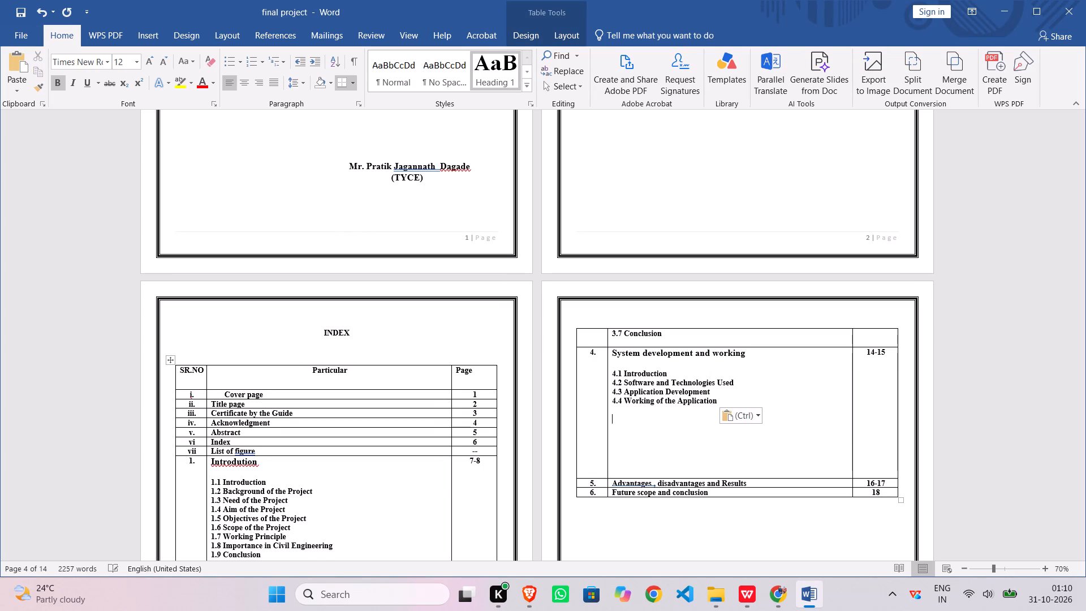
Copy the "4.5 Main Features of the Application" heading from Chapter 4.
scroll(712, 396, down, 14)
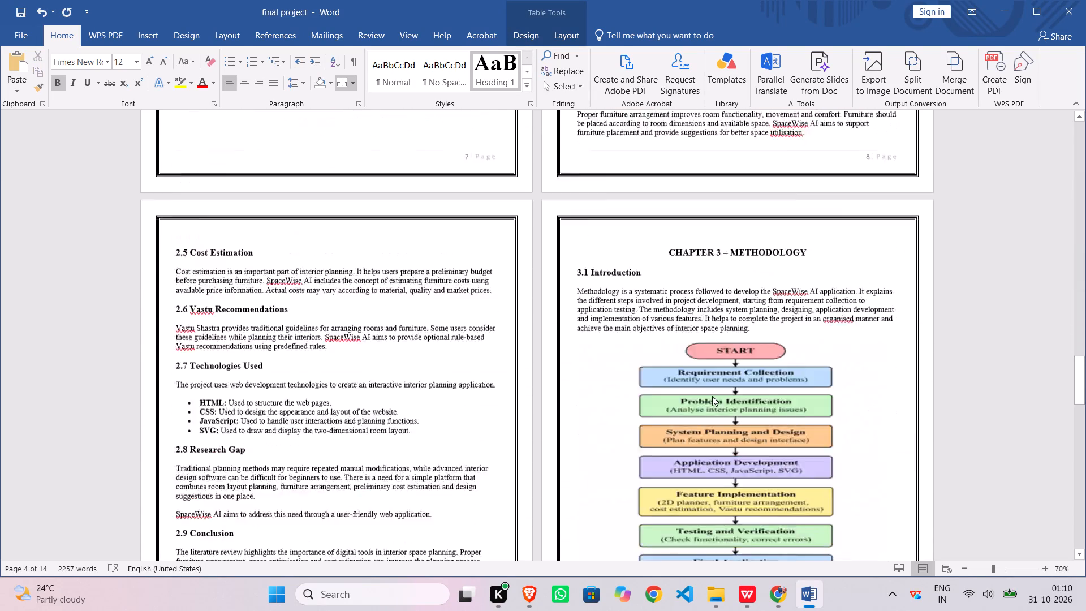
scroll(712, 396, down, 2)
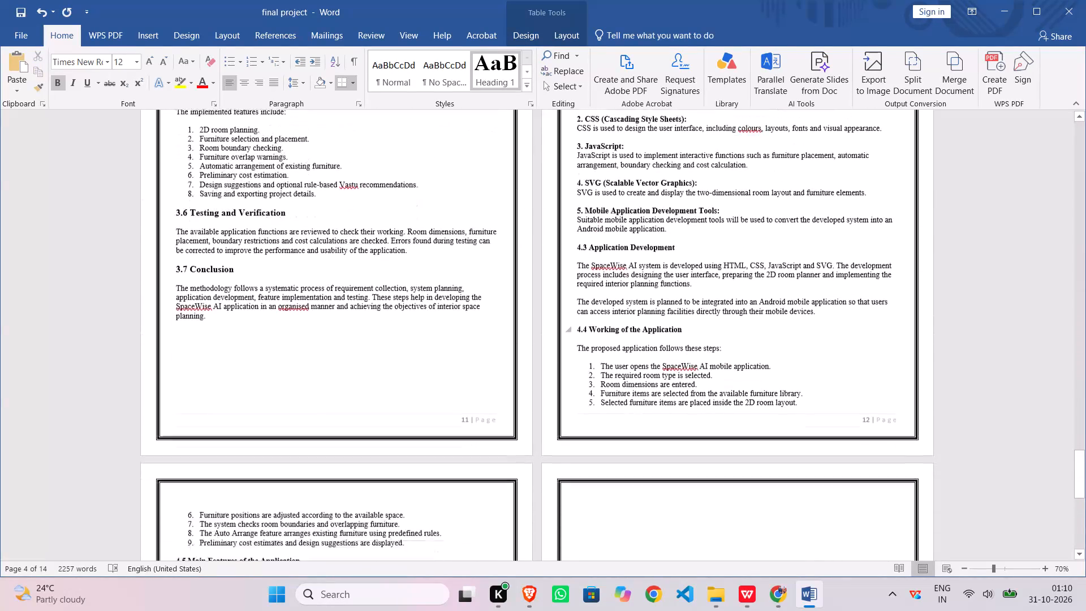
scroll(578, 389, down, 1)
double_click(188, 299)
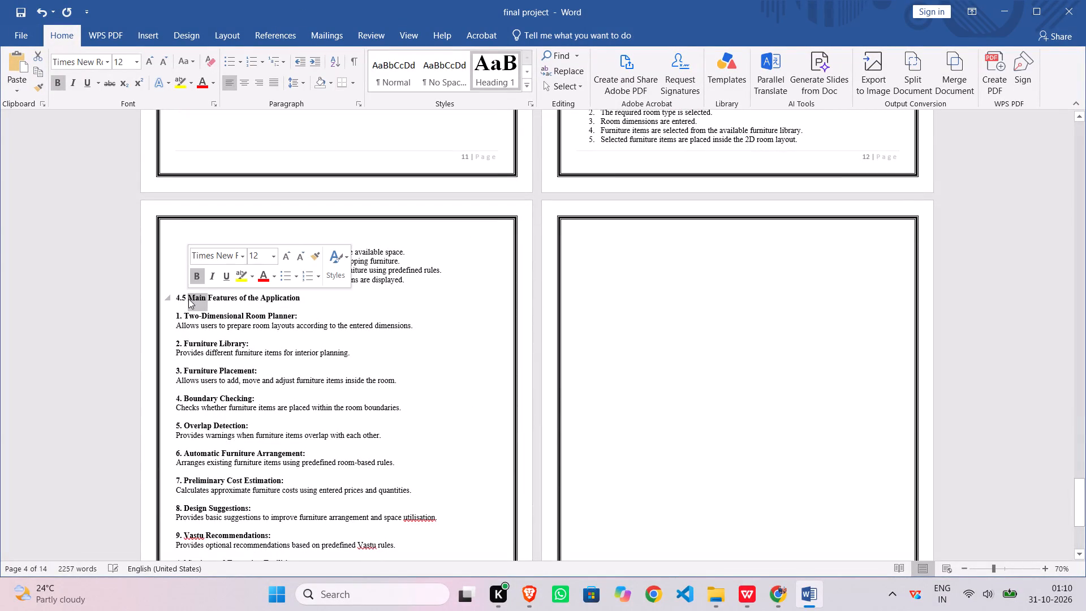
click(188, 299)
double_click(190, 299)
click(190, 299)
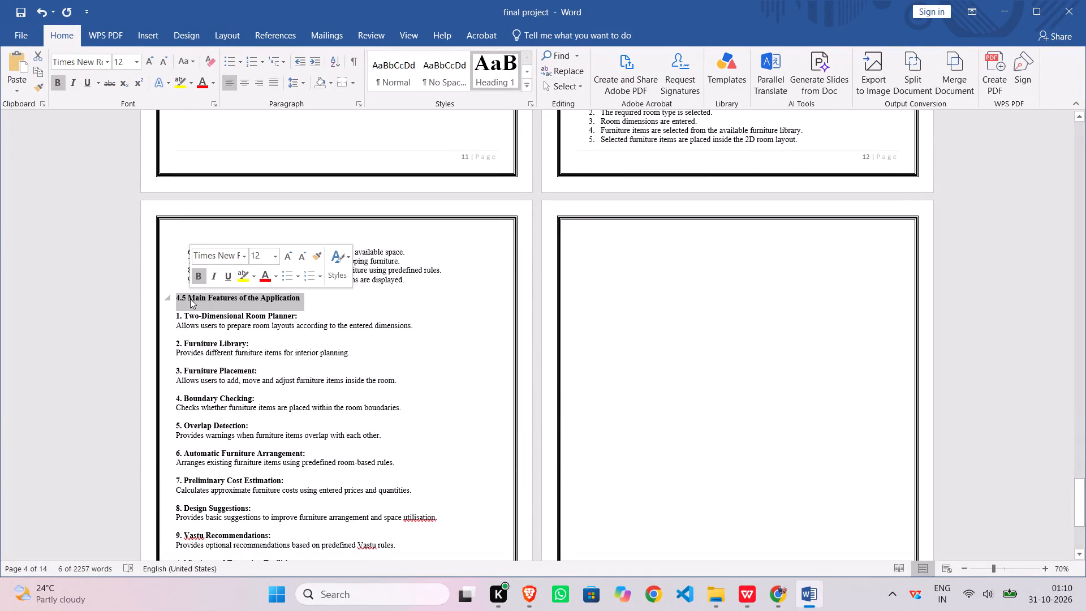
key(ctrl+c)
In the index table, paste "4.5 Main Features of the Application" on a new line directly below "4.4 Working of the Application".
scroll(437, 317, up, 8)
scroll(606, 316, up, 1)
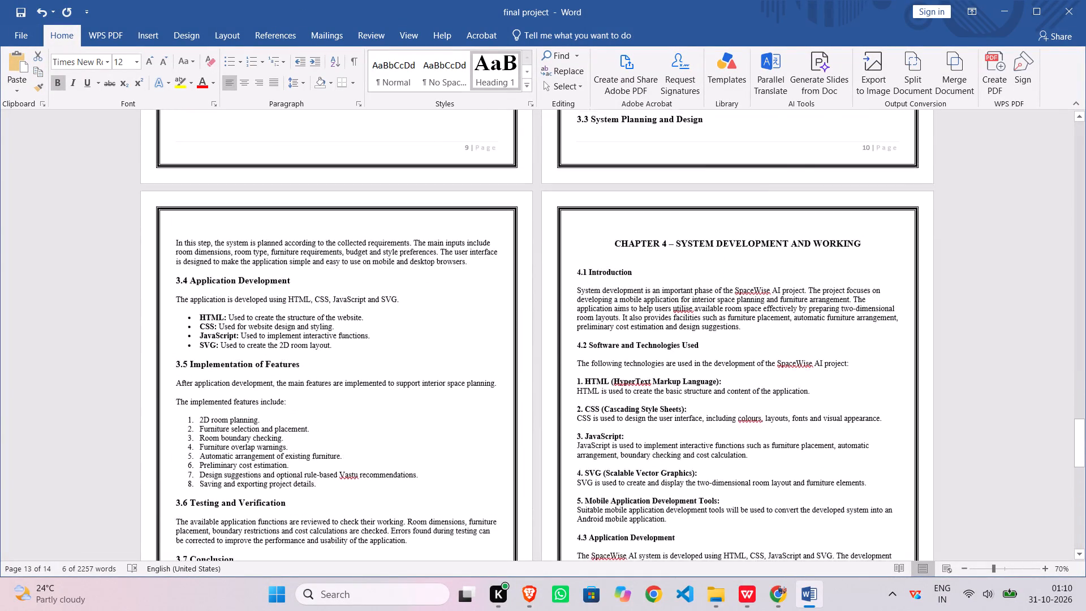
scroll(614, 313, up, 3)
scroll(662, 274, up, 5)
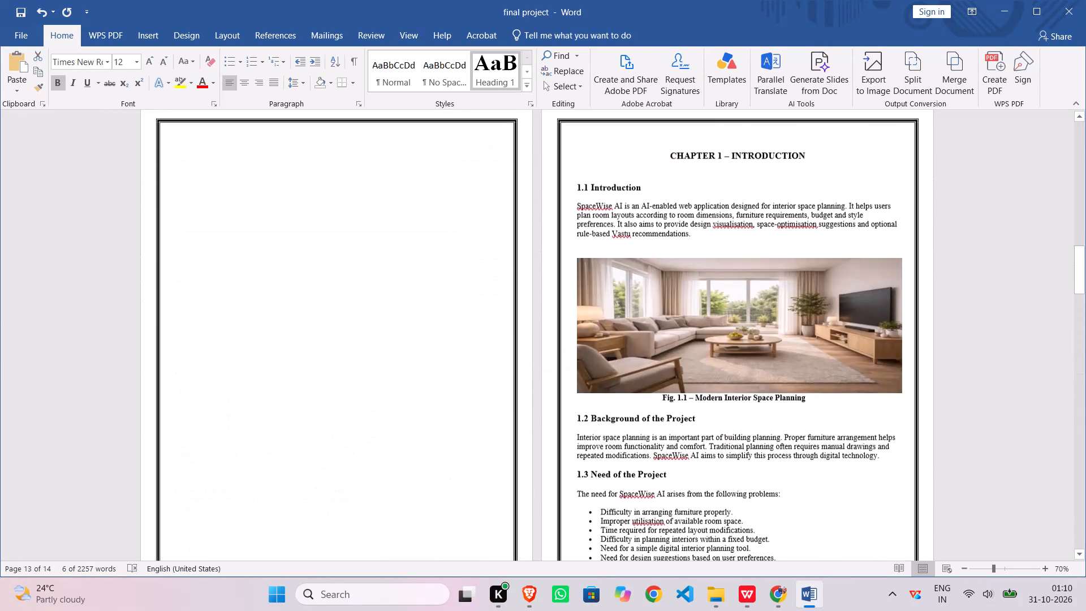
scroll(657, 275, up, 2)
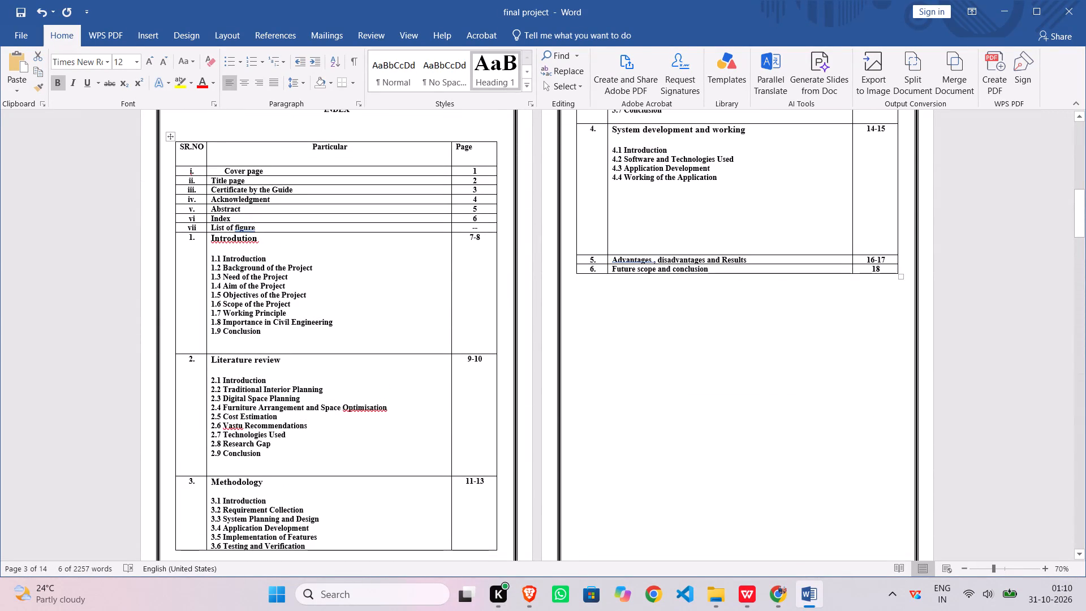
click(720, 185)
key(shift+Return)
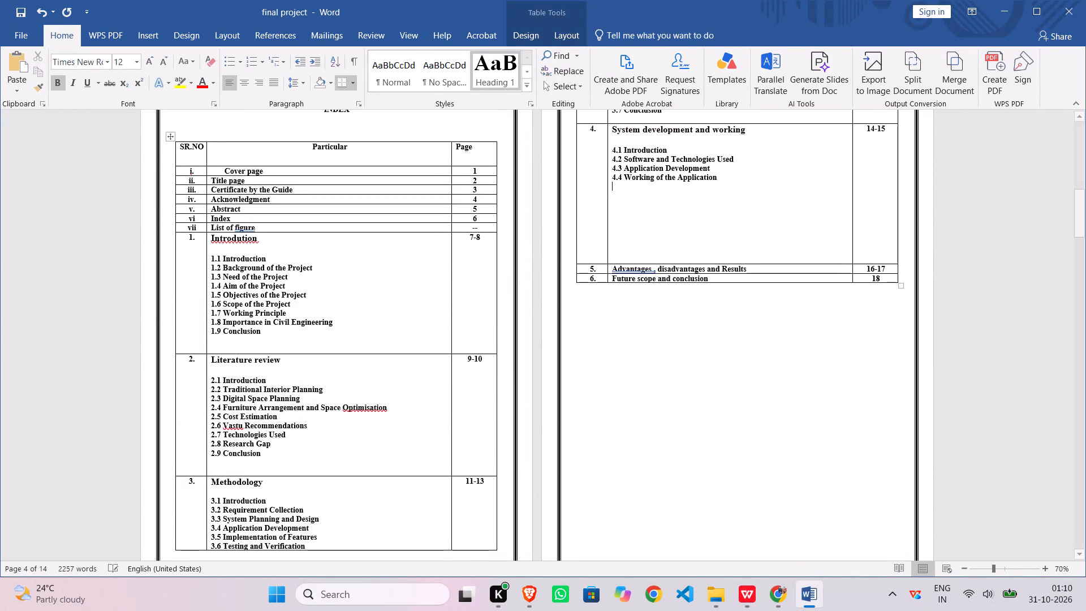
key(ctrl+v)
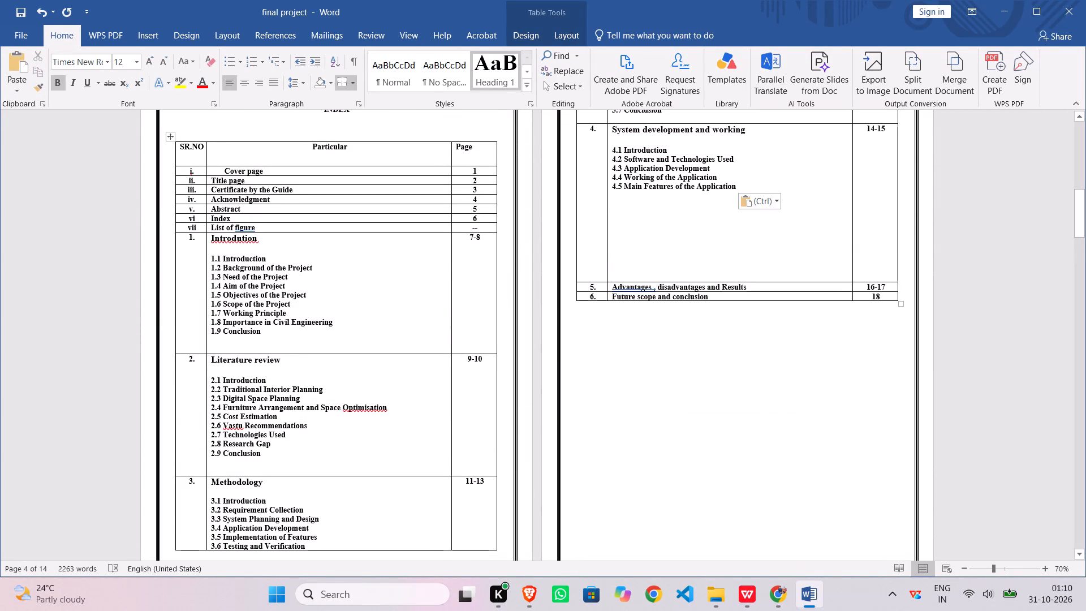
Copy the "4.6 Saving and Exporting Facilities" heading from Chapter 4.
scroll(718, 248, down, 11)
scroll(536, 324, down, 4)
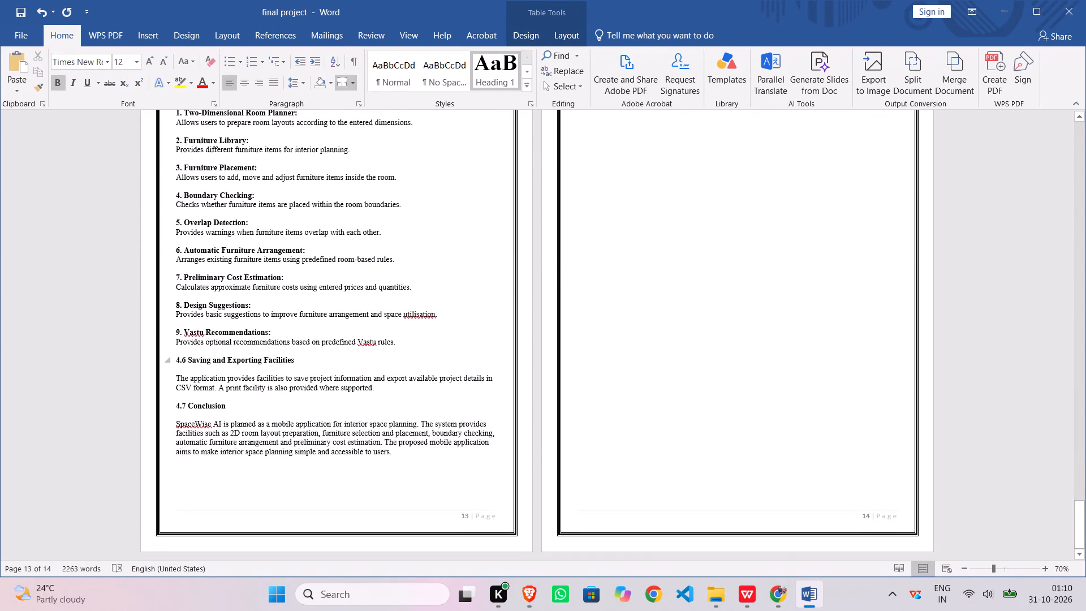
double_click(194, 362)
click(194, 362)
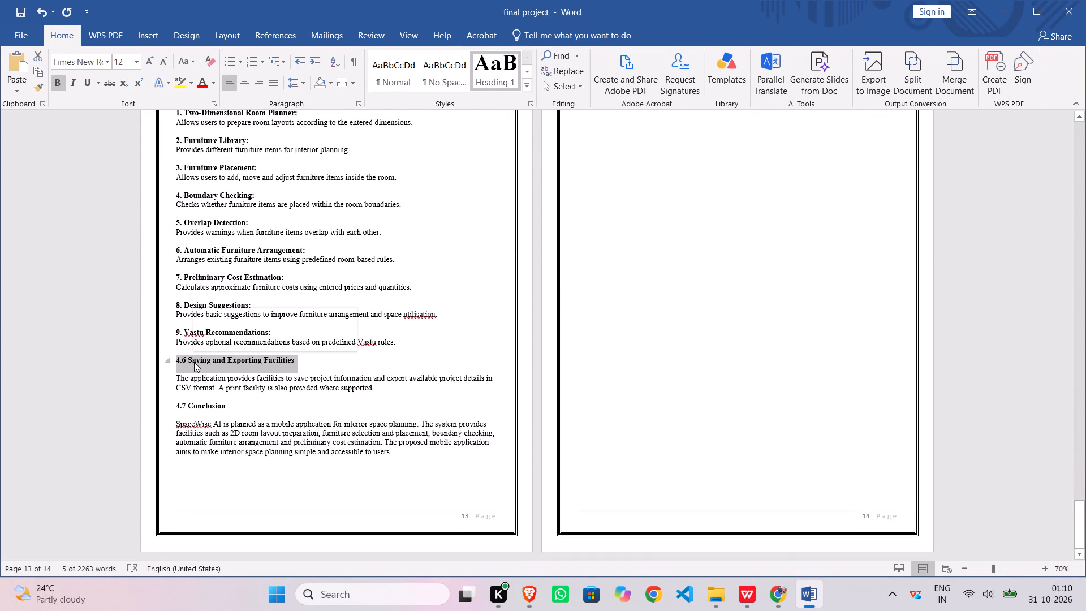
key(ctrl+c)
In the index table, paste "4.6 Saving and Exporting Facilities" on a new line directly below "4.5 Main Features of the Application".
scroll(398, 339, up, 8)
scroll(593, 326, up, 4)
scroll(645, 304, up, 10)
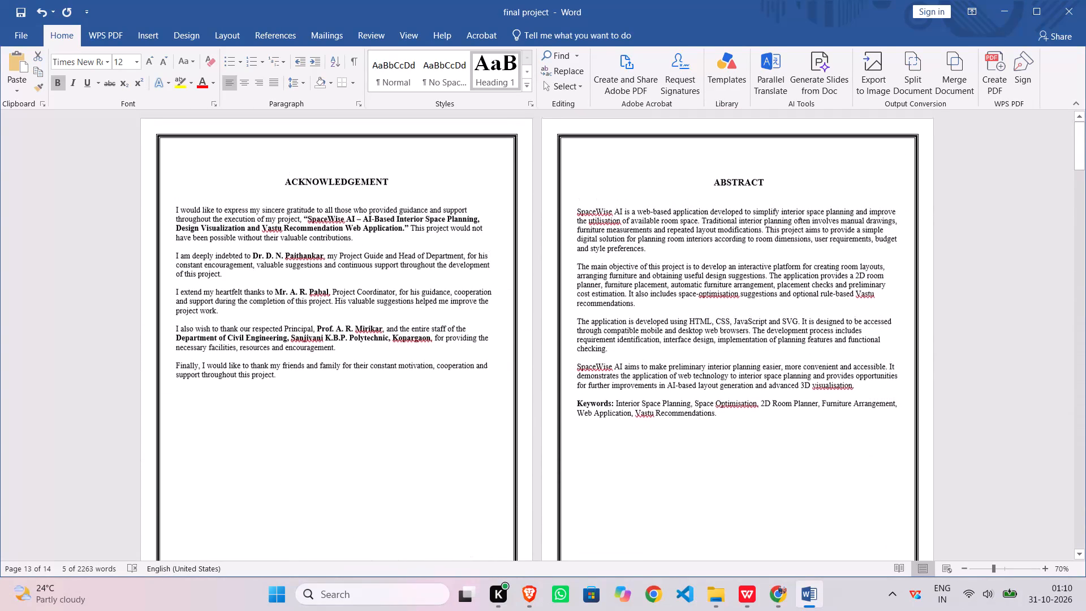
scroll(645, 303, up, 1)
scroll(645, 303, down, 4)
click(744, 288)
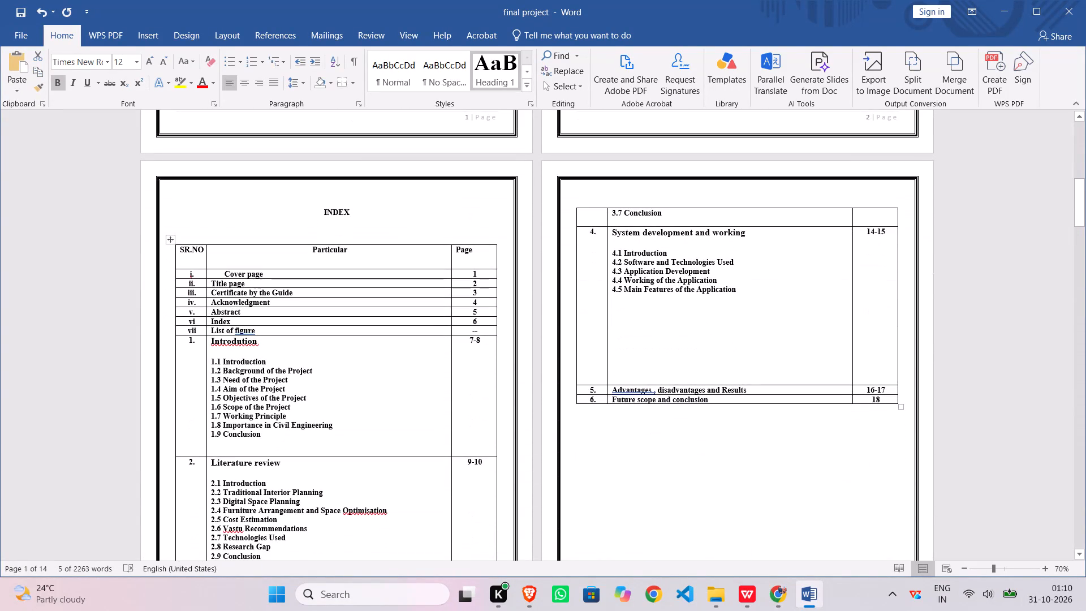
key(shift+Return)
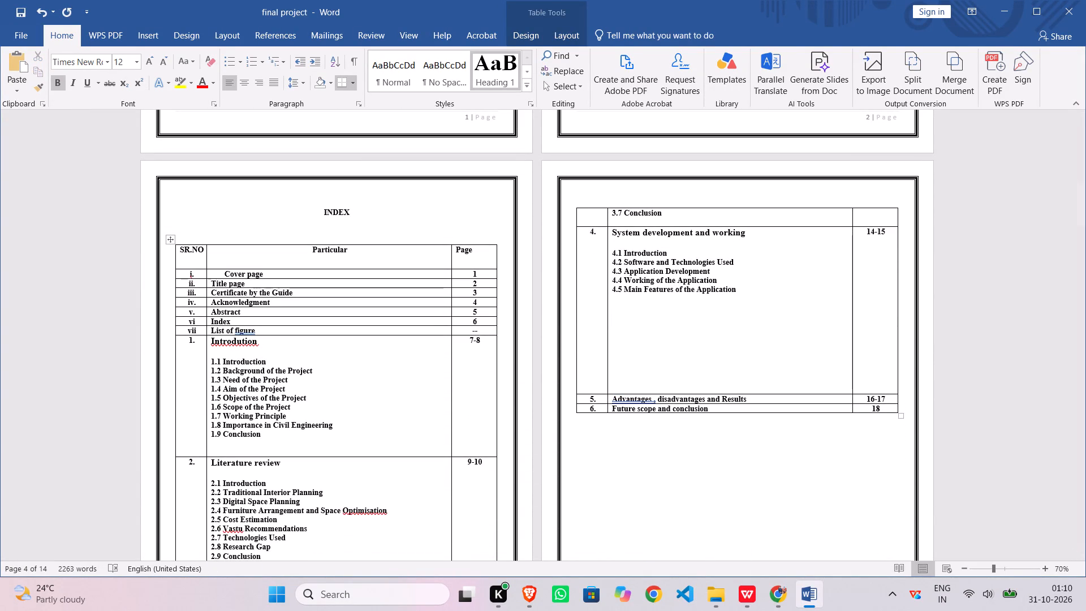
key(ctrl+v)
Copy the "4.7 Conclusion" heading from the end of Chapter 4.
scroll(738, 289, down, 6)
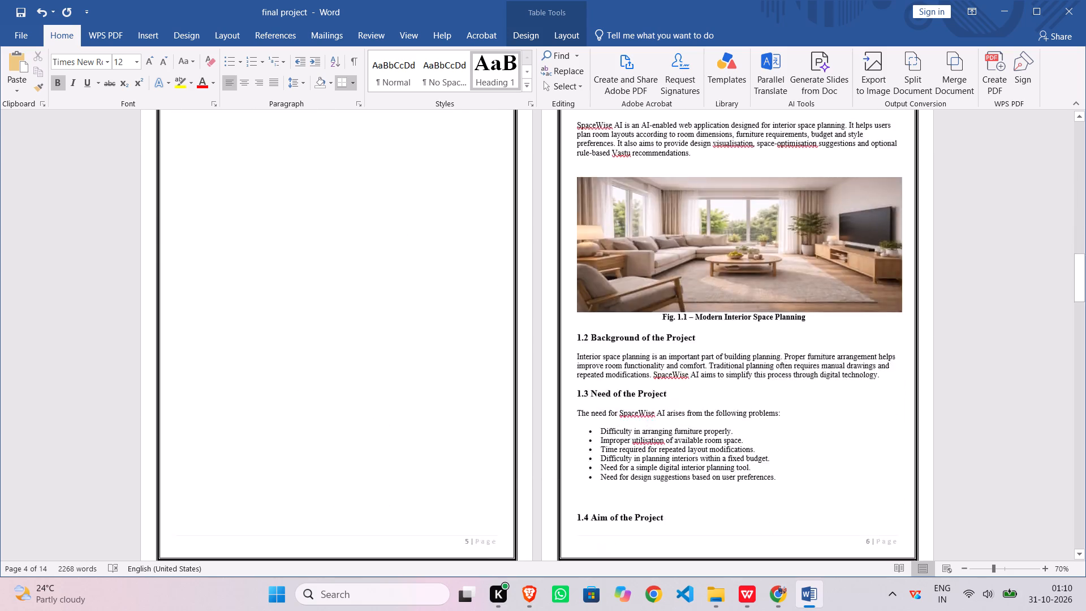
scroll(627, 303, down, 4)
scroll(506, 333, down, 5)
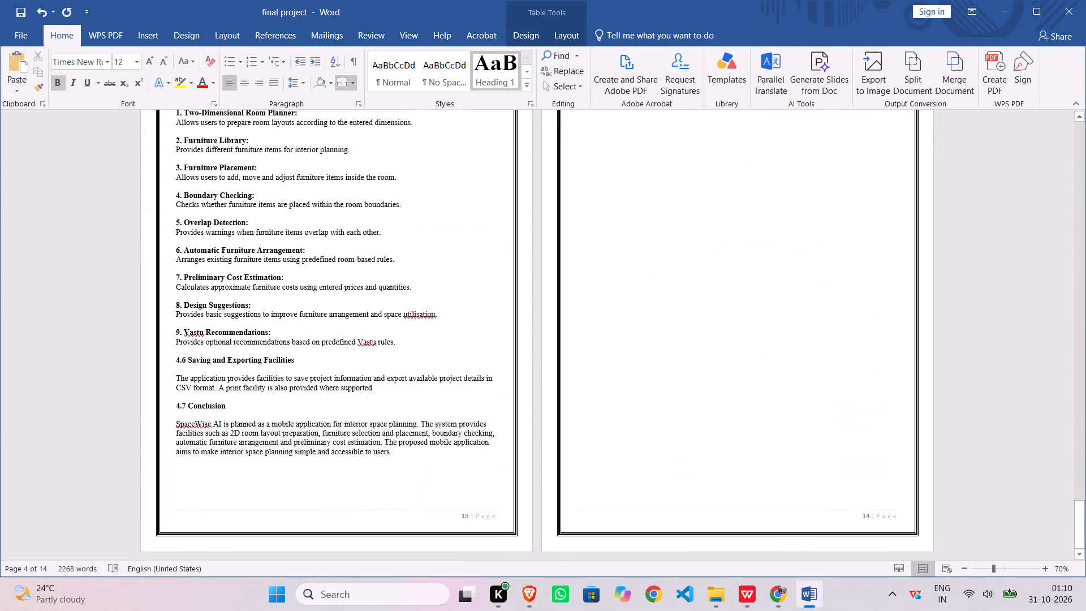
scroll(473, 353, down, 3)
triple_click(202, 402)
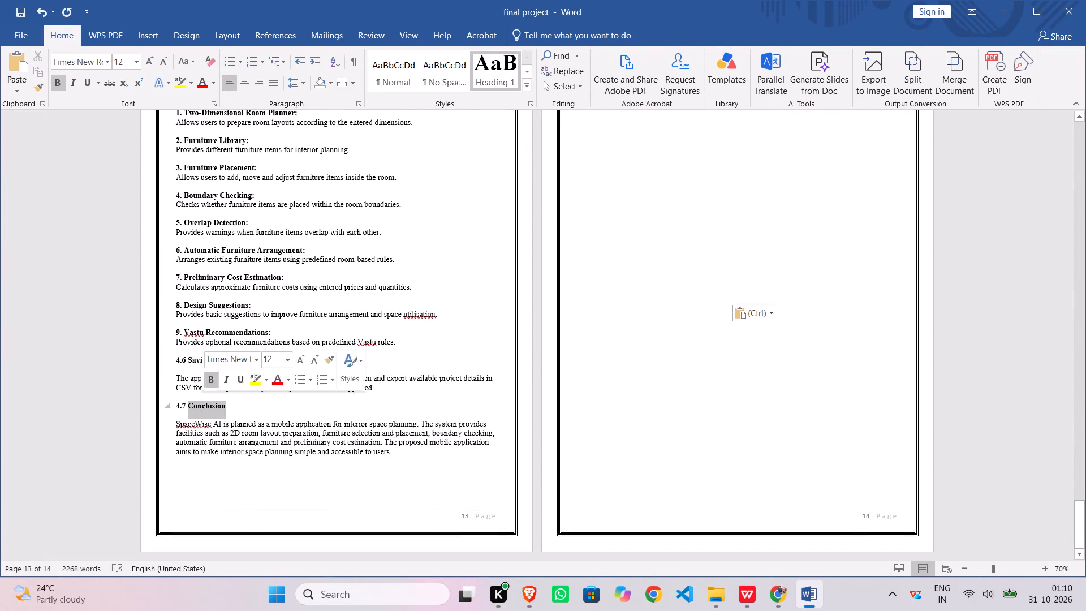
key(ctrl+c)
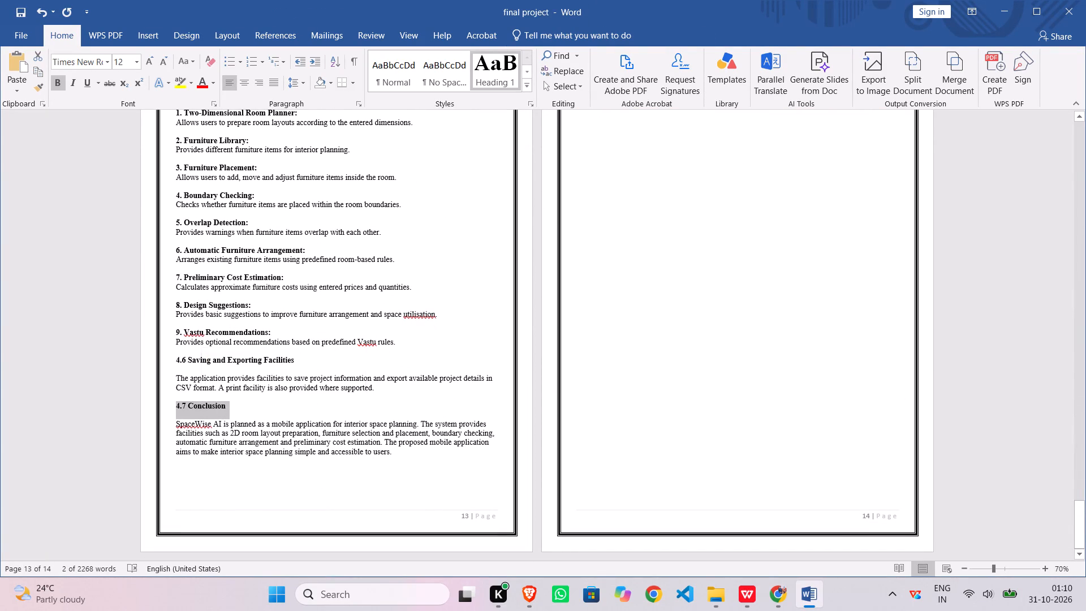
In the index table, paste "4.7 Conclusion" on a new line directly below "4.6 Saving and Exporting Facilities".
scroll(683, 269, up, 13)
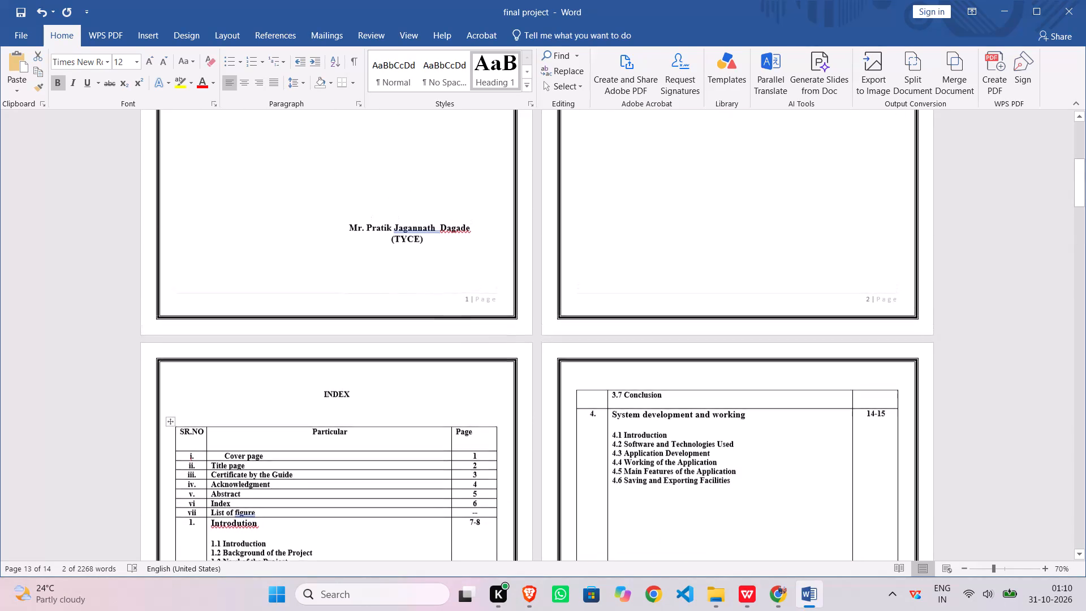
click(732, 333)
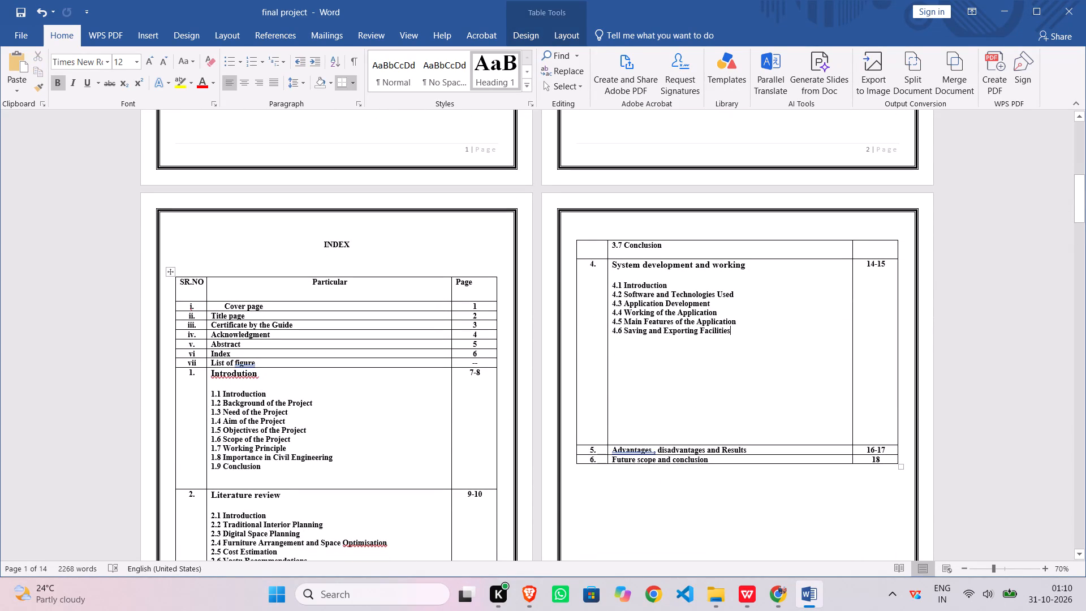
key(shift+Return)
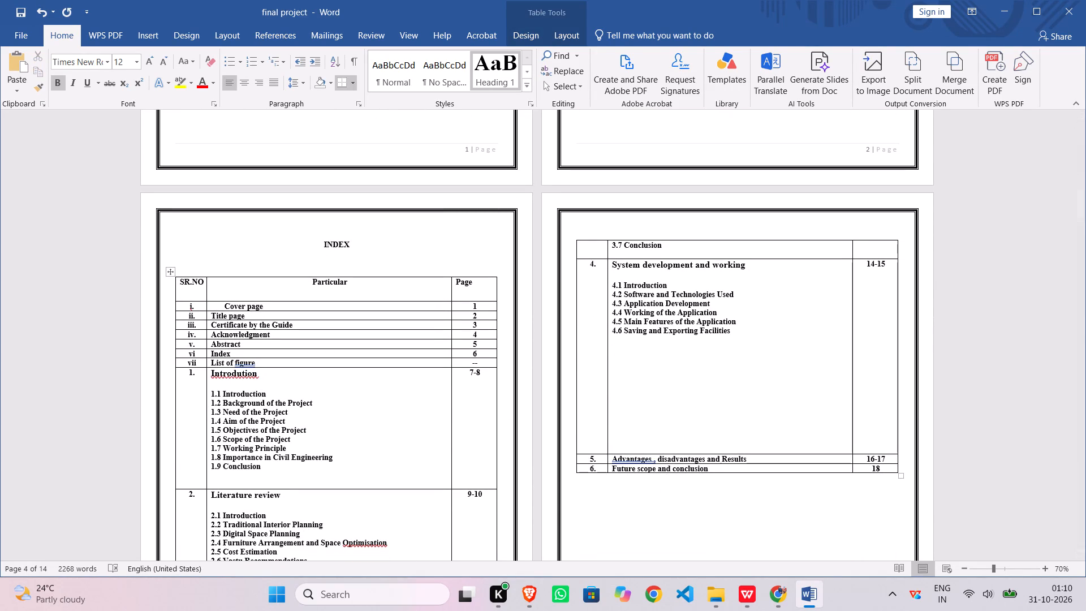
key(ctrl+v)
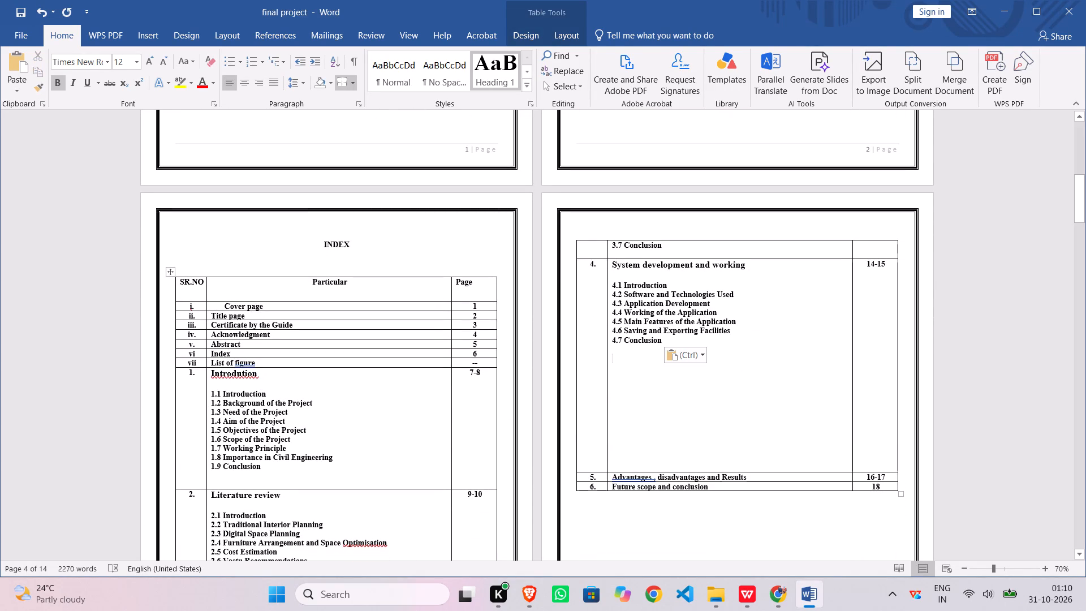
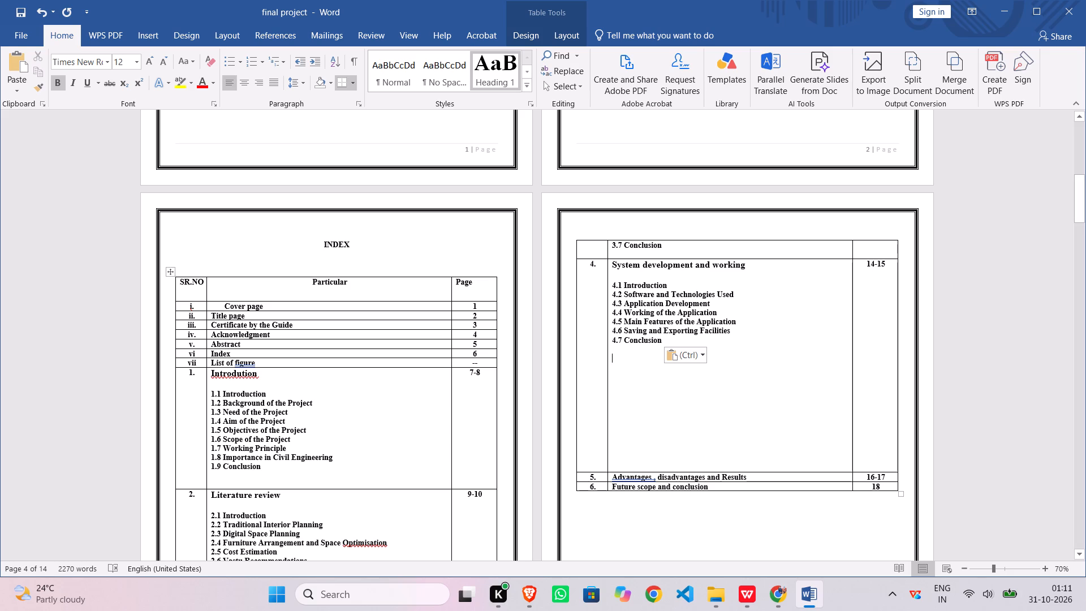
Delete the blank lines below "4.7 Conclusion" in the System development and working row of the index table.
click(617, 459)
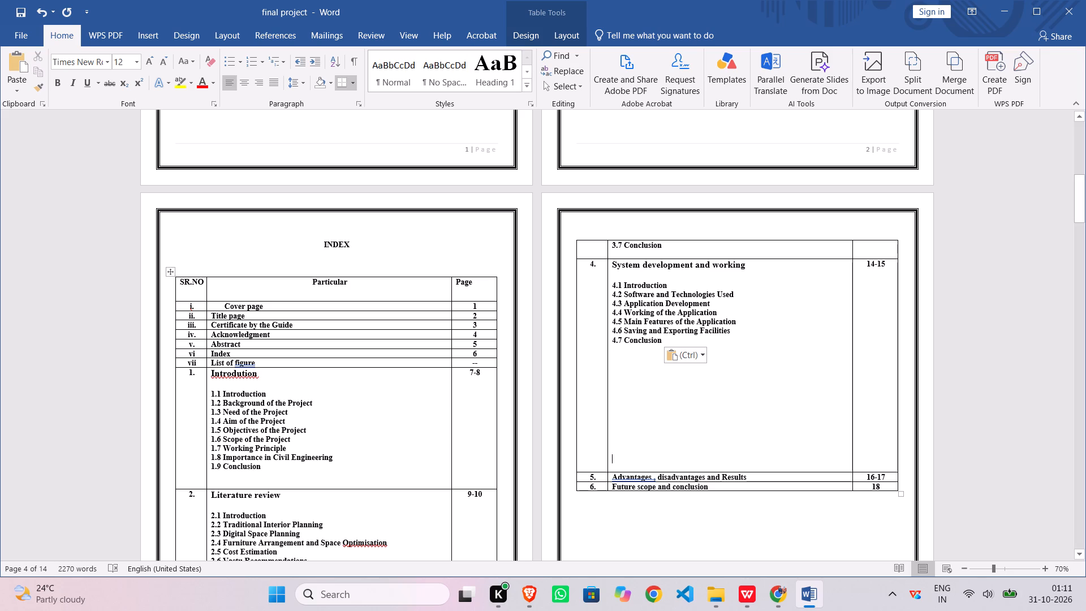
key(BackSpace)
key(BackSpace)
key(BackSpace)
key(BackSpace)
key(BackSpace)
key(BackSpace)
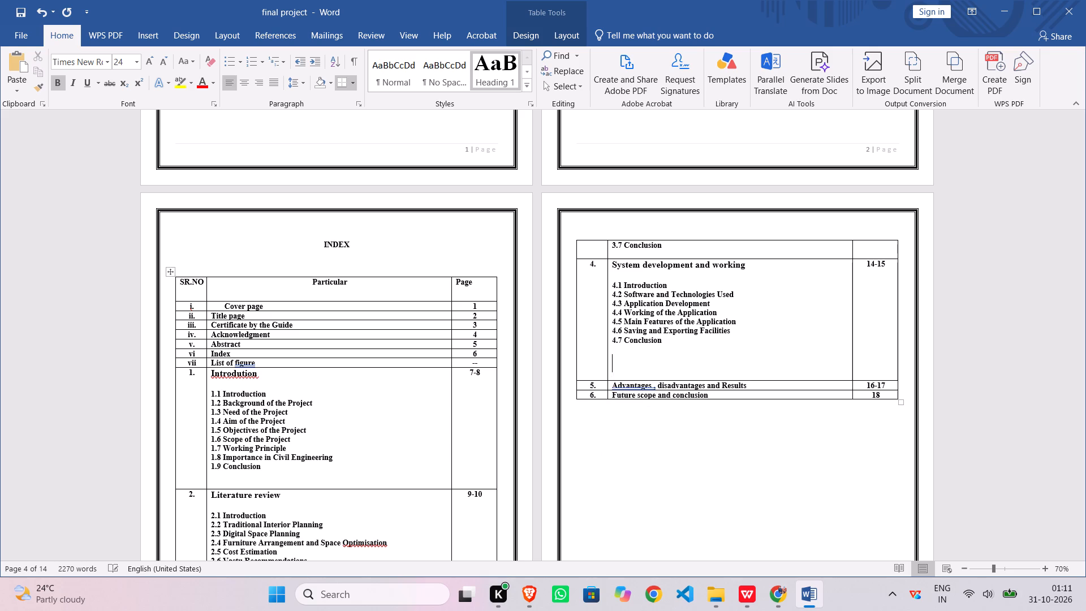
key(BackSpace)
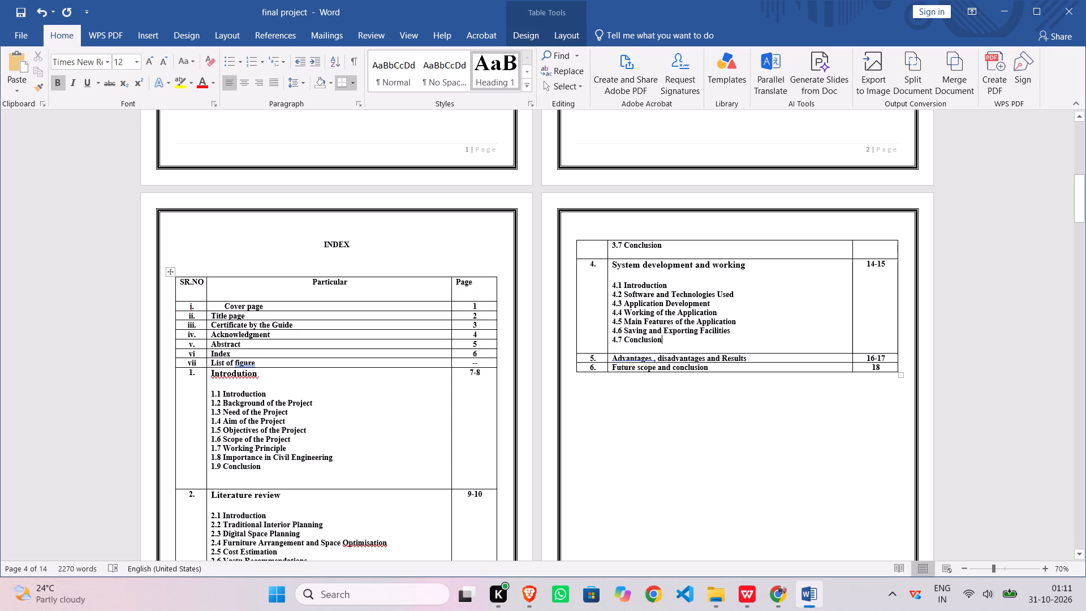
drag(613, 286, 670, 338)
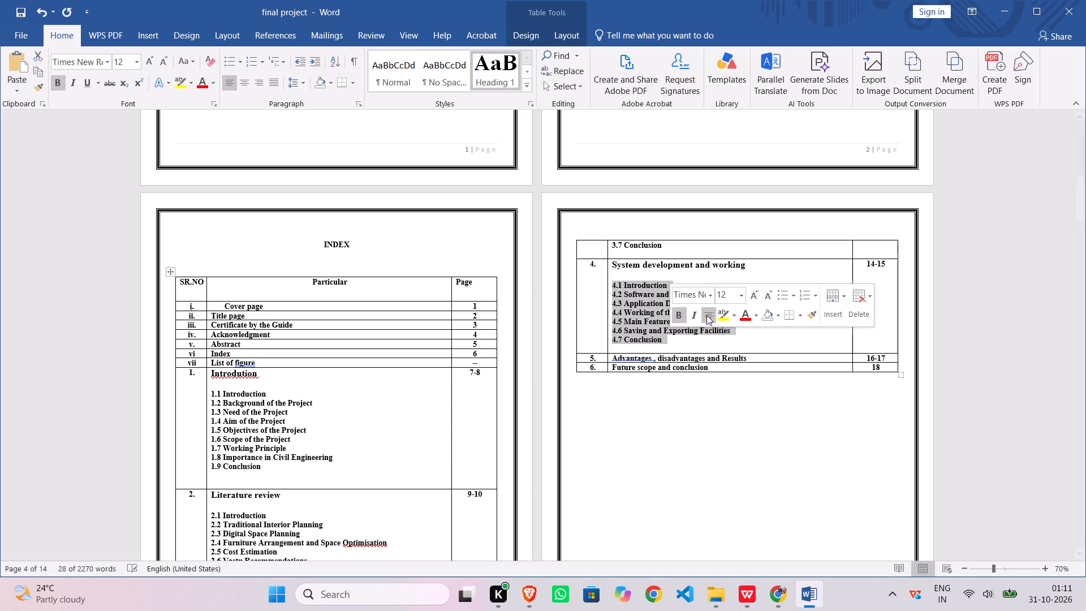
double_click(684, 342)
click(673, 343)
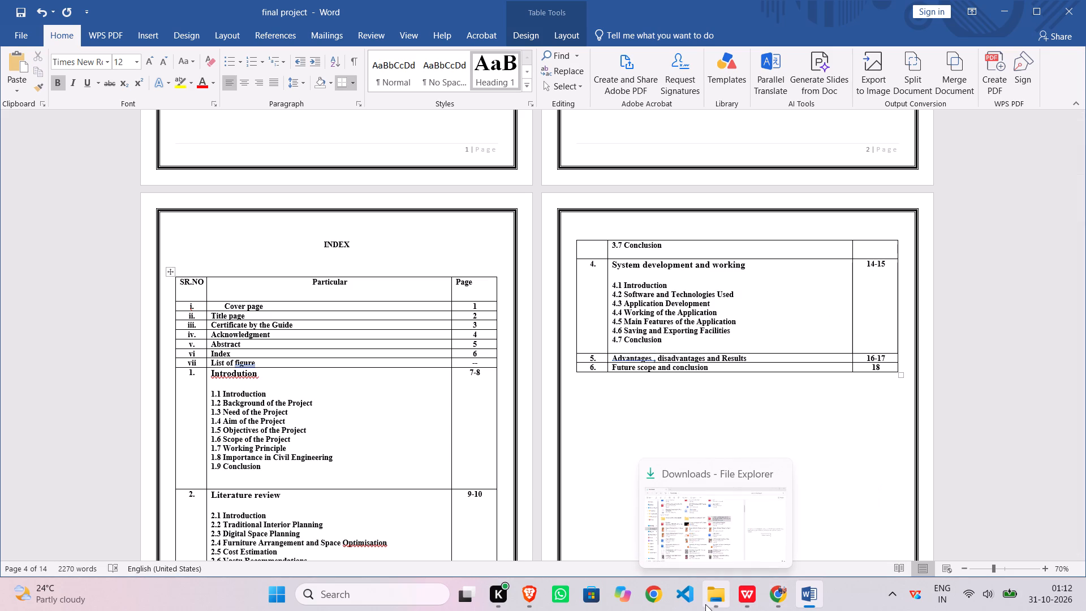
Switch to WPS Office and examine the seminar course PDF's report contents list and the scanned sample report's index page.
click(752, 603)
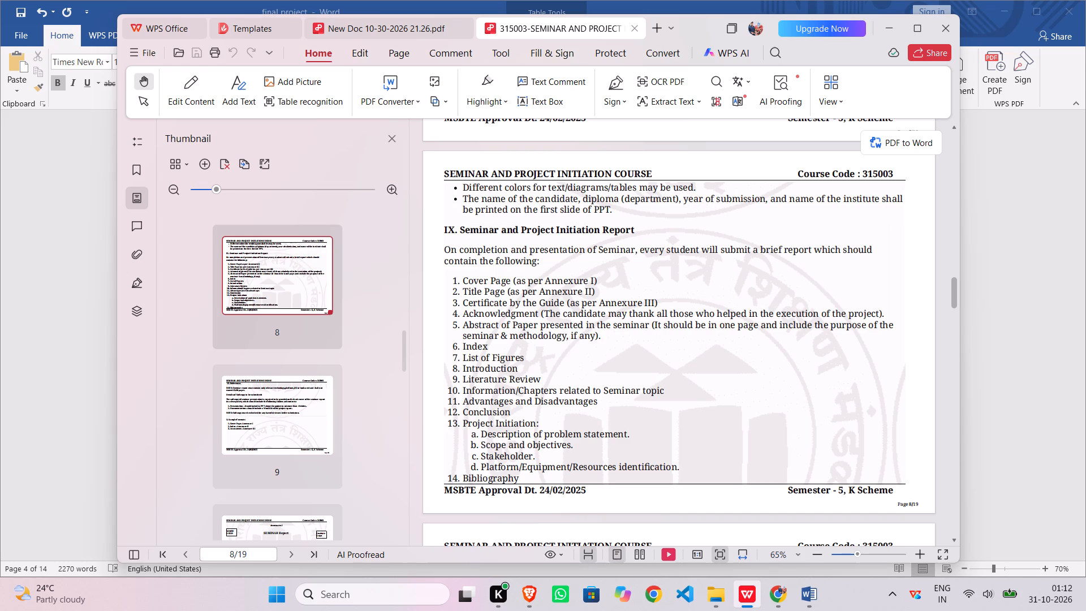
scroll(505, 480, down, 2)
scroll(496, 475, up, 1)
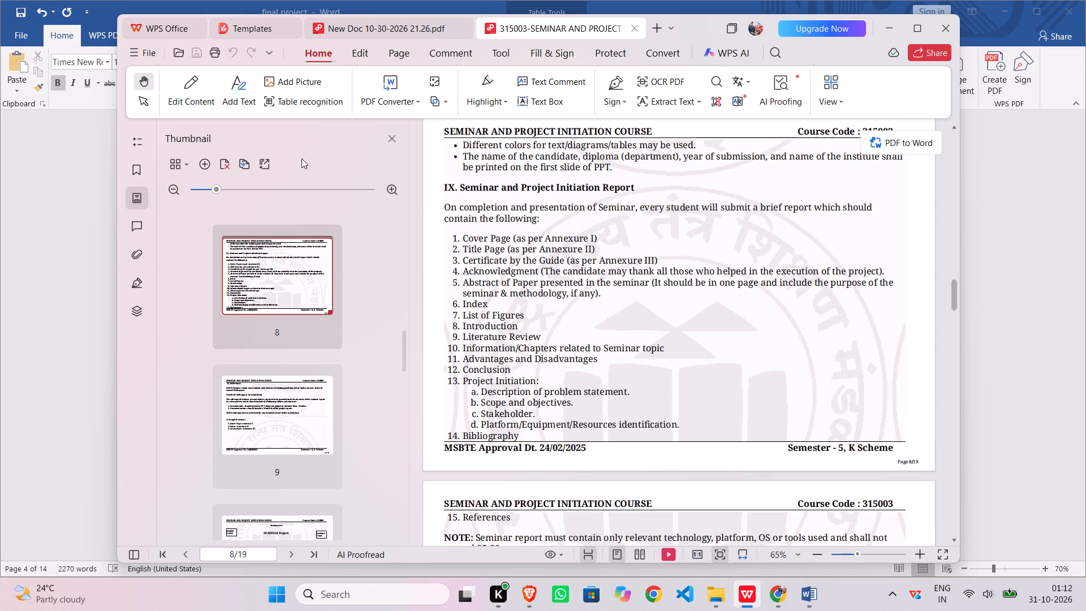
triple_click(366, 40)
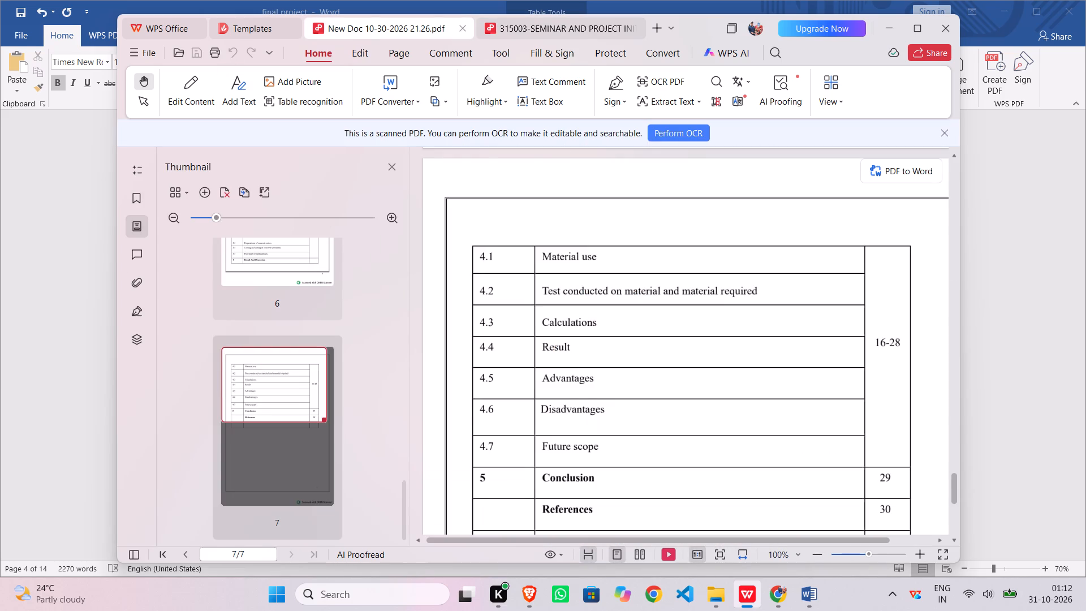
scroll(571, 393, down, 2)
scroll(573, 393, up, 1)
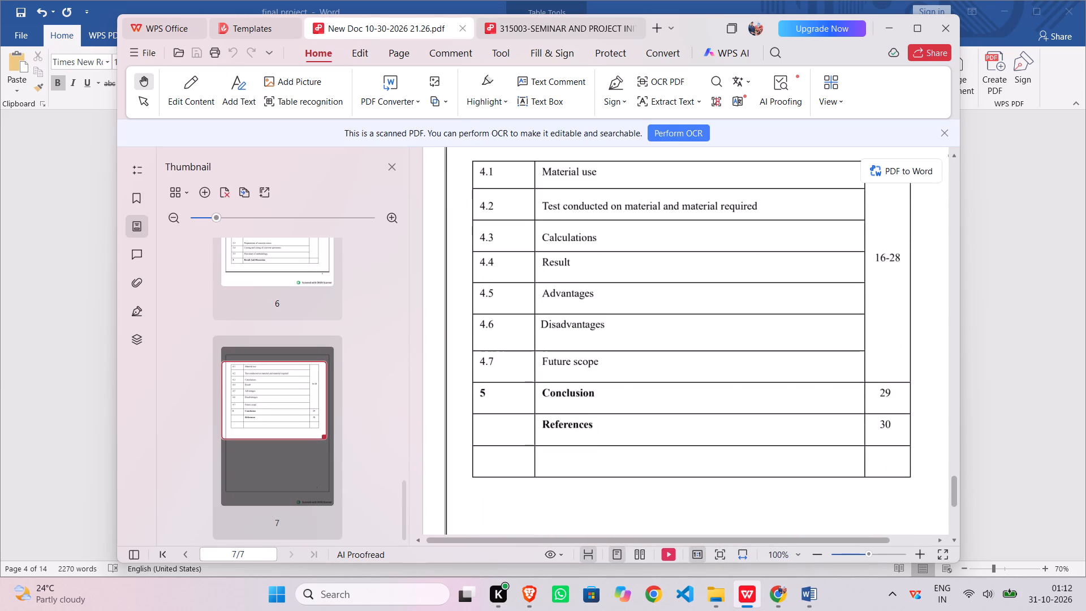
scroll(573, 393, up, 3)
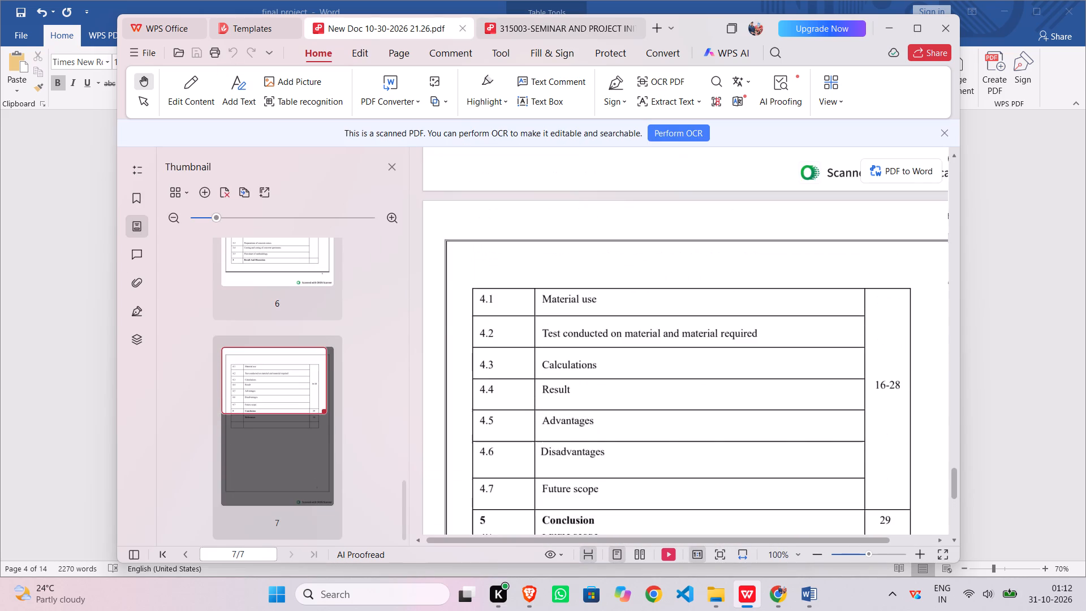
scroll(573, 393, up, 2)
scroll(573, 393, down, 2)
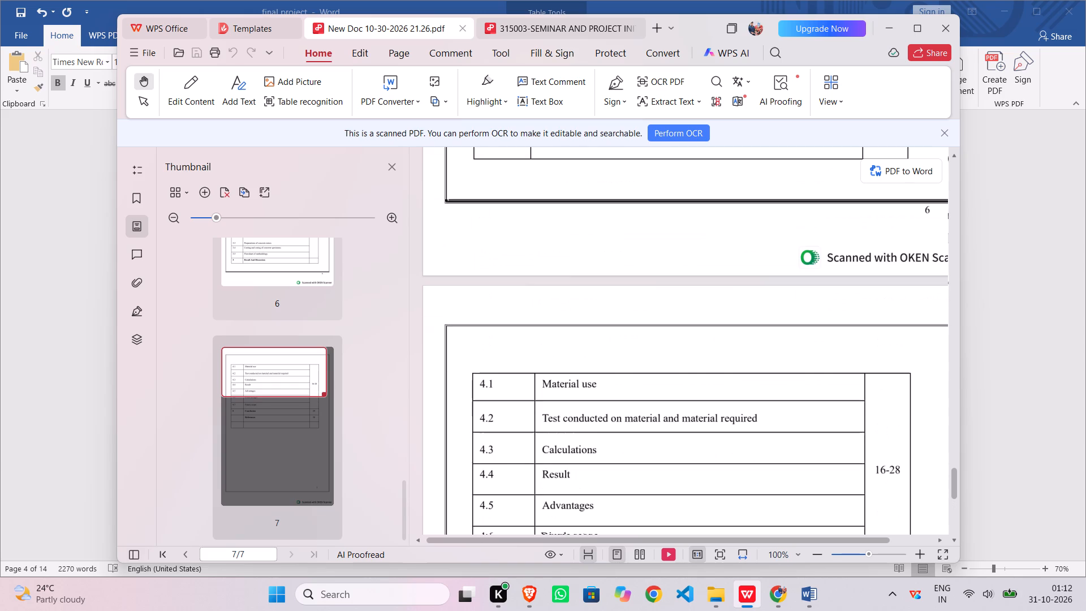
scroll(573, 393, down, 2)
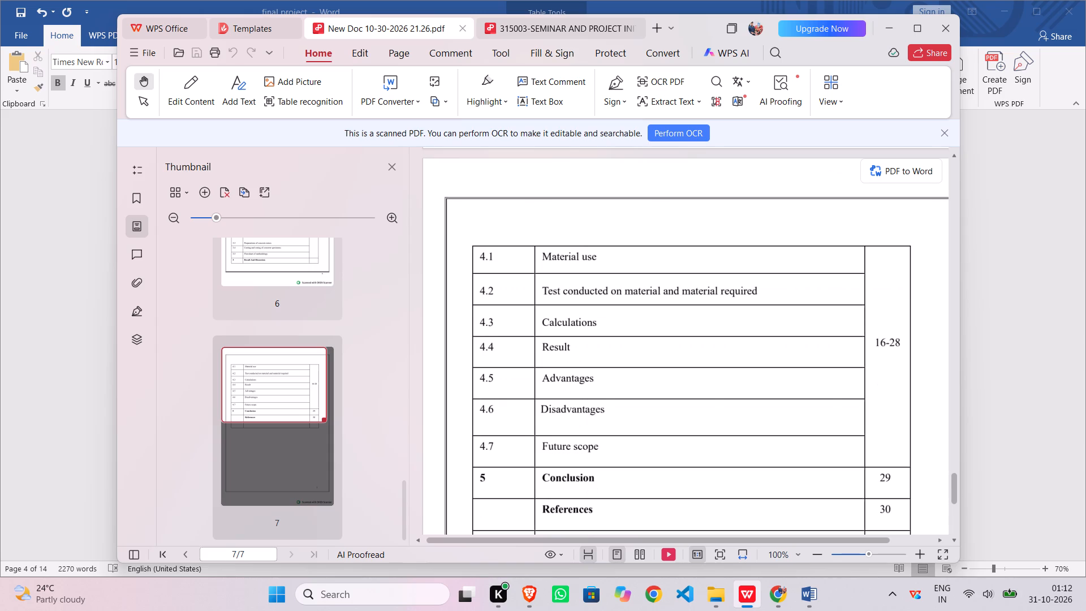
scroll(592, 459, down, 2)
scroll(592, 459, up, 2)
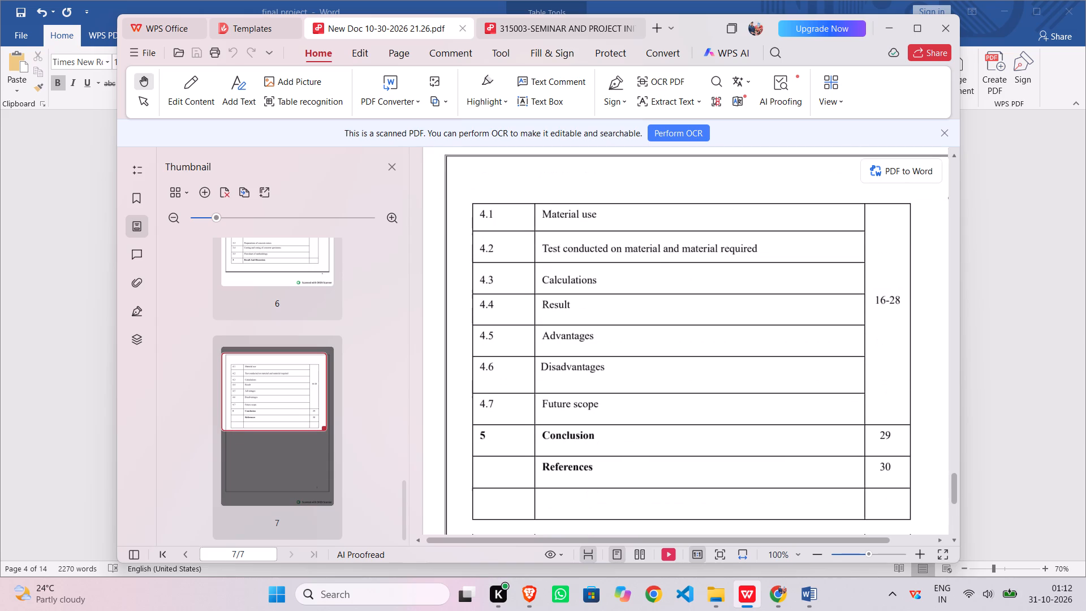
scroll(592, 459, down, 2)
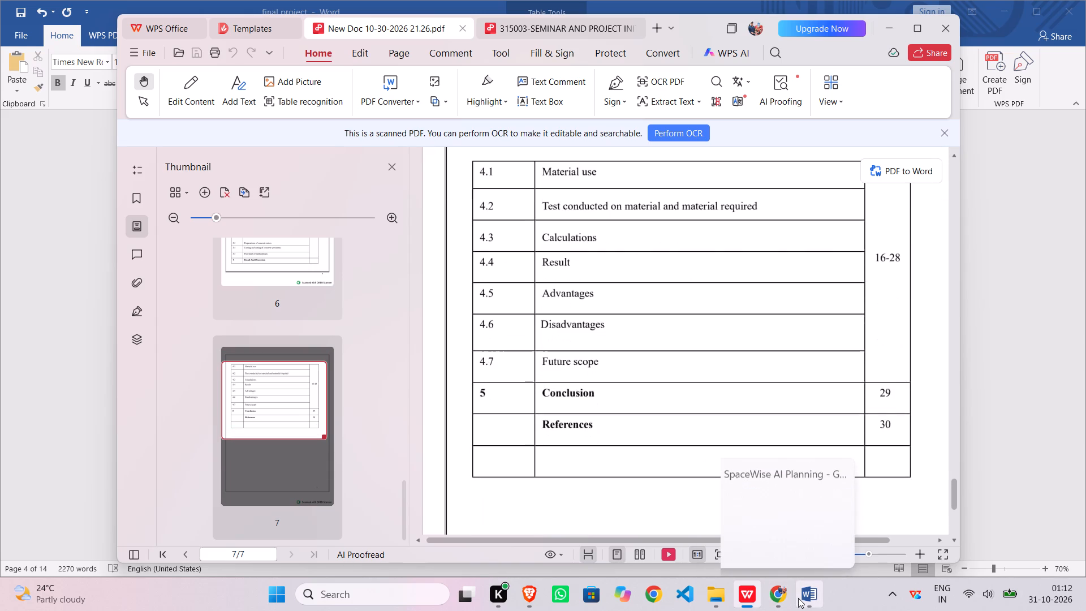
click(768, 599)
scroll(479, 490, down, 7)
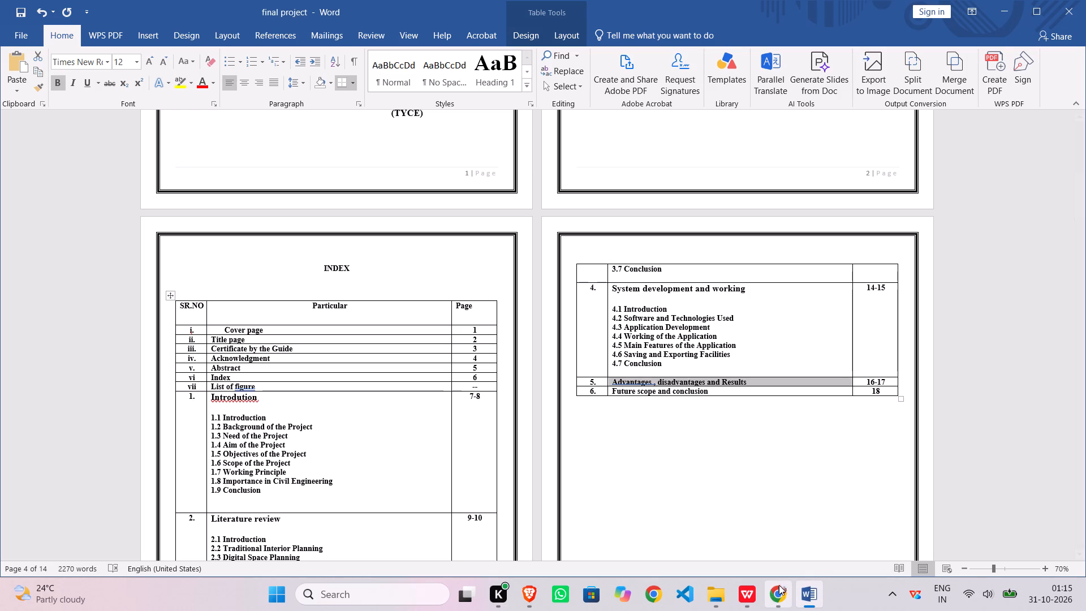
scroll(585, 492, down, 11)
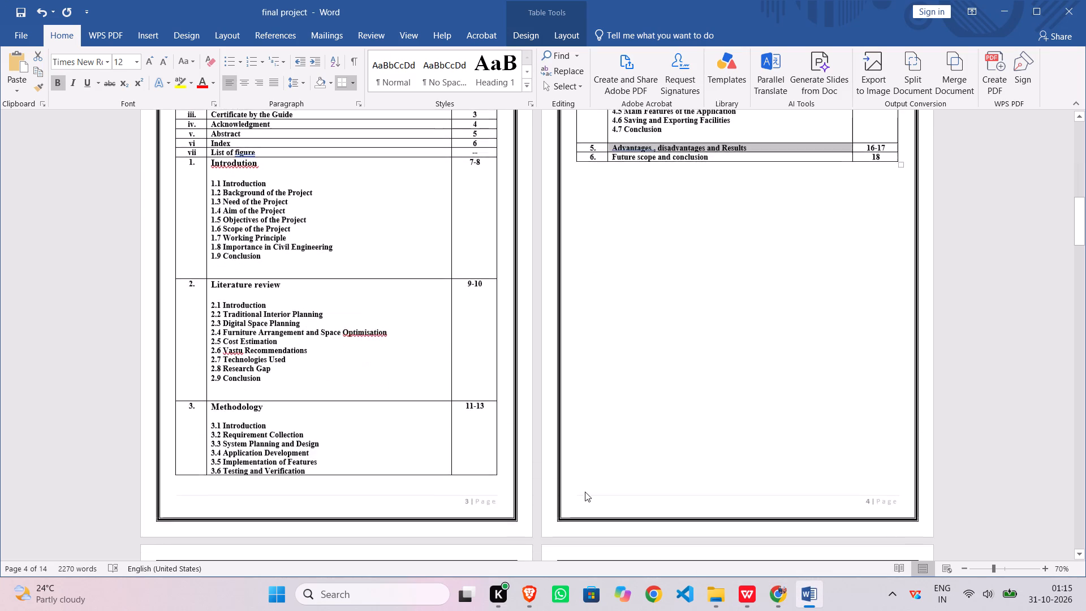
scroll(585, 492, down, 14)
scroll(585, 492, down, 16)
scroll(585, 492, up, 3)
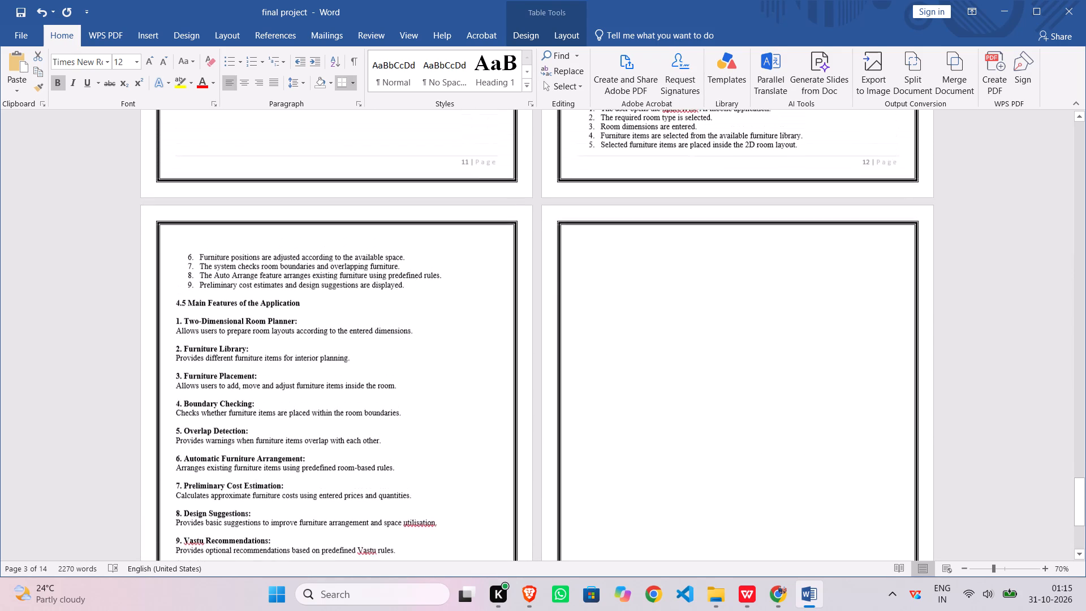
scroll(578, 467, up, 2)
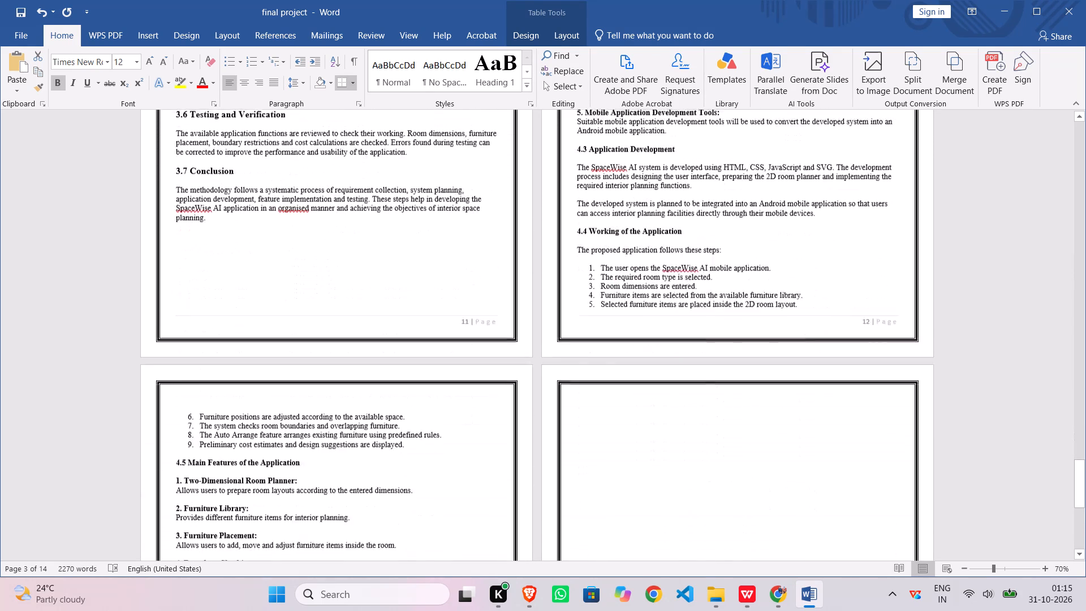
click(584, 365)
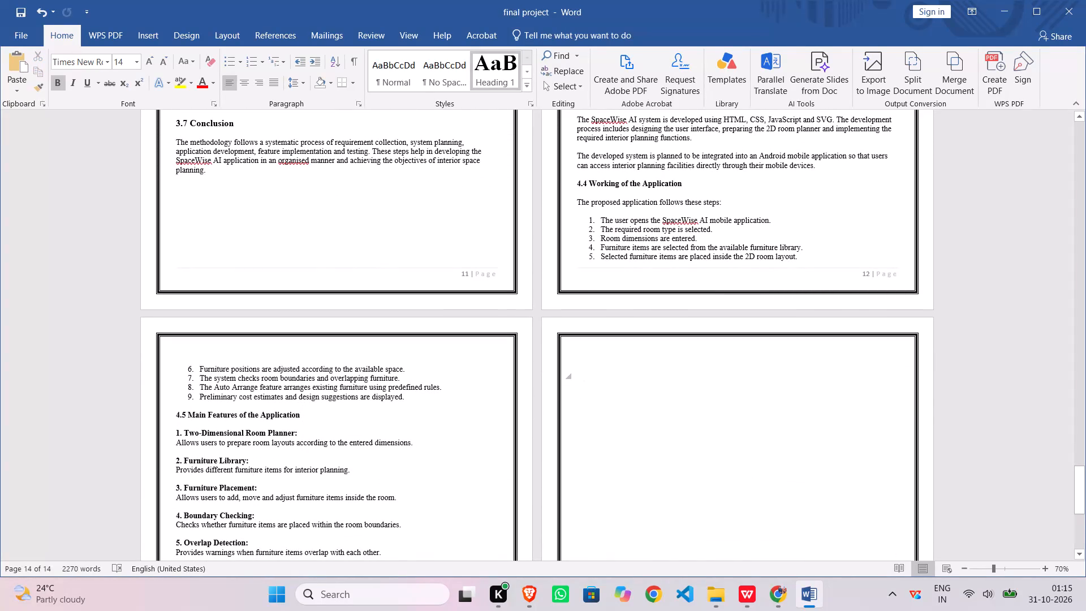
key(ctrl+v)
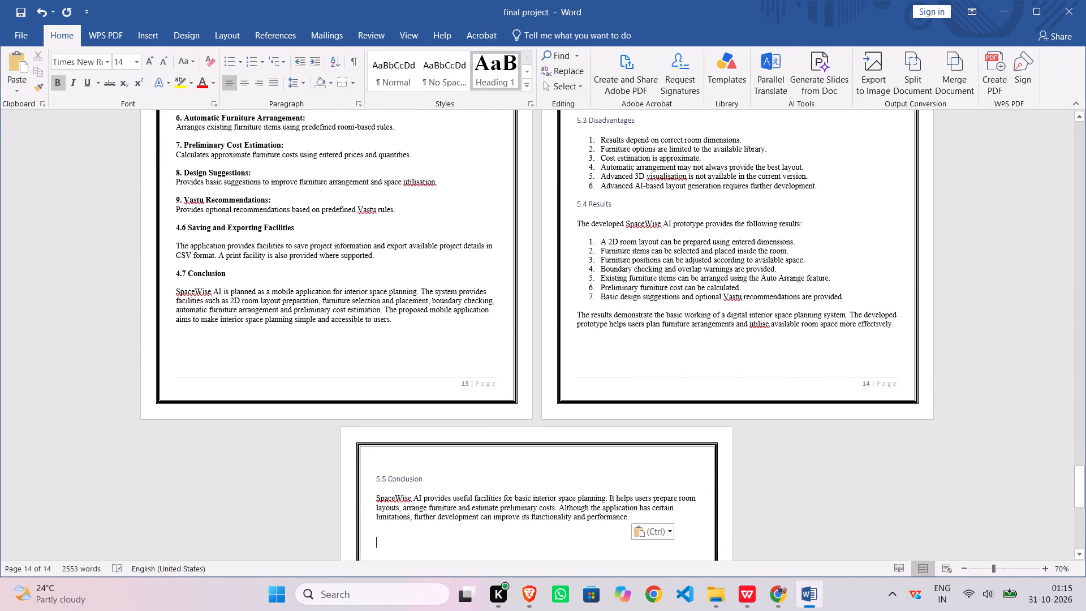
Set the "CHAPTER 5 – ADVANTAGES, DISADVANTAGES AND RESULTS" heading to 14 pt.
scroll(584, 360, up, 15)
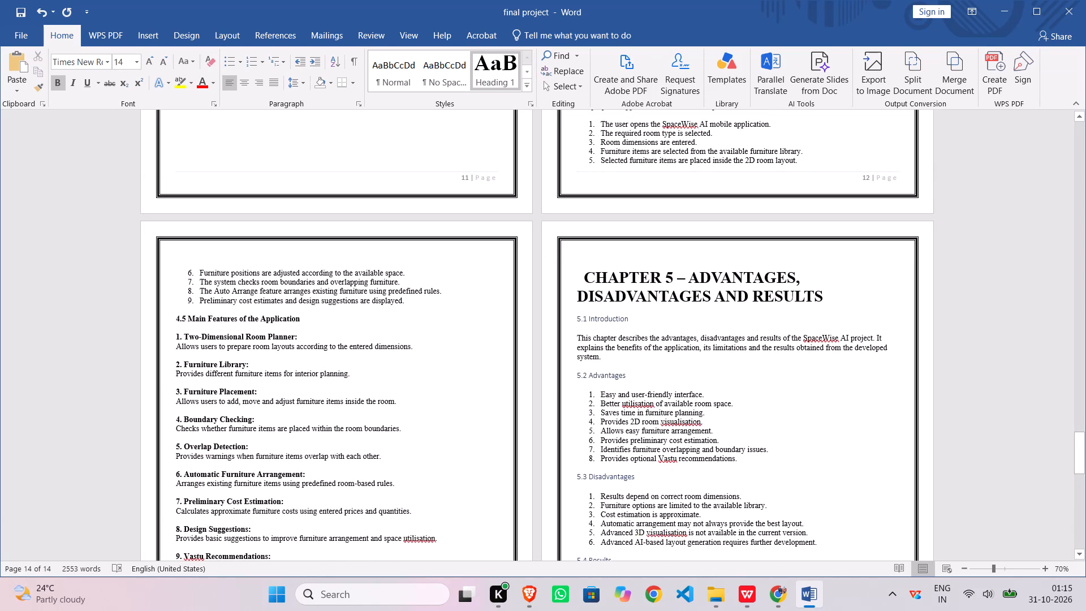
drag(588, 274, 857, 313)
click(857, 313)
triple_click(622, 277)
click(620, 277)
triple_click(619, 279)
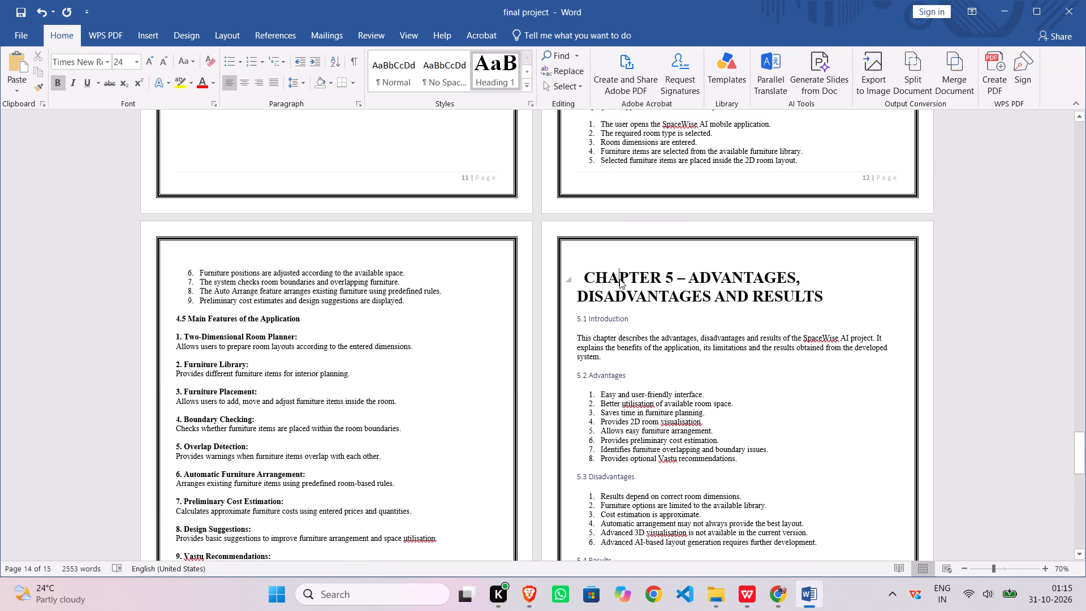
click(688, 239)
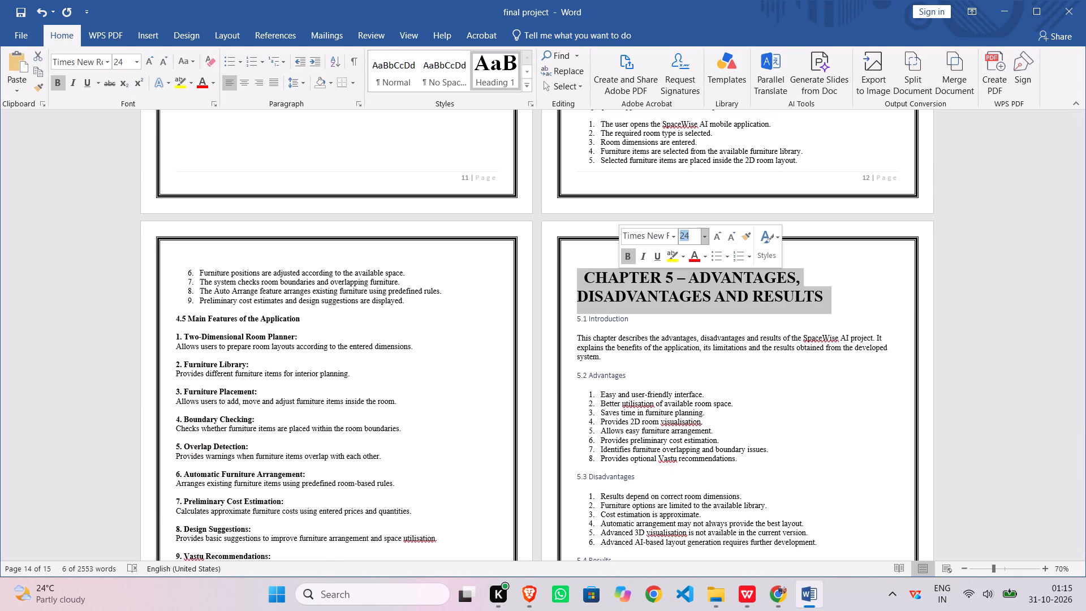
text(14)
key(Return)
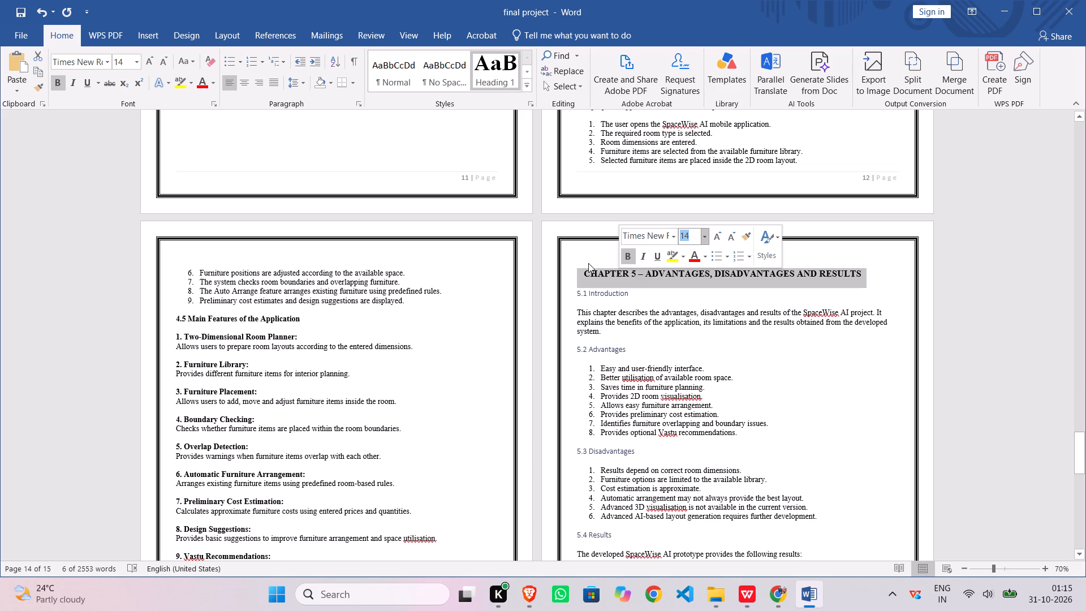
Centre the Chapter 5 title on the page.
click(579, 271)
drag(588, 271, 854, 285)
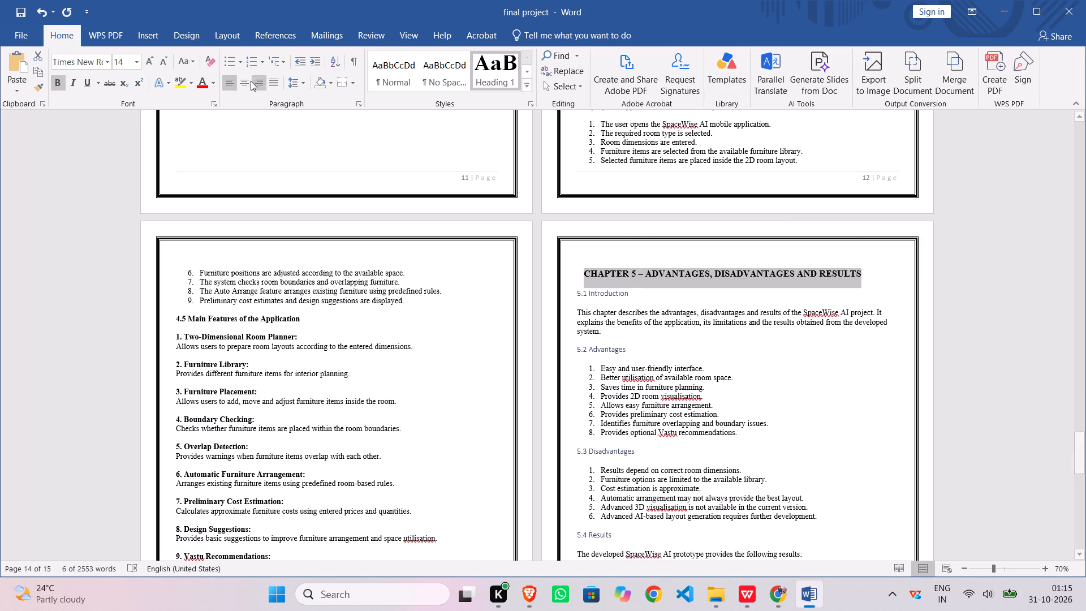
double_click(251, 81)
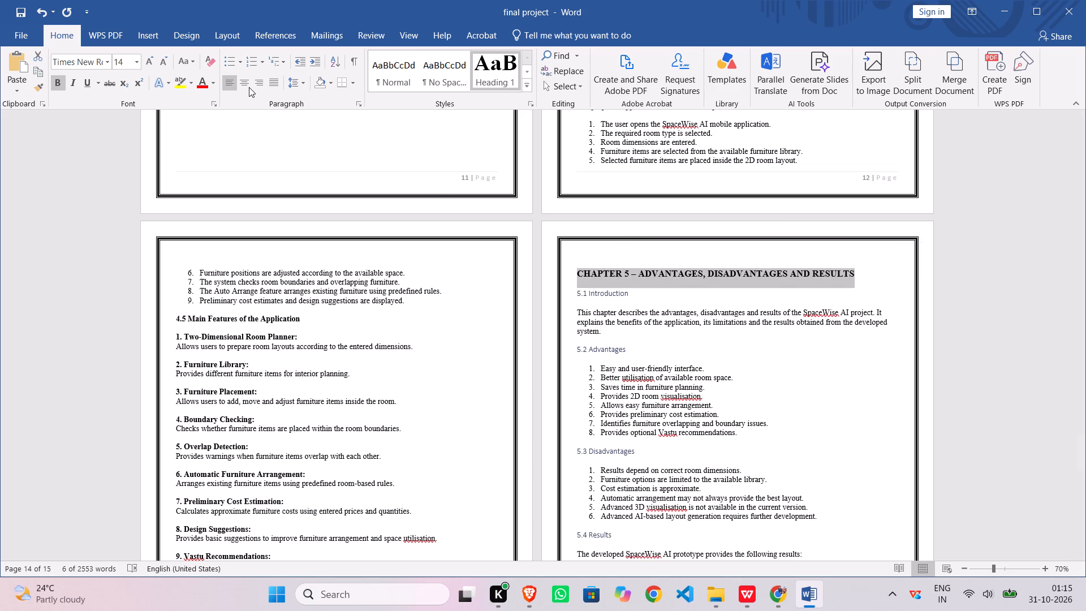
click(249, 87)
Insert a line break before "5.1 Introduction" to leave a blank line below the chapter title.
click(624, 286)
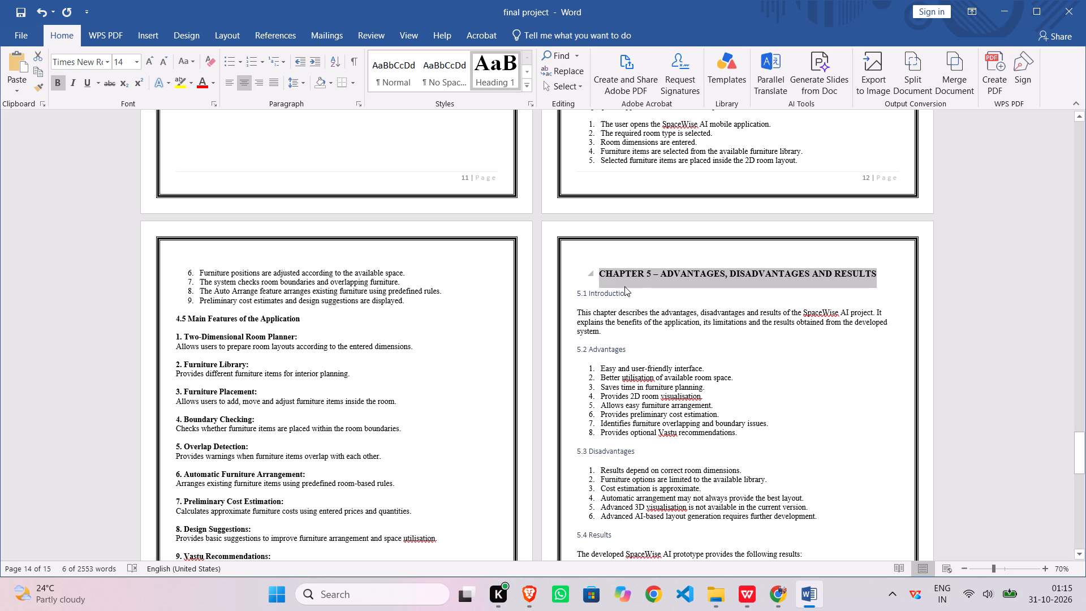
click(576, 295)
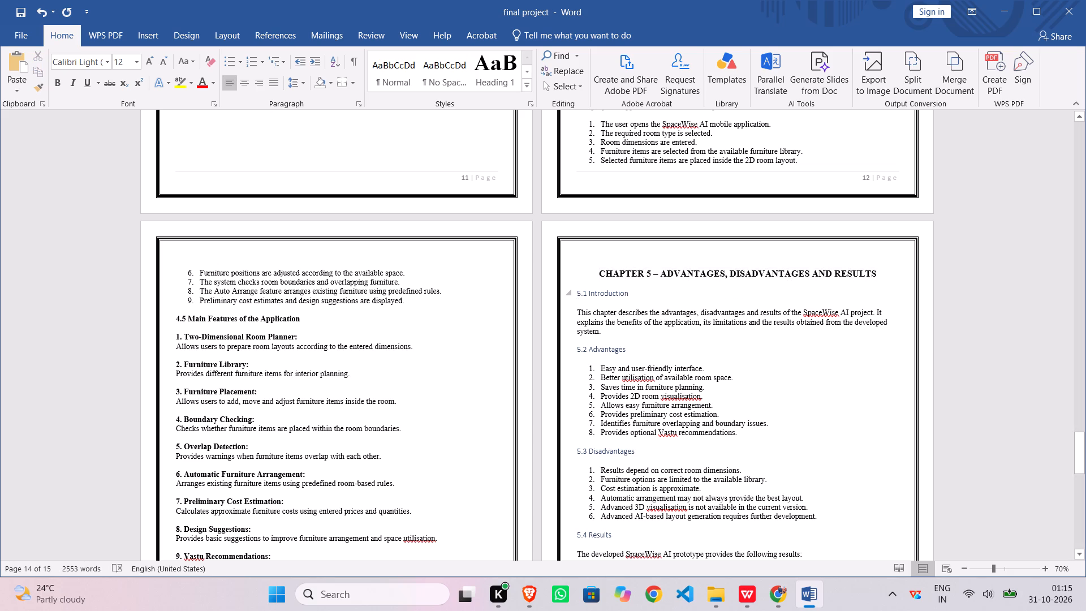
key(shift+Return)
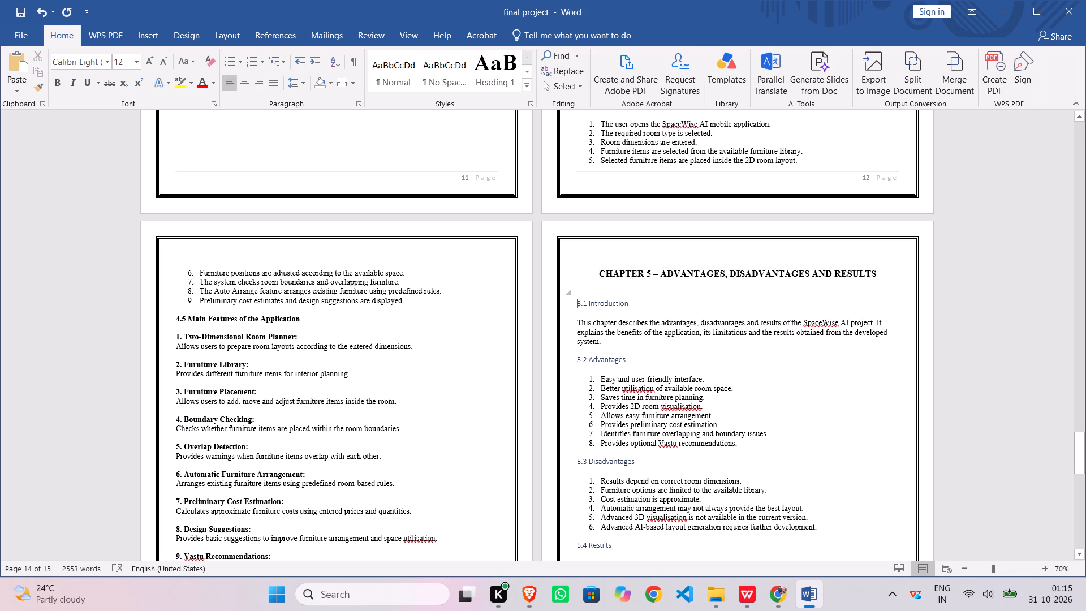
Apply the Heading 1 style to the "5.1 Introduction" heading.
drag(576, 307, 624, 309)
click(623, 299)
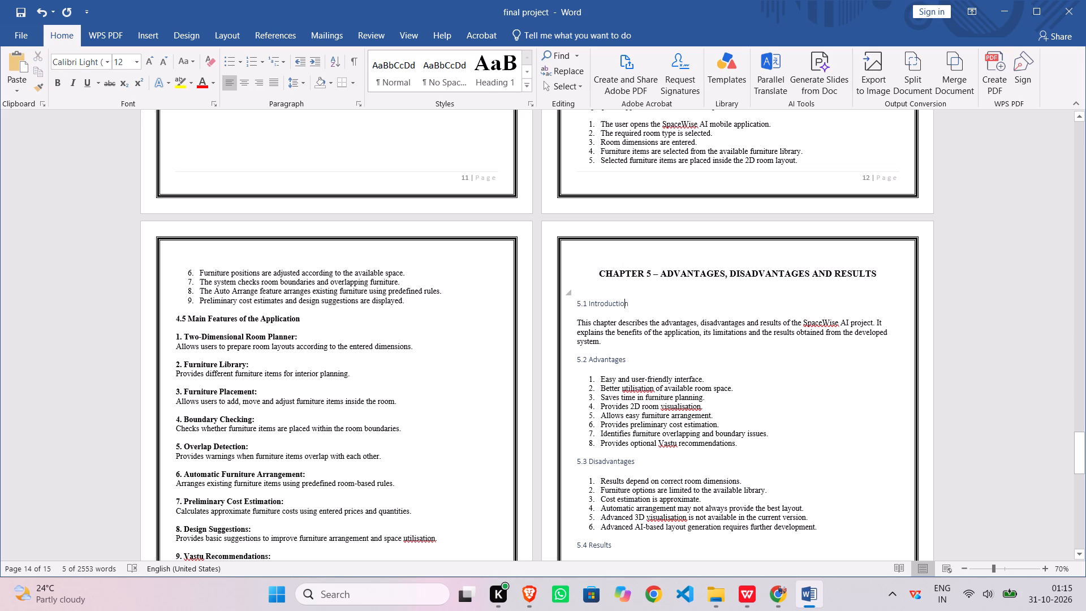
double_click(613, 302)
click(613, 302)
double_click(613, 302)
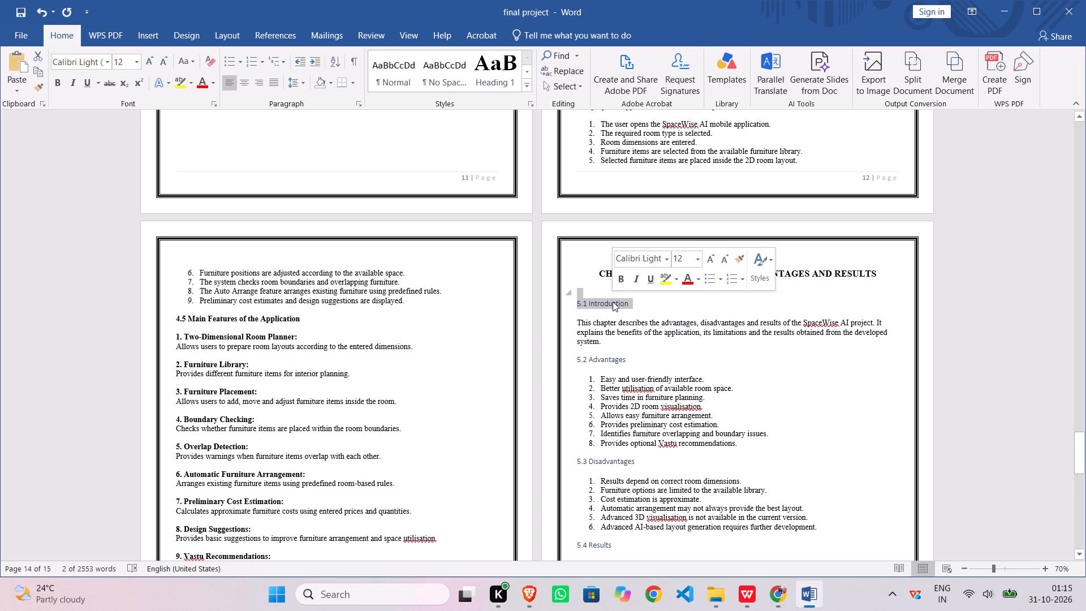
click(770, 262)
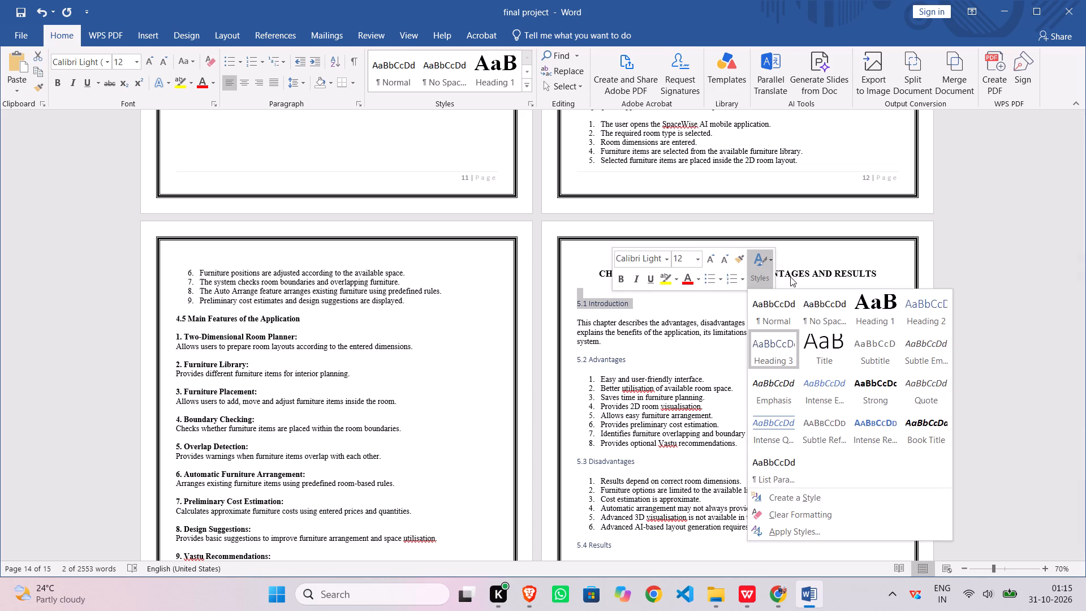
click(875, 313)
Apply the Heading 1 style to the "5.2 Advantages" heading.
scroll(677, 354, down, 1)
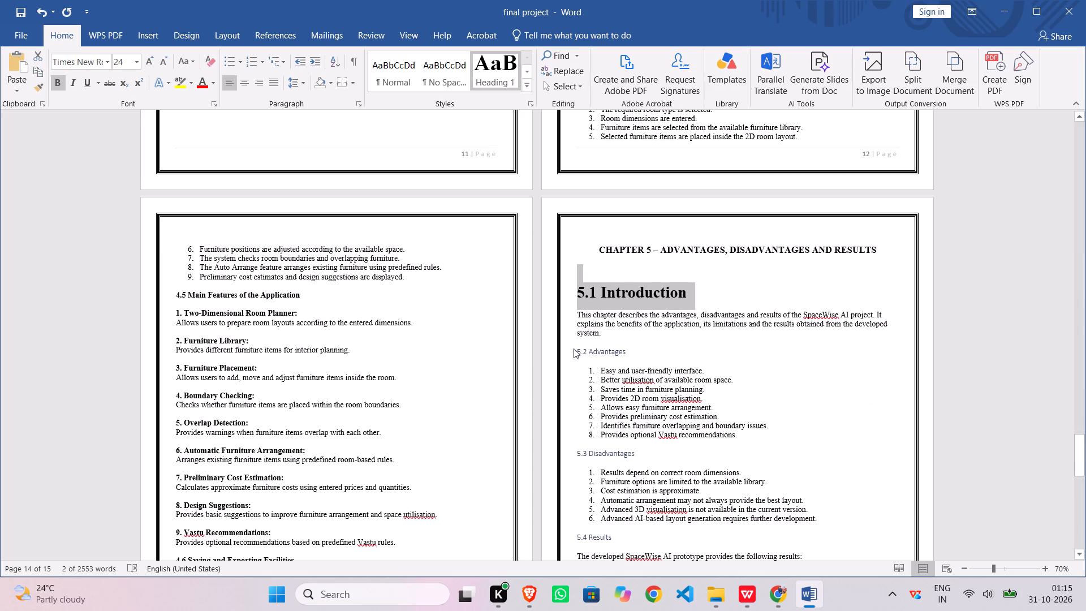
double_click(583, 348)
double_click(583, 348)
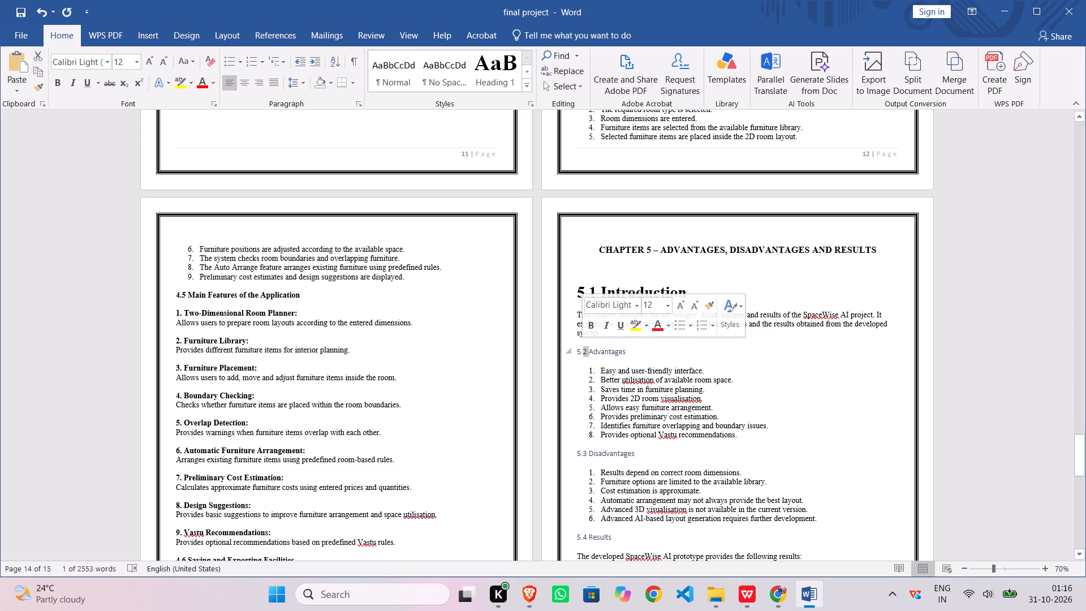
triple_click(596, 353)
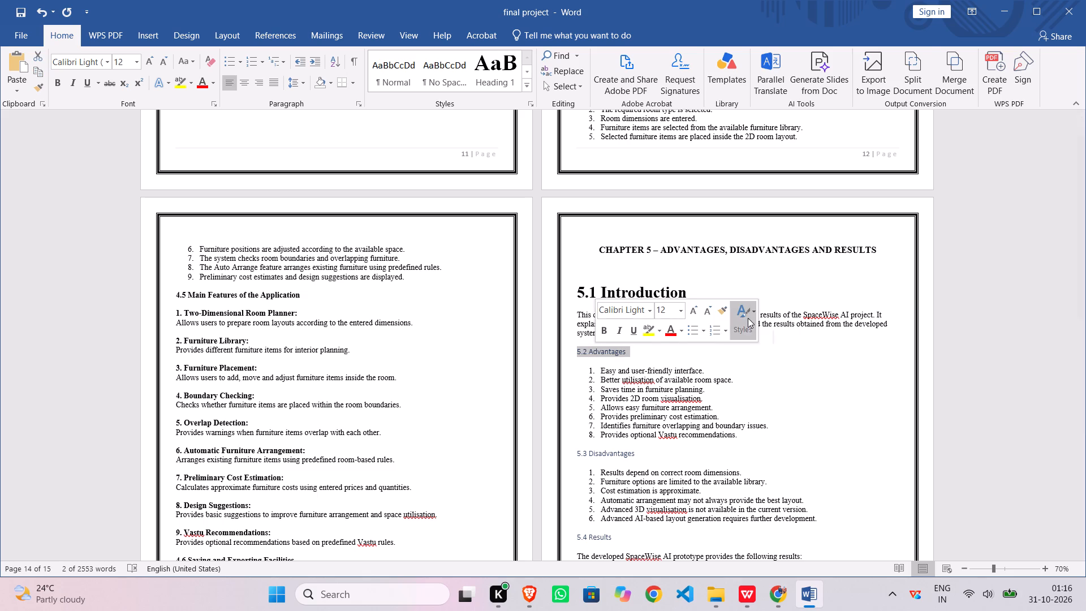
click(748, 318)
click(870, 71)
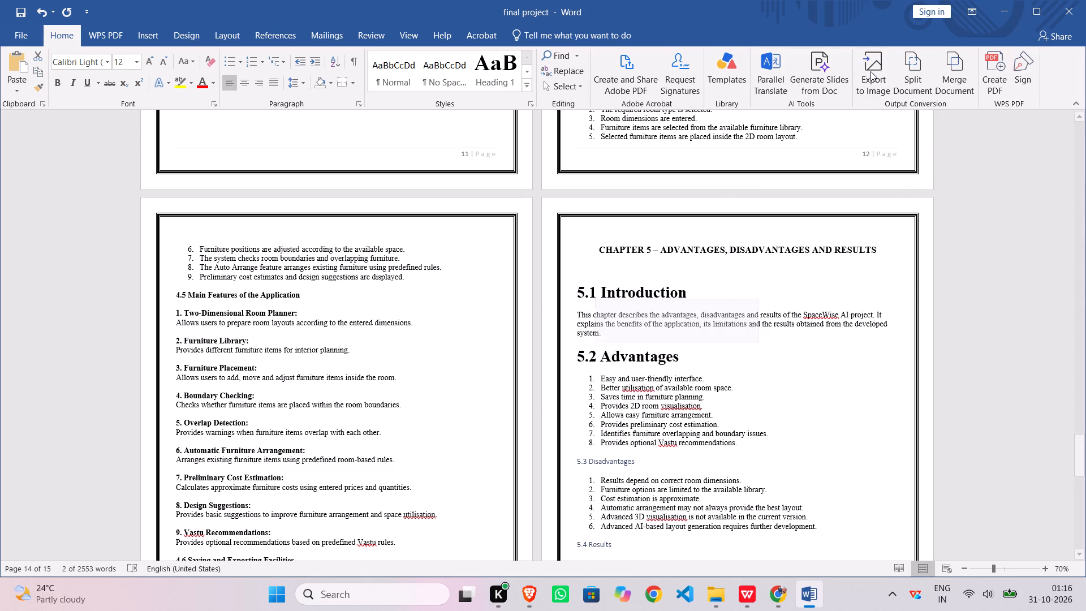
Apply the Heading 1 style to the "5.3 Disadvantages" heading.
scroll(686, 359, down, 2)
double_click(606, 413)
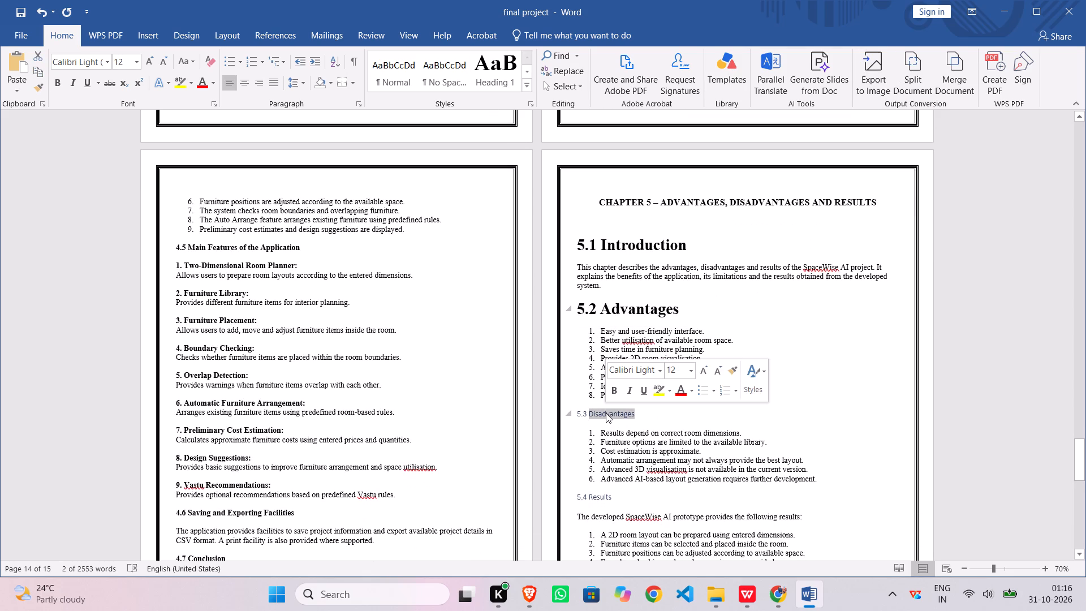
click(606, 413)
click(759, 377)
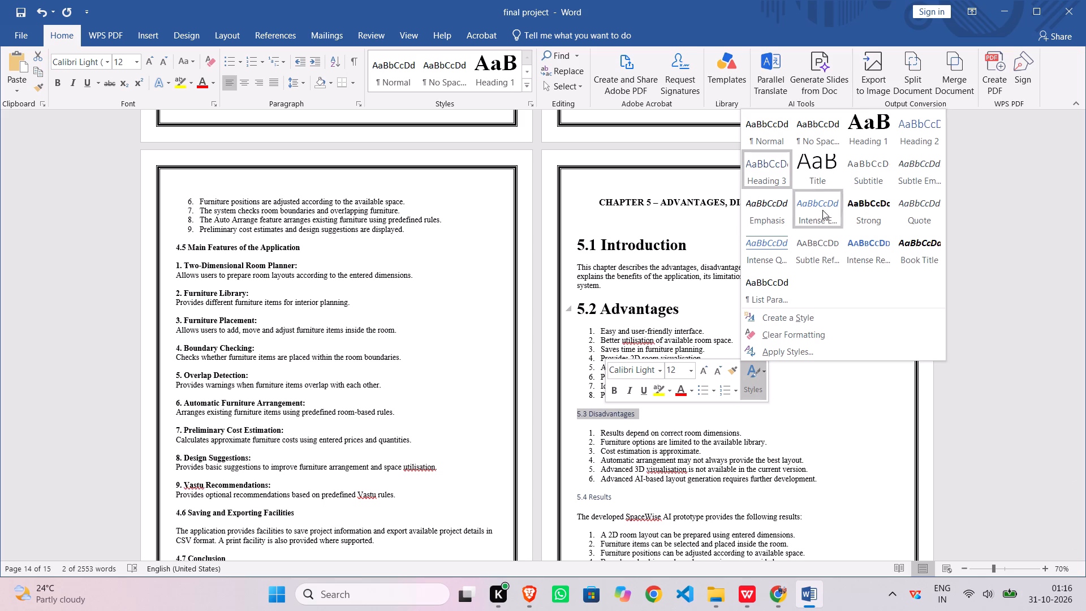
click(890, 123)
Apply the Heading 1 style to the "5.4 Results" heading.
scroll(708, 365, down, 2)
scroll(667, 395, down, 2)
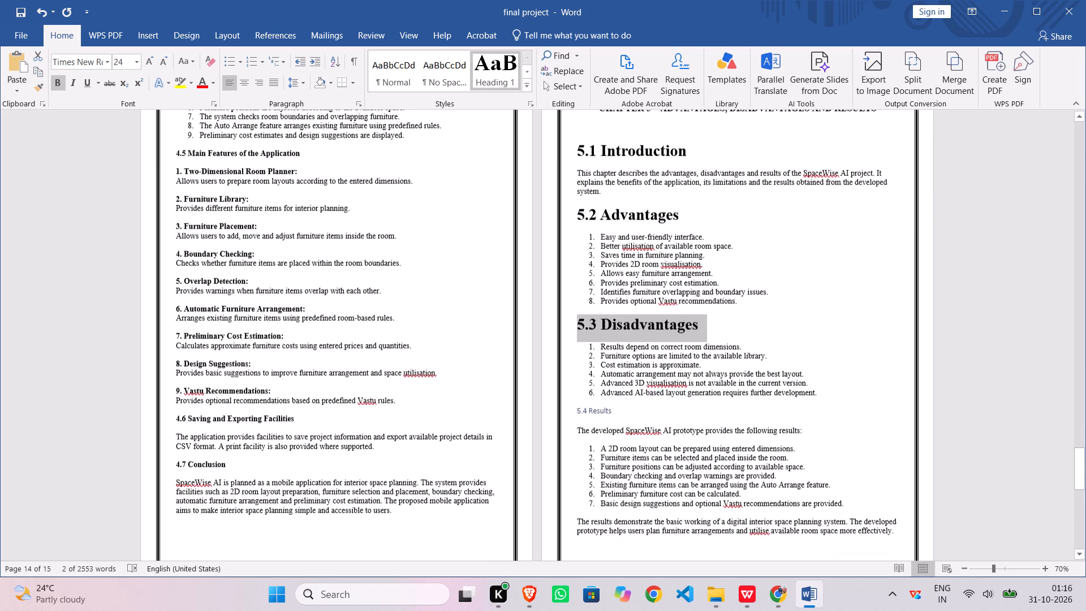
double_click(604, 409)
double_click(604, 409)
double_click(604, 409)
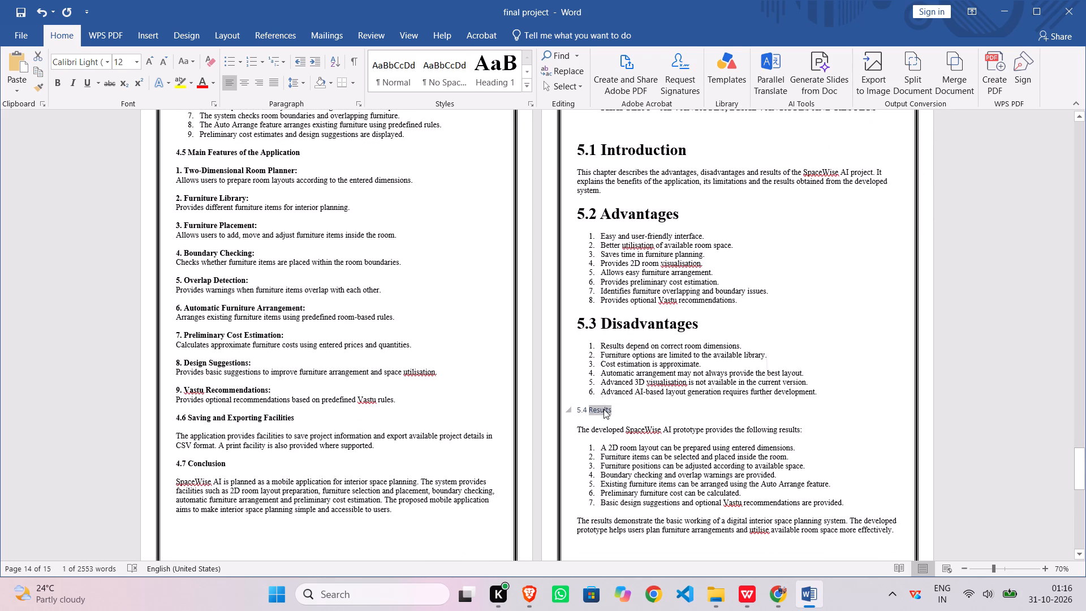
double_click(604, 409)
click(604, 409)
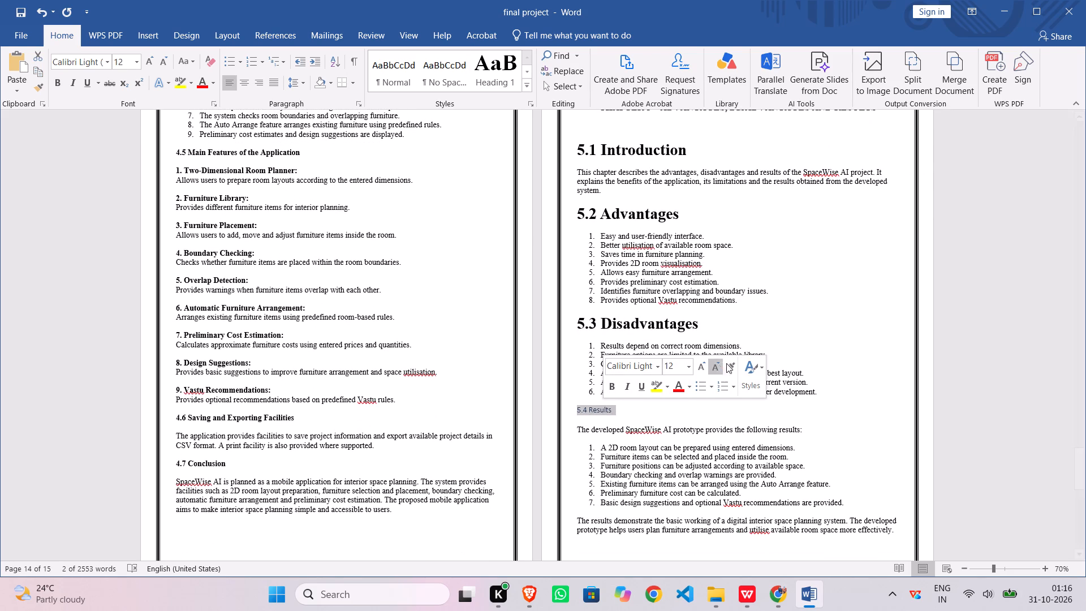
click(759, 376)
click(860, 144)
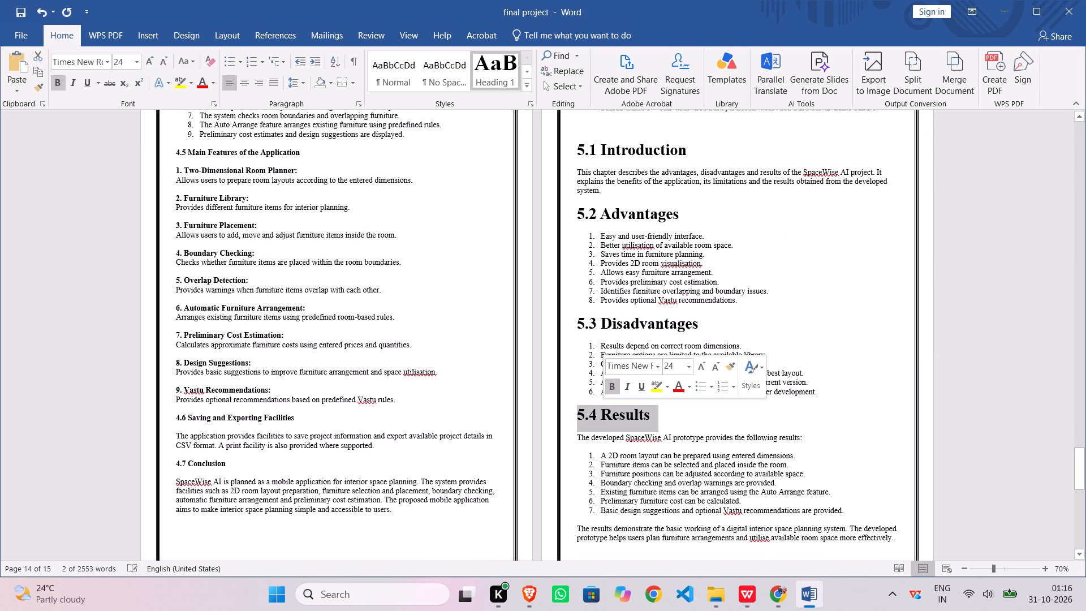
Apply the Heading 1 style to the "5.5 Conclusion" heading.
scroll(653, 407, down, 9)
scroll(530, 435, down, 1)
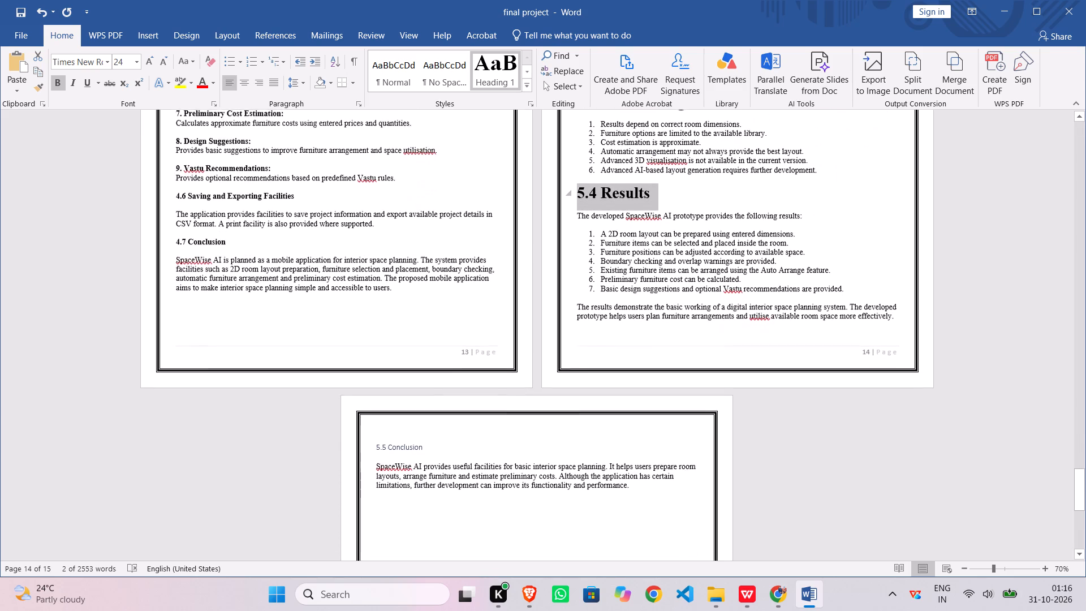
scroll(497, 437, down, 1)
double_click(397, 406)
click(397, 406)
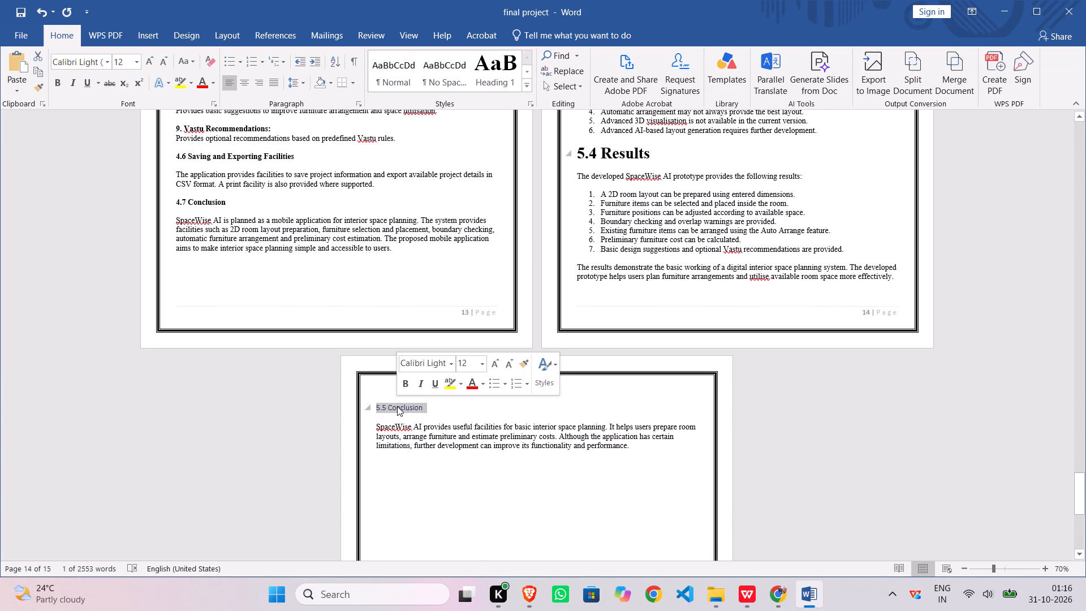
click(542, 376)
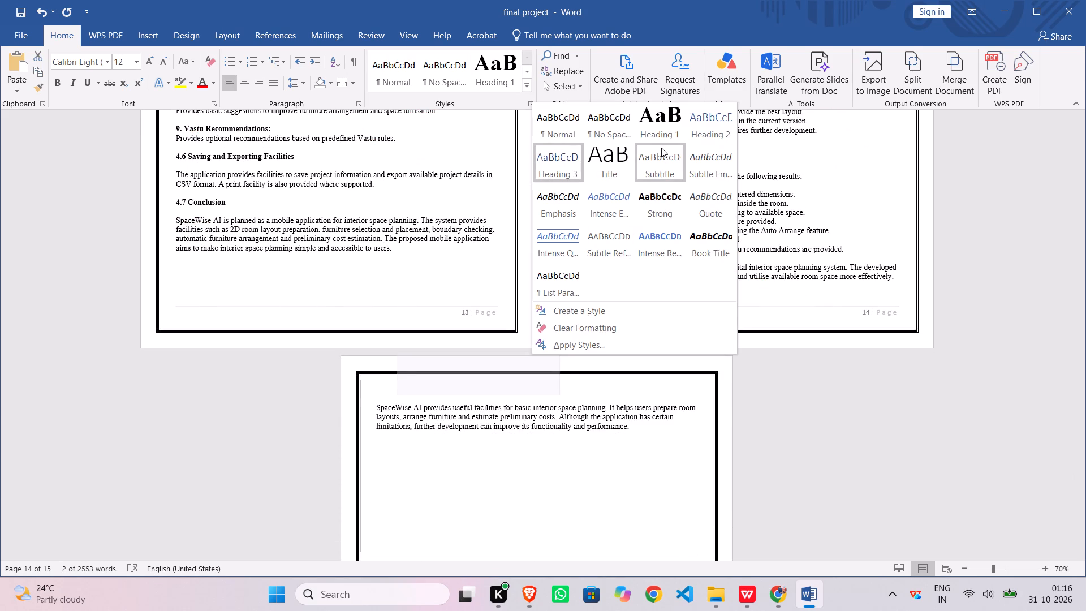
click(657, 127)
Try font size 12 on the "5.1 Introduction" heading, and settle on size 14.
scroll(564, 385, down, 4)
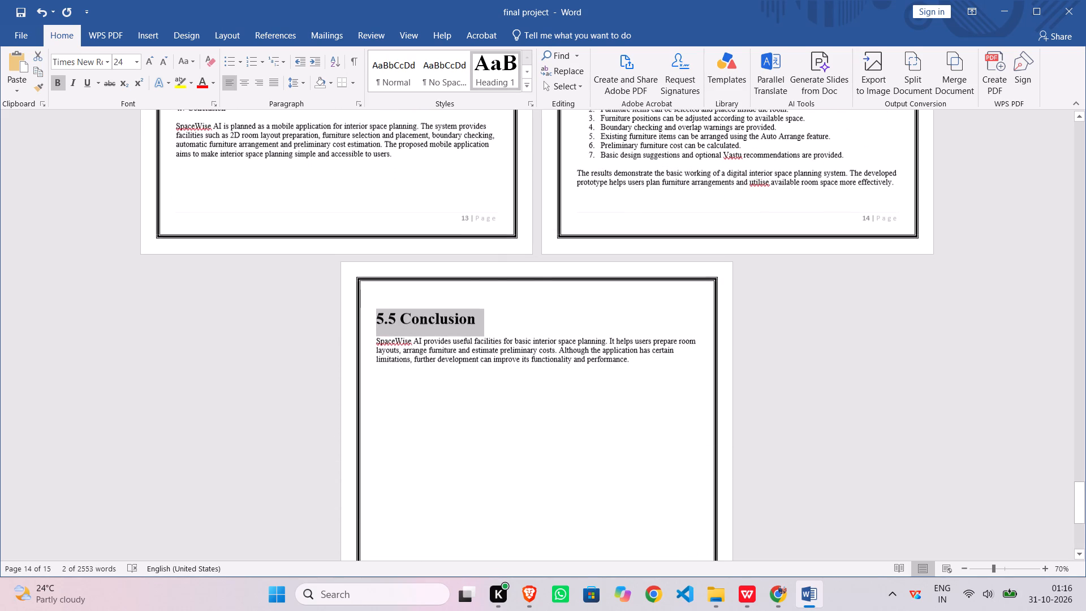
scroll(567, 378, up, 18)
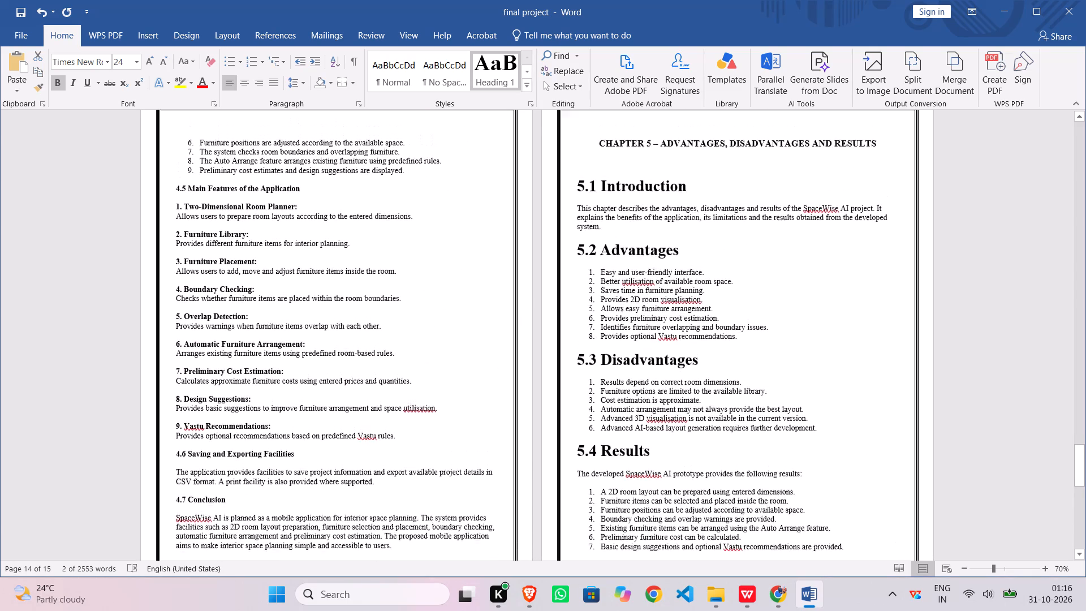
scroll(578, 364, up, 1)
drag(576, 251, 640, 246)
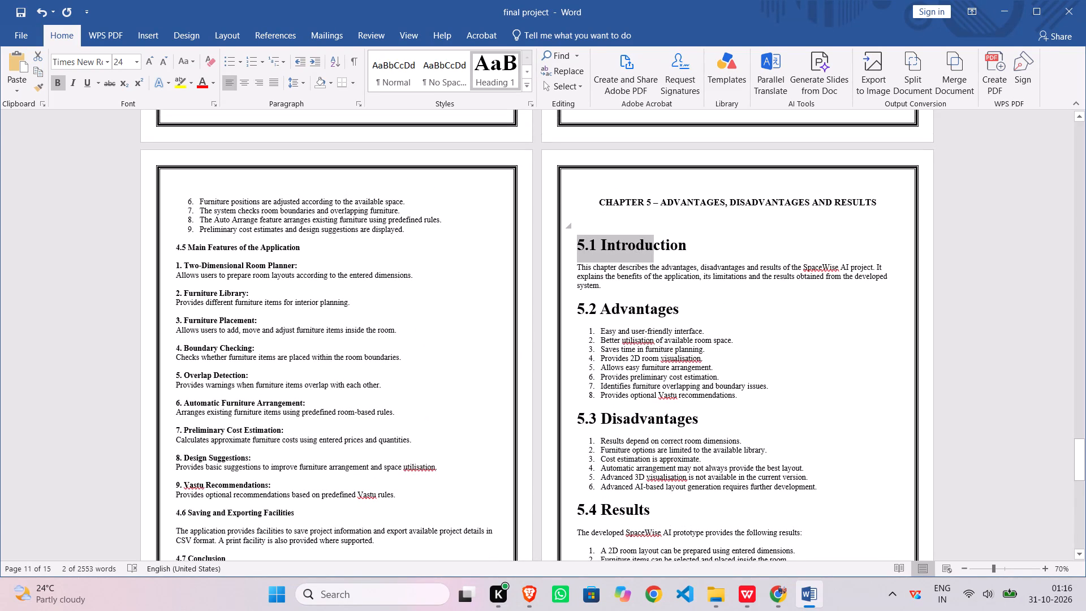
drag(640, 246, 684, 248)
click(747, 207)
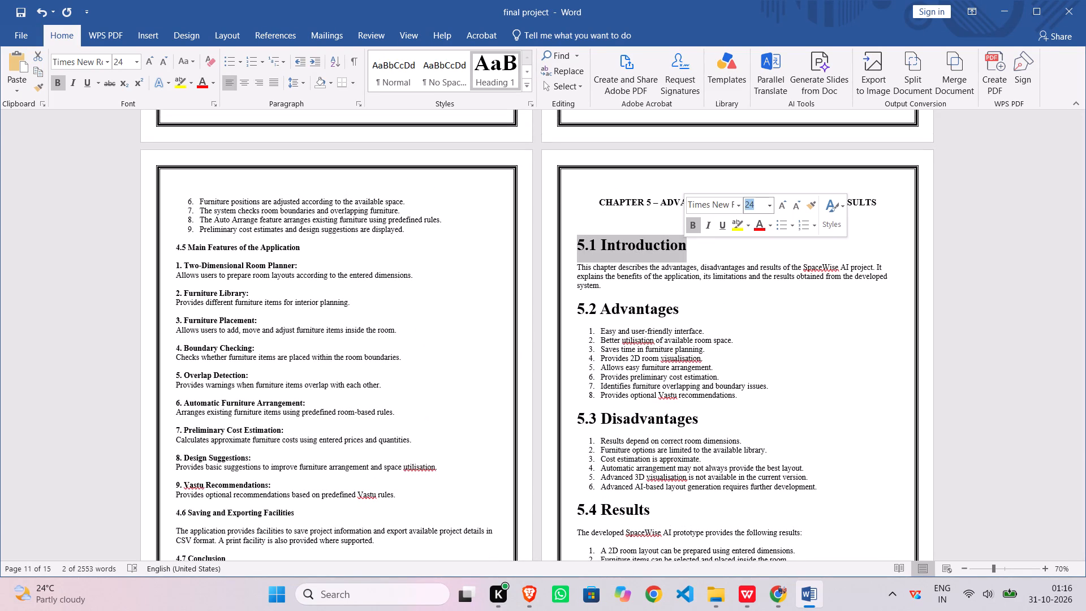
text(12)
key(Return)
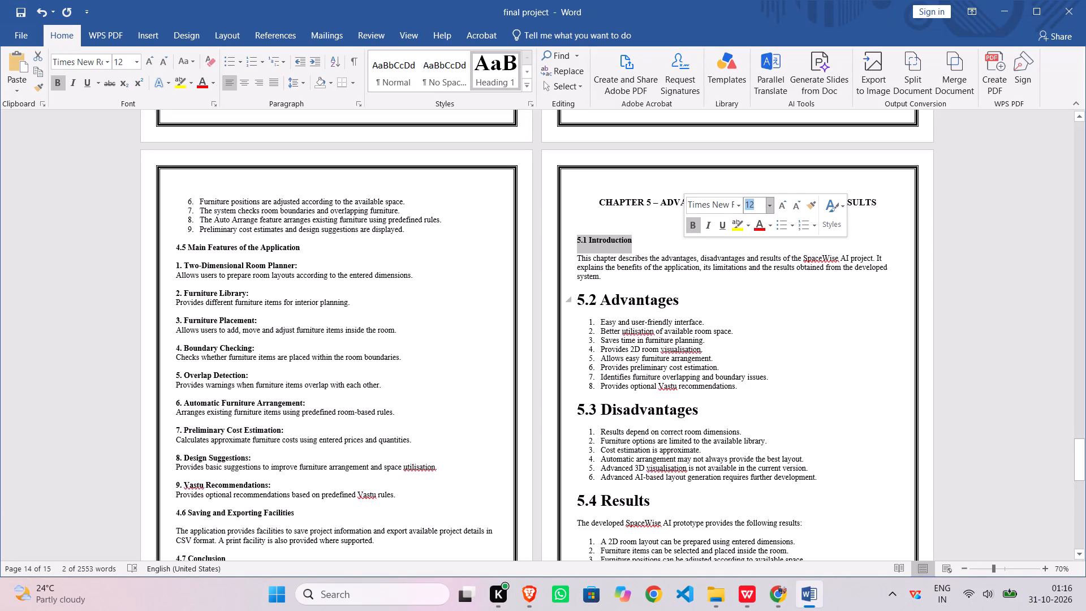
text(14)
key(Return)
Set the font size of the "5.2 Advantages" heading to 14.
double_click(596, 306)
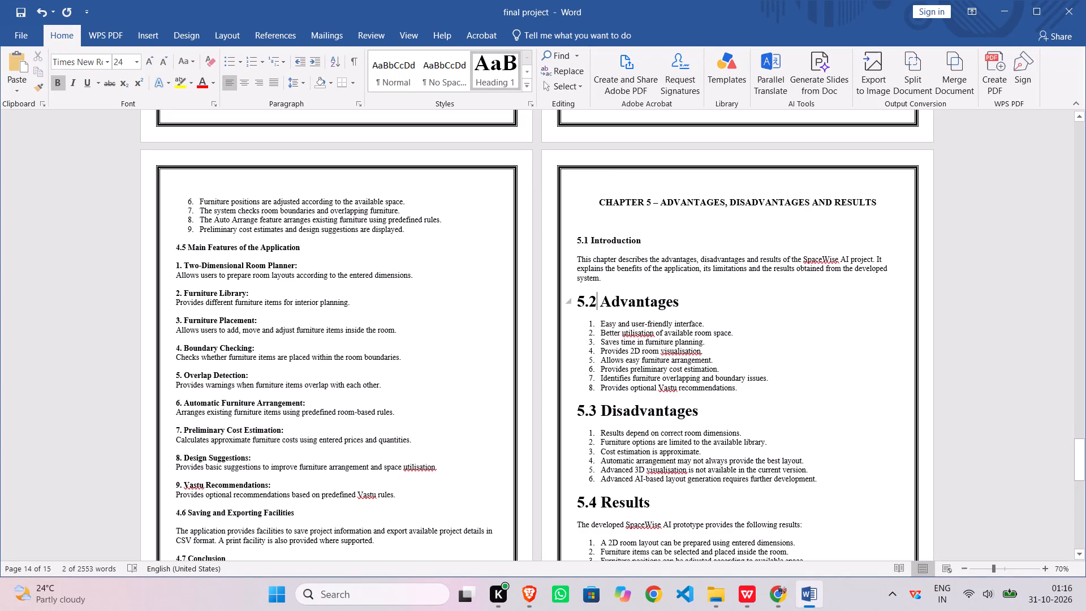
double_click(596, 306)
triple_click(596, 306)
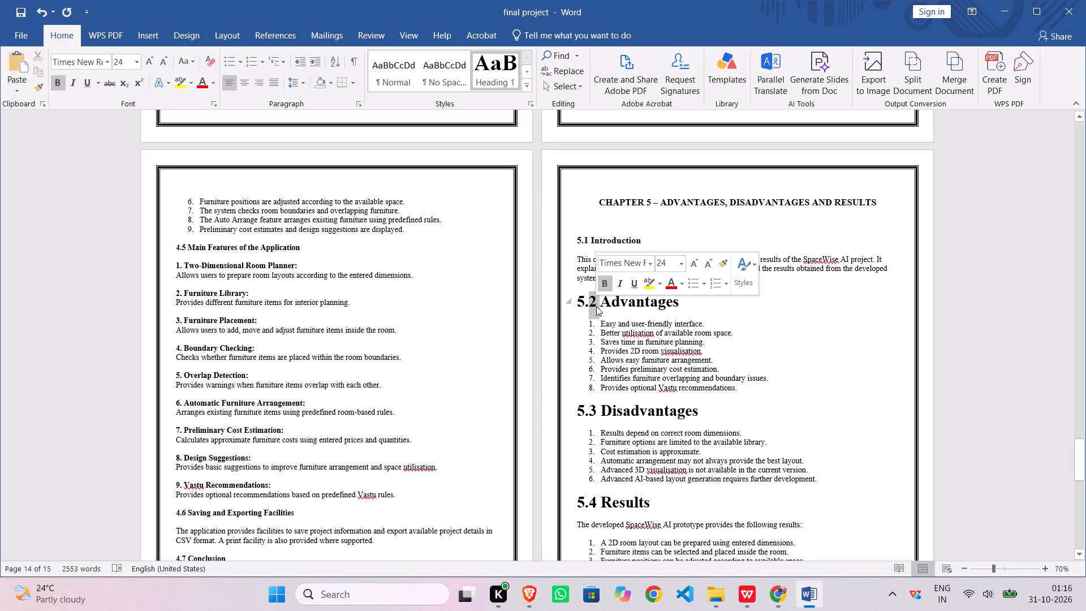
double_click(658, 265)
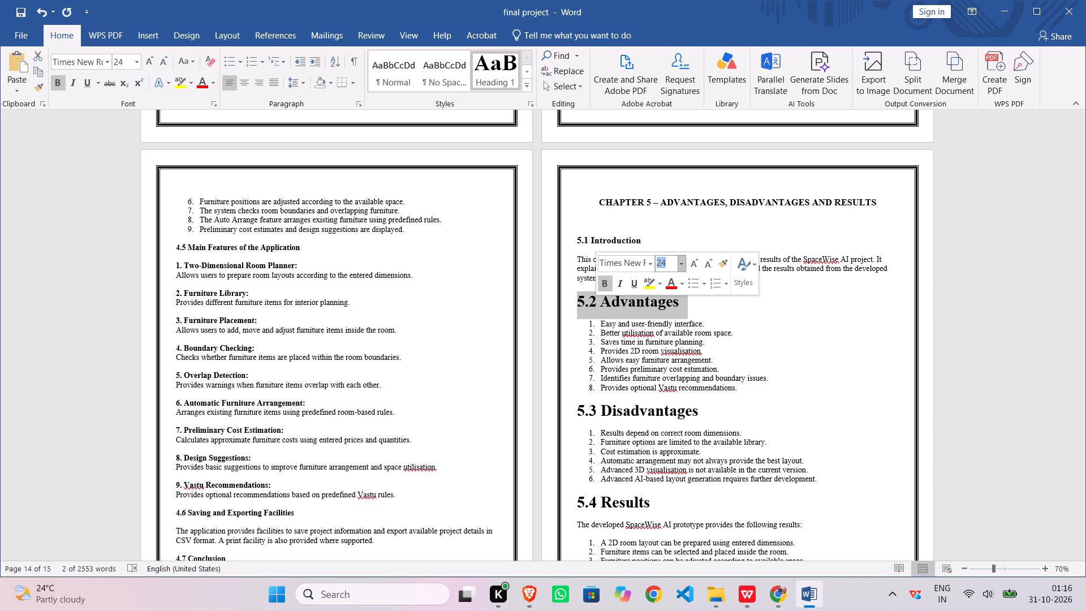
text(14)
key(Return)
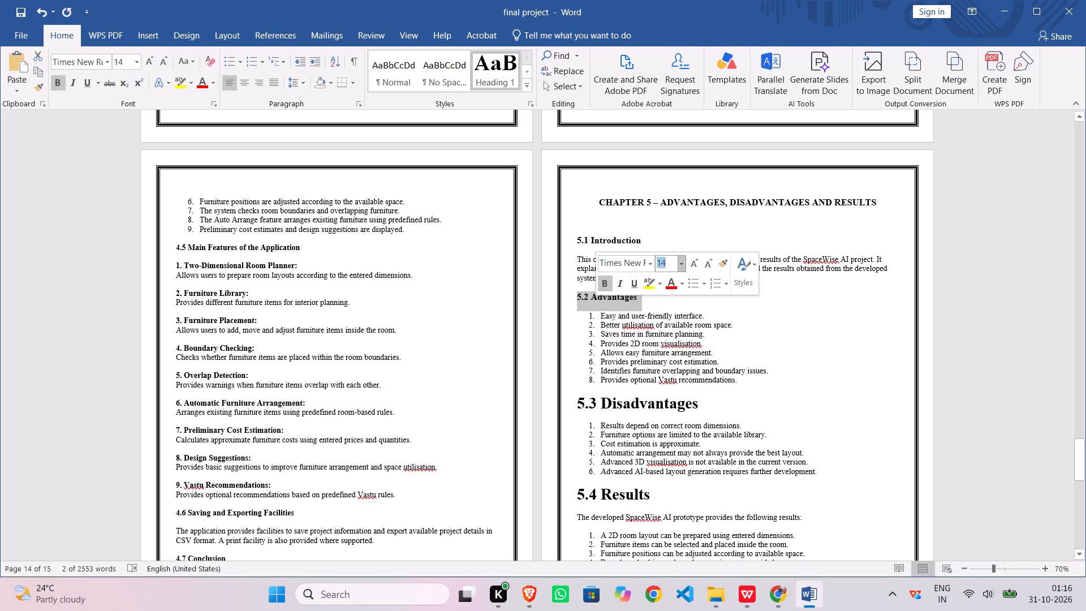
Set the font size of the "5.3 Disadvantages" heading to 14.
triple_click(631, 402)
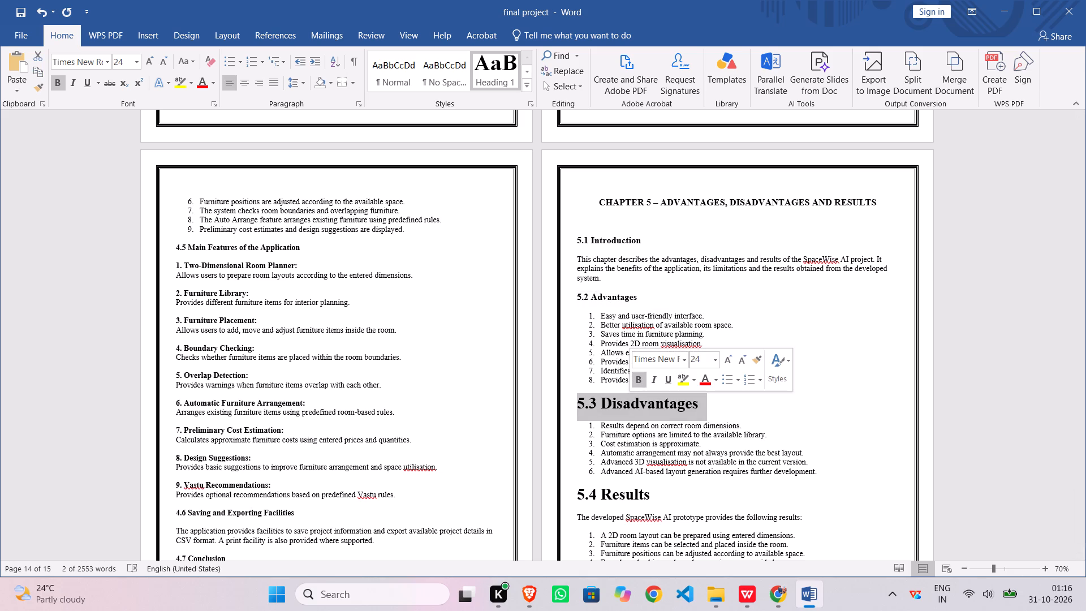
click(692, 357)
text(14)
key(Return)
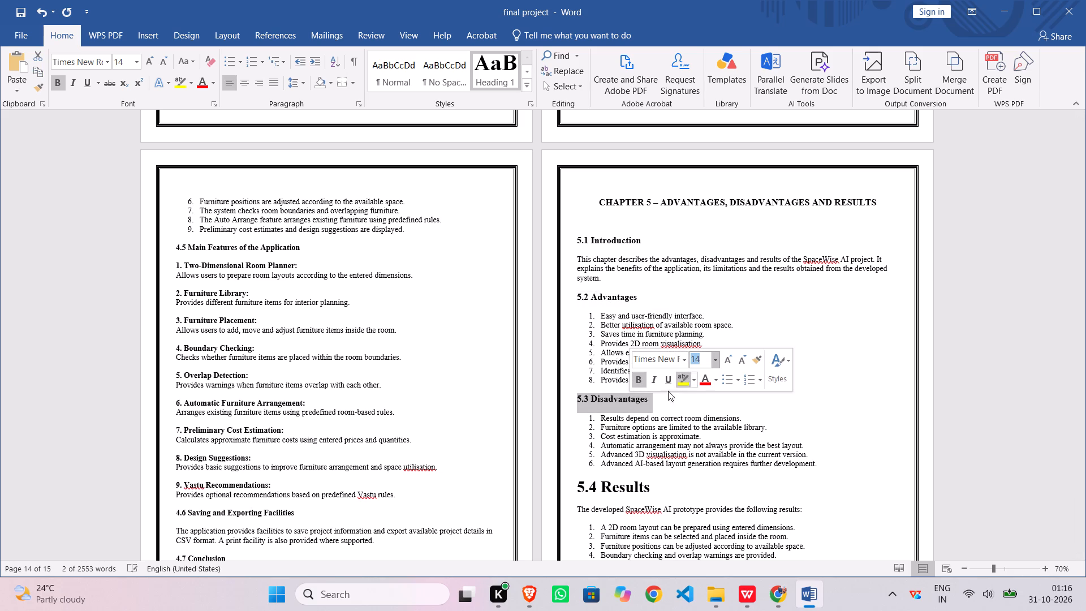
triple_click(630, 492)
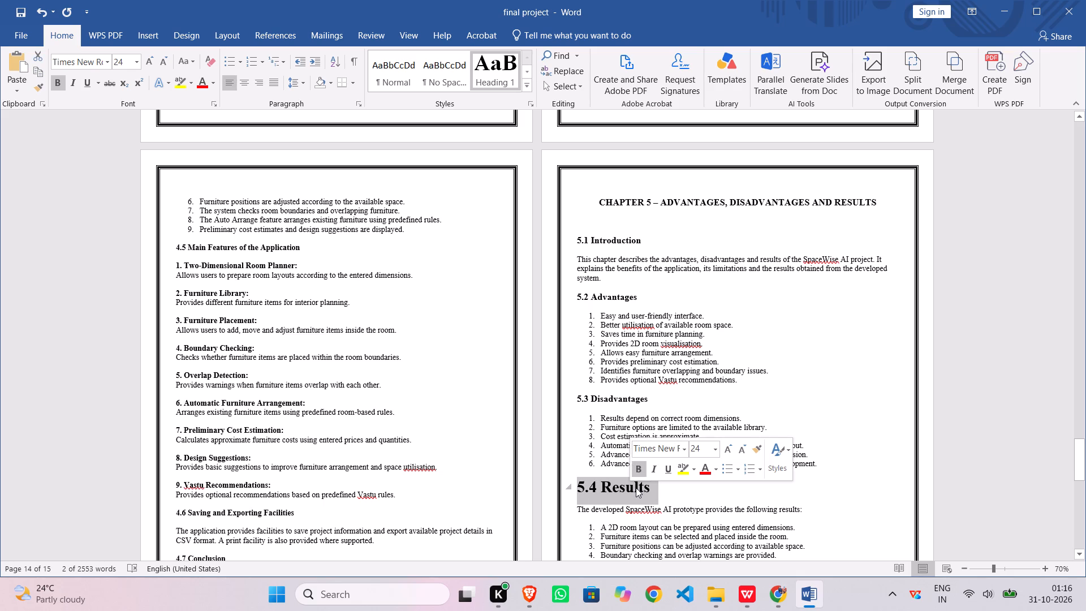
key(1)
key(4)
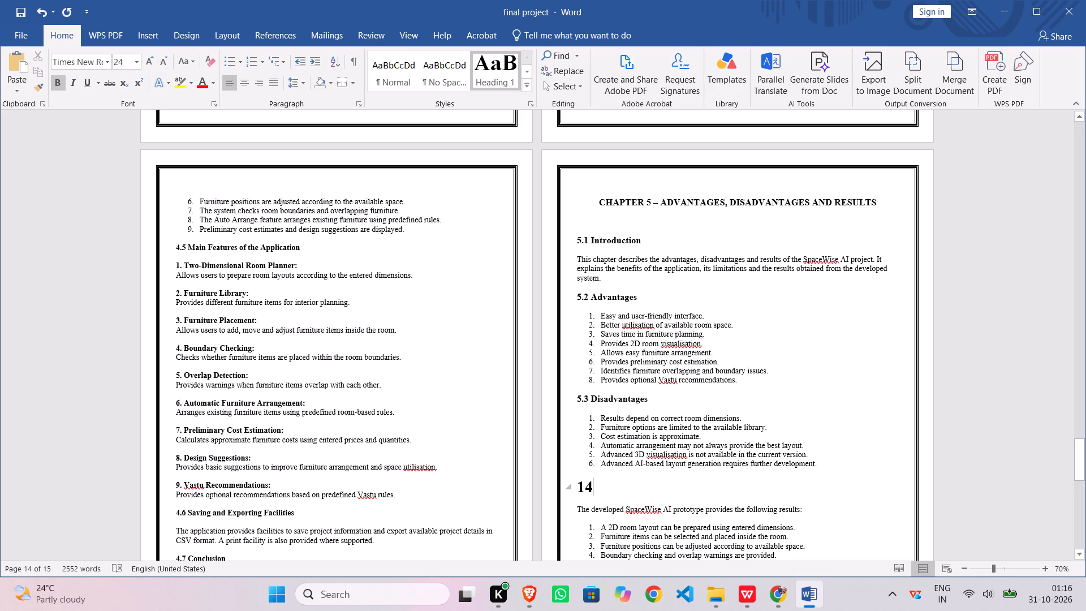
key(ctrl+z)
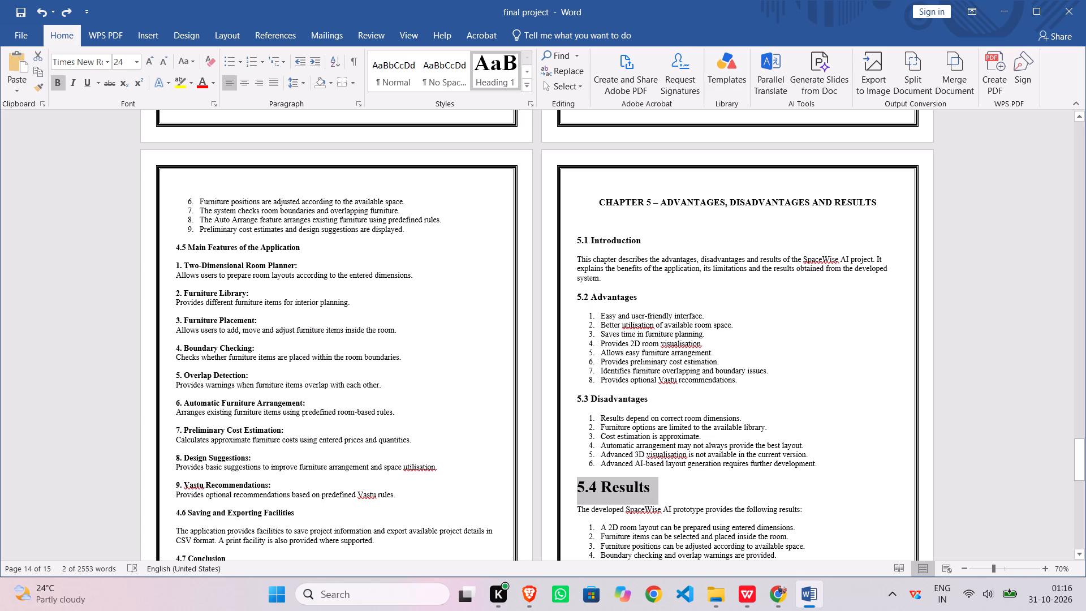
Set the font size of the "5.4 Results" heading to 14.
right_click(626, 481)
click(695, 504)
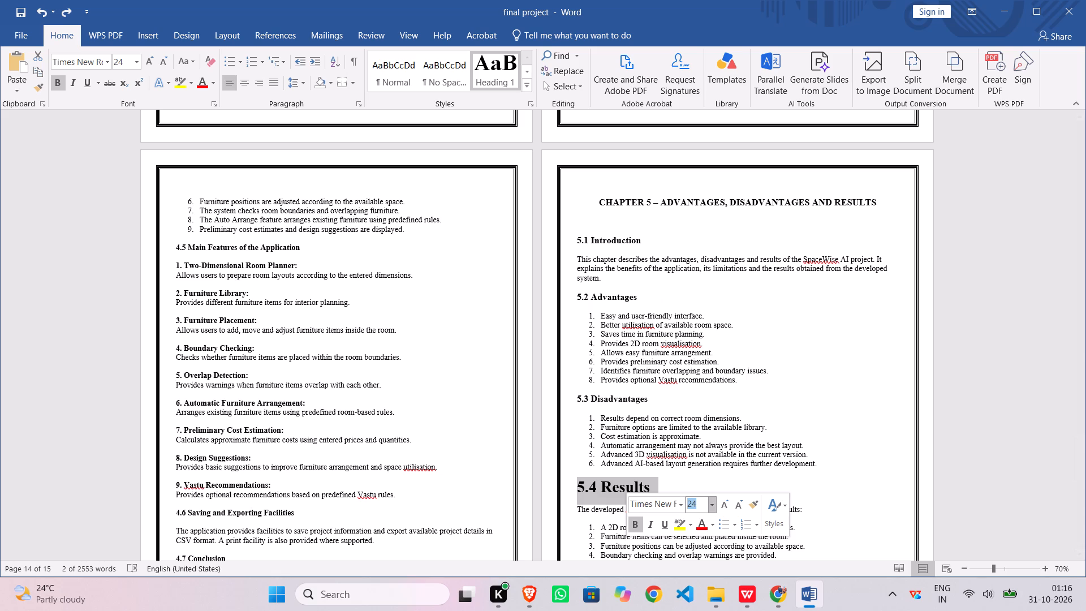
text(14)
key(Return)
Set the font size of the "5.5 Conclusion" heading to 14.
scroll(621, 515, down, 2)
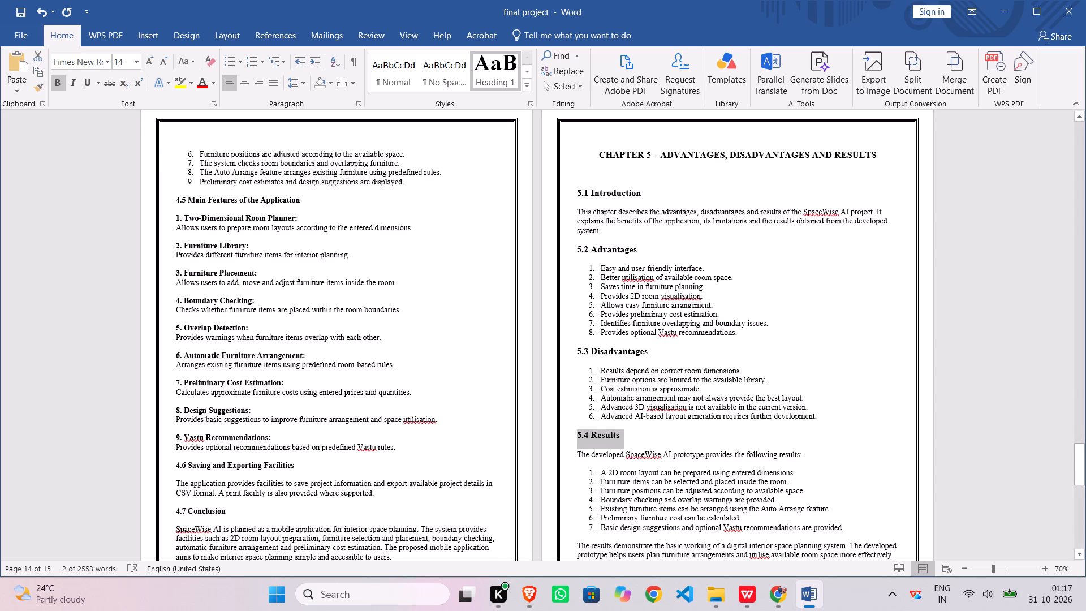
scroll(572, 463, down, 2)
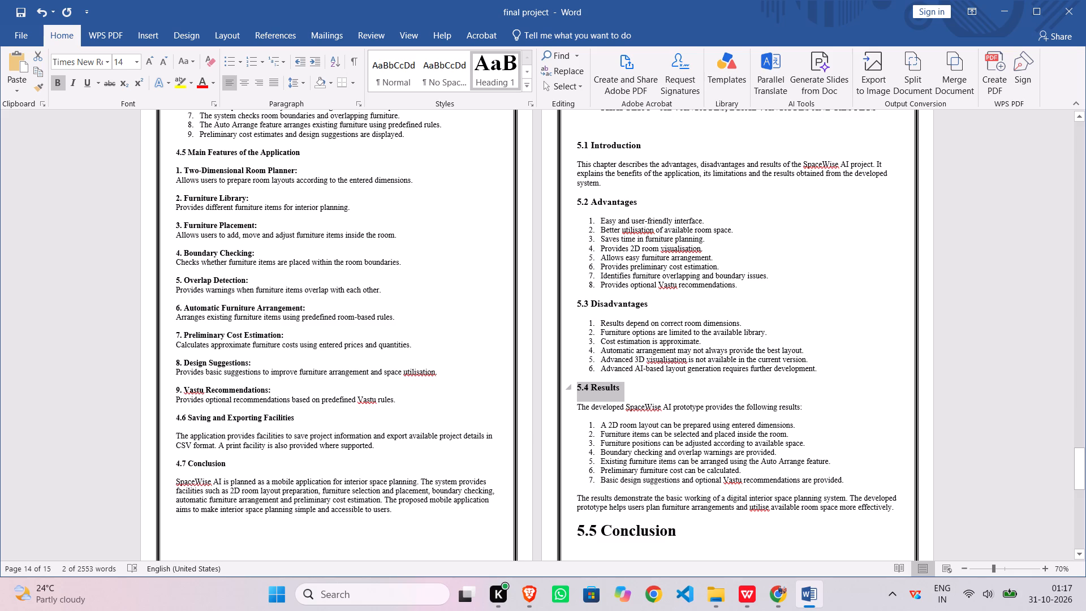
double_click(589, 533)
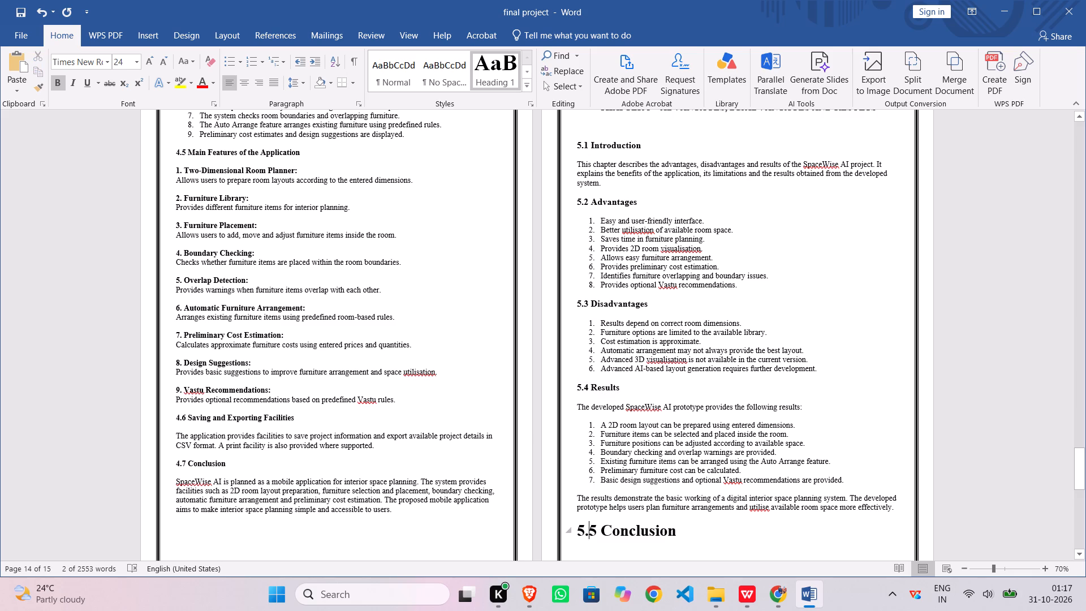
double_click(589, 533)
double_click(589, 533)
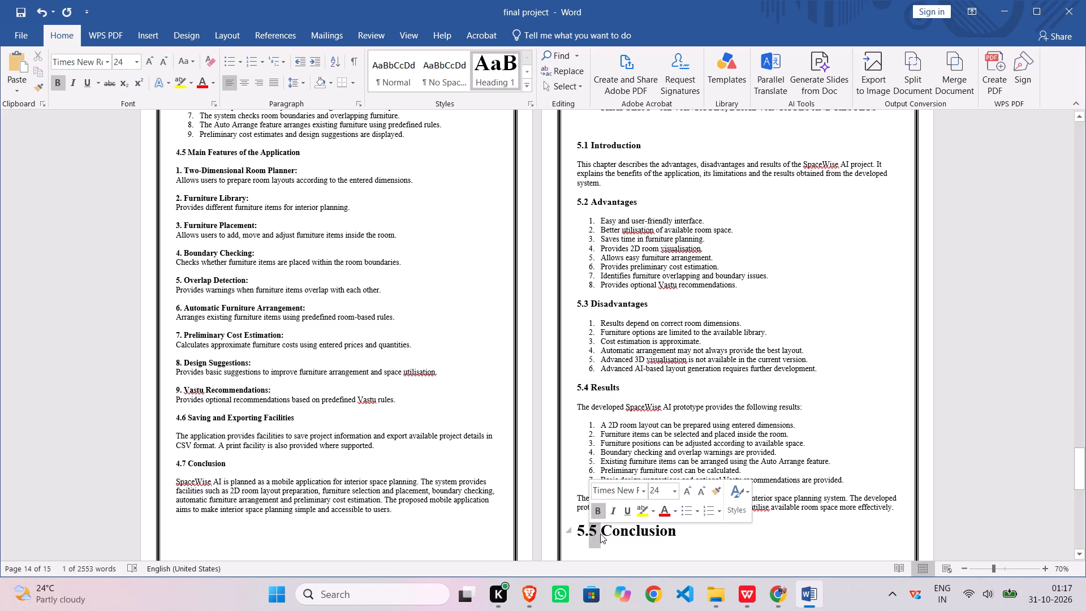
double_click(614, 533)
click(614, 533)
triple_click(596, 532)
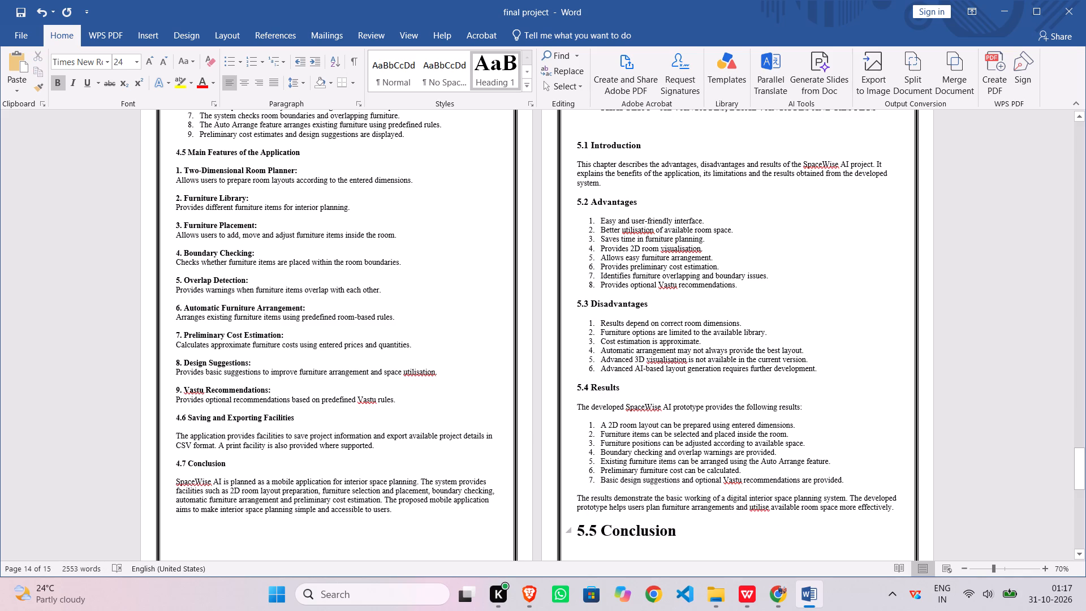
triple_click(602, 530)
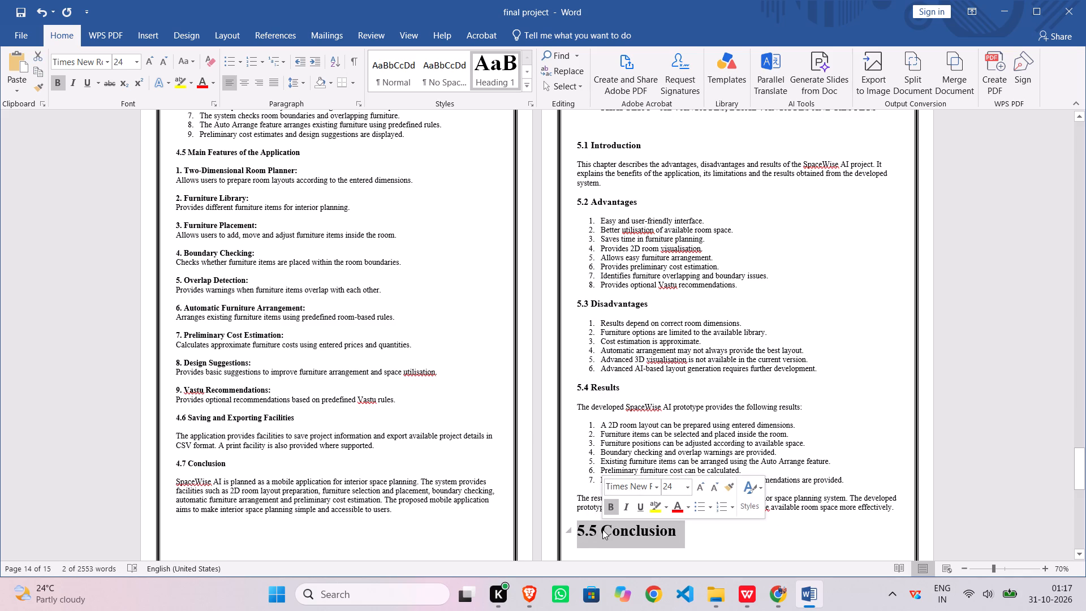
click(670, 489)
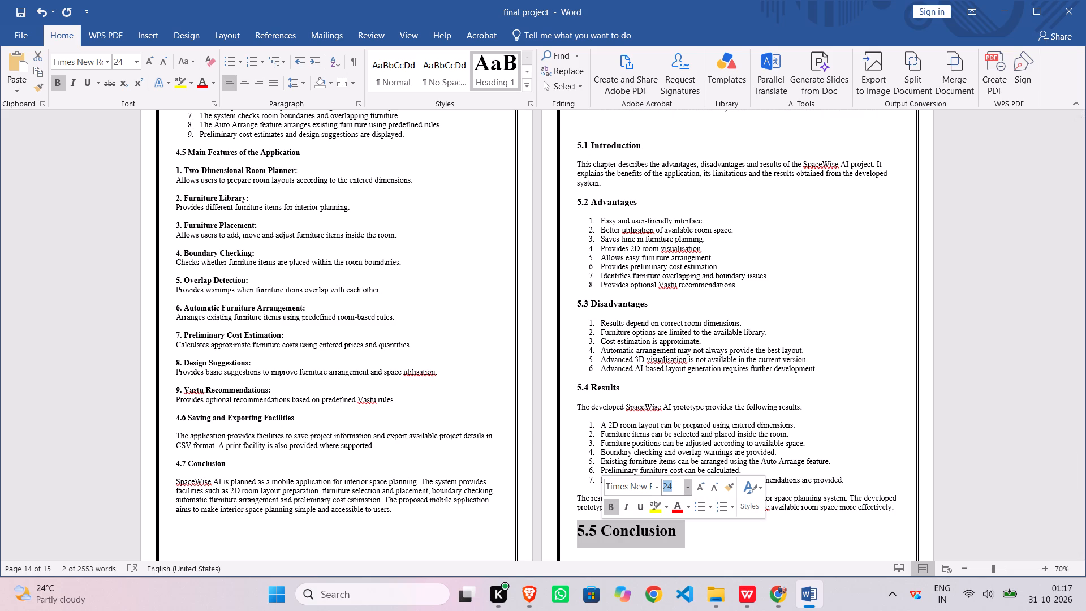
text(14)
key(Return)
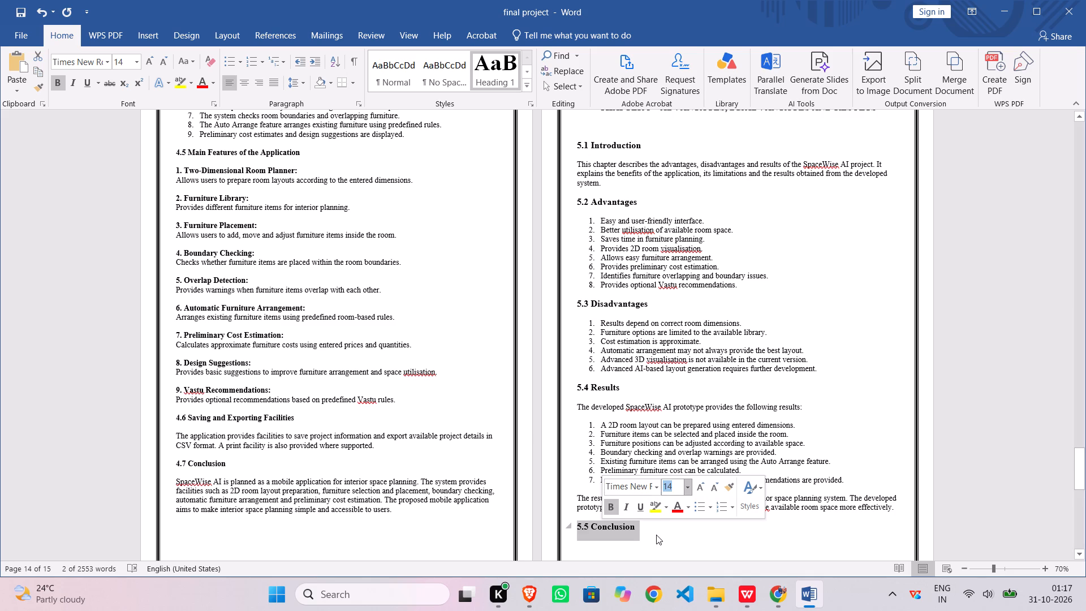
scroll(656, 535, down, 10)
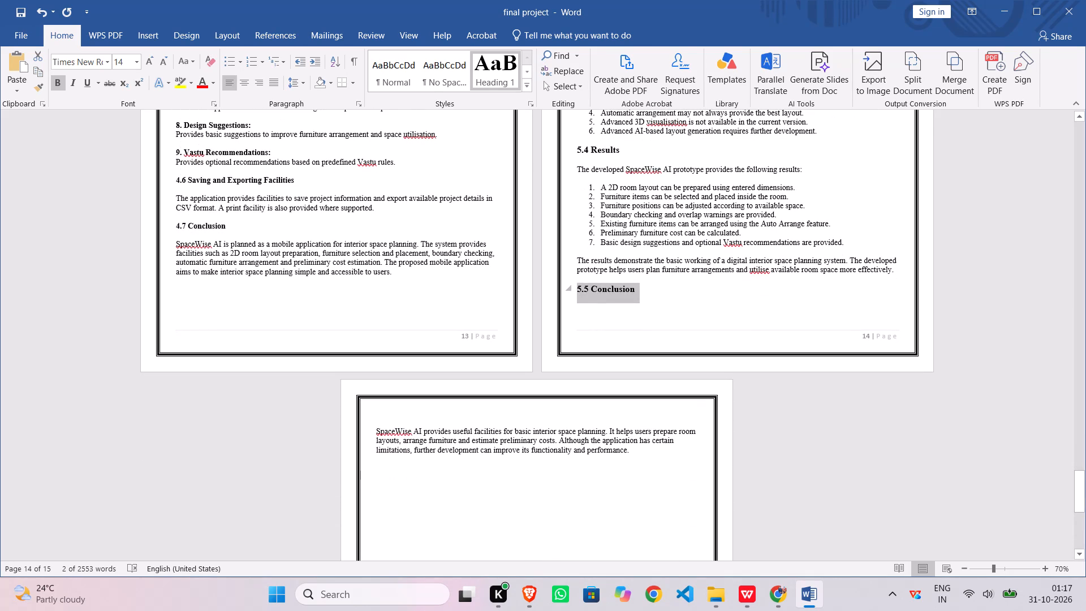
click(660, 461)
scroll(660, 461, up, 5)
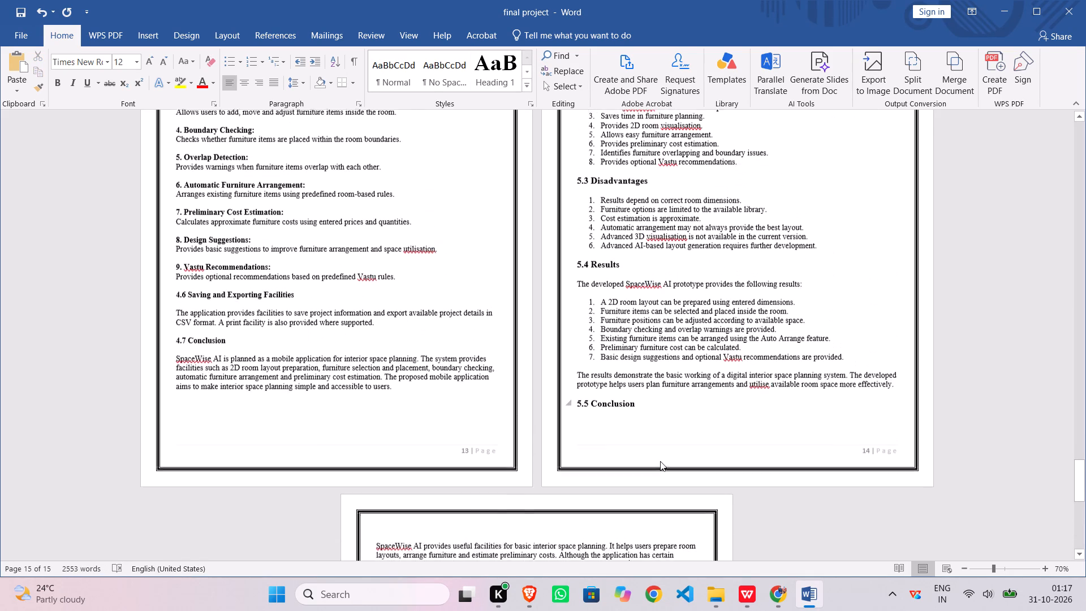
scroll(660, 461, up, 11)
scroll(660, 461, down, 4)
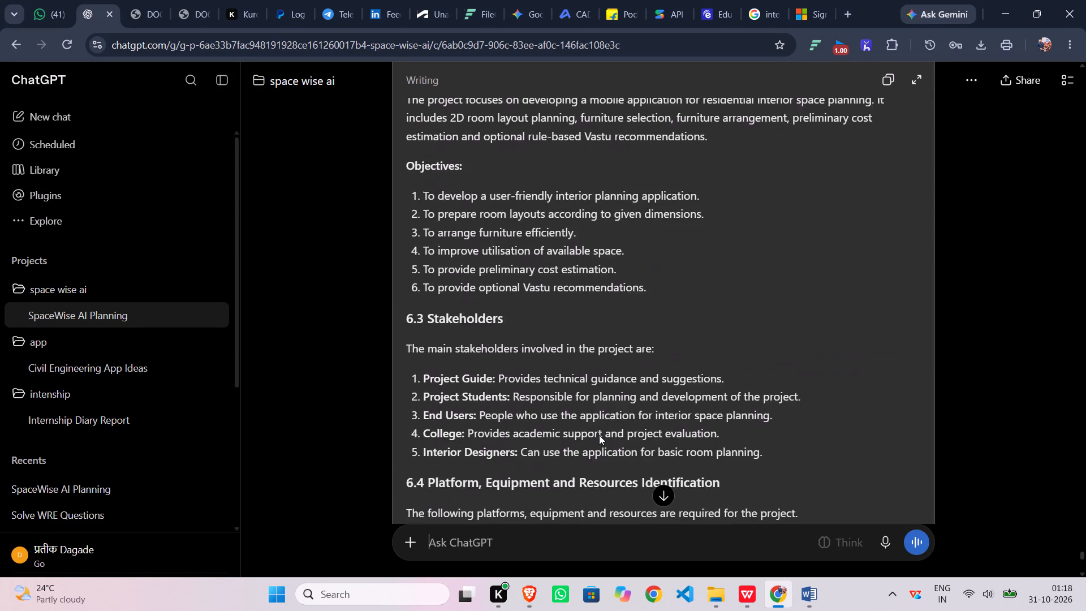
scroll(599, 435, up, 6)
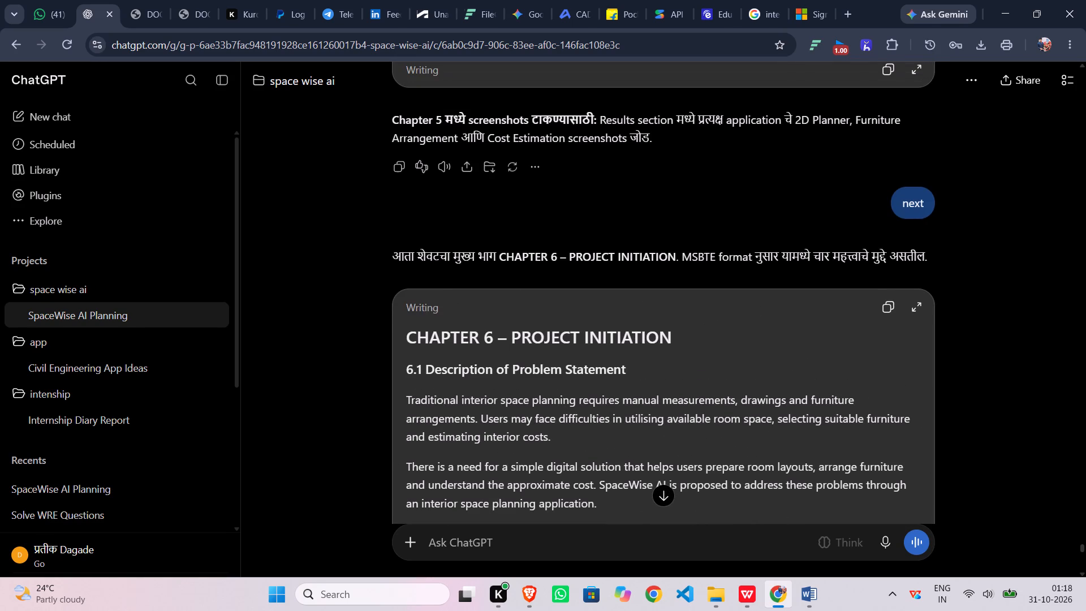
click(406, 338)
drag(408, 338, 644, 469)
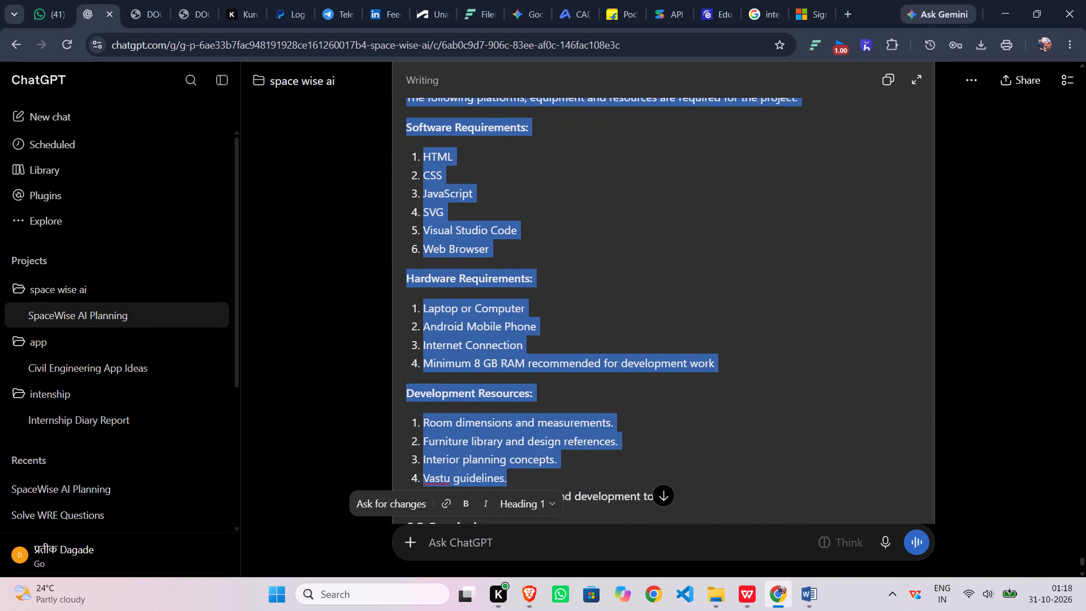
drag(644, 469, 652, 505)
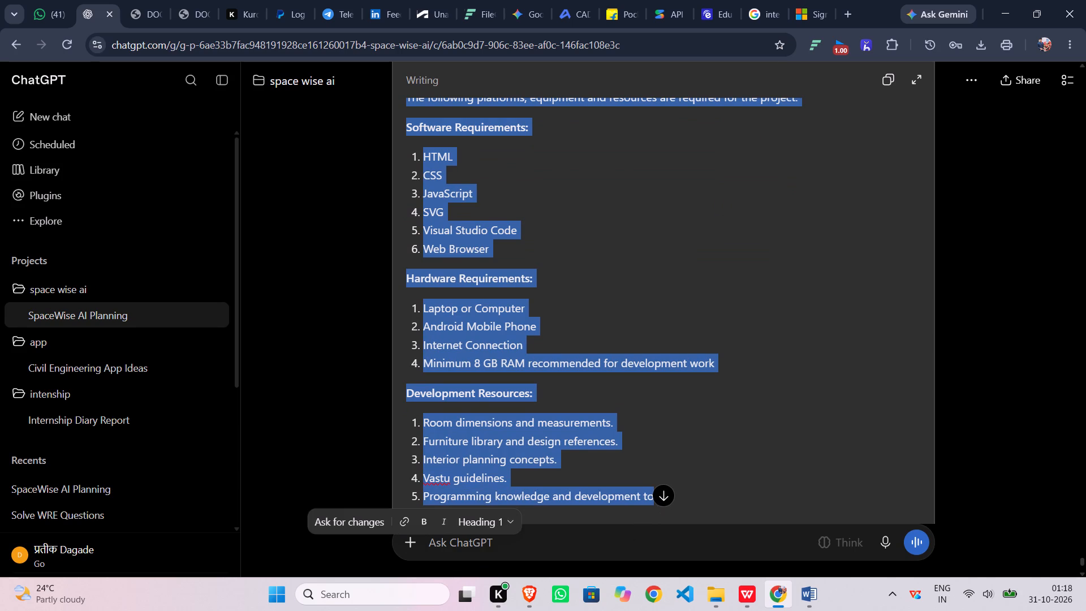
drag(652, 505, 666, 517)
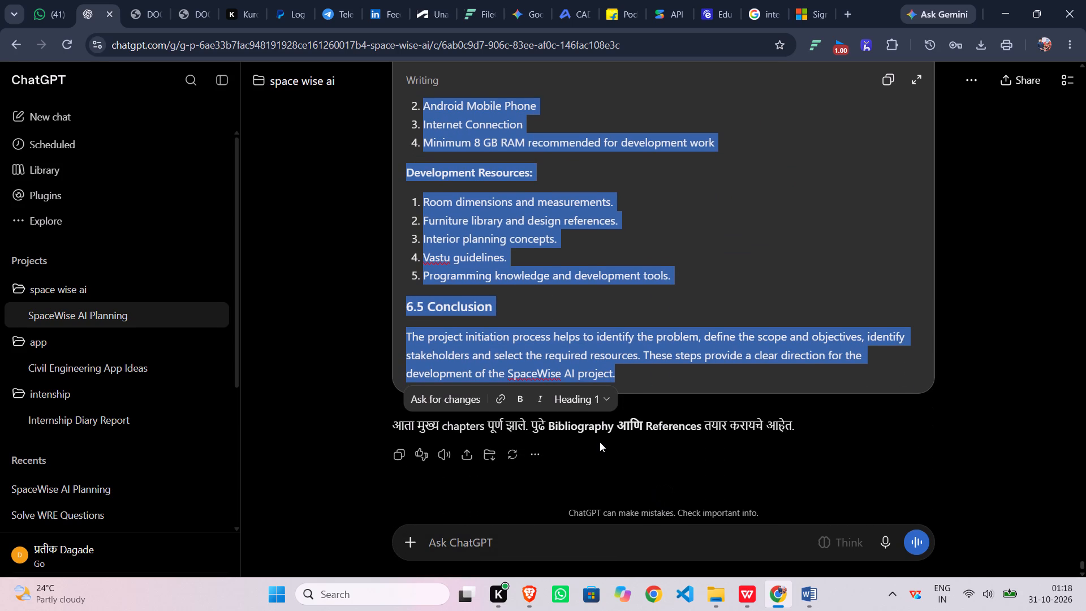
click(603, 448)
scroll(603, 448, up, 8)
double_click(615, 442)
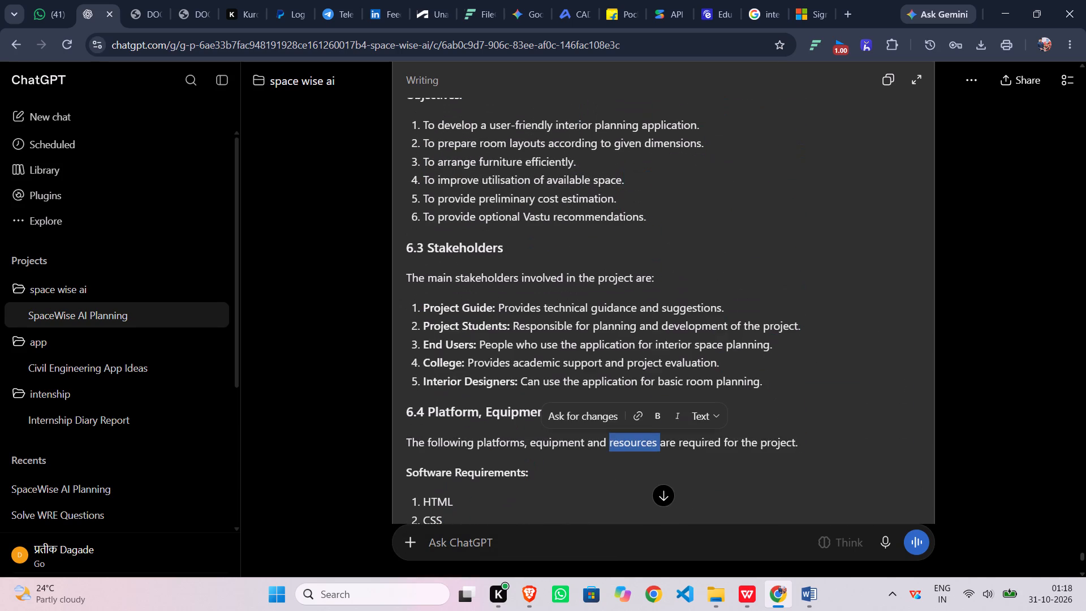
Copy the complete "CHAPTER 6 – PROJECT INITIATION" writing block from the ChatGPT reply.
scroll(615, 442, up, 10)
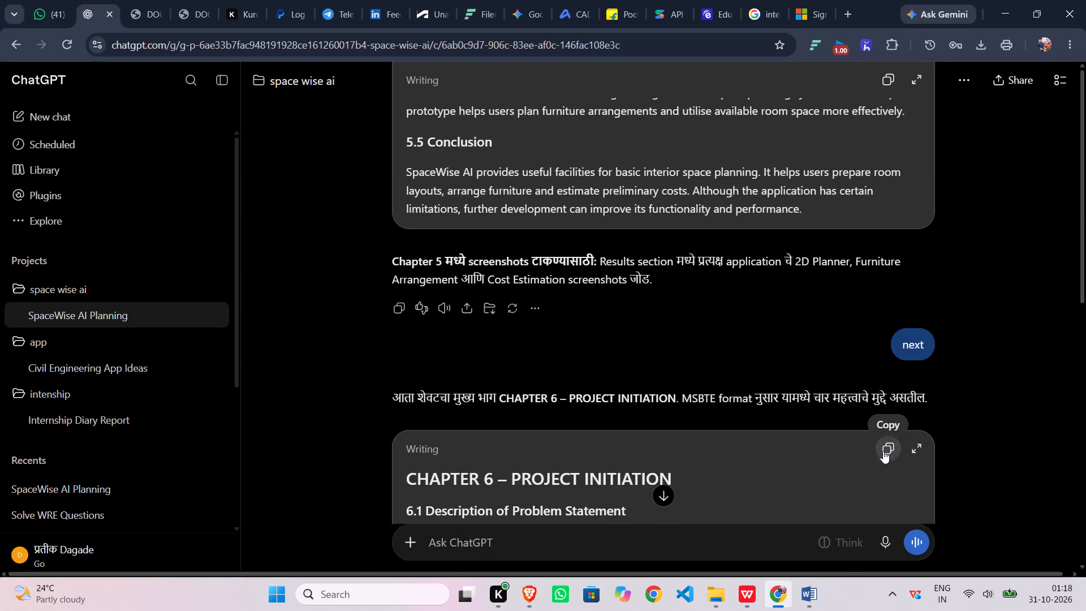
click(809, 481)
click(885, 449)
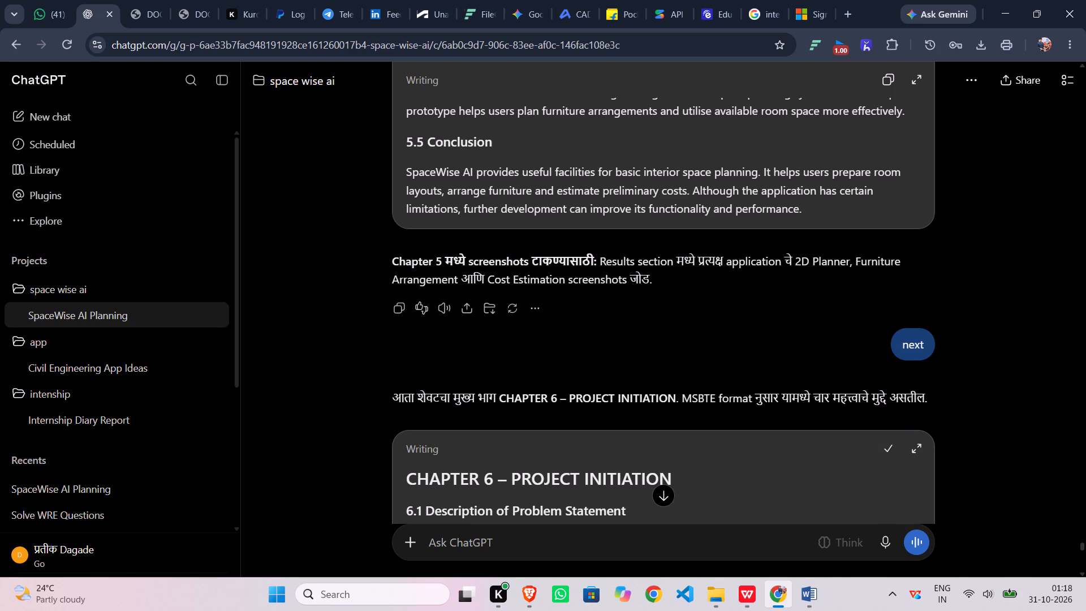
Switch to the final project document in Word and insert two blank pages after the Chapter 5 conclusion paragraph.
click(812, 594)
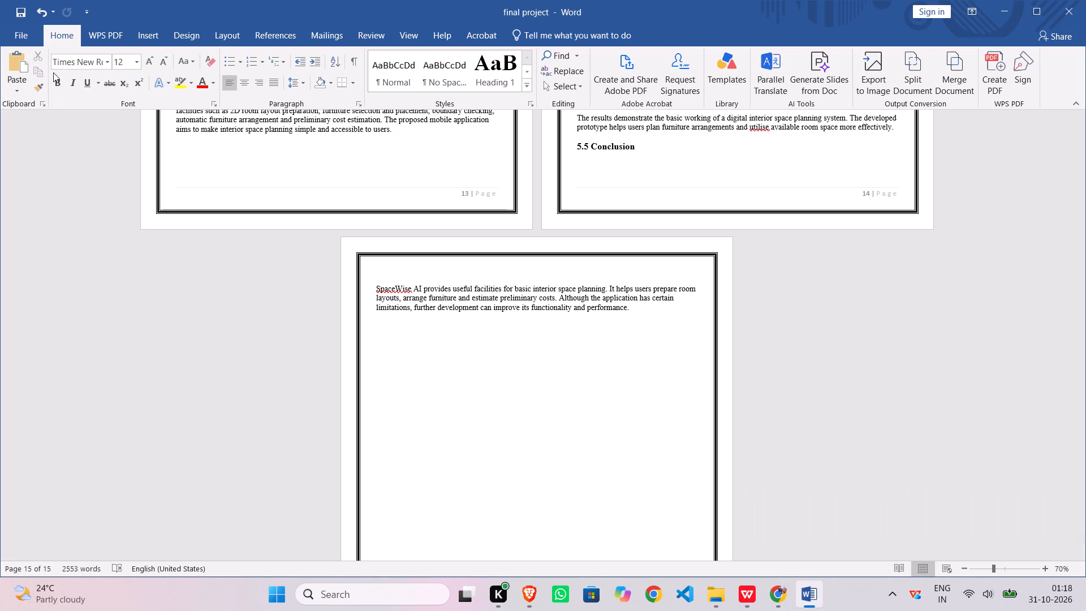
scroll(510, 572, down, 5)
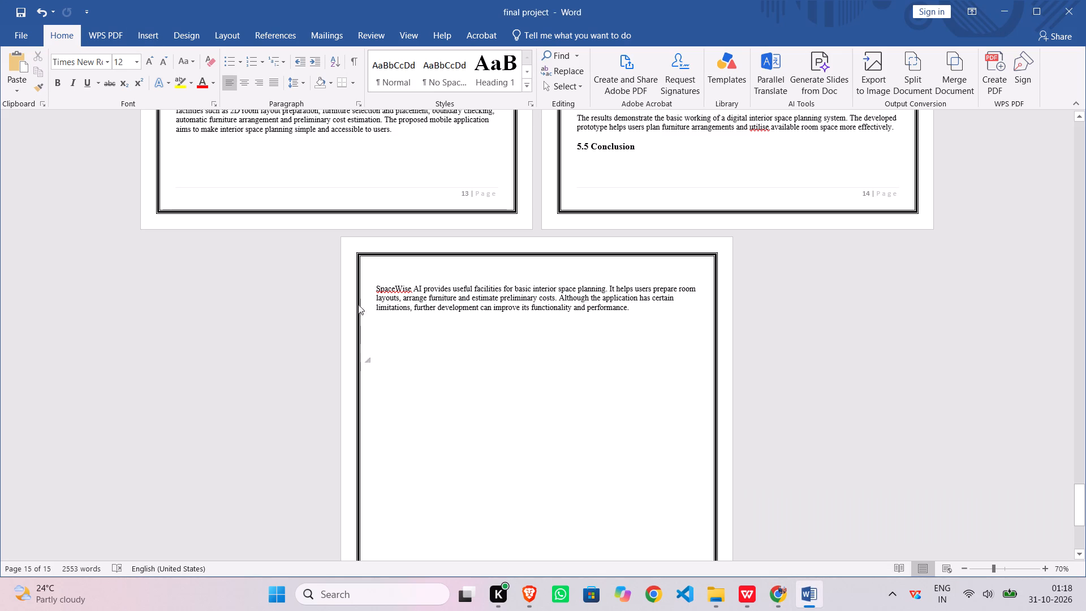
click(138, 27)
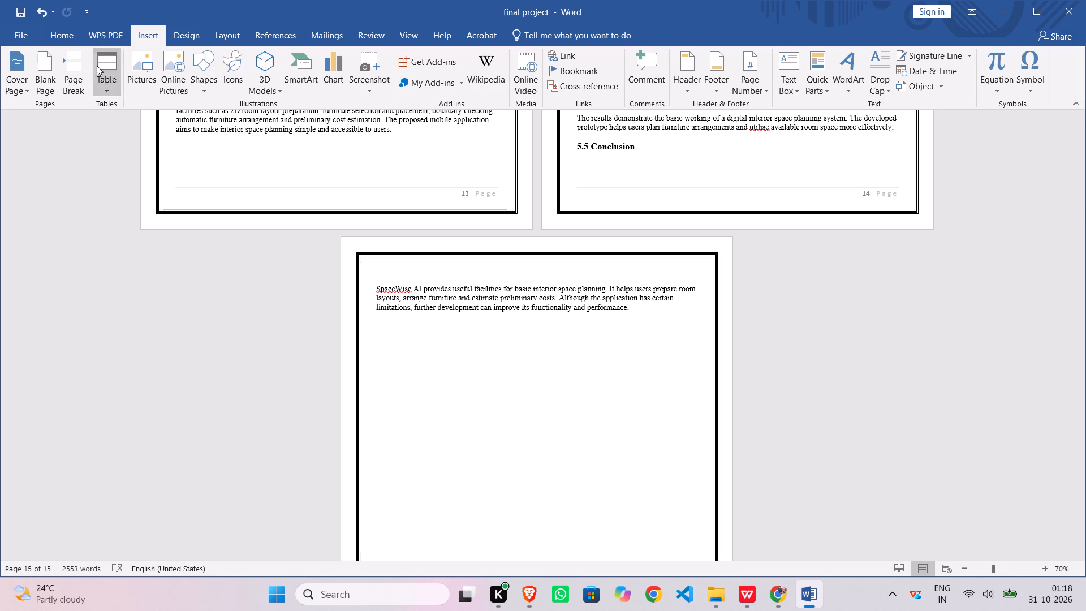
double_click(46, 76)
Paste the copied Chapter 6 text at the top of the blank page 16, following the Chapter 5 conclusion page.
scroll(327, 381, up, 4)
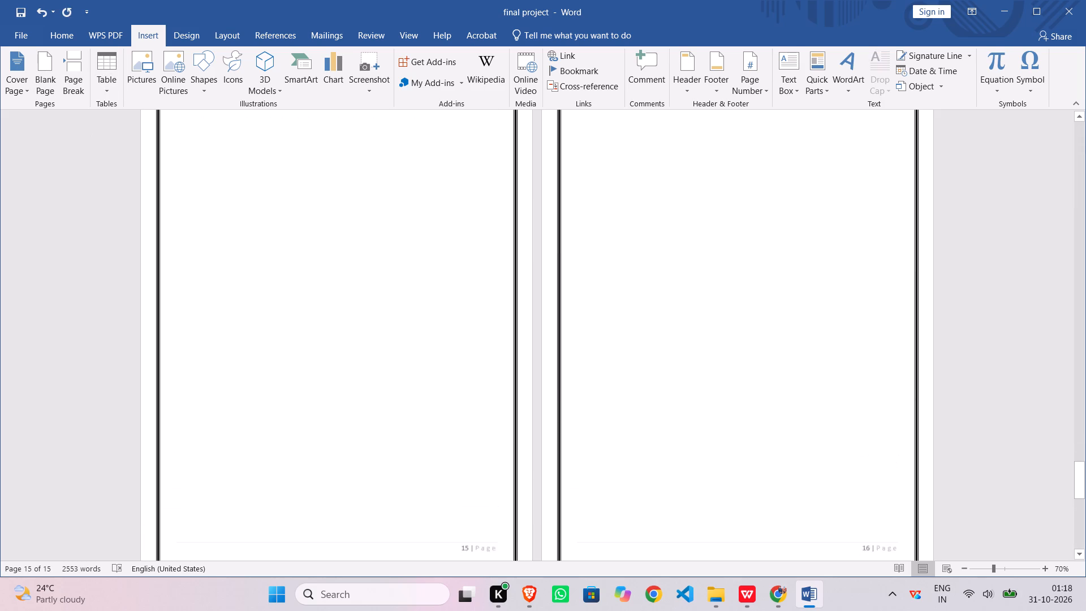
scroll(327, 381, up, 6)
click(575, 203)
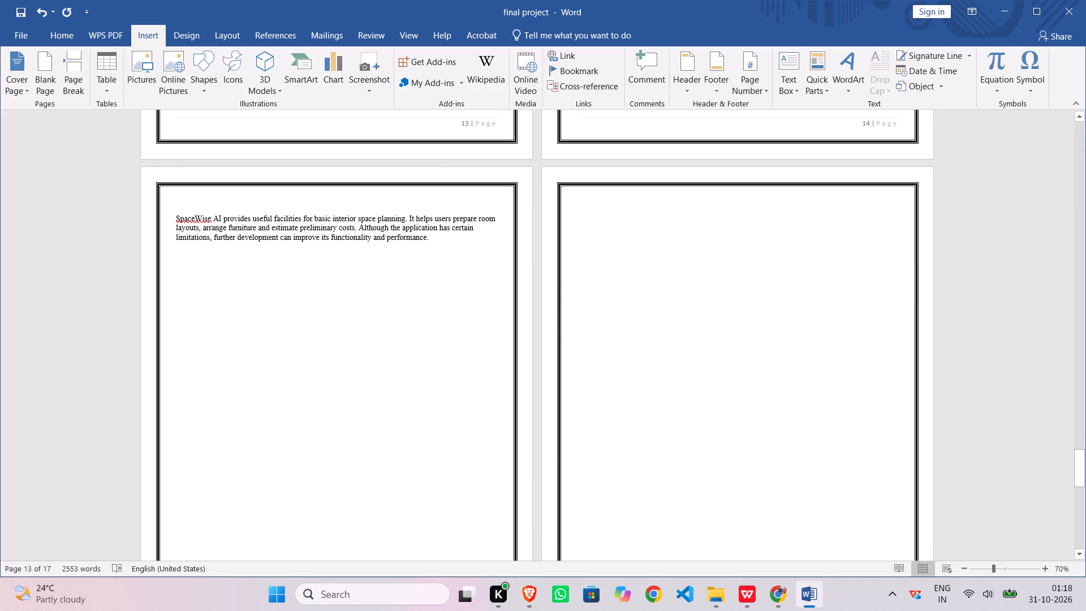
key(ctrl+v)
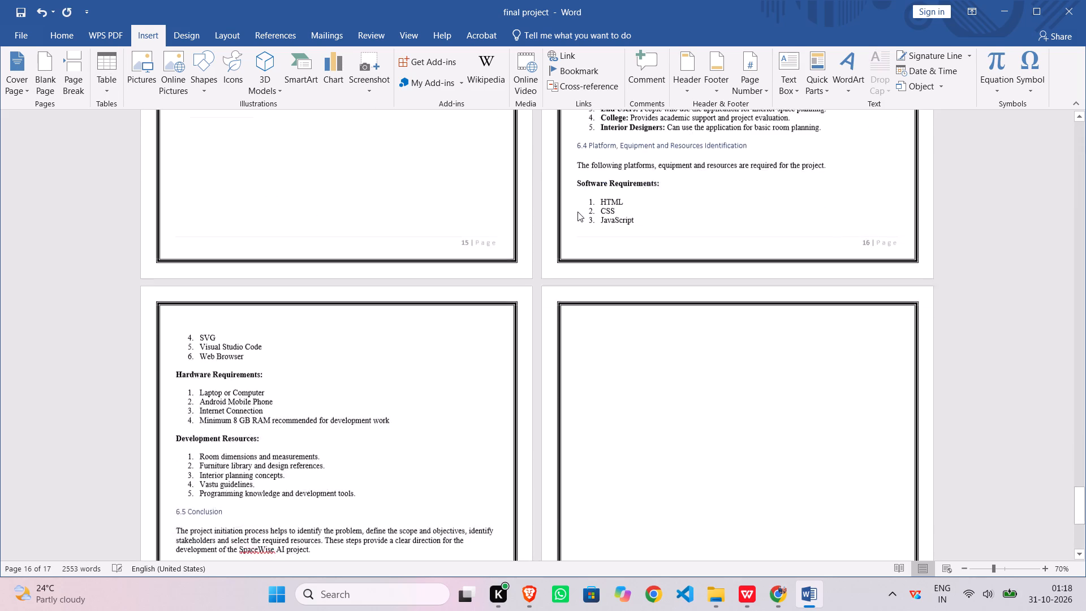
scroll(538, 216, up, 9)
scroll(593, 203, up, 8)
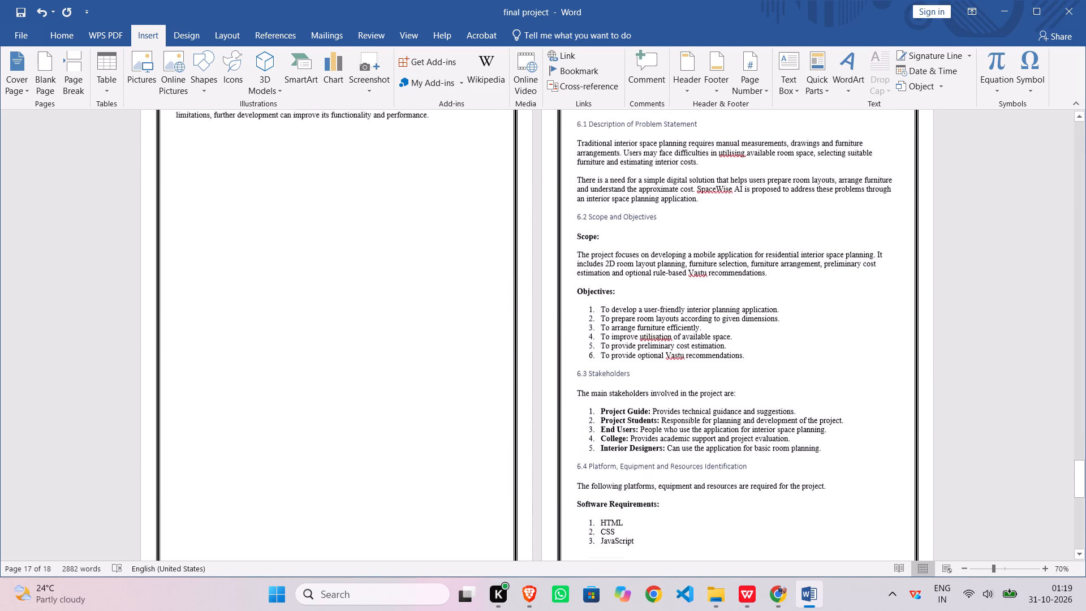
scroll(593, 203, up, 3)
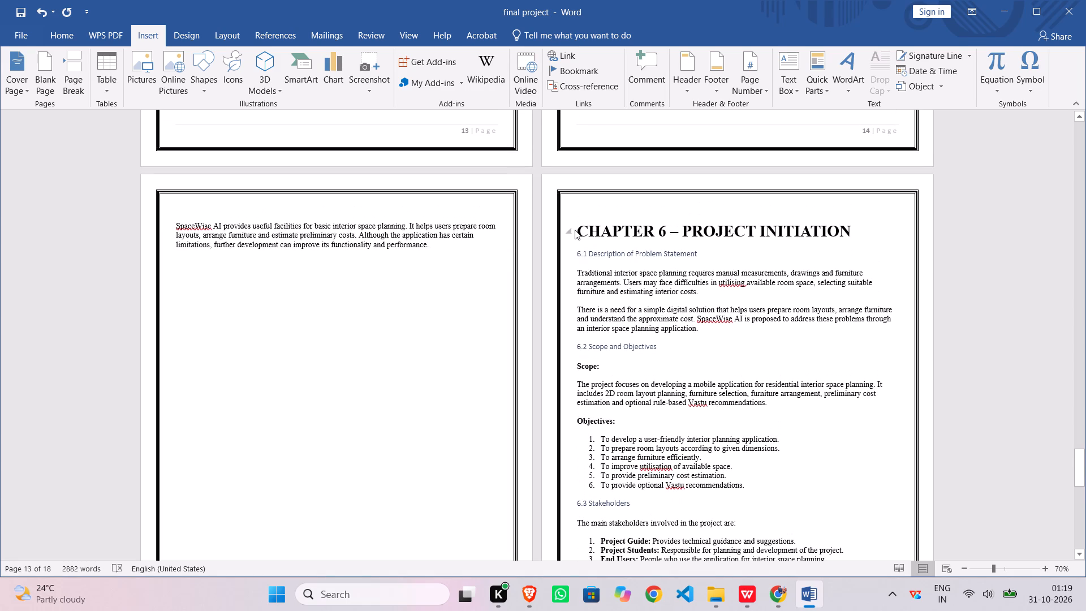
Set the "CHAPTER 6 – PROJECT INITIATION" title to font size 14 and centre it.
drag(576, 229, 851, 236)
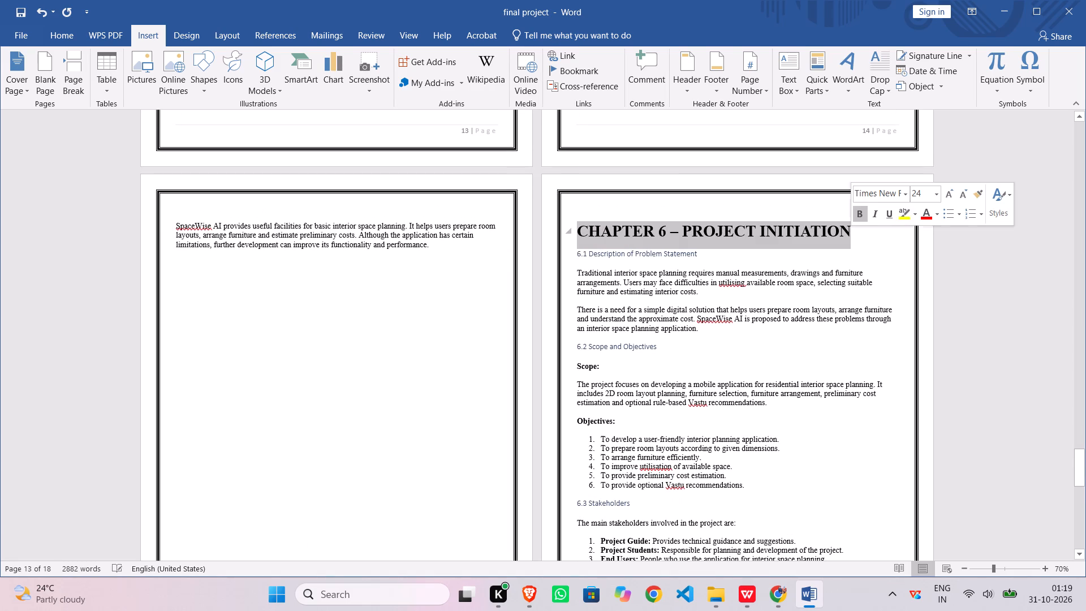
click(915, 192)
text(14)
key(Return)
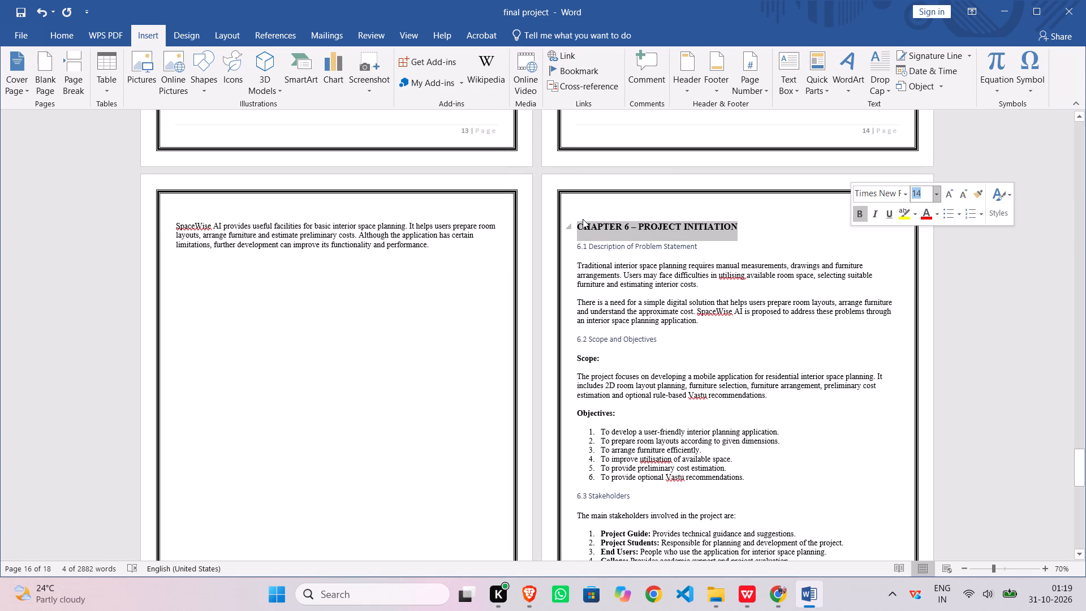
double_click(74, 41)
double_click(242, 79)
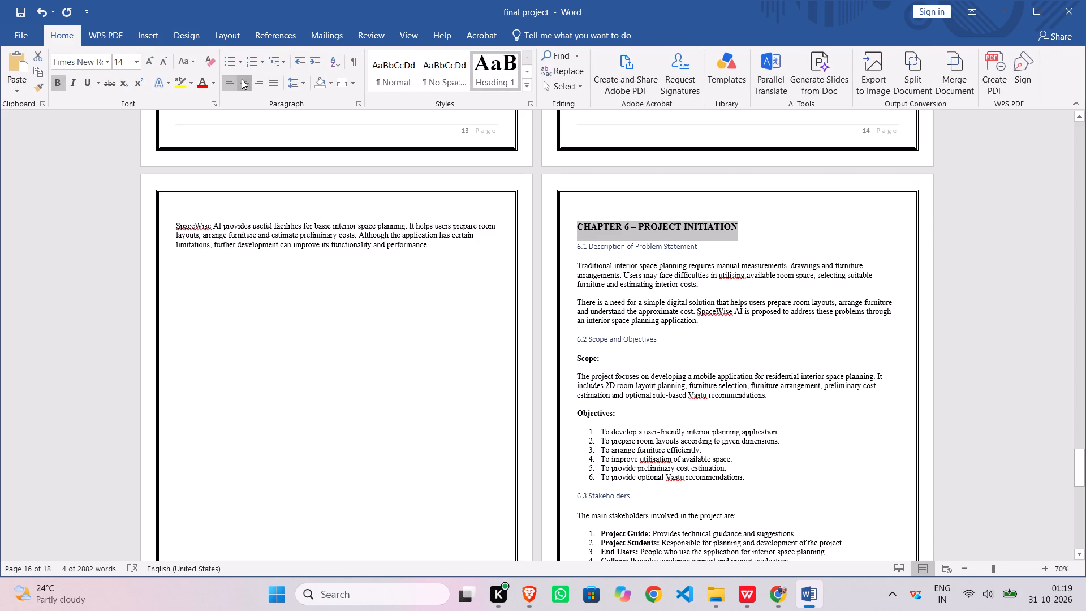
double_click(247, 86)
click(247, 86)
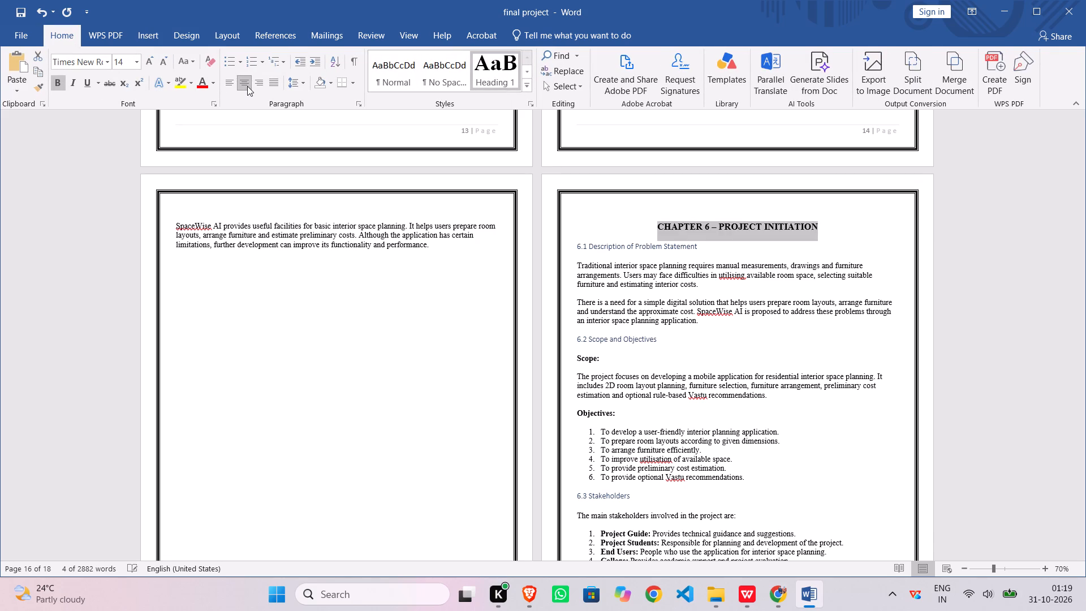
Add one blank line between the Chapter 6 title and the heading "6.1 Description of Problem Statement".
click(574, 247)
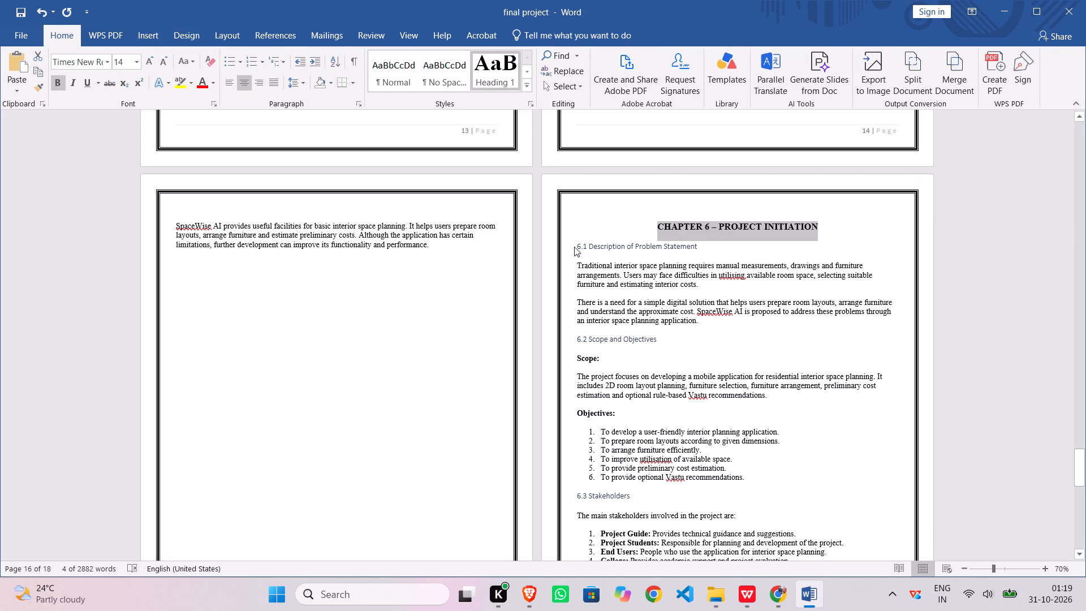
click(576, 247)
key(shift+Return)
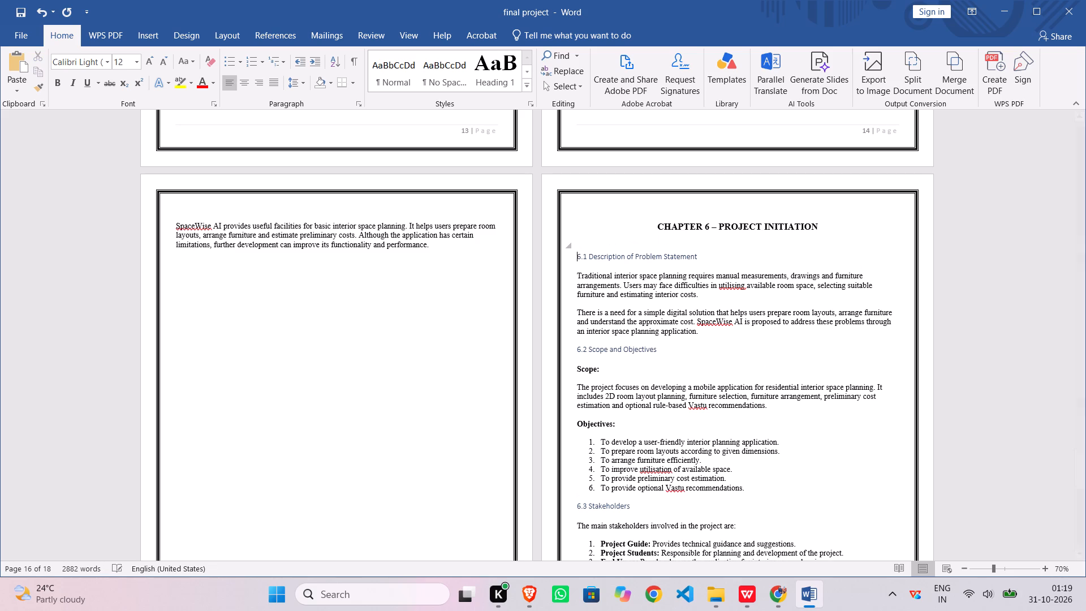
key(shift+Return)
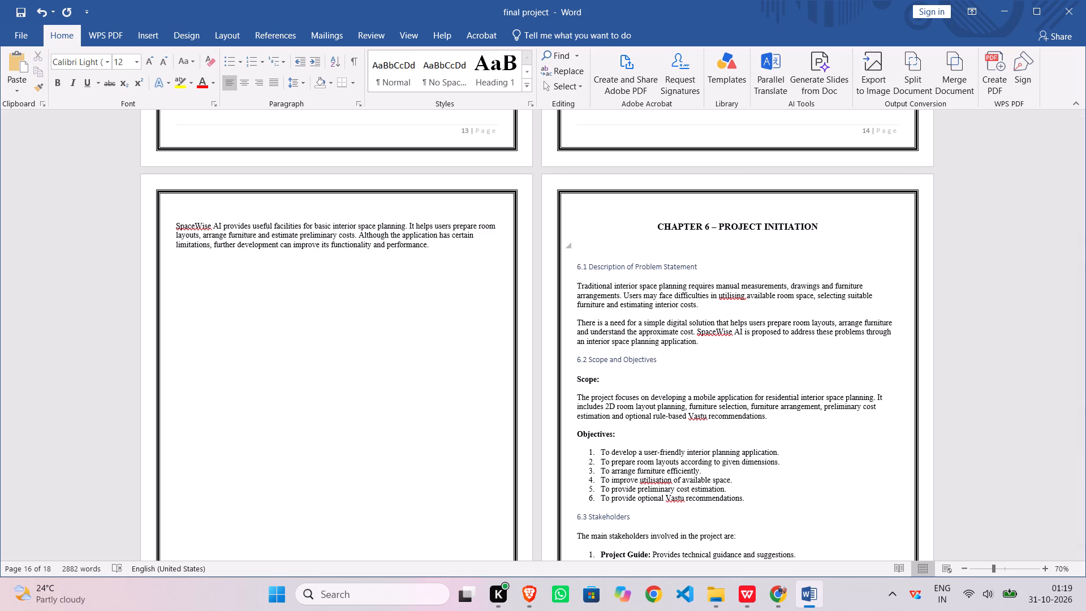
key(BackSpace)
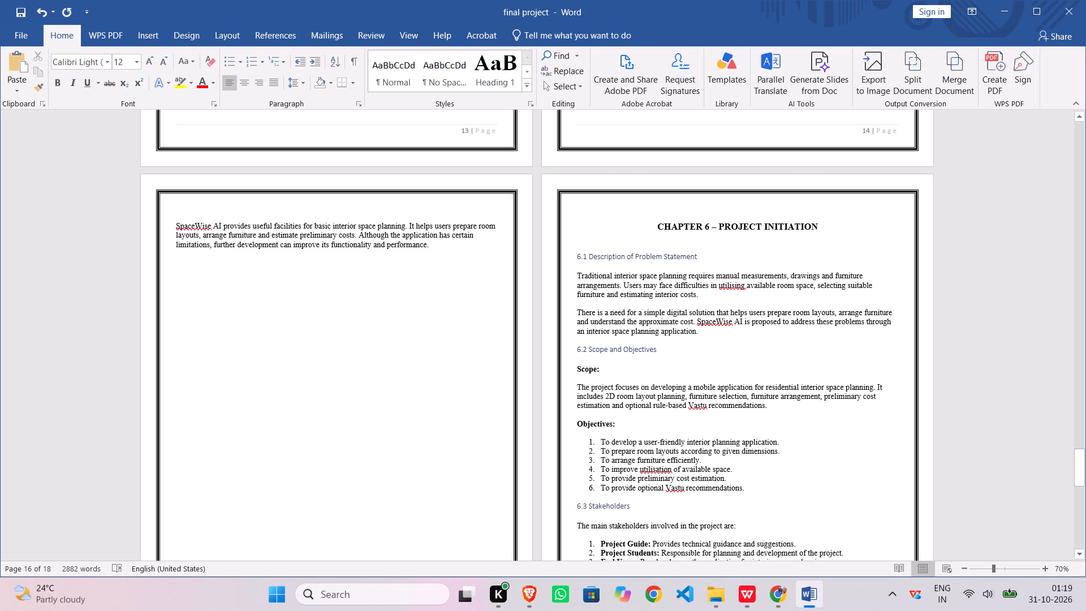
Apply the Heading 1 style to "6.1 Description of Problem Statement" and "6.2 Scope and Objectives".
drag(577, 259, 700, 259)
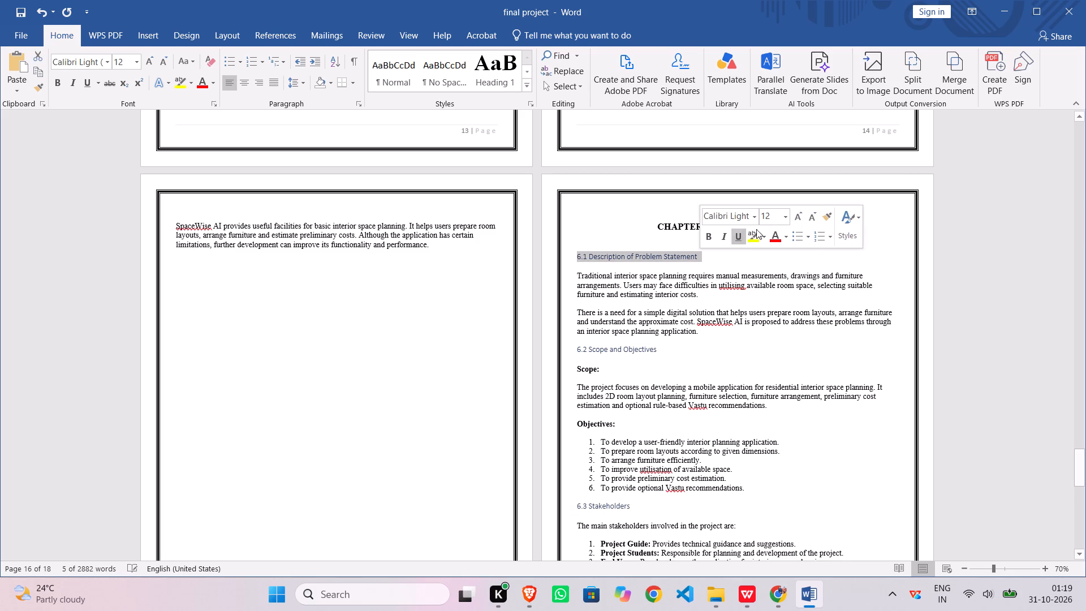
click(857, 218)
double_click(964, 256)
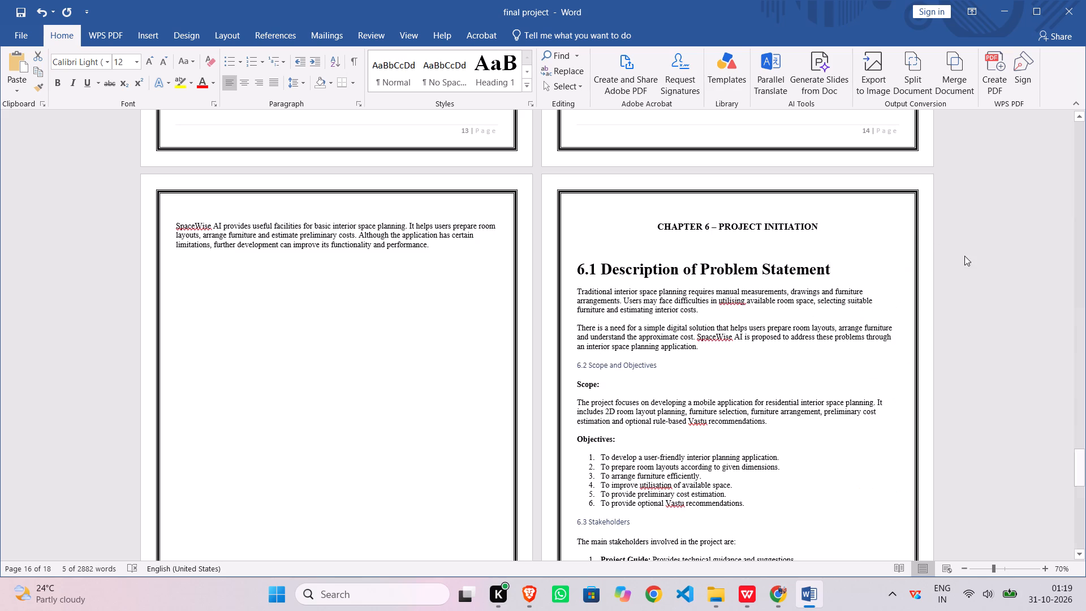
double_click(610, 364)
click(610, 364)
click(762, 324)
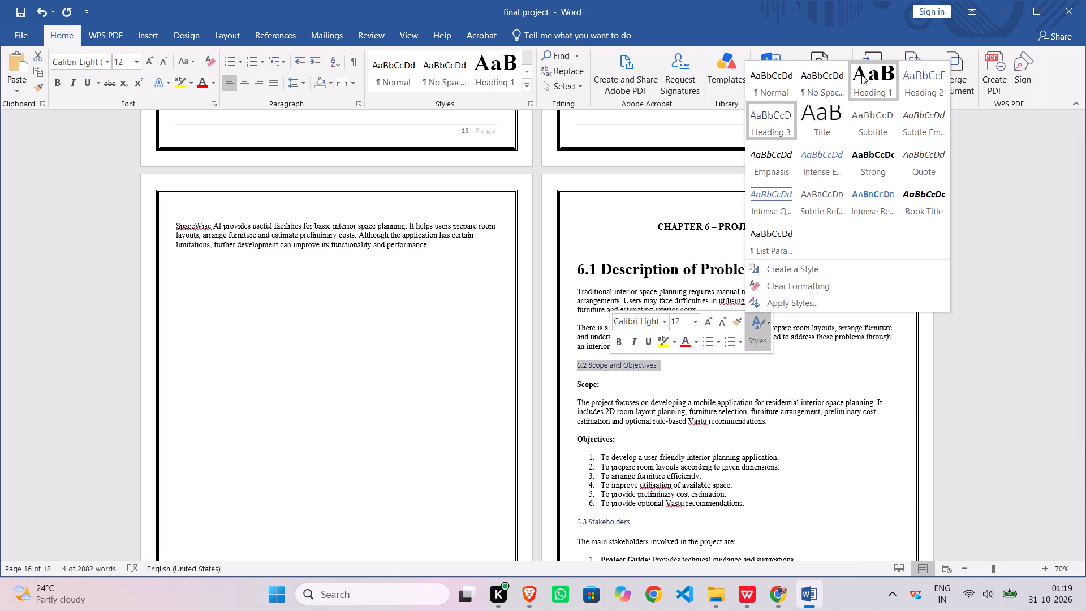
click(864, 85)
Apply the Heading 1 style to "6.3 Stakeholders" and "6.4 Platform, Equipment and Resources Identification".
scroll(709, 351, down, 4)
scroll(649, 354, down, 3)
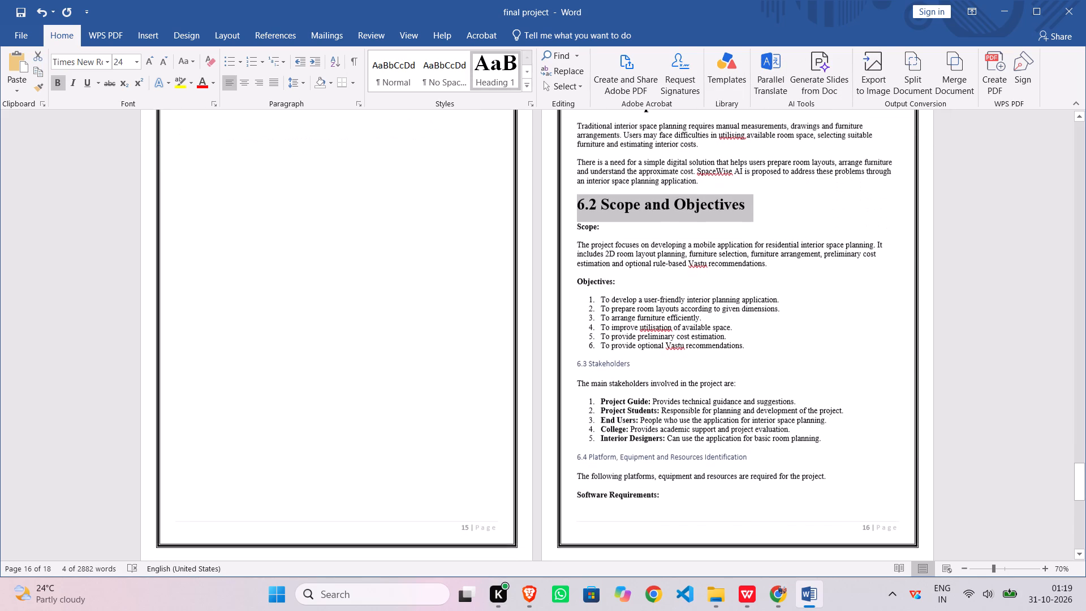
double_click(593, 364)
triple_click(593, 364)
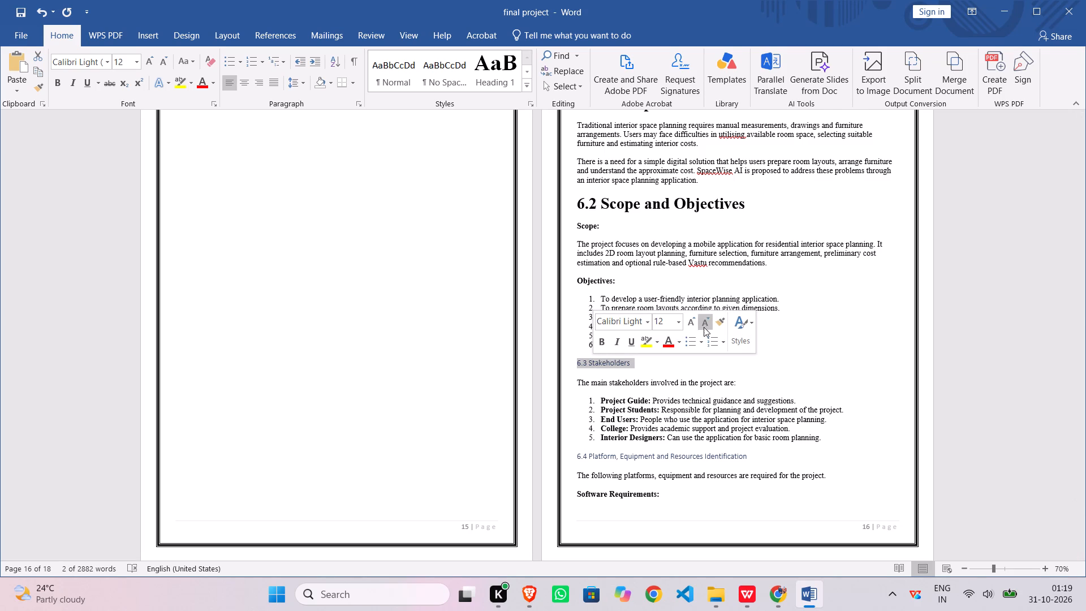
click(743, 329)
click(866, 74)
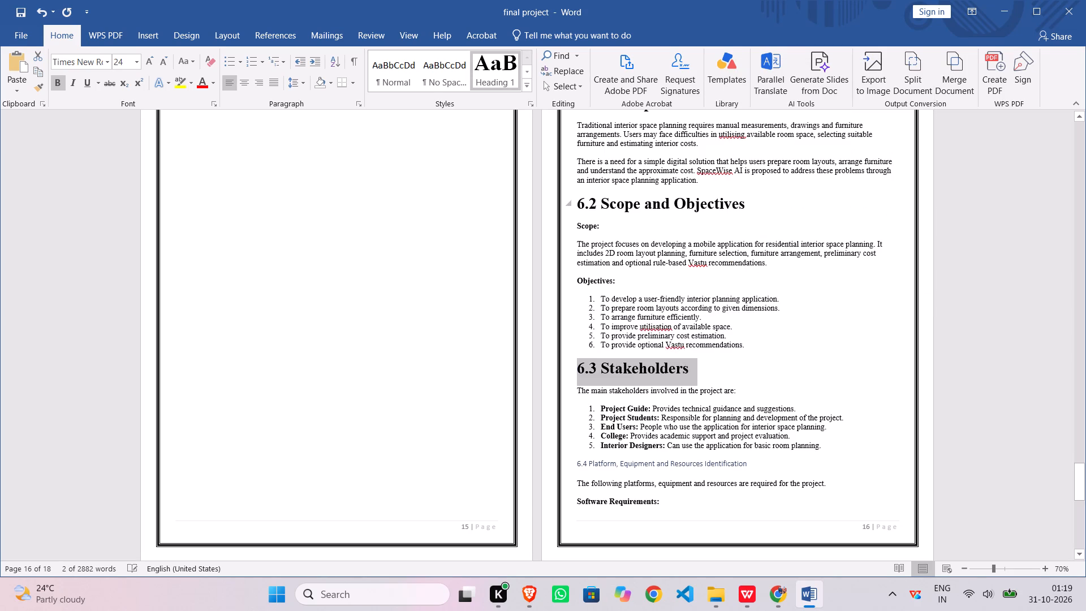
scroll(733, 290, down, 4)
scroll(643, 331, down, 3)
triple_click(598, 295)
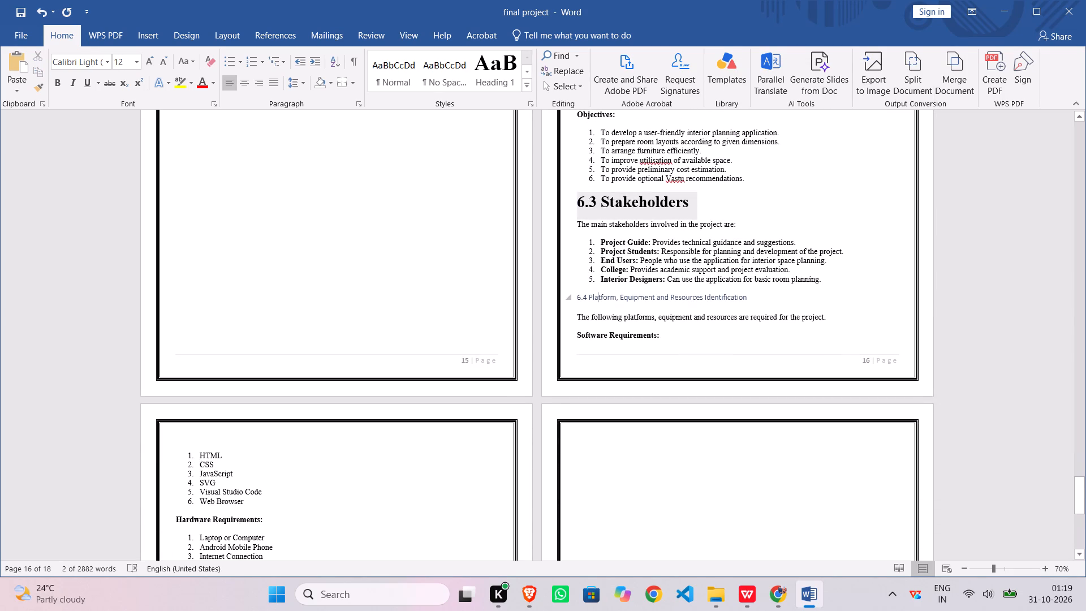
click(747, 256)
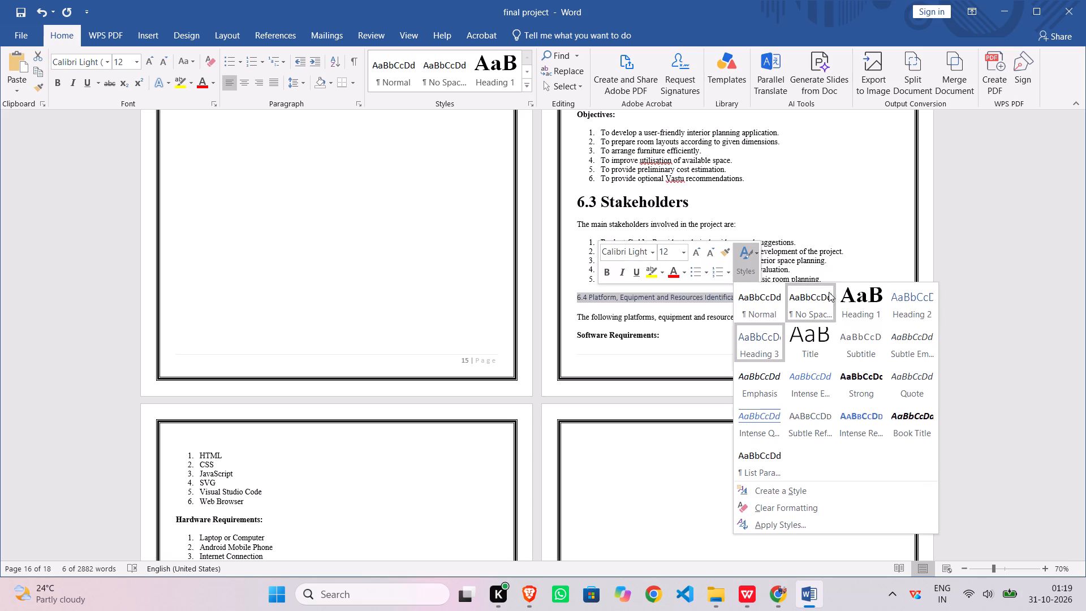
click(858, 297)
Apply the Heading 1 style to the "6.5 Conclusion" heading on page 17.
scroll(611, 311, down, 4)
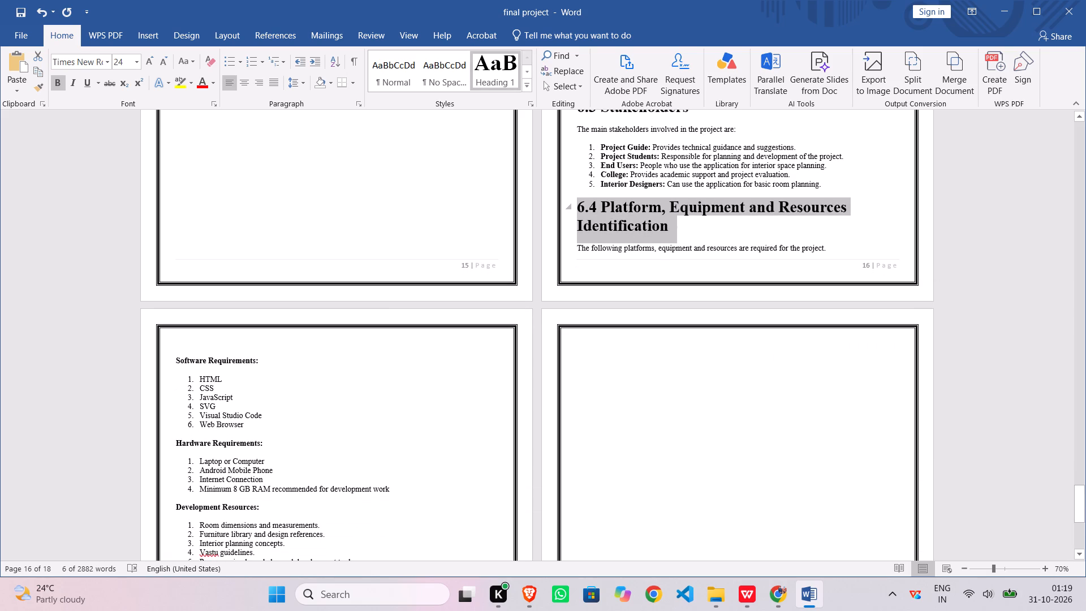
scroll(227, 369, down, 7)
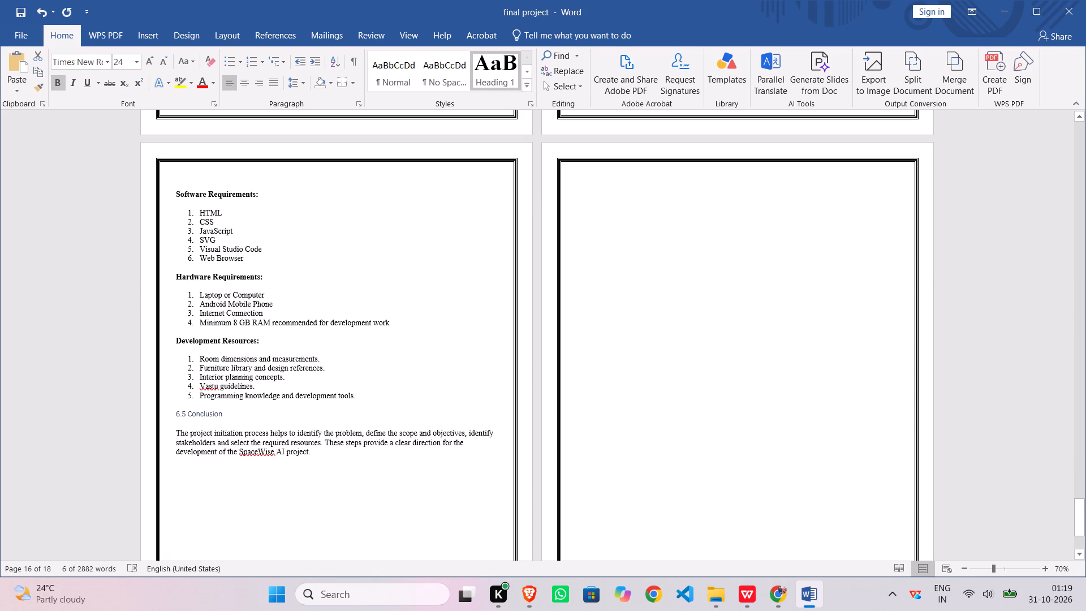
triple_click(207, 420)
double_click(200, 414)
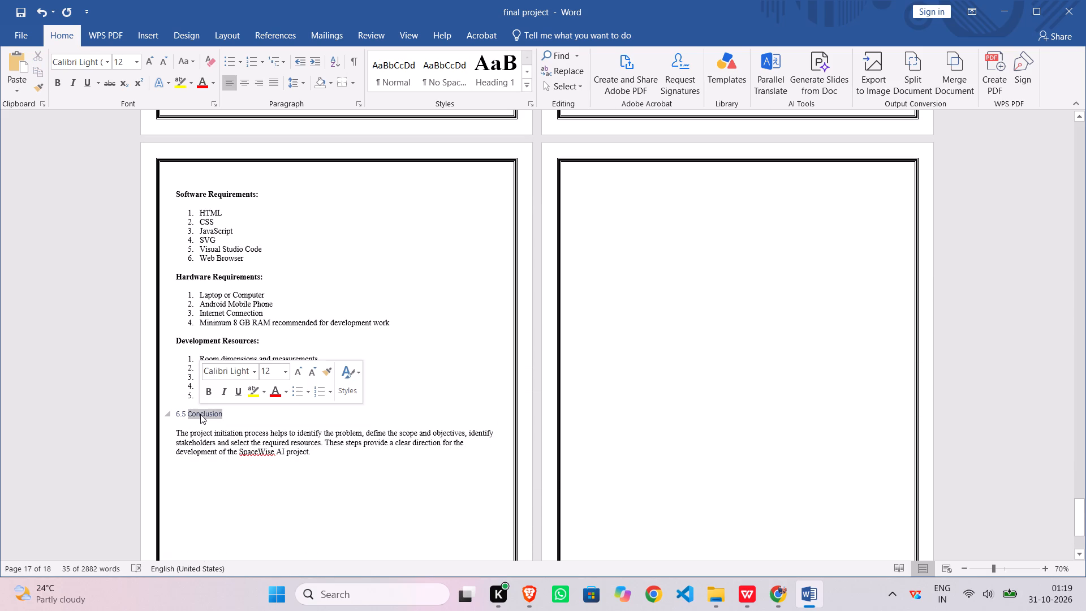
click(200, 414)
double_click(200, 414)
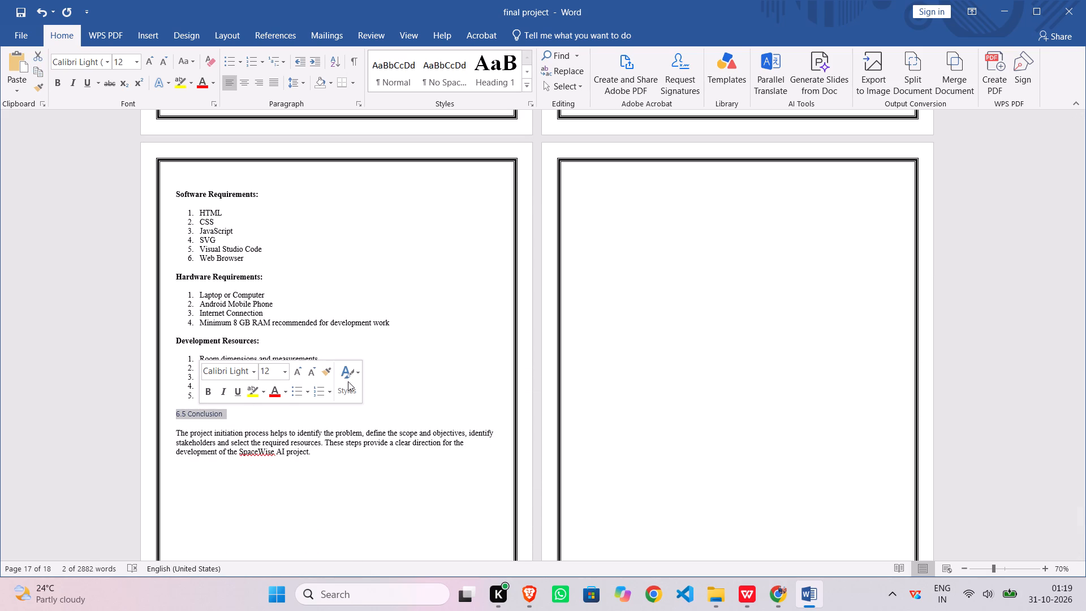
double_click(348, 381)
click(352, 378)
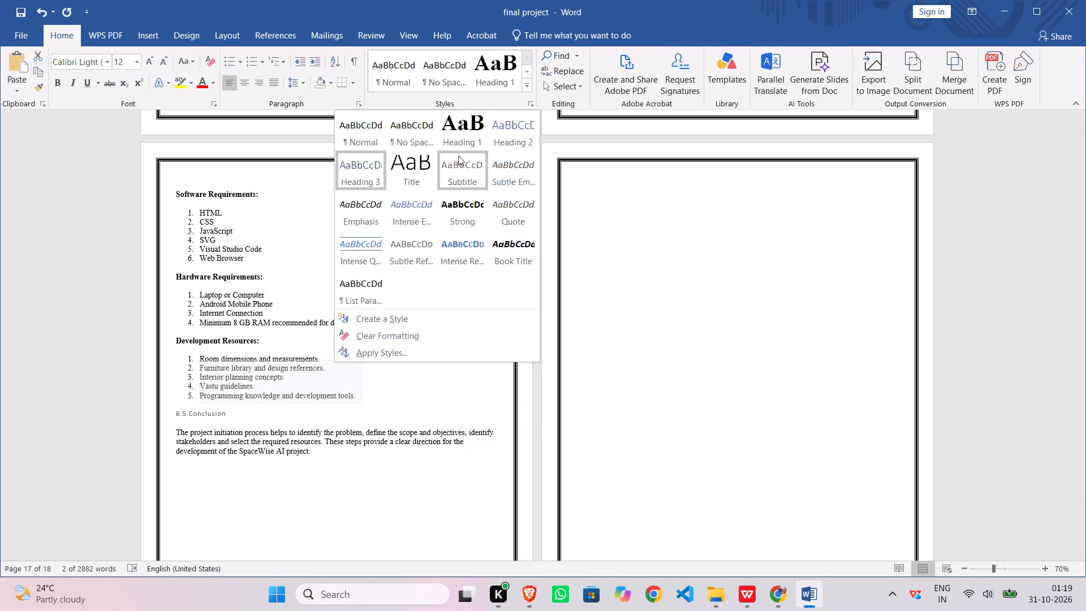
double_click(462, 136)
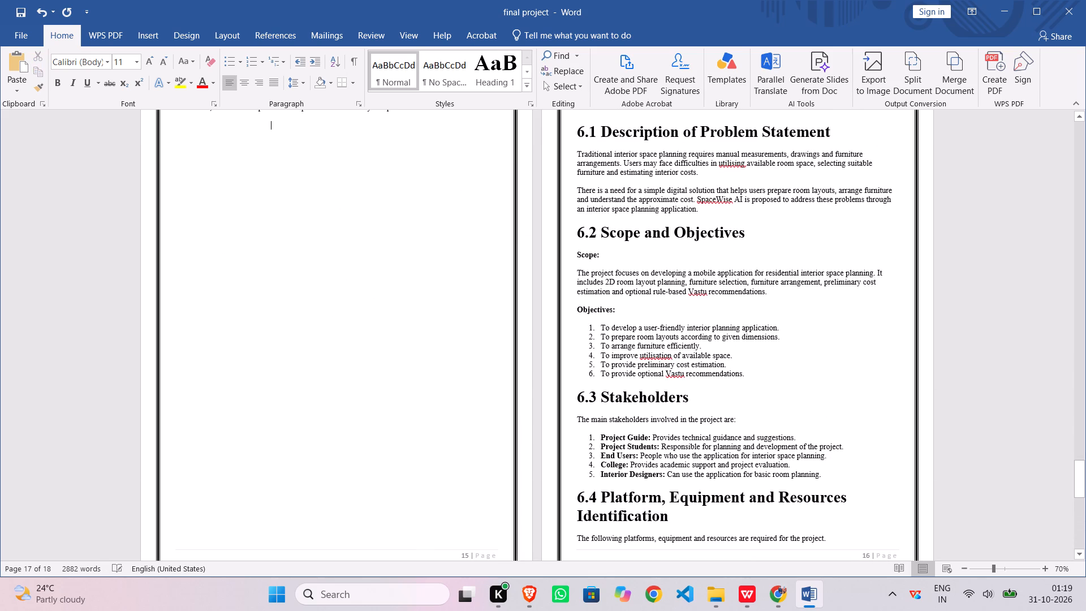
Set the heading "6.1 Description of Problem Statement" to font size 14.
scroll(456, 246, up, 5)
scroll(456, 246, down, 6)
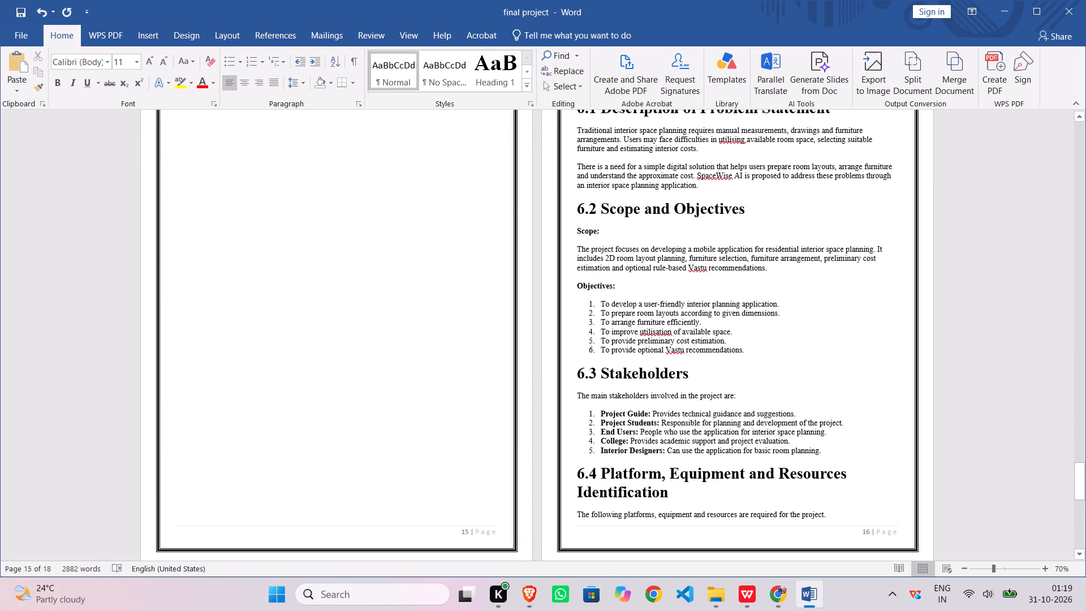
scroll(458, 246, up, 3)
drag(578, 177, 689, 184)
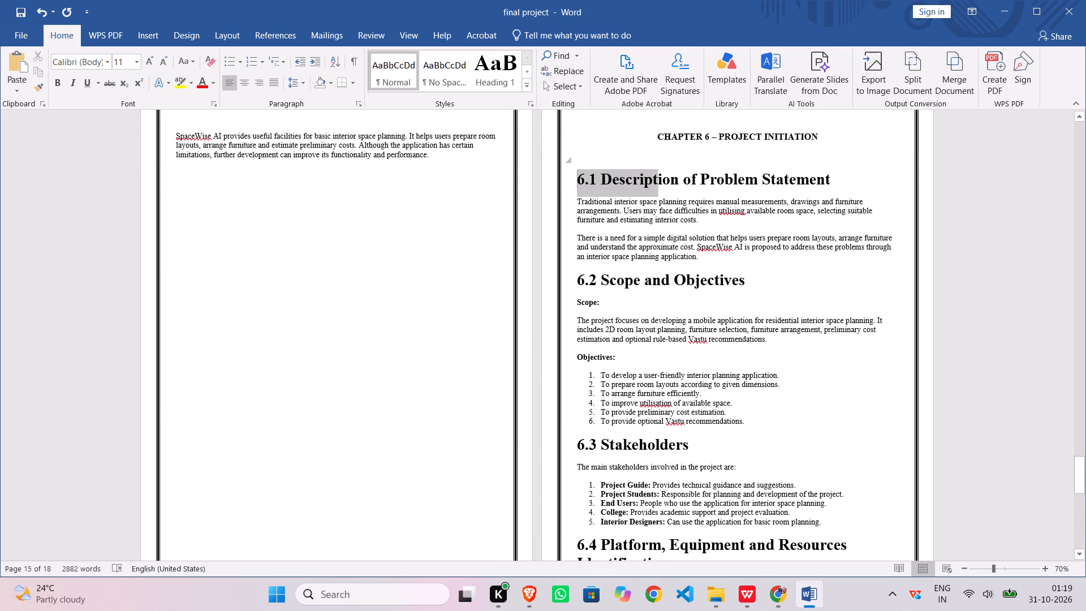
drag(689, 184, 787, 179)
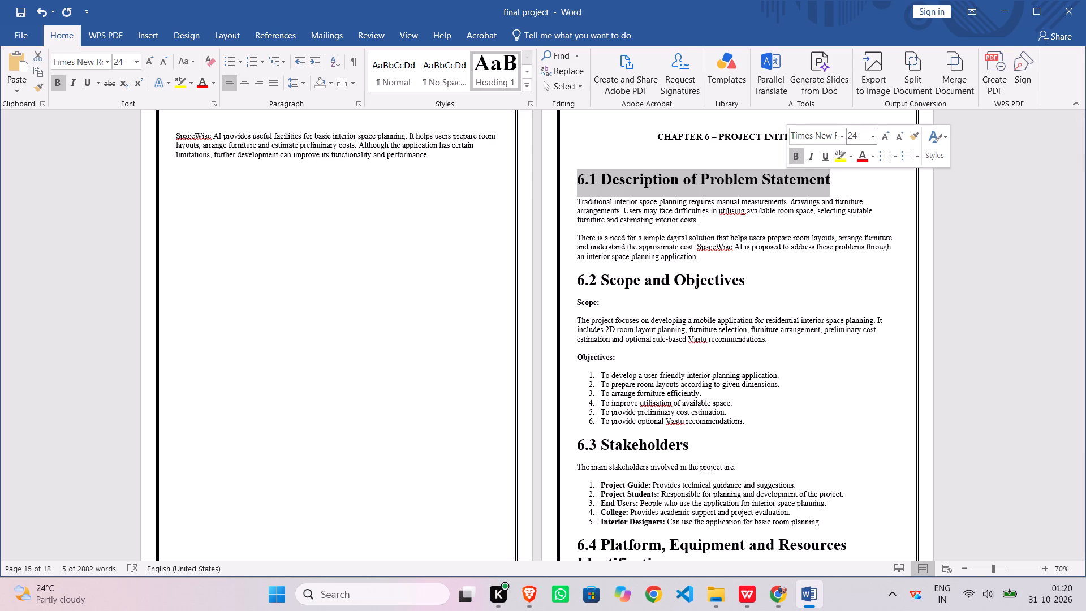
click(848, 137)
text(14)
key(Return)
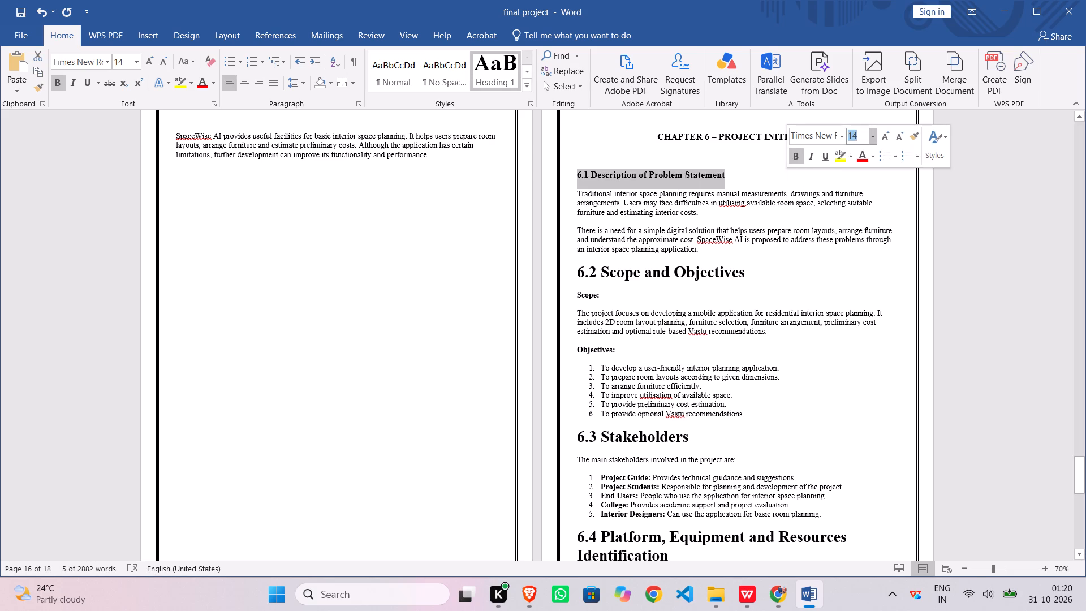
Set the headings "6.2 Scope and Objectives" and "6.3 Stakeholders" to font size 14.
click(632, 278)
triple_click(632, 274)
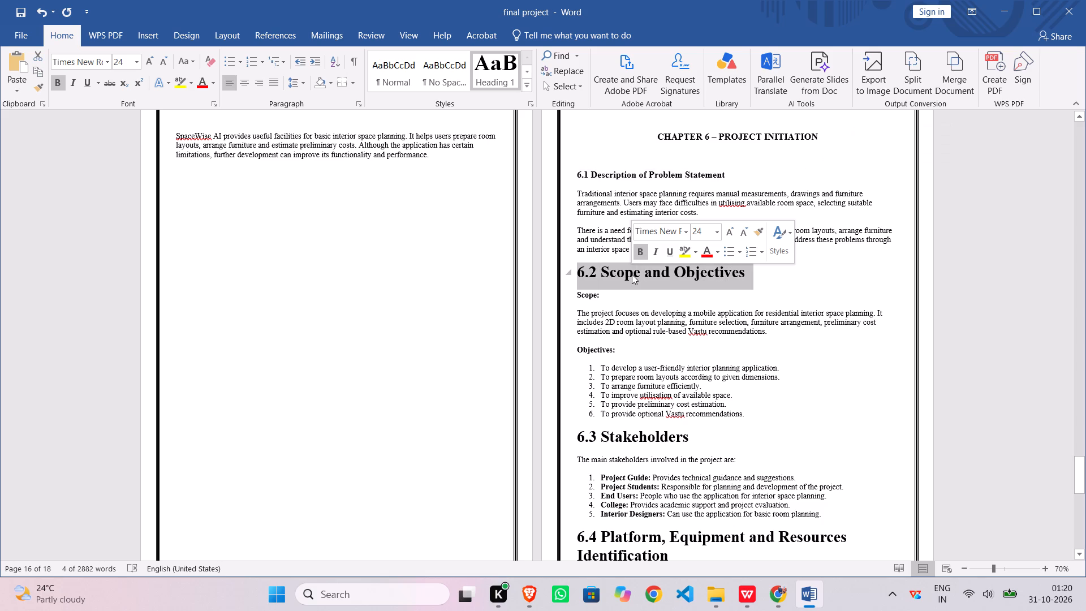
click(701, 233)
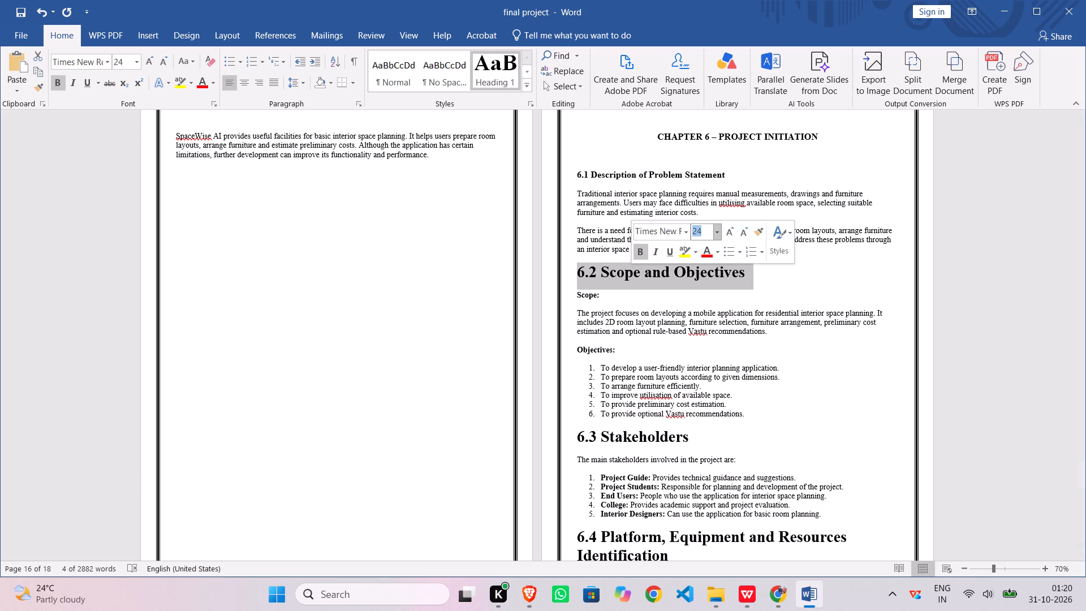
text(14)
key(Return)
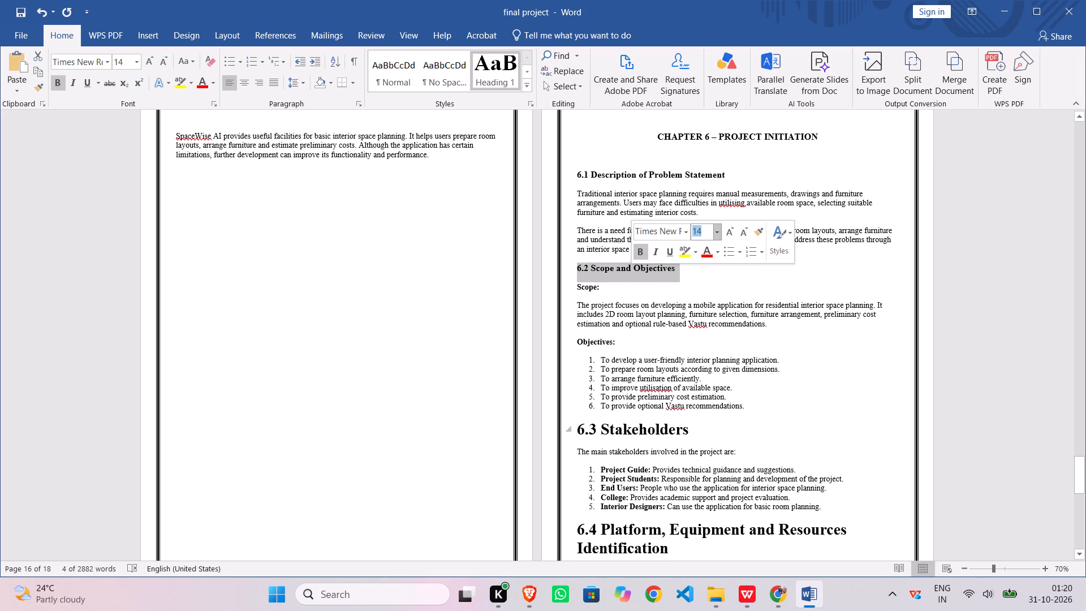
double_click(630, 429)
click(630, 429)
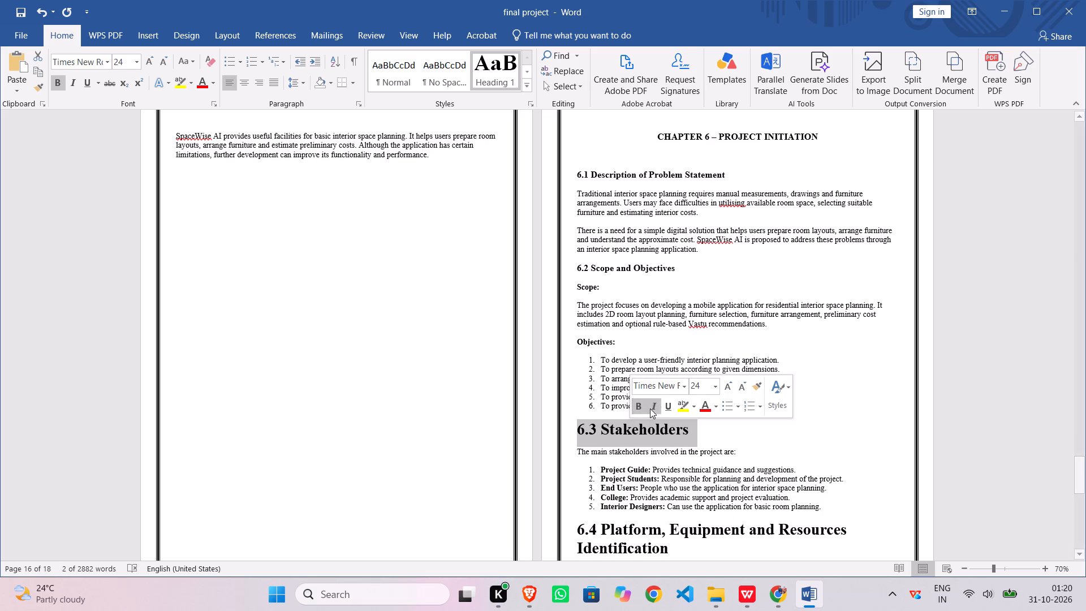
click(691, 383)
text(14)
key(Return)
Set the heading "6.4 Platform, Equipment and Resources Identification" to font size 14.
scroll(703, 429, down, 3)
triple_click(631, 451)
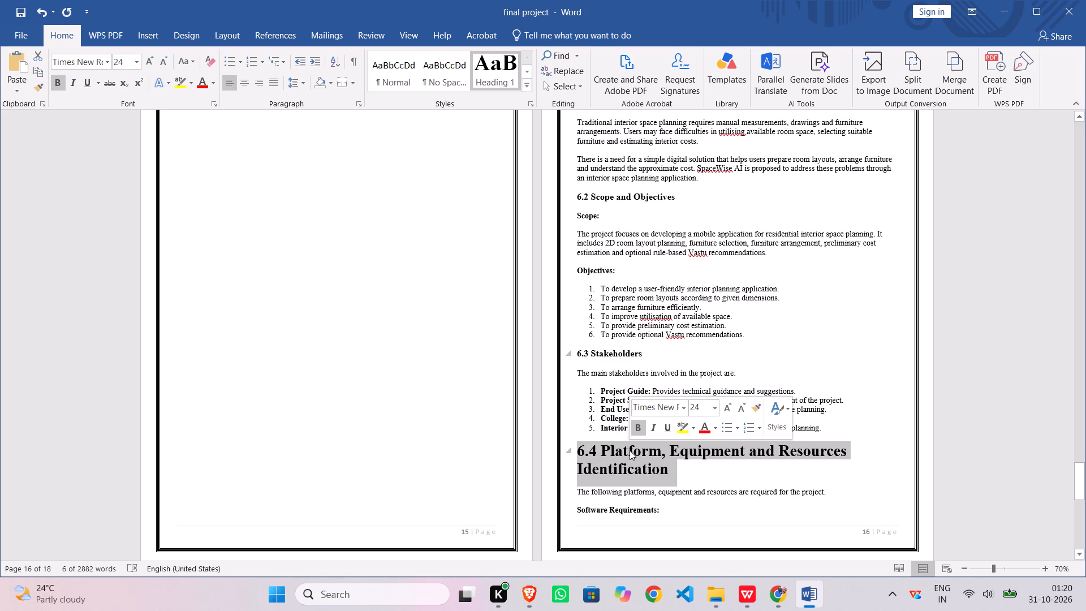
double_click(699, 409)
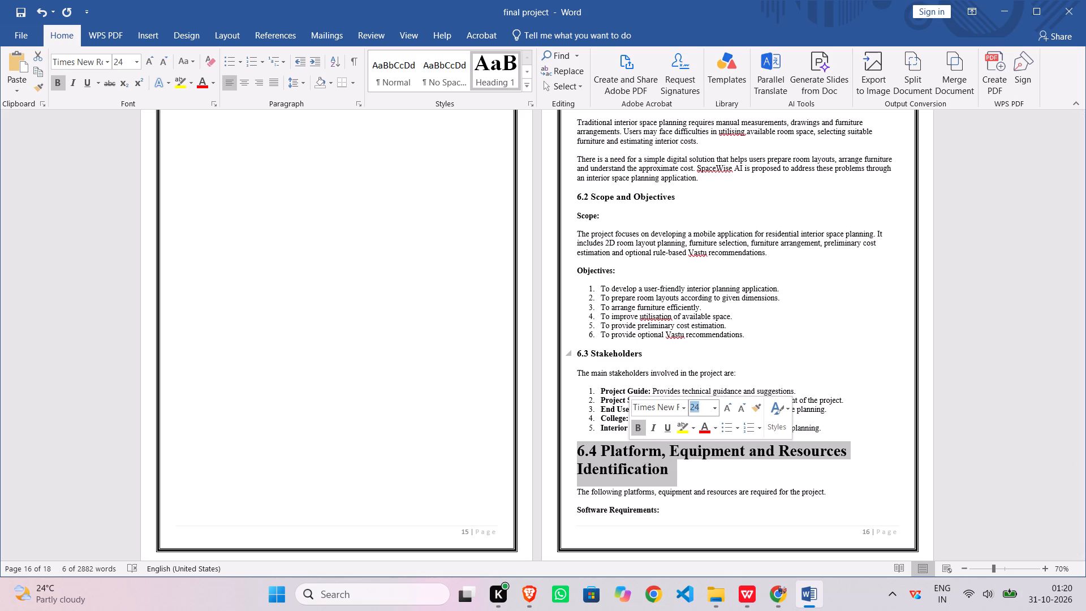
click(690, 410)
click(693, 410)
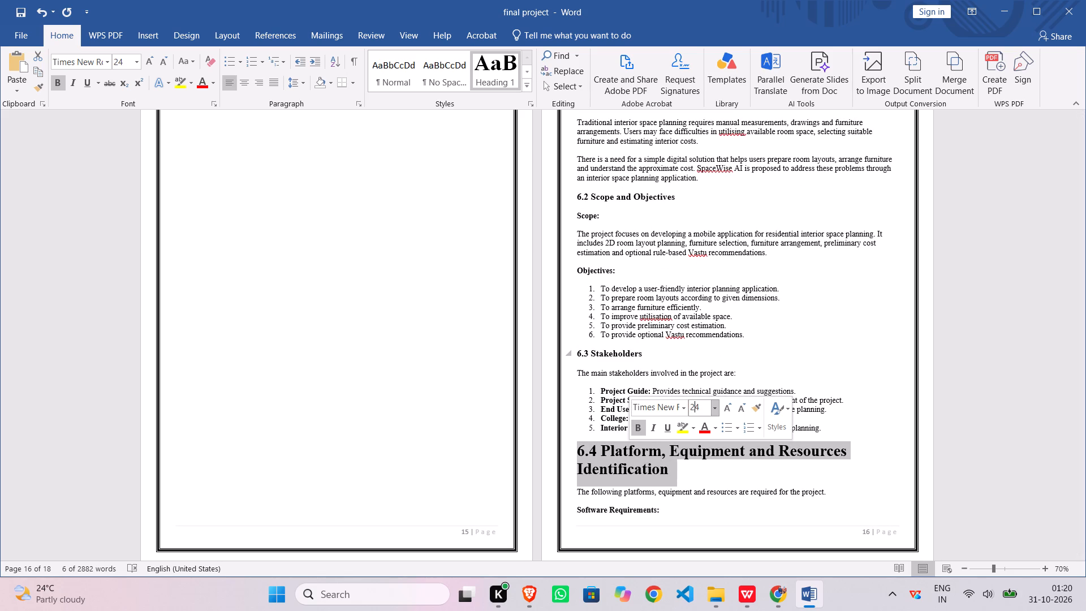
click(693, 410)
key(1)
key(4)
key(Return)
Set the "6.5 Conclusion" heading on page 17 to font size 14.
scroll(690, 439, down, 6)
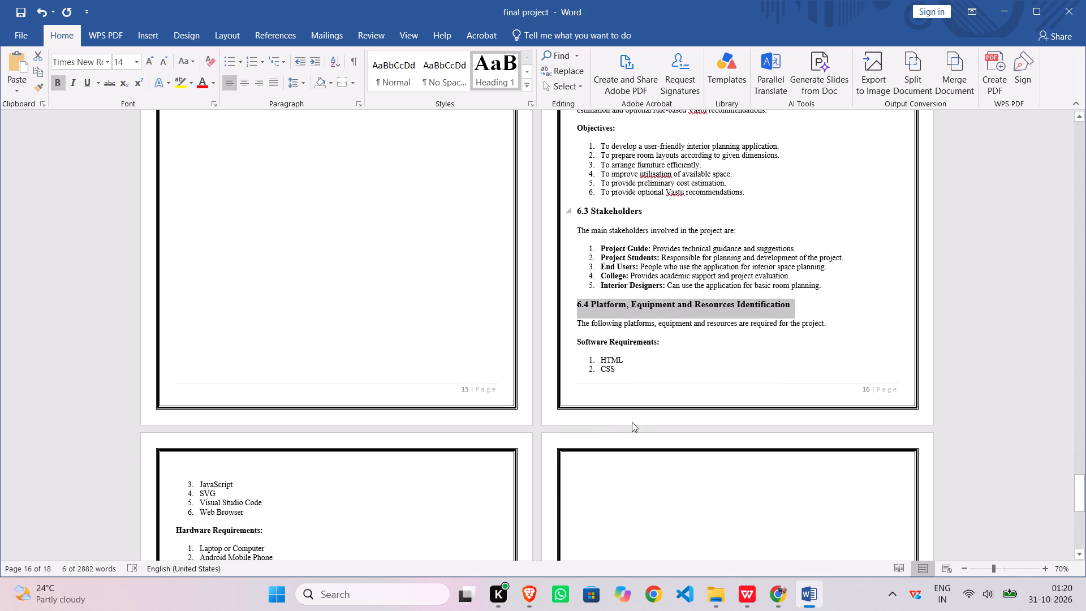
scroll(624, 421, down, 3)
scroll(263, 403, down, 2)
scroll(216, 420, down, 3)
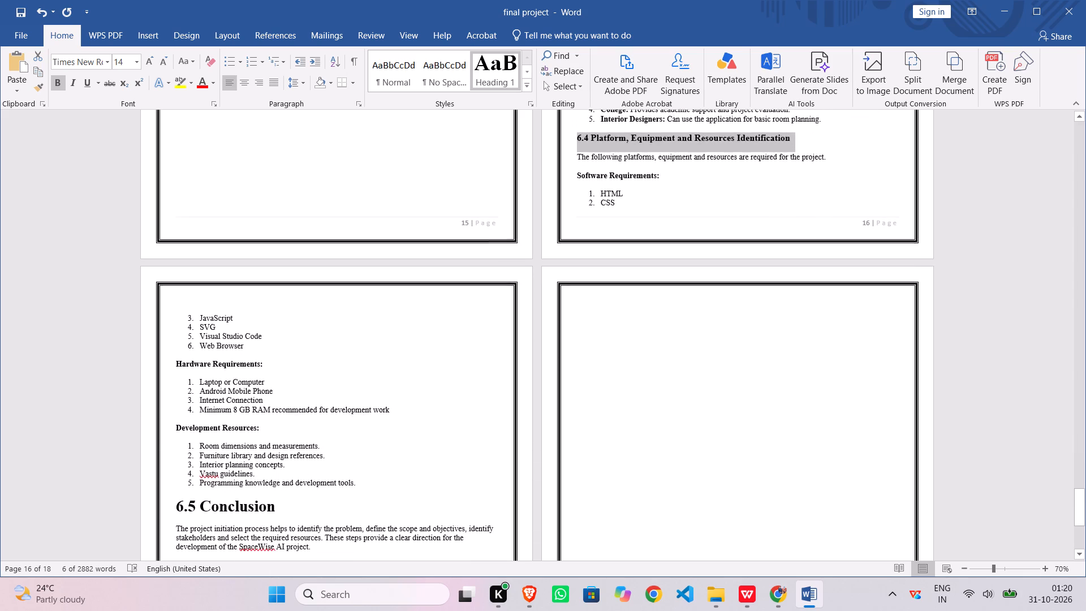
double_click(221, 485)
click(221, 485)
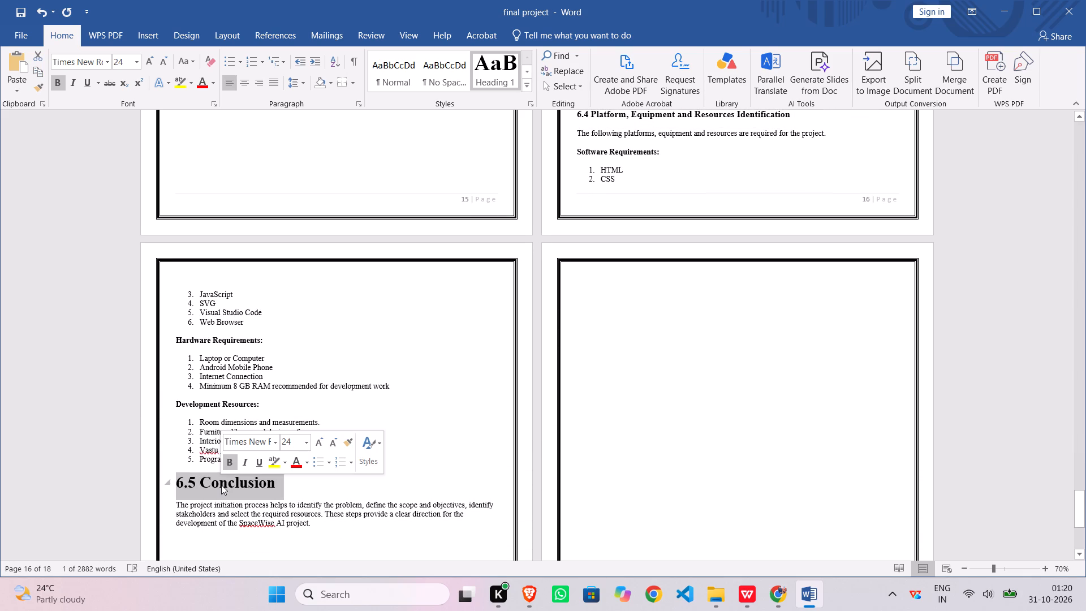
click(285, 444)
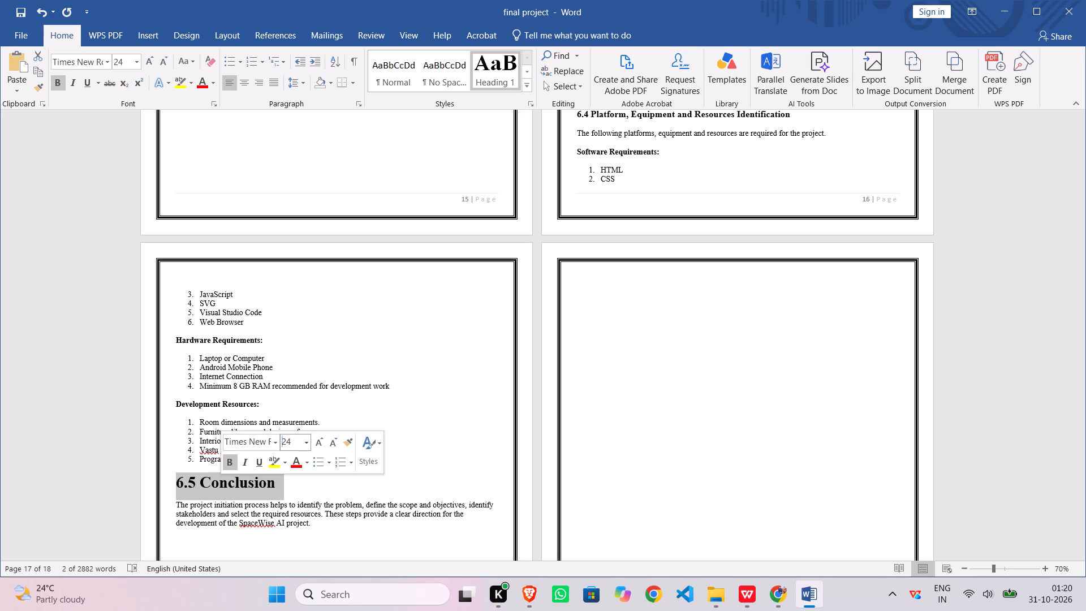
key(1)
key(4)
key(Return)
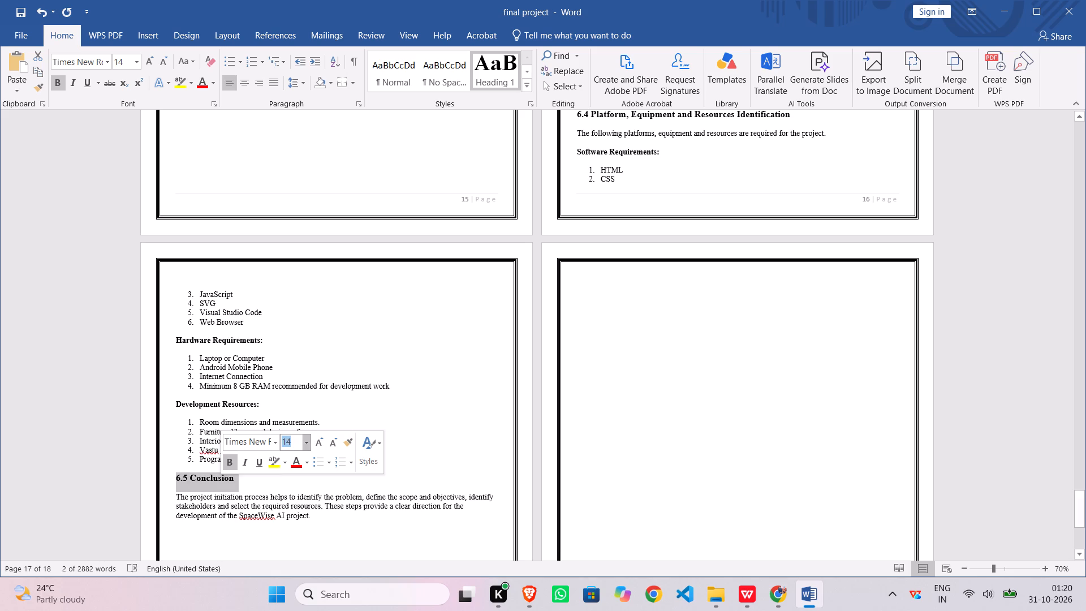
click(419, 443)
scroll(419, 443, down, 7)
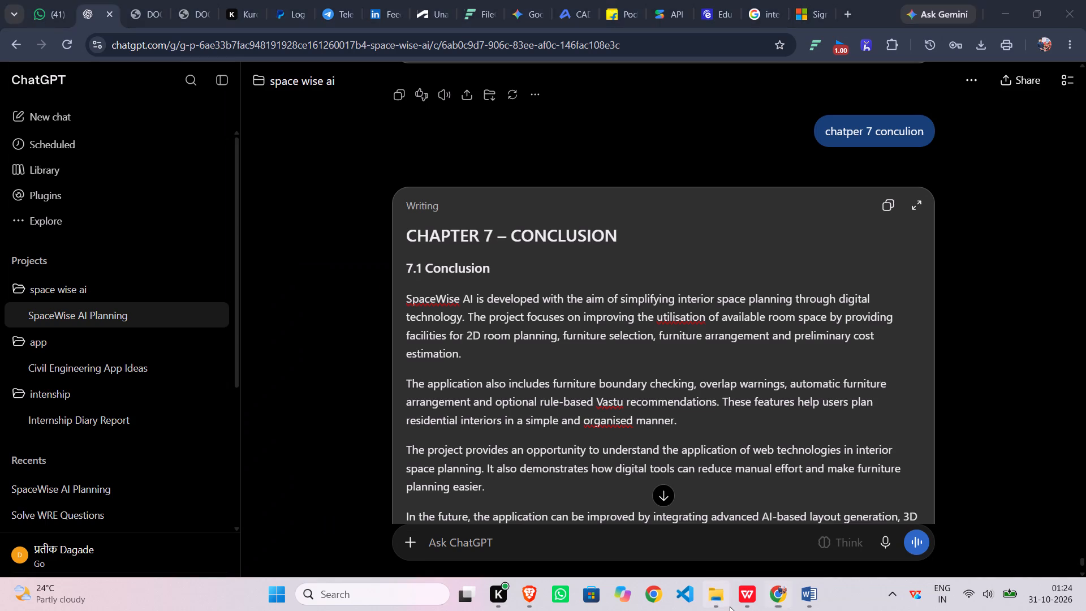
scroll(451, 405, up, 5)
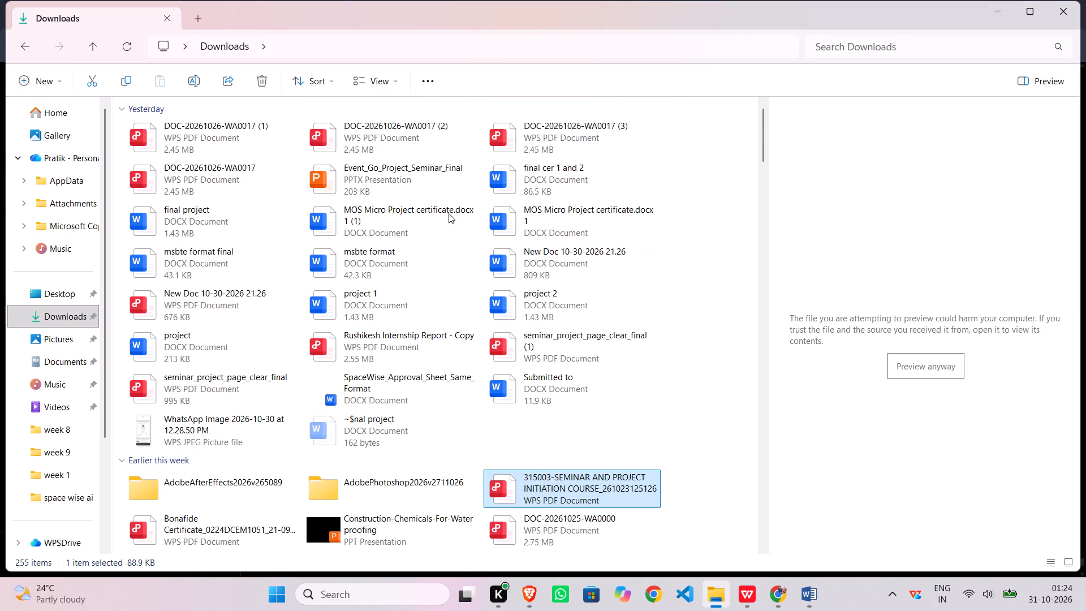
double_click(424, 149)
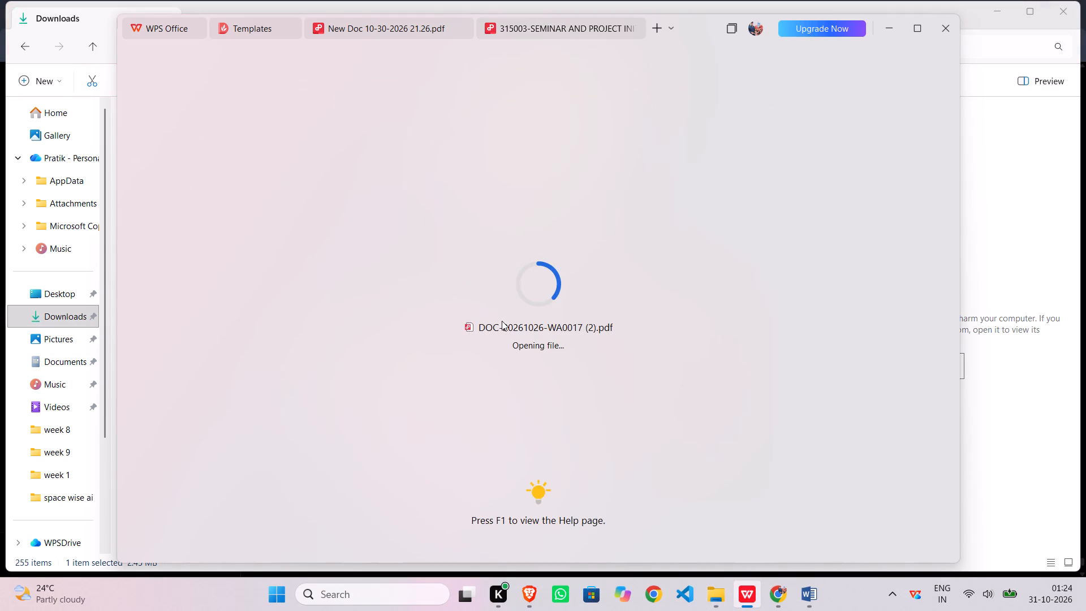
scroll(609, 367, down, 4)
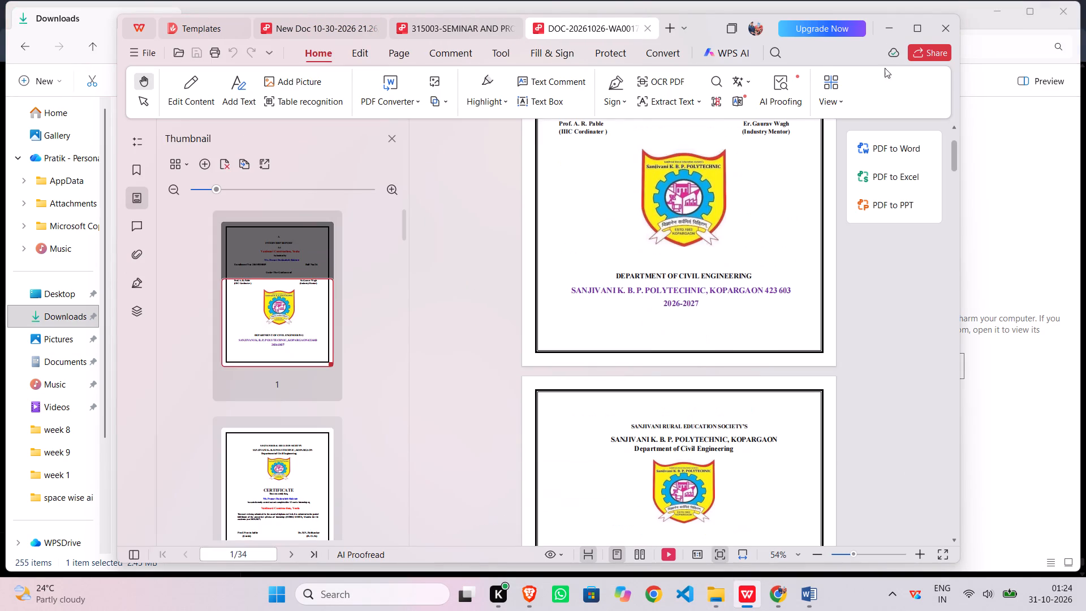
click(914, 26)
Examine the reference report's front pages and its INDEX table through to the last entry.
scroll(679, 332, down, 13)
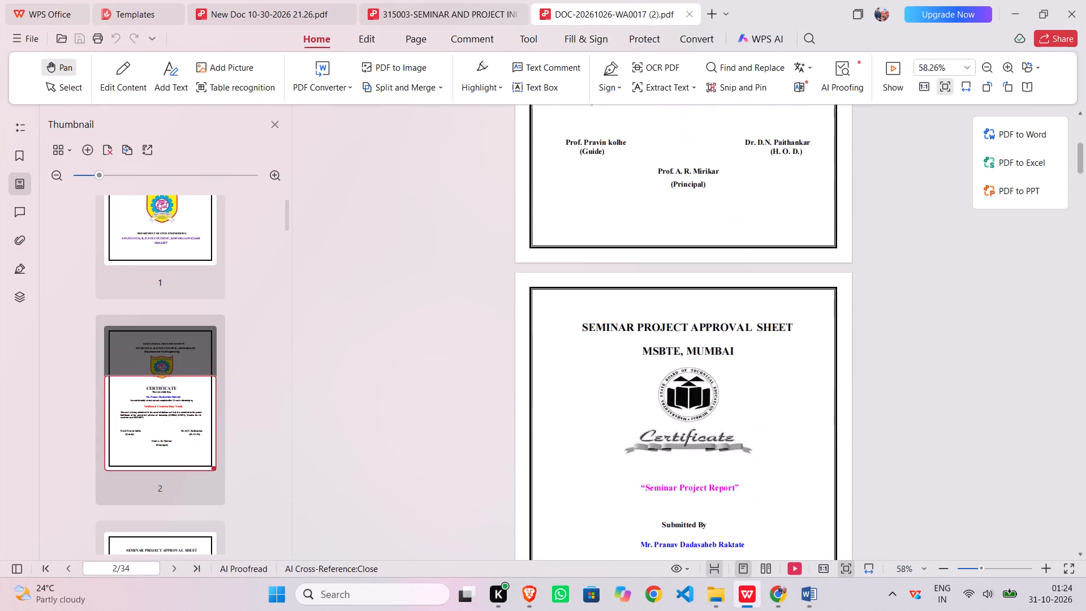
scroll(679, 332, down, 20)
scroll(679, 332, down, 8)
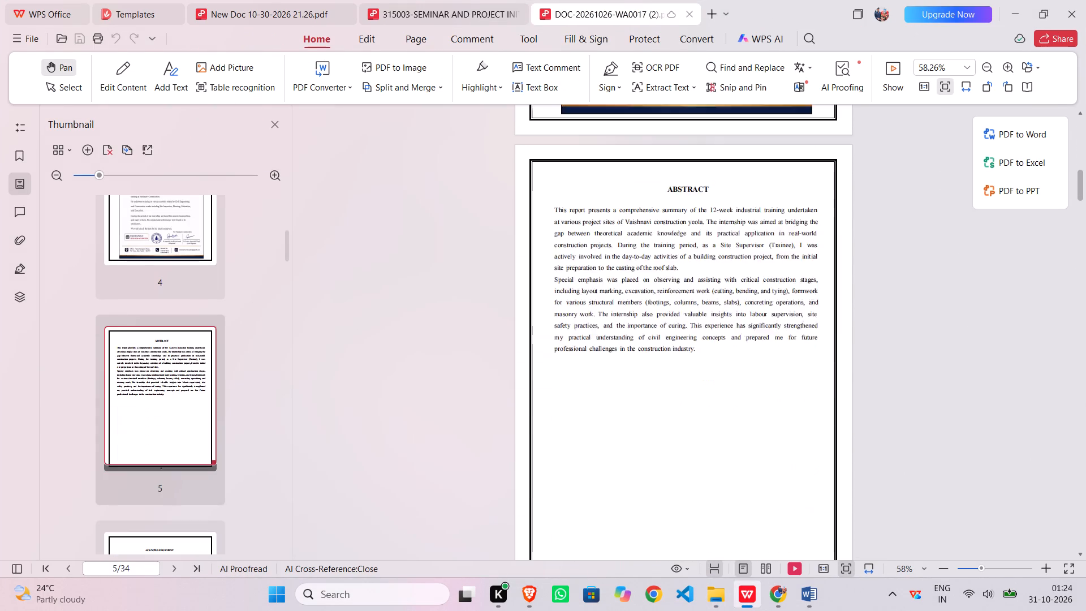
scroll(679, 332, down, 17)
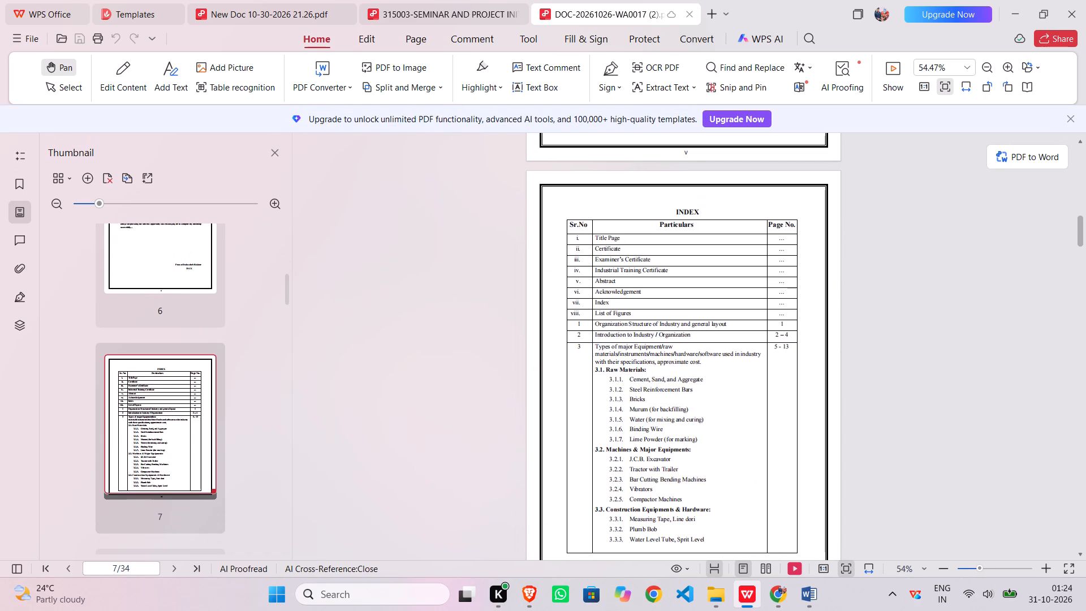
scroll(687, 334, down, 2)
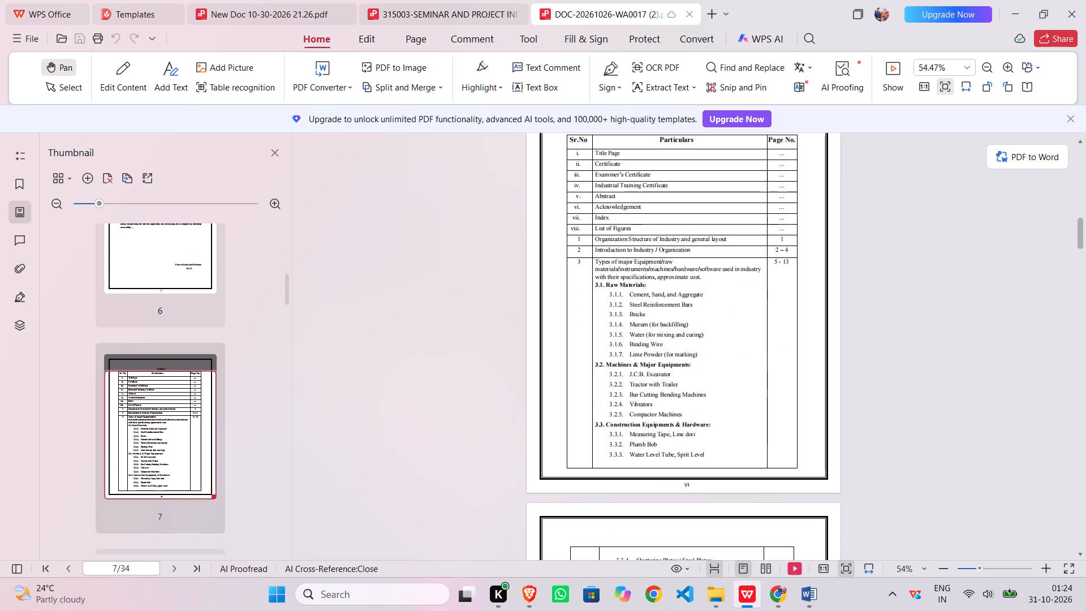
scroll(691, 337, down, 12)
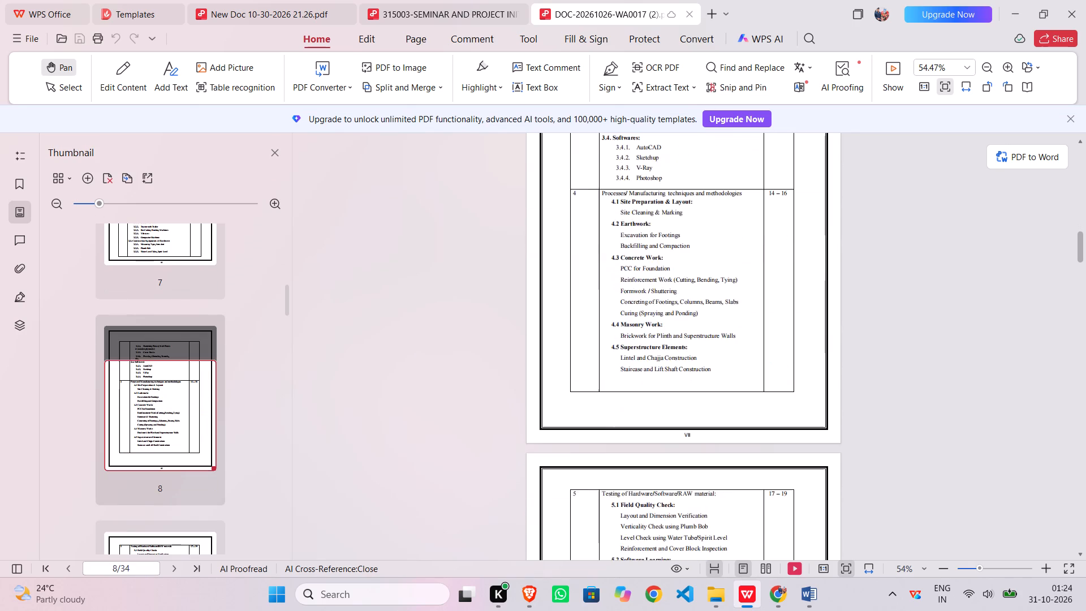
scroll(691, 339, down, 5)
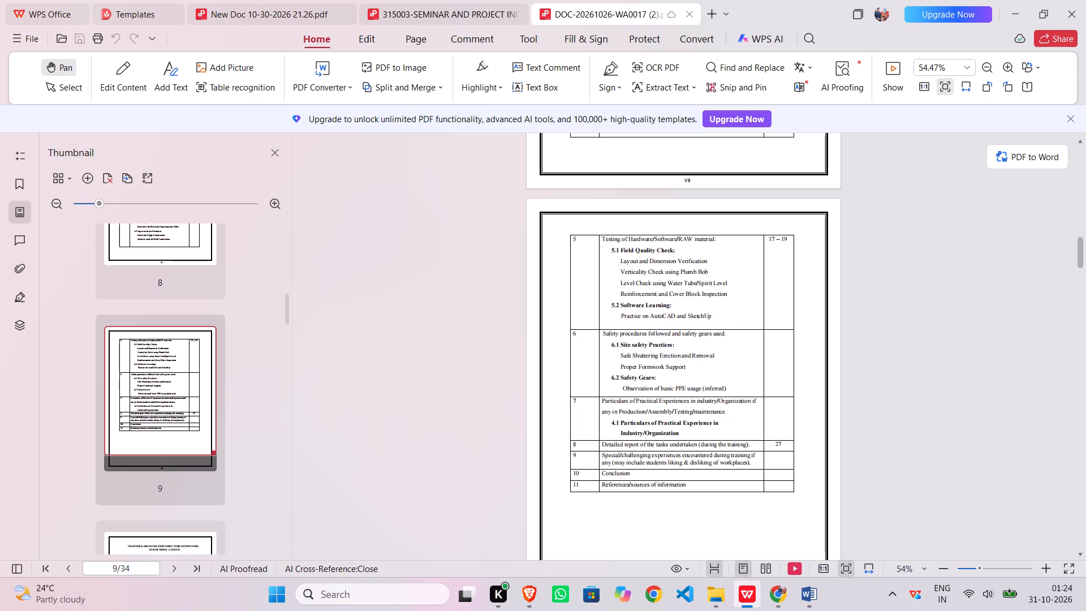
click(817, 599)
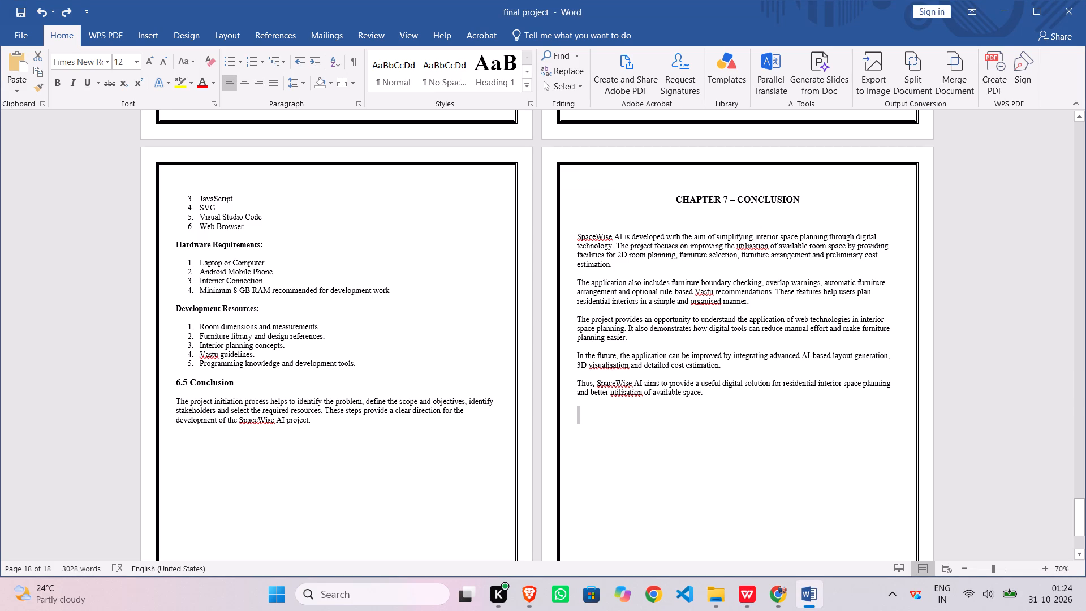
click(774, 591)
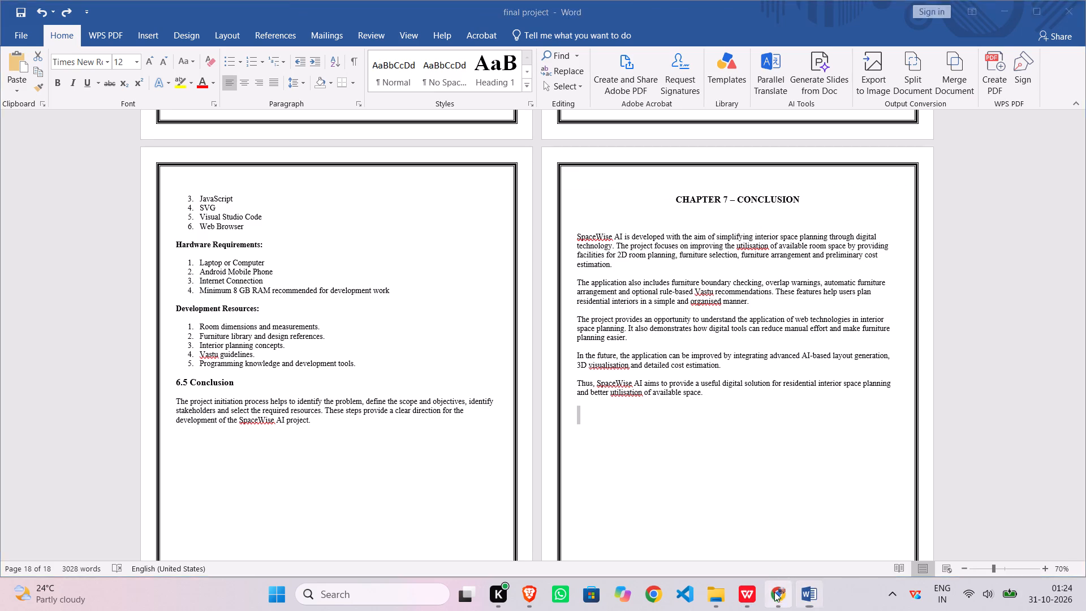
Examine the reference report's closing chapters, from Chapter 9 through Conclusion to Chapter 11: References/Sources of Information.
click(751, 593)
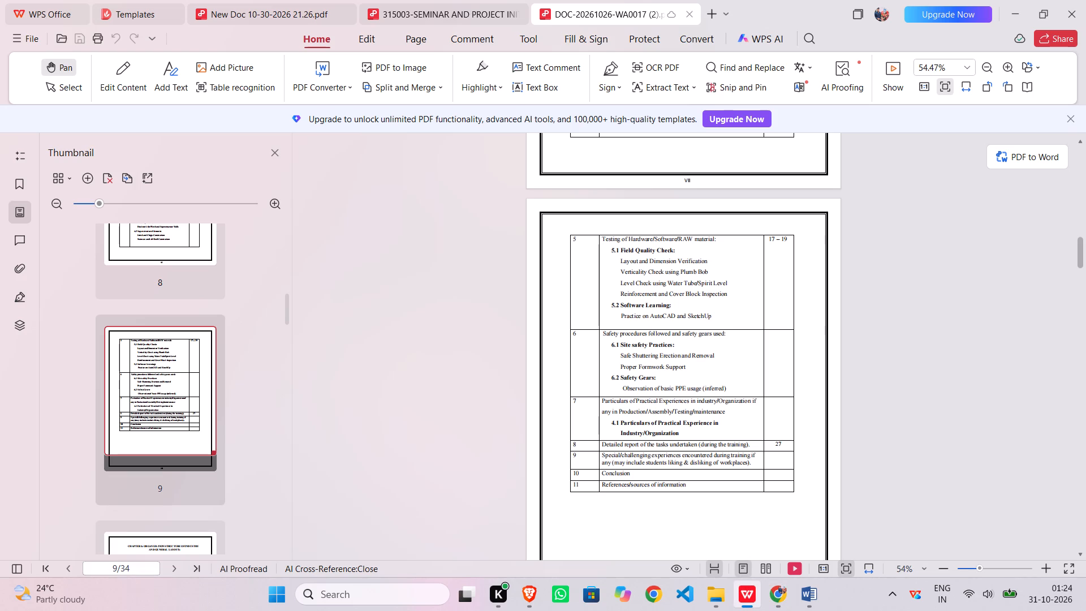
scroll(715, 434, down, 20)
scroll(715, 434, down, 10)
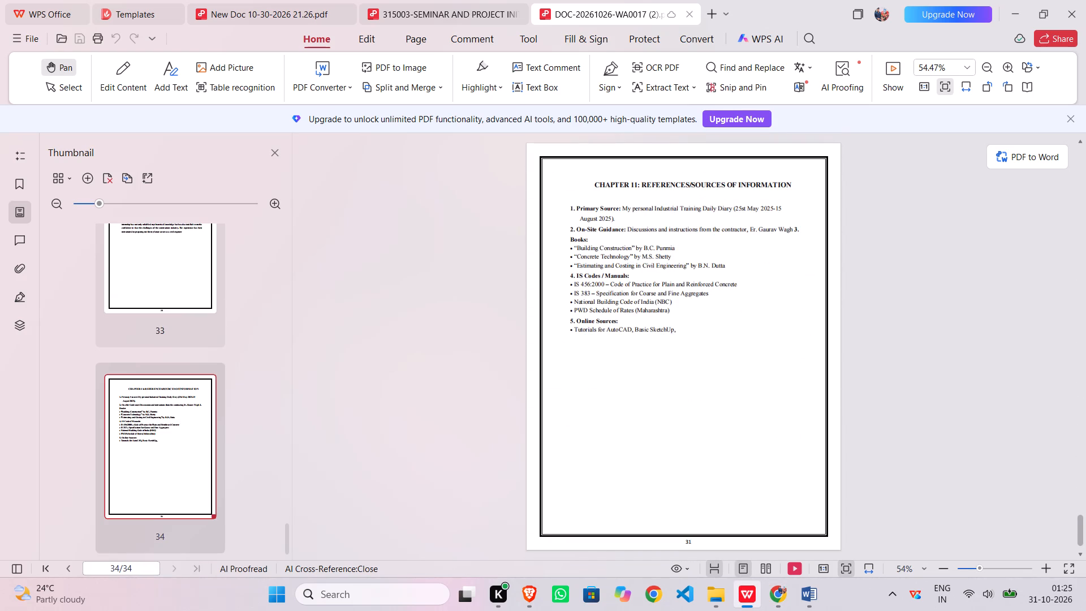
scroll(705, 408, up, 4)
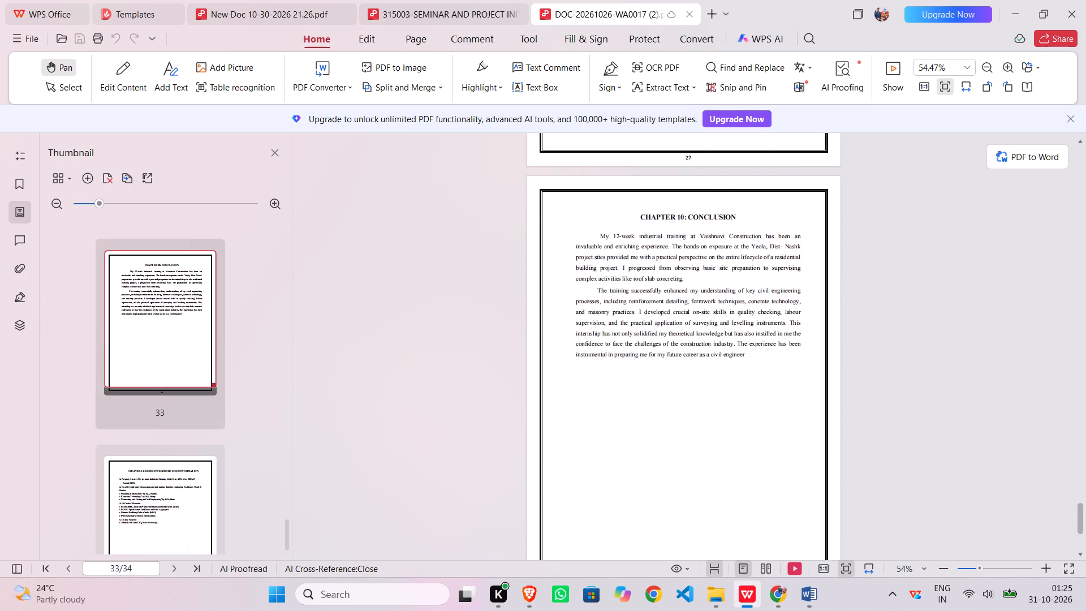
scroll(705, 408, up, 1)
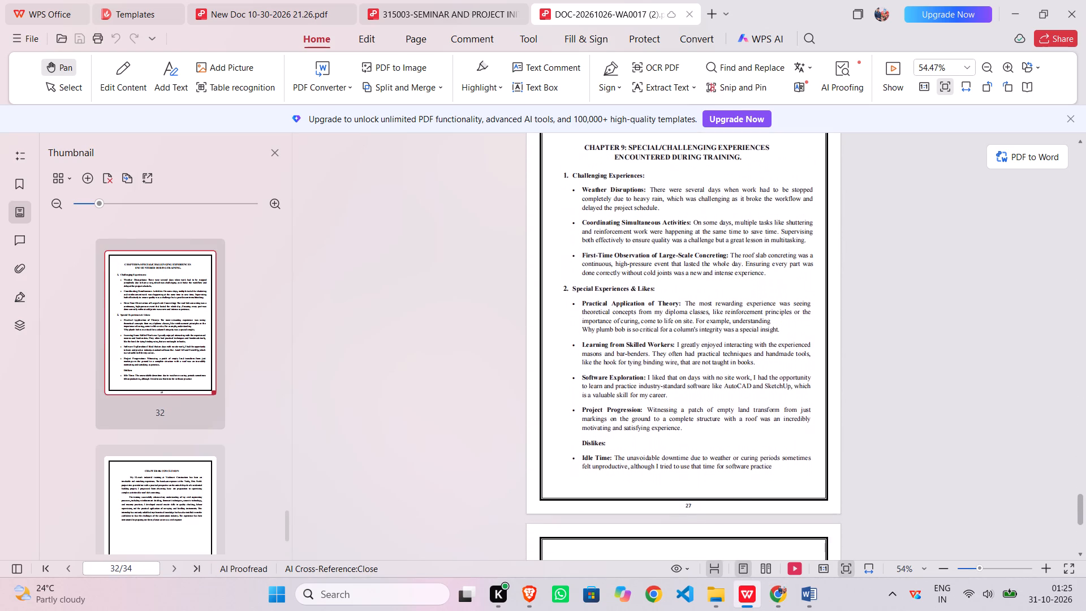
scroll(705, 408, up, 1)
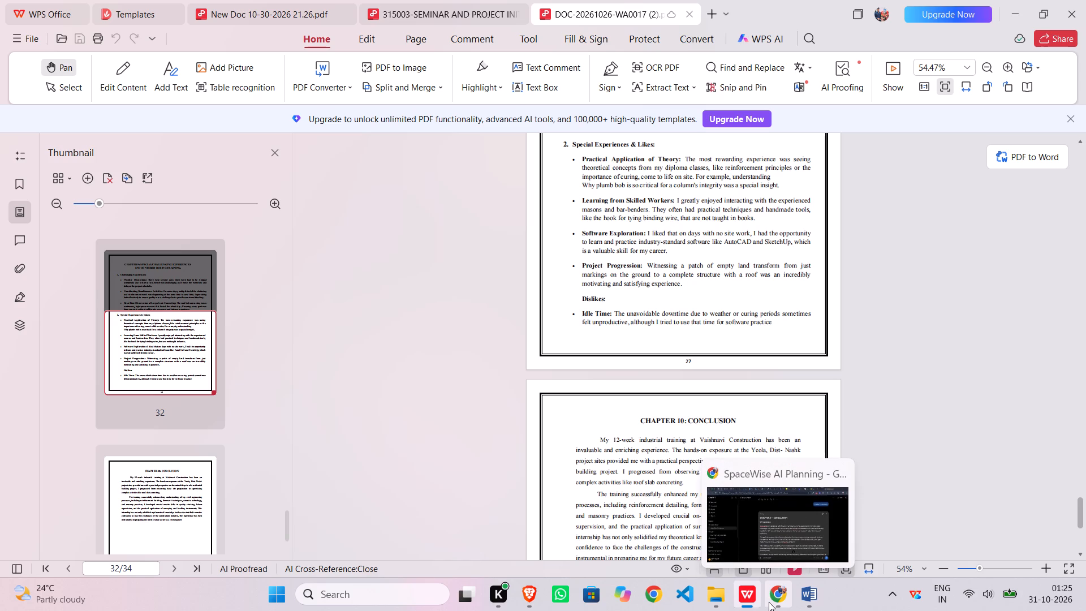
click(805, 610)
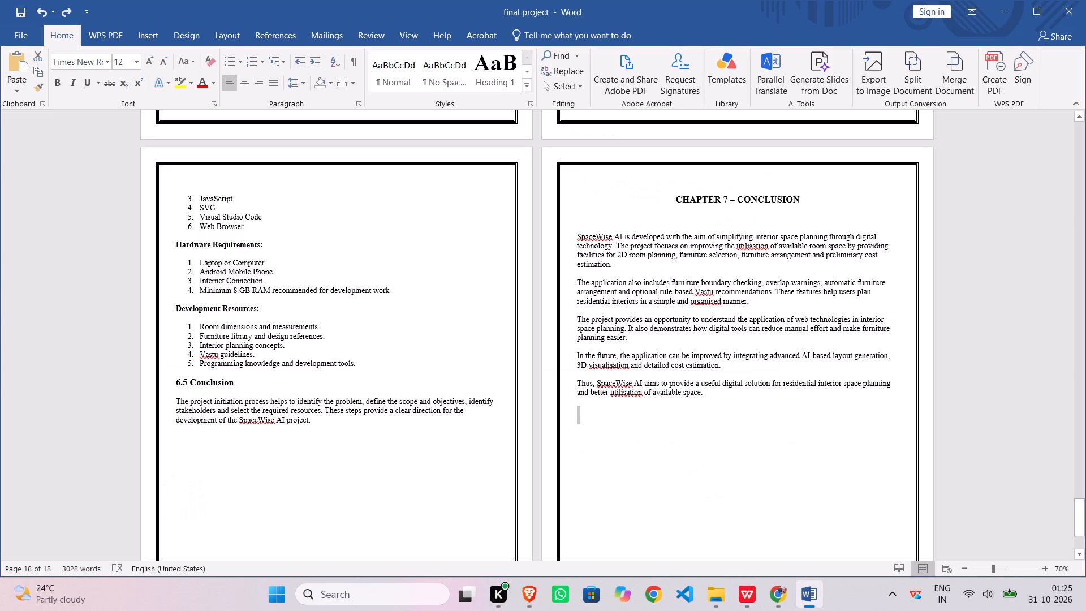
scroll(763, 531, down, 1)
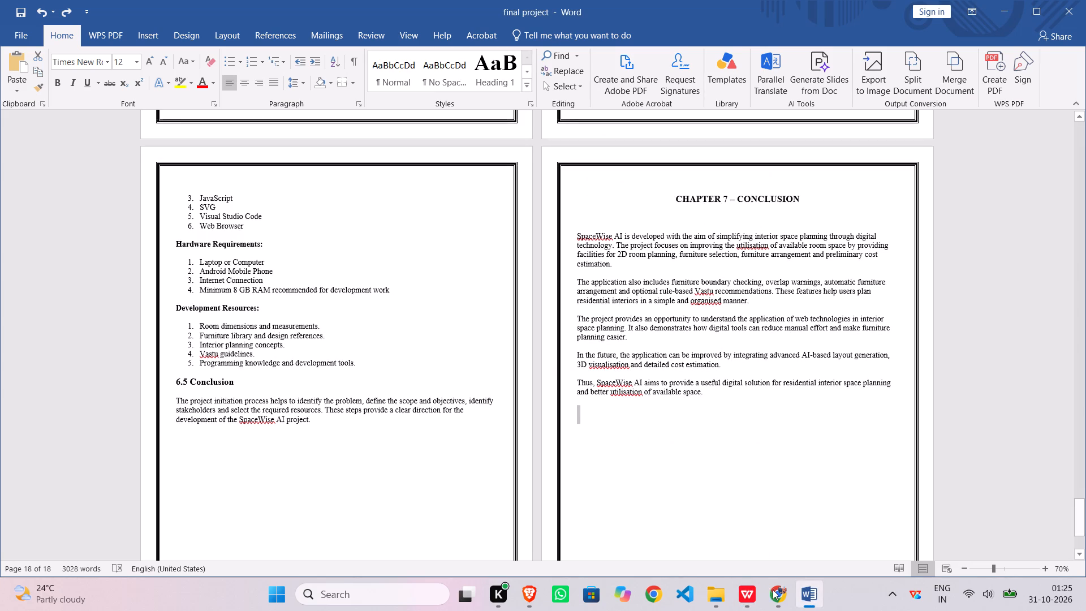
double_click(777, 597)
double_click(743, 586)
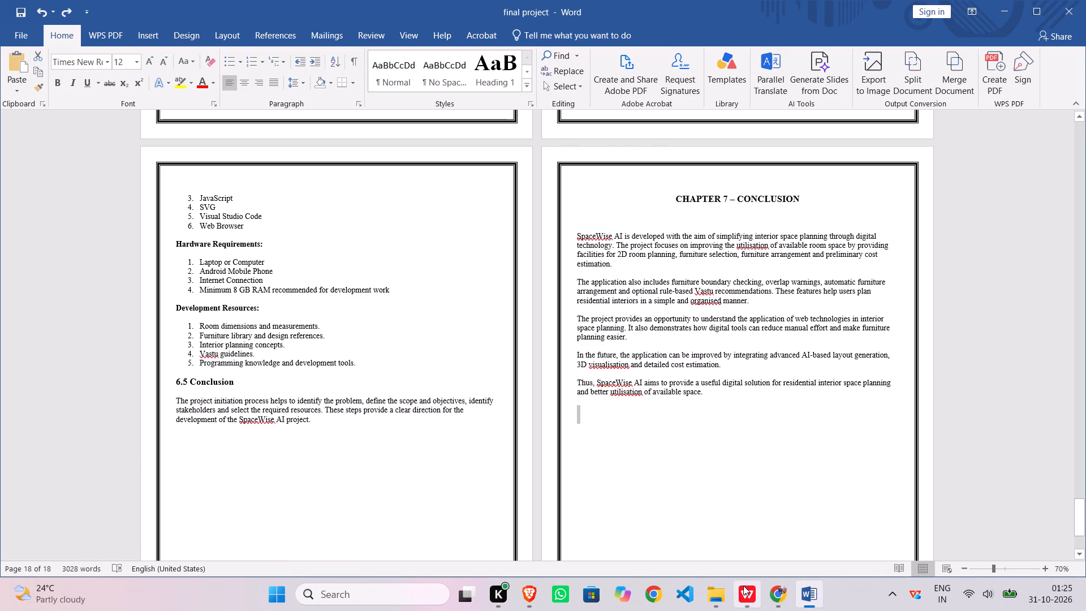
scroll(712, 502, down, 3)
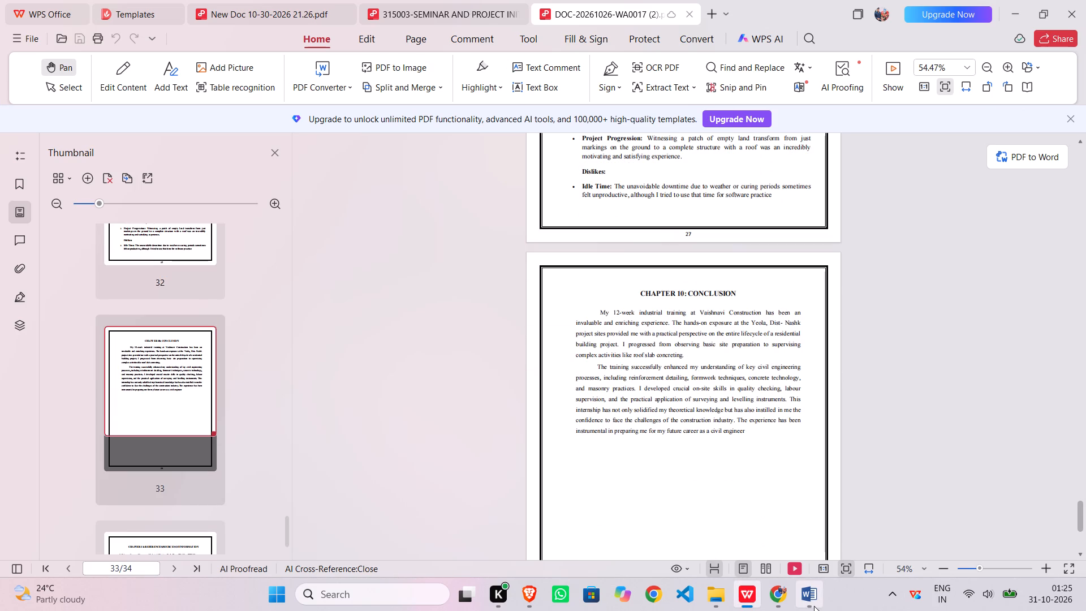
scroll(723, 507, down, 1)
scroll(629, 436, down, 1)
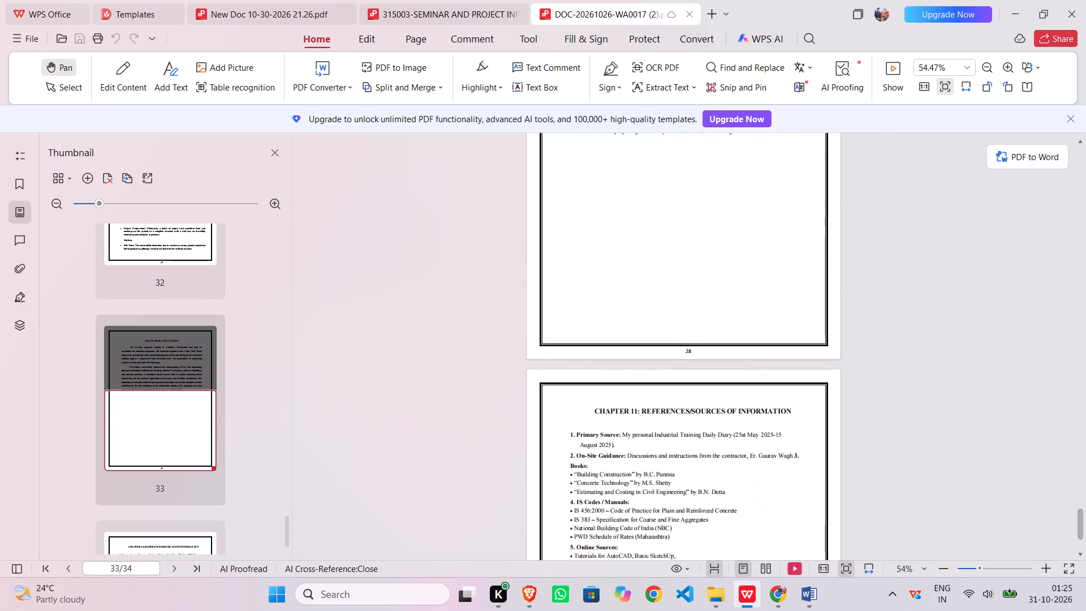
scroll(634, 434, down, 2)
click(805, 609)
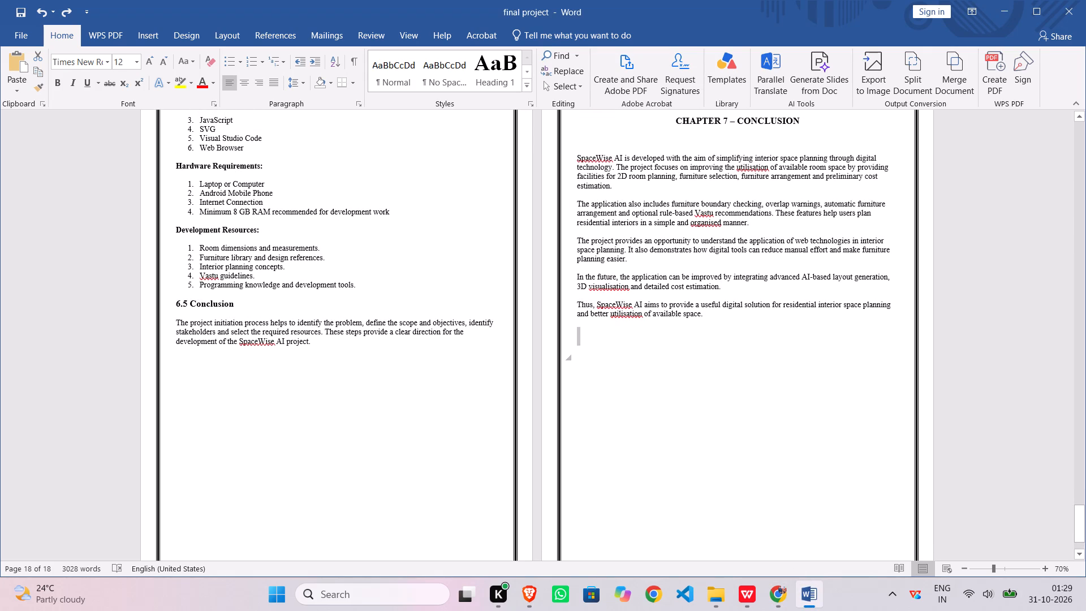
click(585, 351)
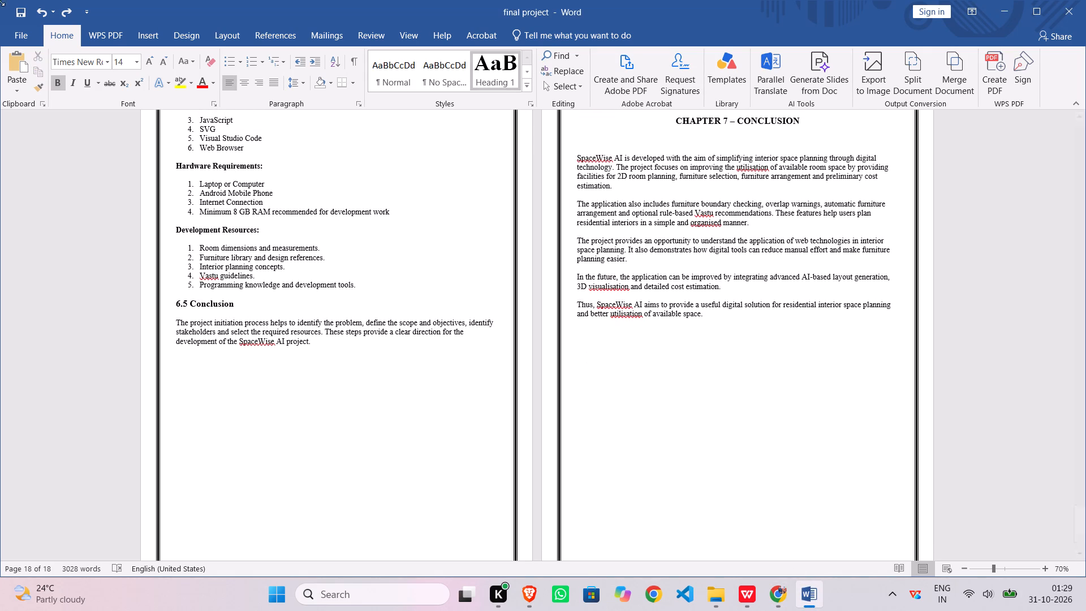
click(110, 36)
click(152, 38)
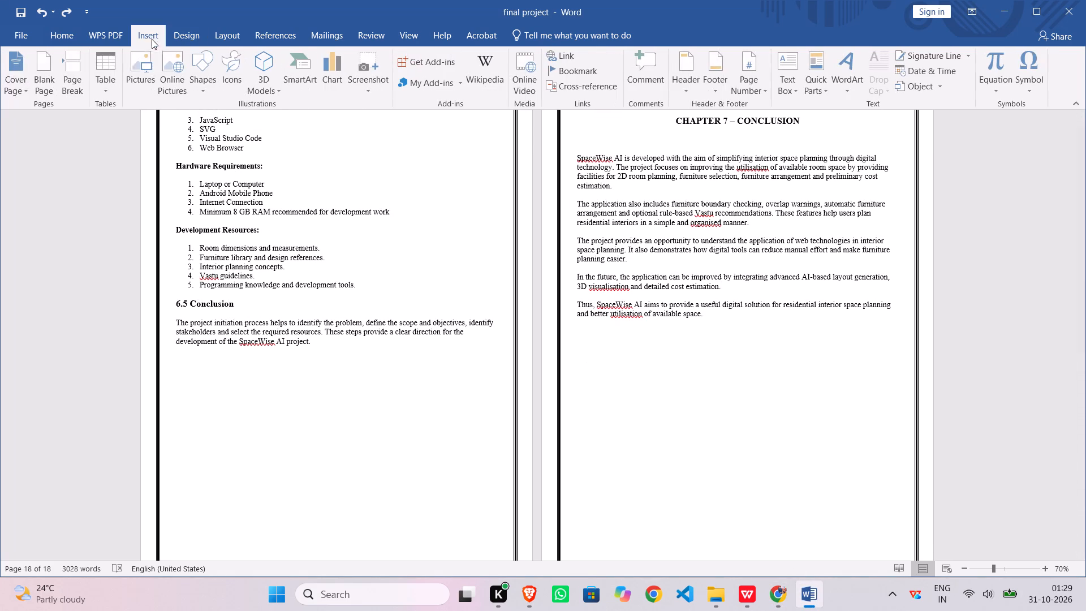
double_click(42, 84)
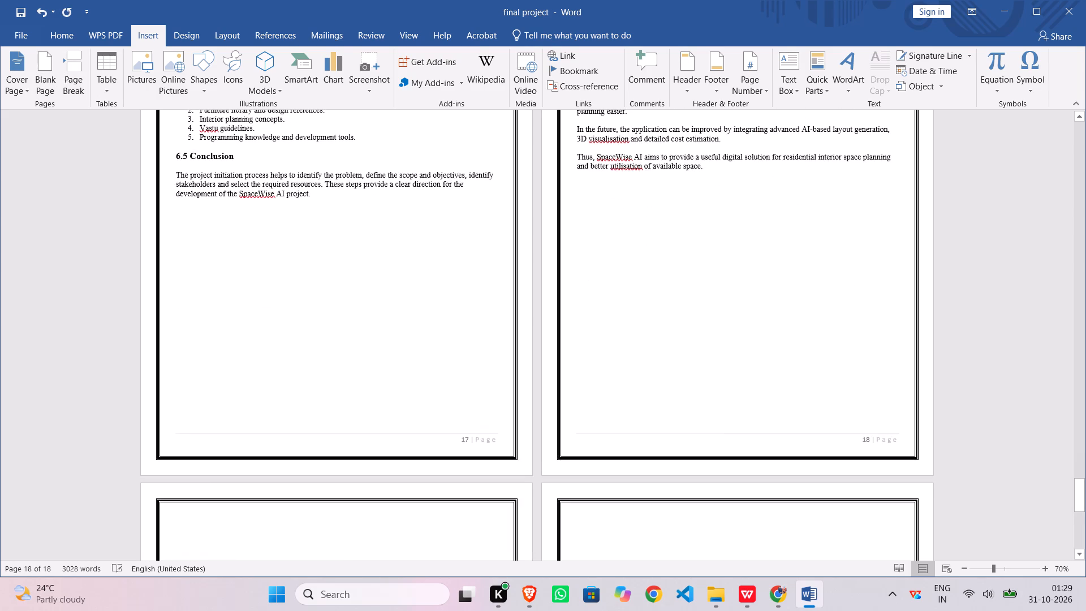
Paste the copied Chapter 8 – Bibliography and References text at the top of page 19, the first new blank page.
scroll(270, 280, down, 7)
scroll(274, 354, down, 4)
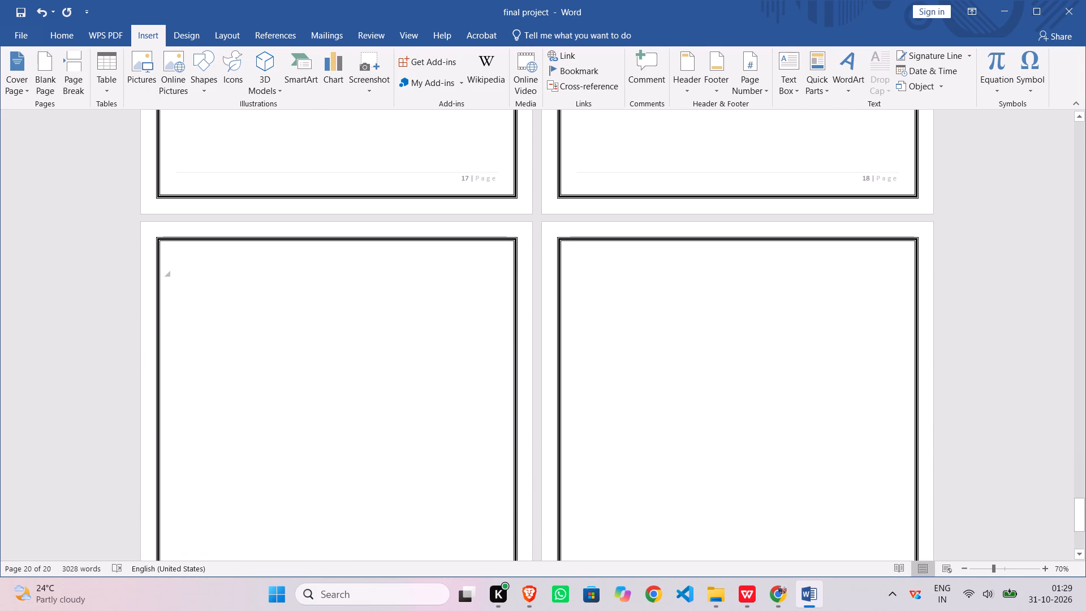
click(197, 261)
key(ctrl+v)
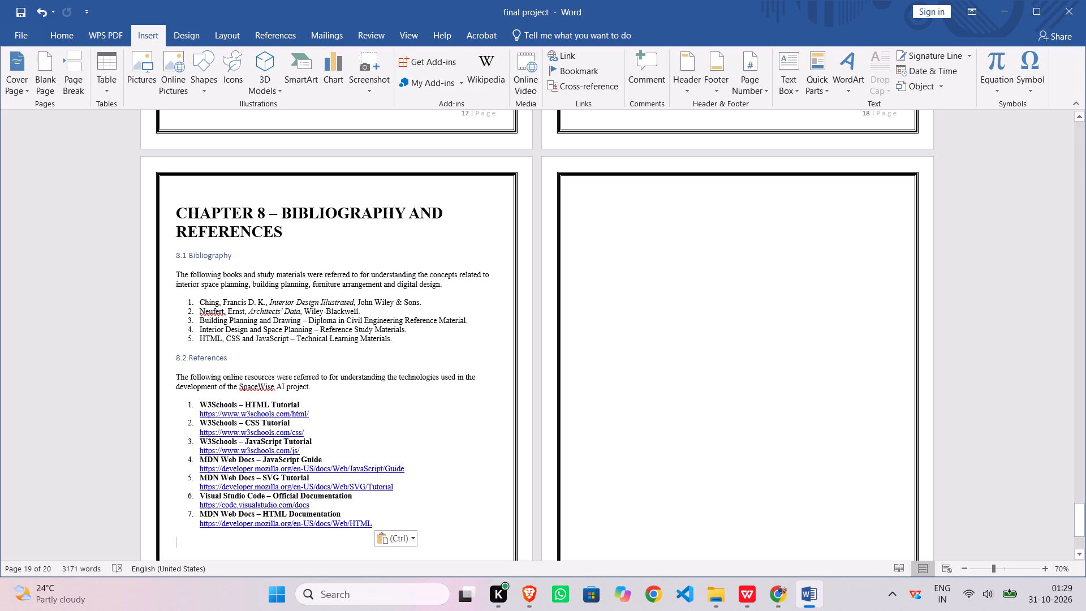
Set the font size of the "CHAPTER 8 – BIBLIOGRAPHY AND REFERENCES" heading to 14.
click(176, 205)
drag(179, 207, 278, 238)
click(346, 197)
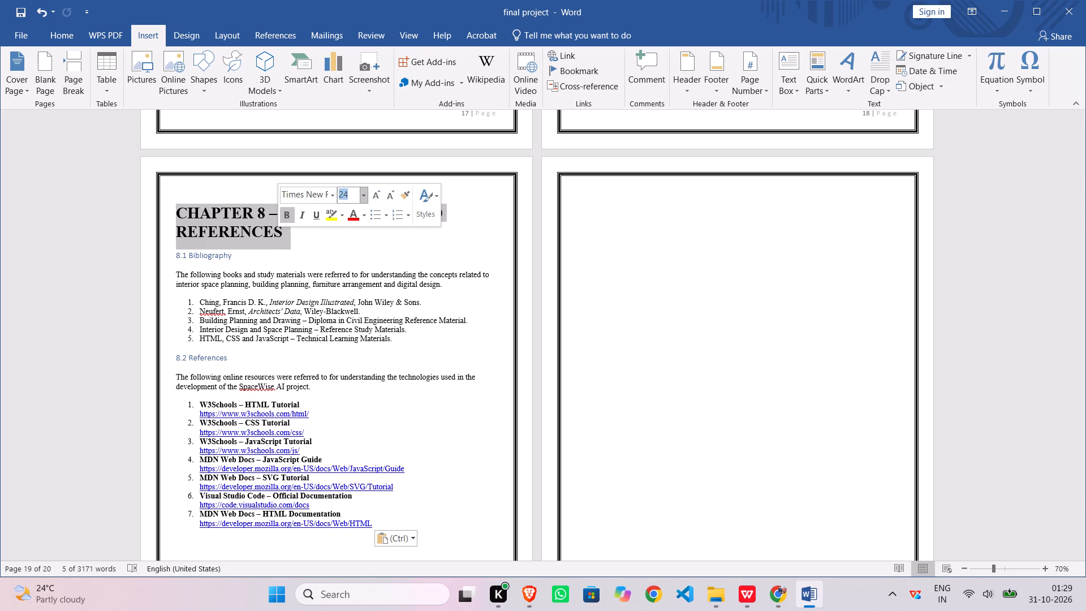
text(14)
key(Return)
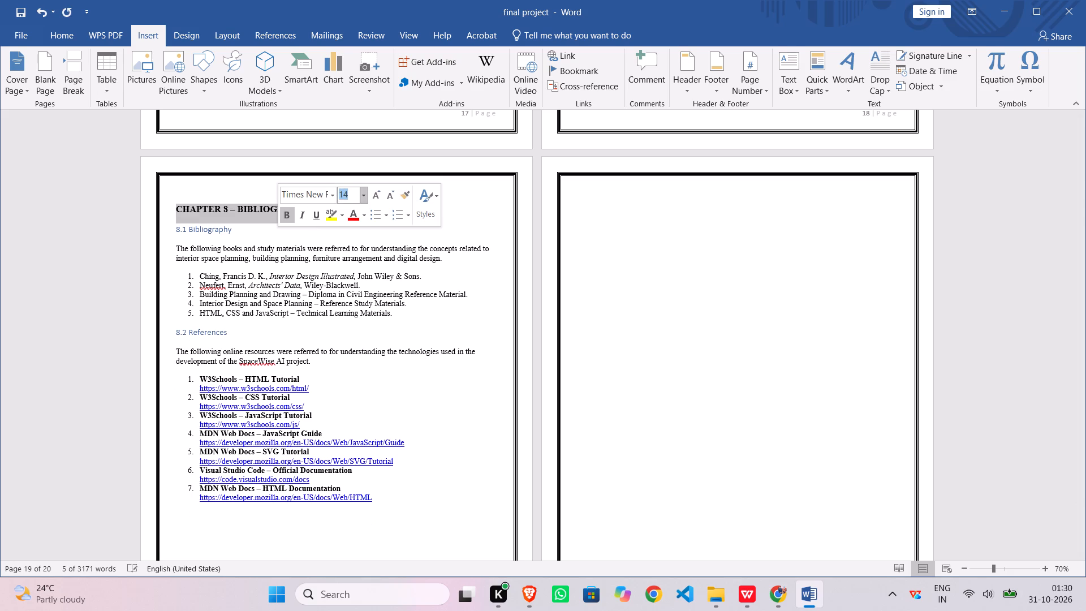
Centre the "CHAPTER 8 – BIBLIOGRAPHY AND REFERENCES" heading on page 19.
double_click(173, 211)
click(178, 208)
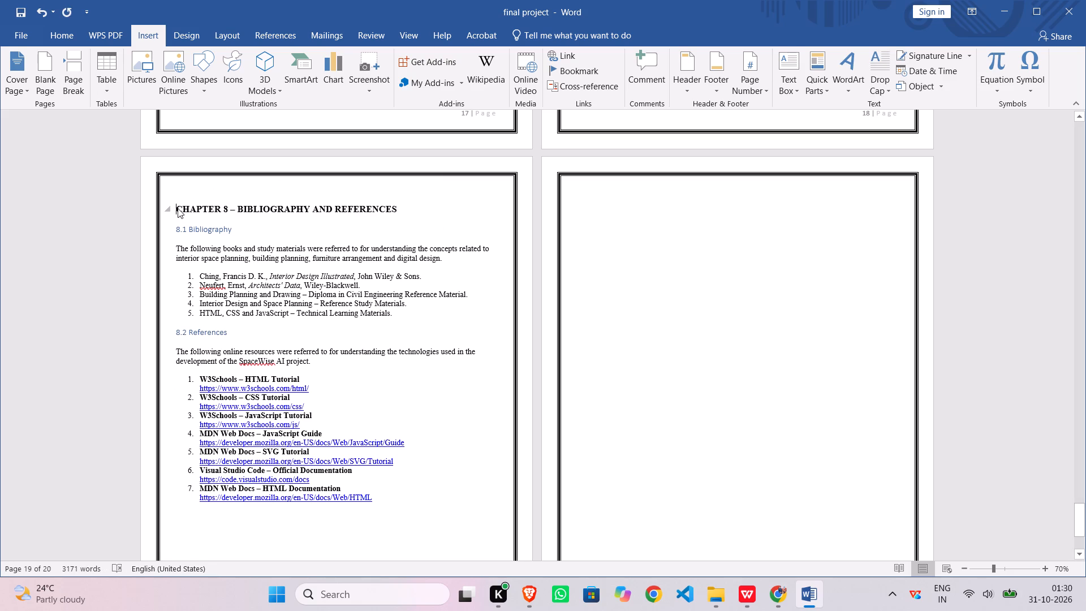
drag(178, 208, 391, 216)
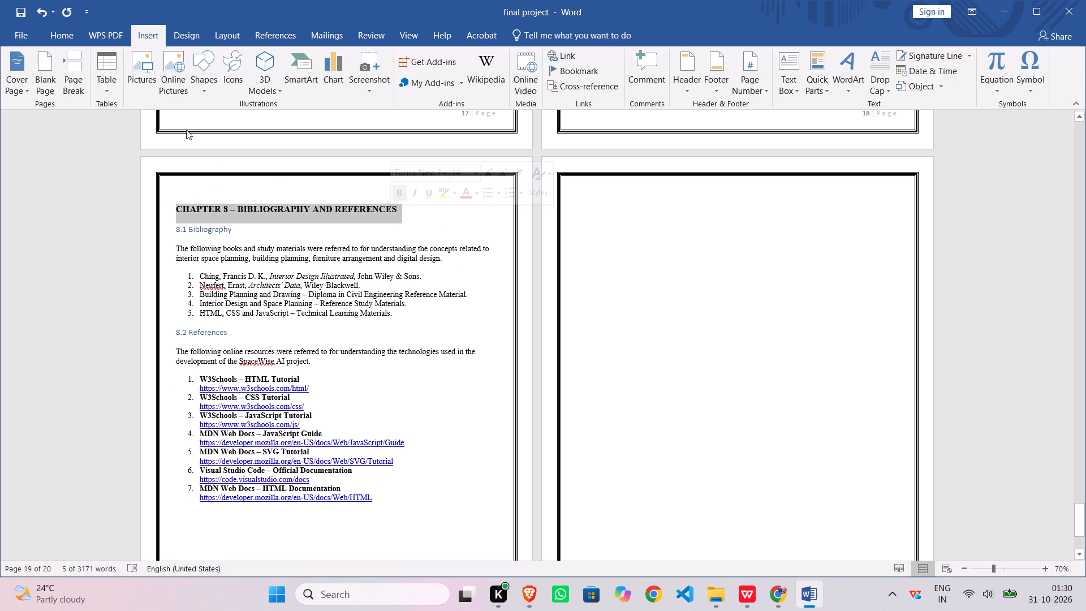
click(57, 33)
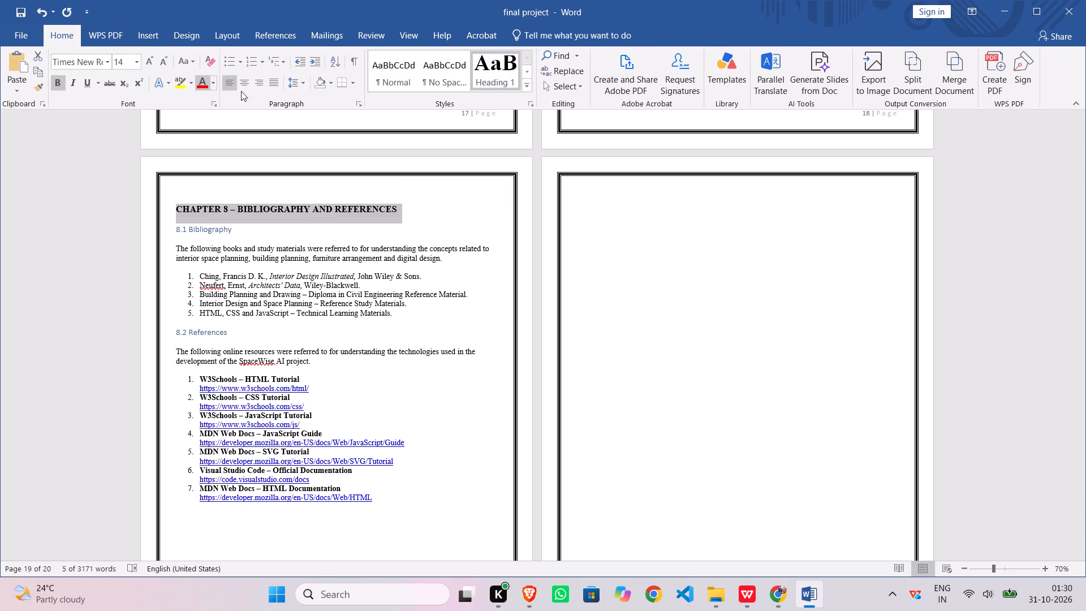
click(247, 79)
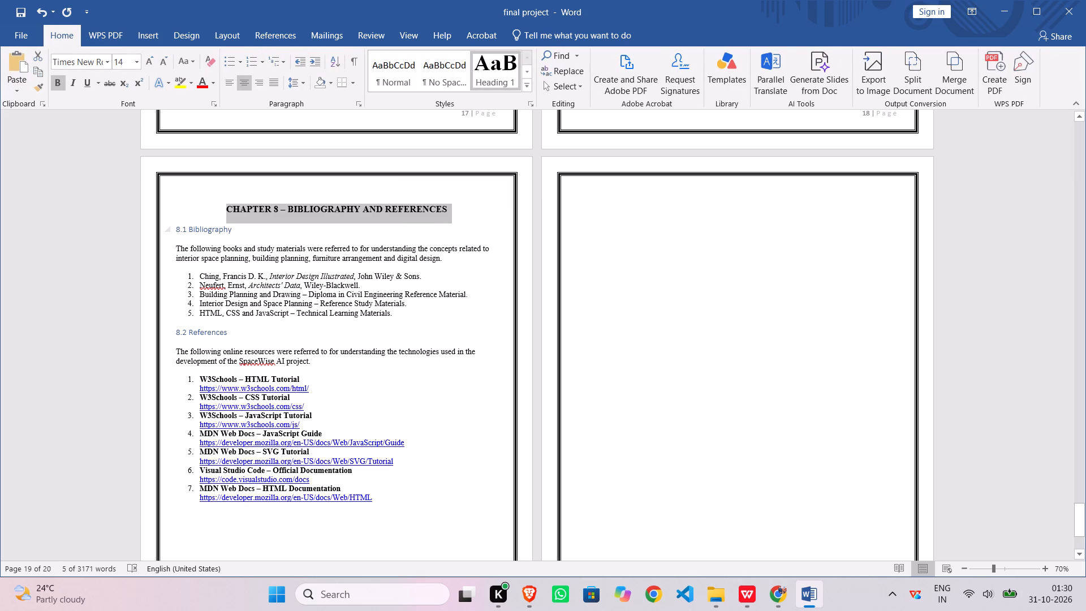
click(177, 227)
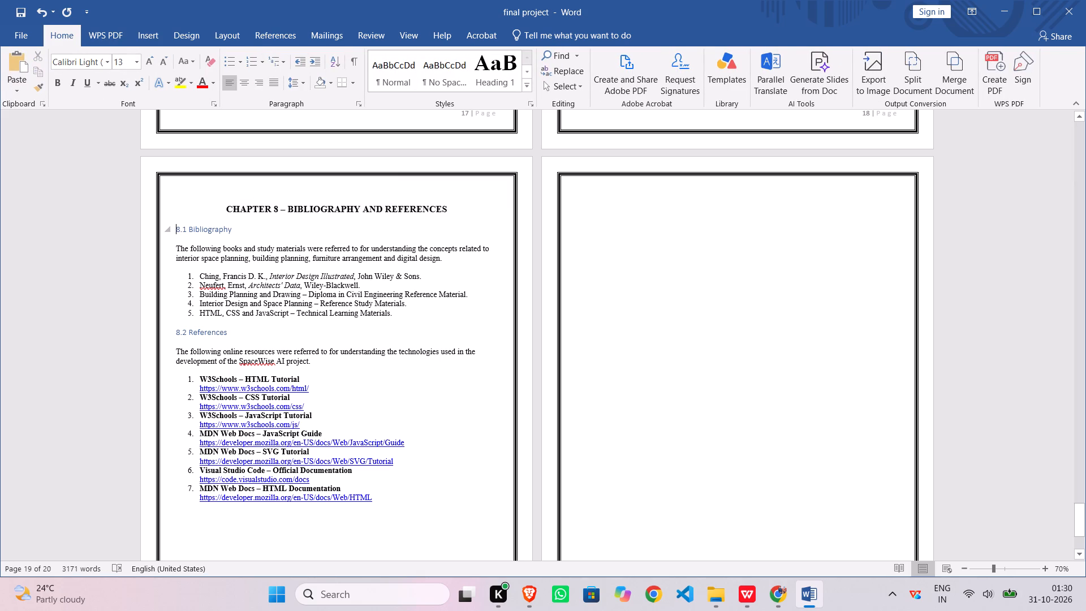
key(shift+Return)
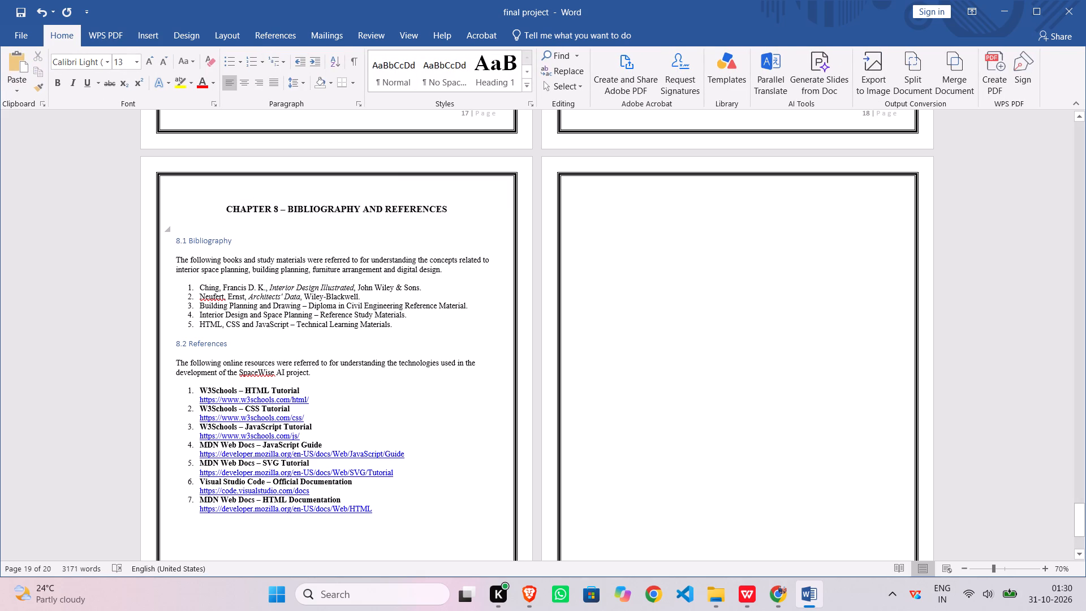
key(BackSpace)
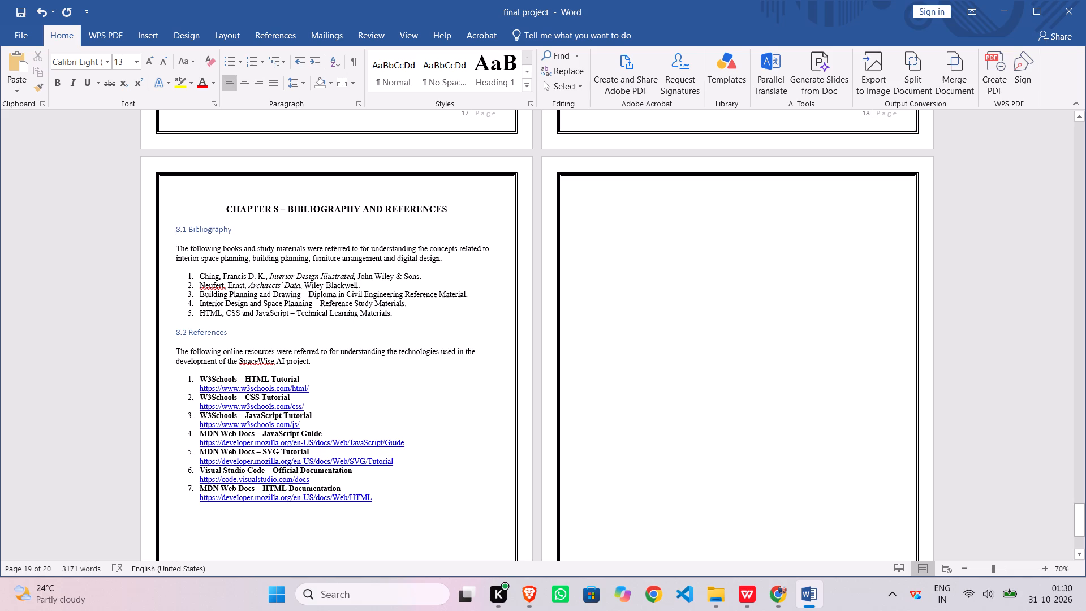
Apply the Heading 1 style to the "8.1 Bibliography" and "8.2 References" subheadings.
drag(176, 231, 225, 231)
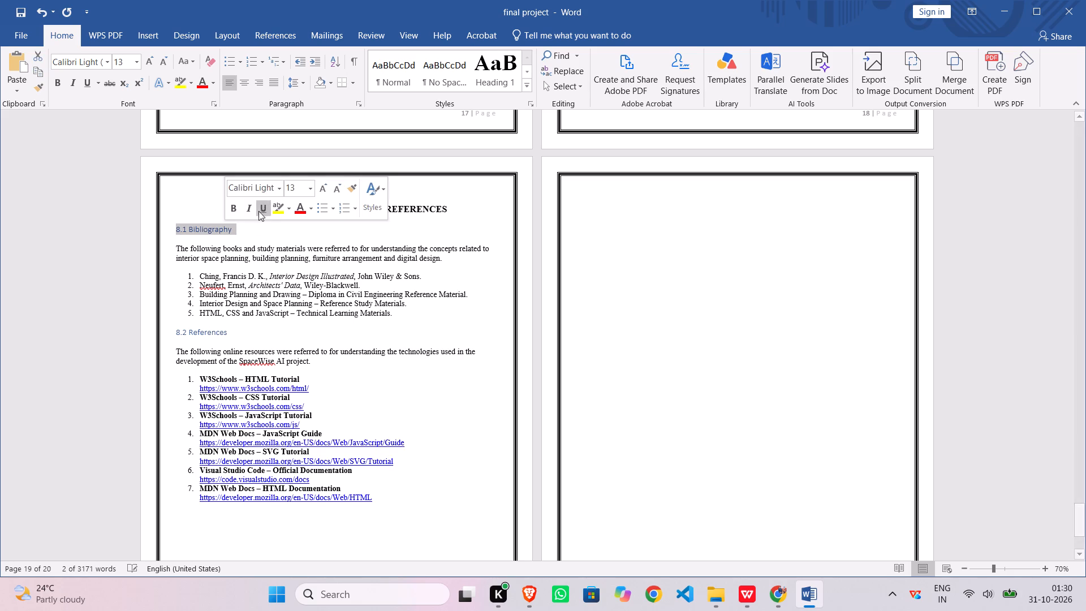
double_click(380, 189)
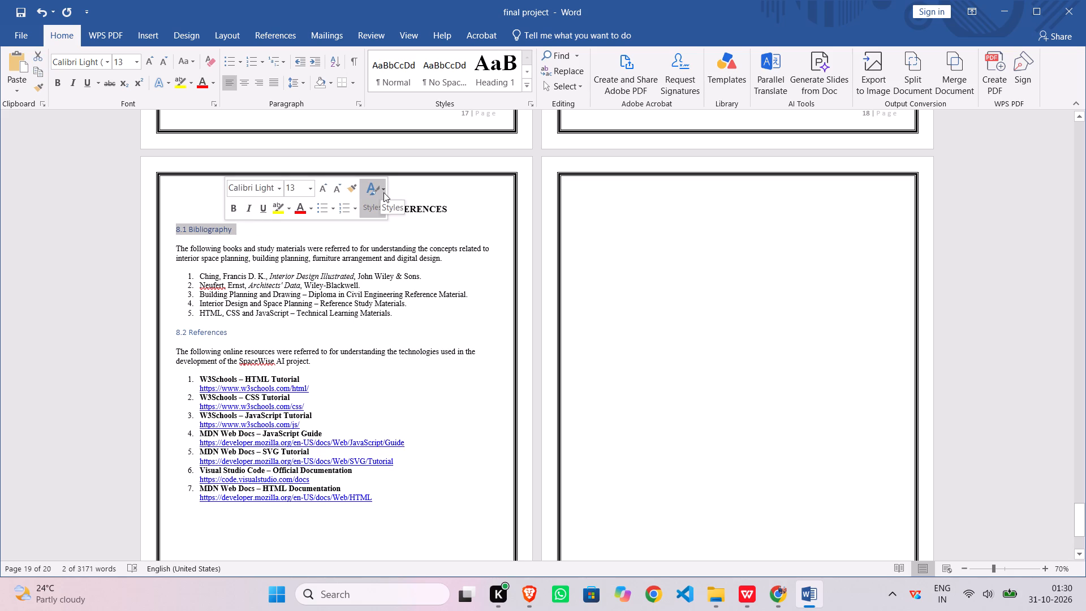
double_click(385, 193)
double_click(376, 196)
click(381, 196)
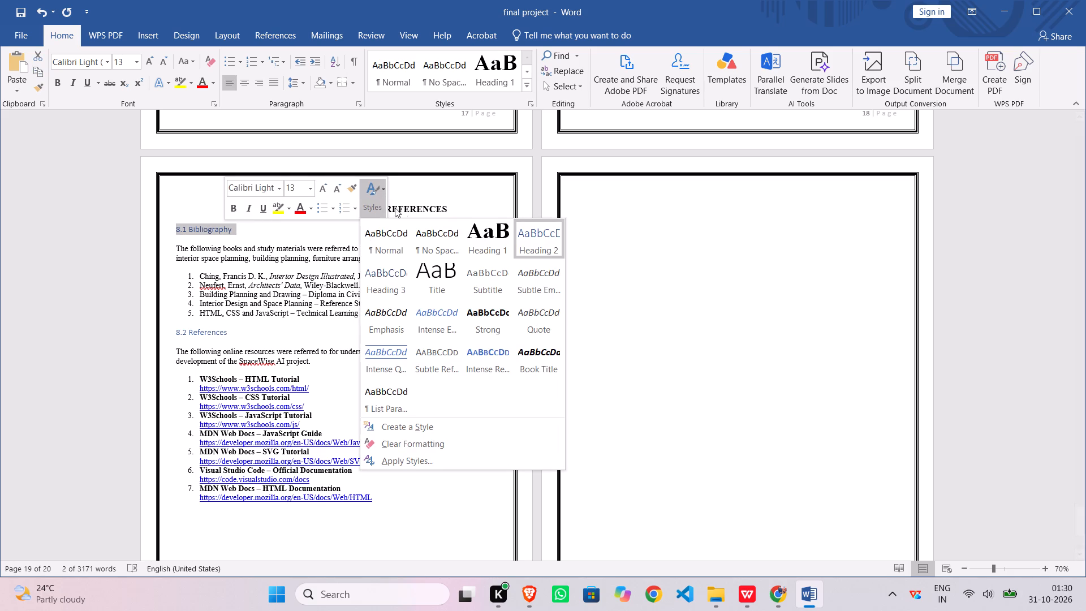
click(480, 236)
double_click(197, 341)
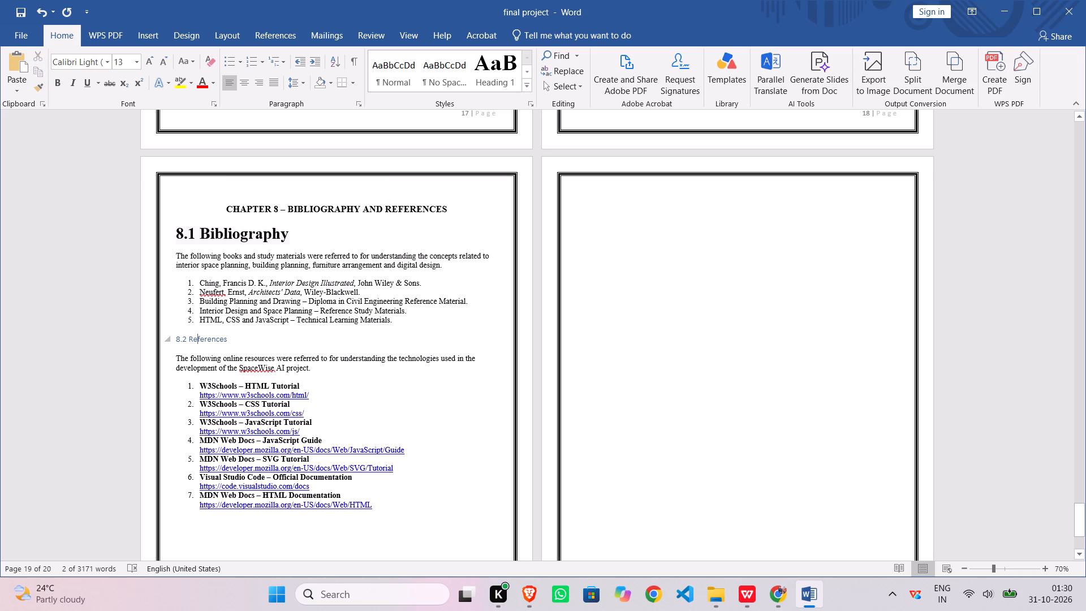
click(197, 341)
click(344, 306)
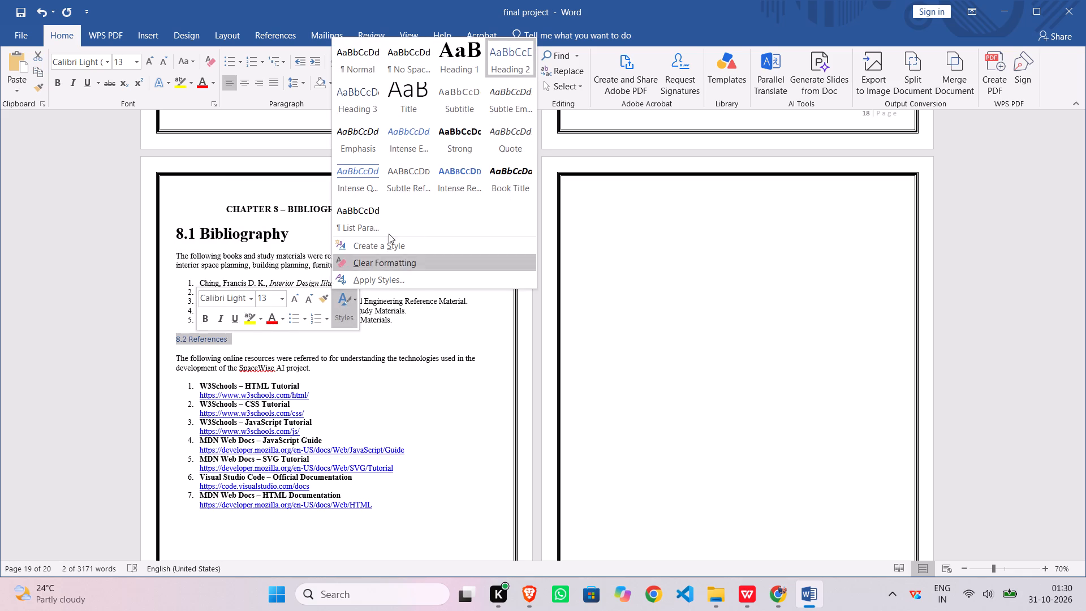
click(459, 66)
Set the font size of the "8.1 Bibliography" and "8.2 References" subheadings to 14.
double_click(227, 229)
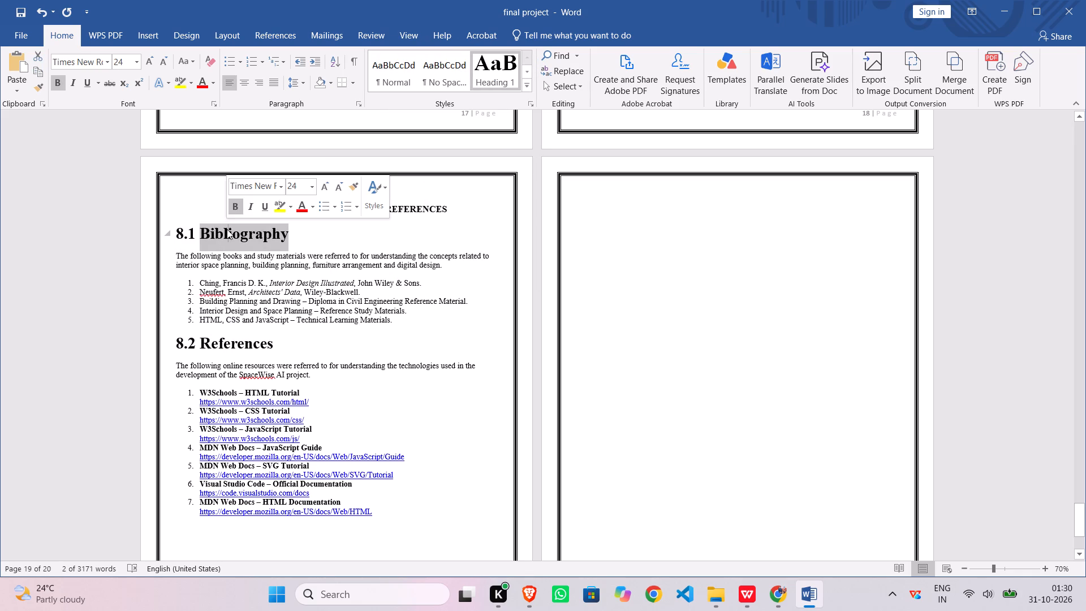
click(227, 229)
click(294, 190)
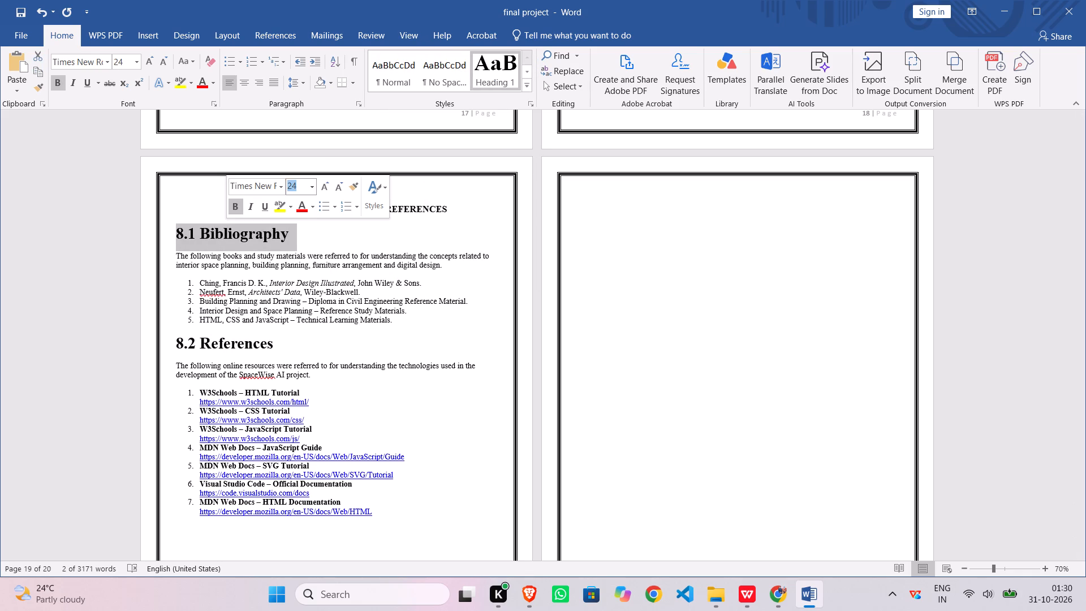
text(14)
key(Return)
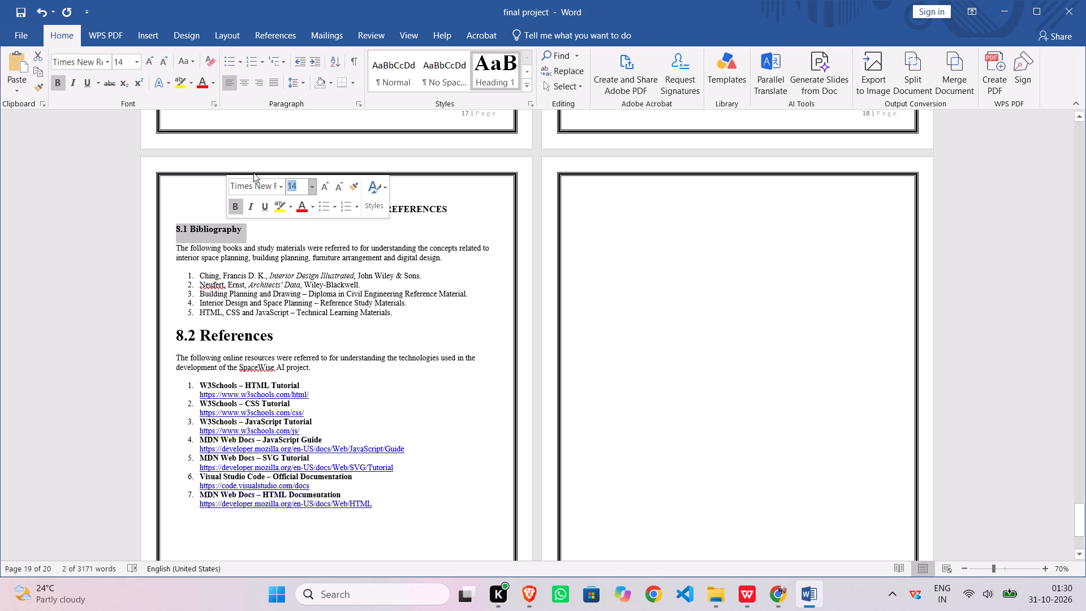
double_click(216, 330)
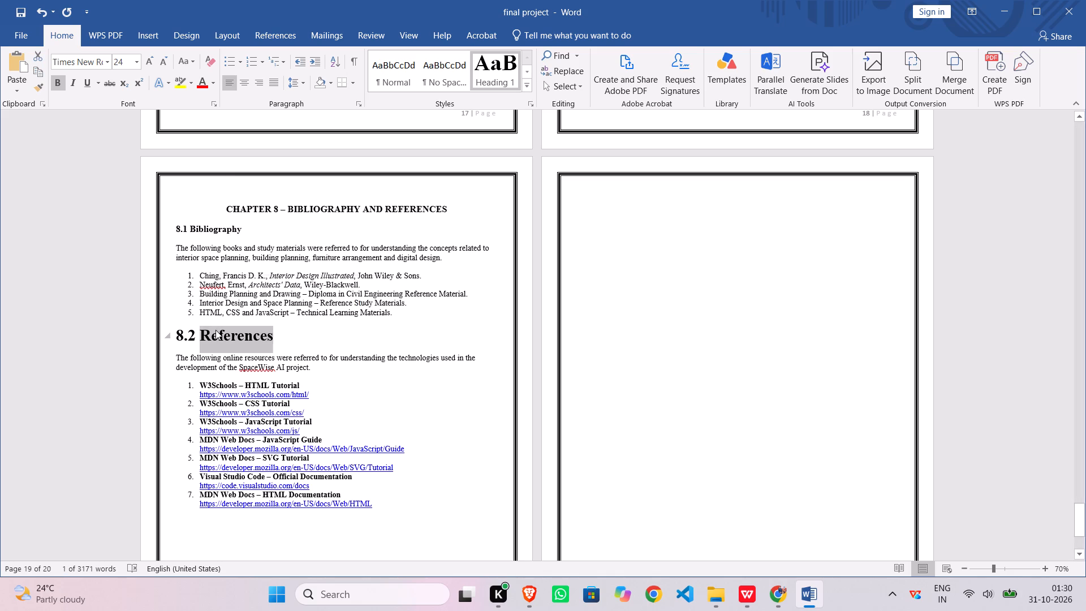
click(216, 330)
triple_click(216, 330)
click(216, 330)
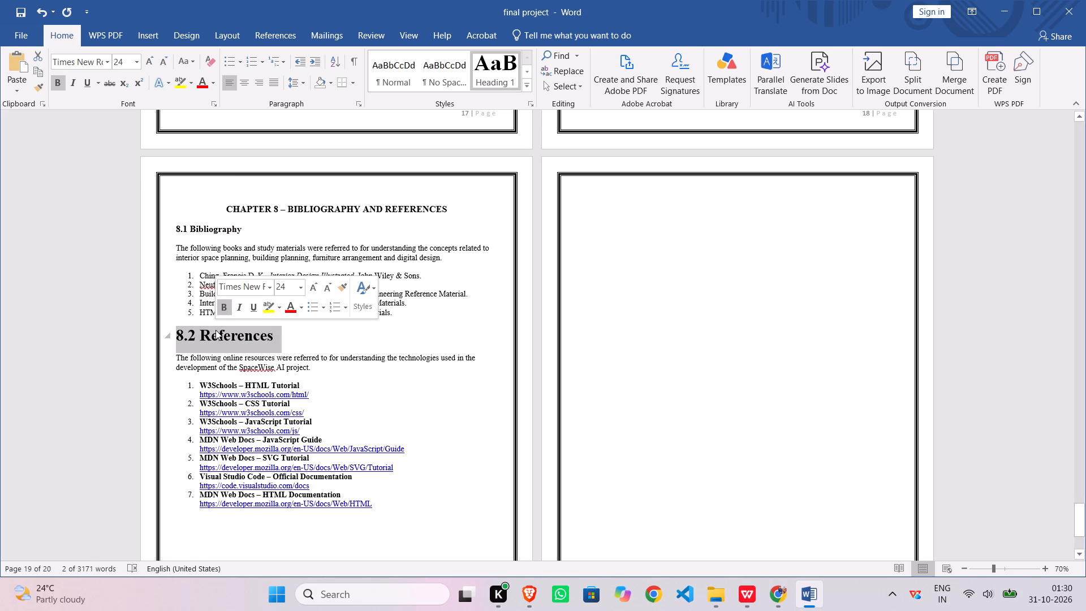
click(279, 289)
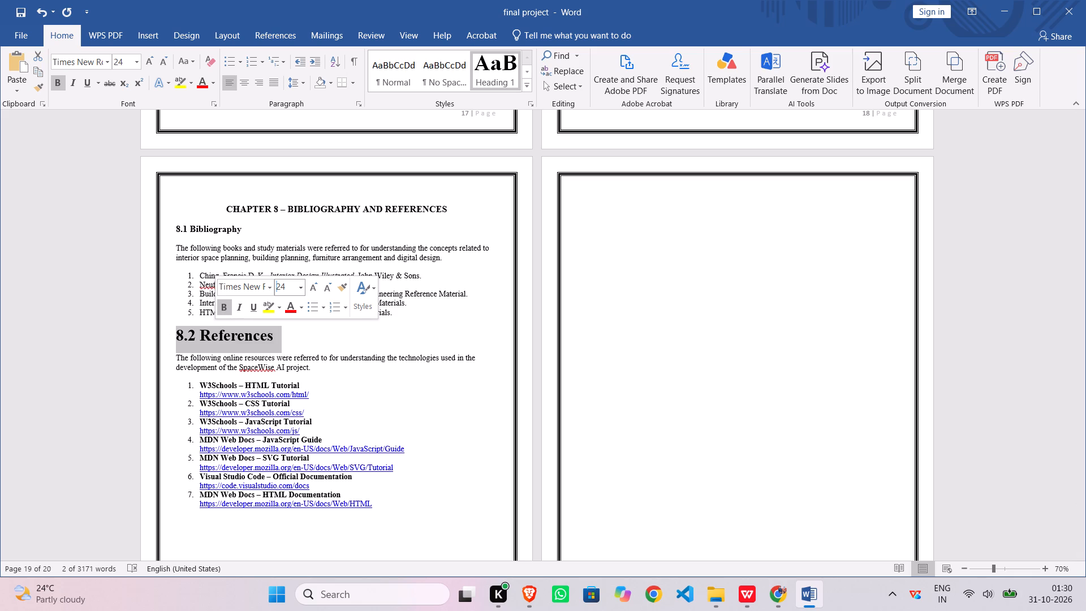
text(14)
key(Return)
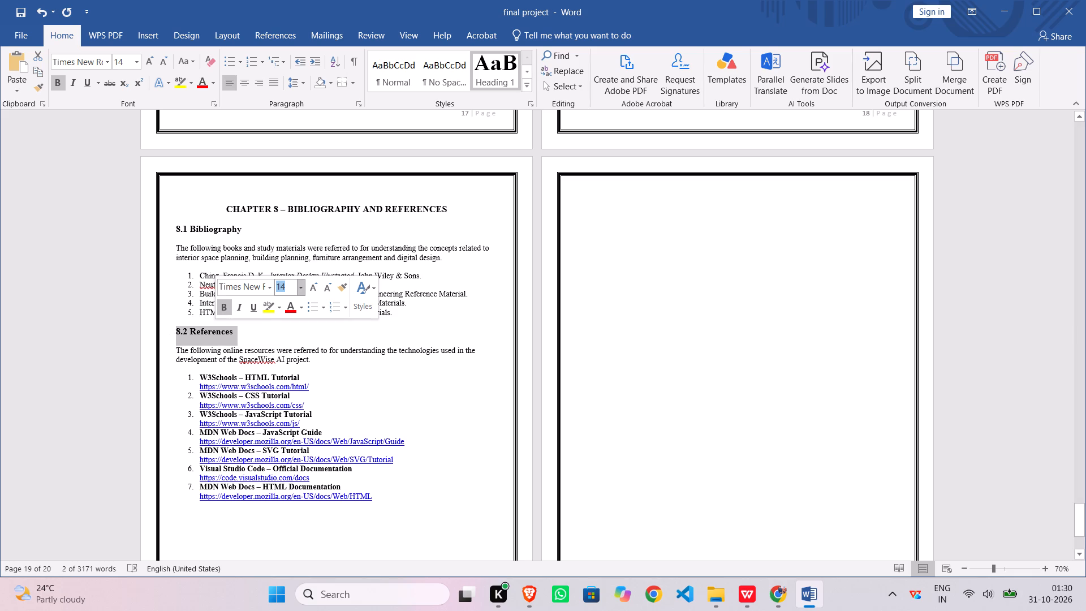
click(337, 382)
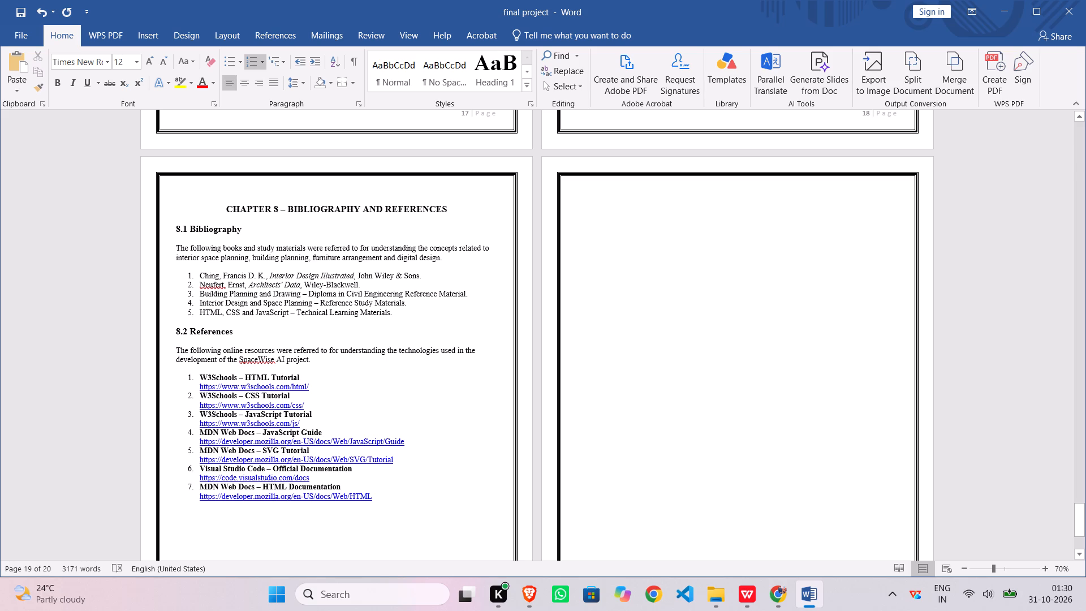
ctrl+scroll(305, 428, up, 1)
ctrl+scroll(150, 386, up, 1)
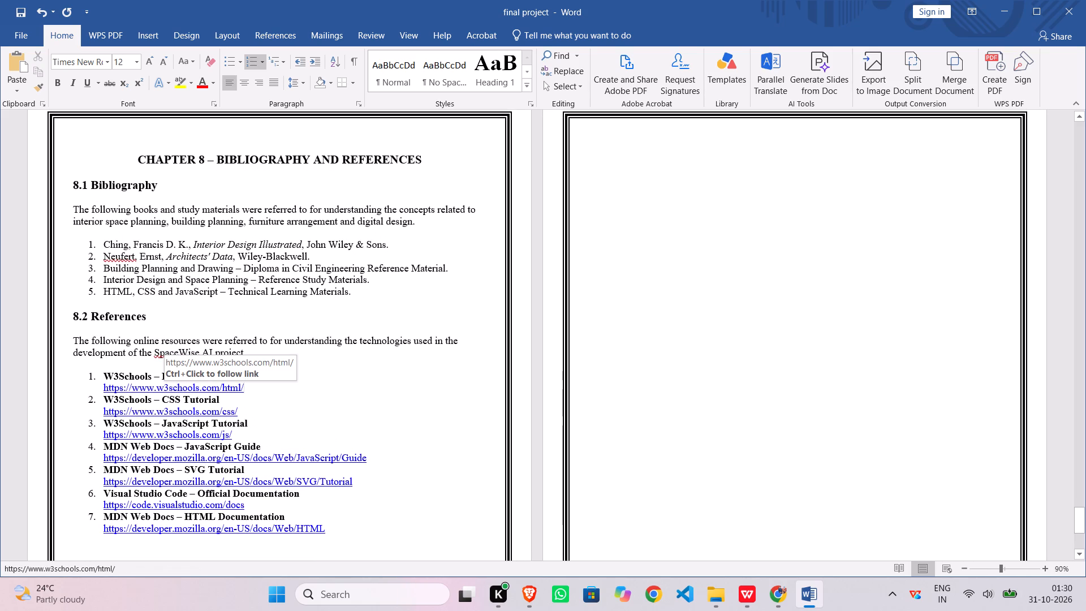
click(169, 392)
double_click(171, 391)
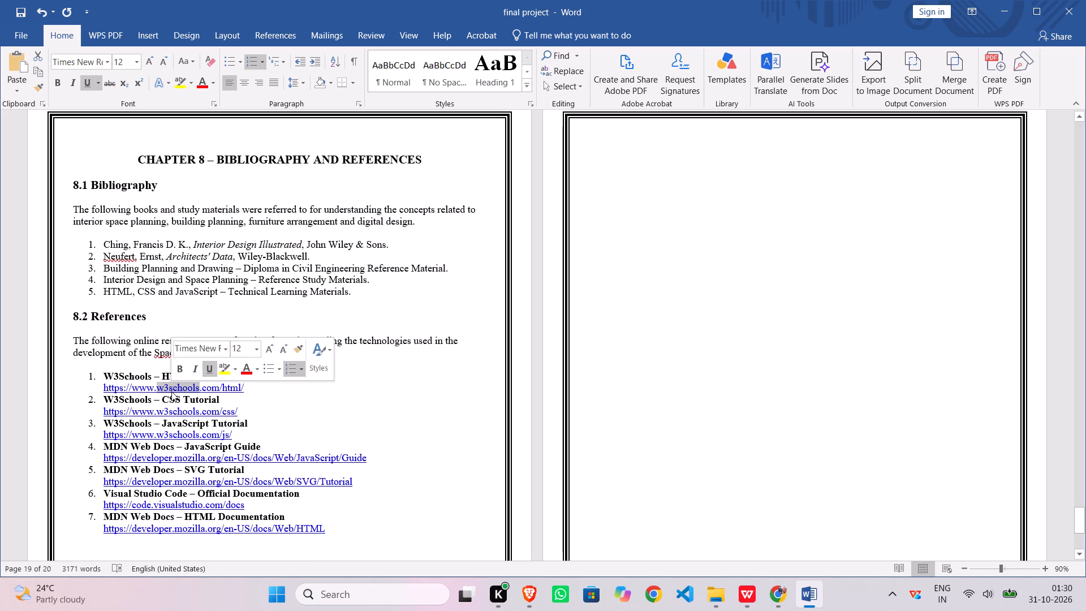
click(171, 391)
drag(104, 389, 130, 389)
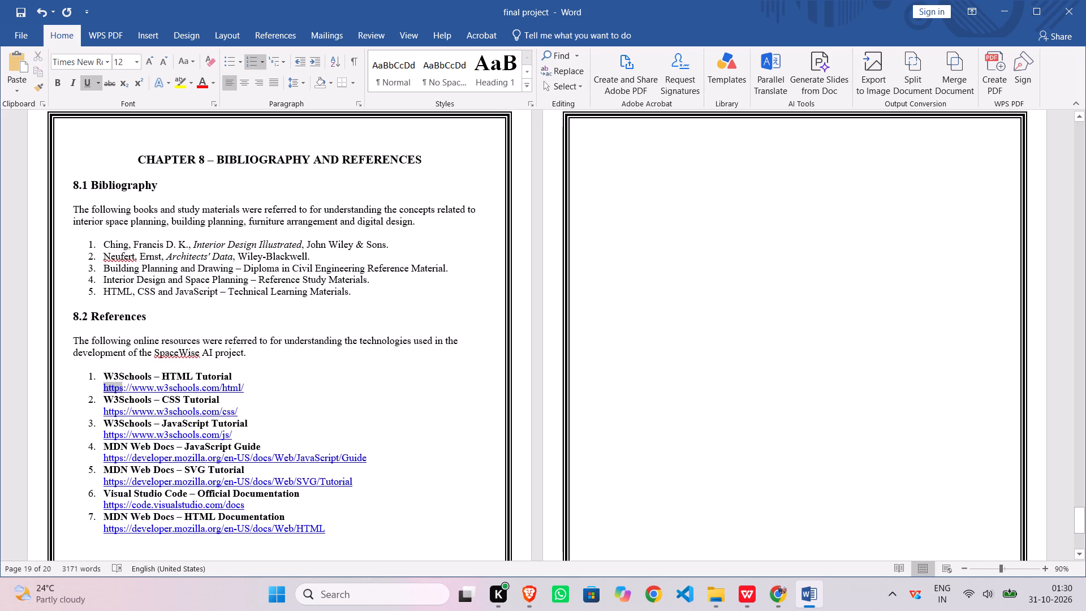
drag(130, 389, 252, 389)
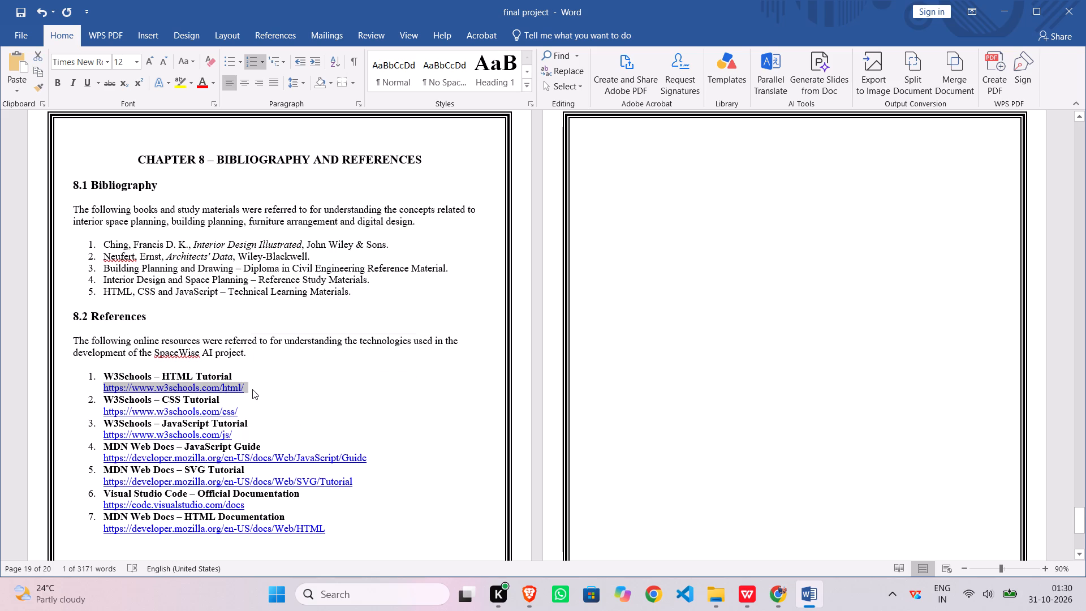
key(ctrl+c)
click(648, 591)
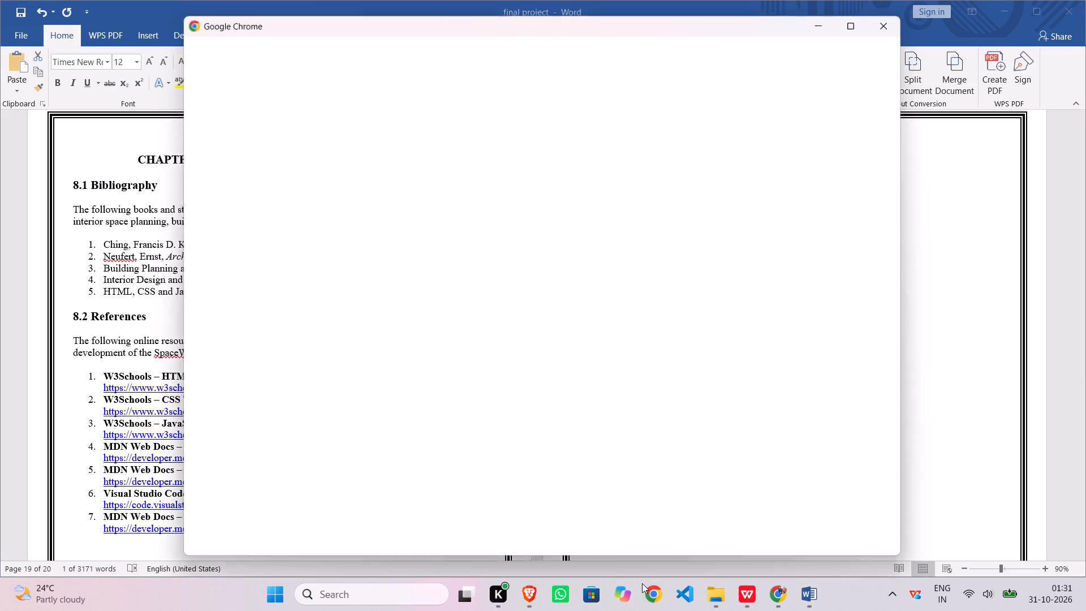
click(537, 352)
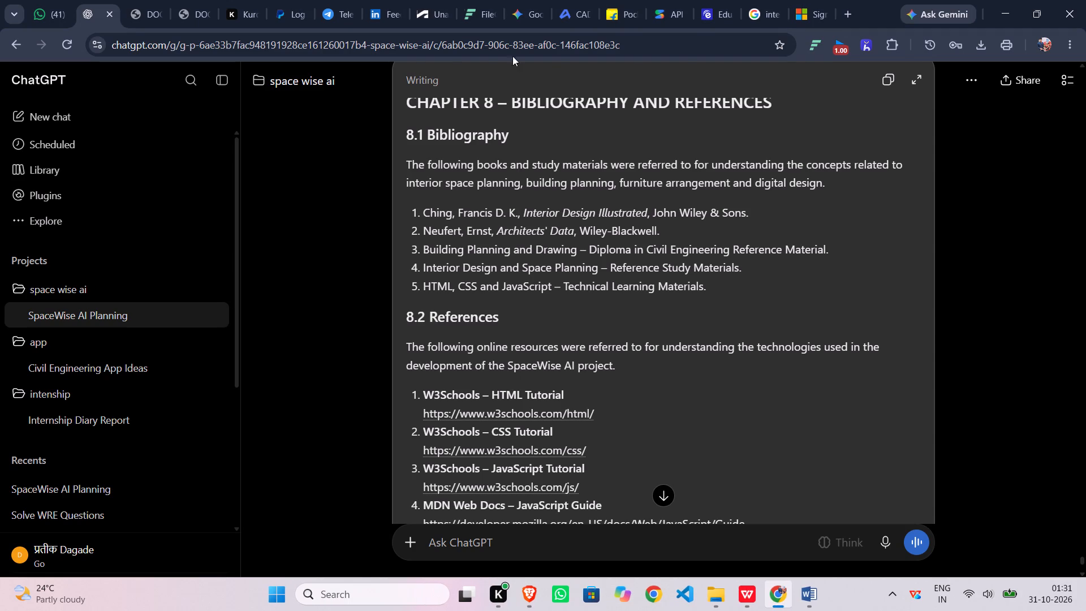
click(852, 14)
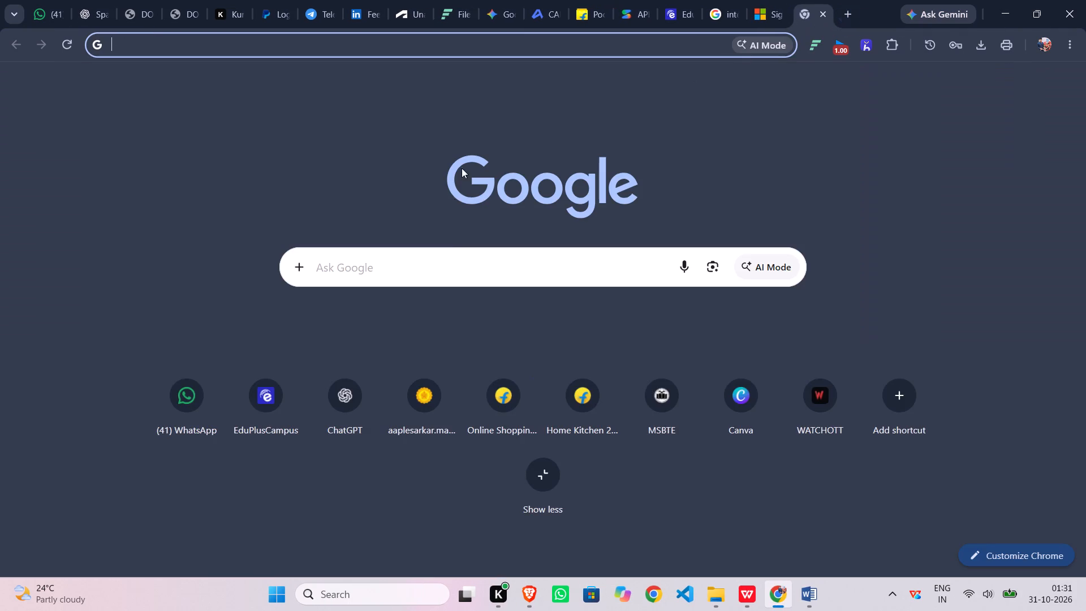
click(433, 260)
key(ctrl+v)
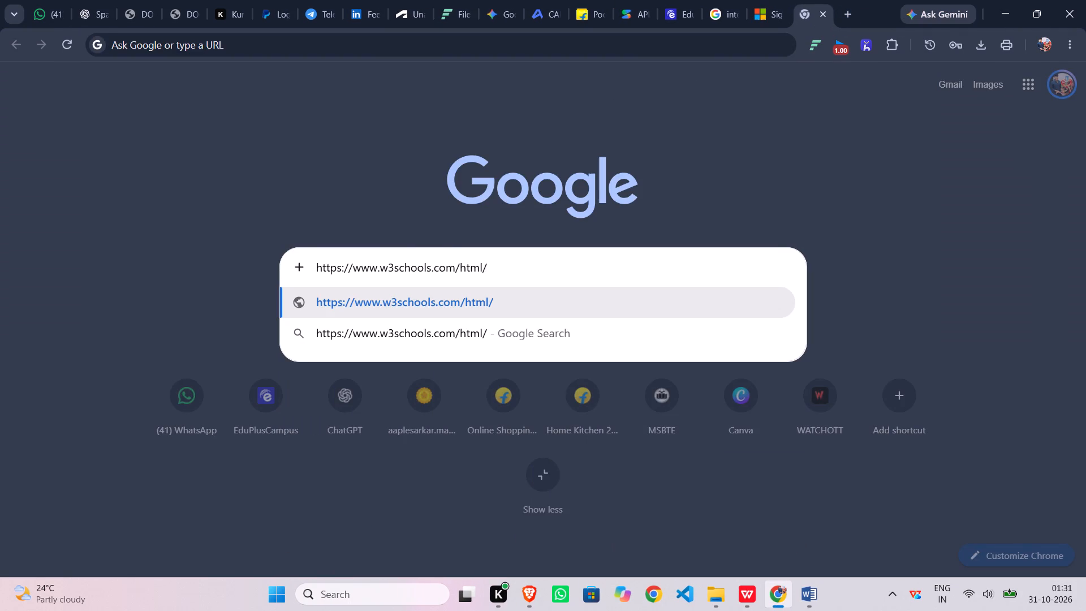
key(Return)
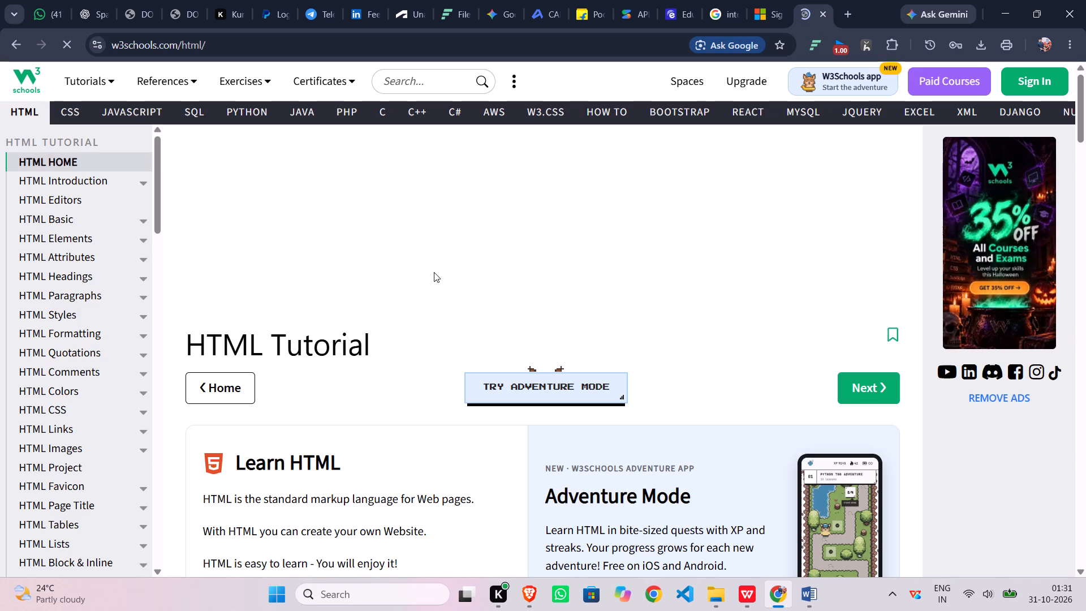
scroll(423, 265, down, 7)
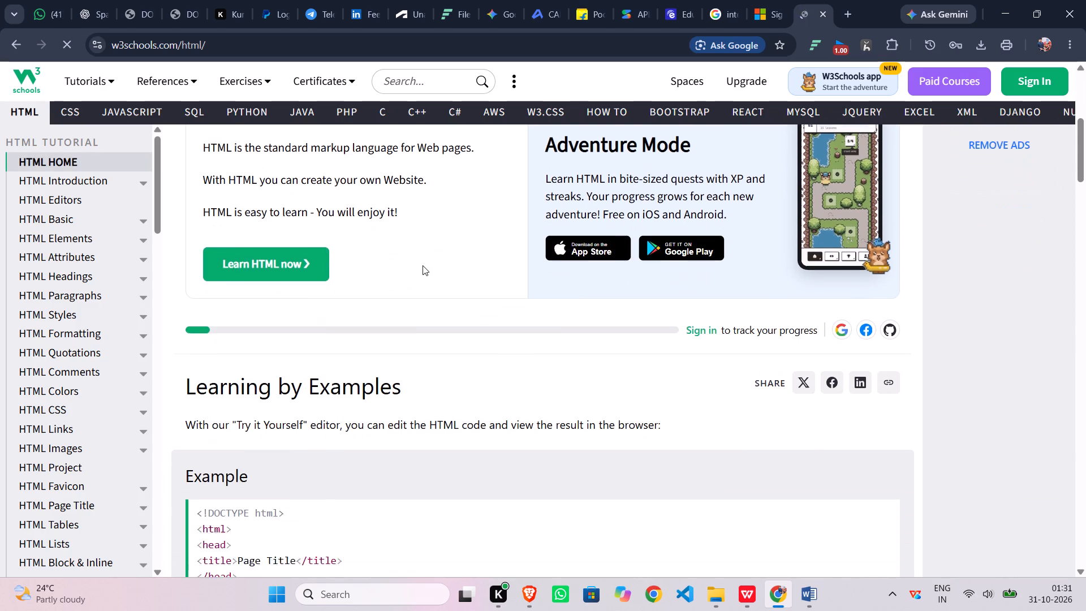
scroll(424, 264, down, 2)
scroll(424, 264, up, 8)
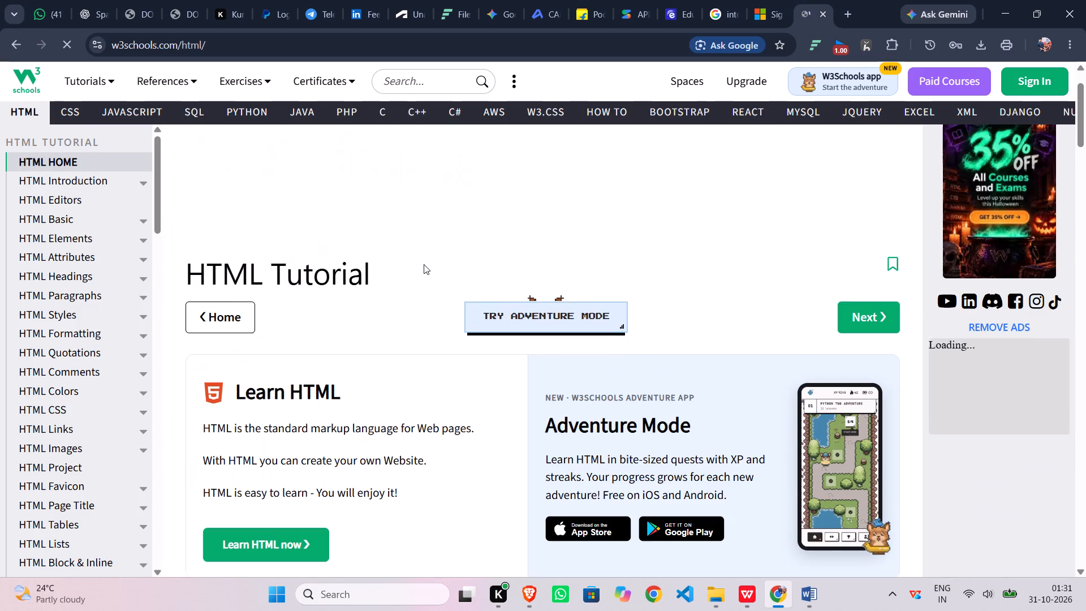
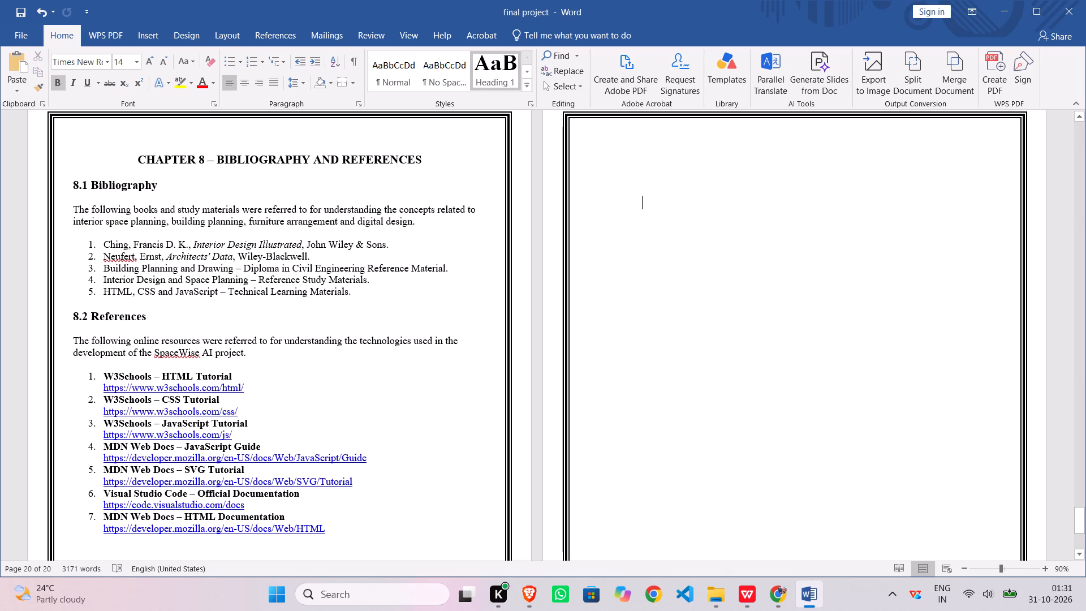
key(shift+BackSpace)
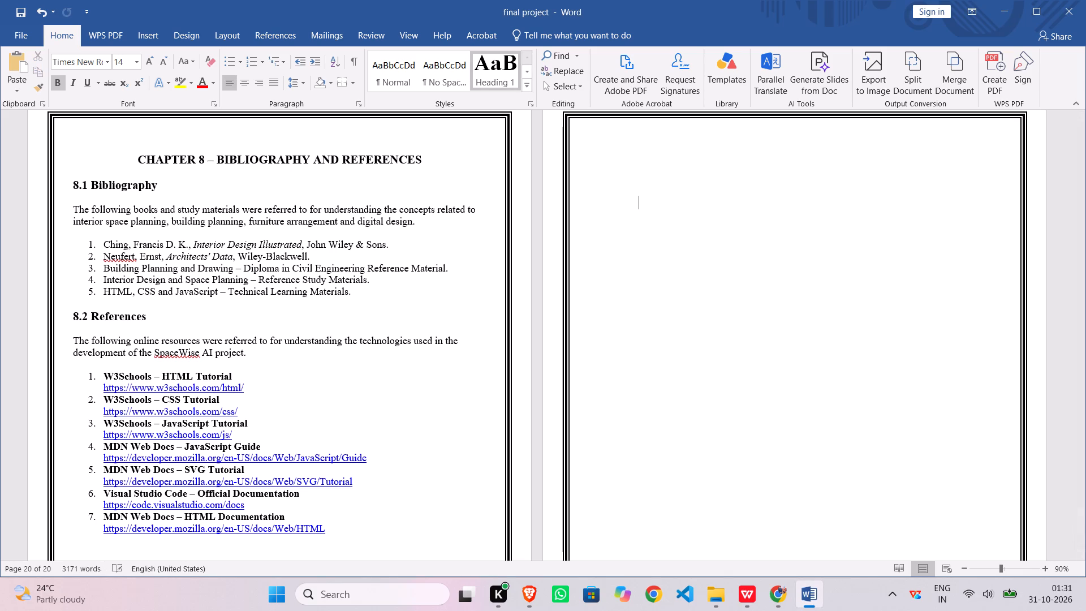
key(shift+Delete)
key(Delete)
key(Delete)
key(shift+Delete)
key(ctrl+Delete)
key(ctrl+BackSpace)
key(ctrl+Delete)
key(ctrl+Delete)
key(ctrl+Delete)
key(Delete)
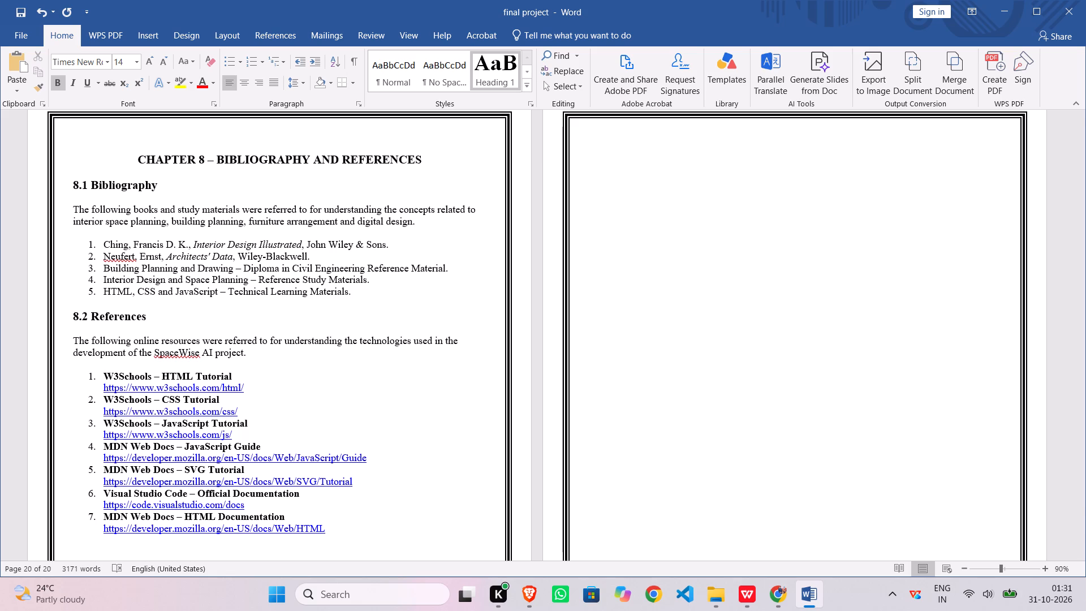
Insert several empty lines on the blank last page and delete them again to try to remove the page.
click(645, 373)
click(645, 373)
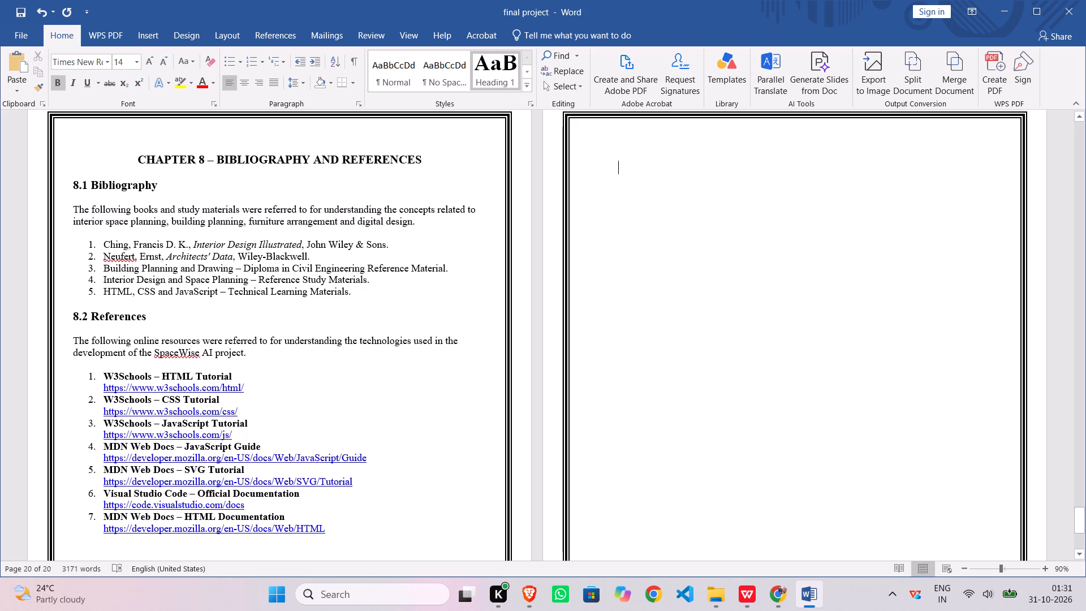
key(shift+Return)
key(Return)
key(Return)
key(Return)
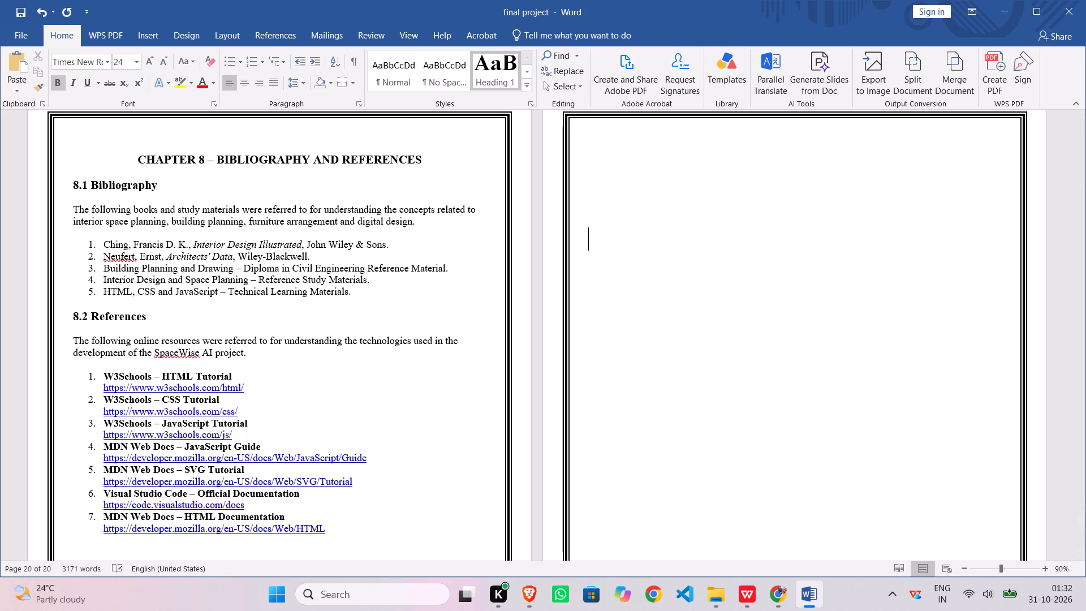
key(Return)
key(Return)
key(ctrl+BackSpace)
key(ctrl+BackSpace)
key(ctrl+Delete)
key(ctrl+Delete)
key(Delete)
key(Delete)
Add a line break after "Advantages, disadvantages and Results" in row 5 of the contents table.
ctrl+scroll(466, 377, up, 4)
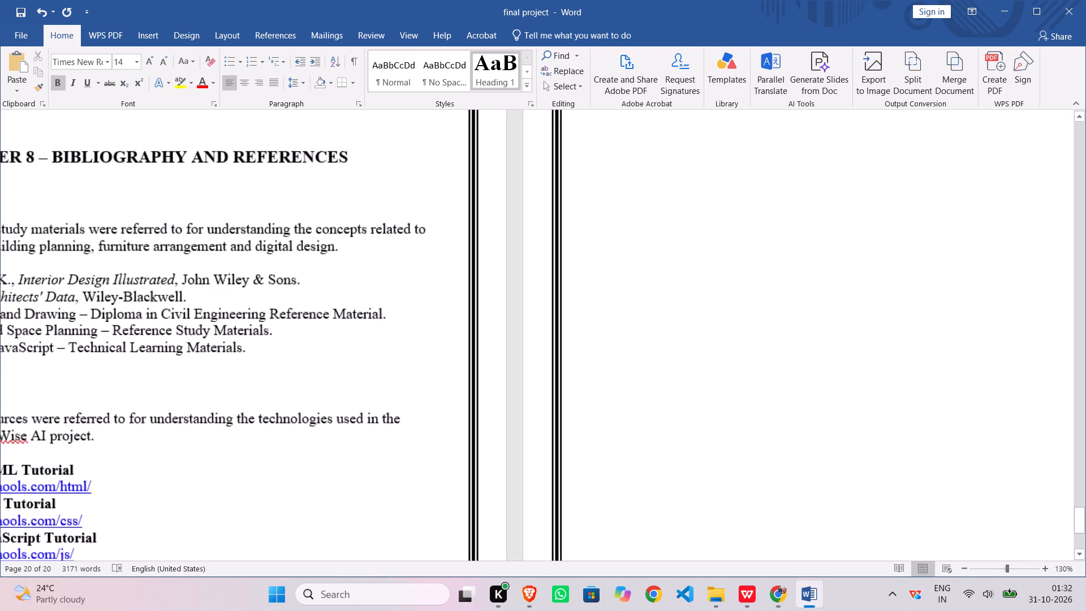
scroll(479, 372, up, 18)
scroll(496, 369, up, 9)
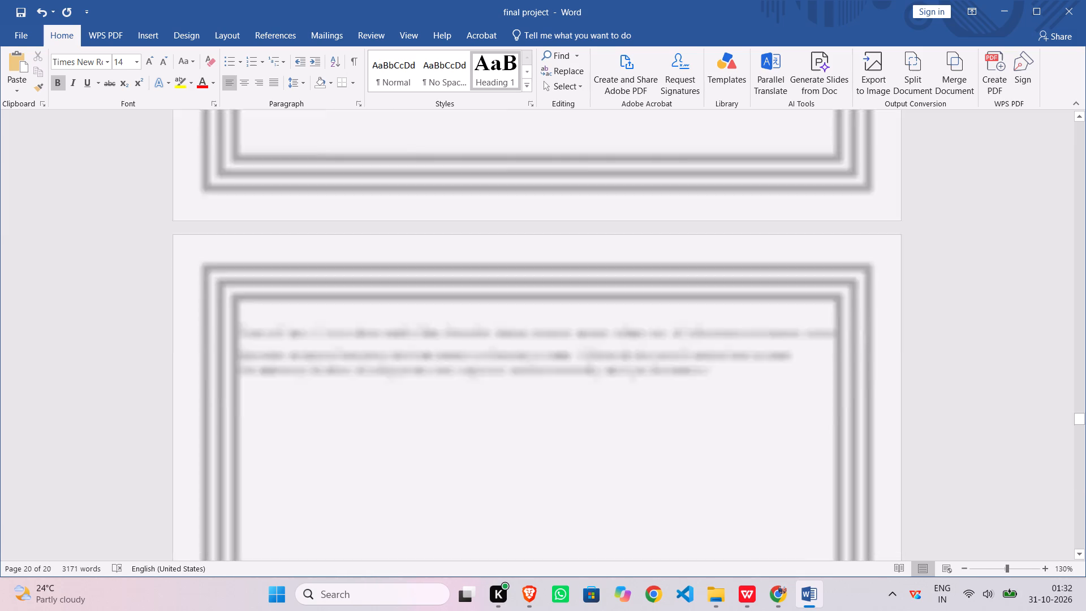
scroll(497, 369, up, 12)
scroll(498, 368, down, 1)
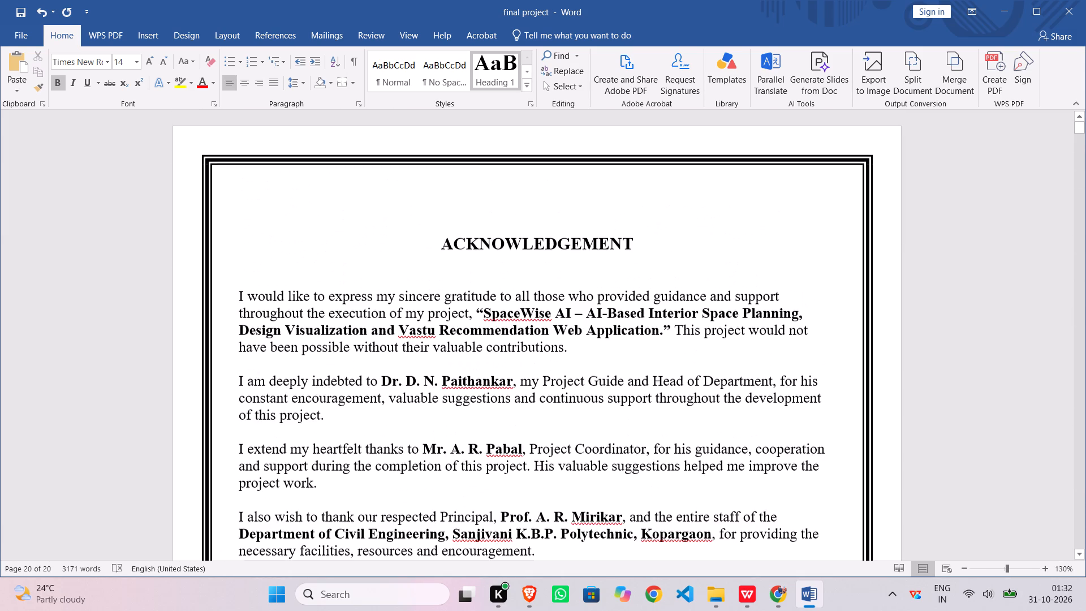
scroll(498, 368, down, 7)
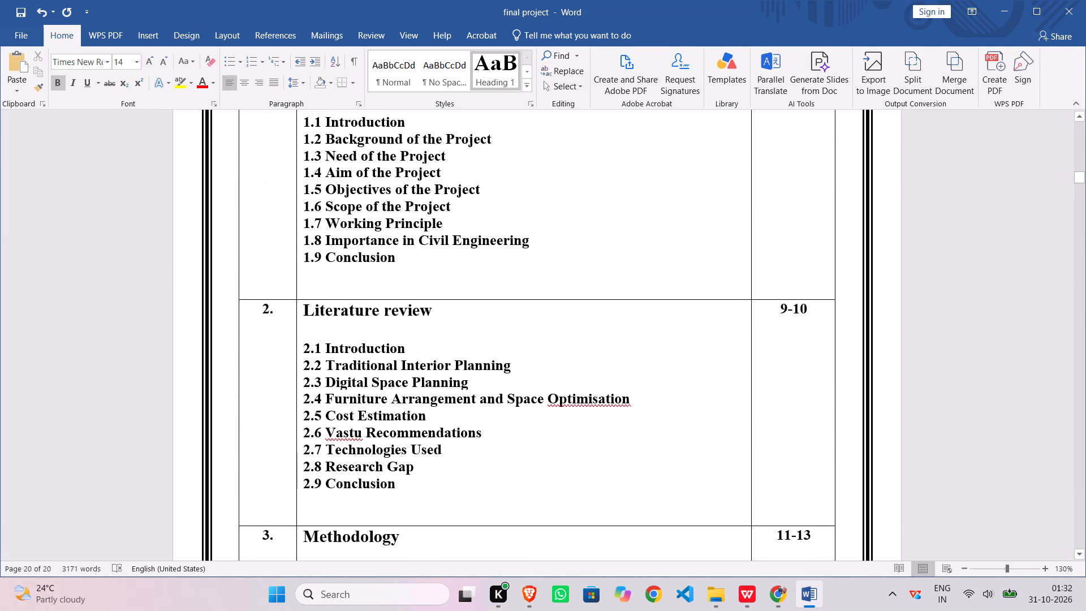
ctrl+scroll(498, 368, down, 5)
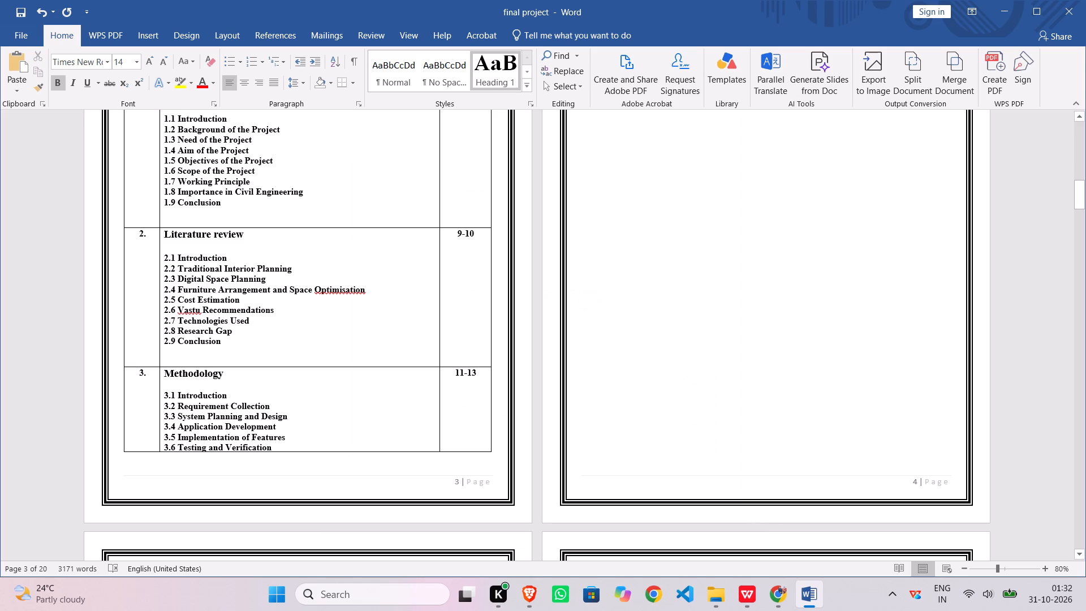
ctrl+scroll(364, 386, down, 3)
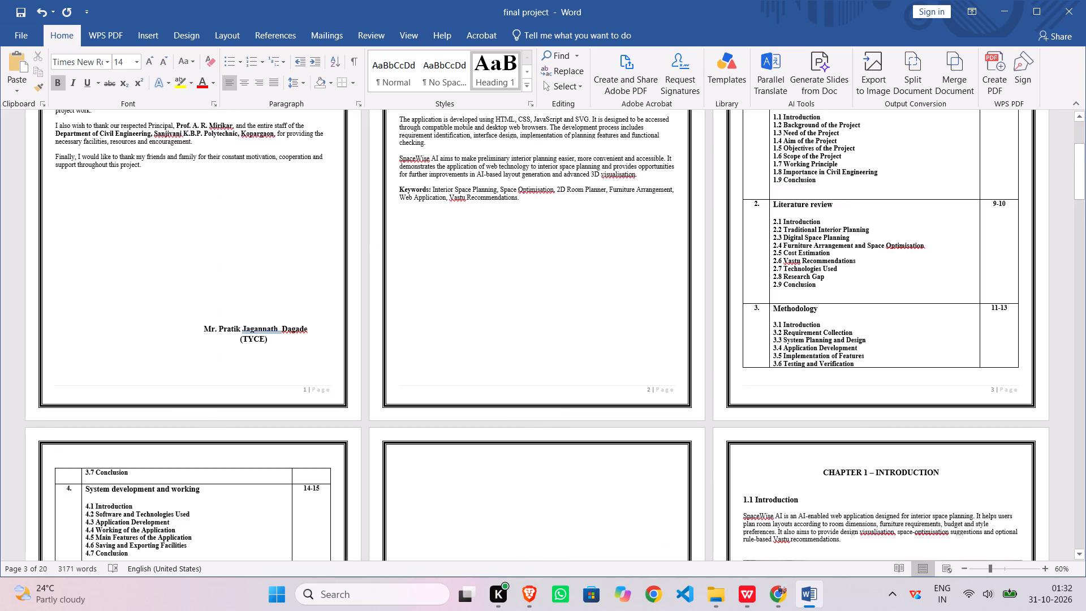
ctrl+scroll(372, 382, down, 4)
ctrl+scroll(374, 381, up, 2)
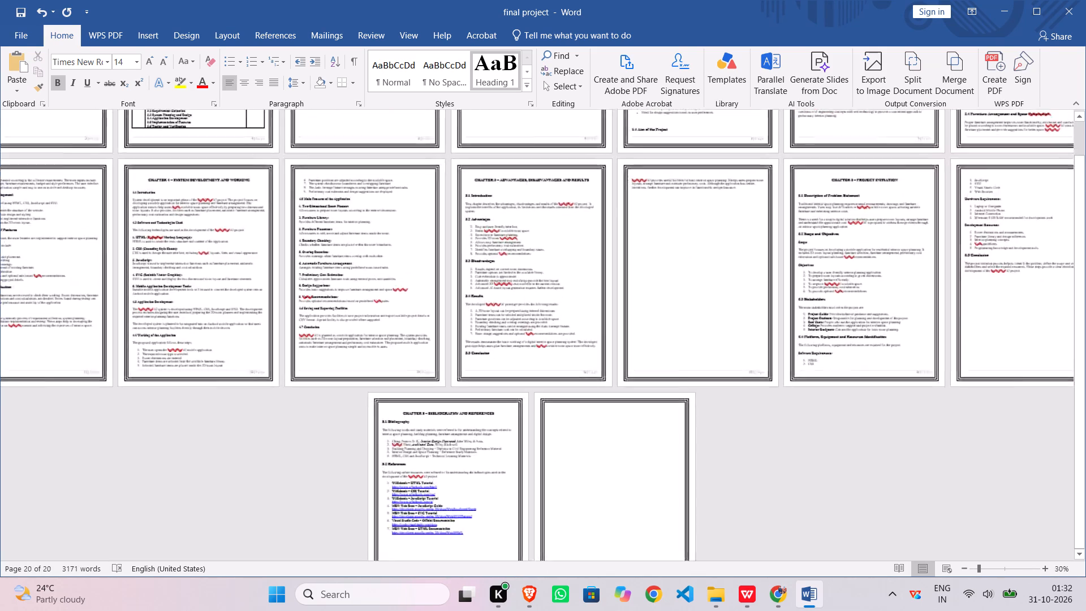
ctrl+scroll(374, 381, up, 1)
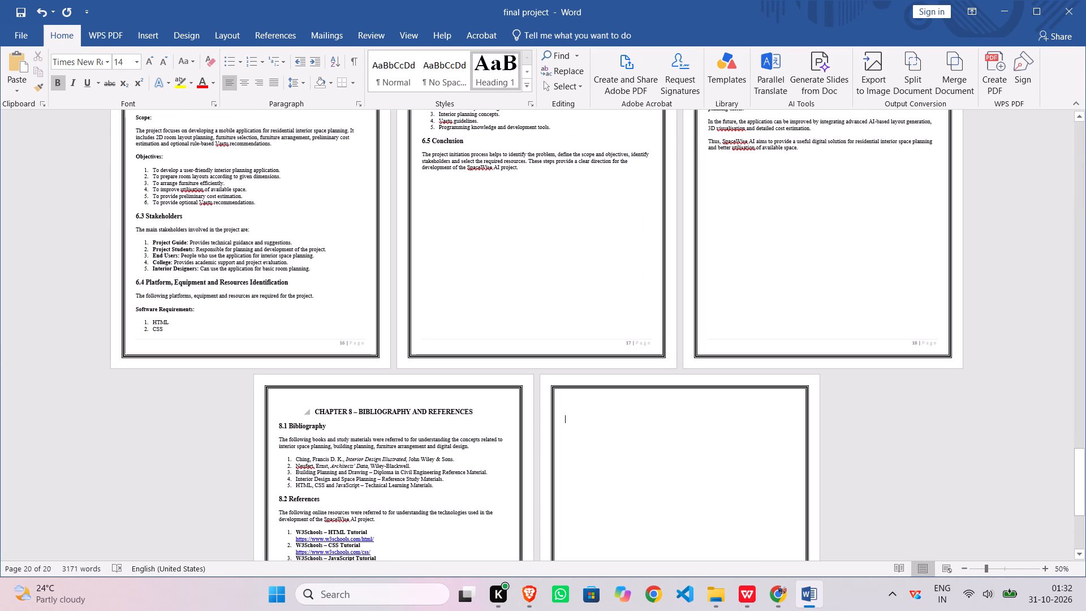
scroll(394, 416, up, 7)
scroll(550, 371, up, 3)
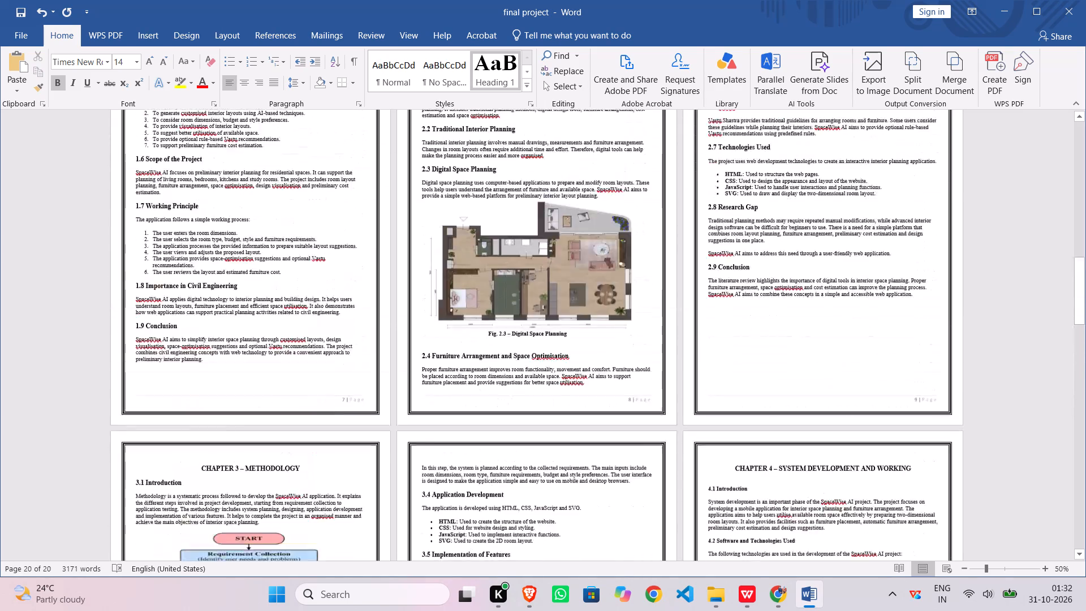
scroll(588, 364, up, 2)
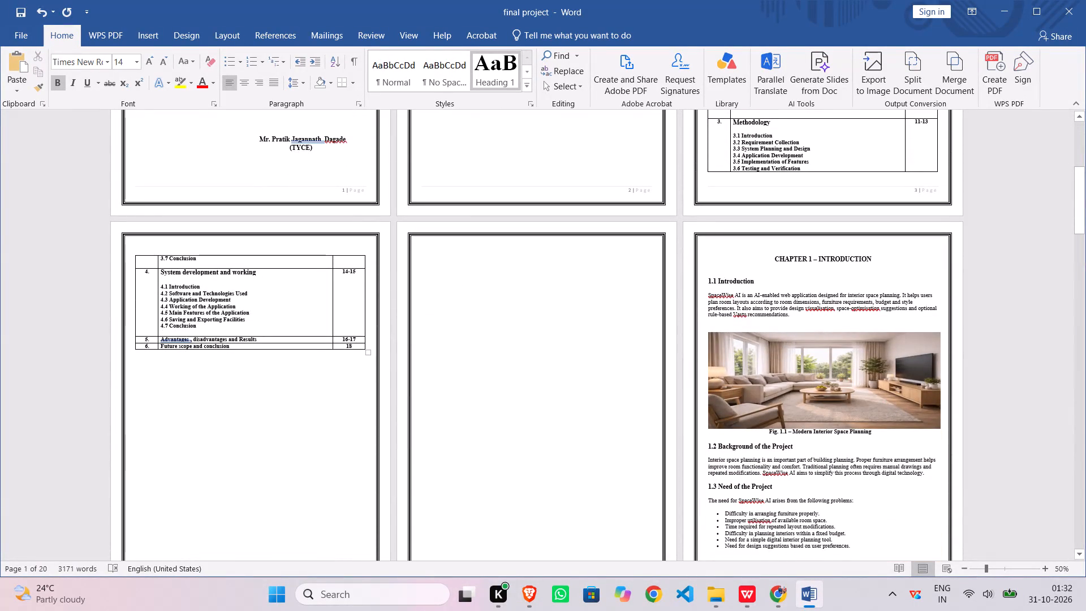
click(261, 341)
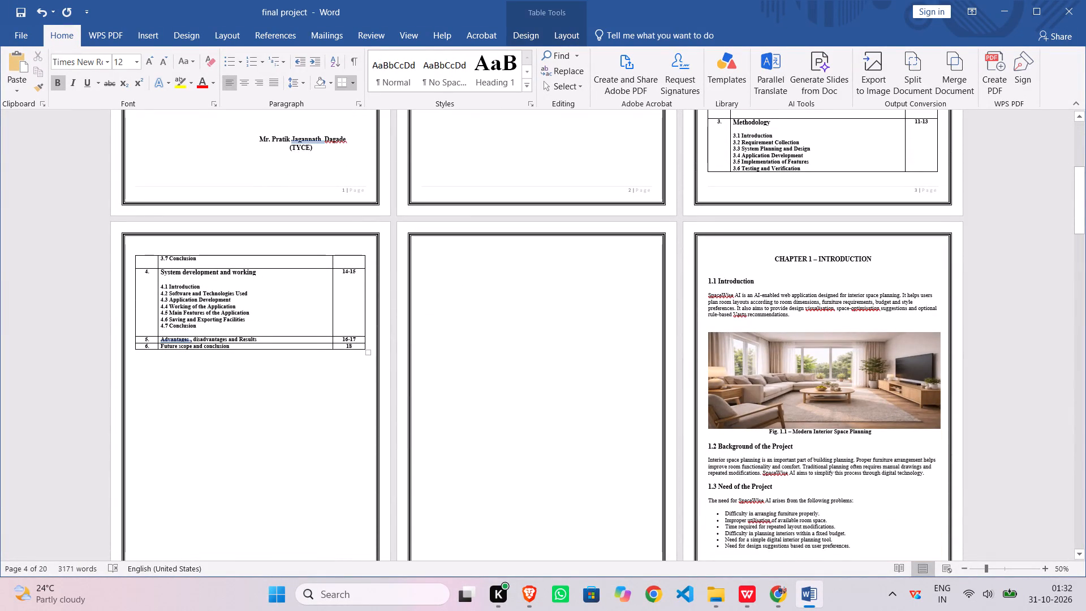
key(shift+Return)
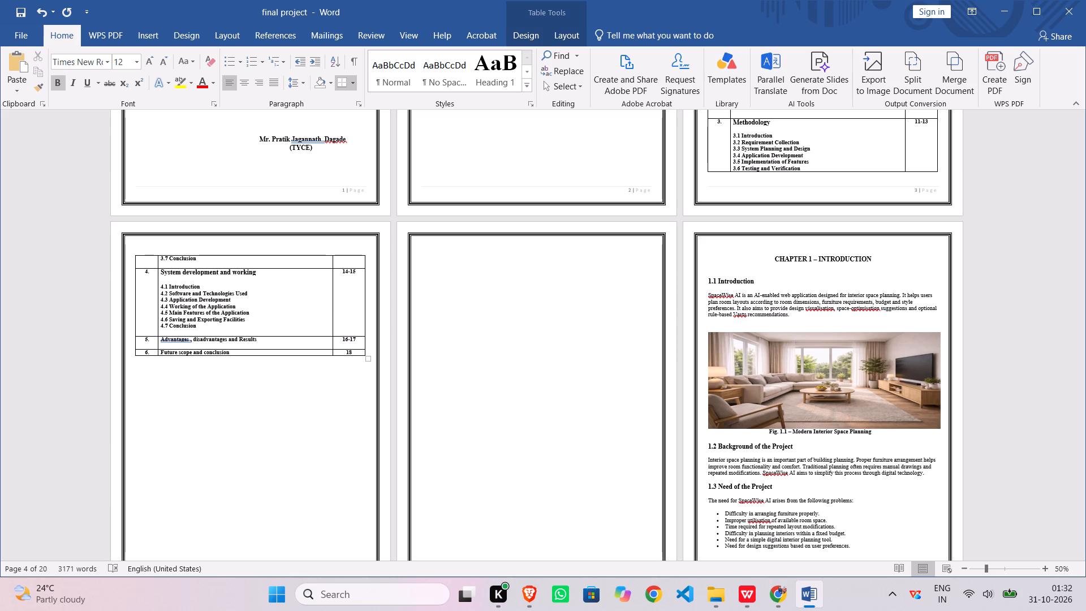
Copy the "5.1 Introduction" heading from Chapter 5 – Advantages, Disadvantages and Results.
scroll(469, 290, down, 15)
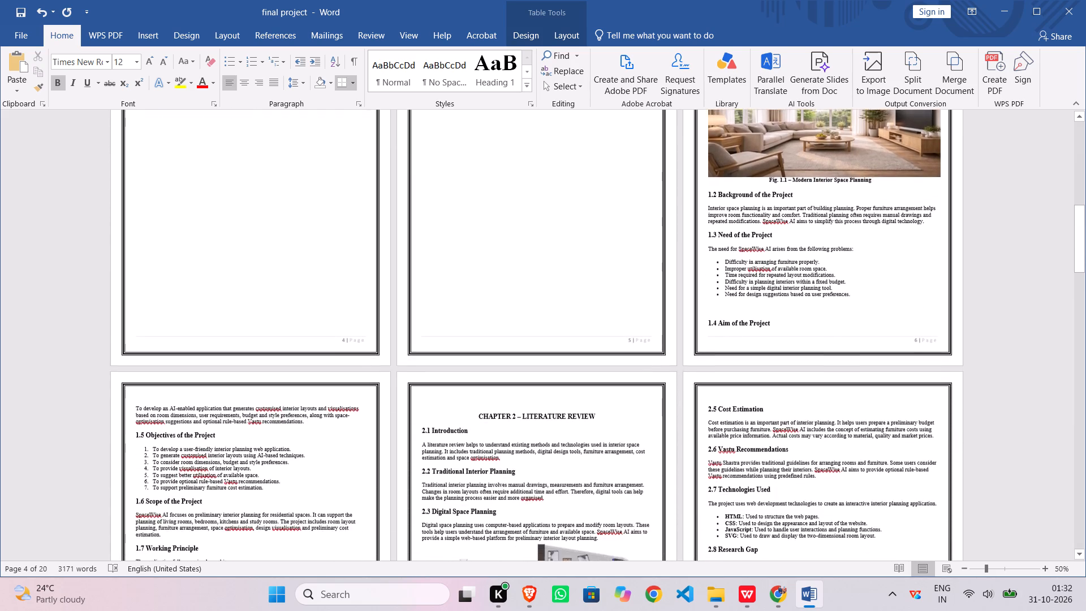
scroll(469, 290, down, 20)
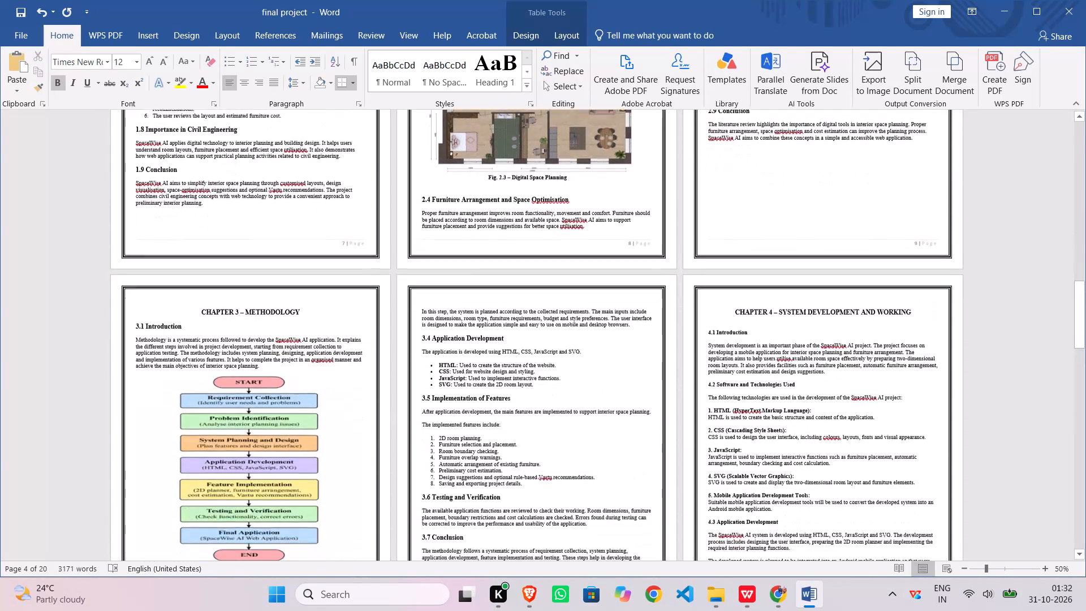
scroll(482, 285, down, 9)
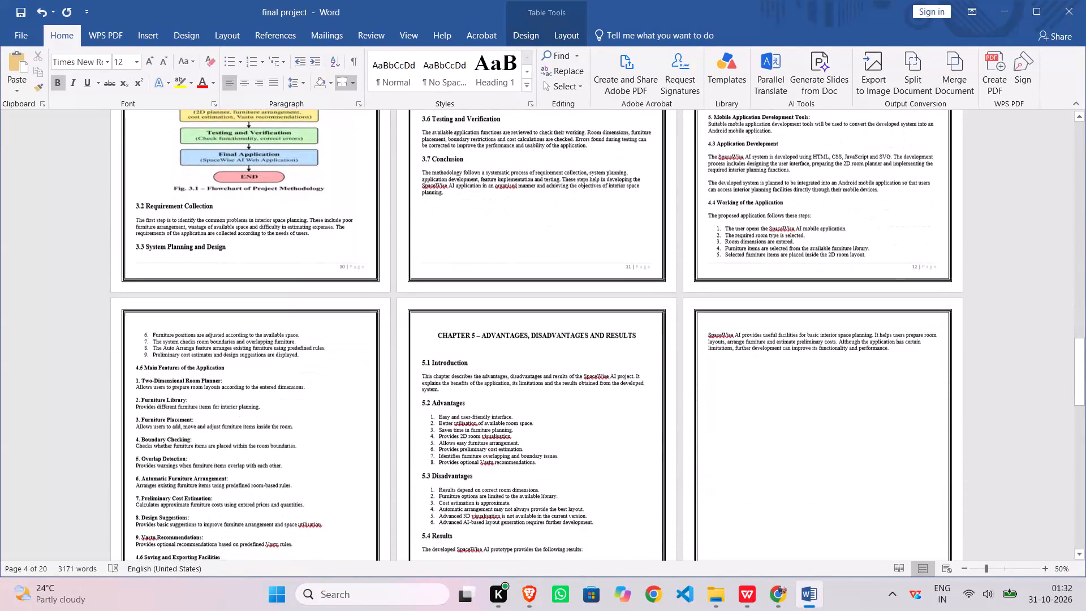
scroll(526, 339, down, 1)
scroll(450, 310, down, 1)
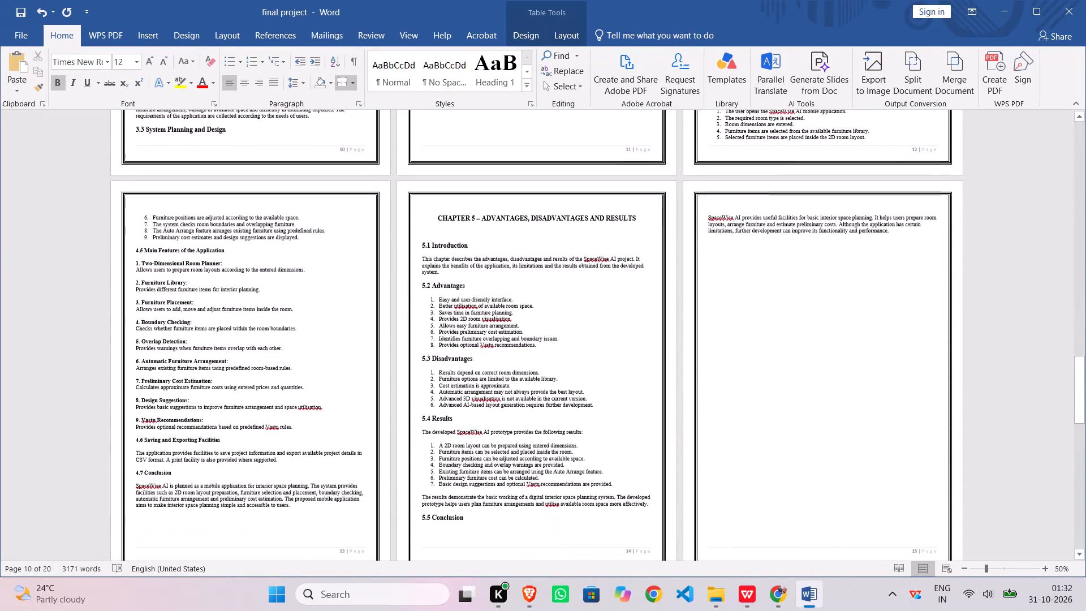
scroll(450, 310, down, 1)
double_click(438, 241)
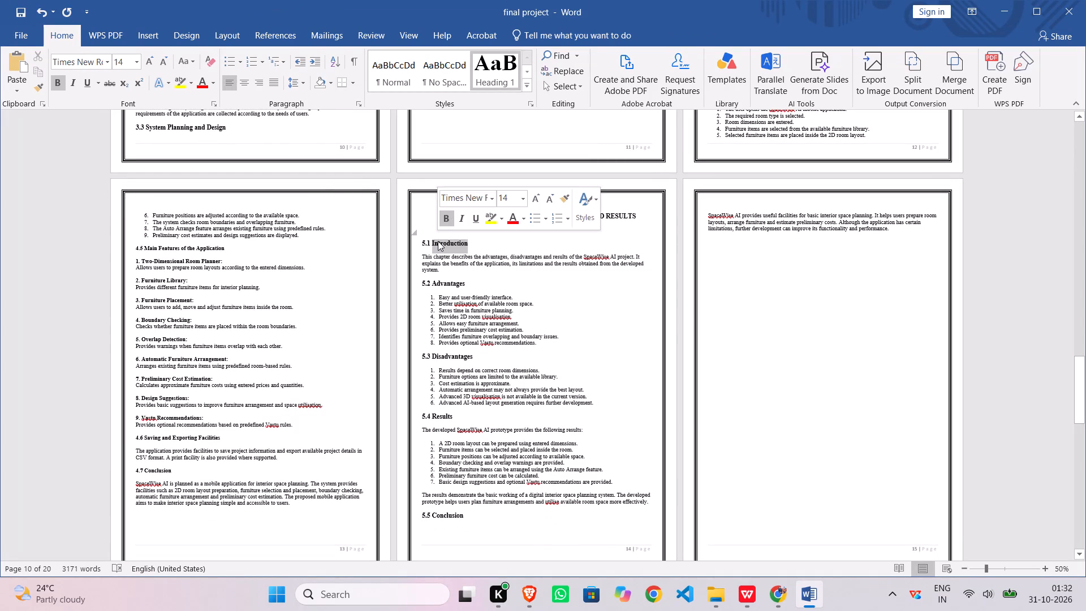
click(438, 241)
double_click(438, 241)
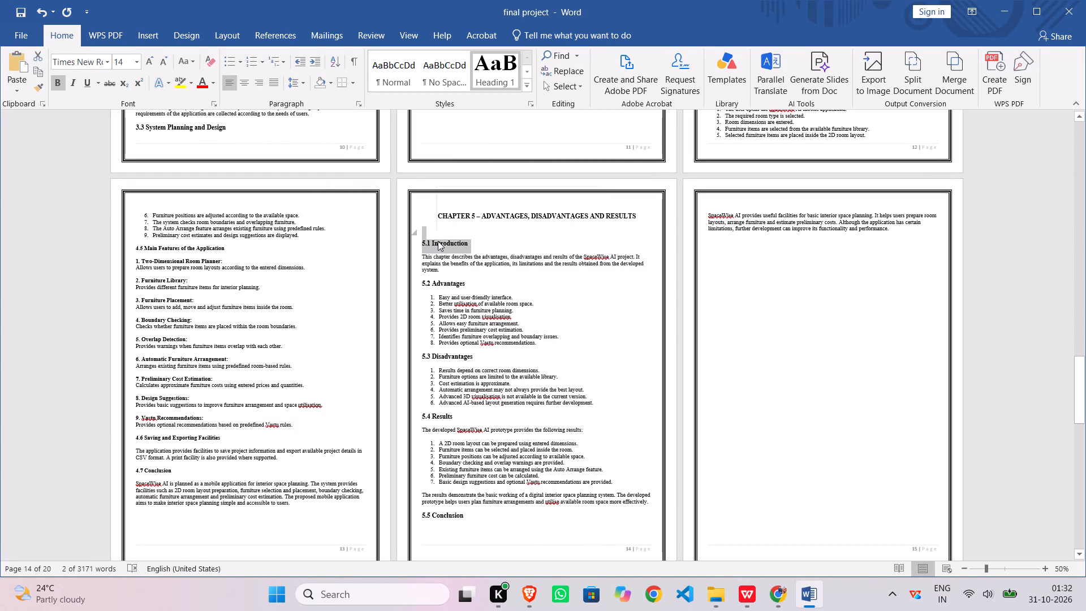
key(ctrl+c)
Paste the copied "5.1 Introduction" heading two lines below "Advantages, disadvantages and Results" in row 5 of the contents table.
scroll(438, 242, up, 9)
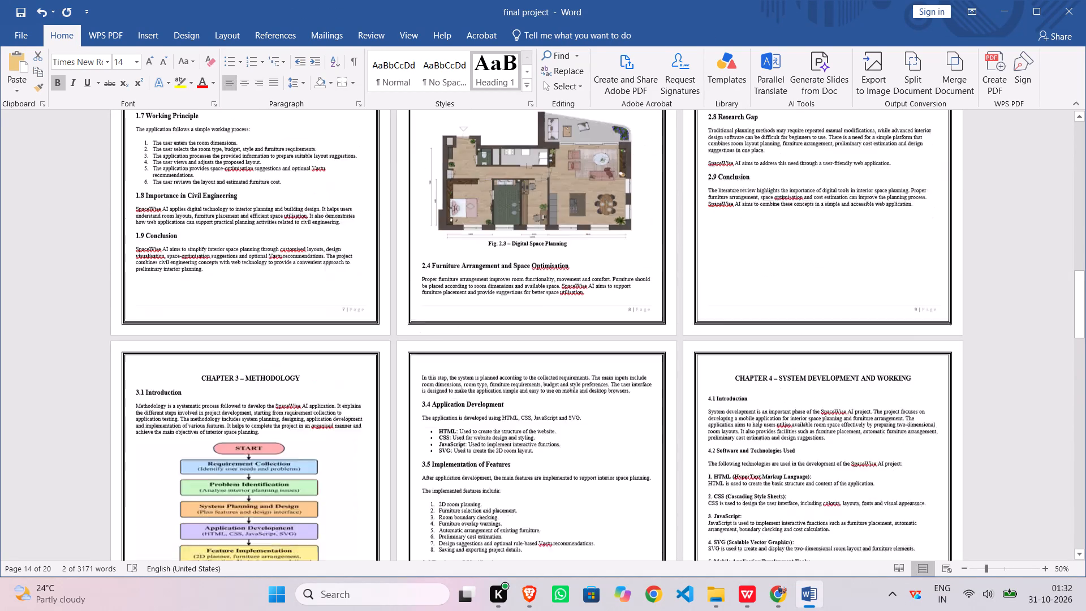
scroll(438, 242, up, 9)
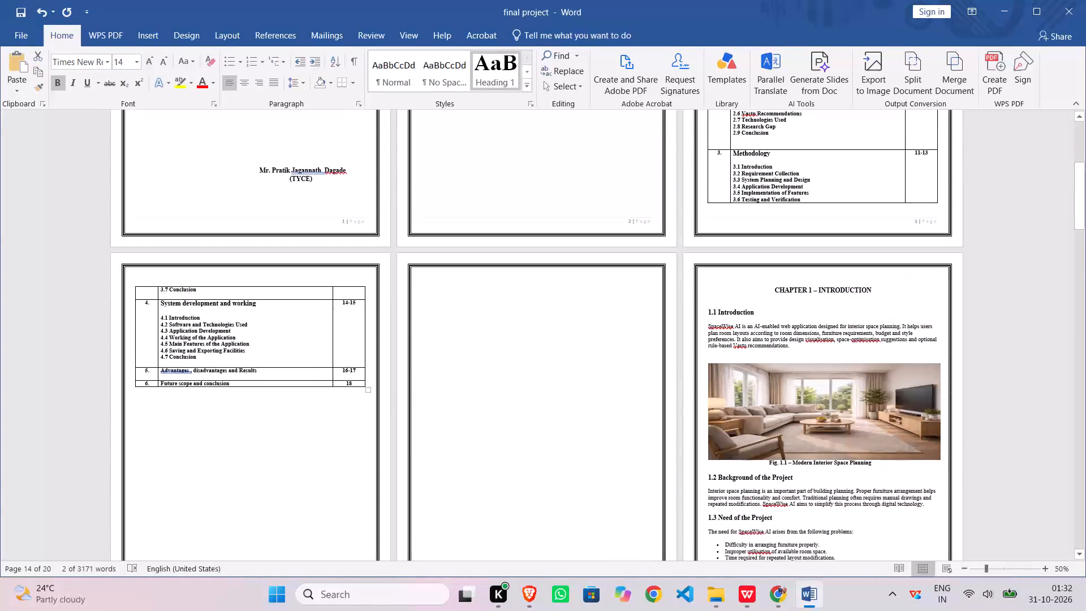
click(261, 371)
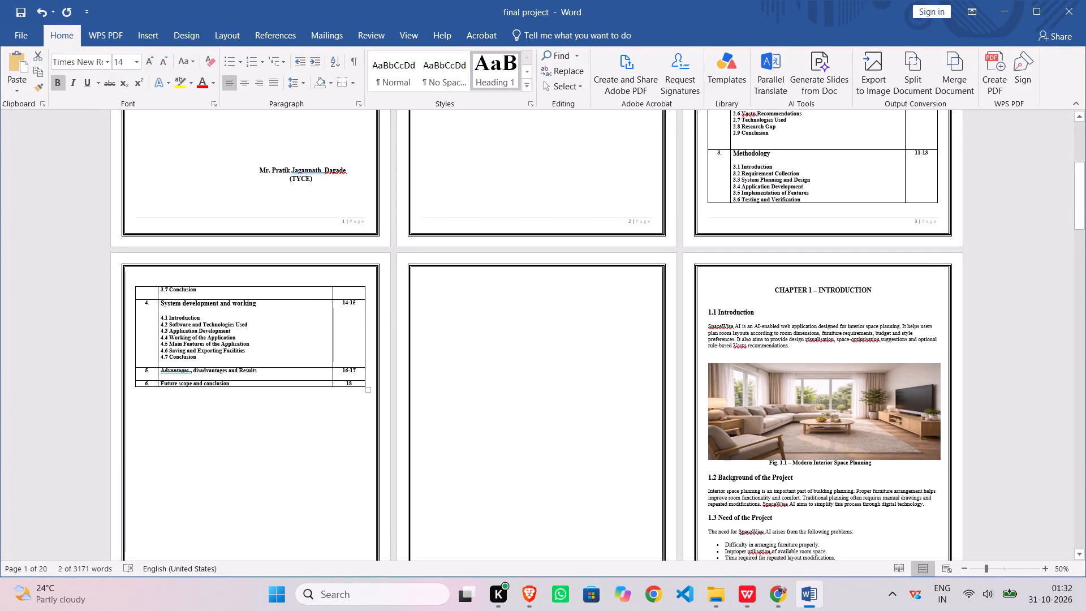
key(shift+Return)
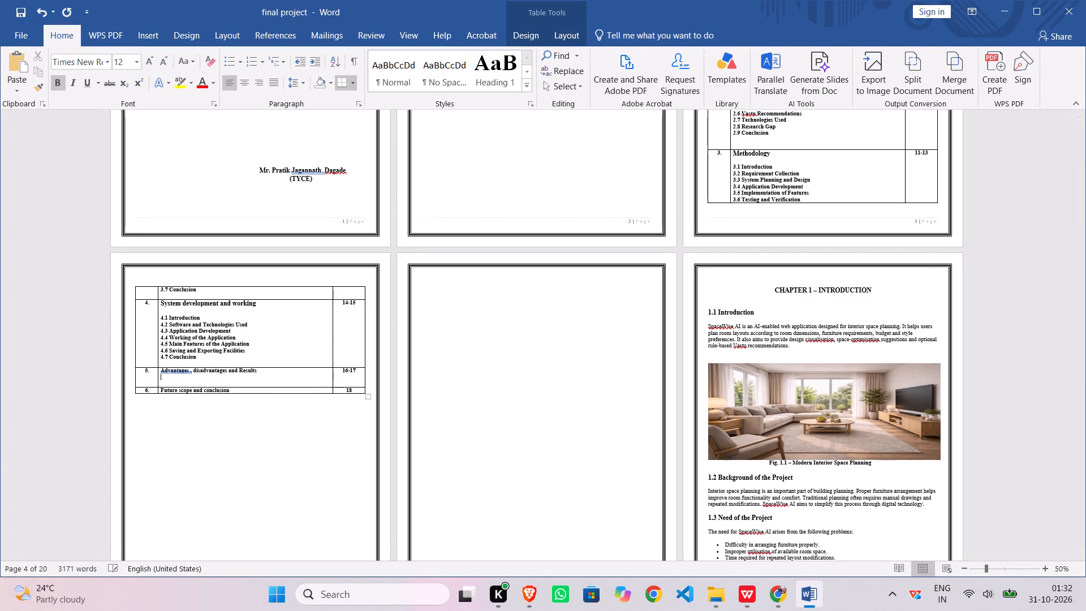
key(shift+Return)
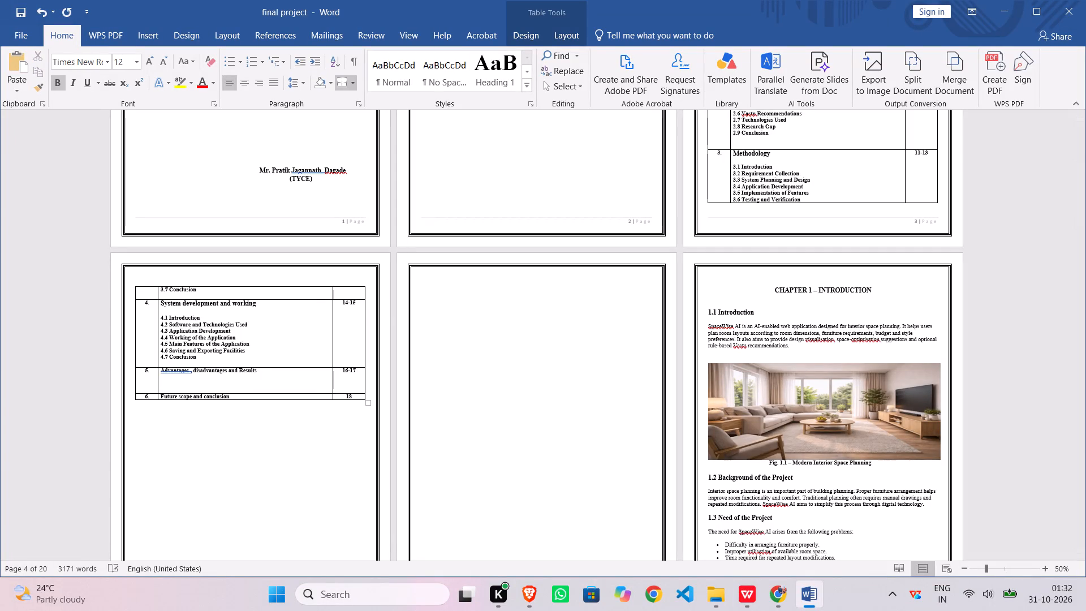
key(ctrl+v)
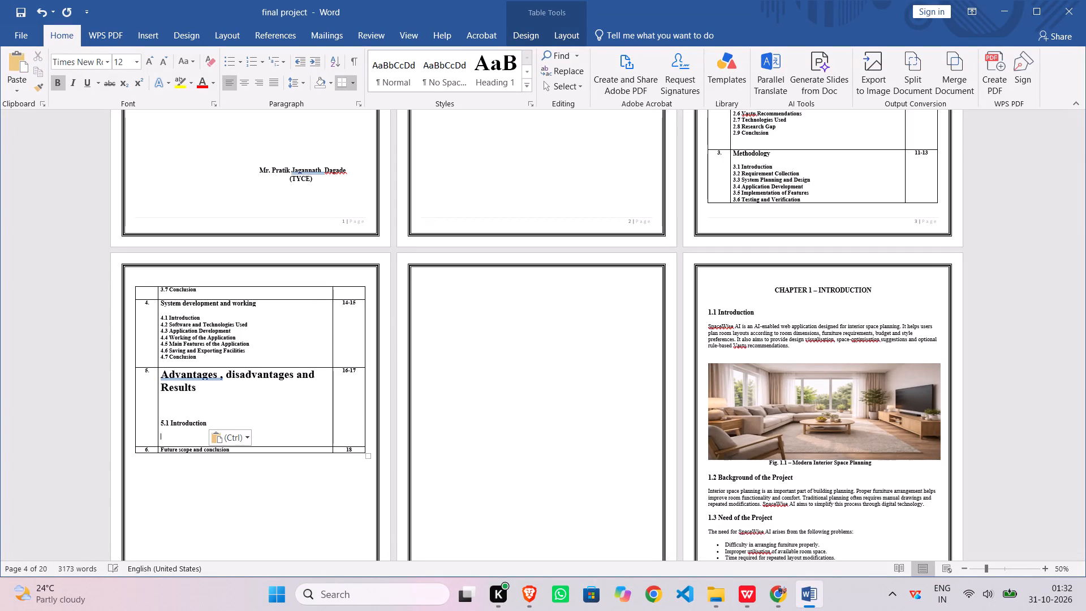
Set the font size of the "Advantages, disadvantages and Results" title in row 5 of the contents table to 14.
double_click(177, 380)
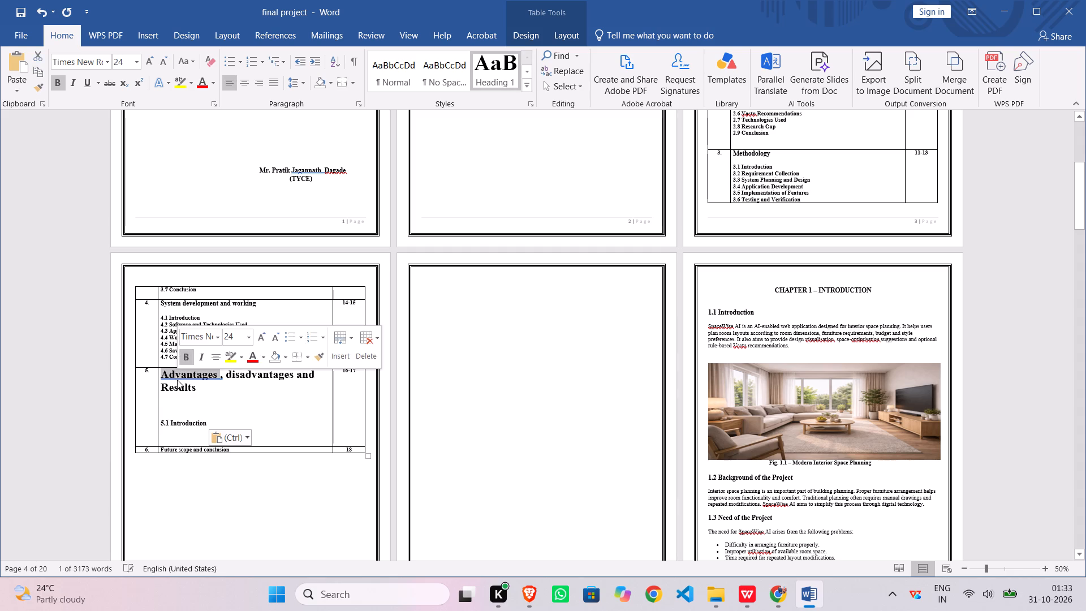
click(177, 380)
drag(161, 374, 195, 390)
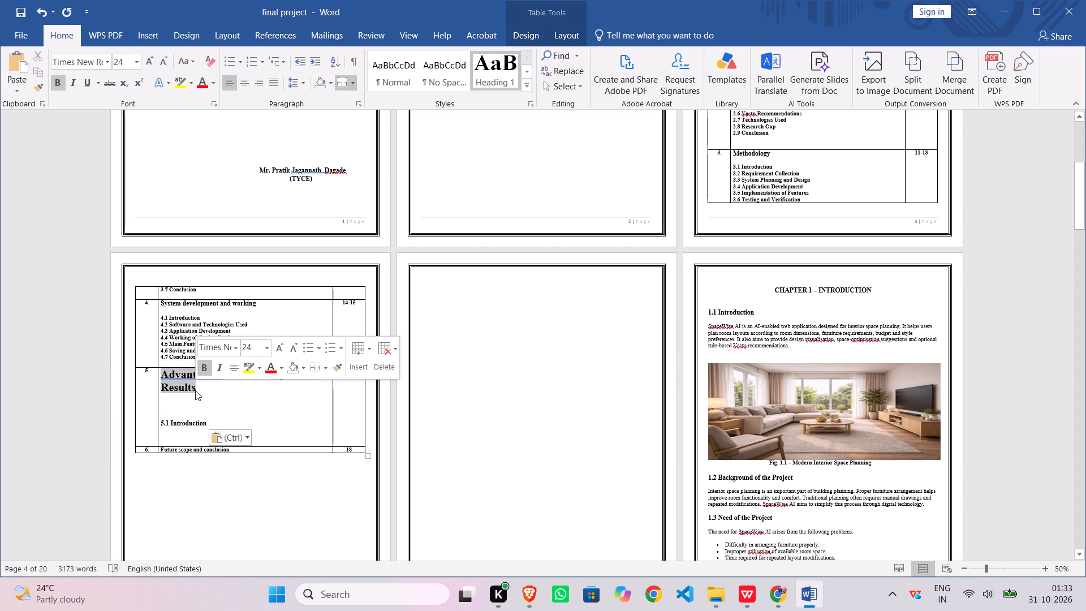
click(248, 347)
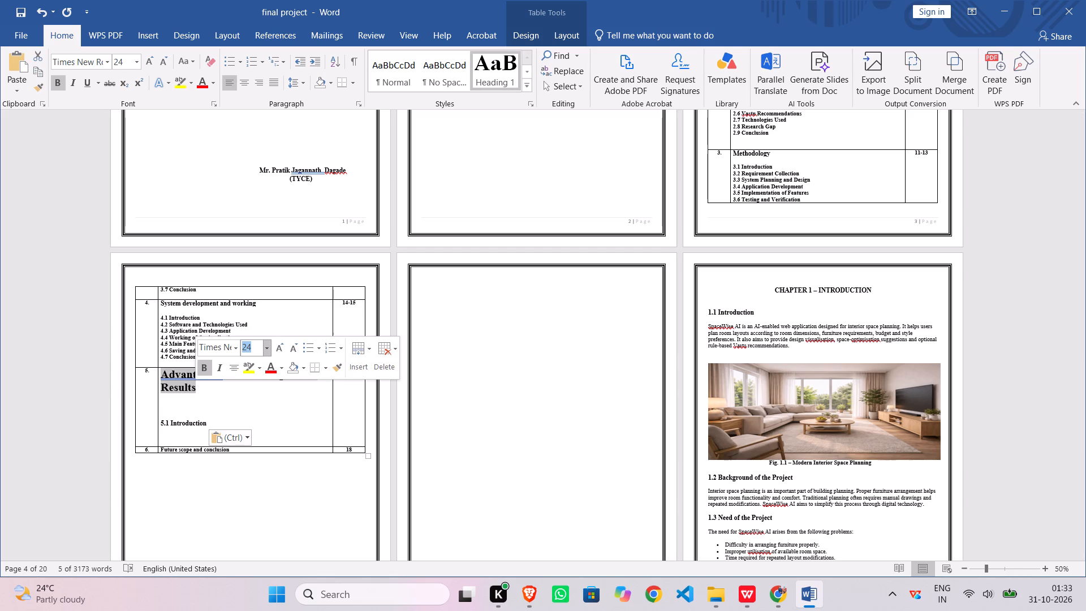
text(14)
key(Return)
click(229, 397)
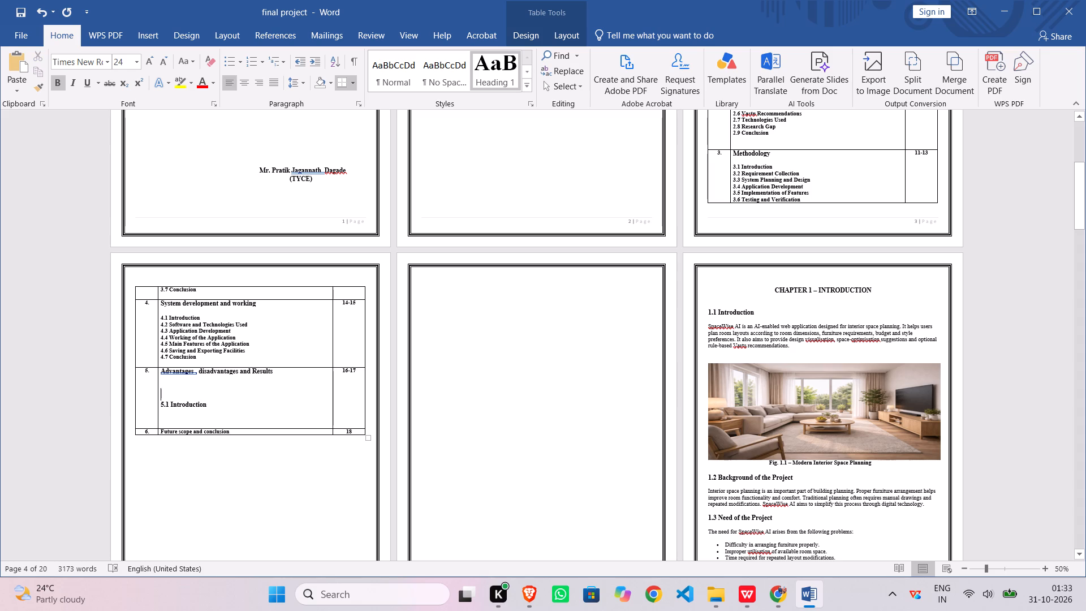
Reduce the gap between the row 5 title and "5.1 Introduction" in the contents table to one blank line.
click(161, 405)
key(BackSpace)
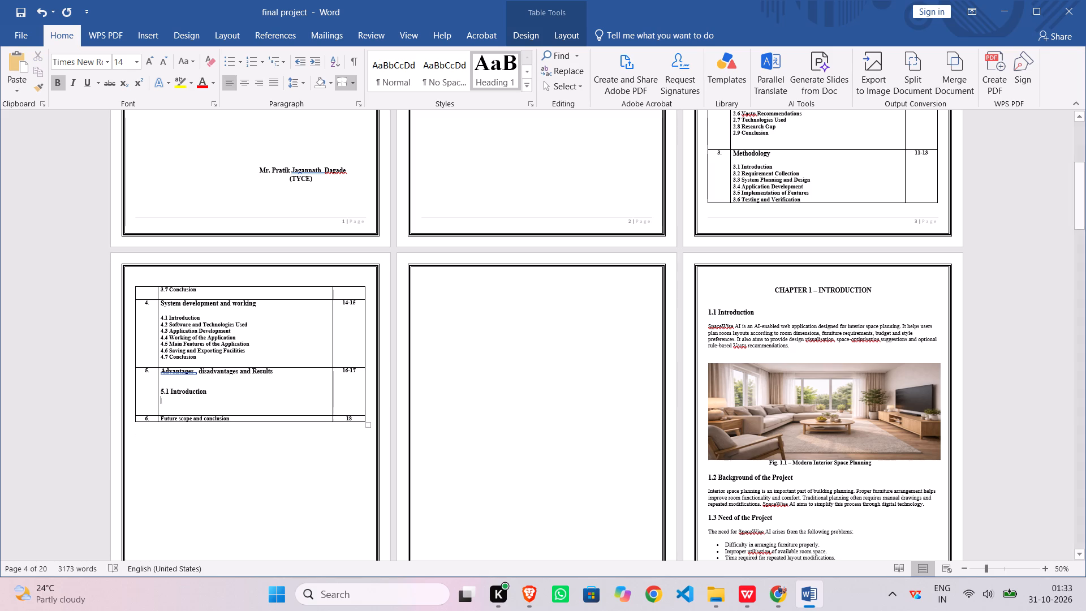
key(BackSpace)
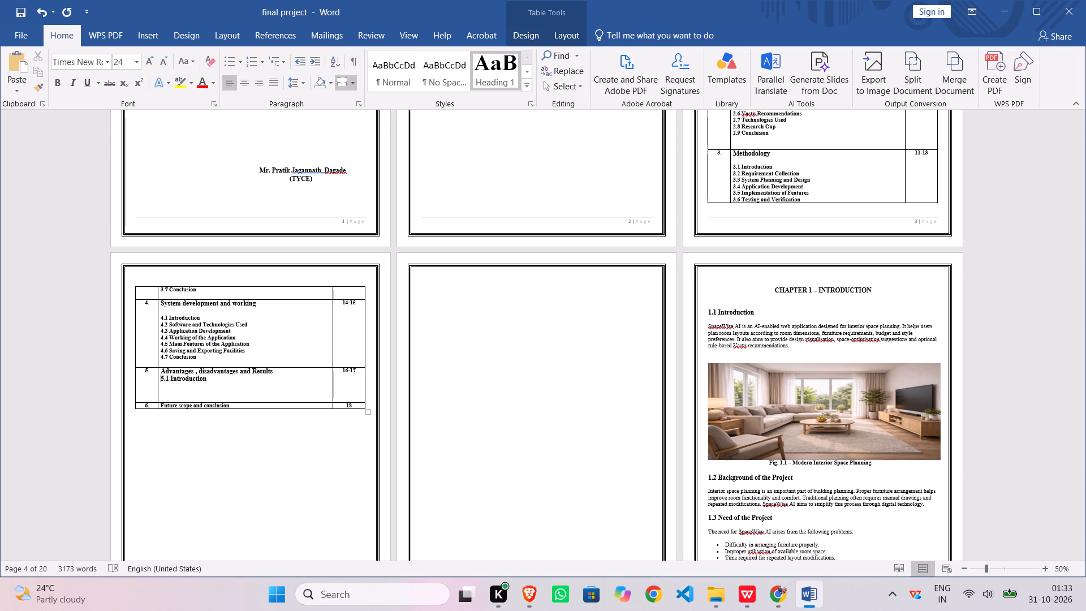
key(shift+Return)
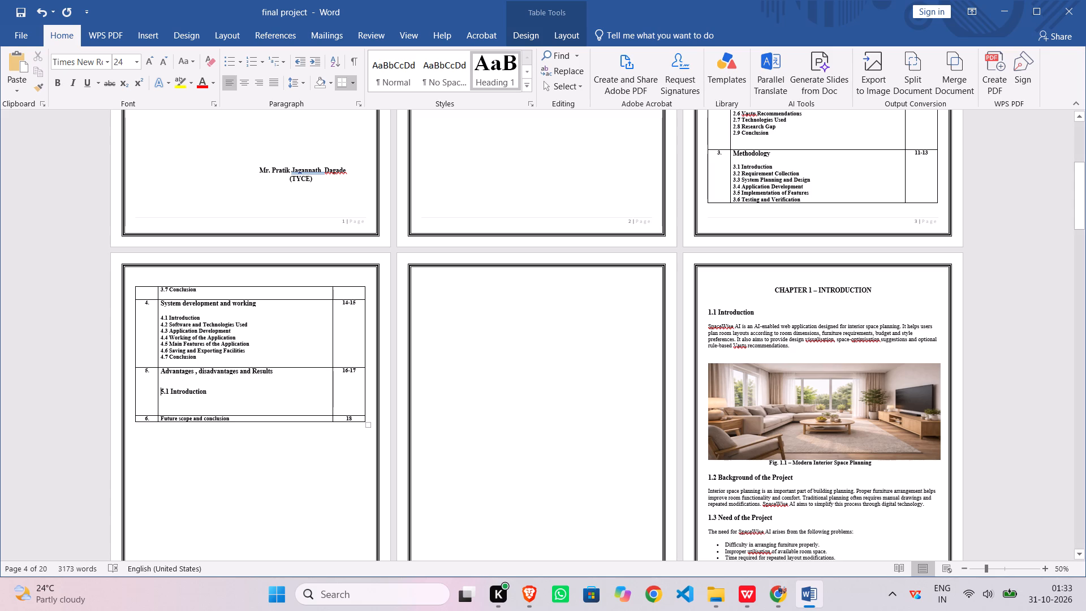
double_click(213, 389)
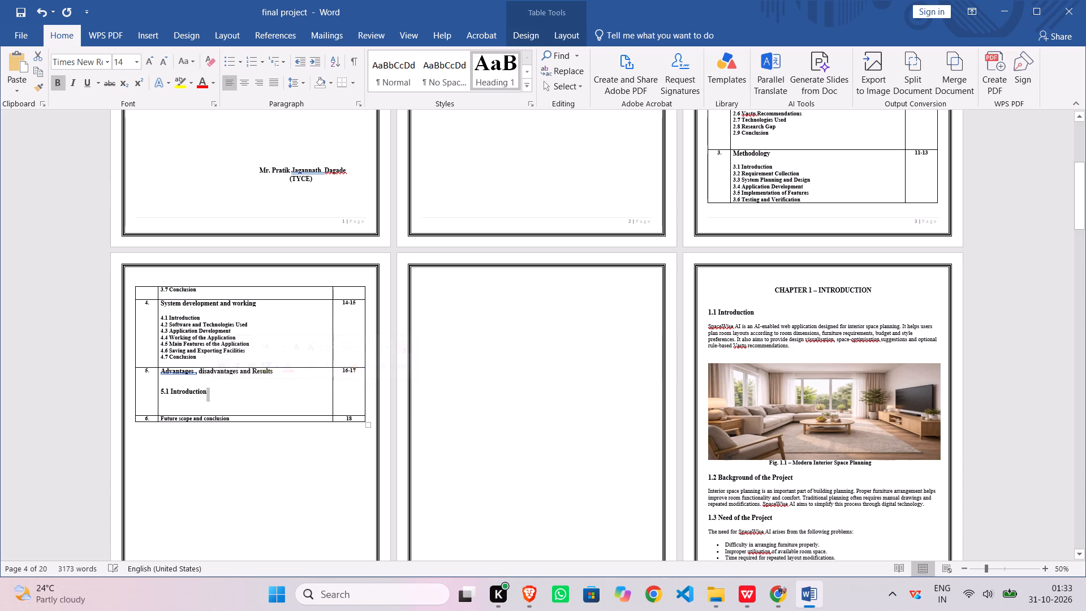
Copy the "5.2 Advantages" heading from Chapter 5 onto a new line below "5.1 Introduction" in row 5 of the contents table.
scroll(400, 459, down, 13)
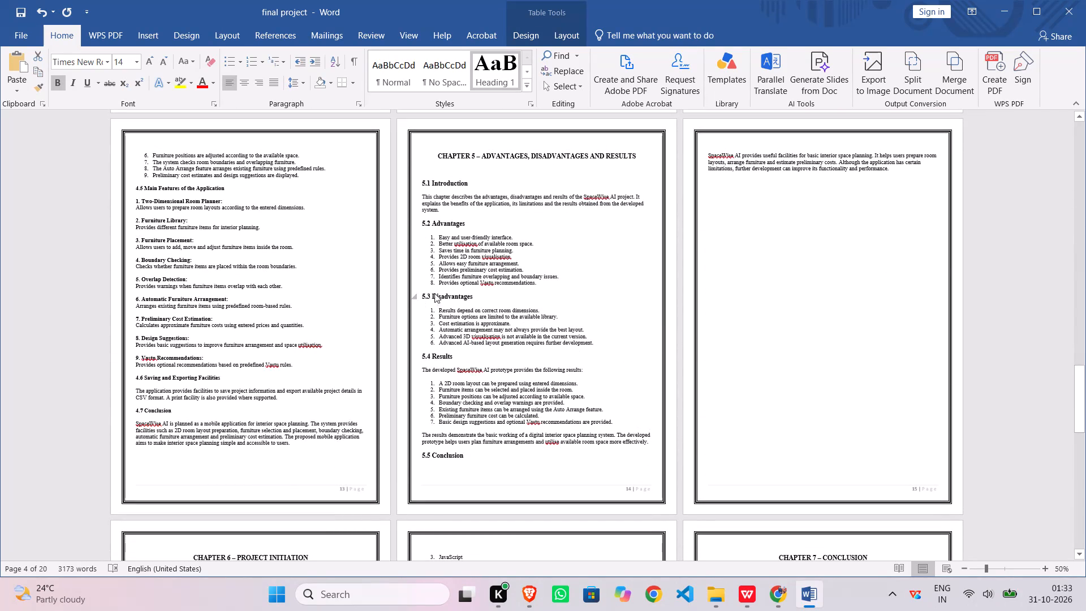
double_click(429, 226)
click(429, 226)
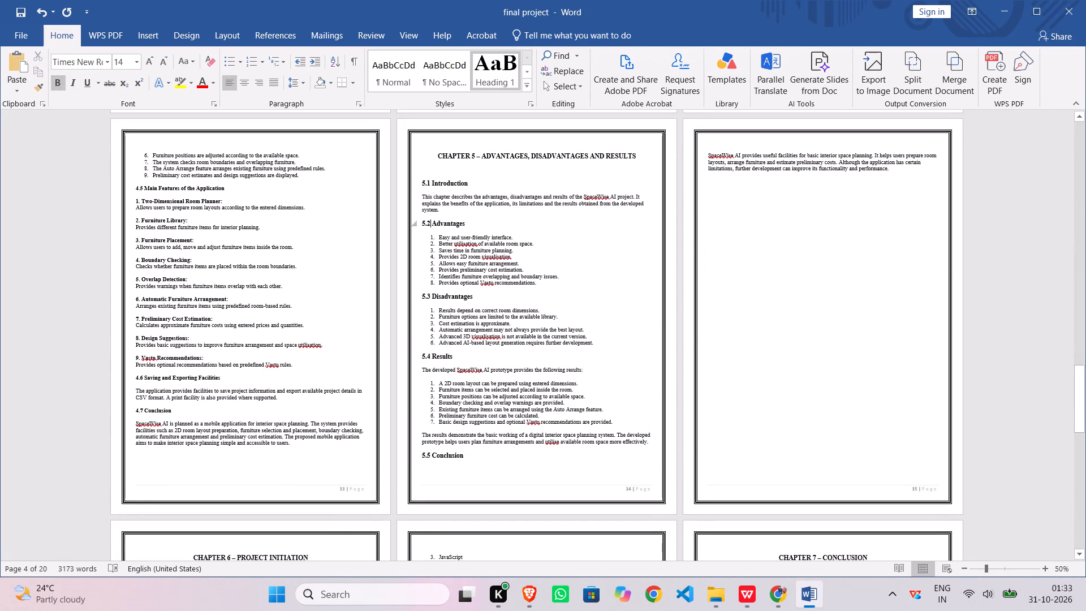
double_click(431, 225)
triple_click(437, 226)
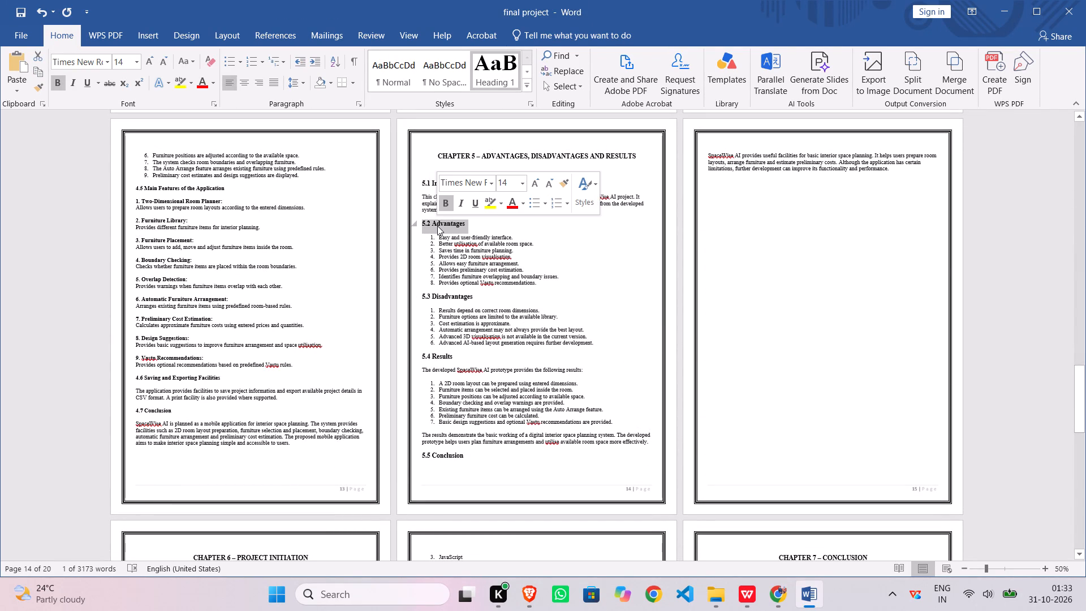
key(ctrl+c)
scroll(428, 239, up, 10)
scroll(350, 251, up, 2)
scroll(228, 234, up, 3)
click(212, 231)
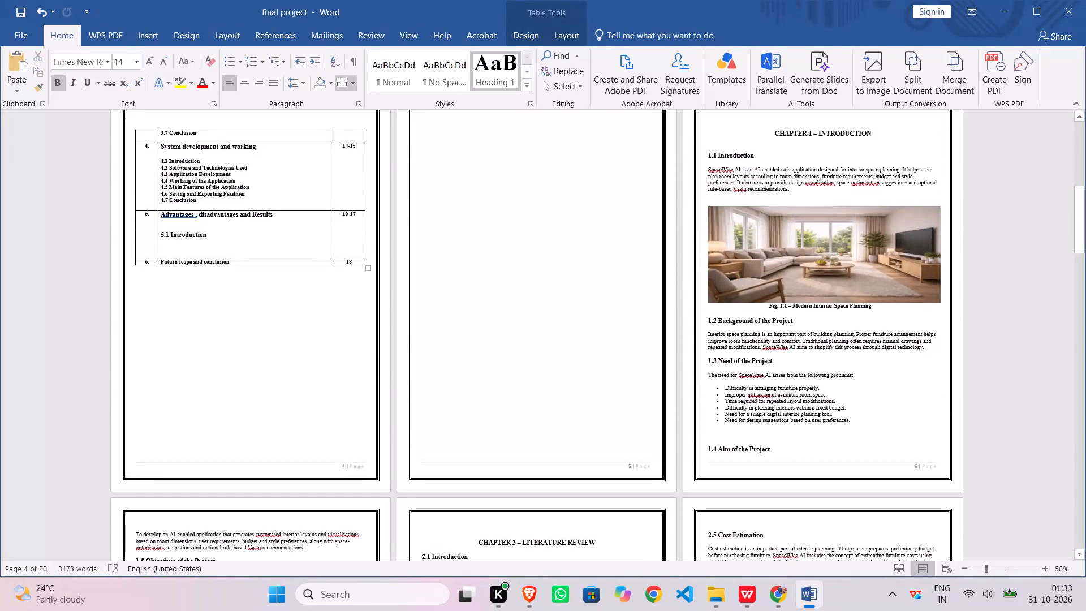
key(shift+Return)
key(ctrl+v)
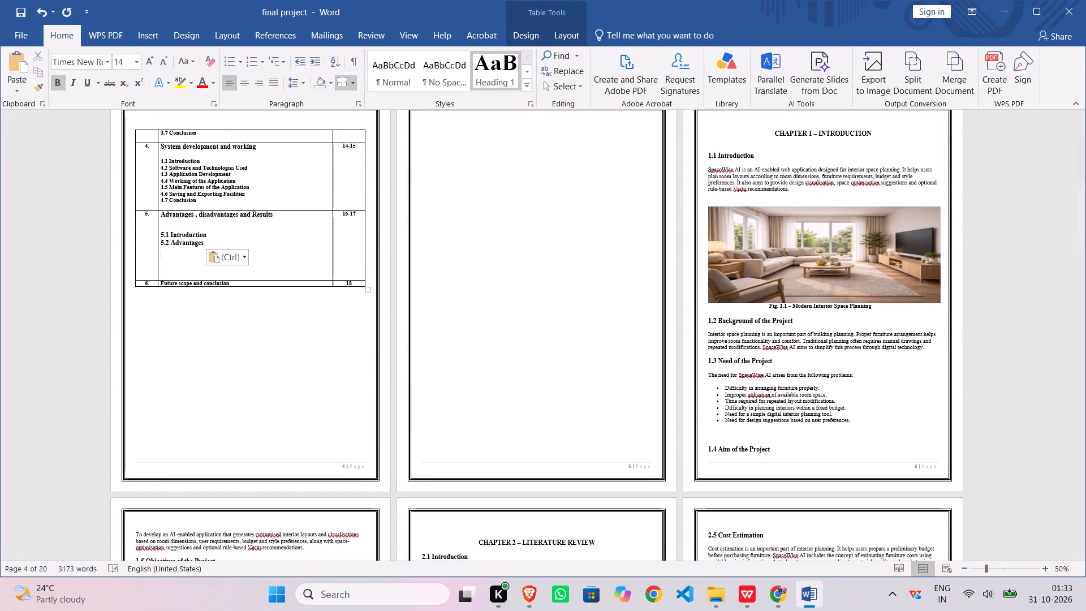
Copy the "5.3 Disadvantages" heading from Chapter 5 onto a new line below "5.2 Advantages" in row 5 of the contents table.
scroll(347, 305, down, 3)
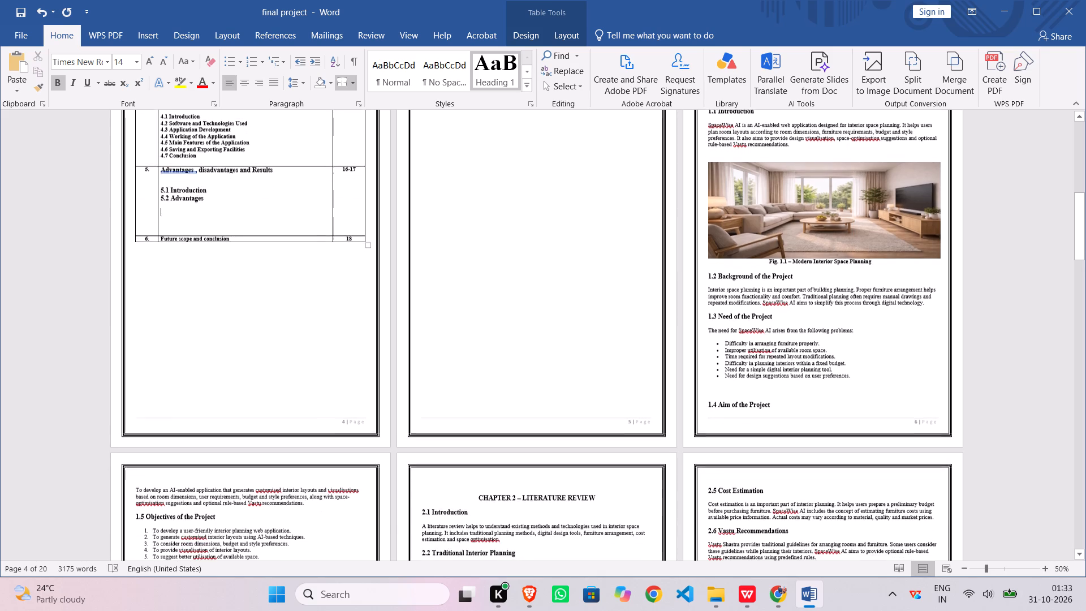
scroll(397, 303, down, 13)
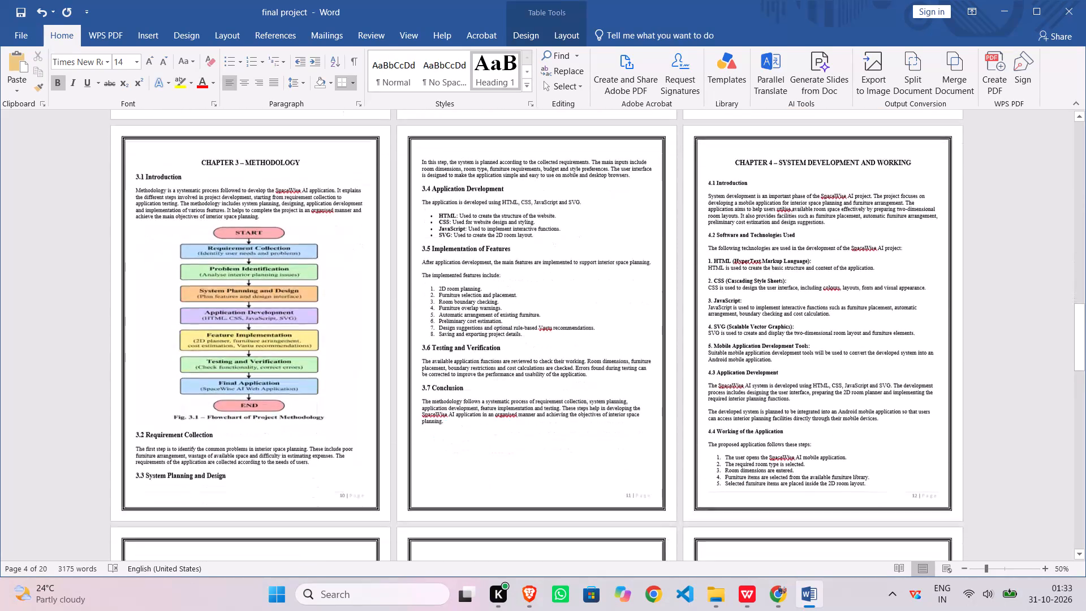
scroll(426, 337, down, 1)
scroll(449, 388, down, 3)
scroll(463, 448, down, 2)
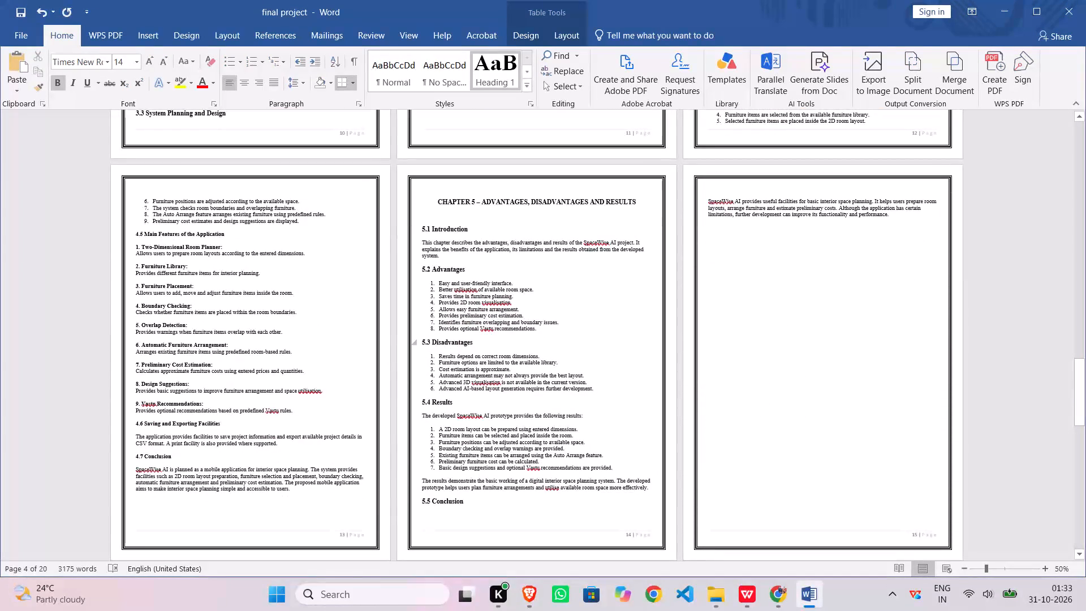
double_click(437, 341)
click(437, 341)
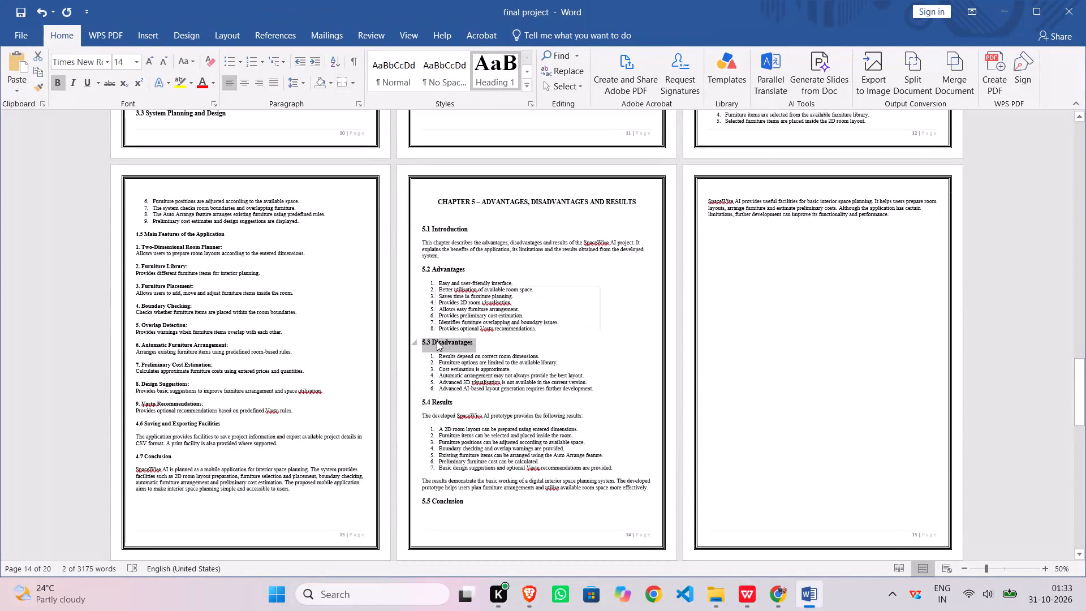
key(ctrl+c)
scroll(425, 345, up, 9)
scroll(280, 352, up, 1)
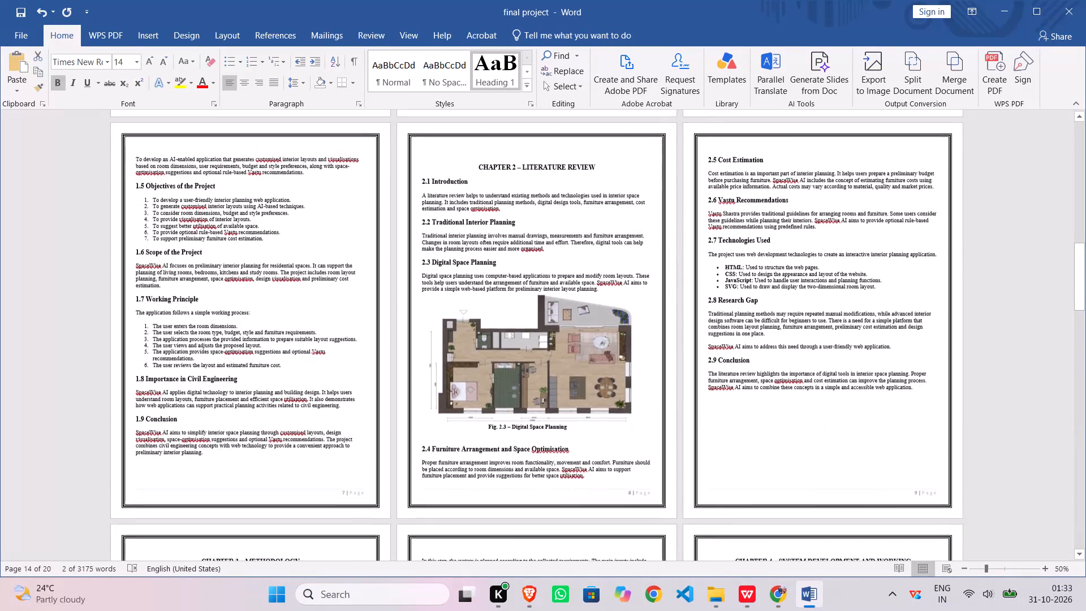
scroll(277, 351, up, 1)
click(212, 455)
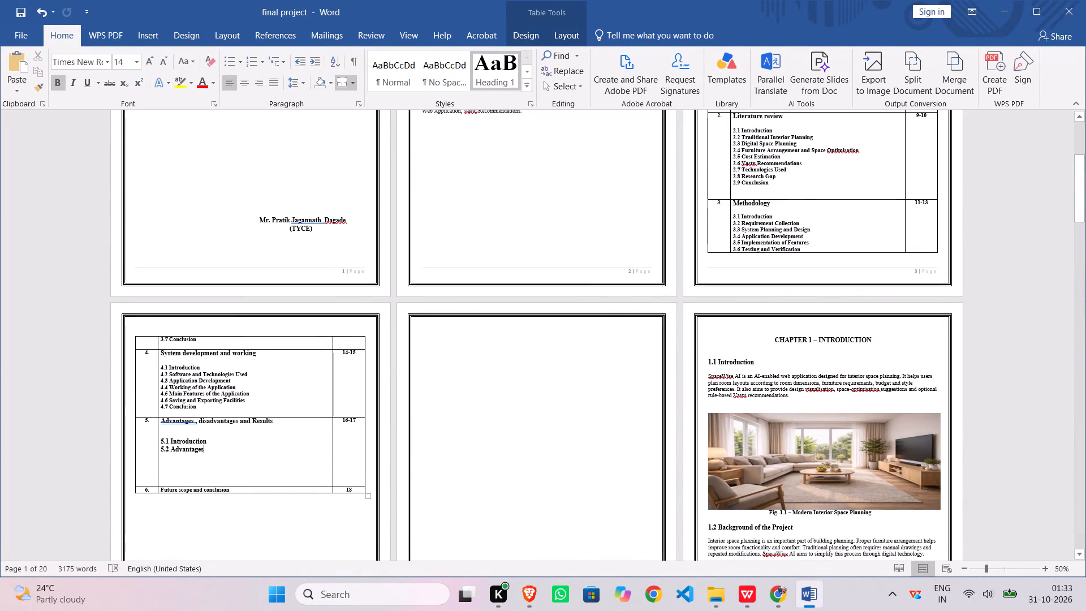
key(shift+Return)
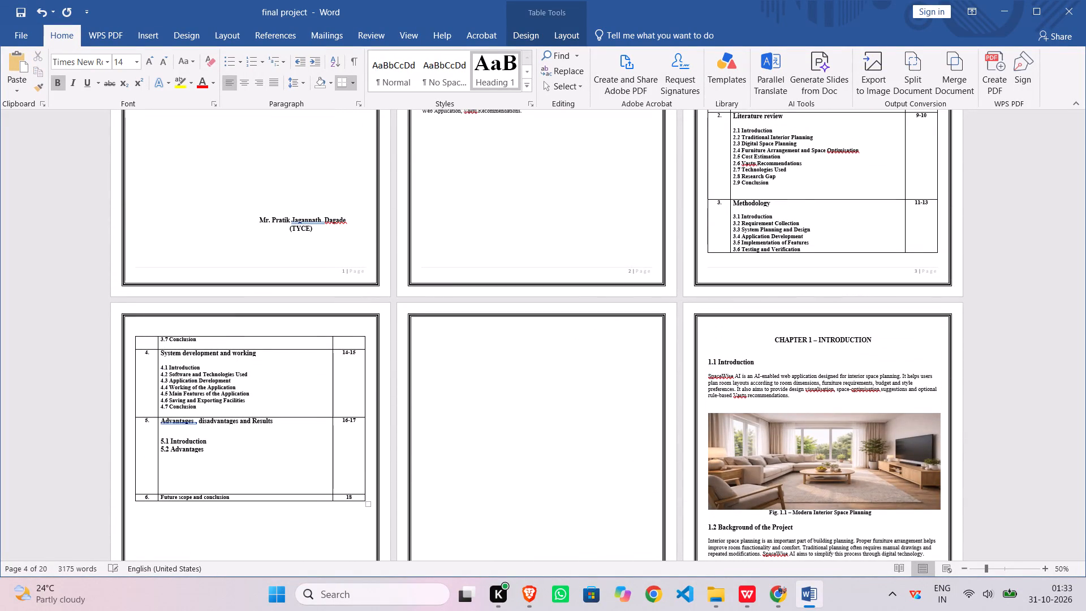
key(ctrl+v)
Copy the "5.4 Results" heading from Chapter 5 onto a new line below "5.3 Disadvantages" in row 5 of the contents table.
scroll(535, 489, down, 3)
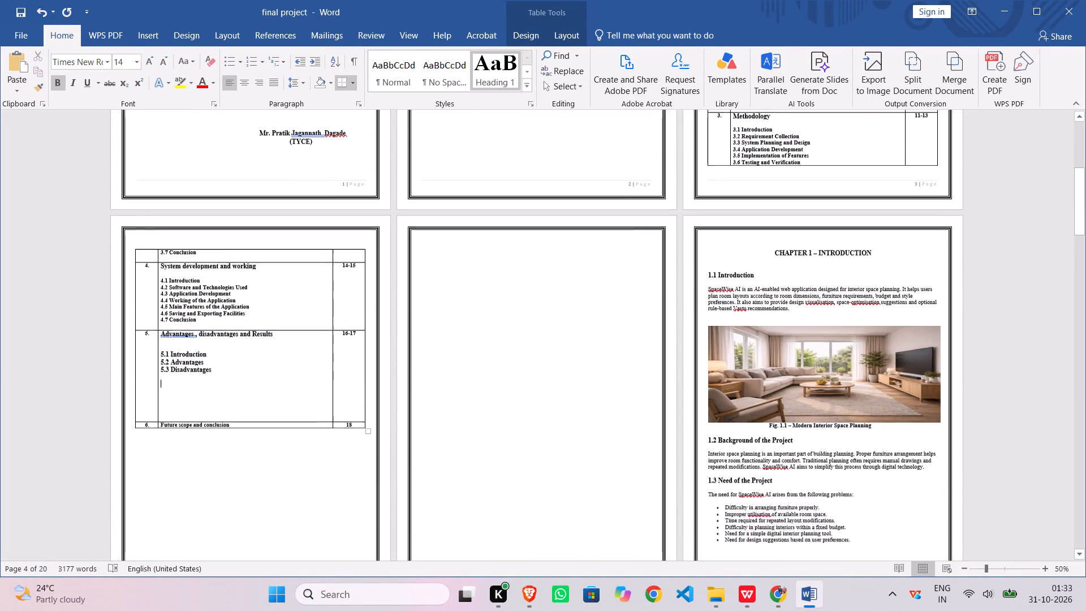
scroll(535, 489, down, 5)
scroll(498, 402, down, 1)
scroll(476, 333, down, 1)
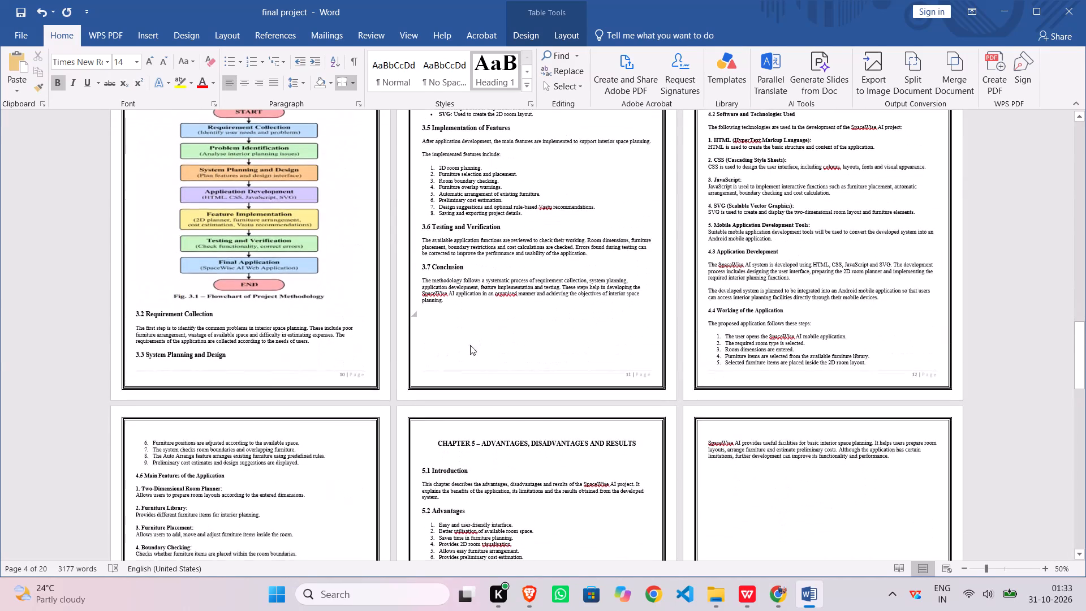
scroll(470, 345, down, 3)
scroll(435, 462, down, 1)
triple_click(434, 463)
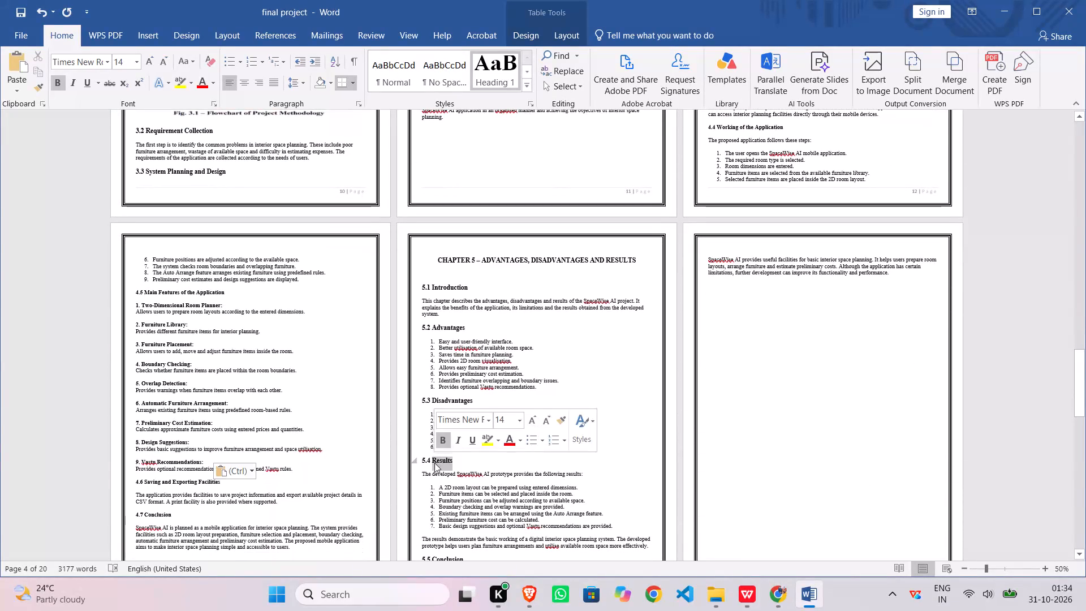
key(ctrl+c)
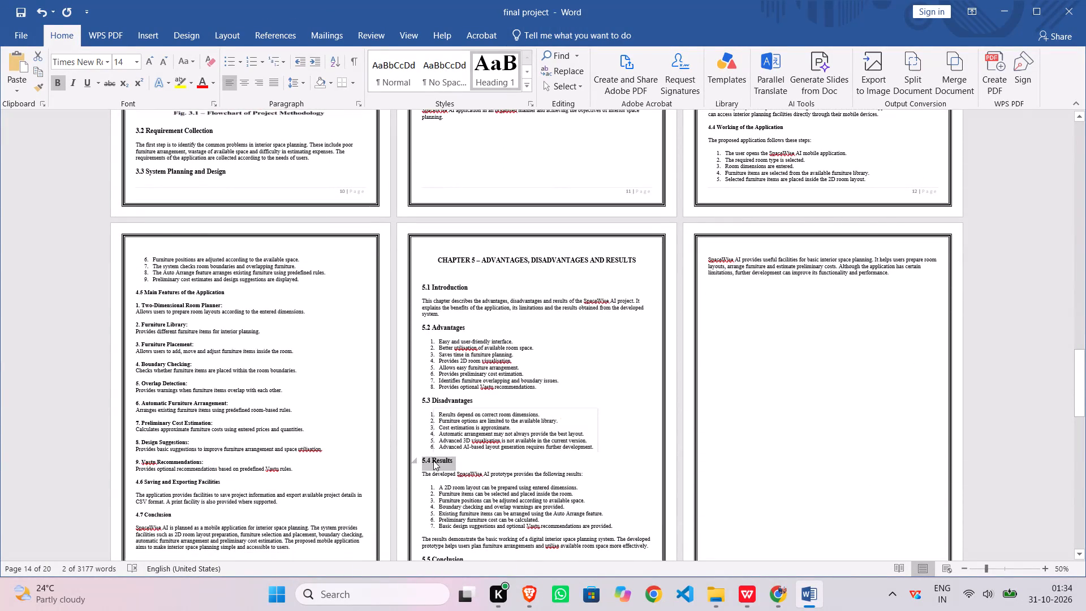
scroll(433, 461, up, 10)
scroll(299, 342, up, 1)
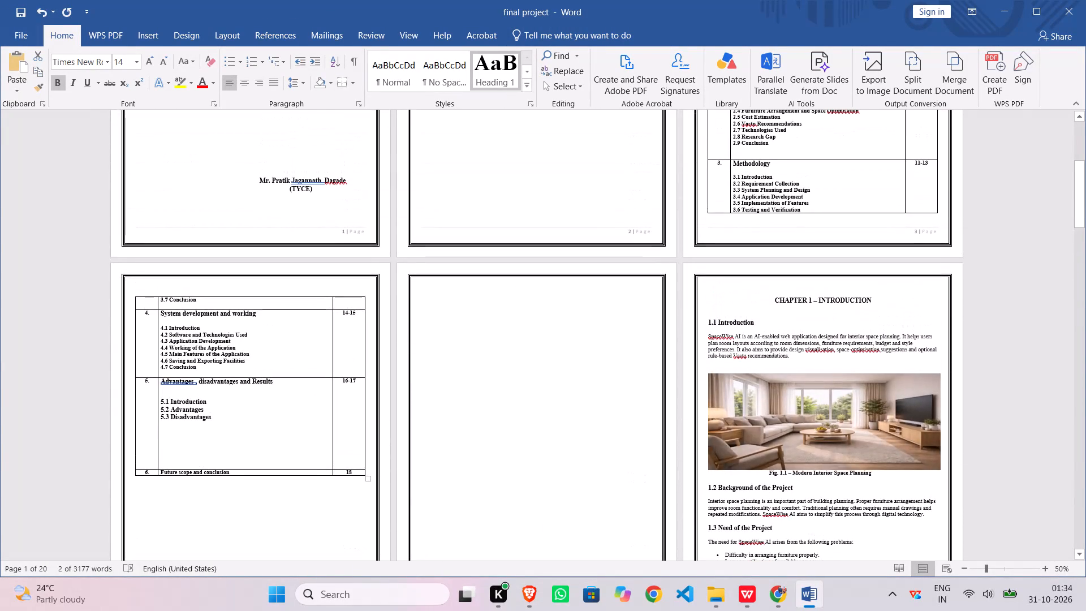
click(219, 425)
key(shift+Return)
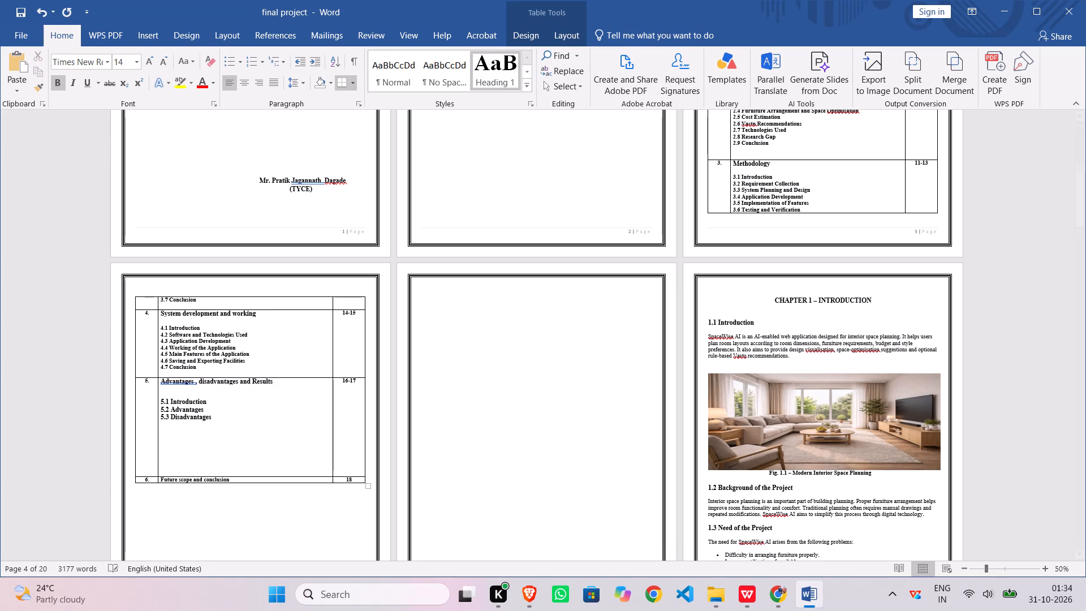
key(ctrl+c)
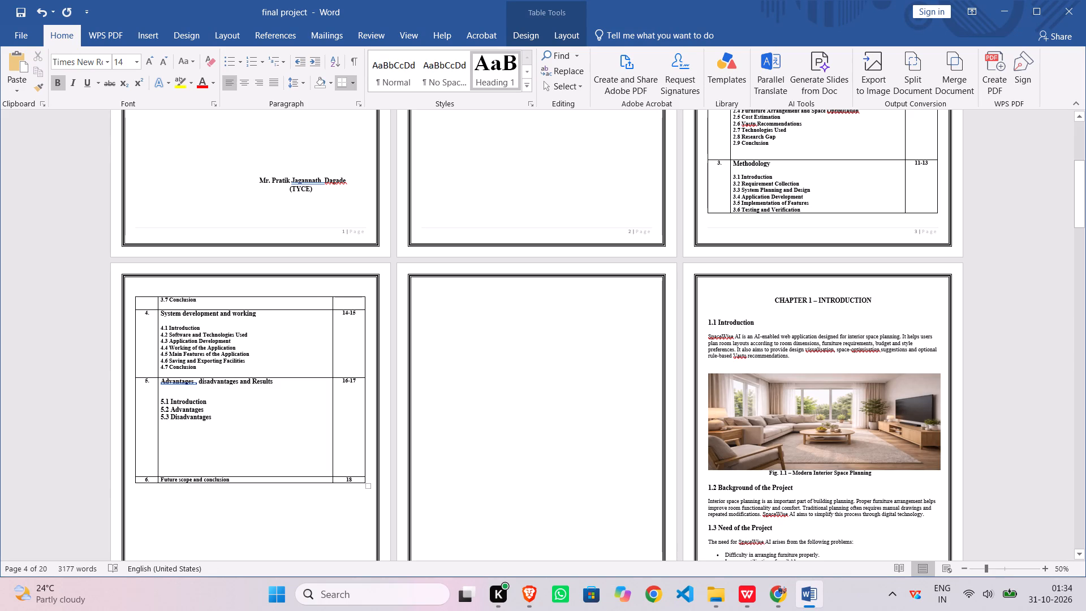
key(ctrl+v)
Copy the "5.5 Conclusion" heading from Chapter 5 onto a new line below "5.4 Results" in row 5 of the contents table.
scroll(536, 524, down, 2)
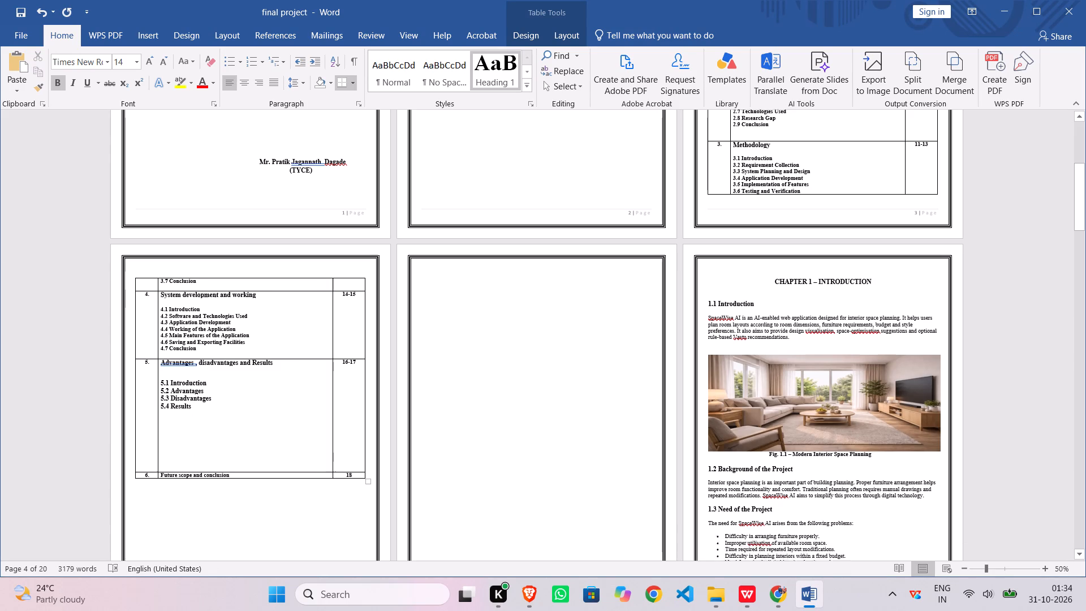
scroll(541, 522, down, 6)
scroll(483, 398, down, 3)
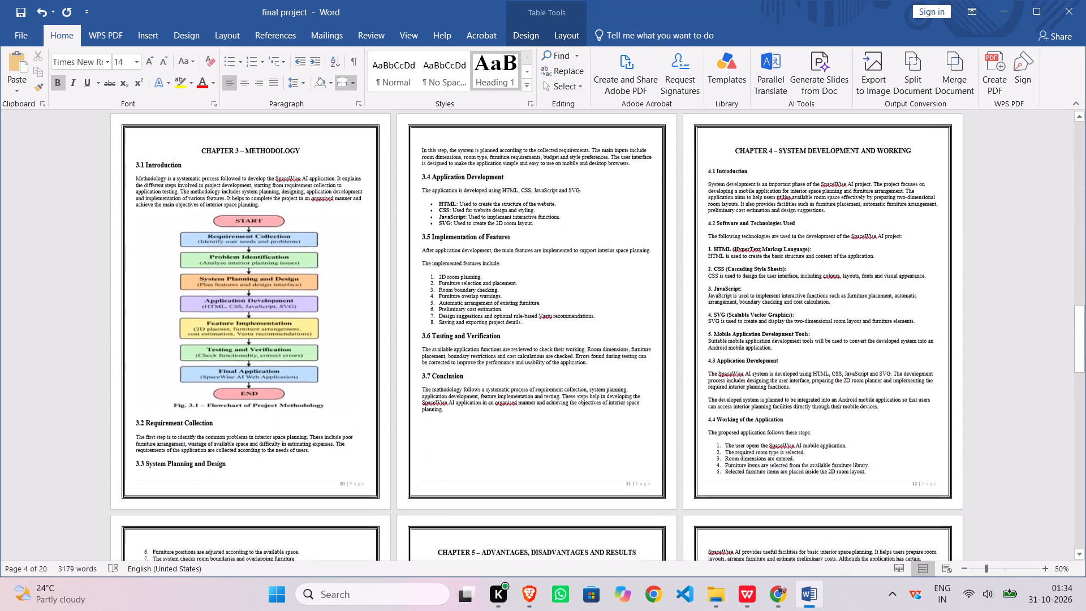
scroll(483, 398, down, 3)
scroll(459, 441, down, 3)
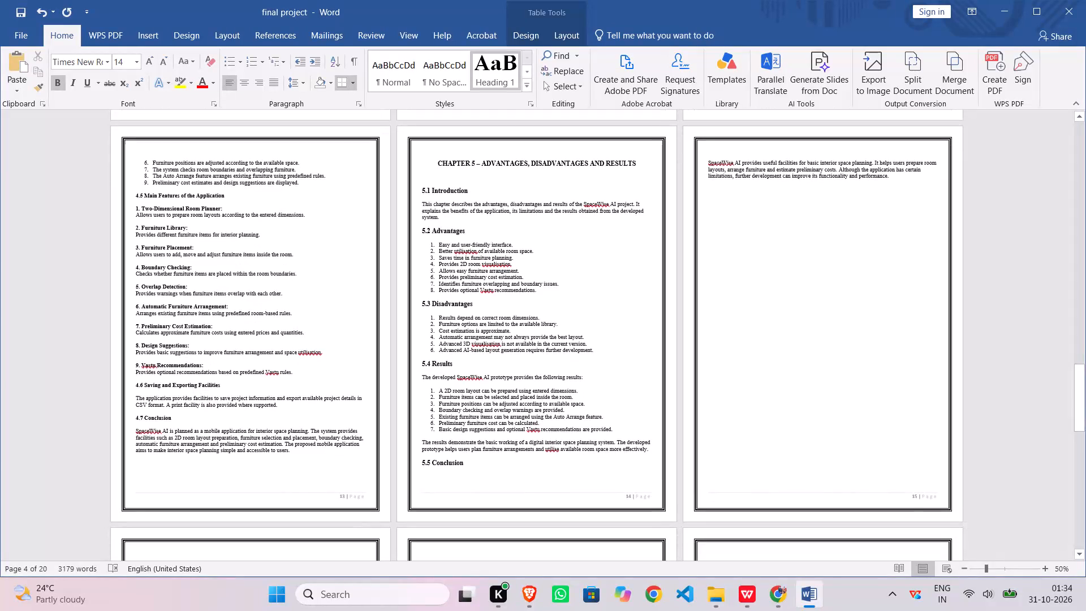
triple_click(436, 464)
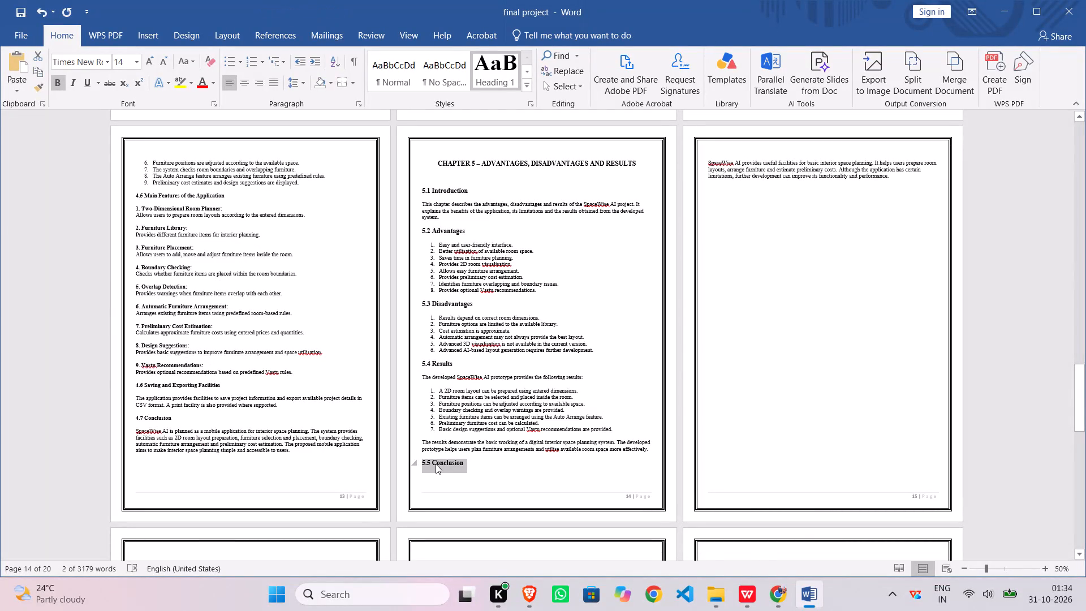
key(ctrl+c)
scroll(436, 464, up, 20)
scroll(436, 464, up, 11)
scroll(324, 450, down, 2)
scroll(253, 497, down, 1)
click(195, 490)
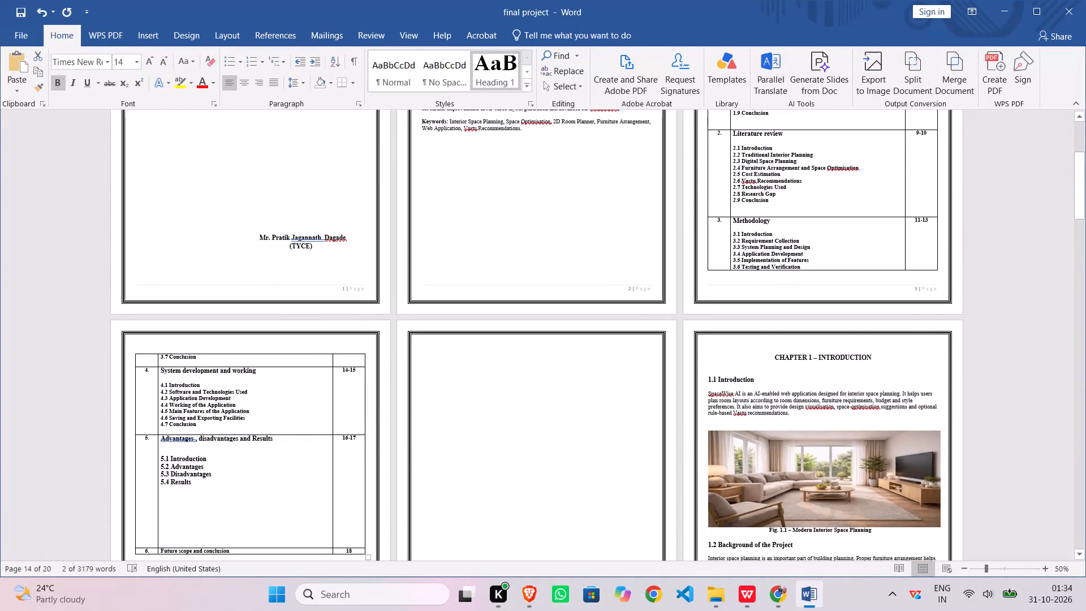
key(shift+Return)
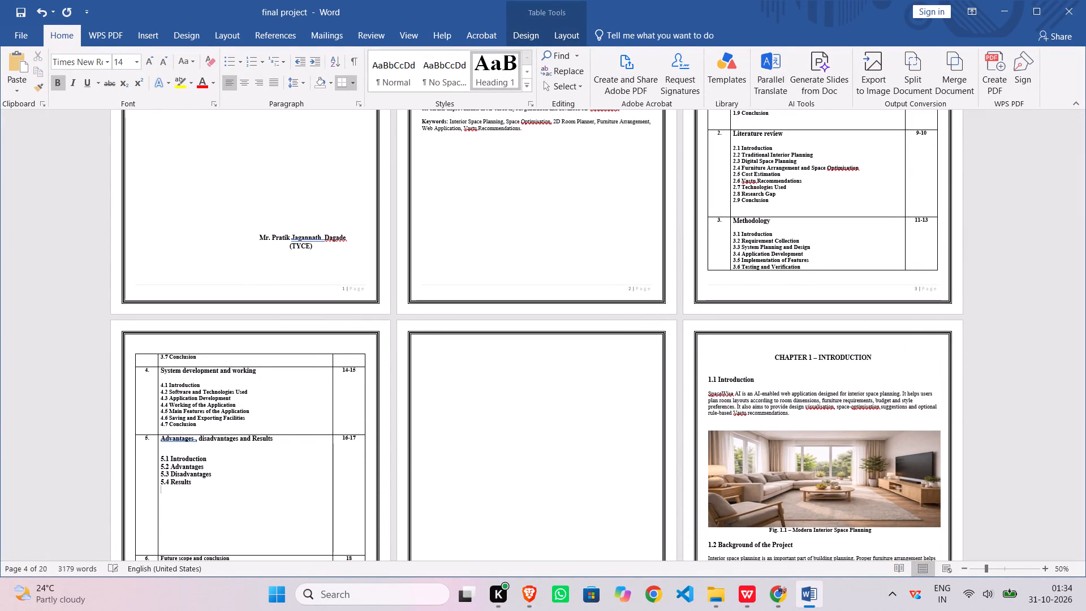
key(ctrl+v)
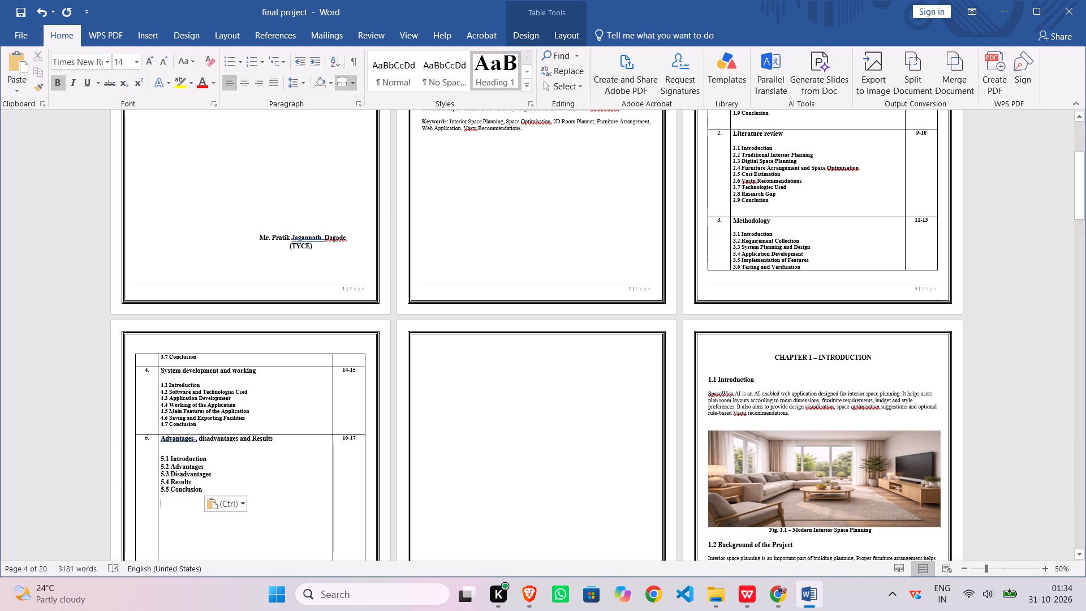
Remove the extra blank lines below "5.5 Conclusion" in row 5 of the contents table.
scroll(188, 520, down, 3)
click(163, 509)
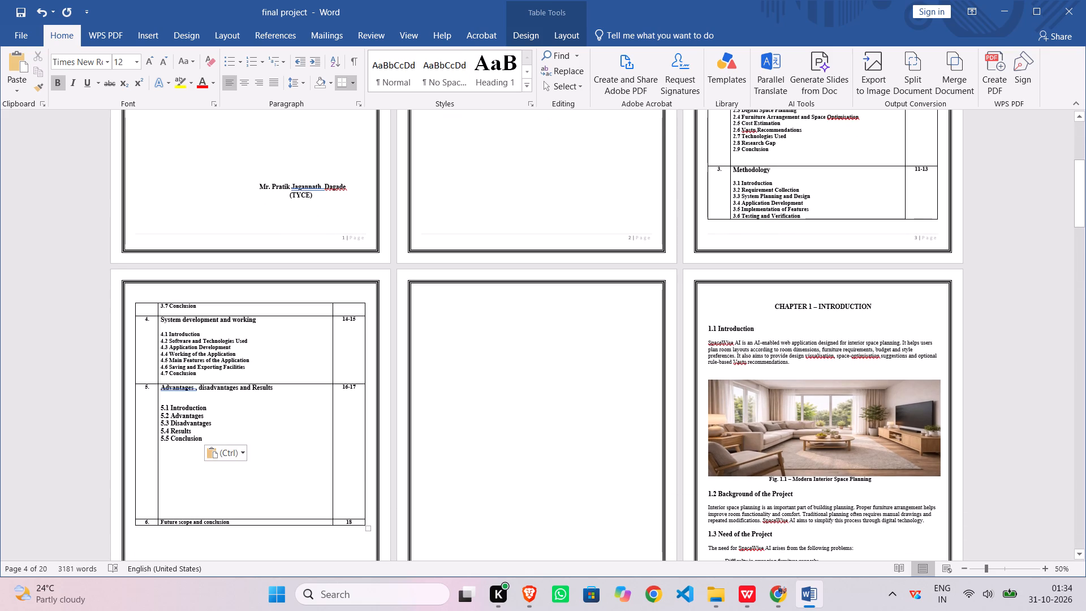
key(BackSpace)
key(BackSpace)
key(BackSpace)
key(BackSpace)
key(BackSpace)
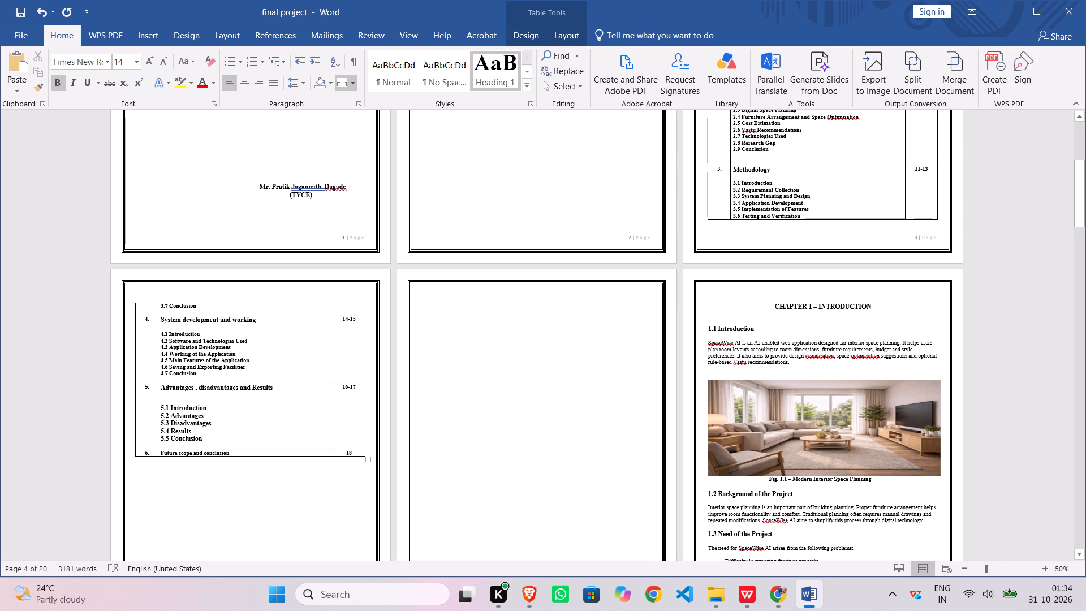
Look through the report's chapters, especially Chapters 5 to 8, for the content matching "Future scope and conclusion" in row 6 of the contents table.
click(248, 454)
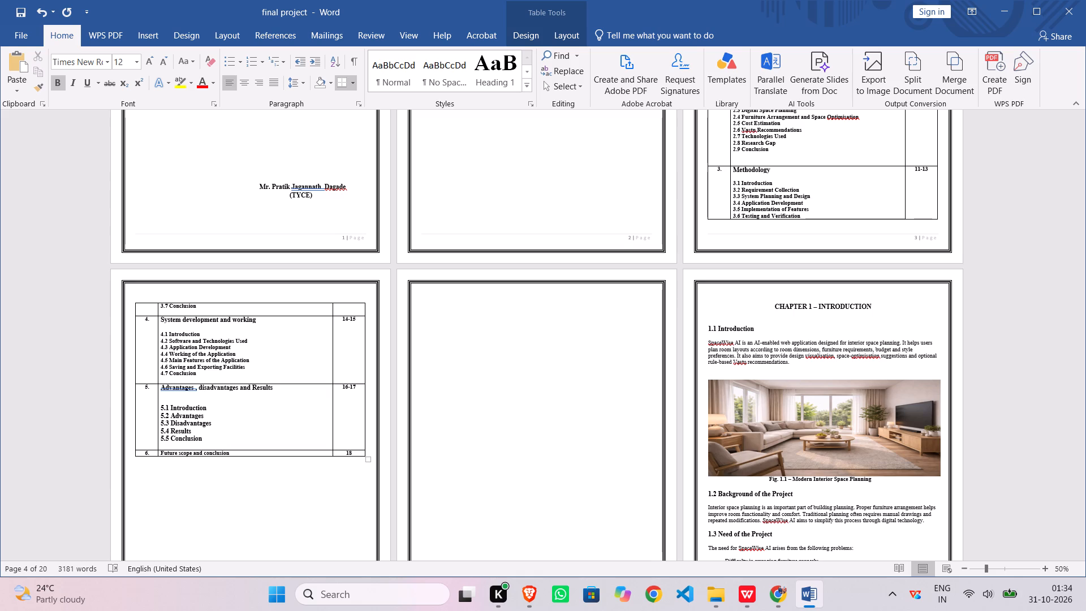
scroll(247, 454, down, 4)
scroll(684, 405, down, 12)
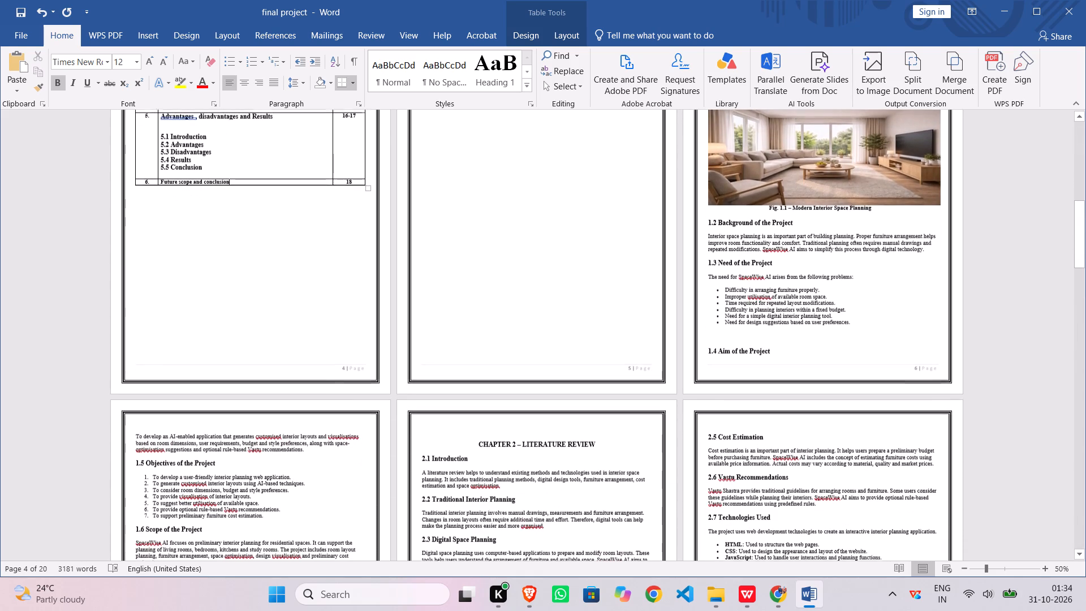
scroll(680, 426, down, 10)
scroll(679, 418, up, 1)
scroll(679, 418, down, 2)
scroll(679, 418, up, 1)
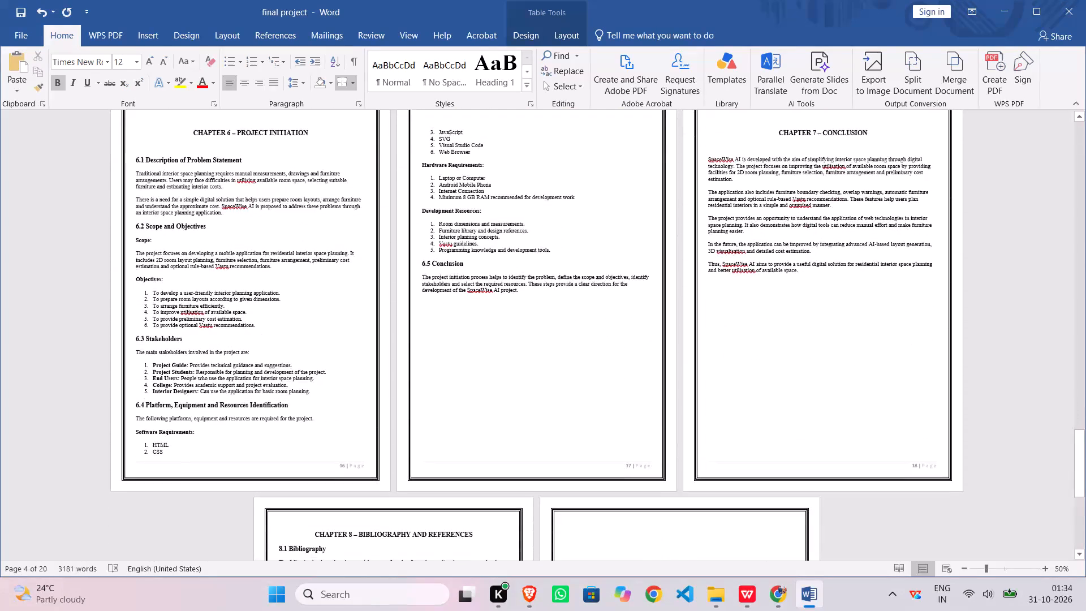
scroll(679, 418, up, 1)
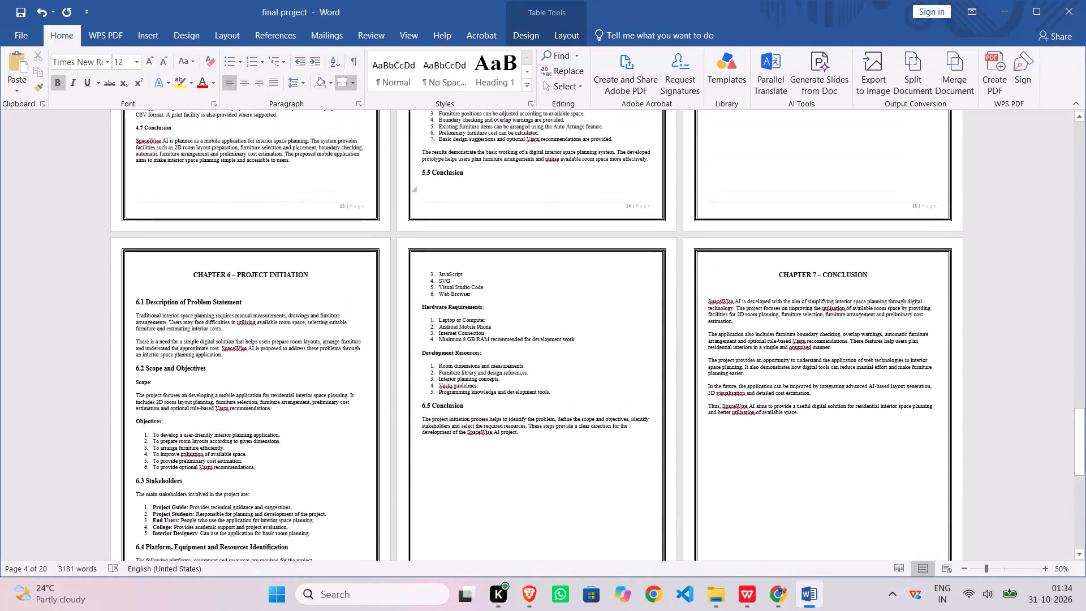
scroll(624, 410, up, 1)
scroll(514, 407, up, 1)
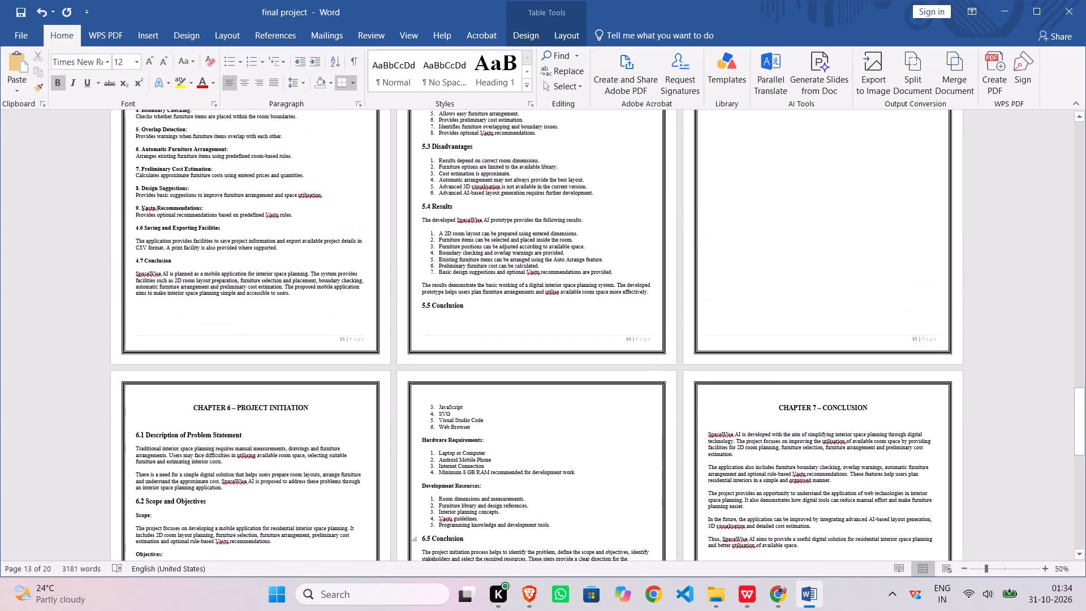
scroll(514, 407, up, 3)
scroll(514, 407, down, 1)
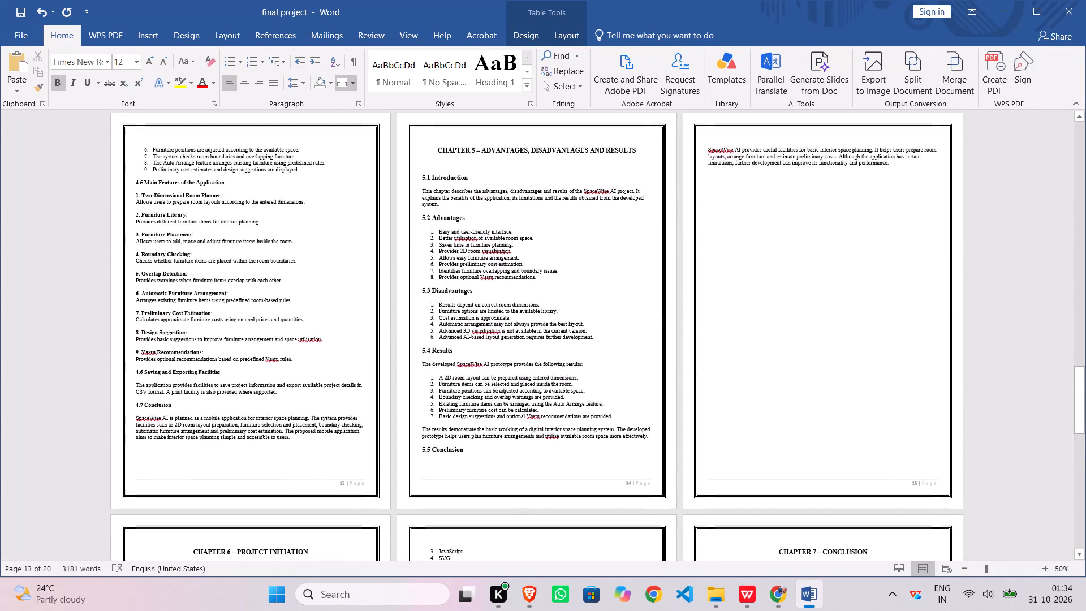
scroll(514, 407, down, 1)
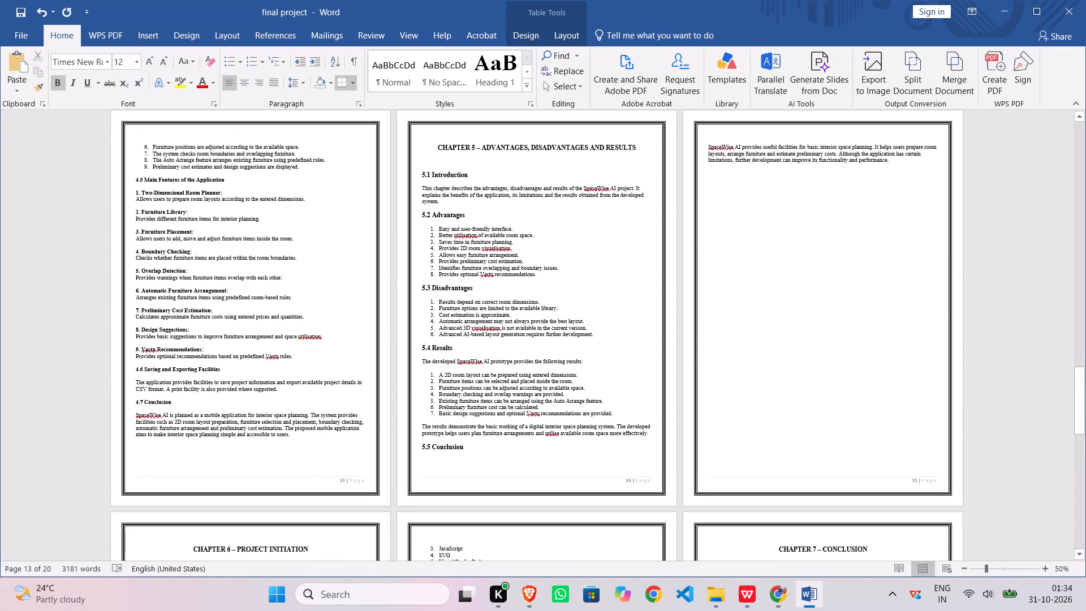
scroll(514, 406, down, 1)
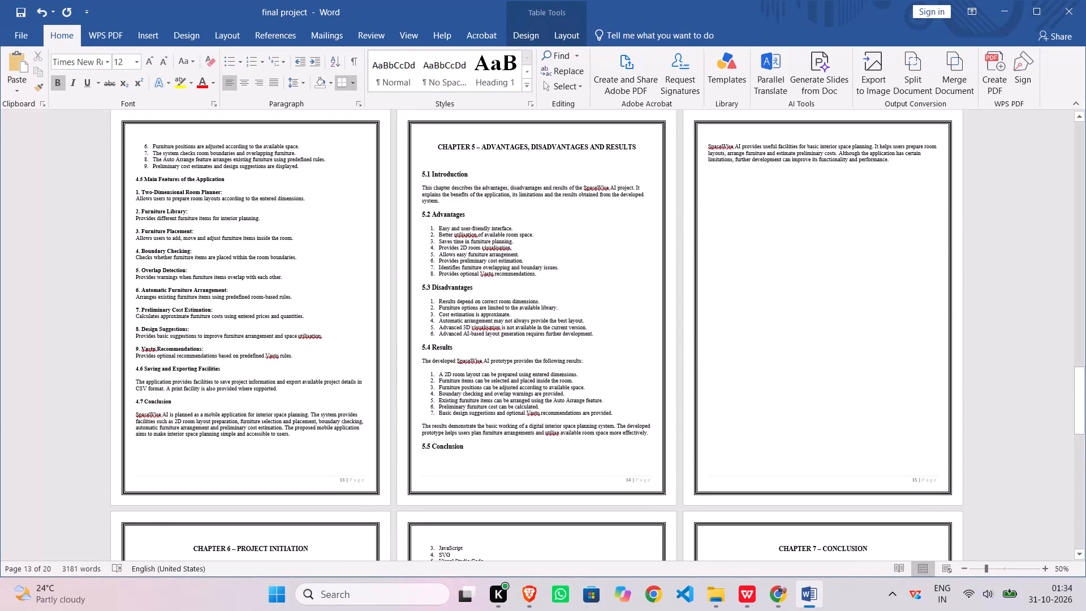
scroll(514, 406, down, 2)
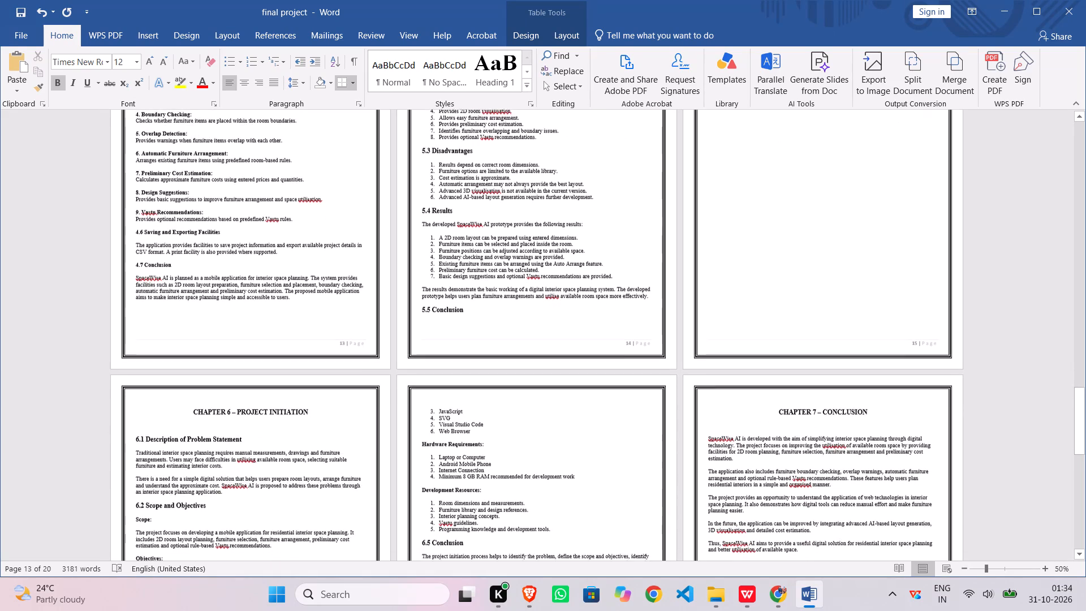
scroll(514, 406, down, 4)
scroll(514, 406, up, 1)
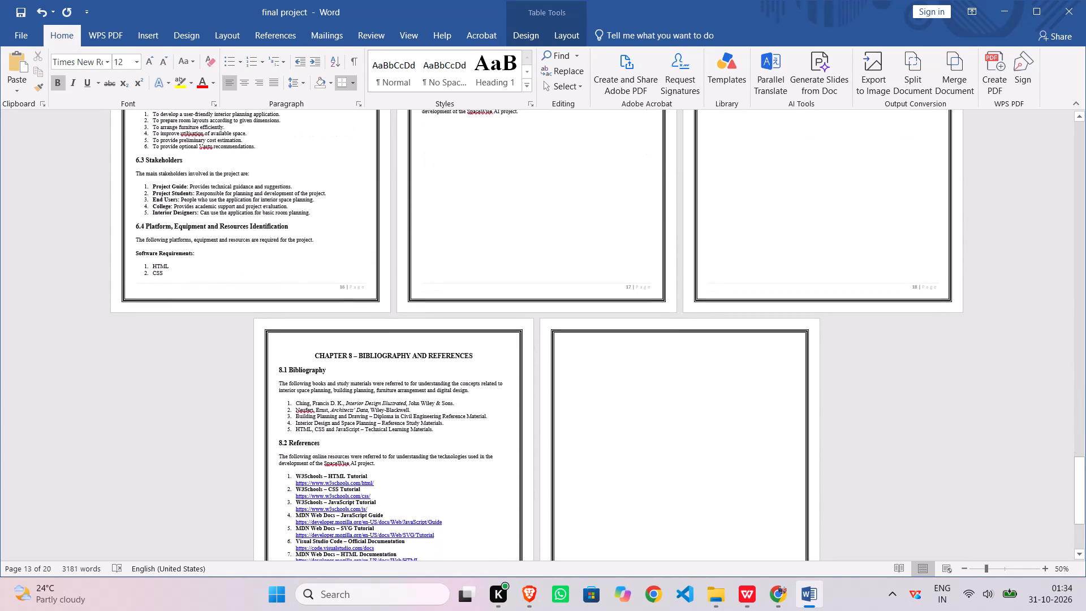
scroll(514, 406, up, 1)
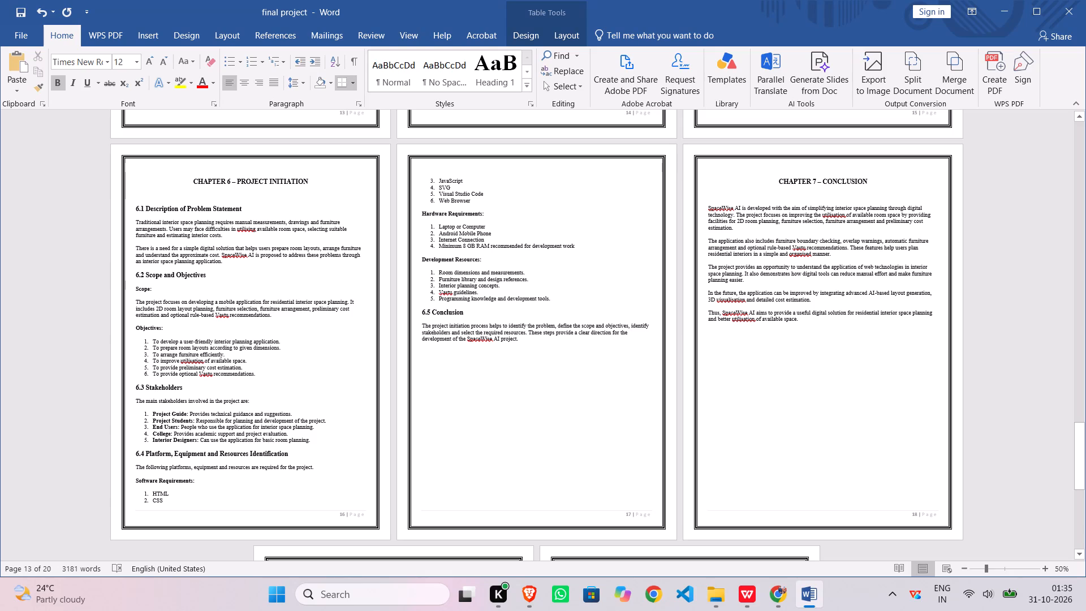
scroll(365, 421, up, 4)
scroll(295, 364, up, 1)
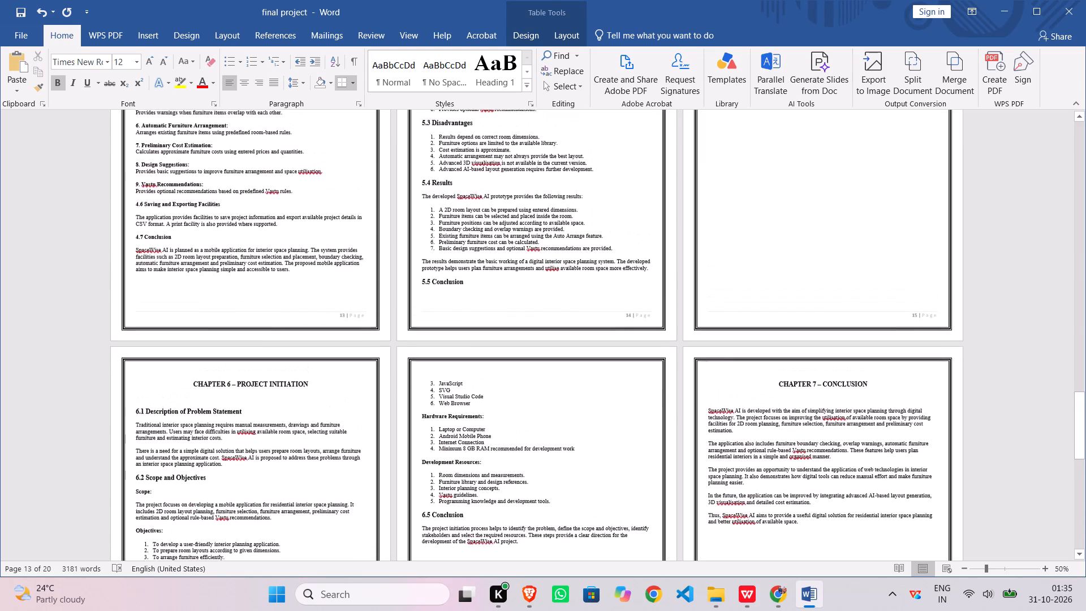
scroll(290, 350, up, 4)
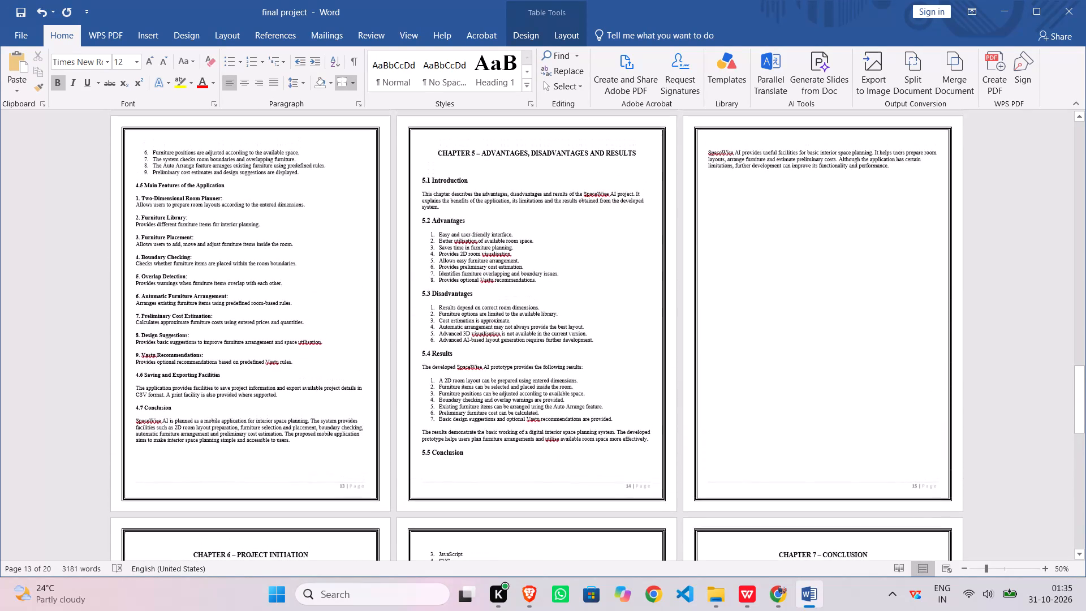
scroll(193, 299, up, 5)
scroll(322, 274, down, 1)
scroll(722, 253, down, 2)
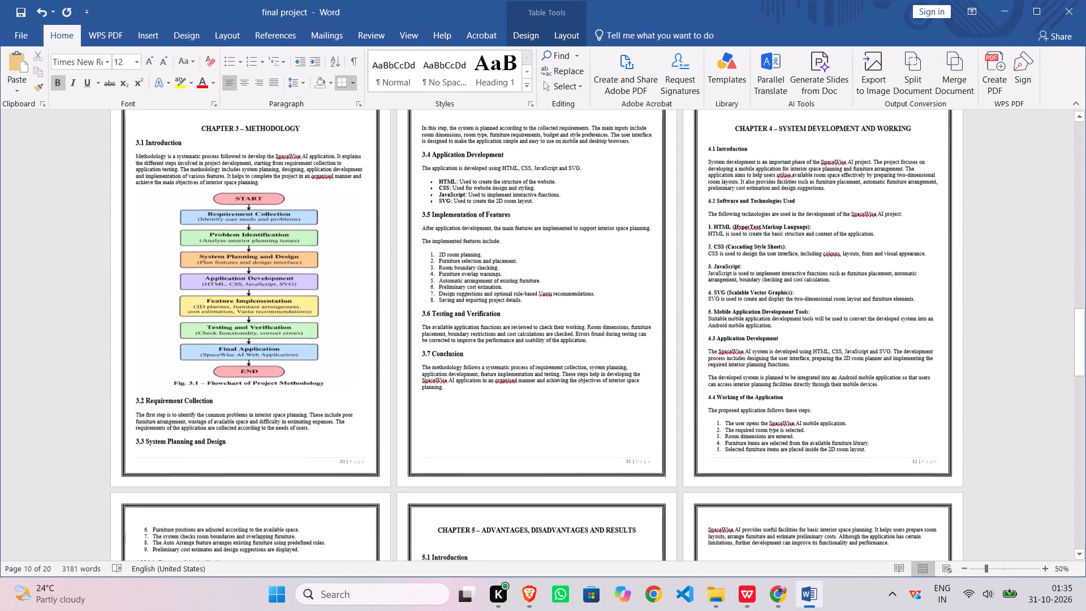
scroll(740, 307, down, 1)
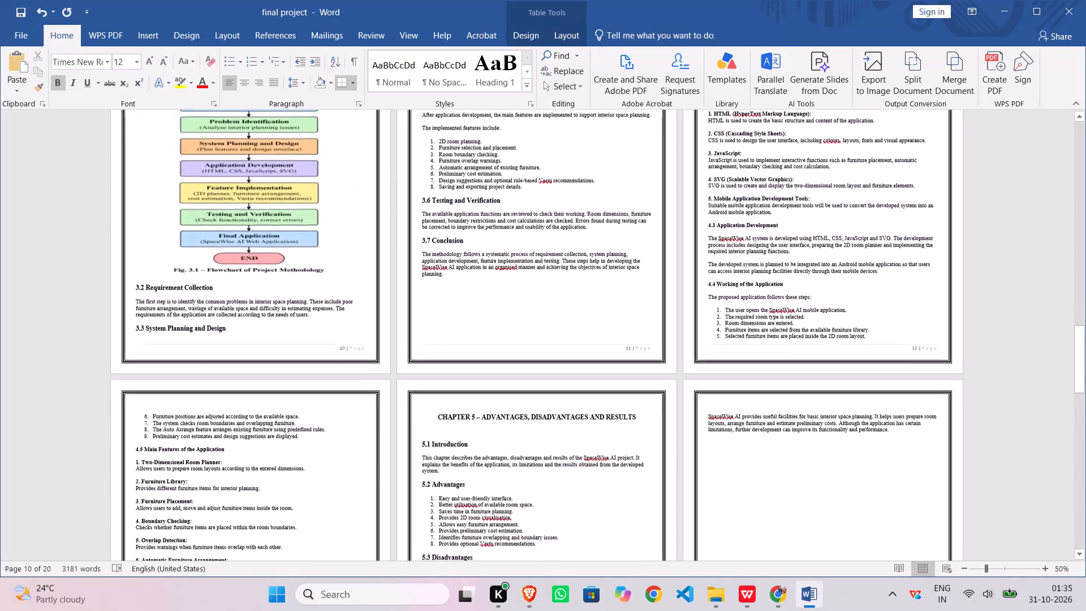
scroll(272, 455, down, 1)
scroll(209, 445, down, 3)
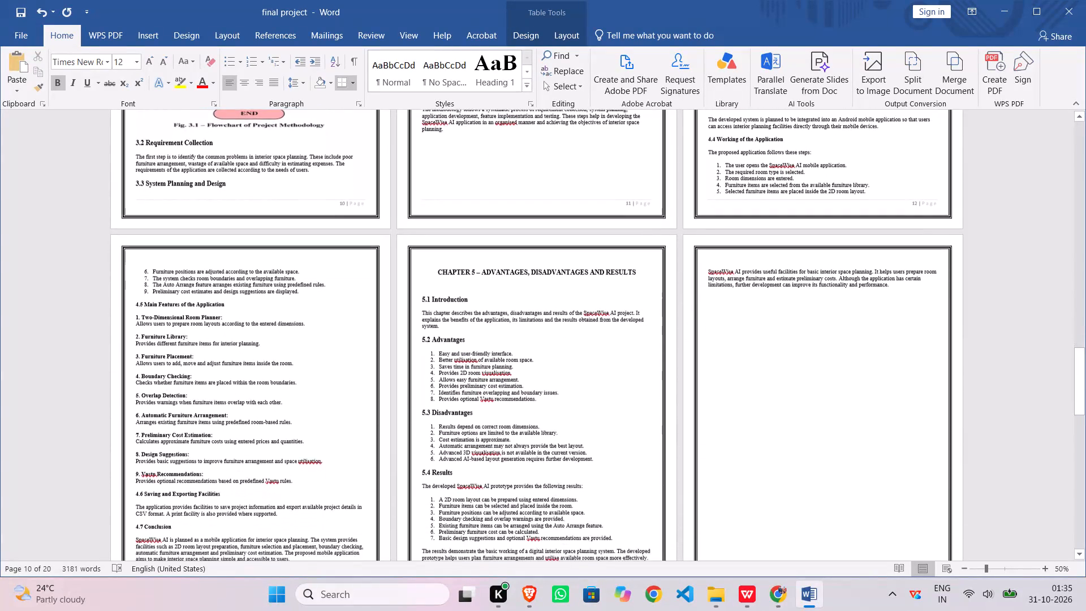
scroll(207, 442, down, 1)
scroll(207, 442, up, 5)
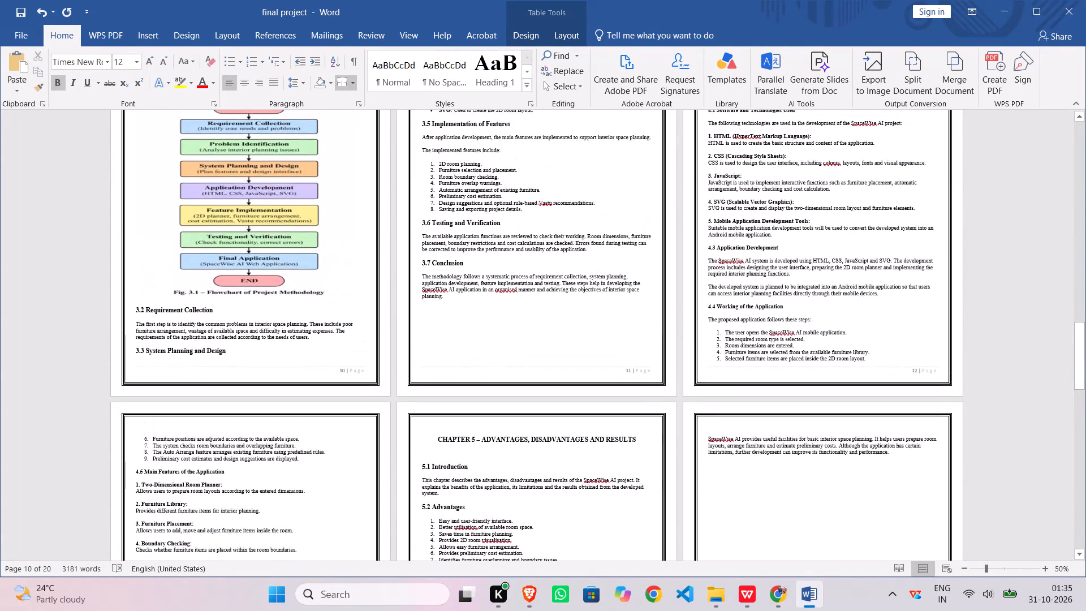
scroll(483, 252, up, 3)
scroll(483, 252, down, 1)
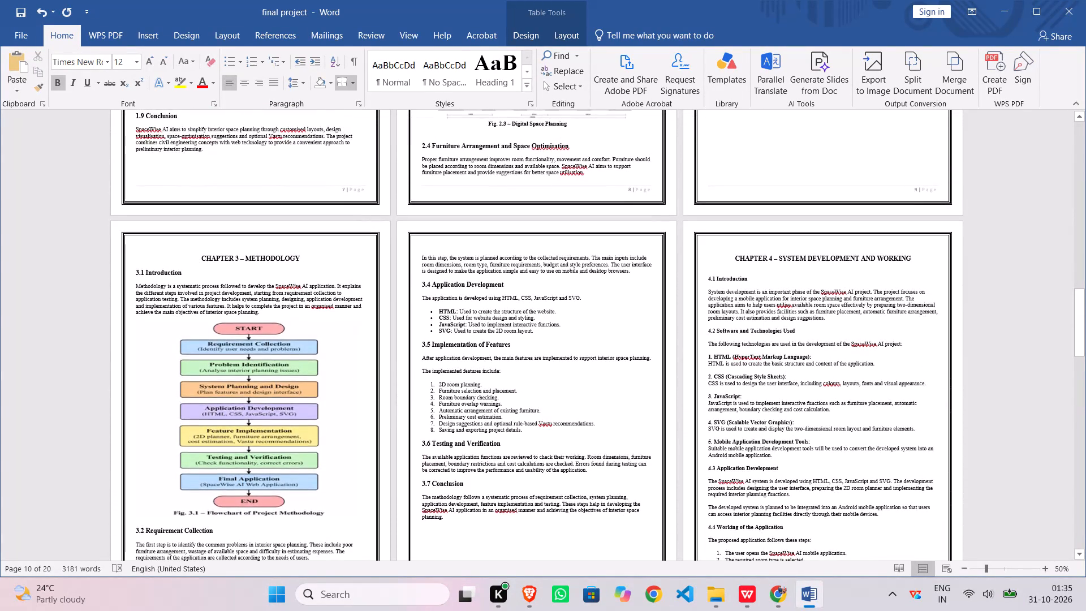
scroll(483, 252, down, 1)
scroll(524, 352, down, 1)
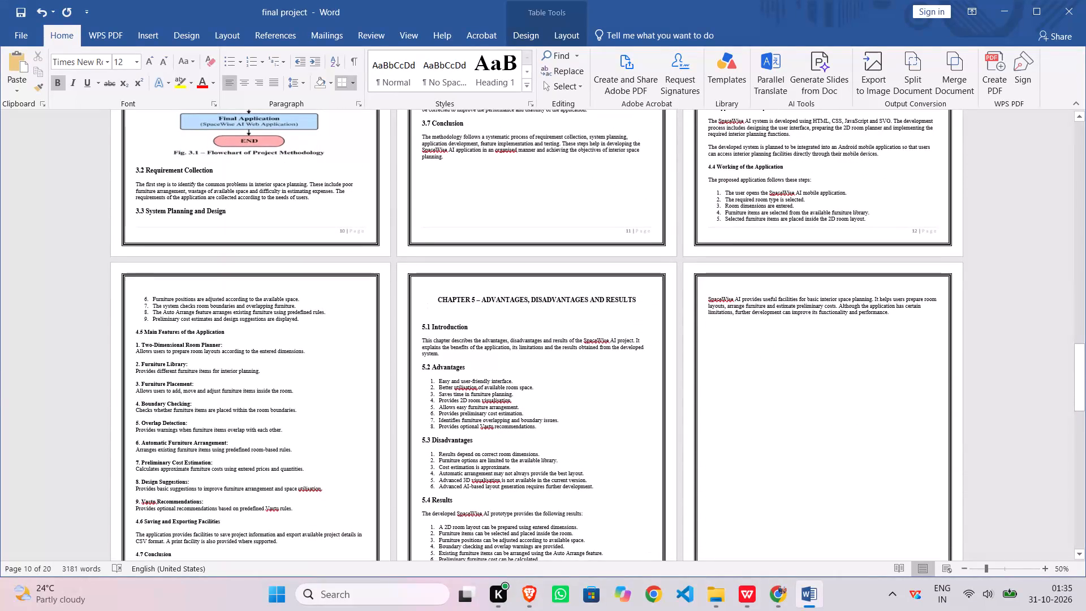
drag(438, 299, 618, 306)
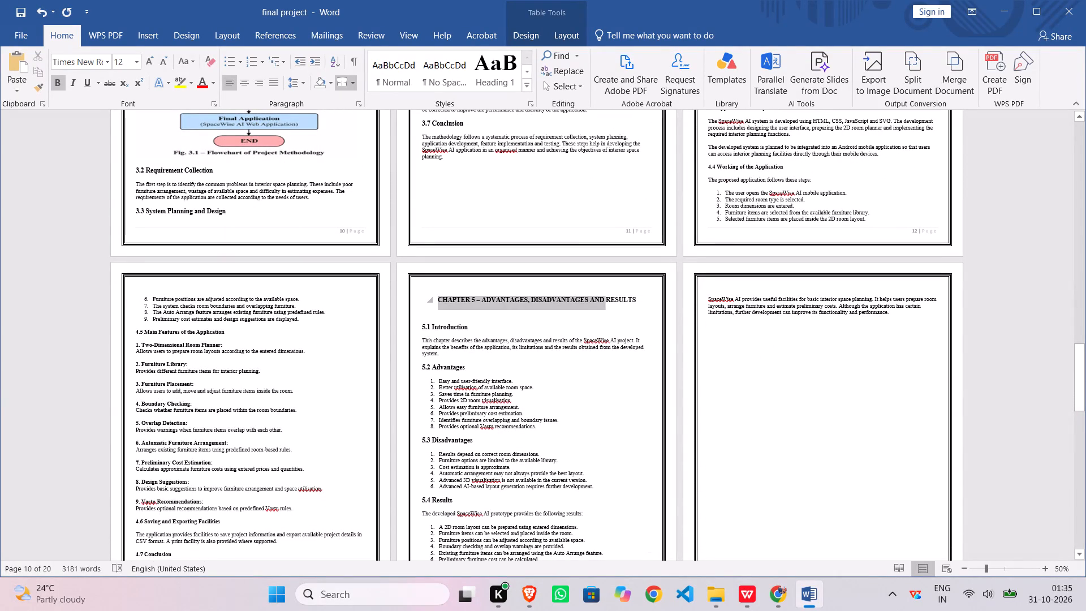
drag(618, 306, 609, 554)
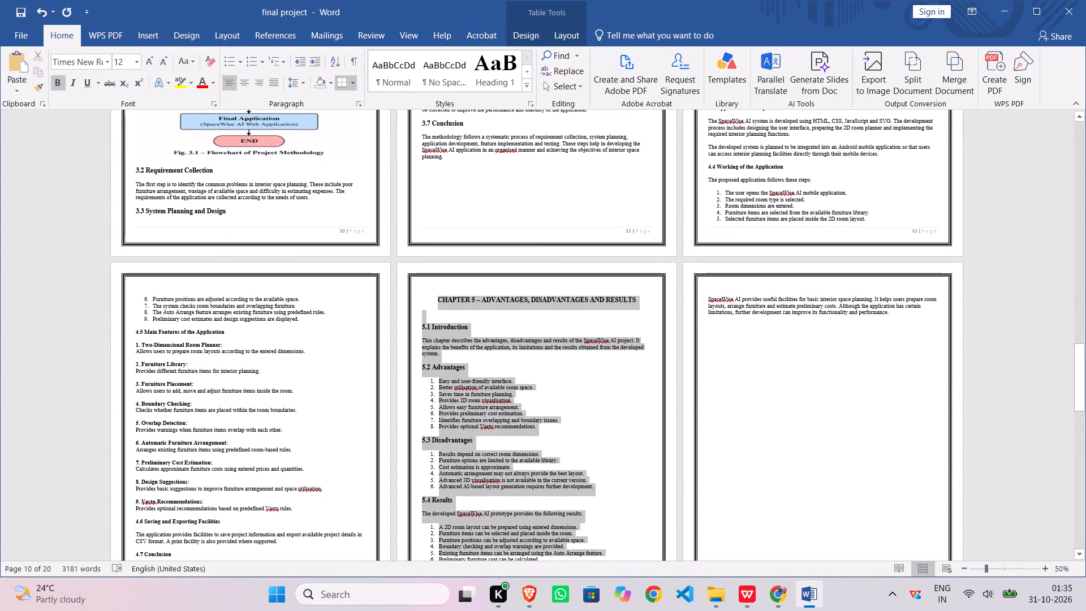
drag(609, 554, 844, 304)
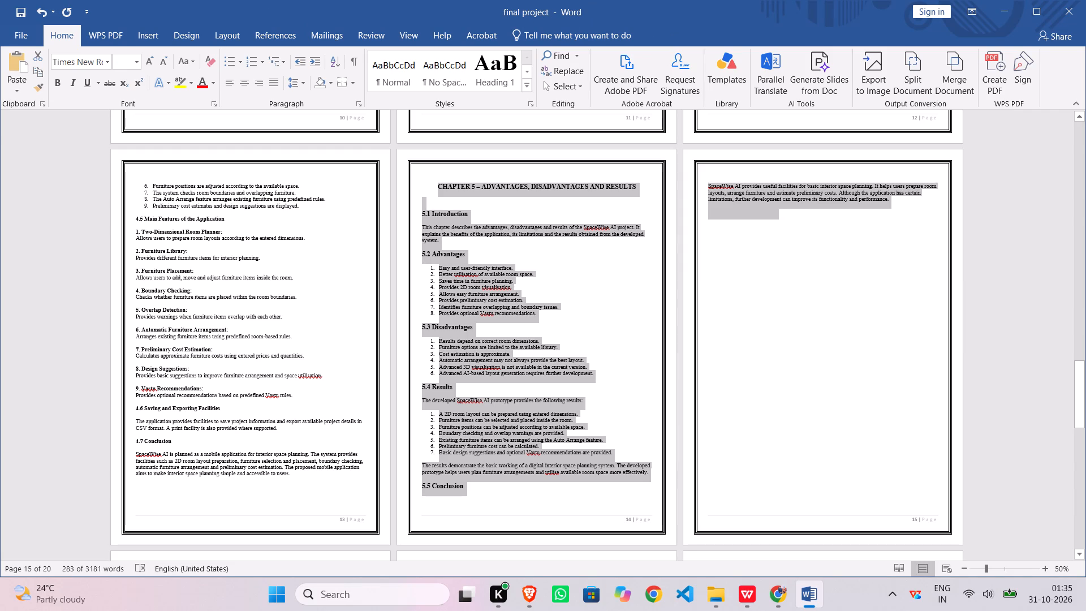
key(ctrl+c)
click(785, 600)
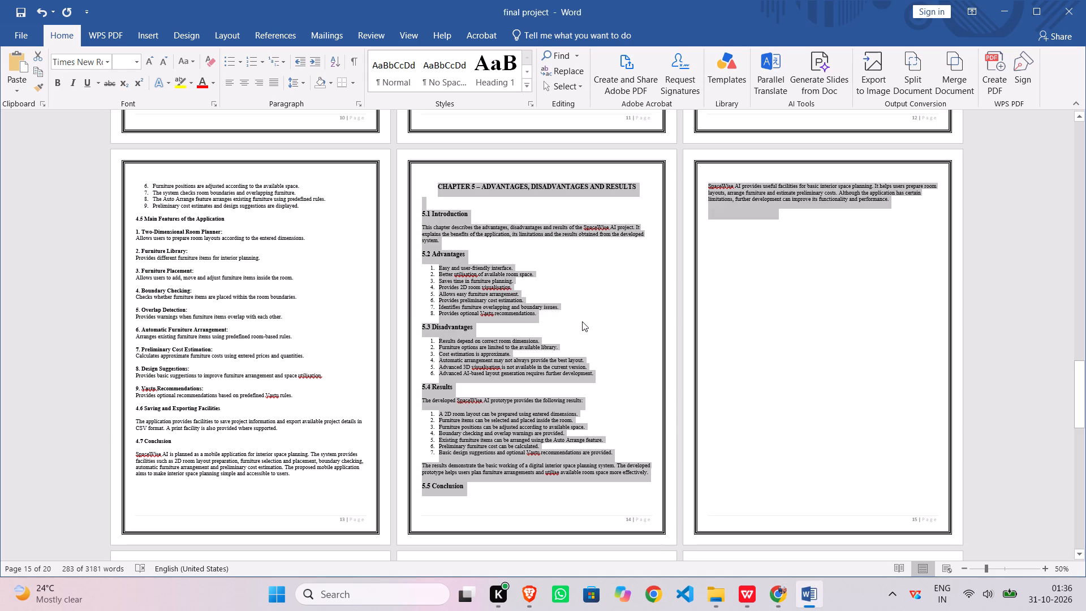
key(Delete)
Insert blank lines before the "CHAPTER 6 – PROJECT INITIATION" heading until it moves to the following page, leaving an empty page for Chapter 5.
scroll(581, 321, up, 5)
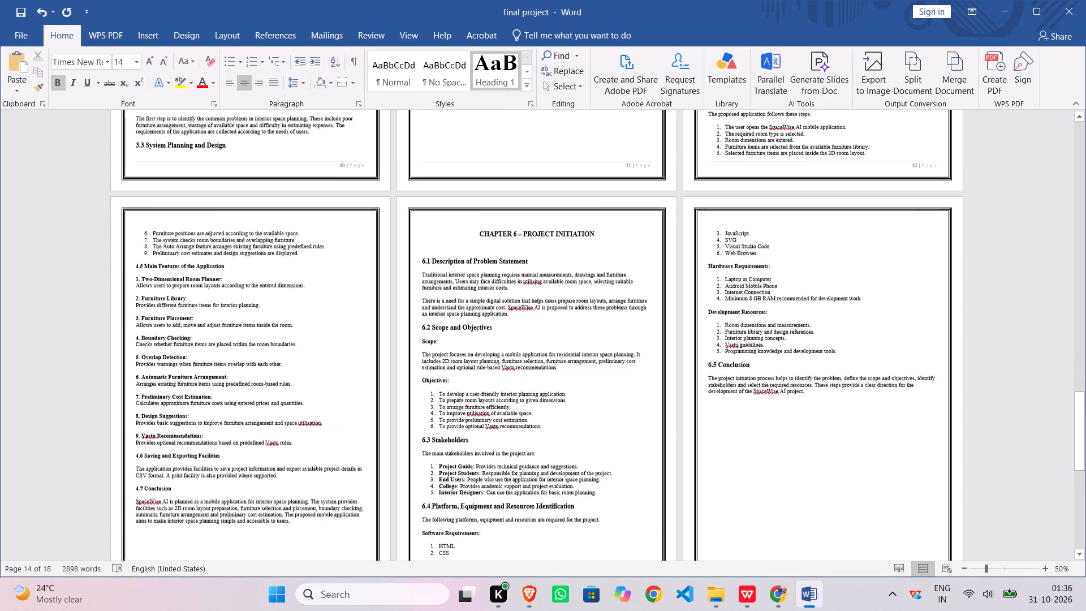
scroll(580, 321, up, 4)
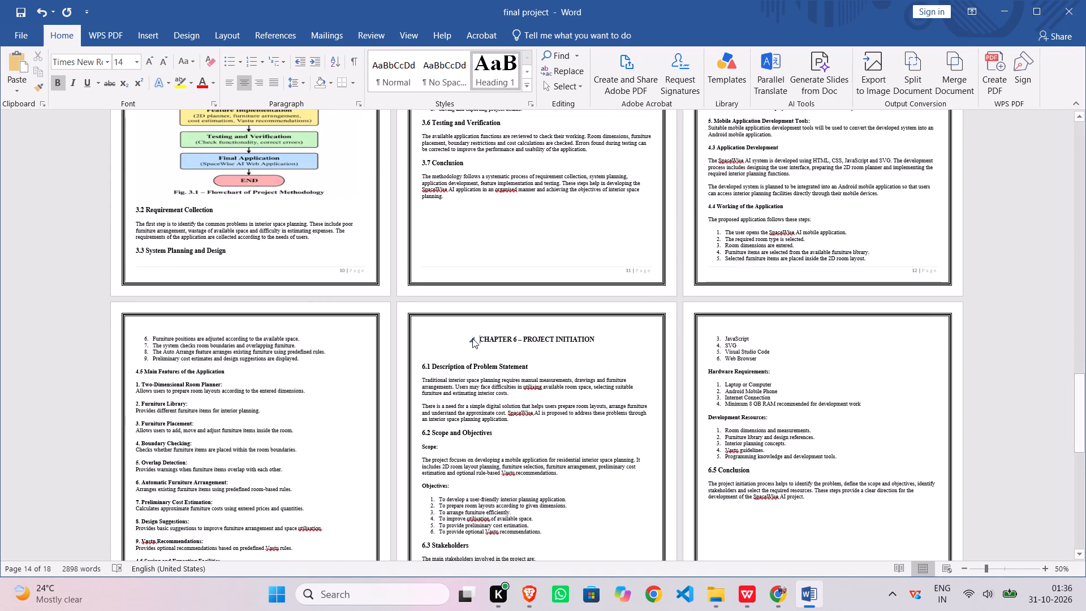
scroll(477, 337, up, 4)
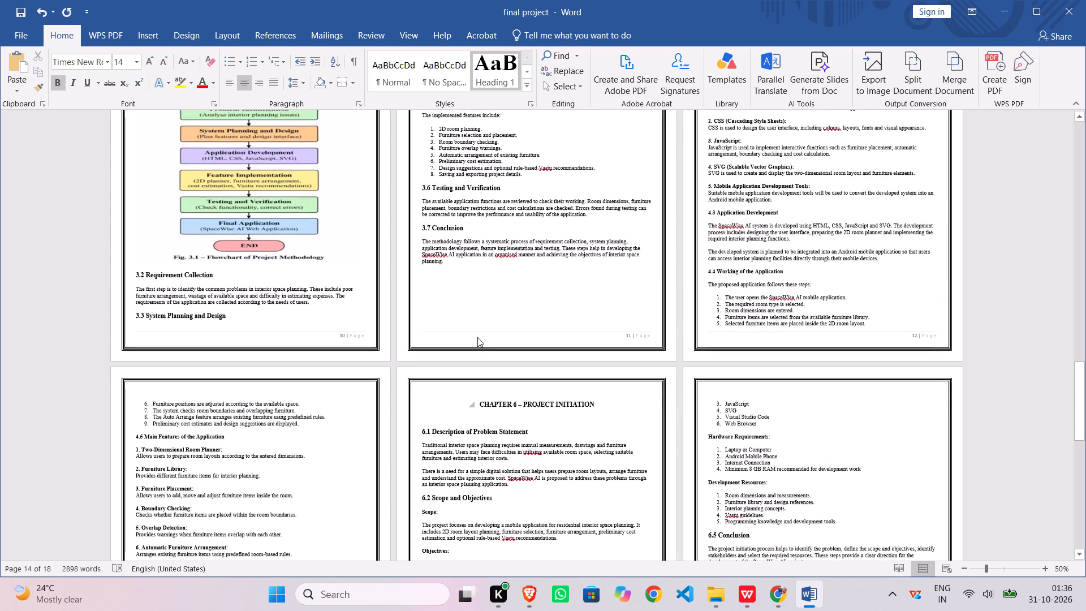
scroll(477, 337, up, 4)
scroll(477, 337, down, 12)
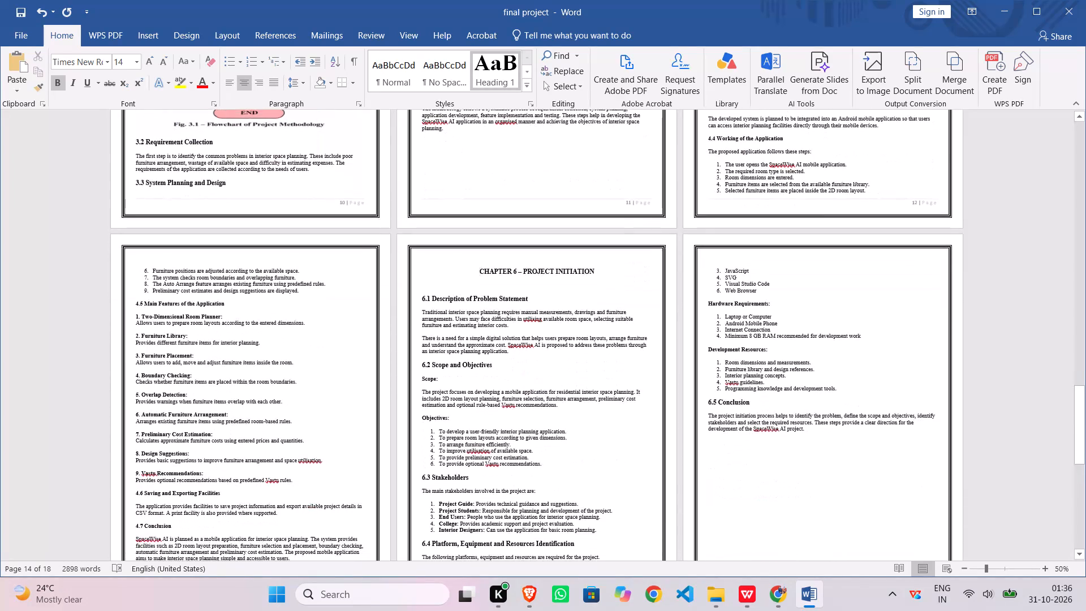
key(shift+Return)
key(shift+Return)
key(Return)
key(Return)
key(Return)
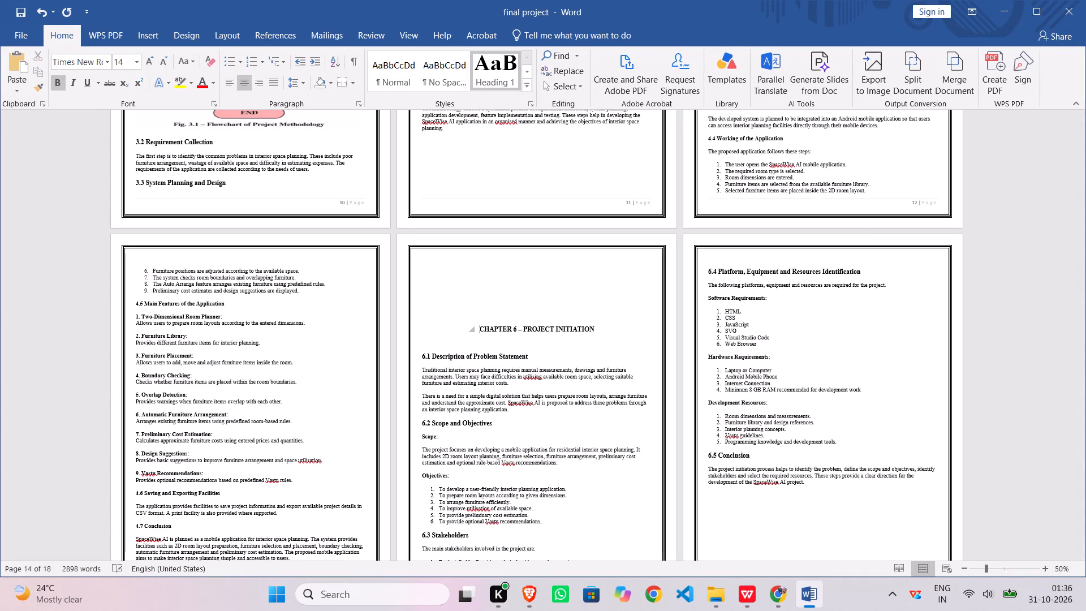
key(Return)
key(Return)
key(Return)
key(Return)
key(Return)
key(Return)
key(Return)
key(Return)
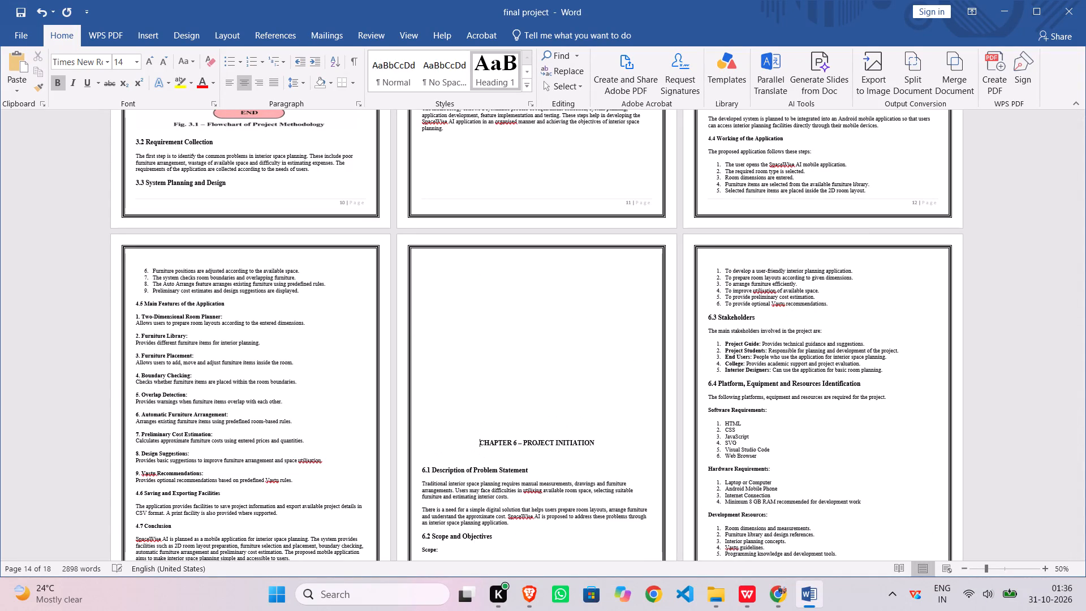
key(Return)
key(Return)
key(Return)
key(Return)
key(Return)
key(Return)
key(Return)
key(Return)
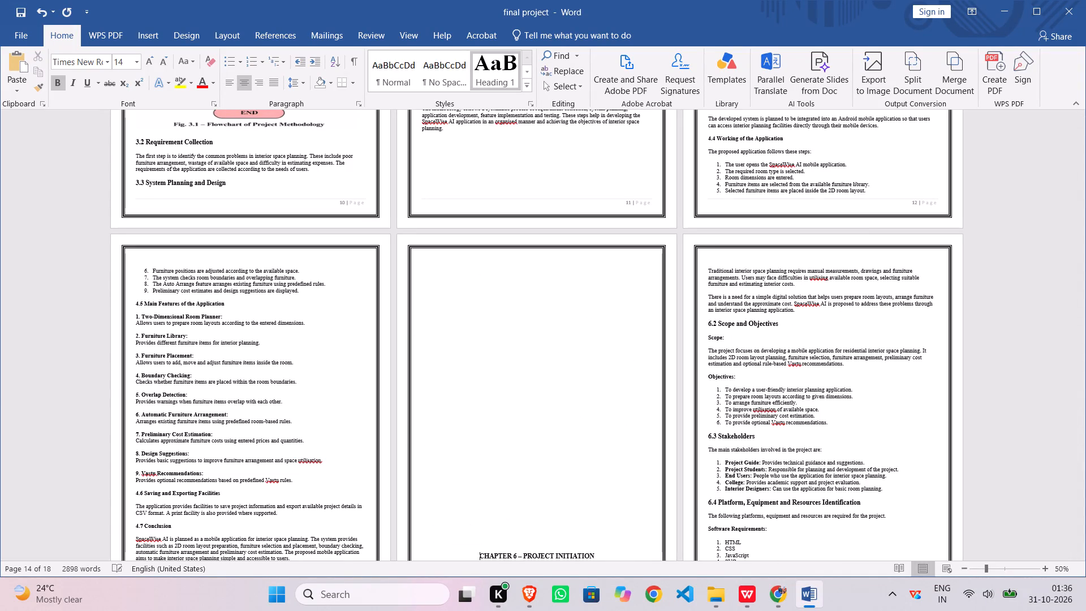
key(Return)
key(Return)
key(shift+Return)
key(Return)
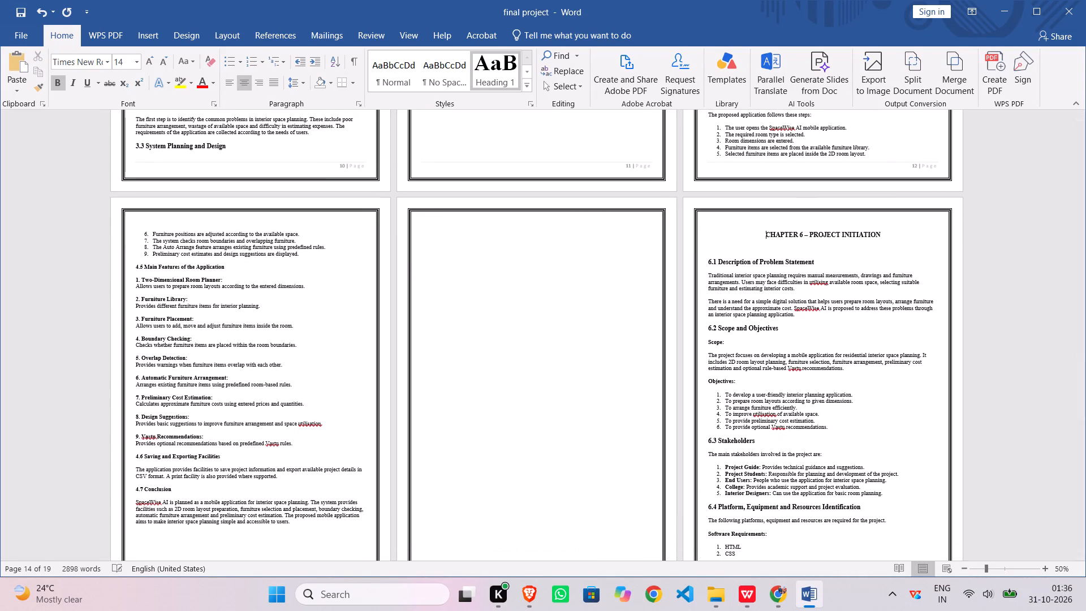
Paste the copied revised Chapter 5 at the top of the empty page before Chapter 6.
click(429, 238)
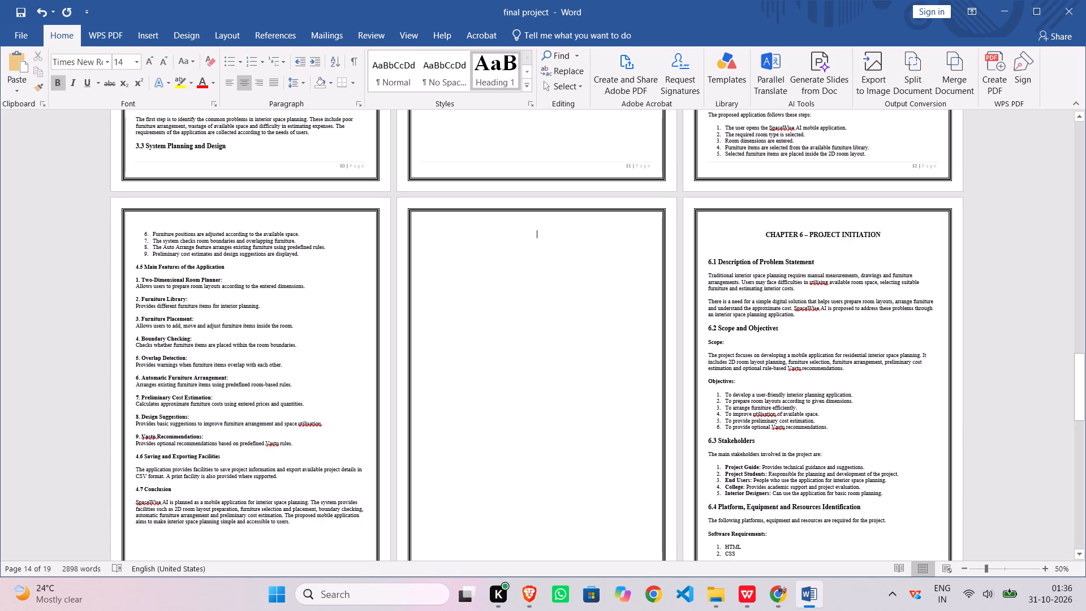
key(ctrl+v)
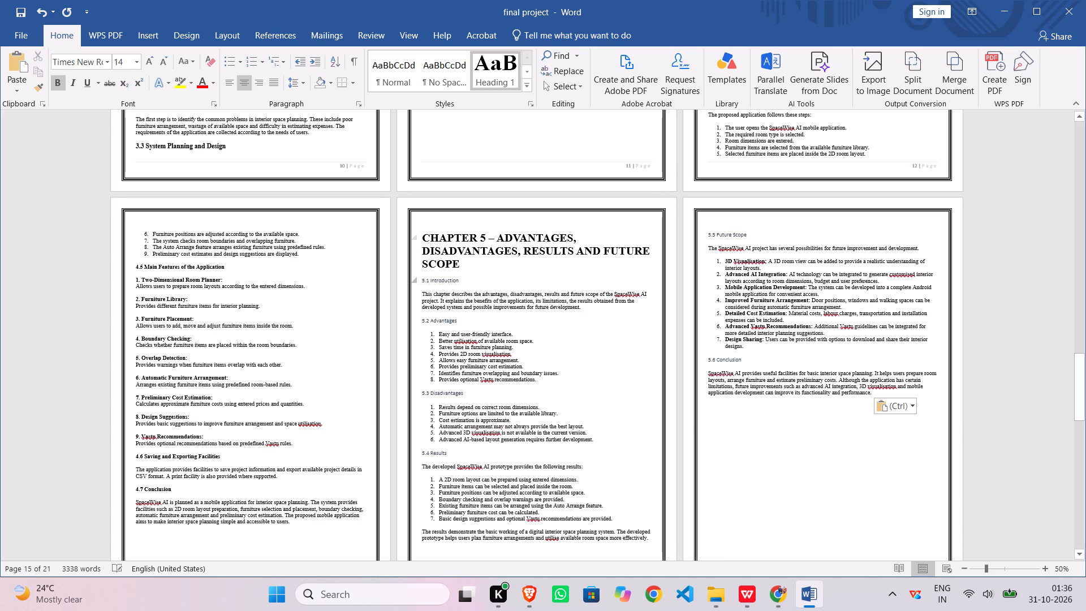
Set the pasted Chapter 5 title to 14 pt and centre it.
drag(423, 235, 463, 264)
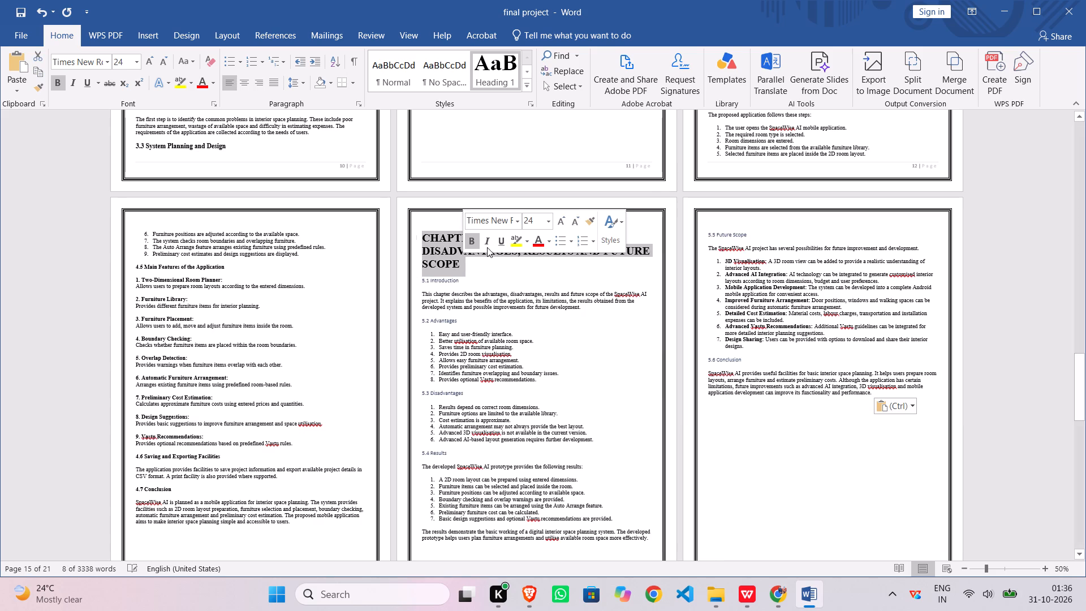
click(525, 219)
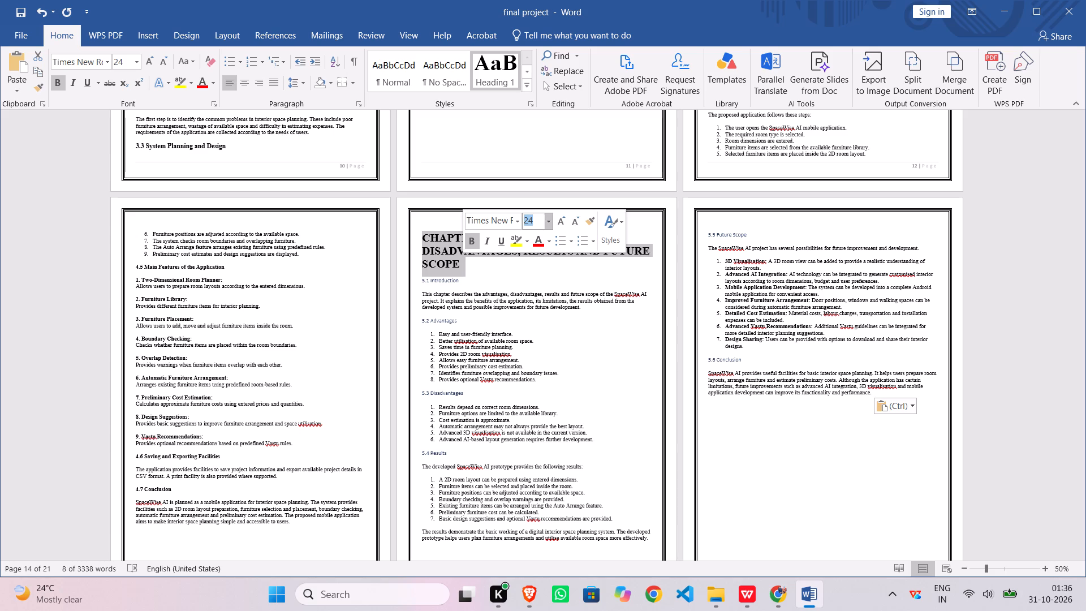
text(14)
key(Return)
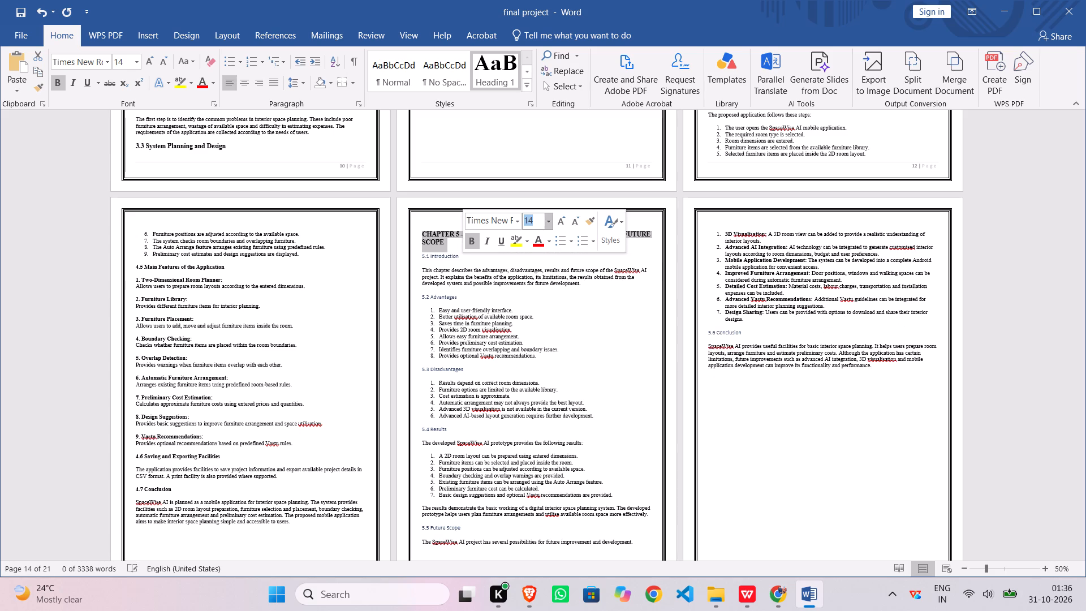
click(423, 233)
drag(423, 233, 447, 239)
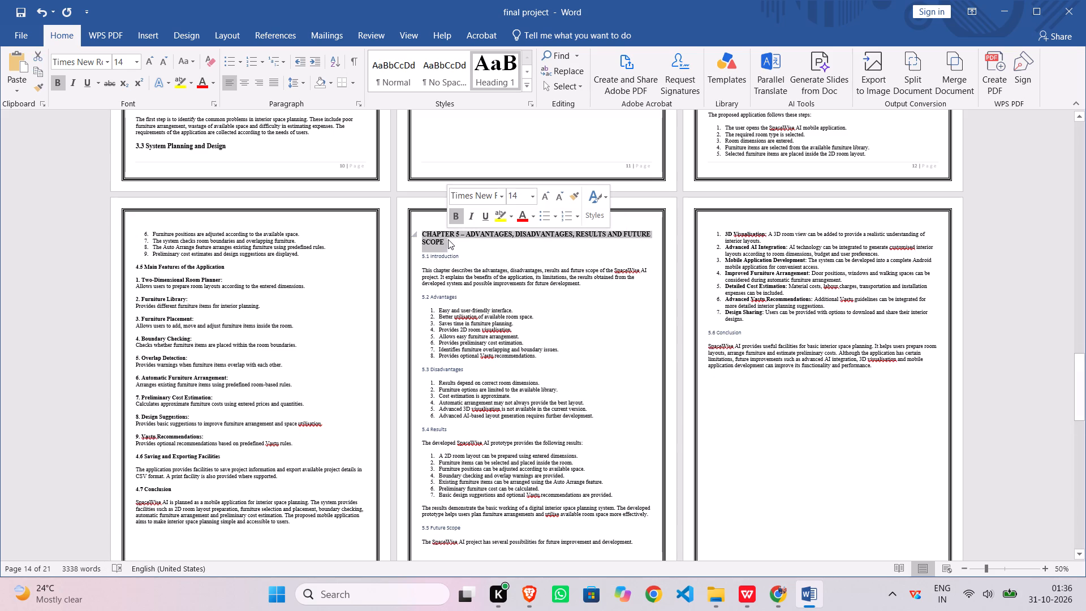
click(247, 83)
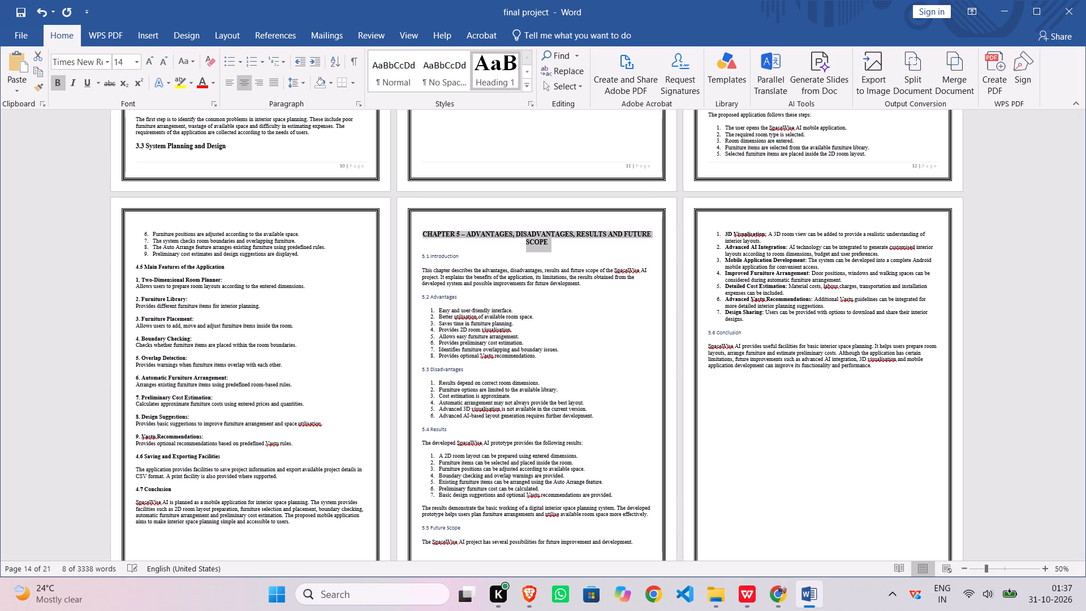
Insert a line break before the "5.1 Introduction" heading to separate it from the chapter title.
click(440, 246)
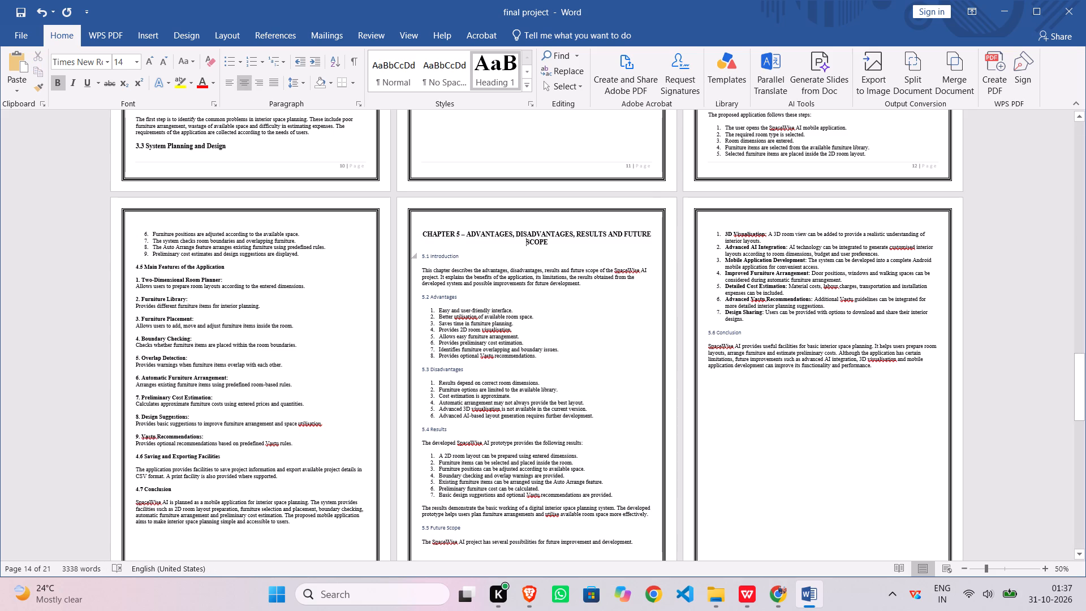
double_click(422, 257)
click(422, 257)
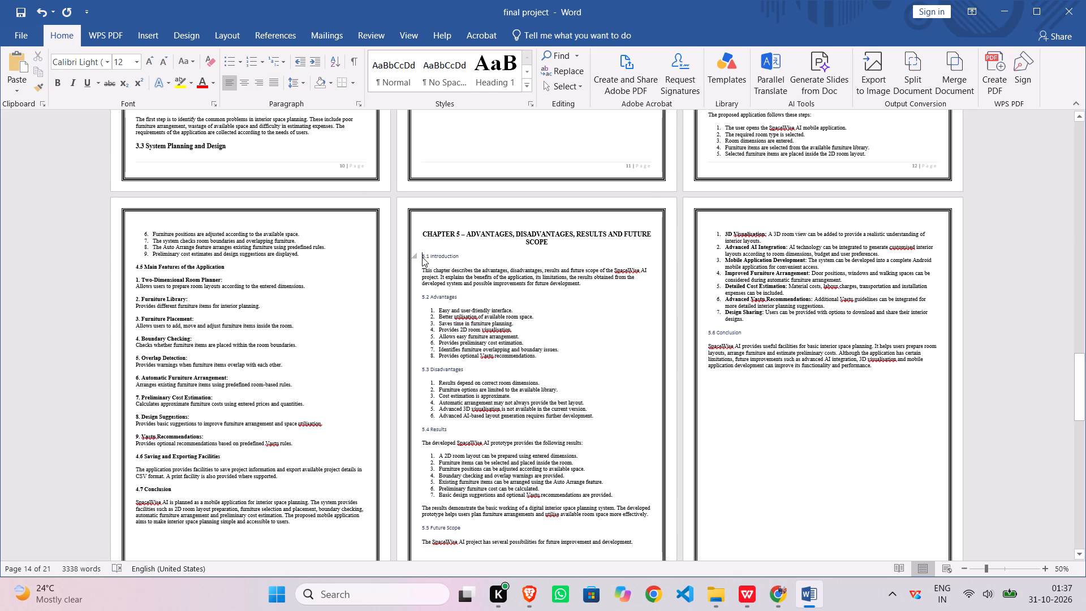
key(shift+Return)
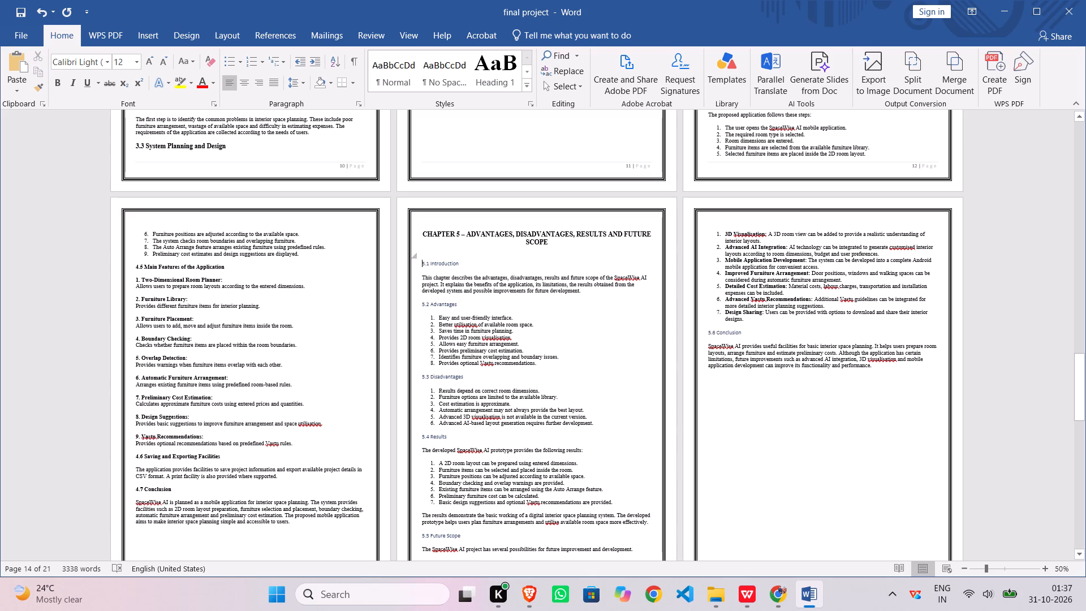
Apply the Heading 1 style to the "5.1 Introduction" and "5.2 Advantages" headings in Chapter 5.
drag(423, 261, 453, 260)
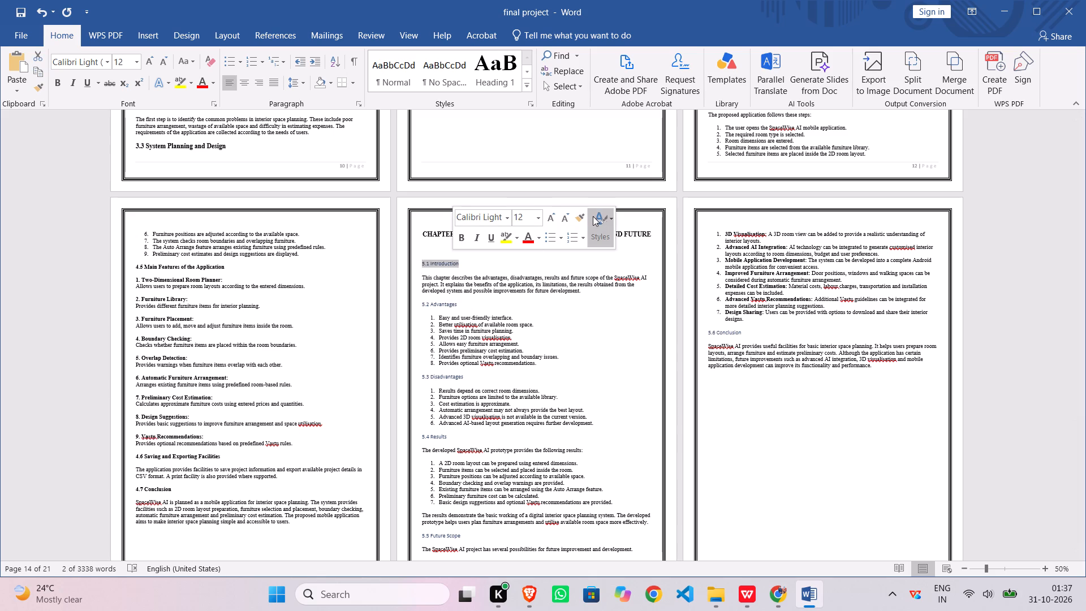
click(604, 216)
click(724, 263)
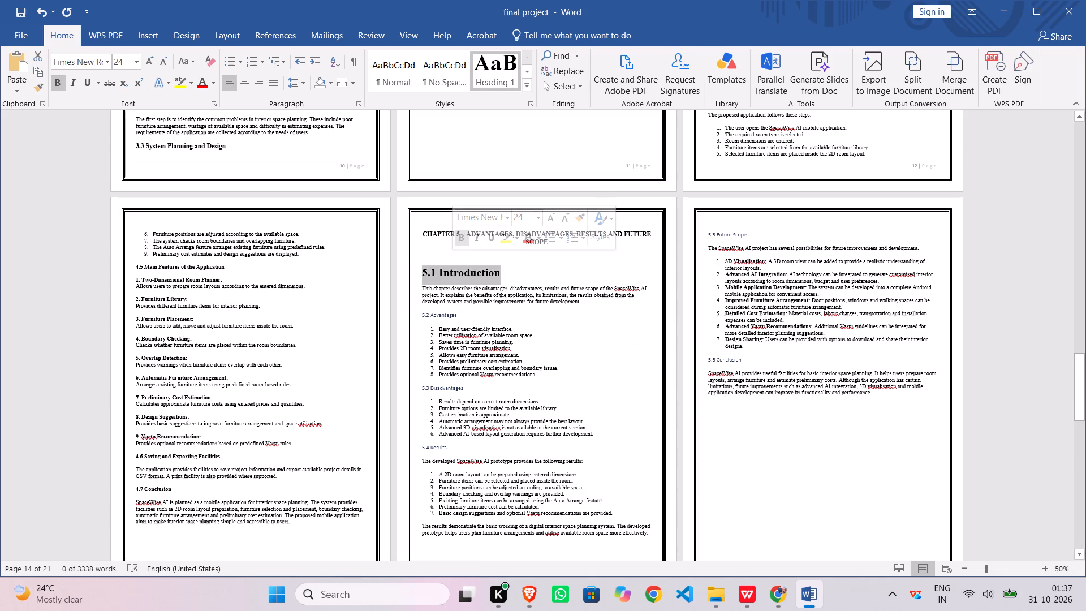
double_click(439, 313)
click(438, 315)
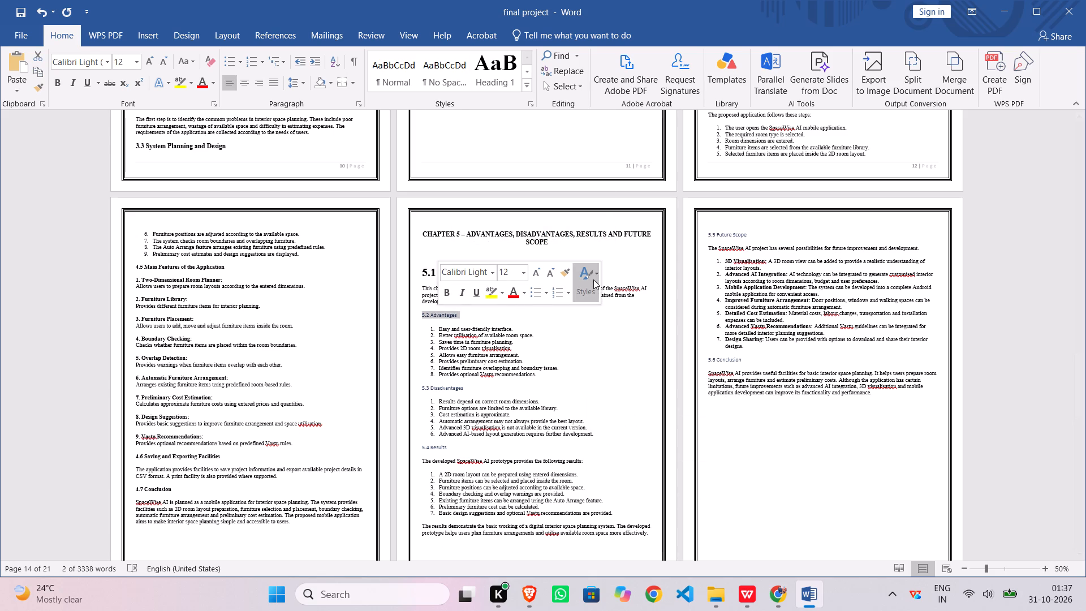
click(593, 279)
click(706, 329)
Apply the Heading 1 style to the "5.3 Disadvantages" and "5.4 Results" headings.
triple_click(435, 392)
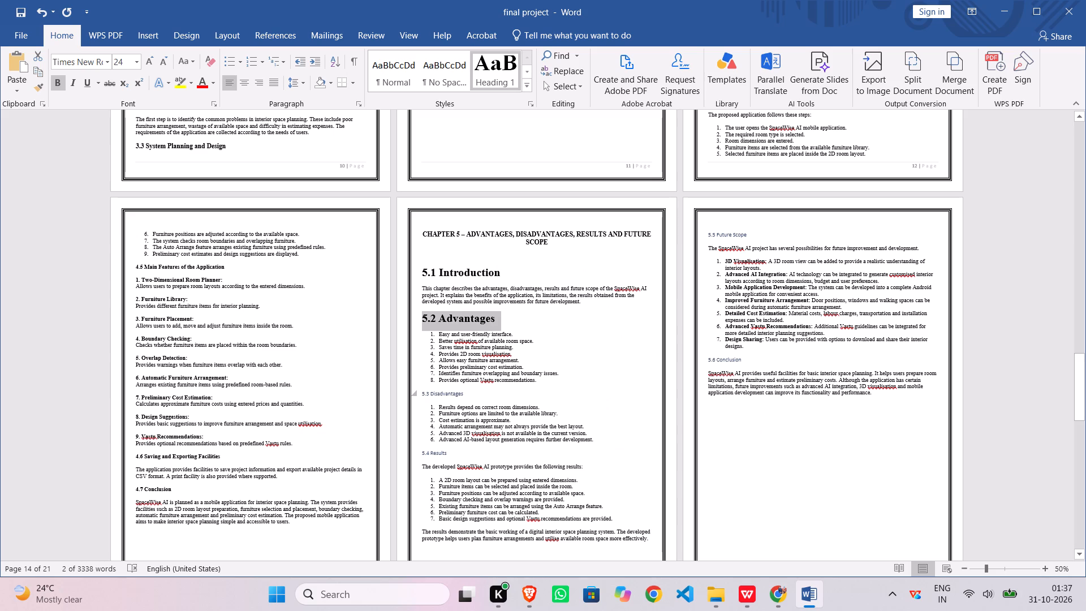
click(449, 391)
double_click(448, 392)
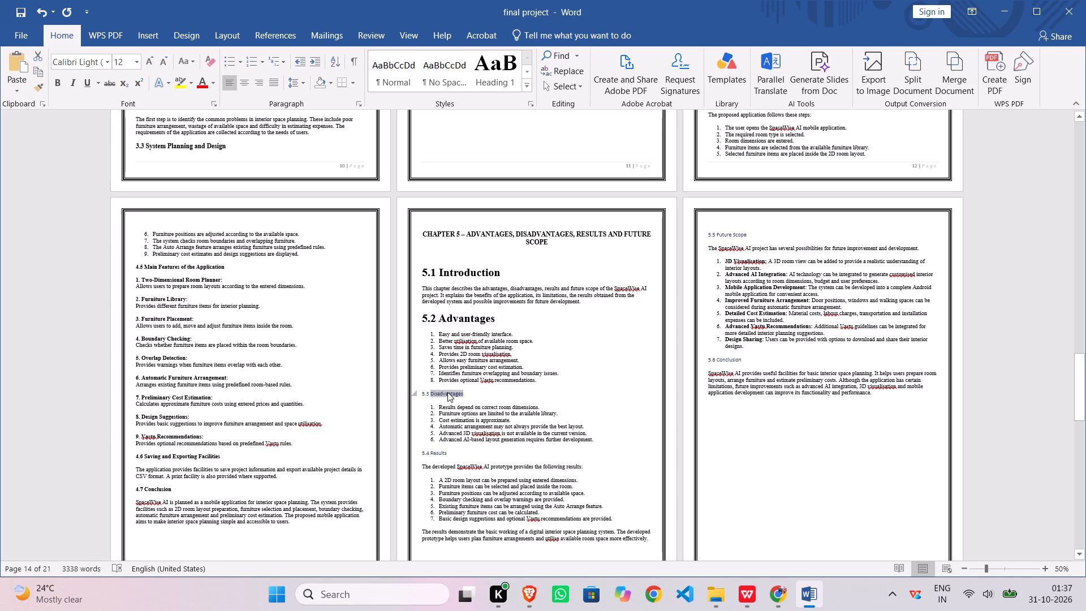
click(602, 349)
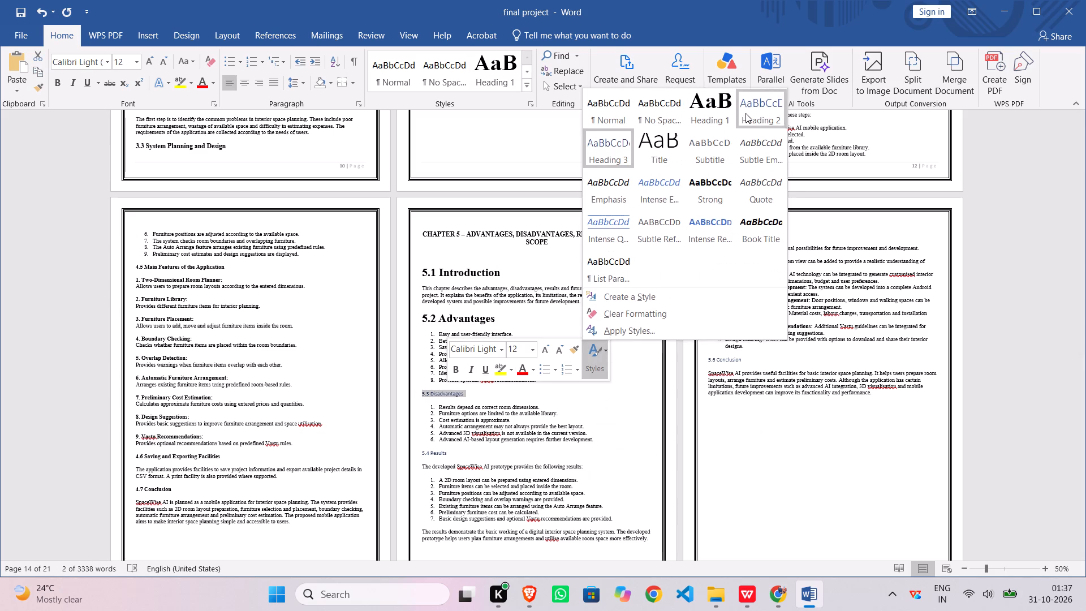
click(720, 113)
scroll(495, 418, down, 1)
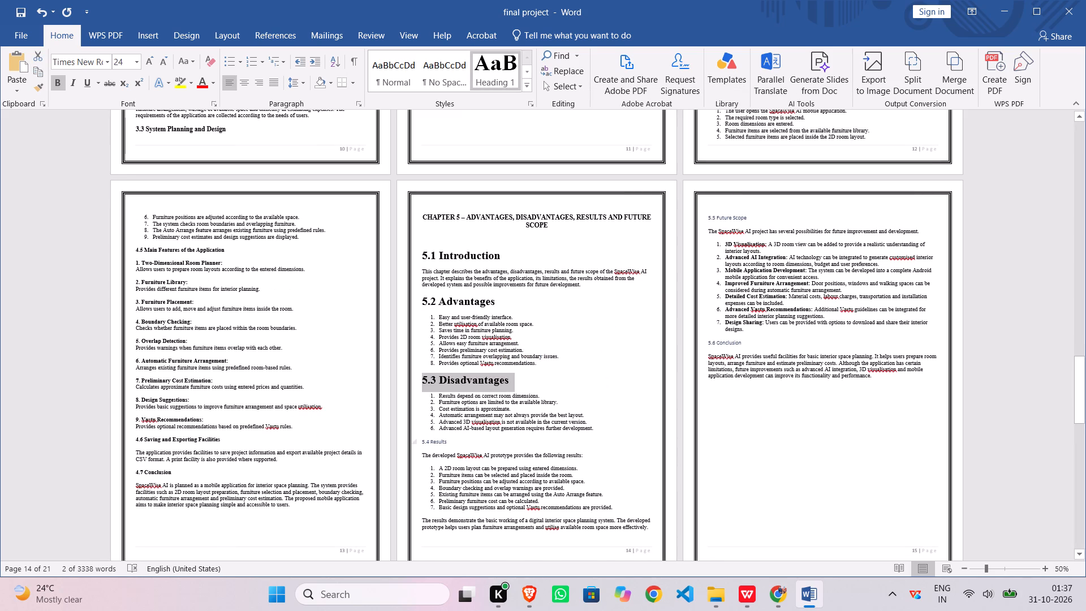
triple_click(441, 443)
click(440, 444)
click(440, 444)
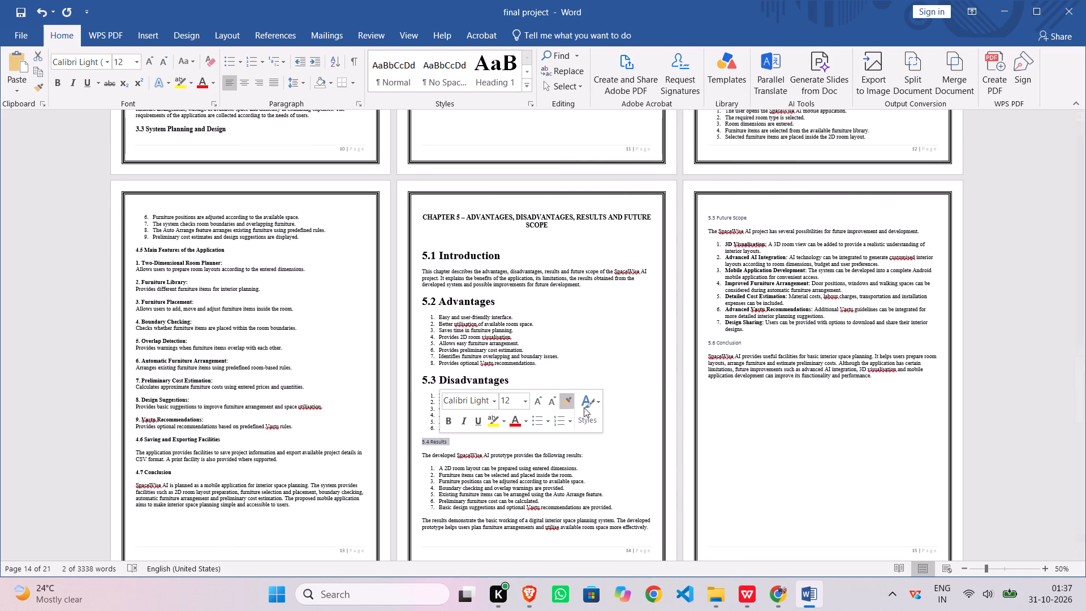
click(584, 407)
click(700, 165)
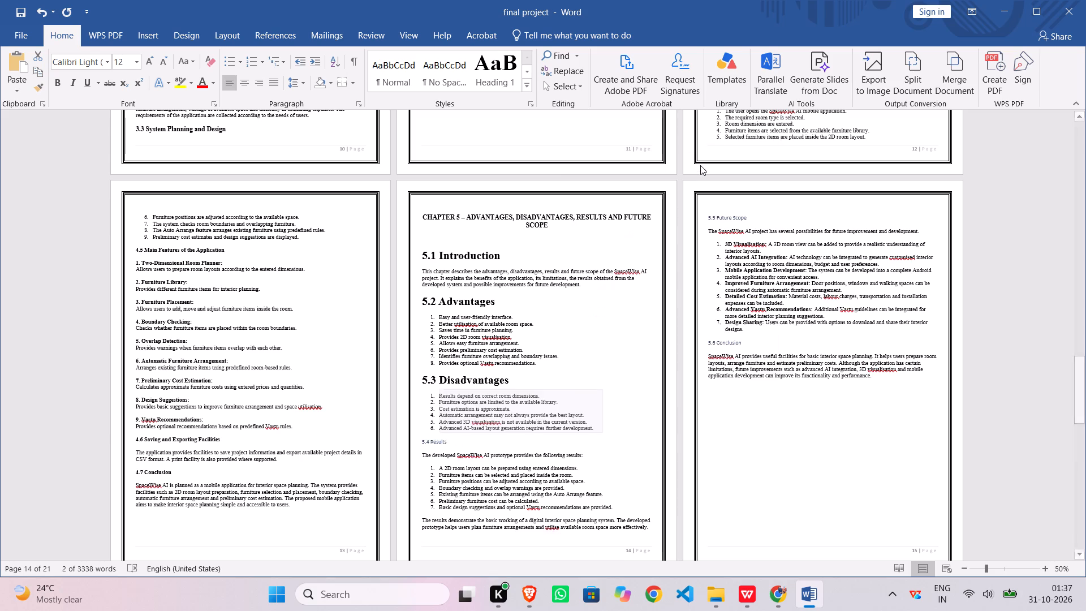
Apply the Heading 1 style to the "5.5 Future Scope" heading at the start of page 15.
scroll(492, 386, down, 9)
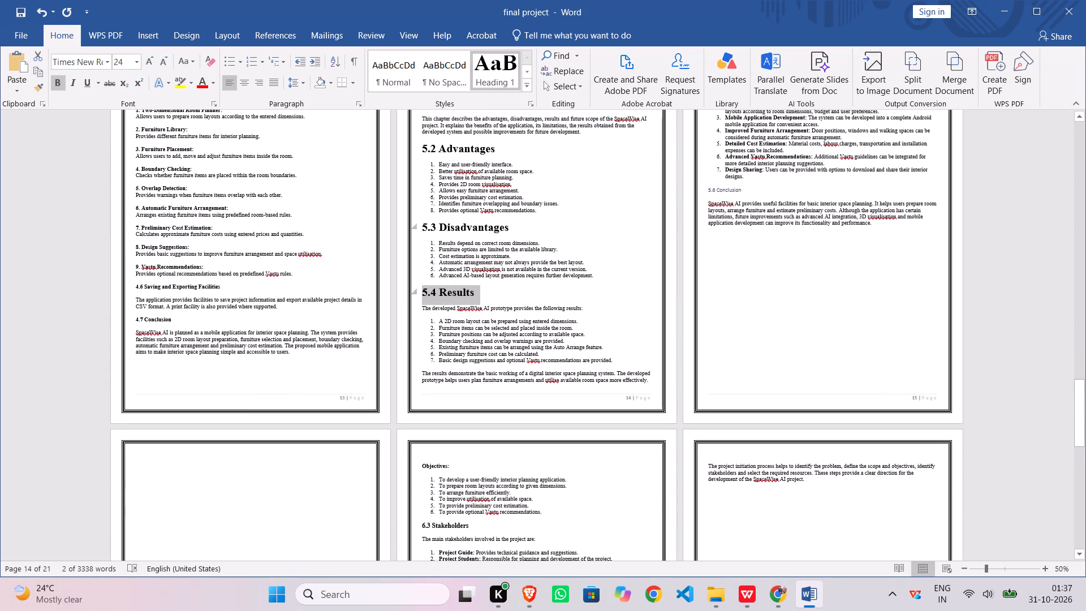
scroll(532, 385, down, 10)
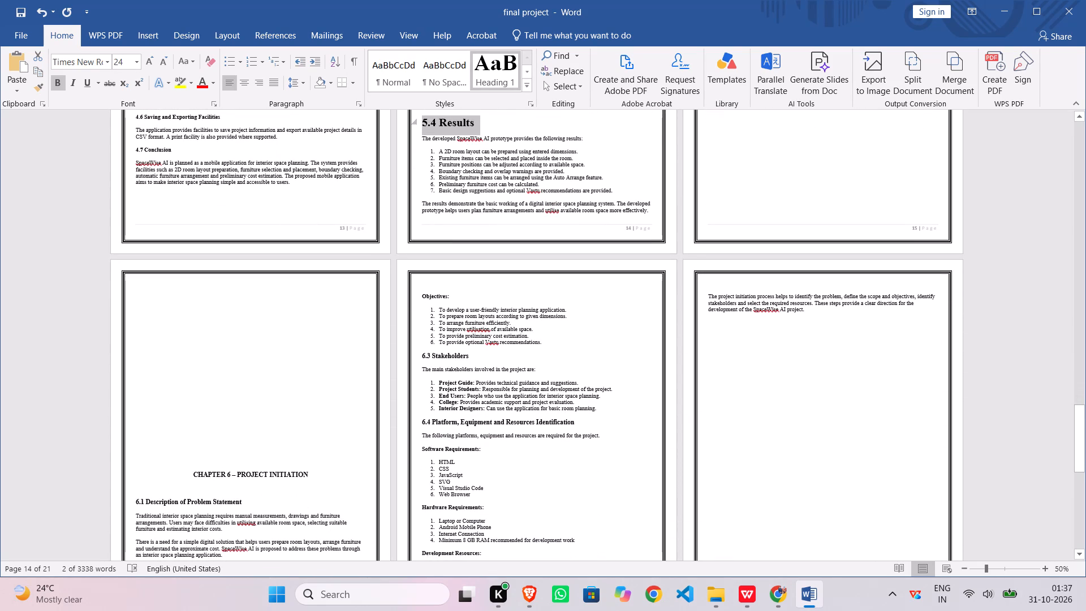
scroll(533, 385, up, 12)
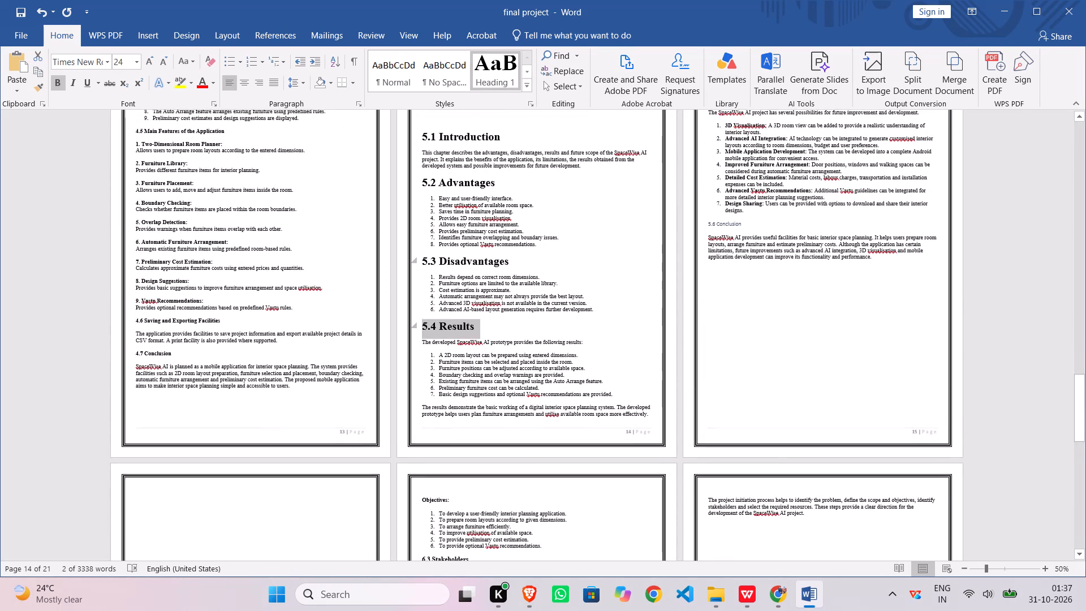
scroll(704, 259, up, 5)
triple_click(716, 180)
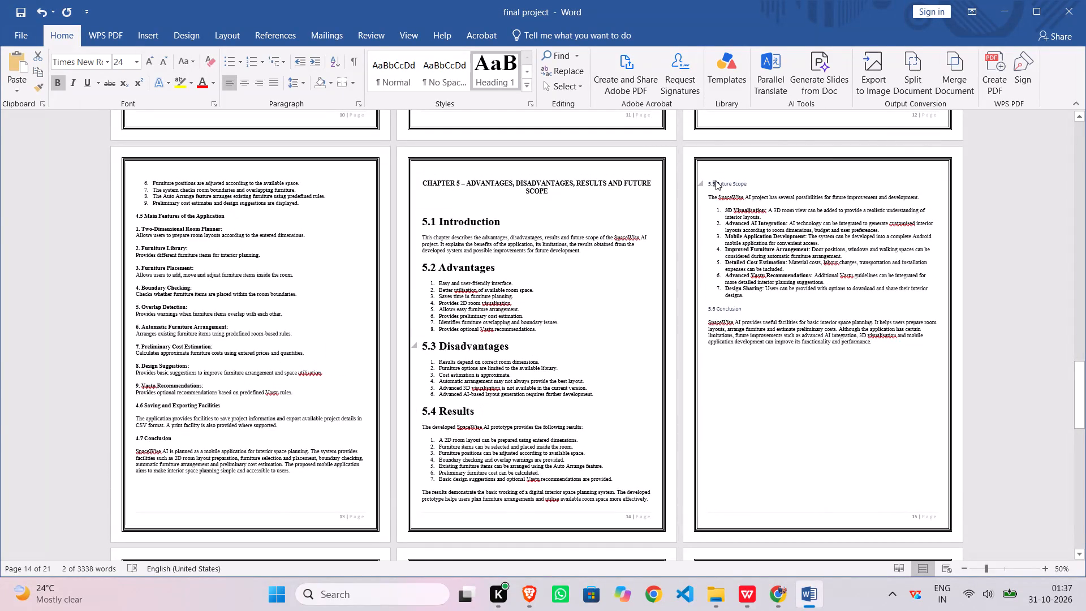
click(716, 180)
triple_click(717, 179)
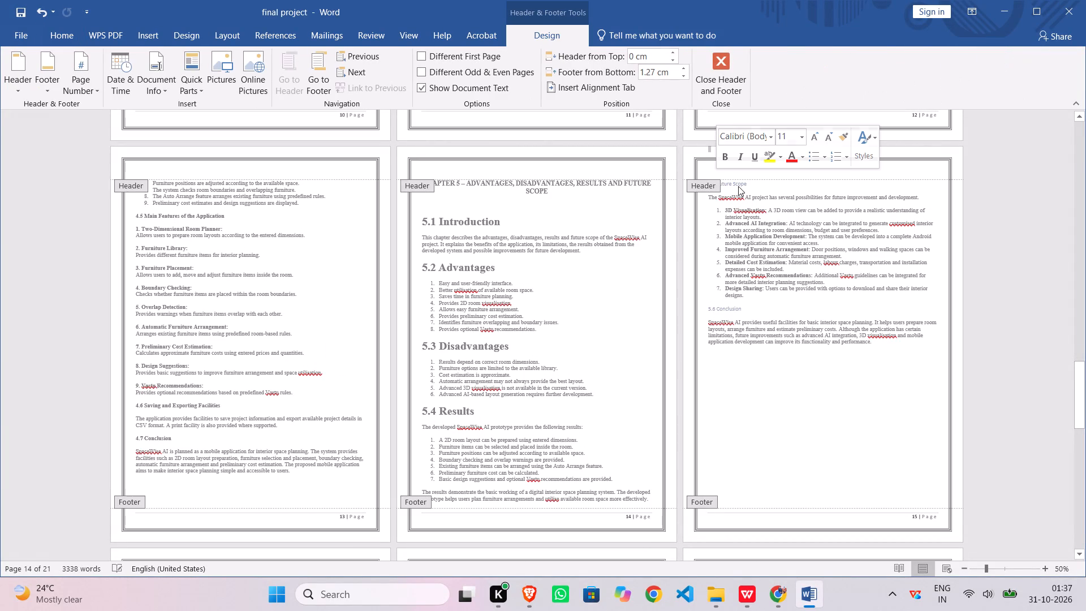
click(722, 80)
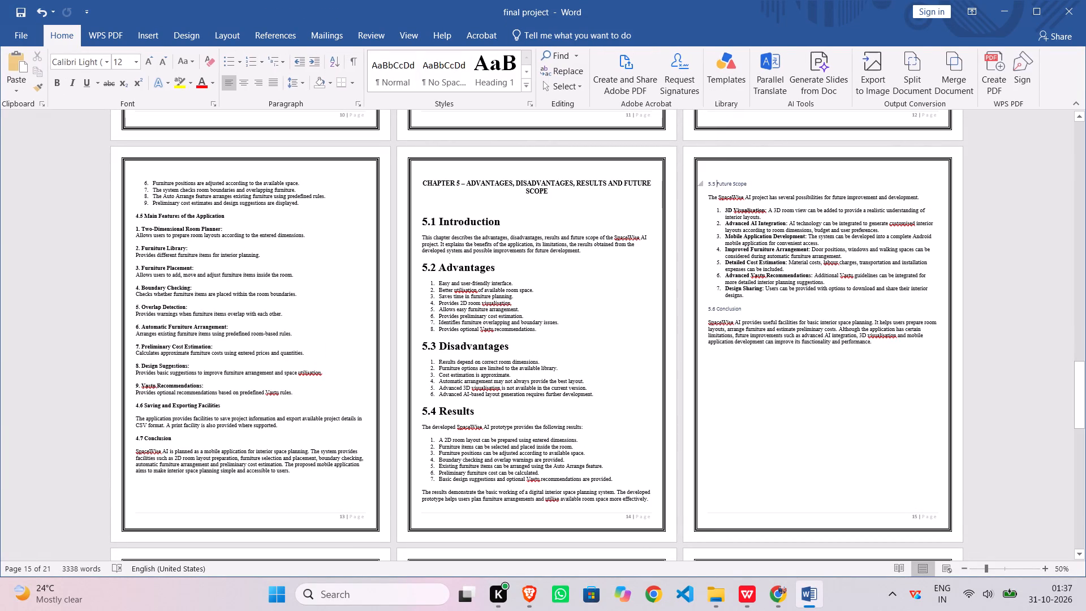
double_click(723, 184)
click(723, 184)
double_click(723, 184)
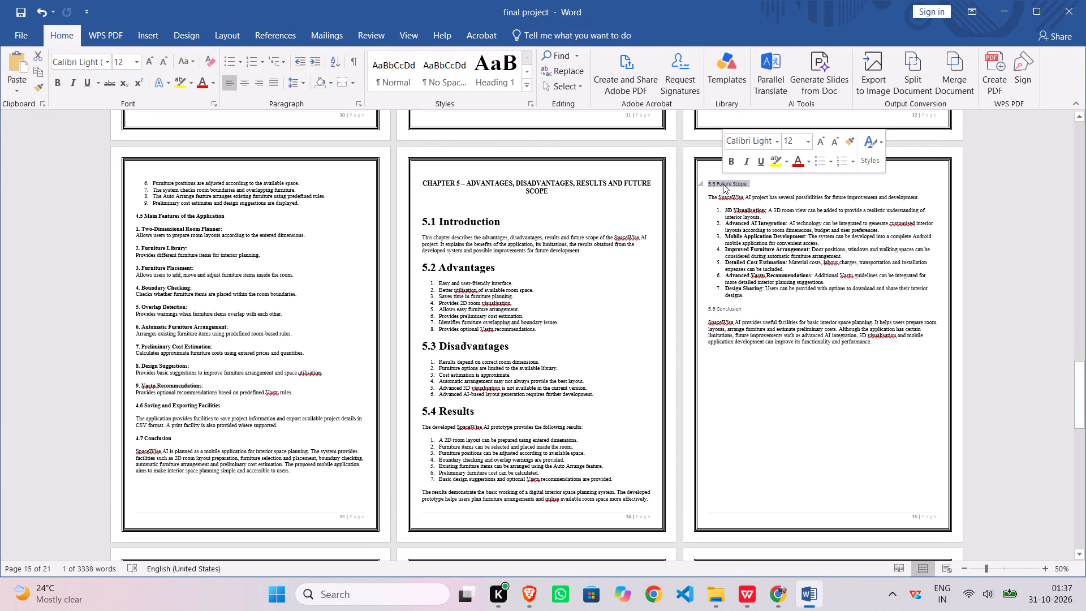
click(871, 149)
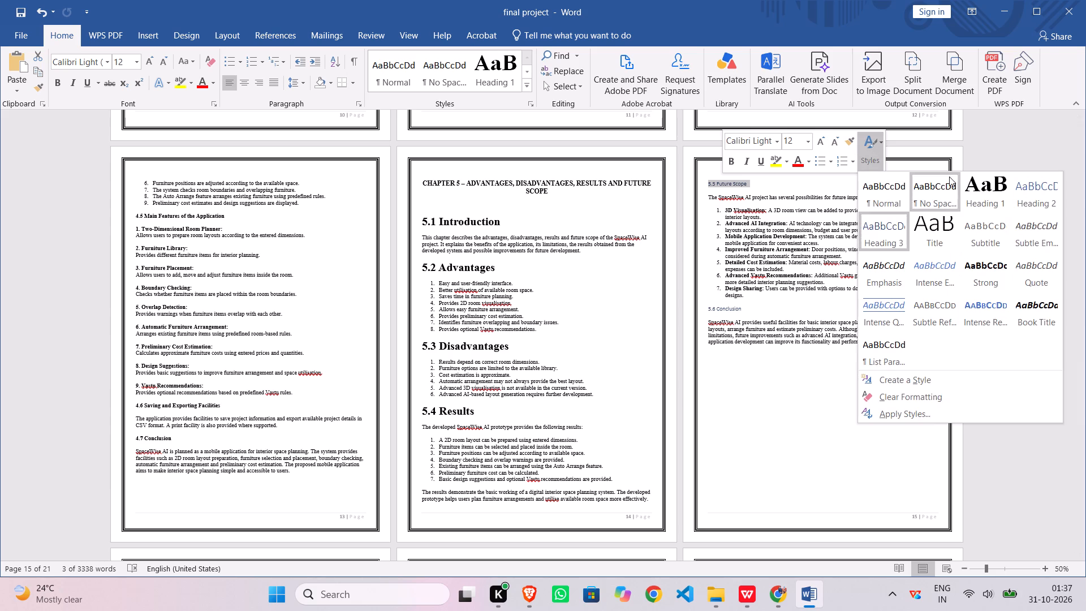
click(975, 193)
Apply the Heading 1 style to the "5.6 Conclusion" heading.
click(729, 309)
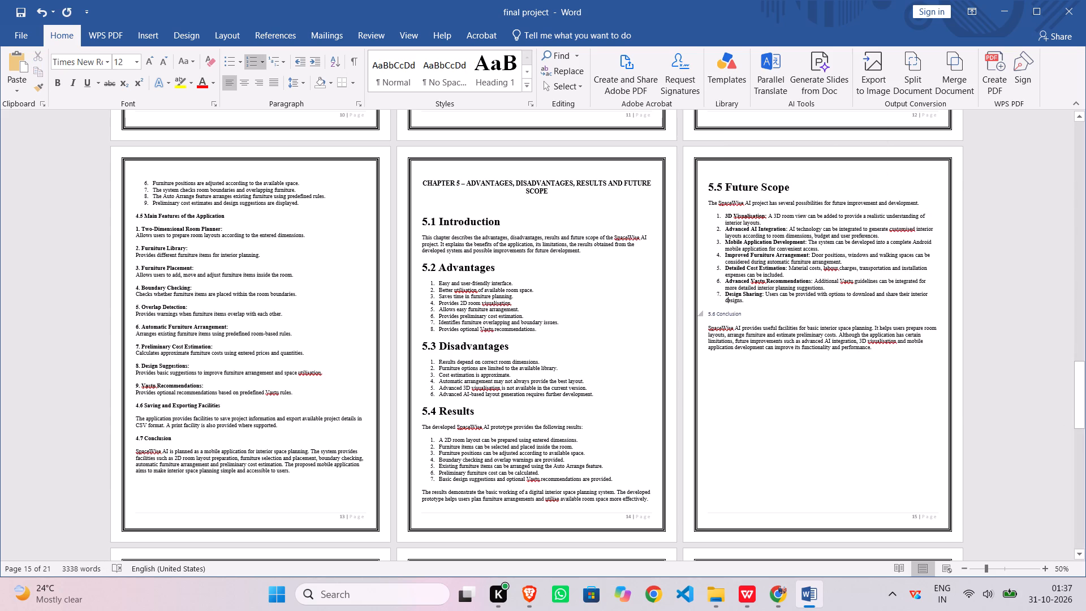
triple_click(725, 315)
click(890, 273)
double_click(722, 316)
click(723, 316)
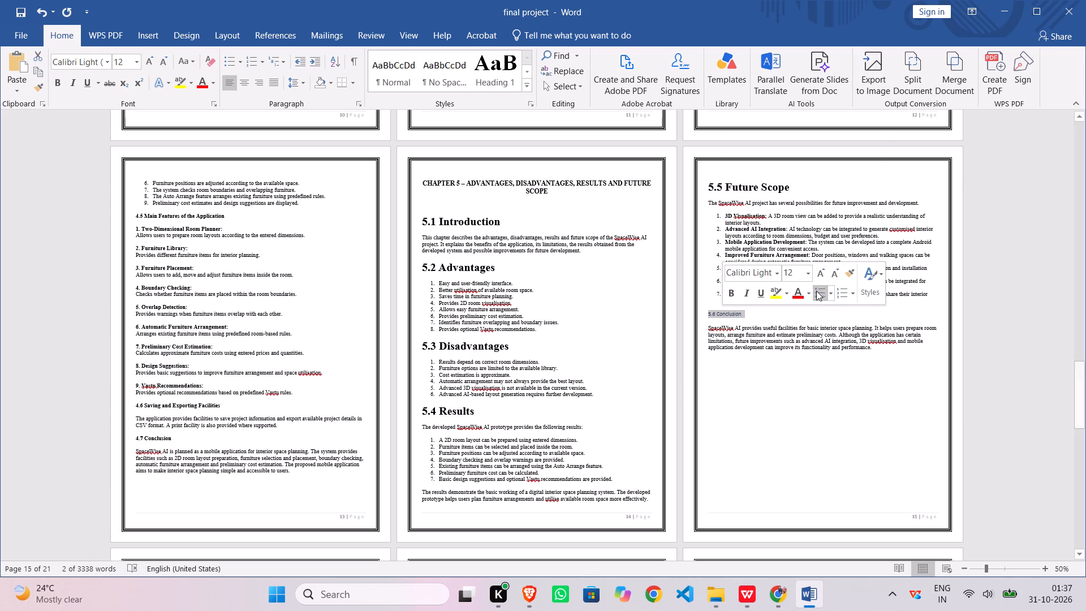
double_click(867, 278)
click(863, 281)
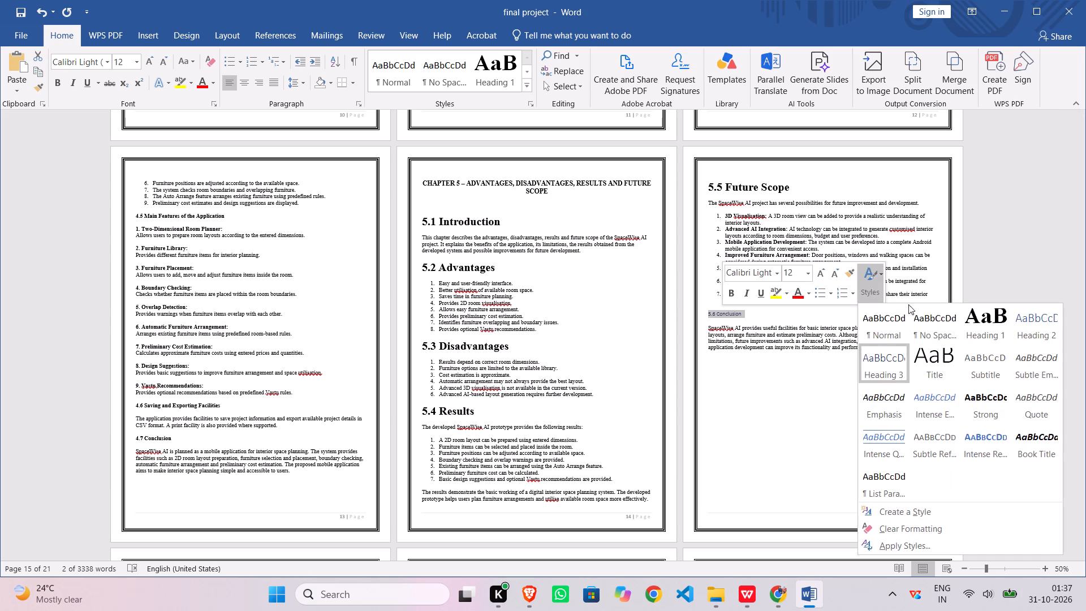
click(967, 314)
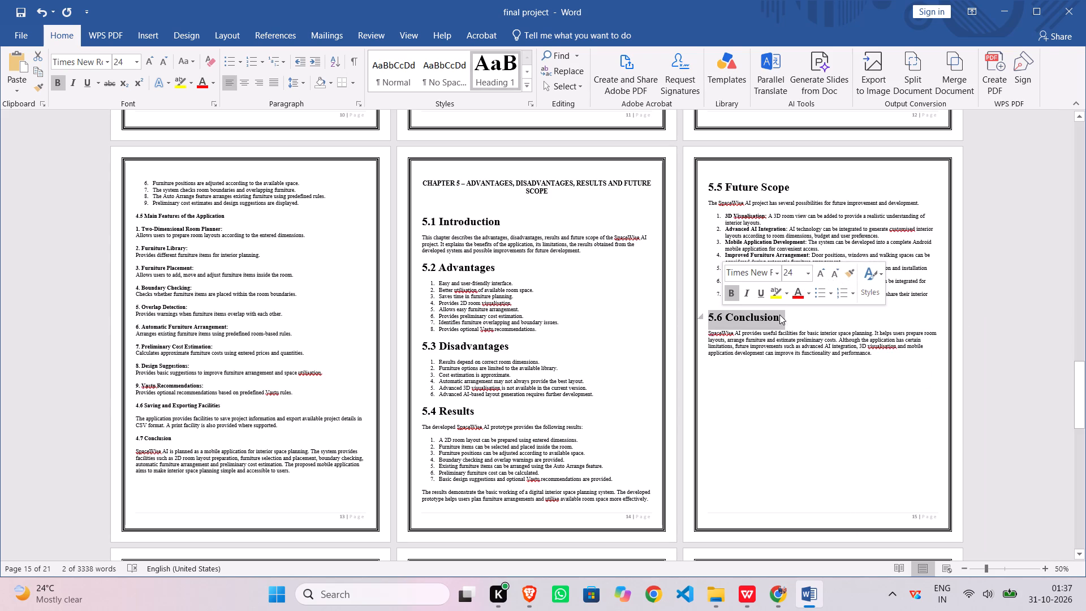
Set the font size of the "5.6 Conclusion" and "5.5 Future Scope" headings to 14 pt.
double_click(788, 275)
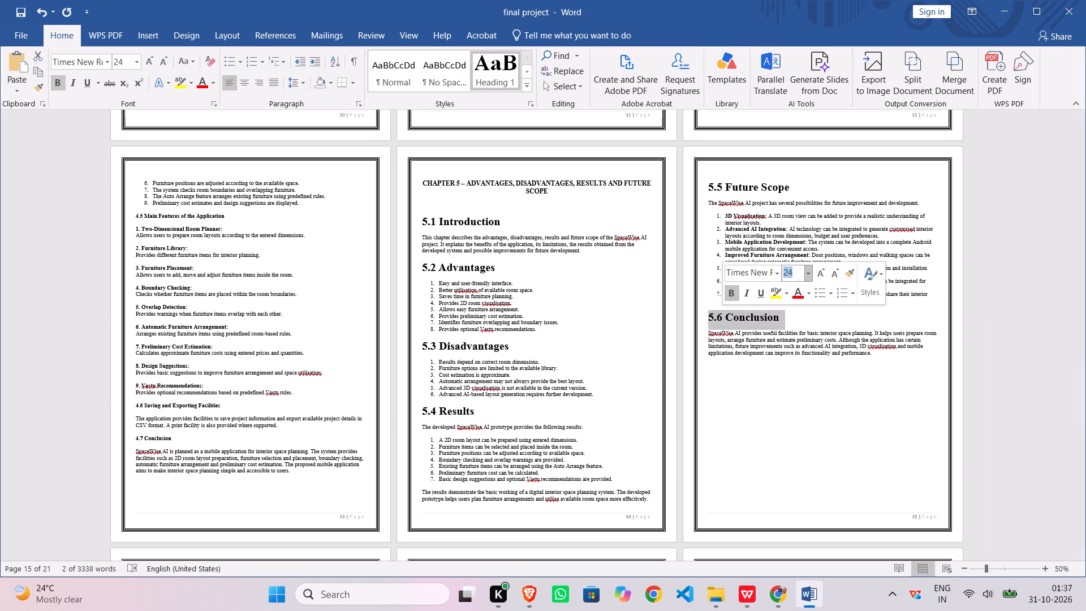
text(14)
key(Return)
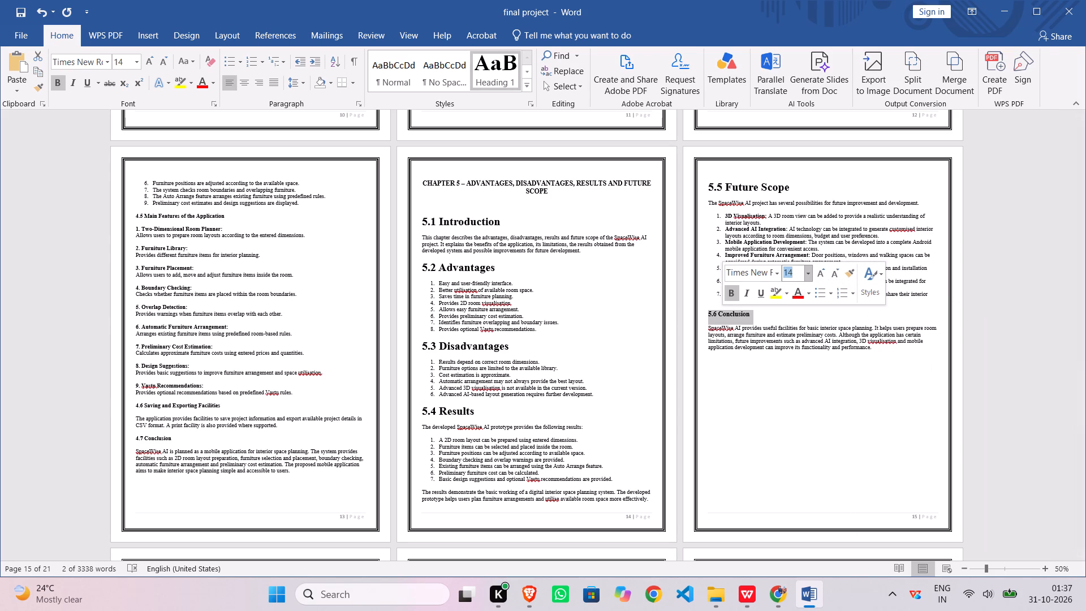
triple_click(745, 186)
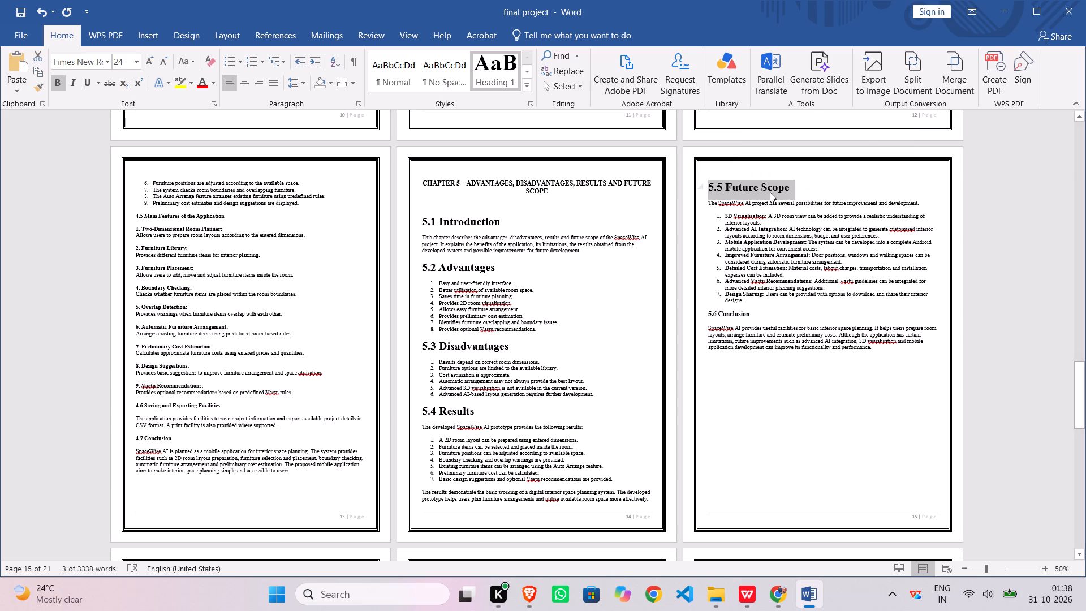
right_click(766, 190)
click(826, 145)
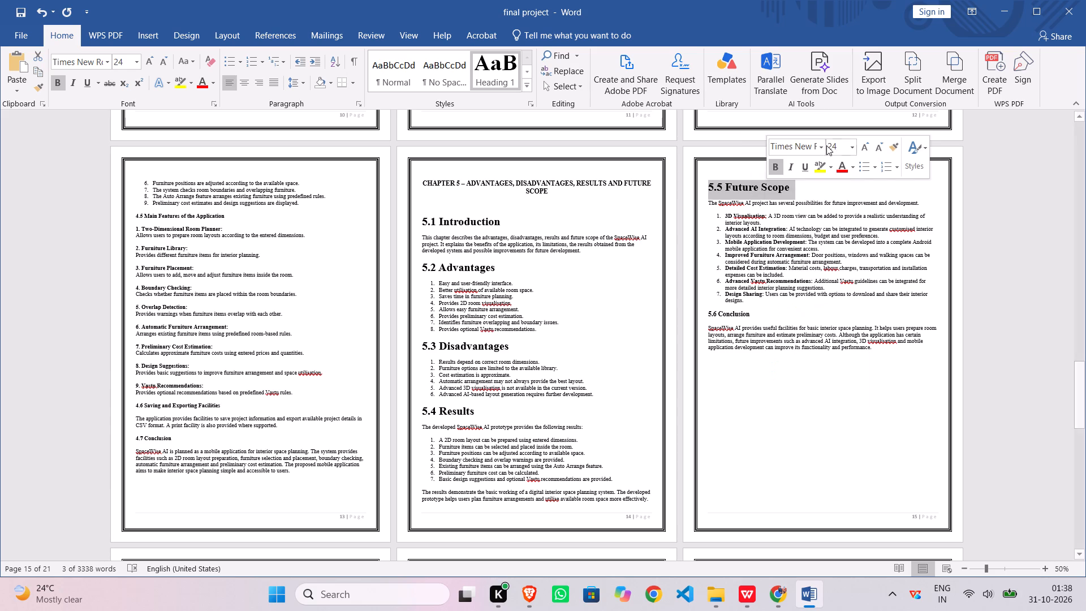
click(833, 145)
text(14)
key(Return)
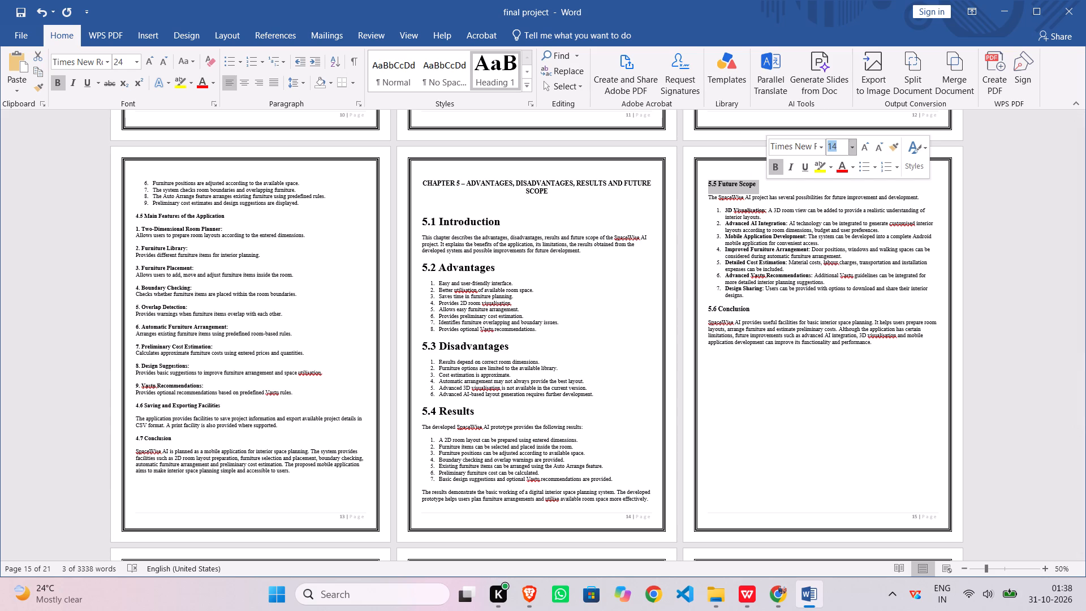
Set the font size of the "5.1 Introduction" and "5.2 Advantages" headings to 14 pt.
double_click(457, 221)
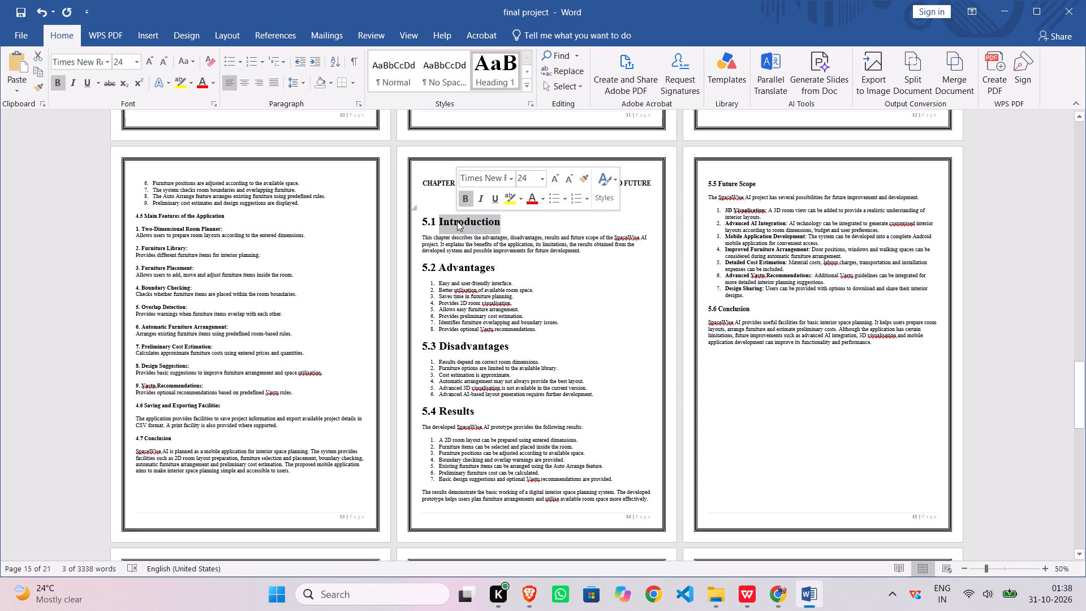
triple_click(425, 220)
click(425, 221)
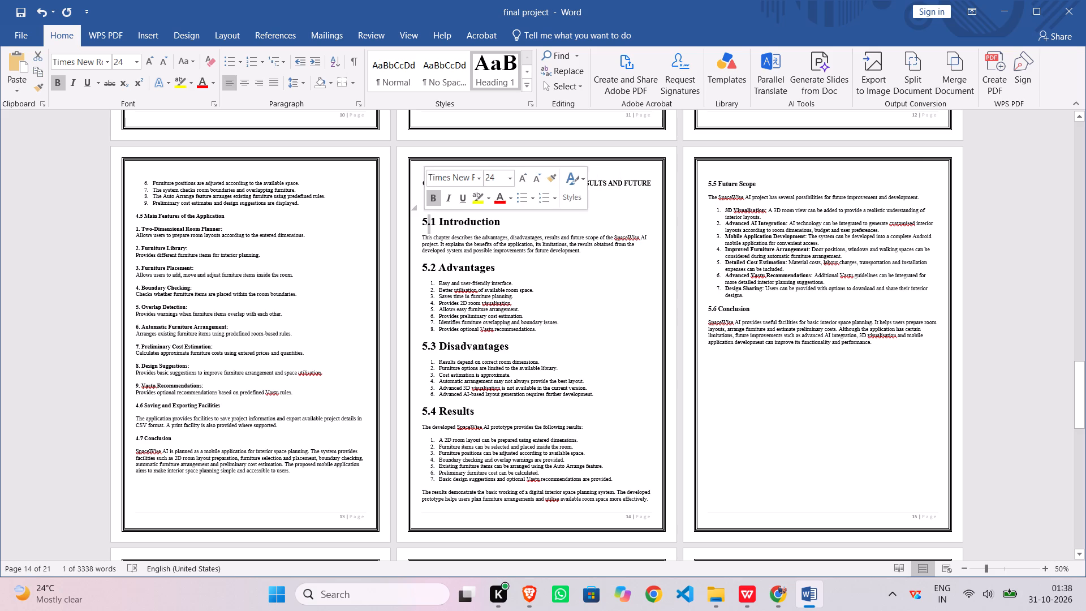
click(425, 221)
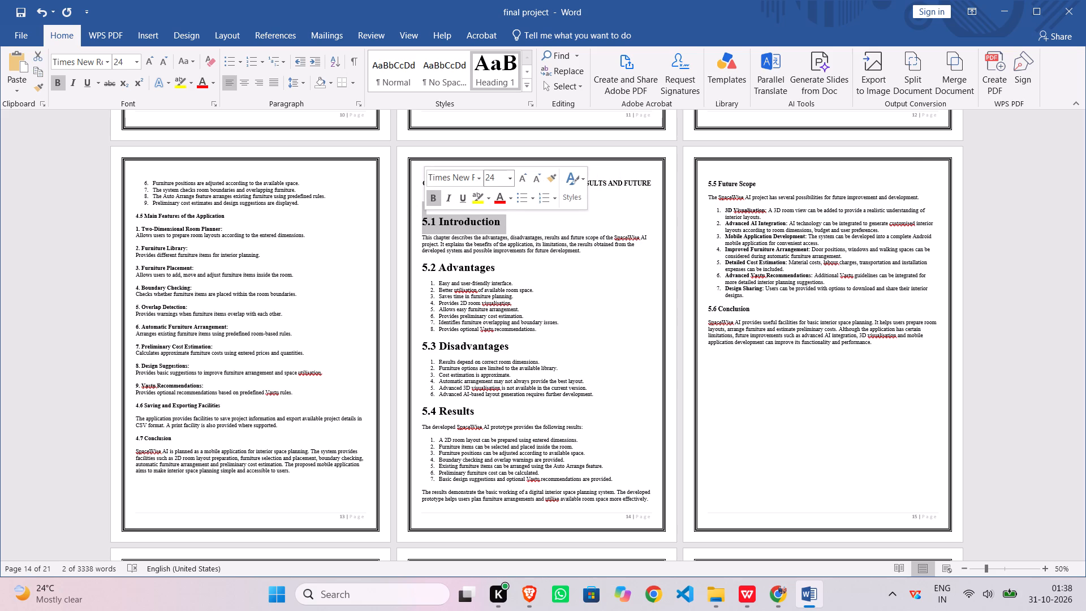
click(490, 178)
text(14)
key(Return)
triple_click(433, 260)
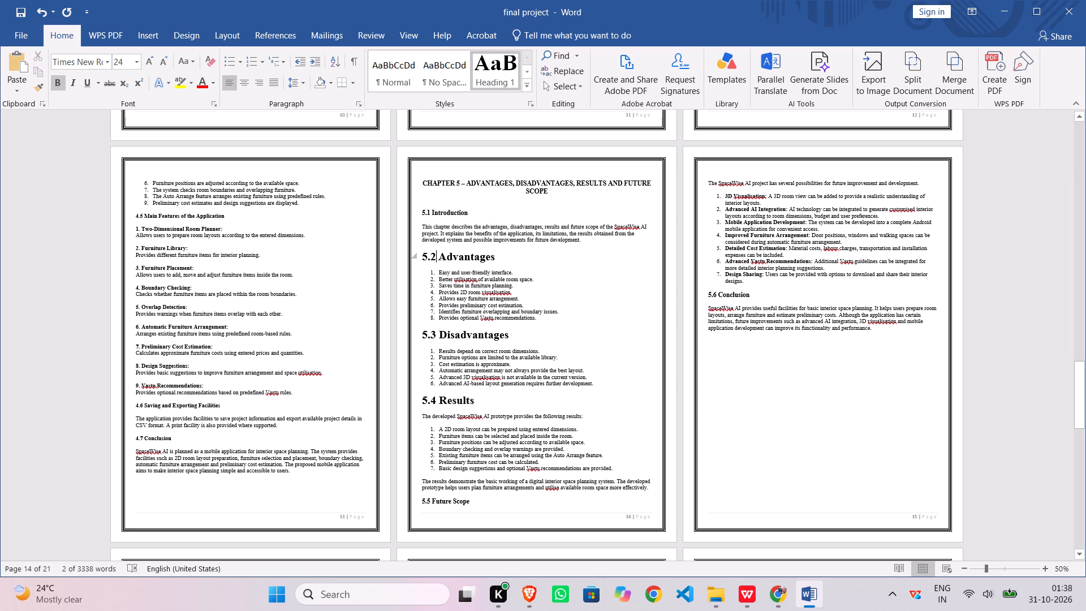
triple_click(446, 256)
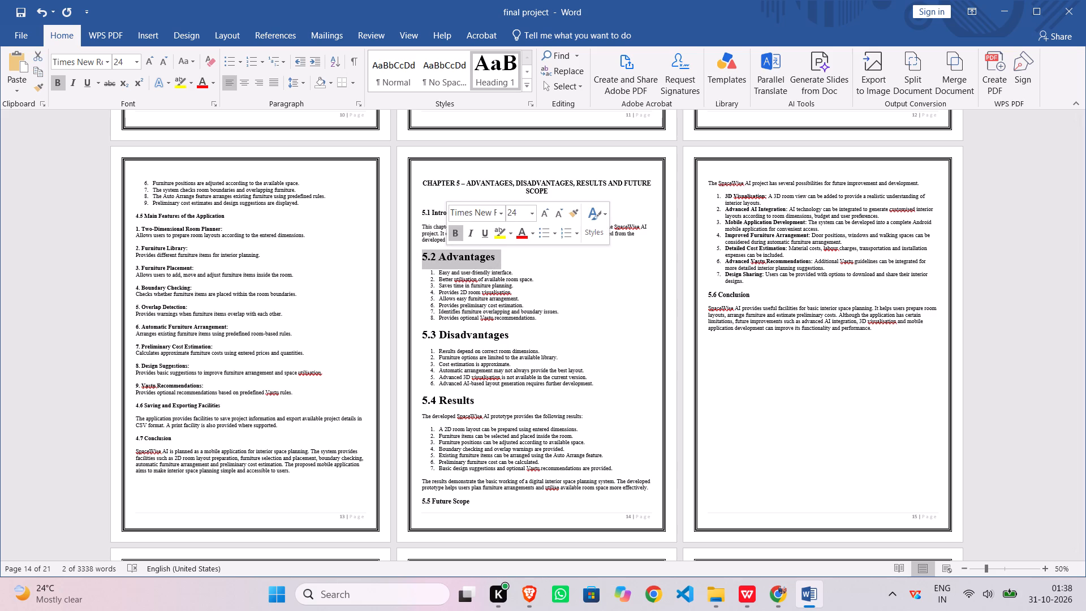
double_click(508, 212)
text(14)
key(Return)
Set the font size of the "5.3 Disadvantages" and "5.4 Results" headings to 14 pt.
triple_click(449, 328)
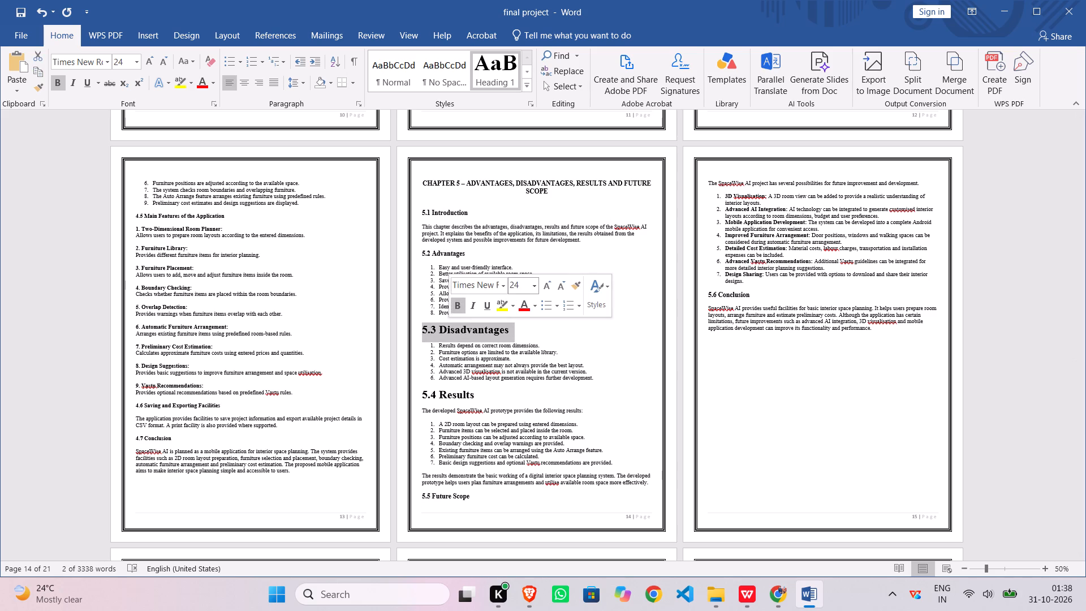
click(511, 283)
text(14)
key(Return)
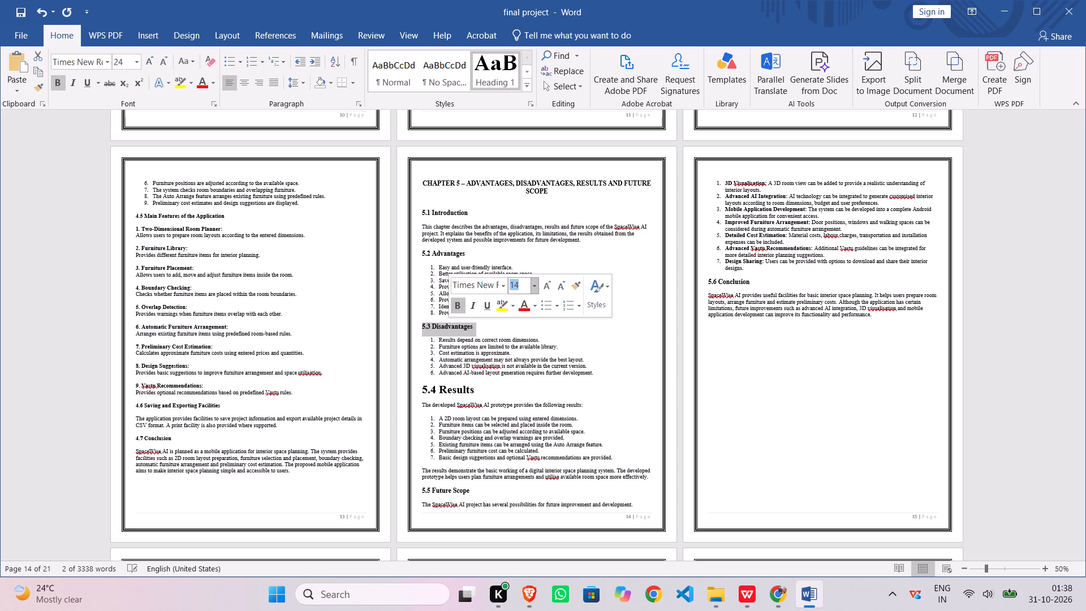
double_click(450, 388)
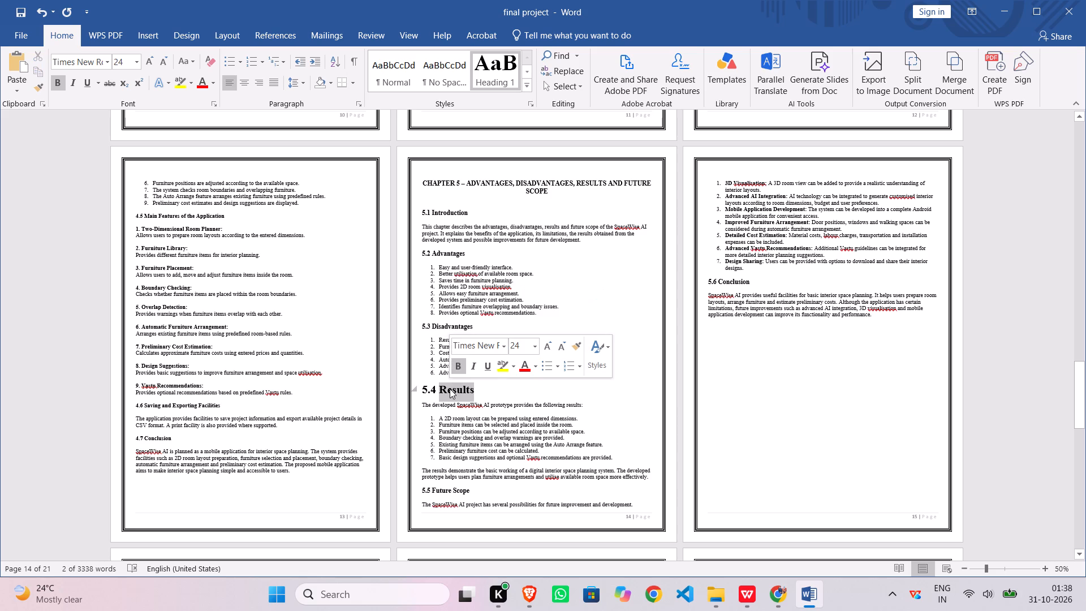
click(449, 389)
click(508, 341)
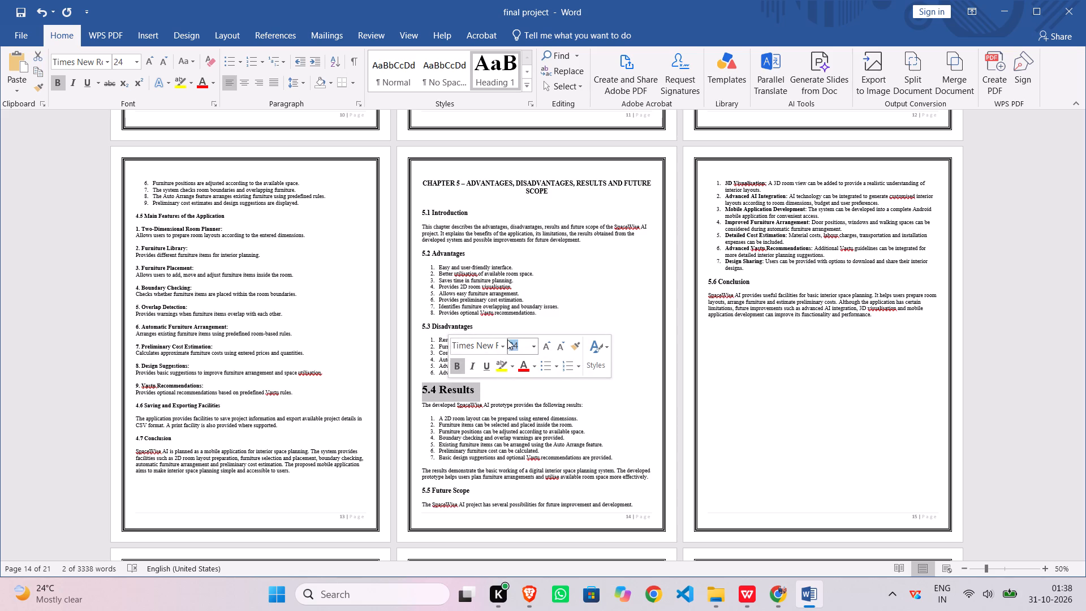
text(14)
key(Return)
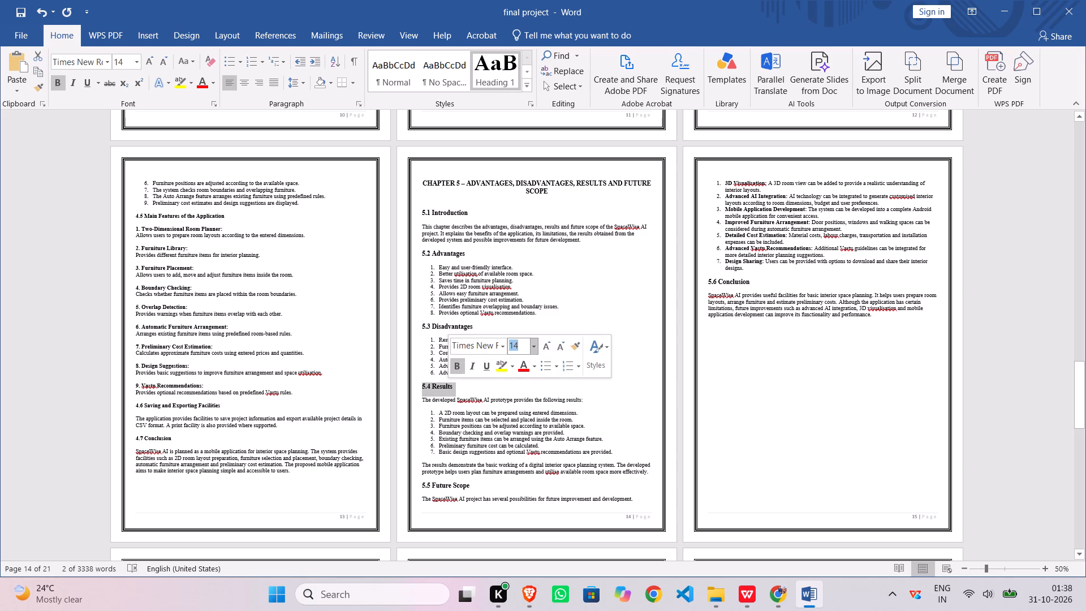
triple_click(437, 485)
double_click(437, 485)
click(497, 494)
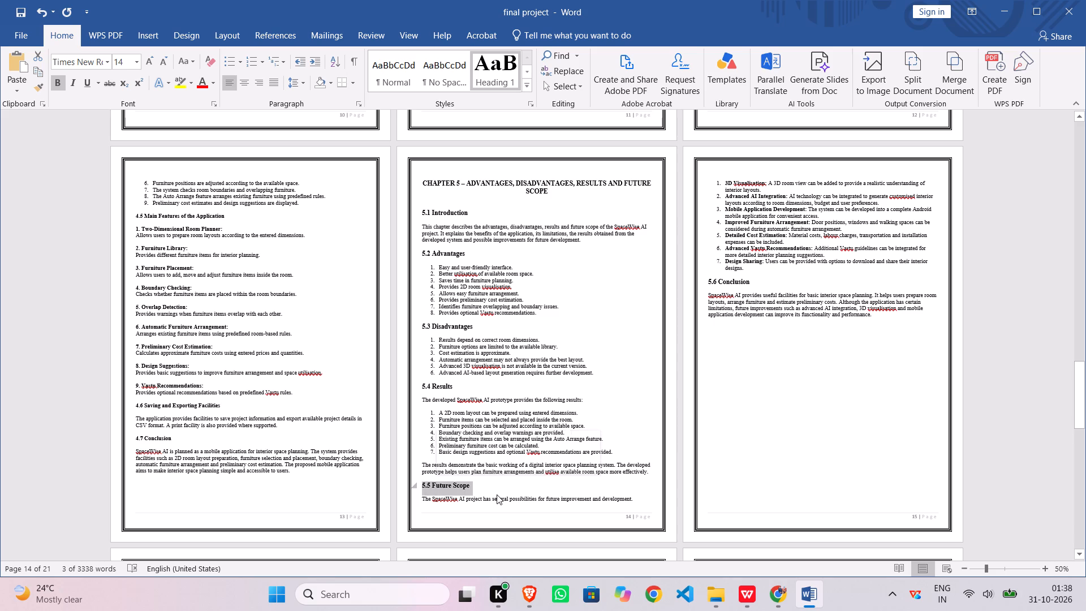
Delete the blank lines above the "CHAPTER 6 – PROJECT INITIATION" heading so it starts at the top of its page, with one leading space.
scroll(502, 491, down, 4)
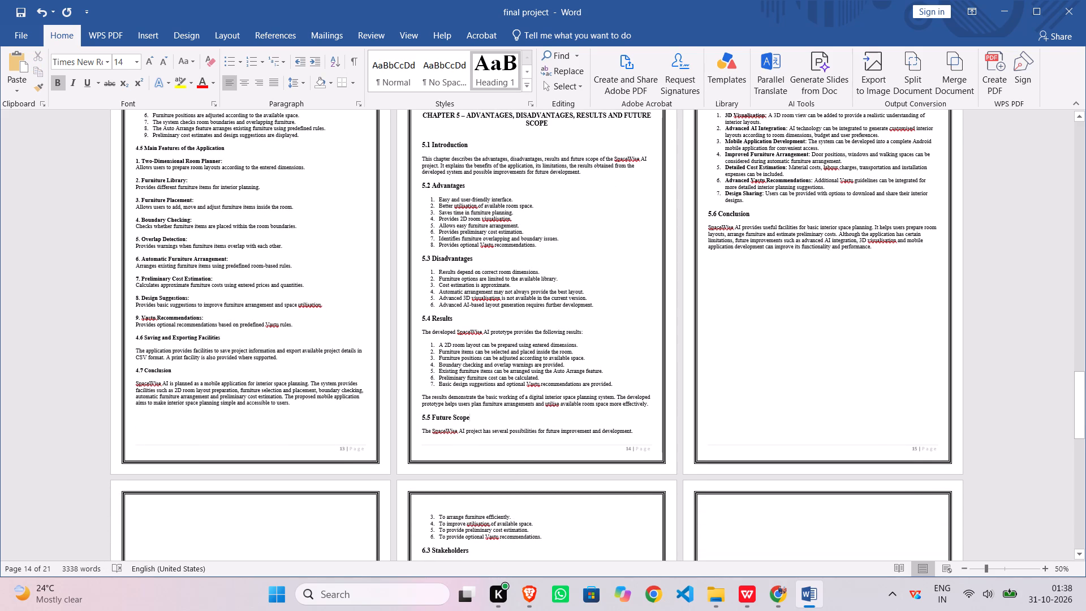
scroll(546, 403, down, 14)
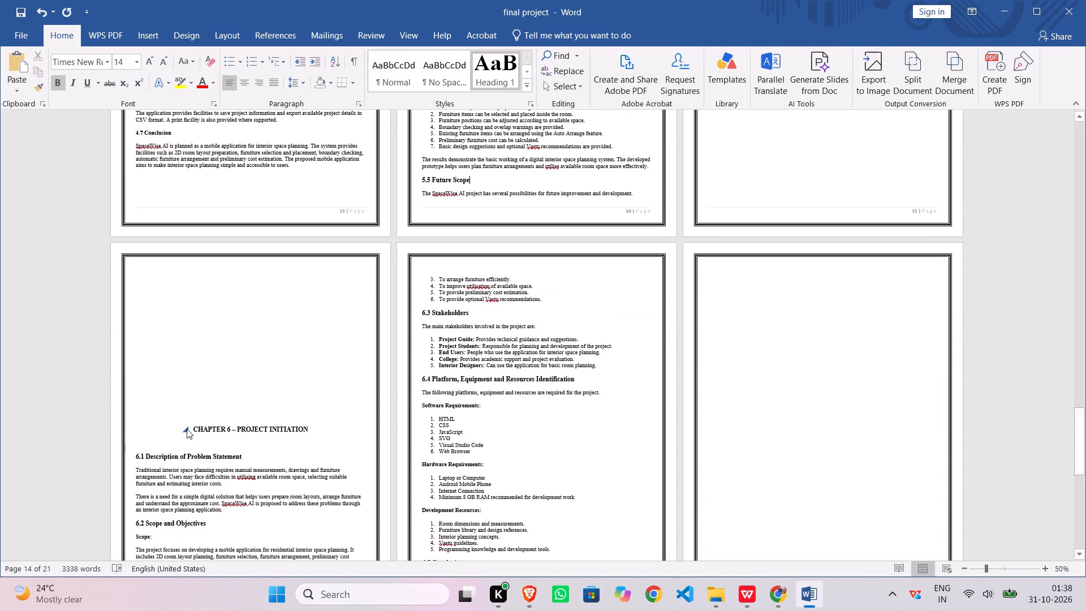
click(193, 427)
key(BackSpace)
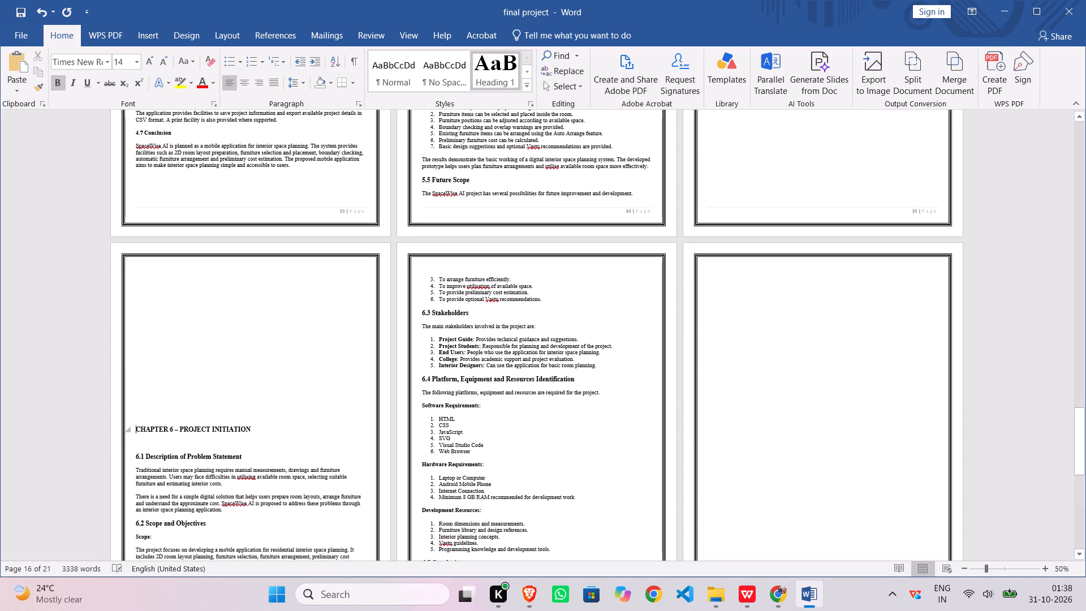
key(BackSpace)
key(BackSpace)
key(BackSpace)
key(BackSpace)
key(BackSpace)
key(BackSpace)
key(BackSpace)
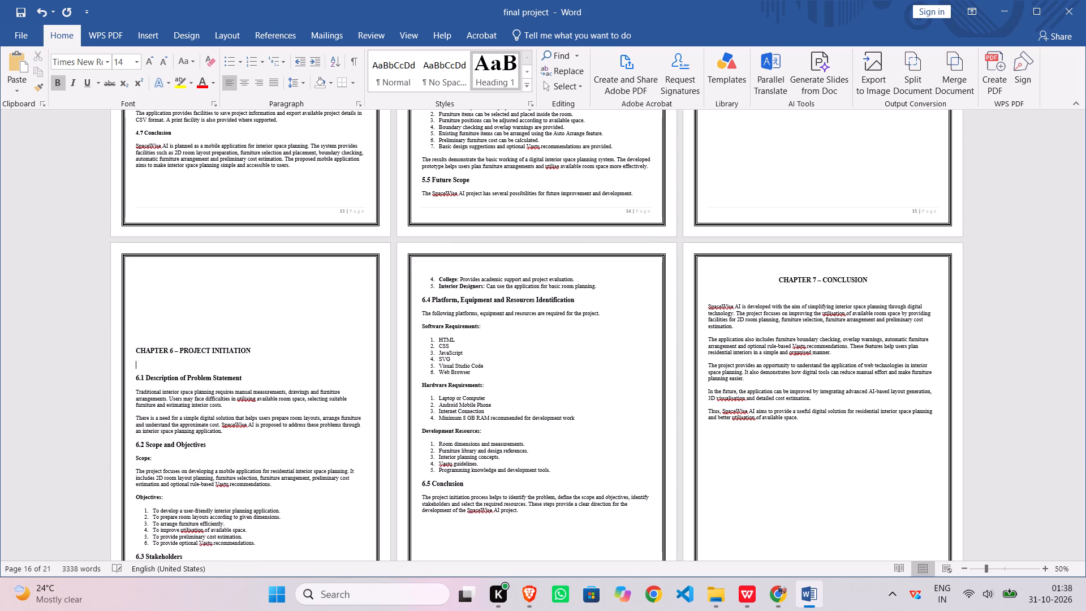
key(BackSpace)
key(BackSpace)
key(BackSpace)
key(BackSpace)
key(BackSpace)
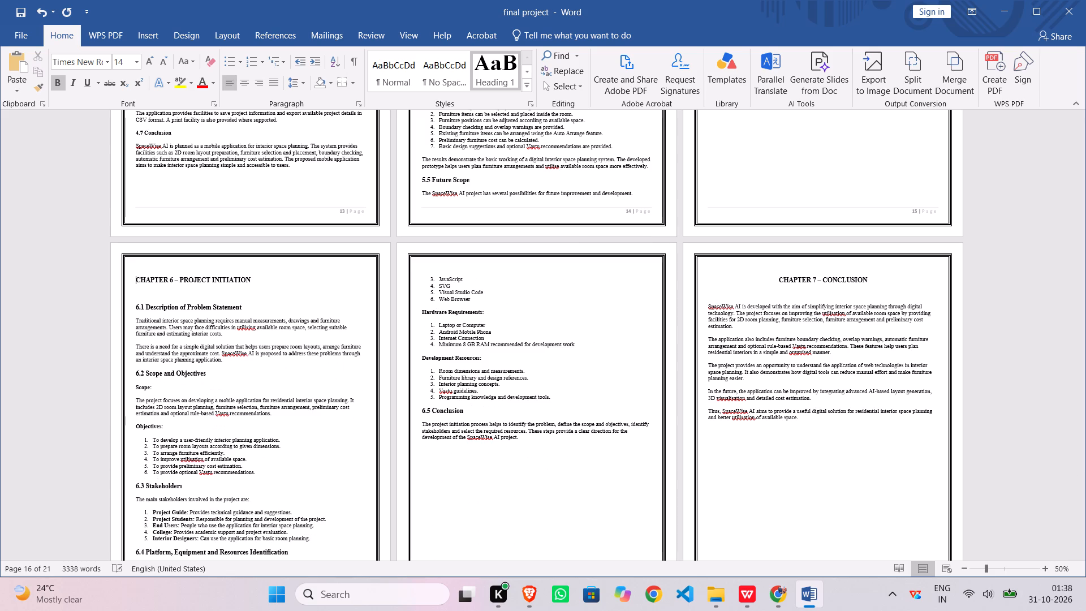
key(space)
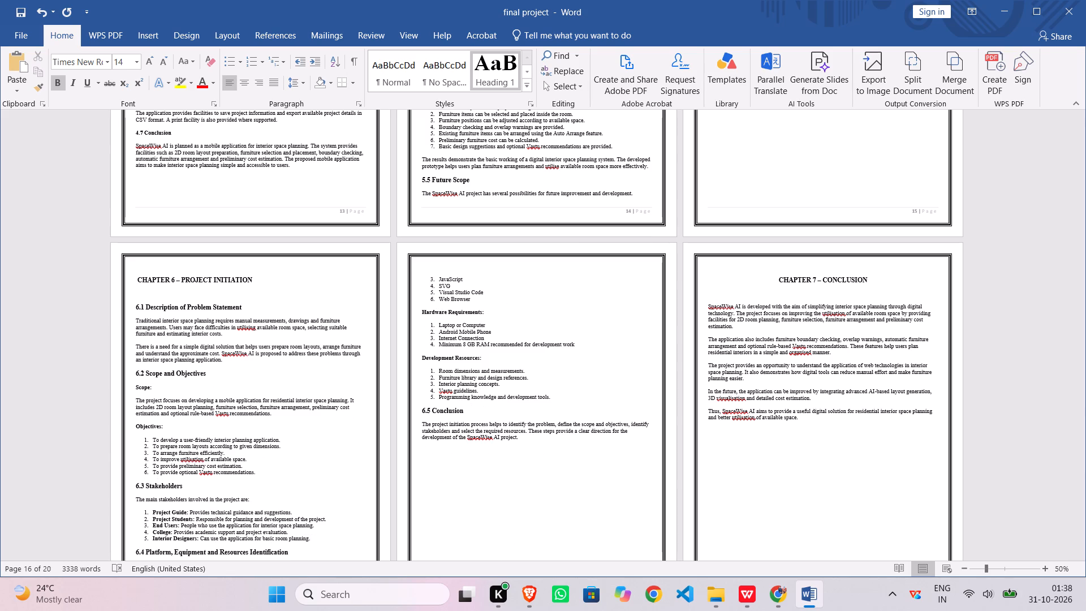
Centre the "CHAPTER 6 – PROJECT INITIATION" heading.
click(137, 277)
drag(137, 277, 248, 279)
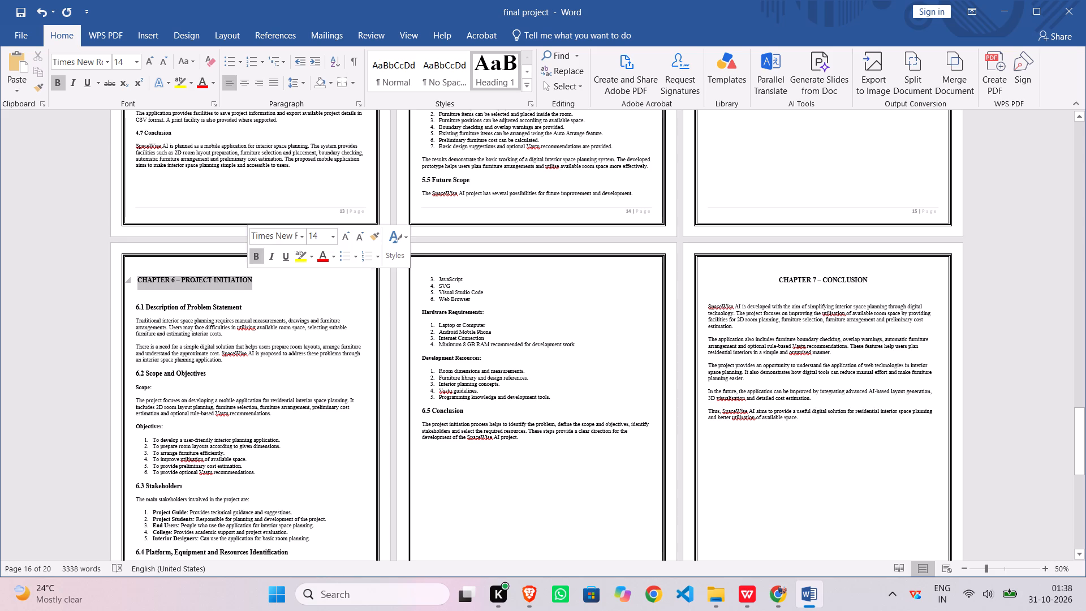
click(250, 84)
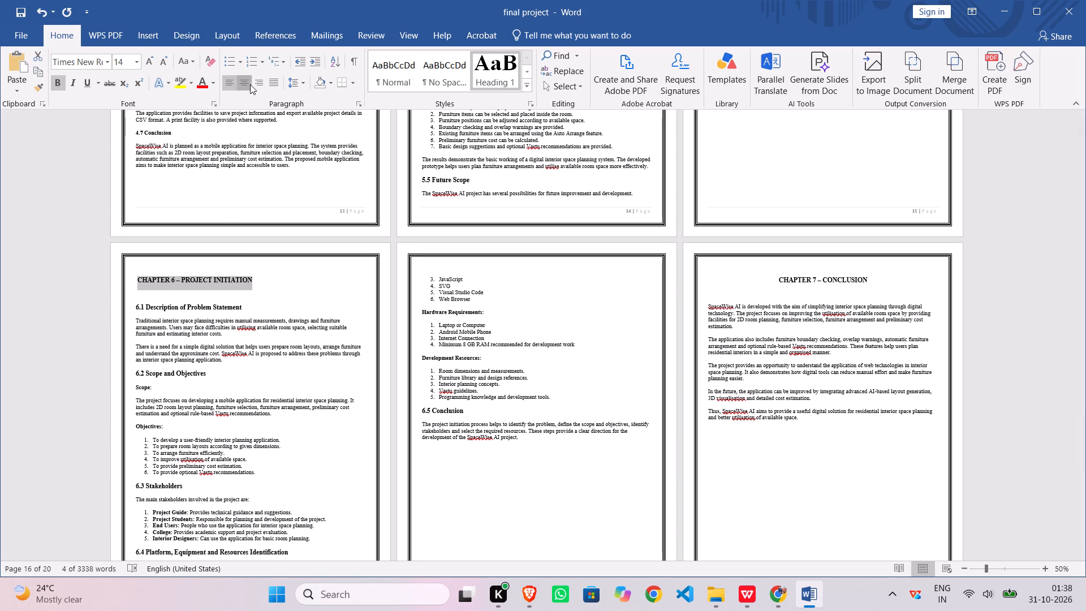
click(179, 287)
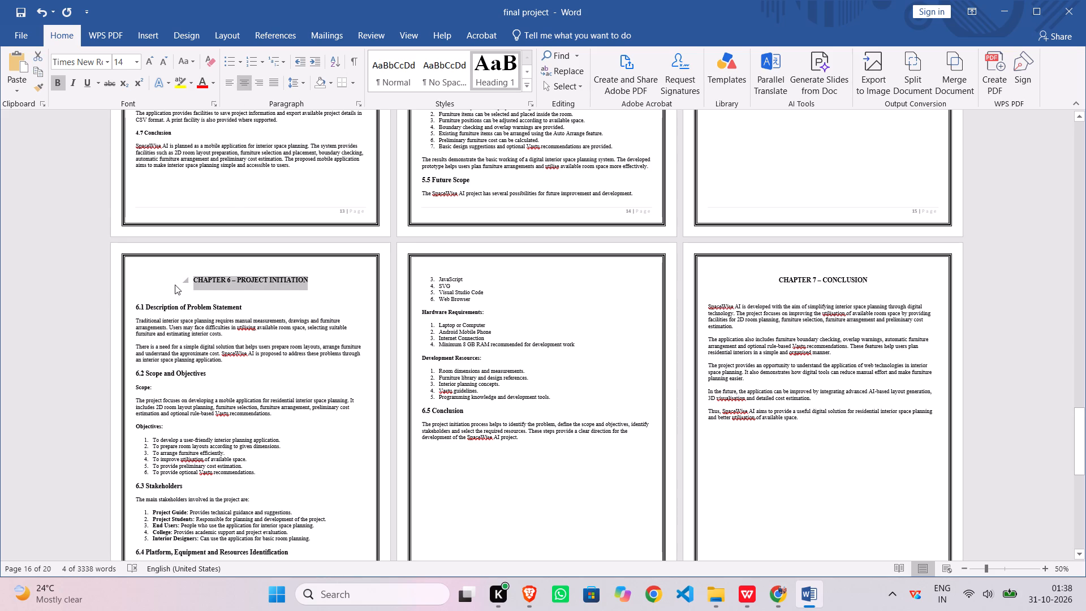
click(171, 284)
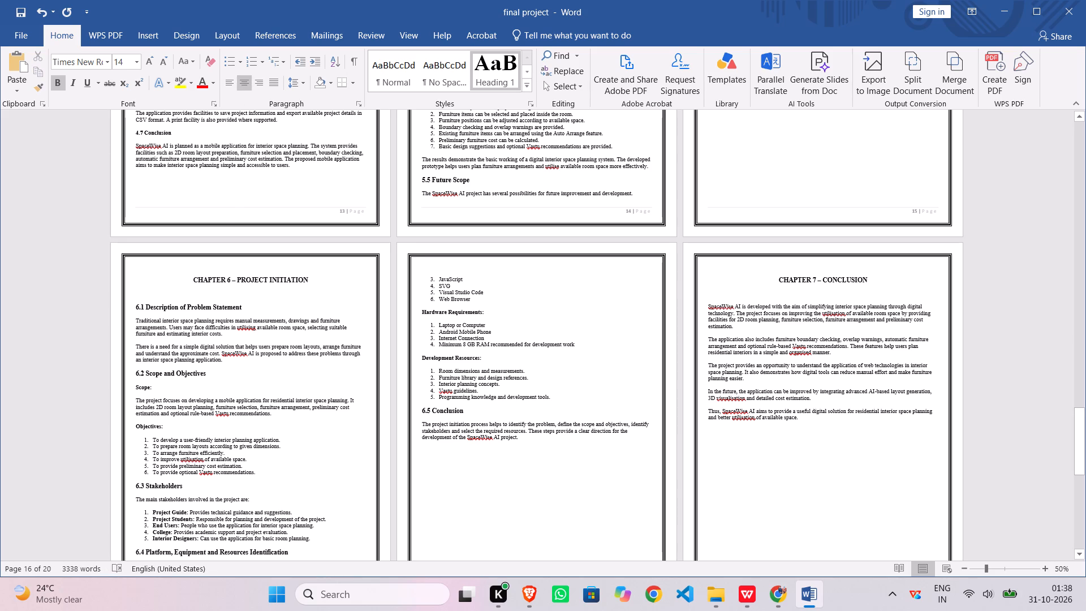
Insert a line break before the "8.1 Bibliography" heading to space it from the Chapter 8 title.
scroll(678, 376, down, 18)
scroll(587, 358, down, 2)
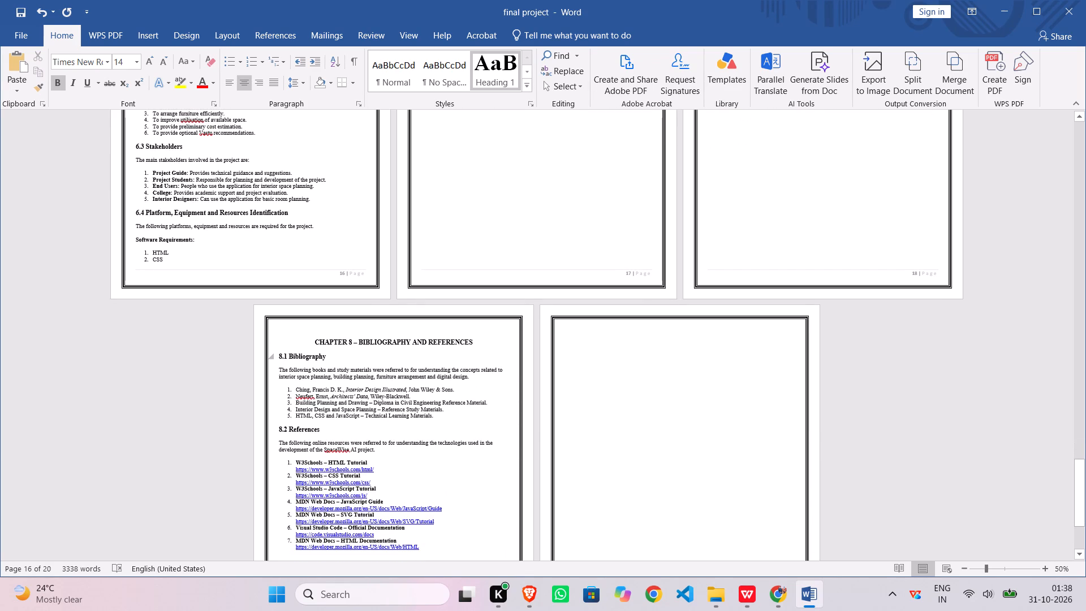
click(278, 356)
double_click(279, 355)
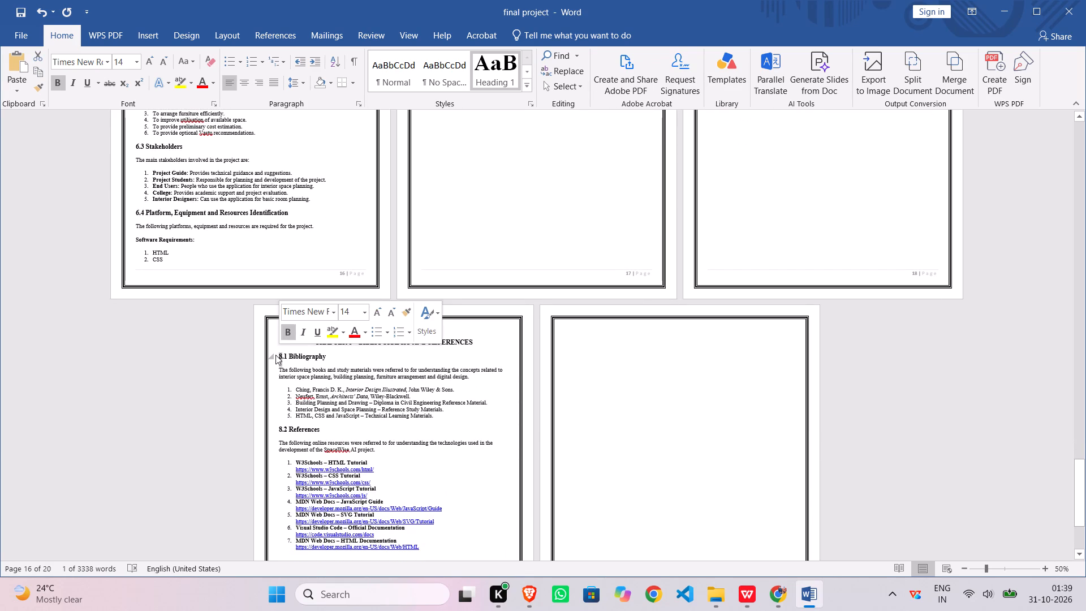
triple_click(275, 355)
double_click(280, 353)
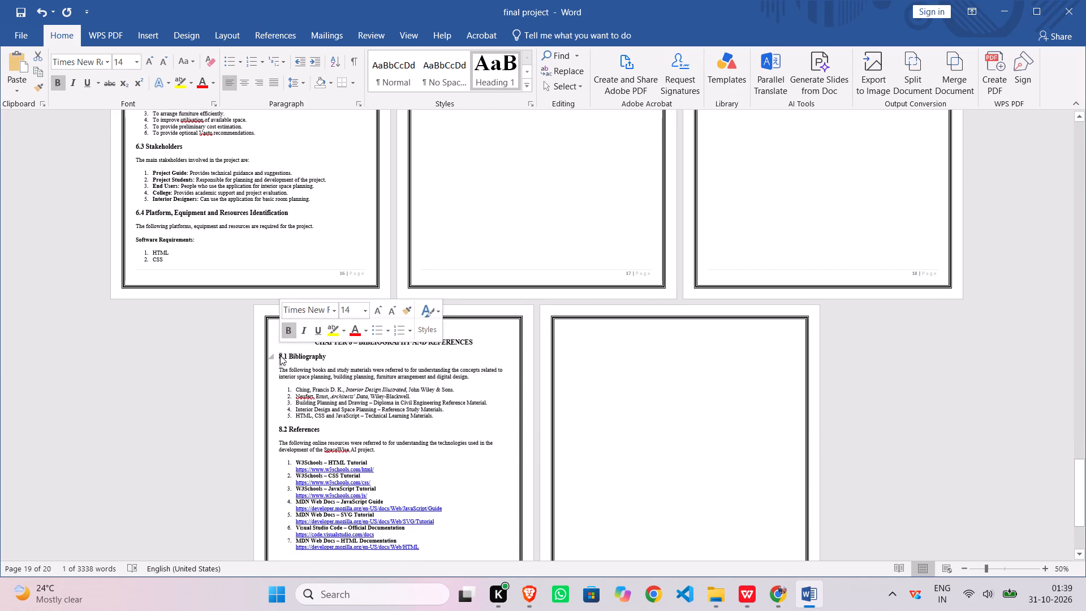
click(280, 355)
click(280, 356)
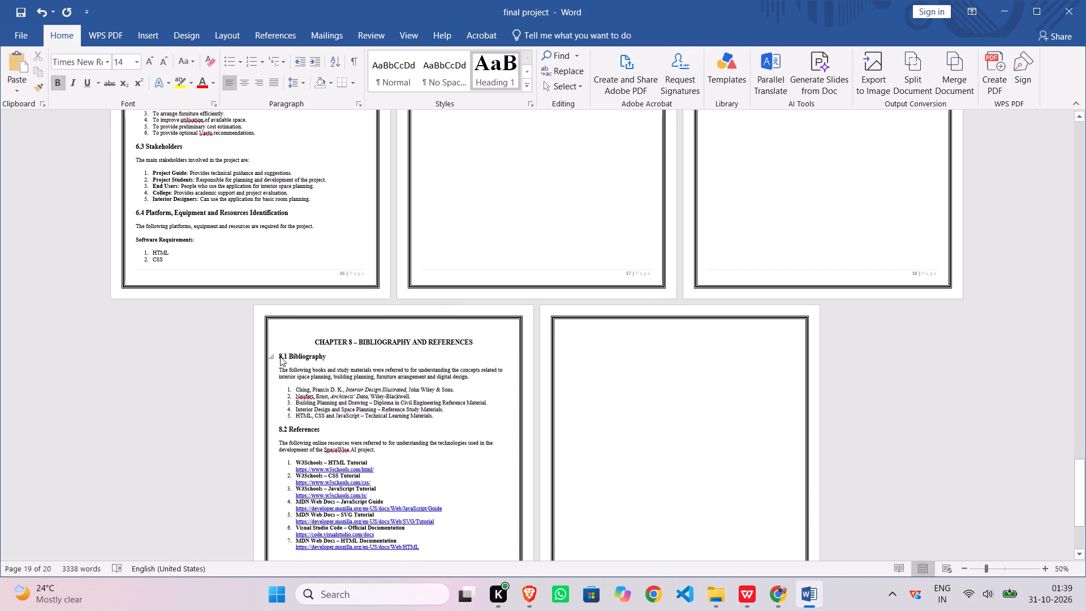
key(shift+Return)
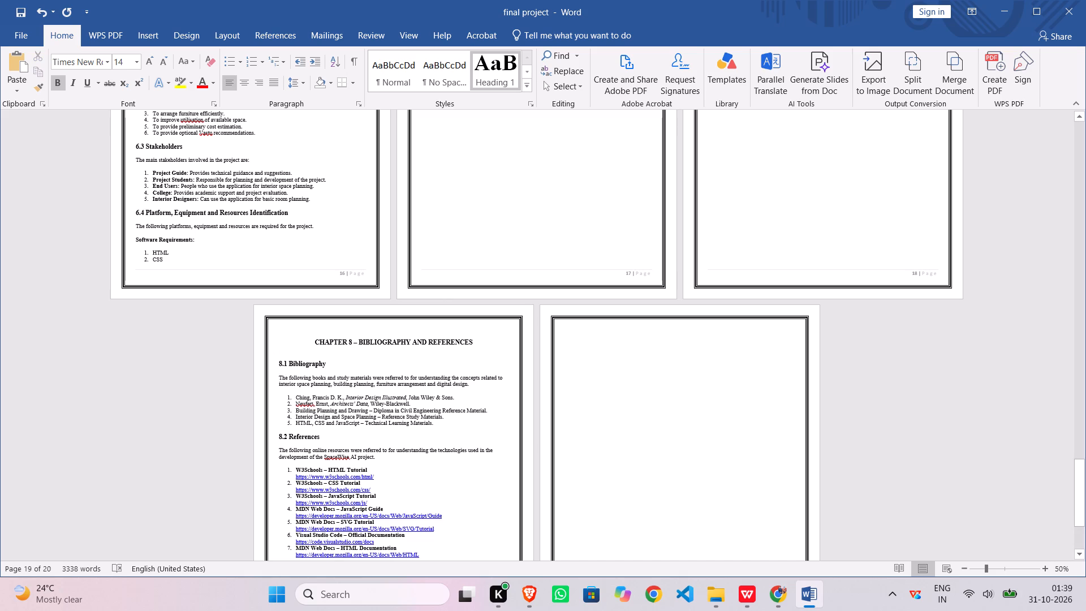
Review the headings and page layout of Chapters 3 to 7 for consistency.
scroll(604, 477, up, 18)
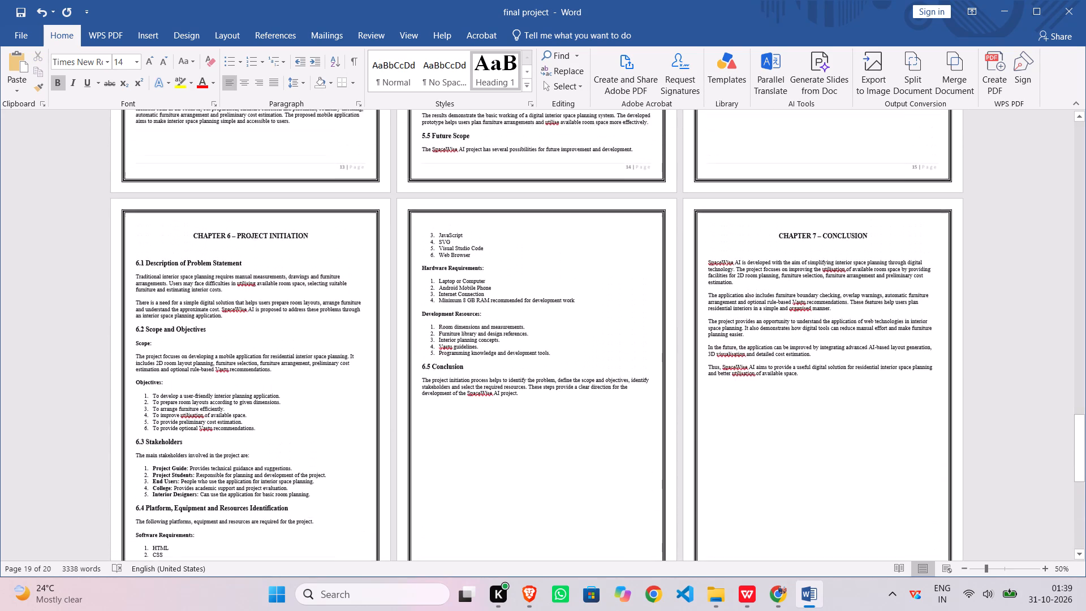
scroll(607, 477, up, 12)
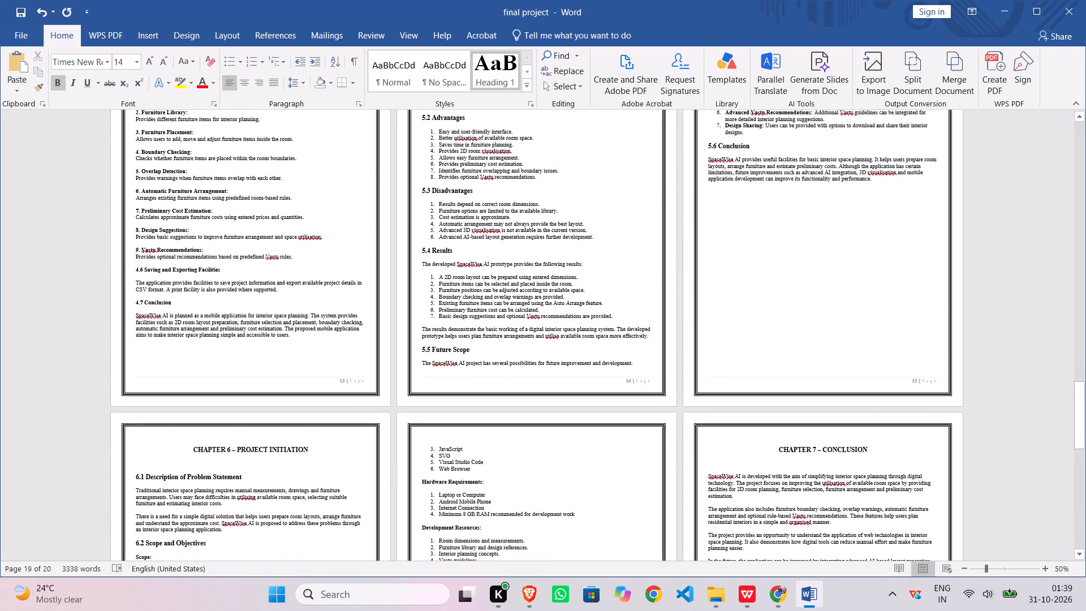
scroll(627, 453, up, 12)
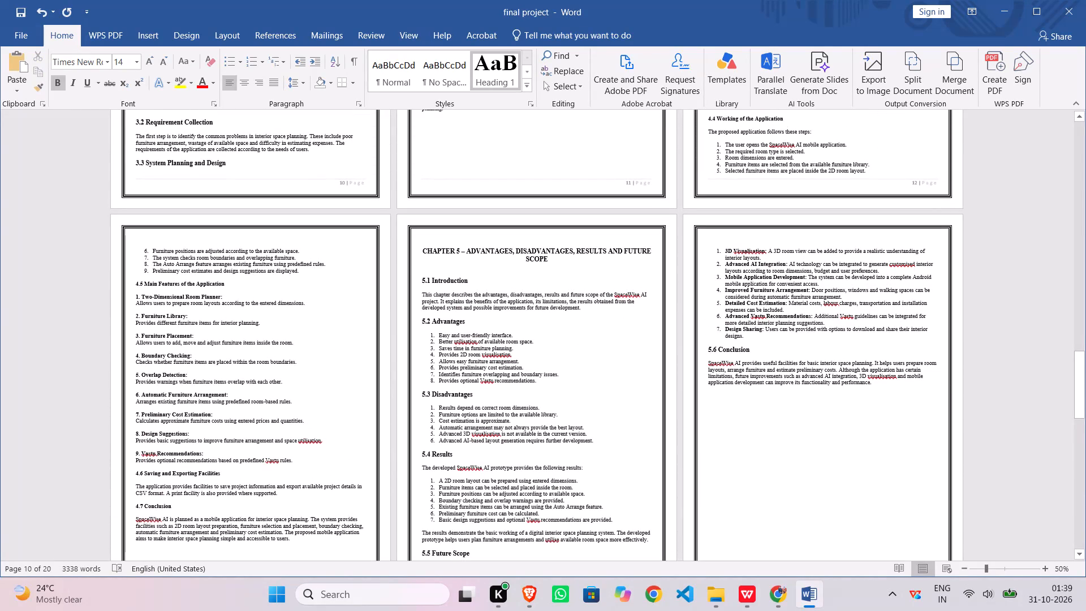
scroll(641, 446, down, 9)
scroll(641, 446, up, 5)
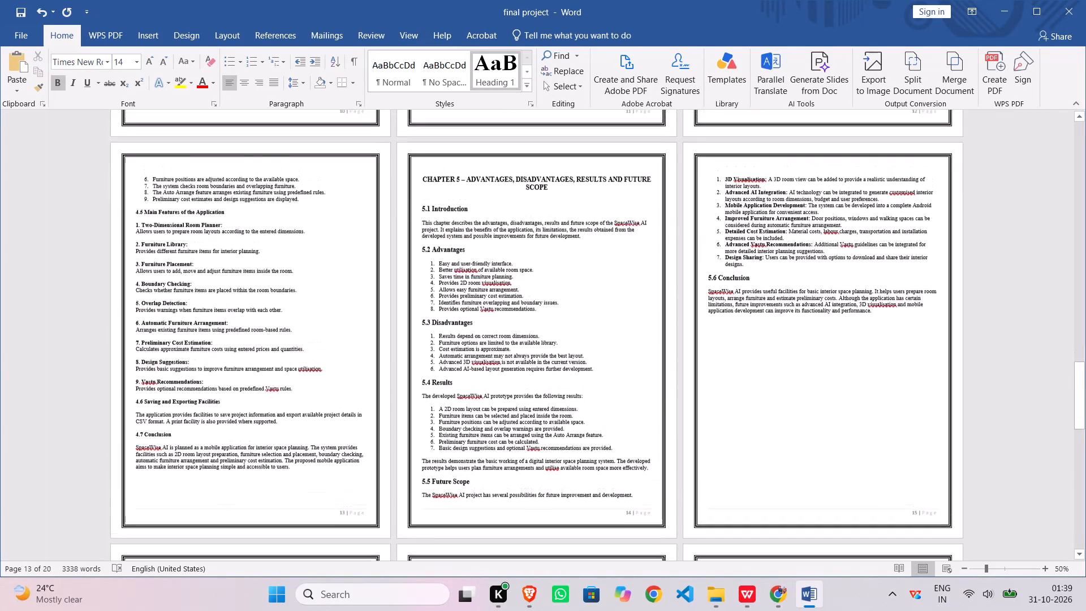
scroll(643, 442, up, 10)
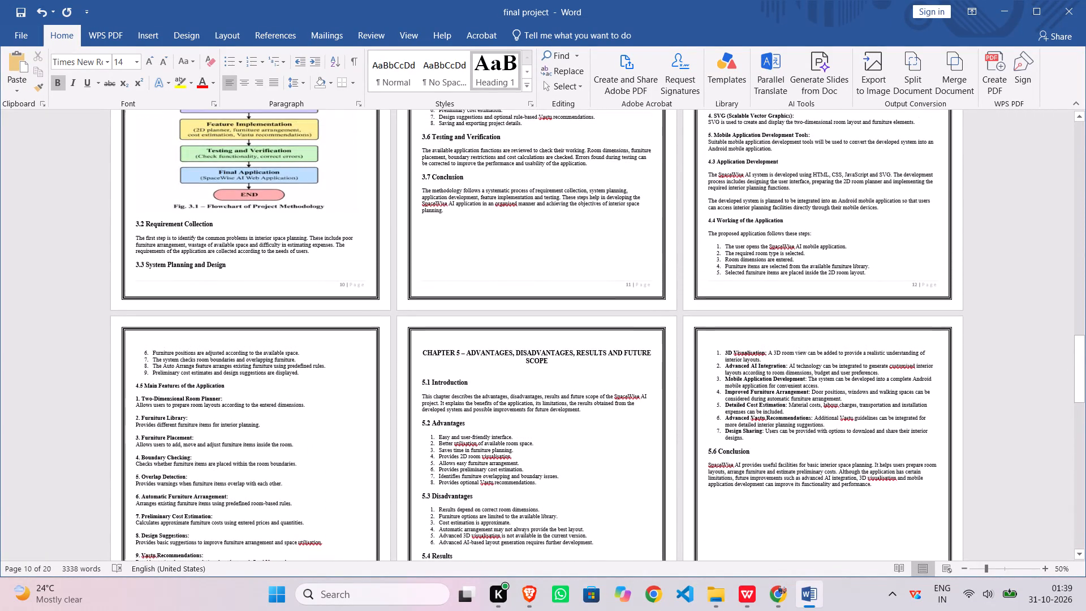
scroll(641, 431, down, 4)
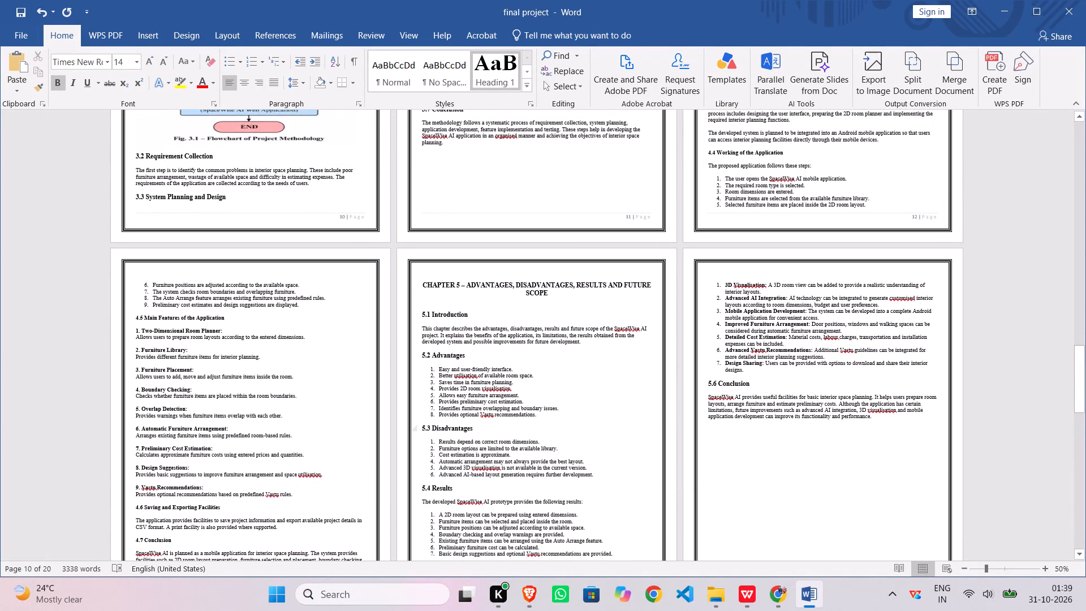
scroll(529, 424, down, 5)
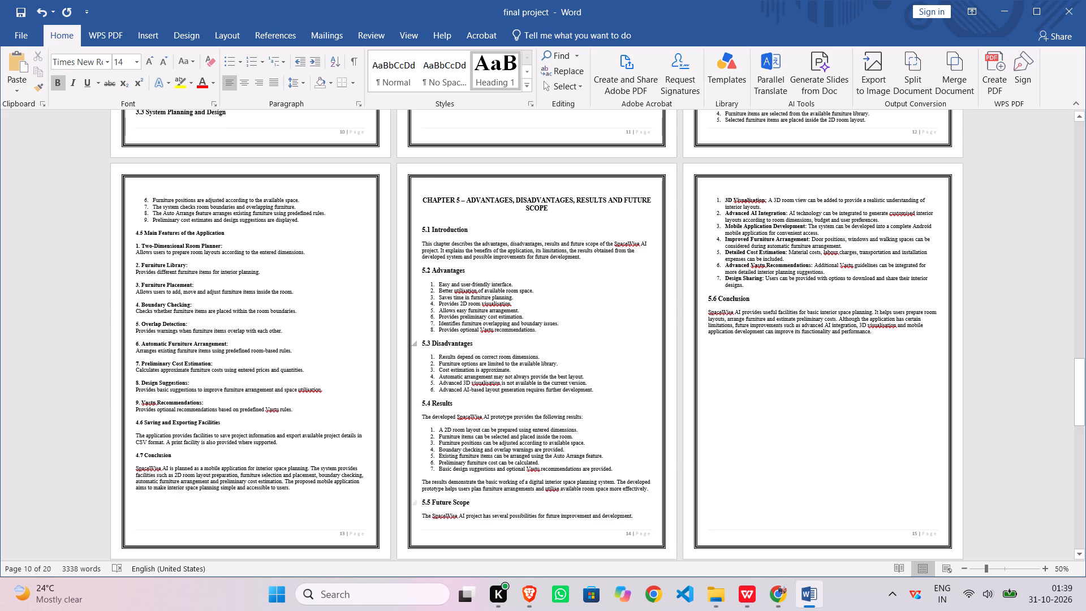
Copy the "5.5 Future Scope" heading from Chapter 5 onto its own line below "5.4 Results" in the index table.
drag(422, 501, 469, 502)
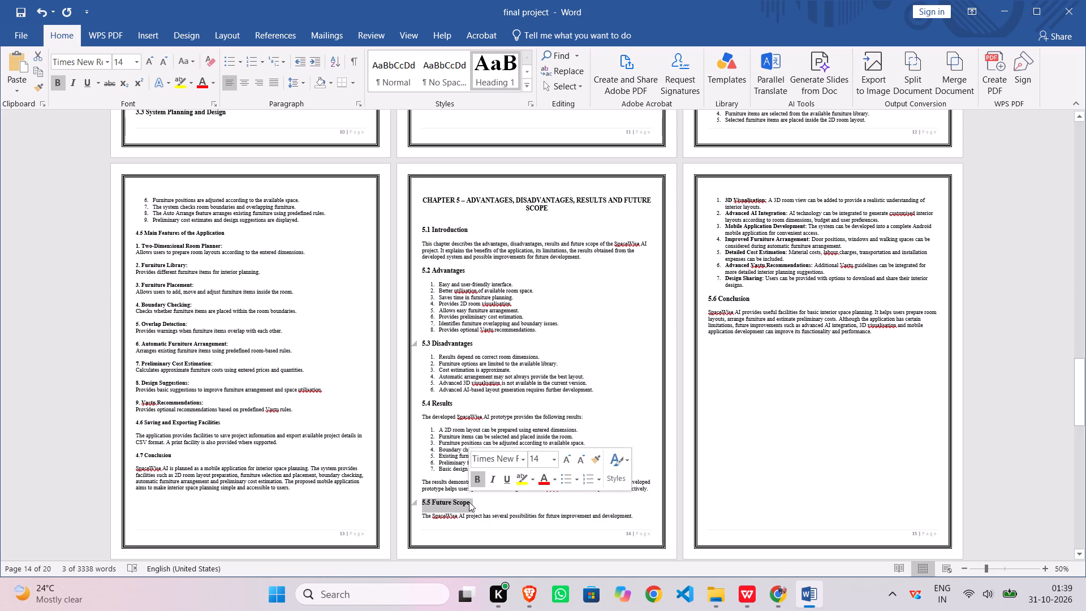
key(ctrl+c)
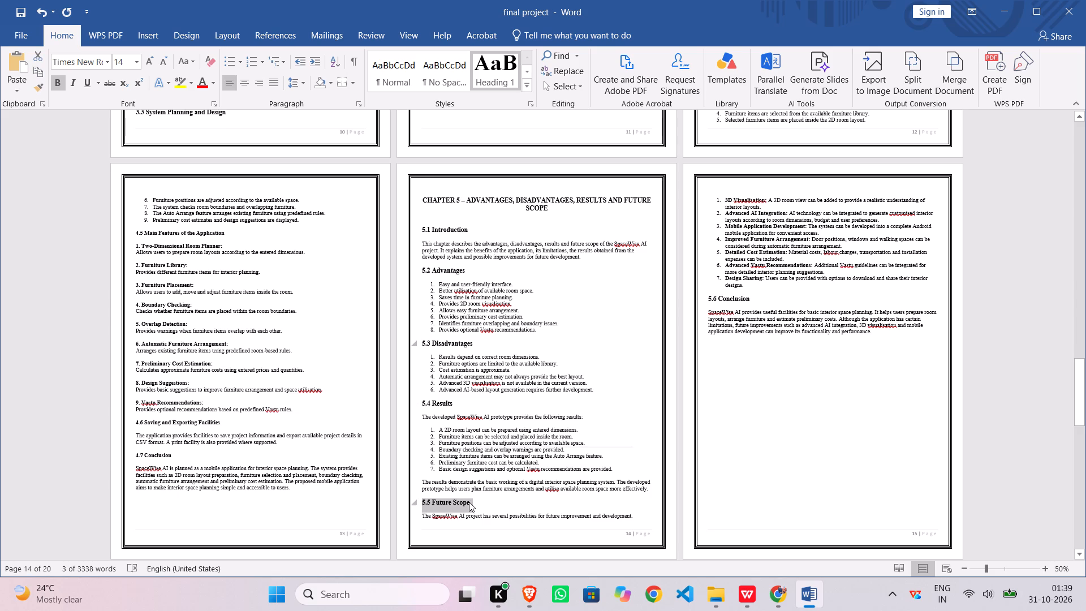
scroll(470, 502, up, 12)
scroll(471, 500, up, 19)
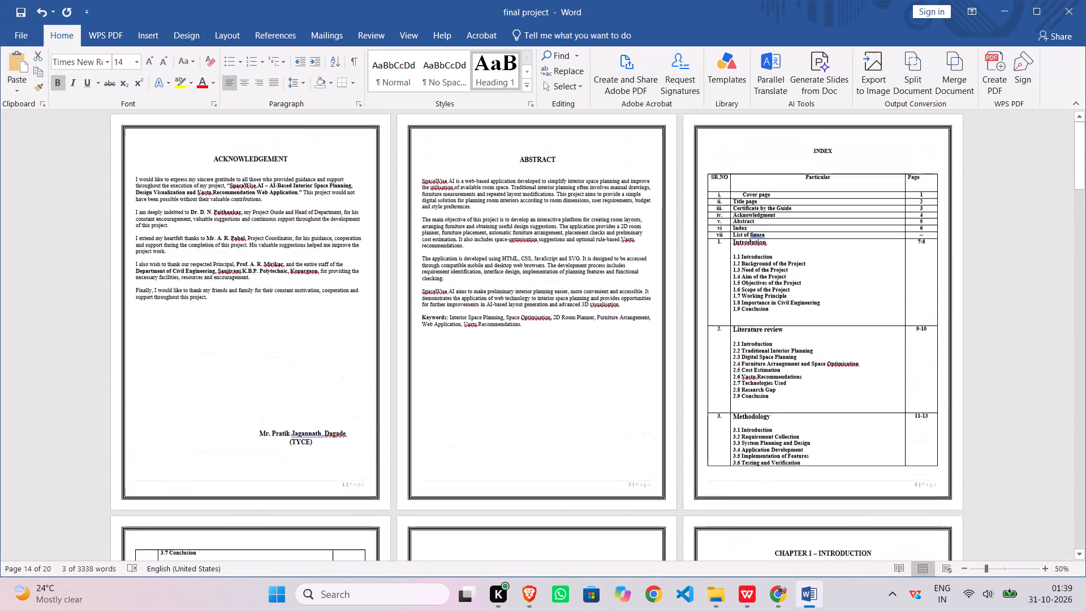
scroll(381, 378, up, 10)
scroll(749, 401, down, 2)
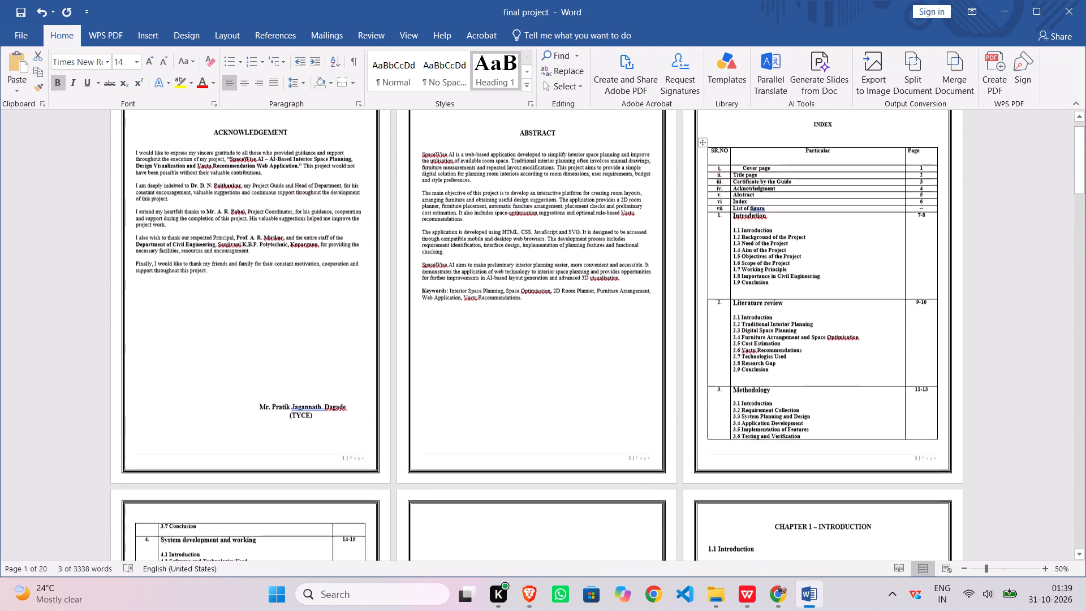
scroll(707, 404, down, 2)
scroll(331, 449, down, 1)
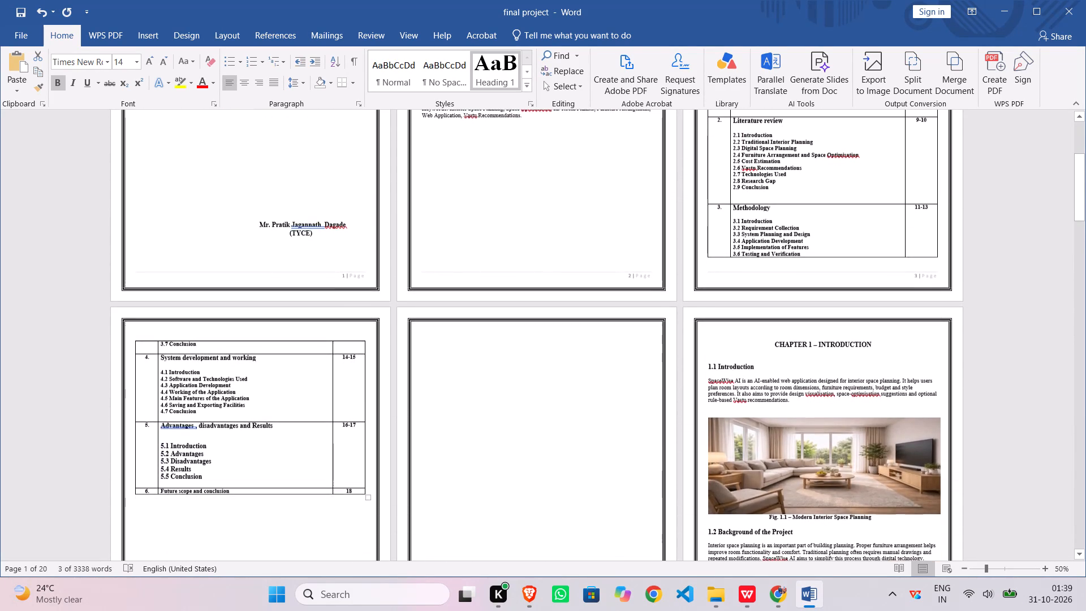
scroll(218, 446, down, 1)
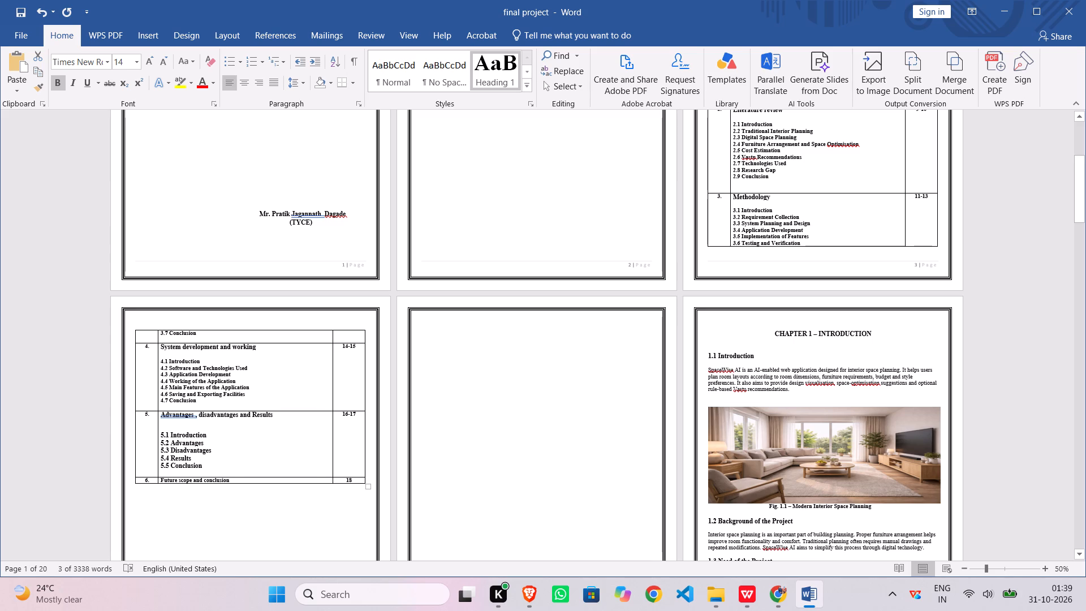
click(206, 466)
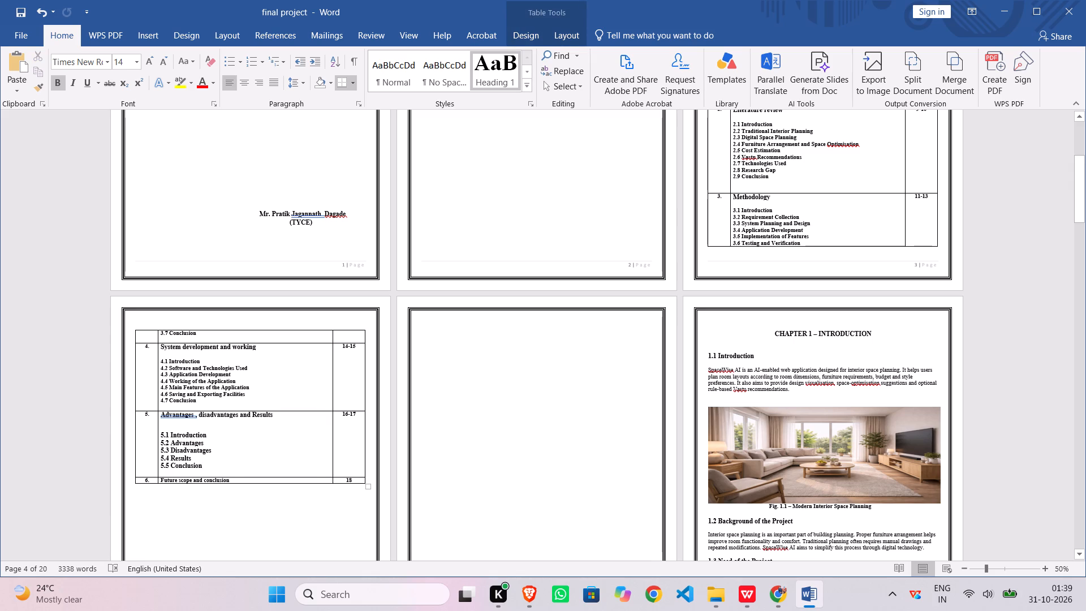
double_click(195, 458)
double_click(195, 458)
click(195, 458)
key(shift+Return)
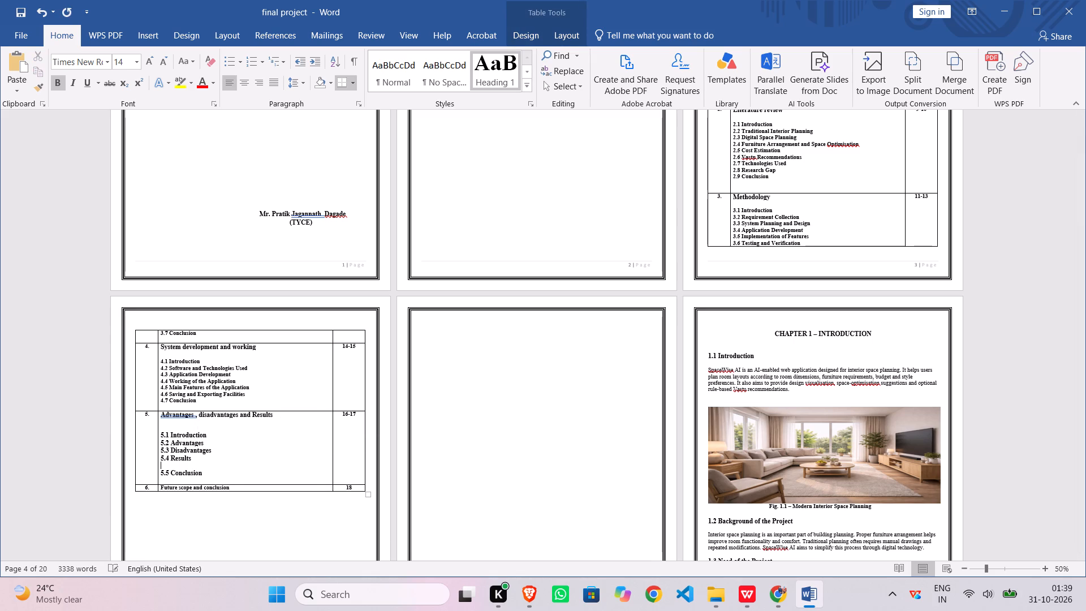
key(ctrl+v)
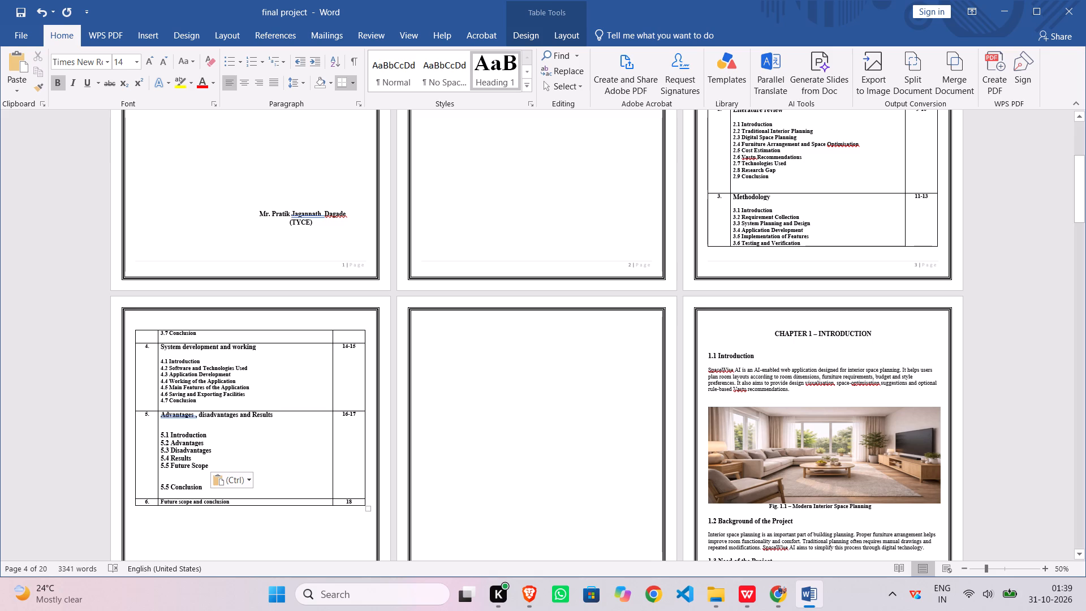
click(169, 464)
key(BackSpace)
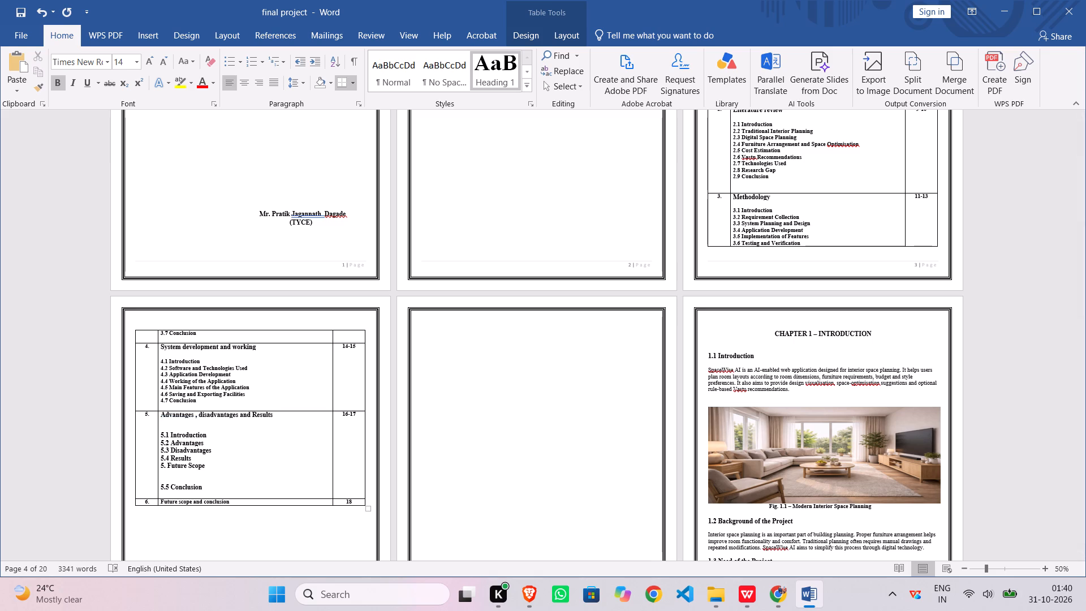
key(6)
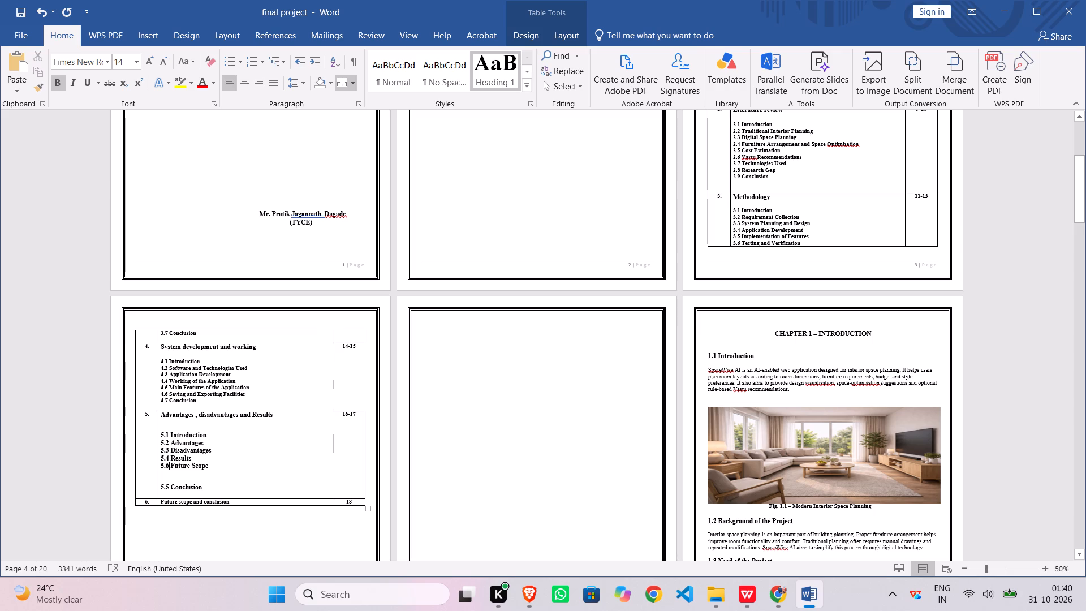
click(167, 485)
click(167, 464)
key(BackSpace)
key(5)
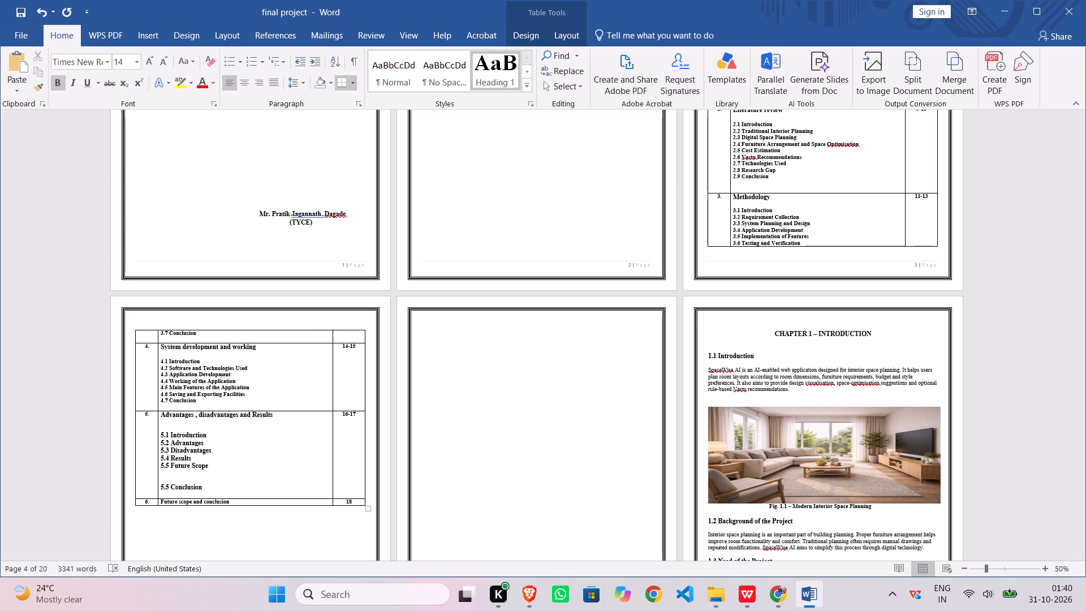
Renumber the Chapter 5 "Conclusion" entry in the index table as 5.6.
click(168, 488)
key(BackSpace)
key(6)
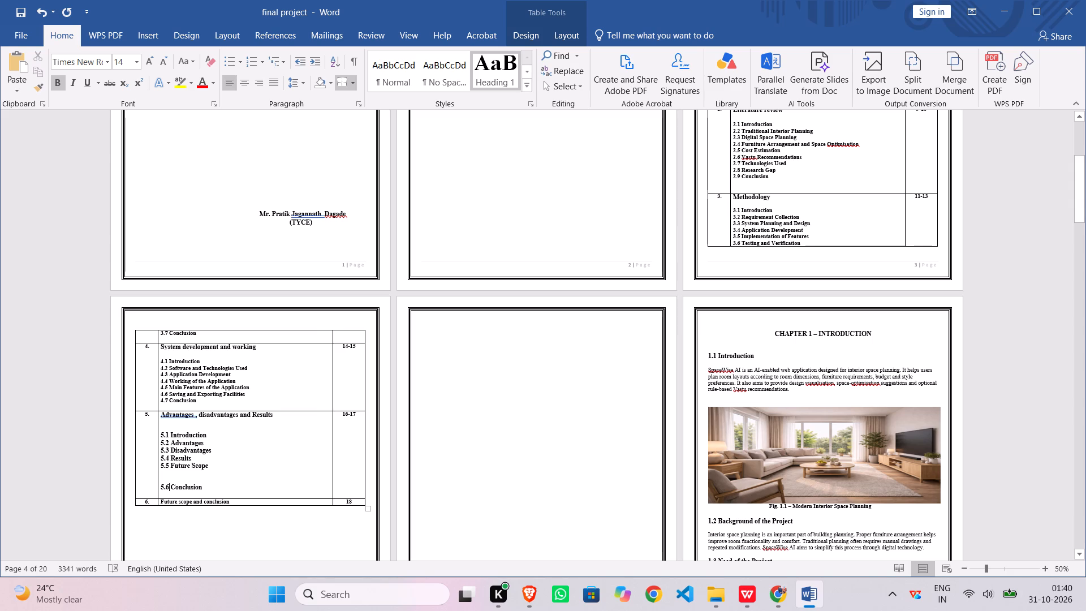
Remove the blank lines above "5.6 Conclusion" in the index so it sits directly below "5.5 Future Scope".
click(161, 488)
key(BackSpace)
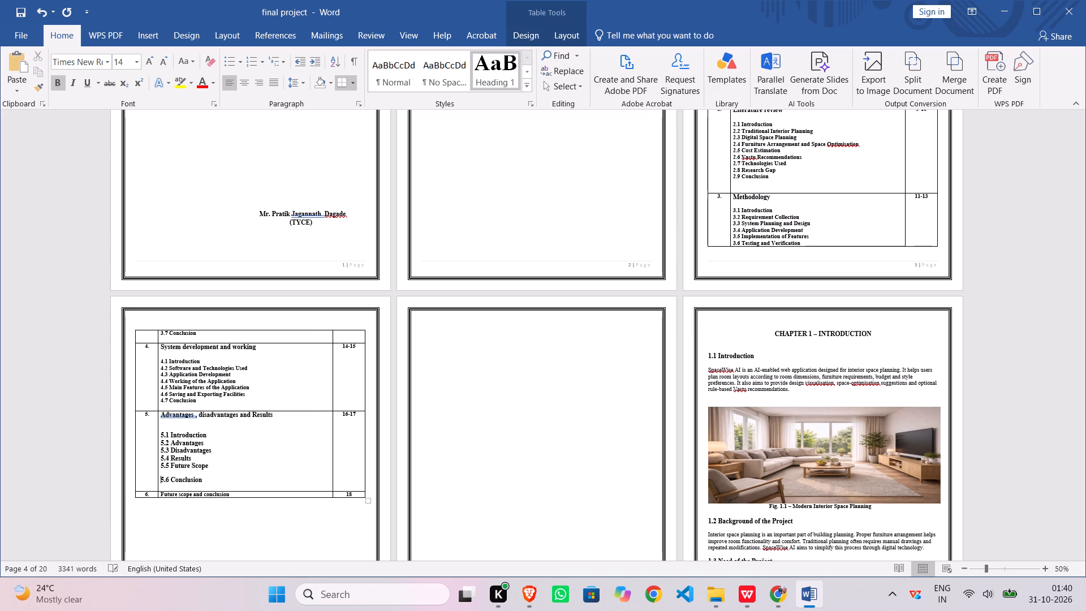
key(BackSpace)
key(shift+Return)
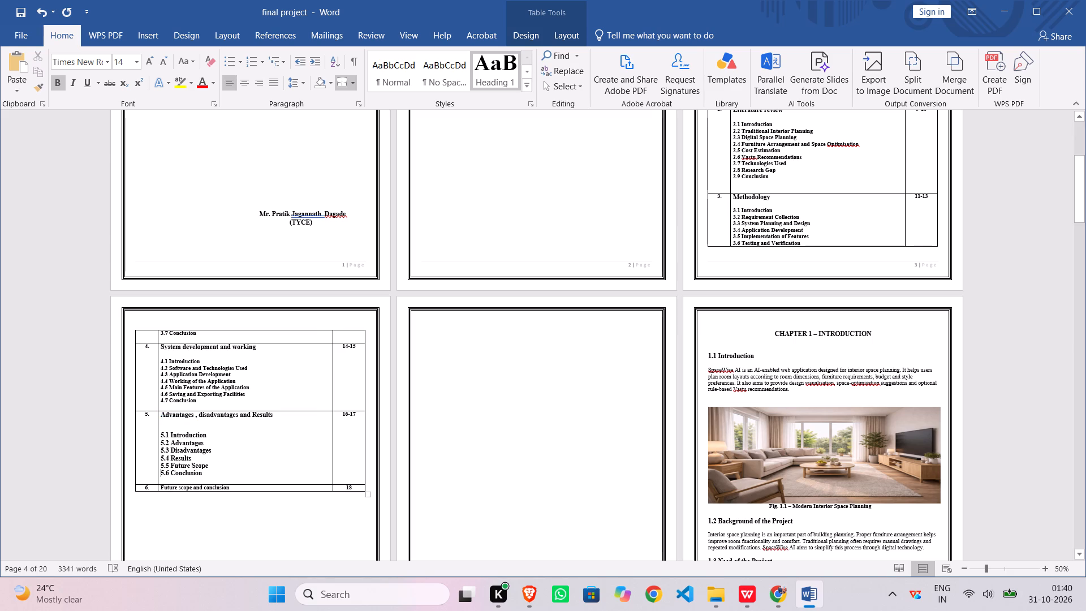
Replace the Chapter 5 title in the index with "ADVANTAGES, DISADVANTAGES, RESULTS AND FUTURE SCOPE" copied from the chapter heading.
scroll(548, 426, down, 5)
scroll(571, 377, down, 13)
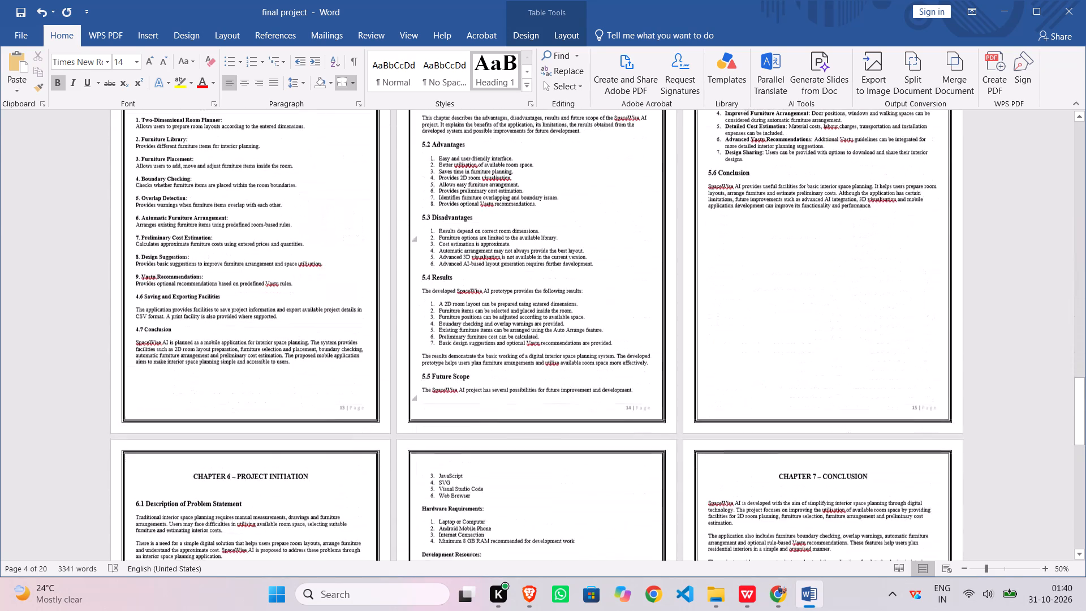
scroll(589, 365, up, 1)
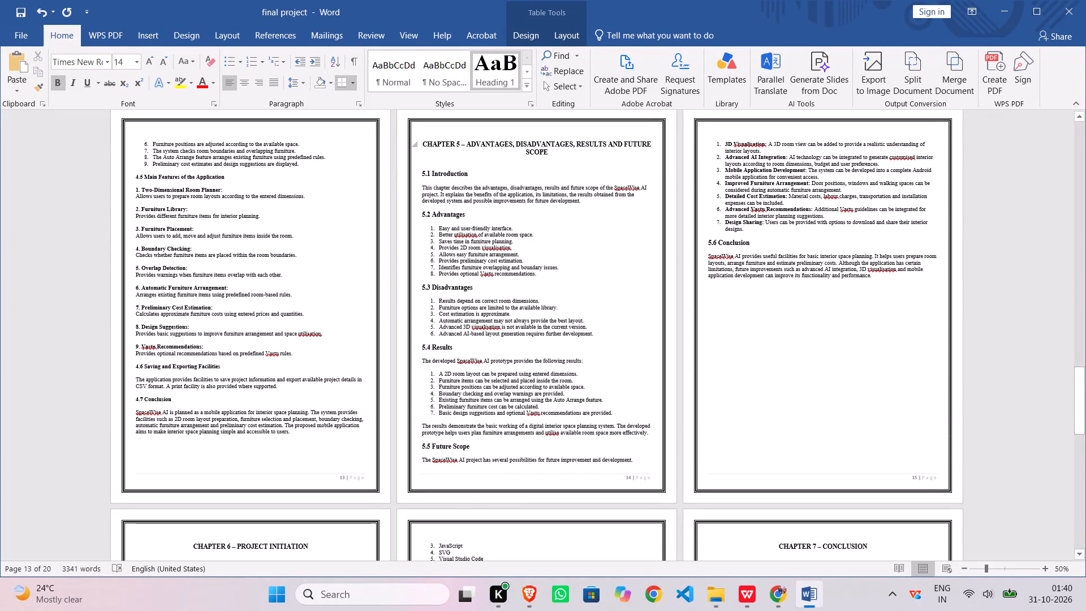
drag(468, 143, 579, 156)
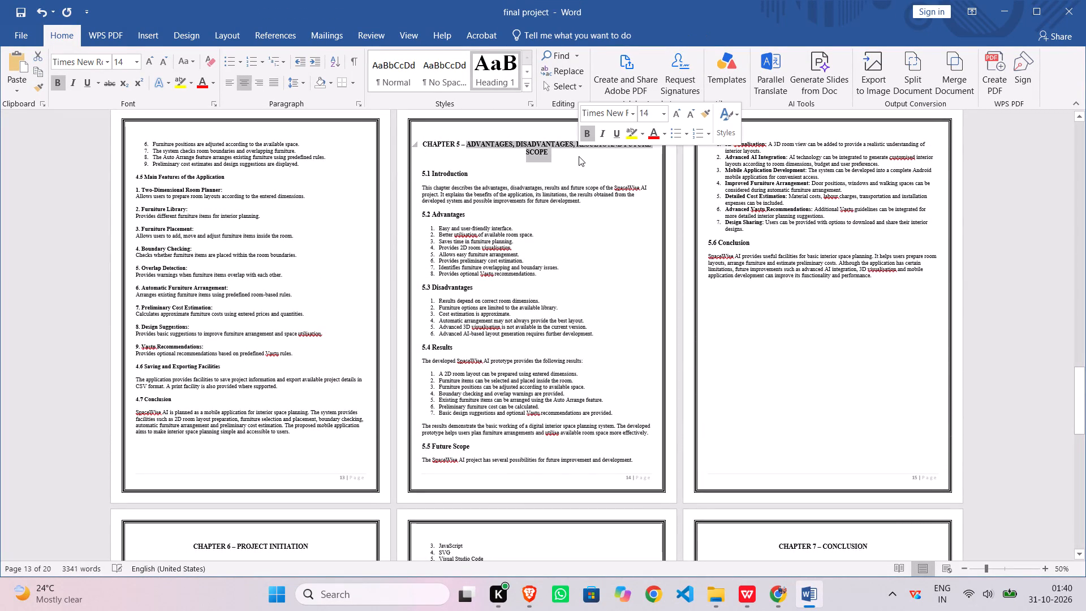
key(ctrl+c)
scroll(441, 159, up, 9)
scroll(295, 280, up, 5)
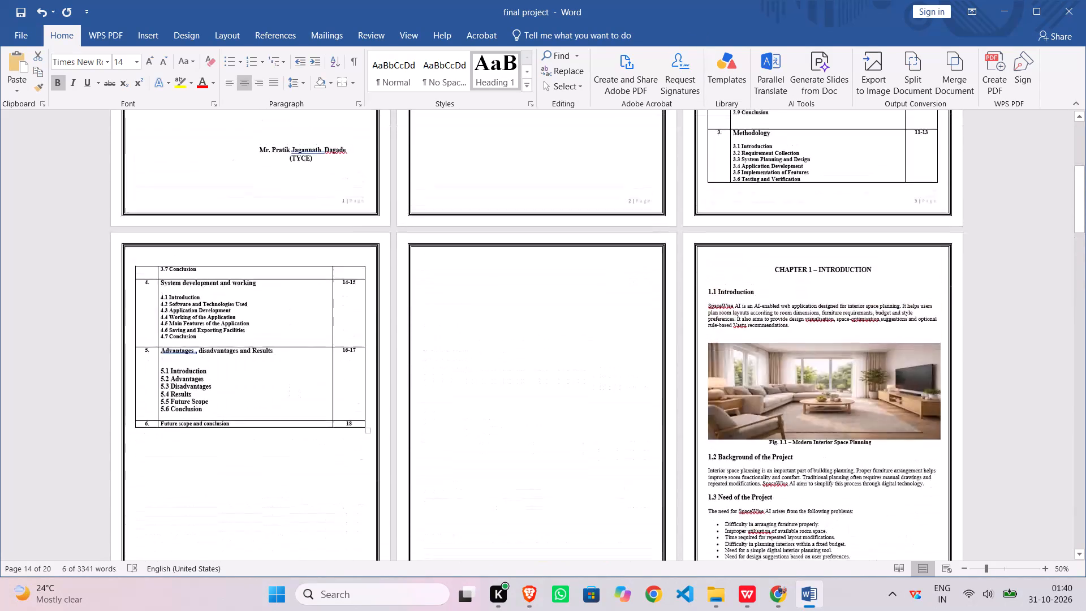
scroll(213, 350, up, 1)
triple_click(208, 359)
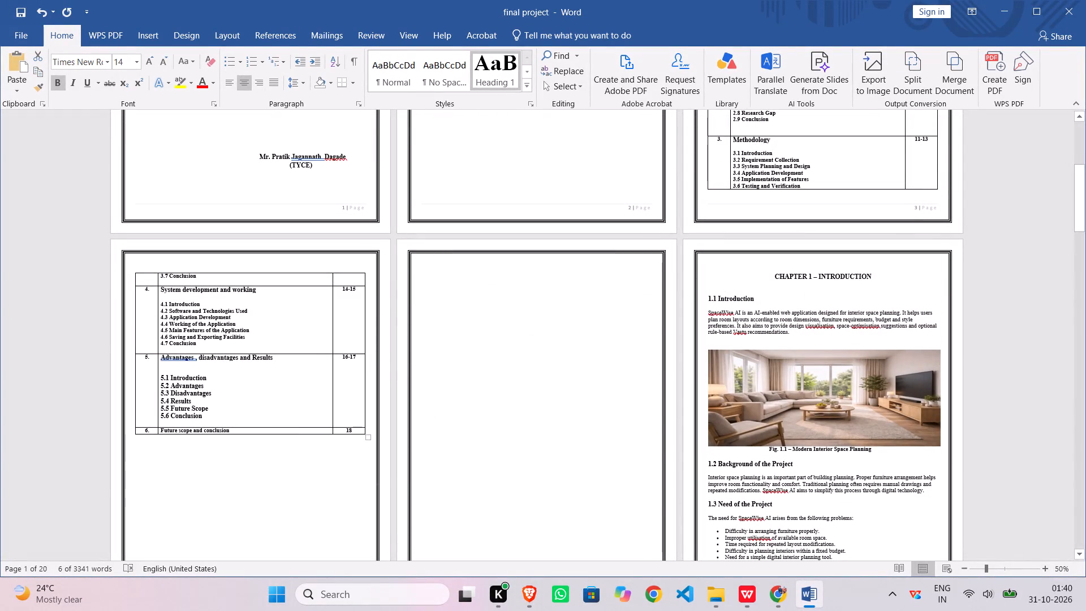
click(208, 360)
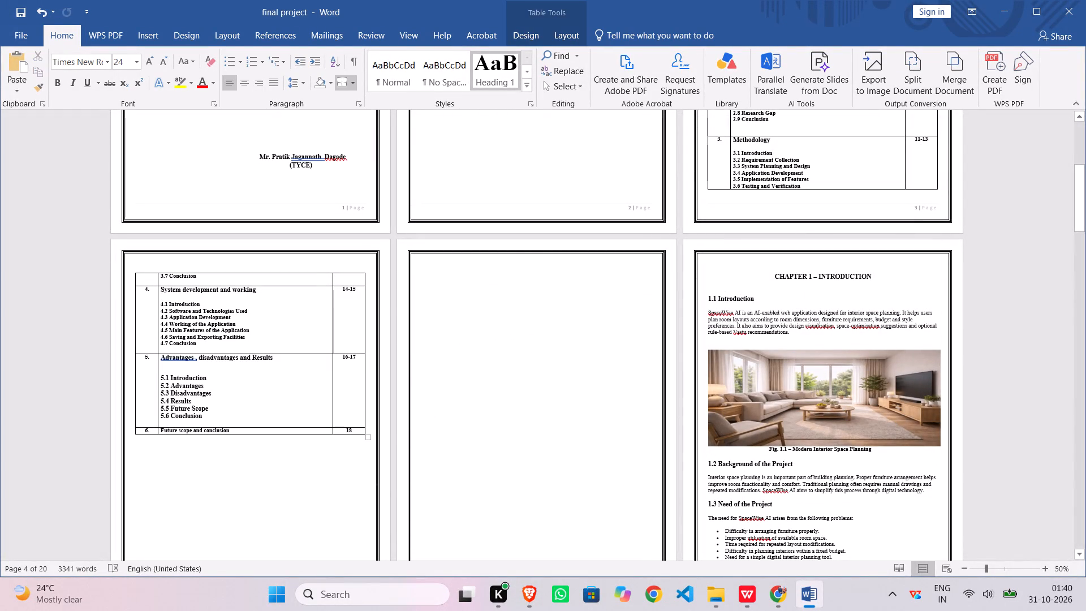
drag(161, 359, 263, 365)
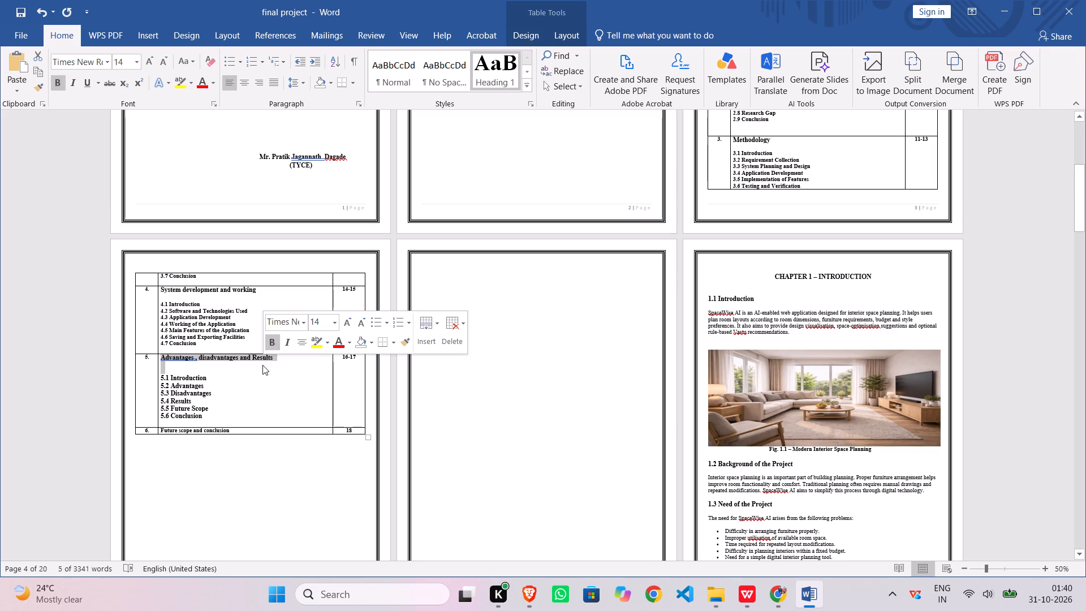
key(ctrl+v)
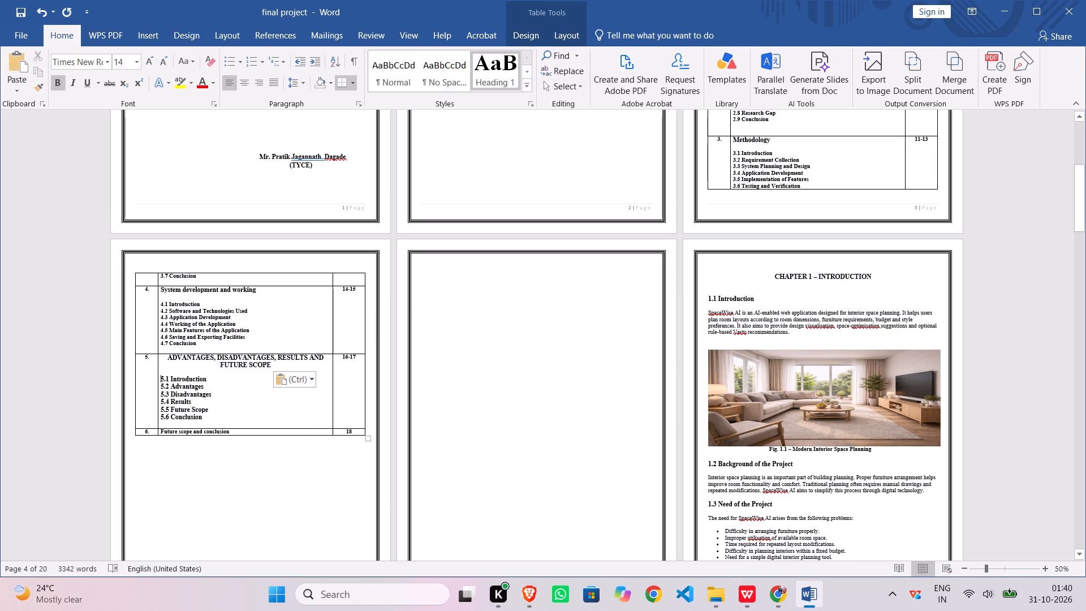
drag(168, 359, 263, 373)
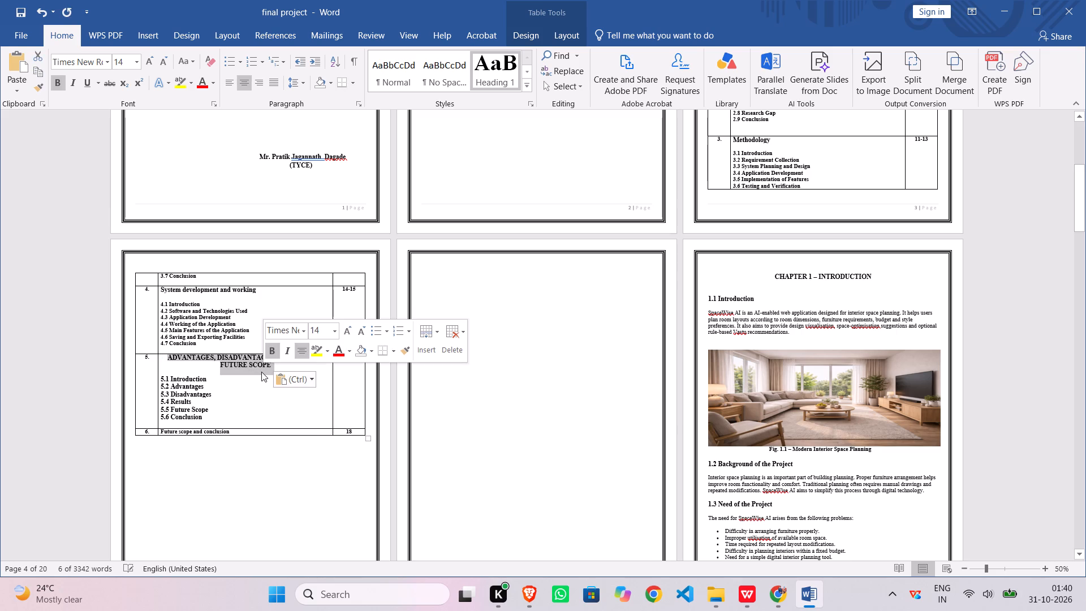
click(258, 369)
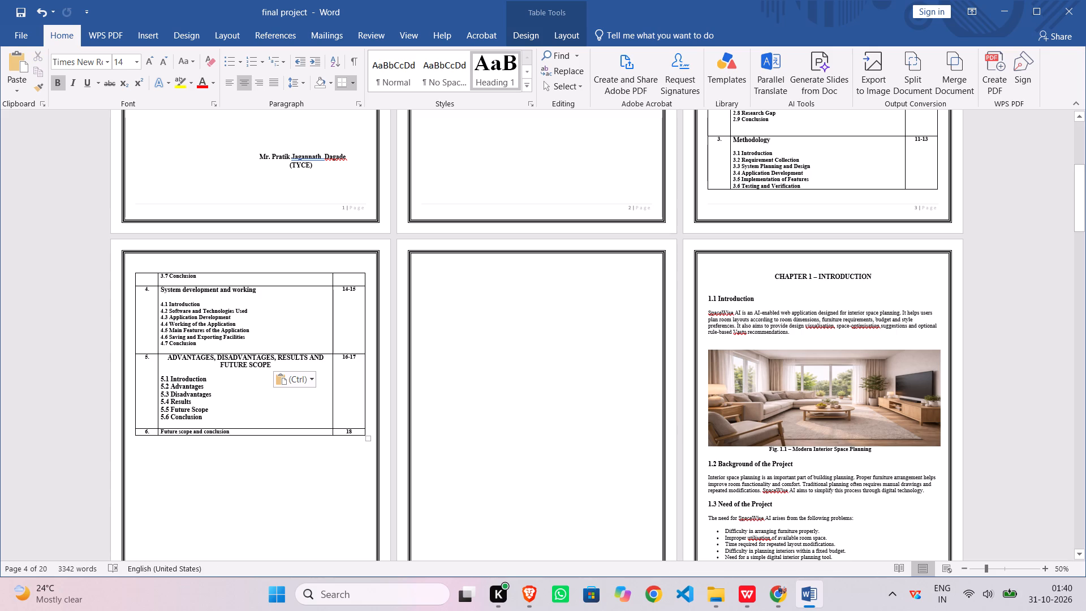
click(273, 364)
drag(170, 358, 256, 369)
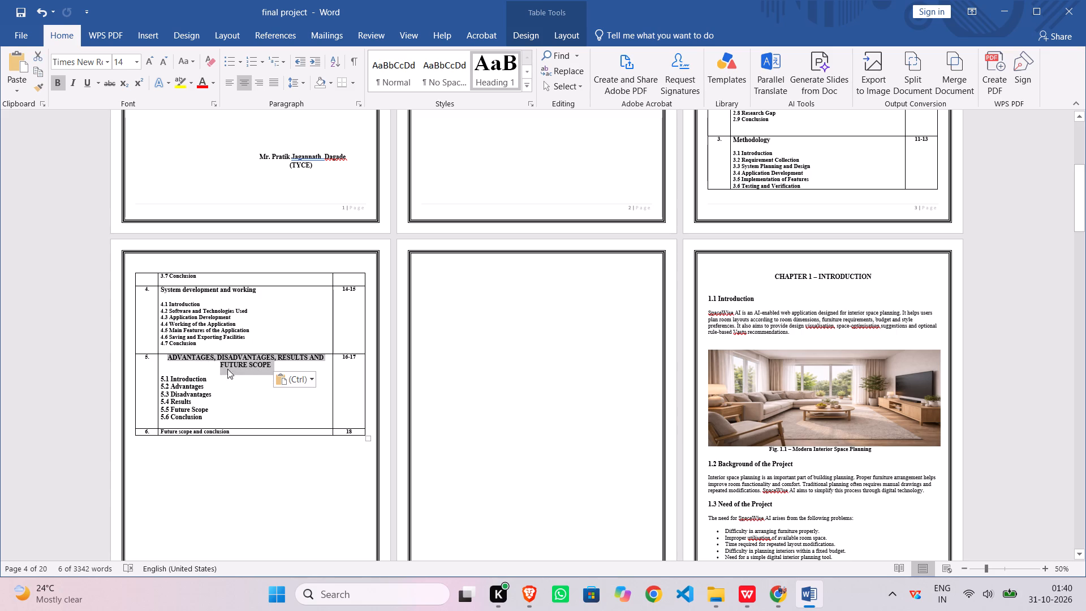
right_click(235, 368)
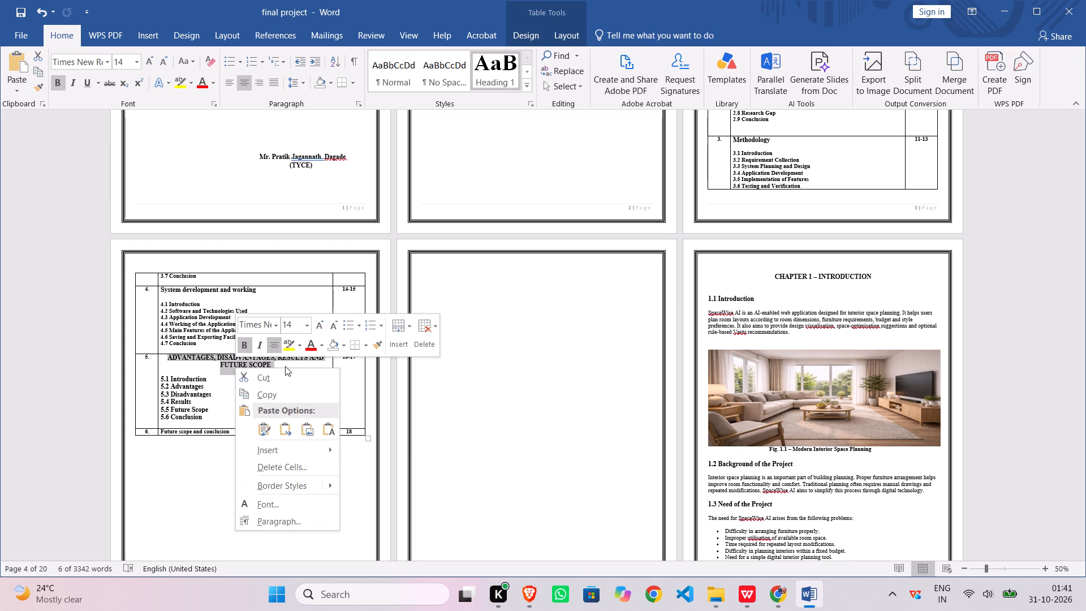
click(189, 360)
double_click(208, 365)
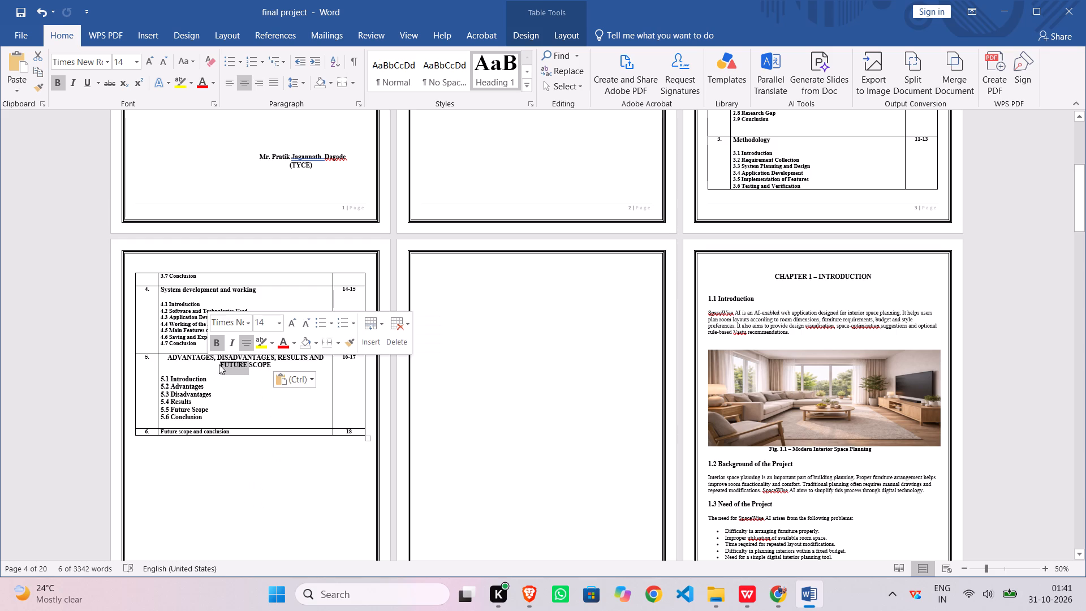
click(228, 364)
Rewrite "ADVANTAGES" in the Chapter 5 index title as "Advantages".
click(213, 358)
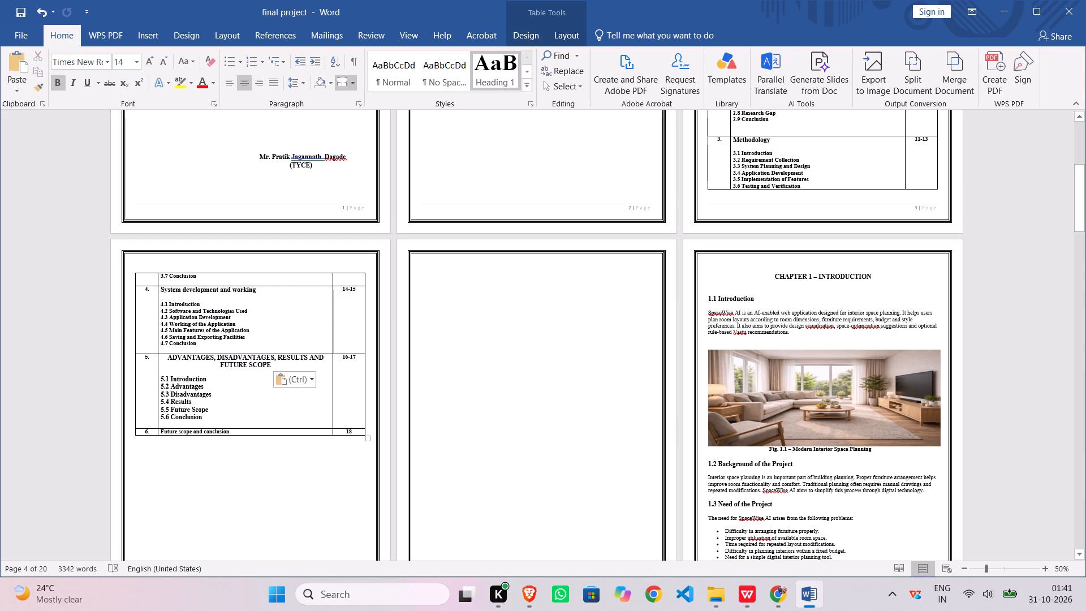
key(BackSpace)
key(BackSpace)
key(BackSpace)
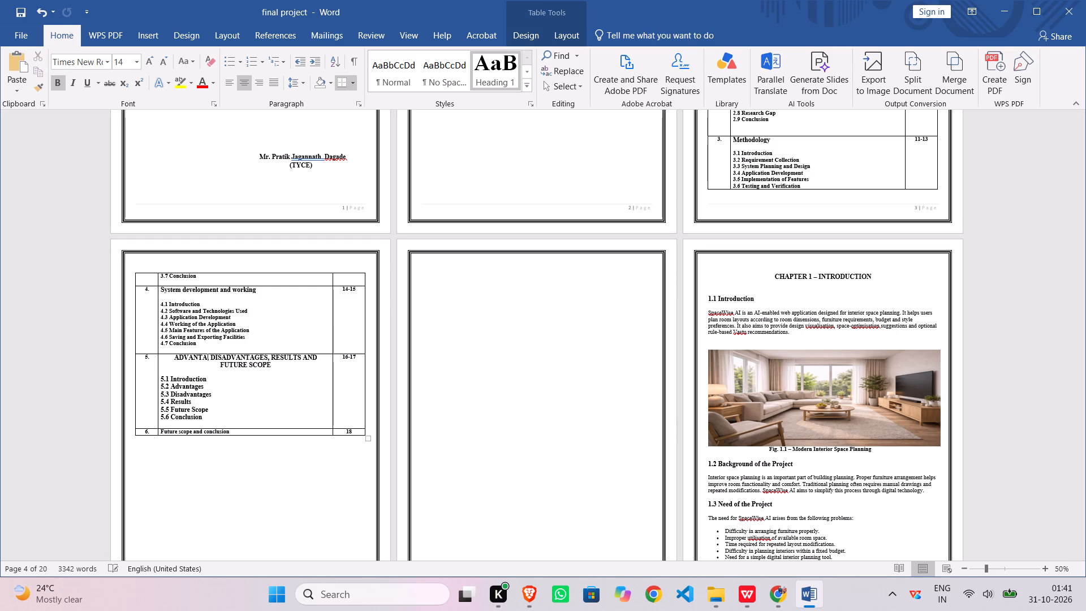
key(BackSpace)
key(BackSpace)
key(BackSpace)
key(BackSpace)
key(BackSpace)
key(BackSpace)
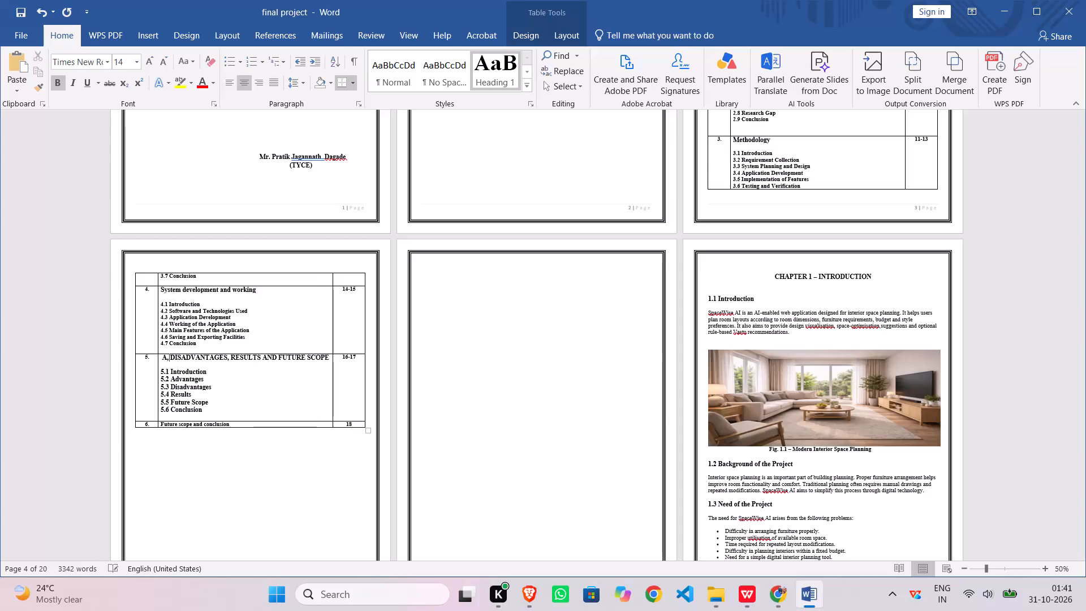
key(d)
text(van)
text(tages)
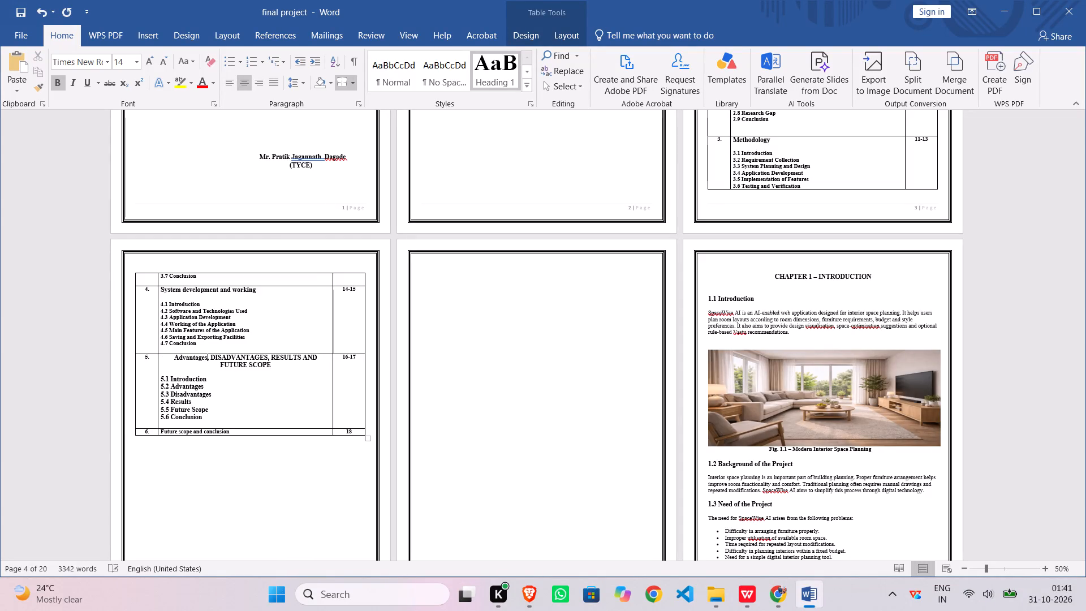
Rewrite "DISADVANTAGES" in the Chapter 5 index title in lowercase as "disadvantages".
key(Right)
key(Right)
key(Right)
key(Right)
key(Right)
key(Right)
key(Right)
key(Right)
key(Right)
key(Right)
key(Right)
key(Right)
key(Right)
key(Right)
key(Right)
key(BackSpace)
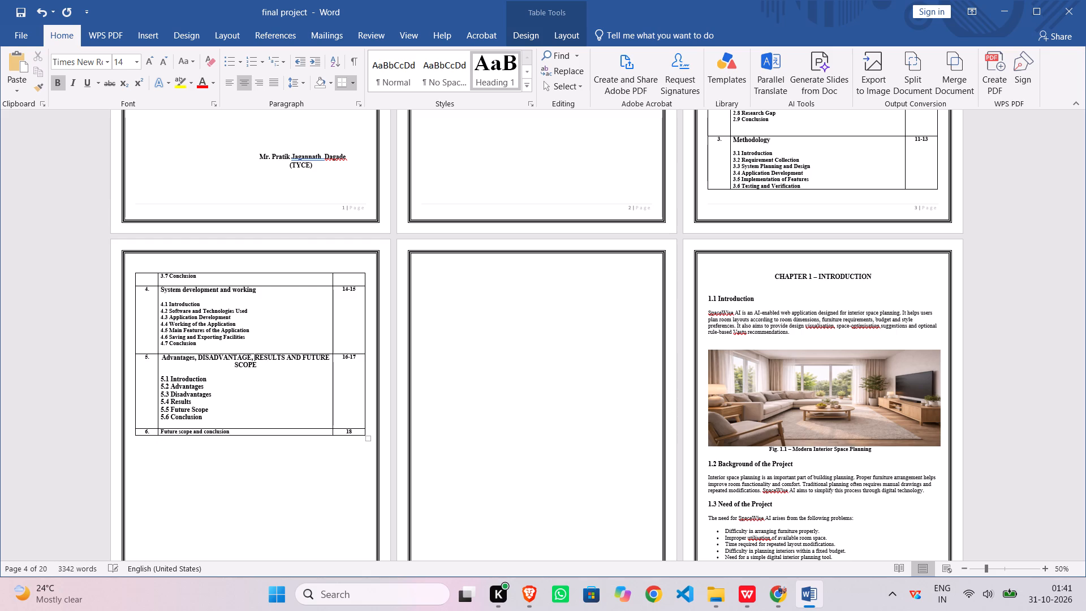
key(BackSpace)
key(BackSpace)
key(BackSpace)
key(BackSpace)
key(BackSpace)
key(BackSpace)
key(BackSpace)
key(BackSpace)
key(BackSpace)
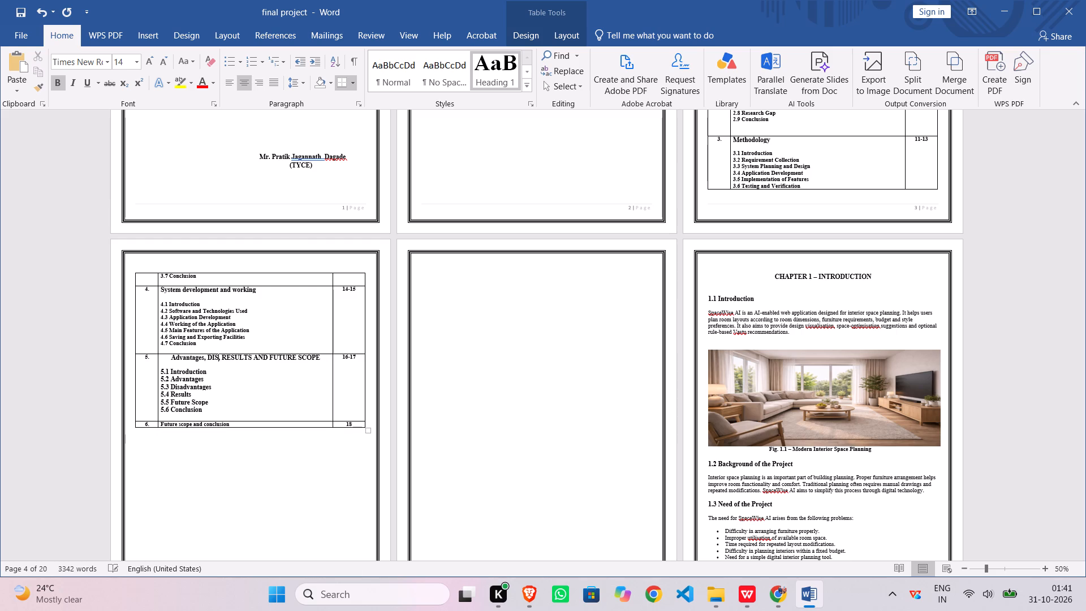
key(BackSpace)
key(BackSpace)
key(BackSpace)
text(disadvantages)
Rewrite "RESULTS" in the Chapter 5 index title in lowercase as "results".
key(Right)
key(Right)
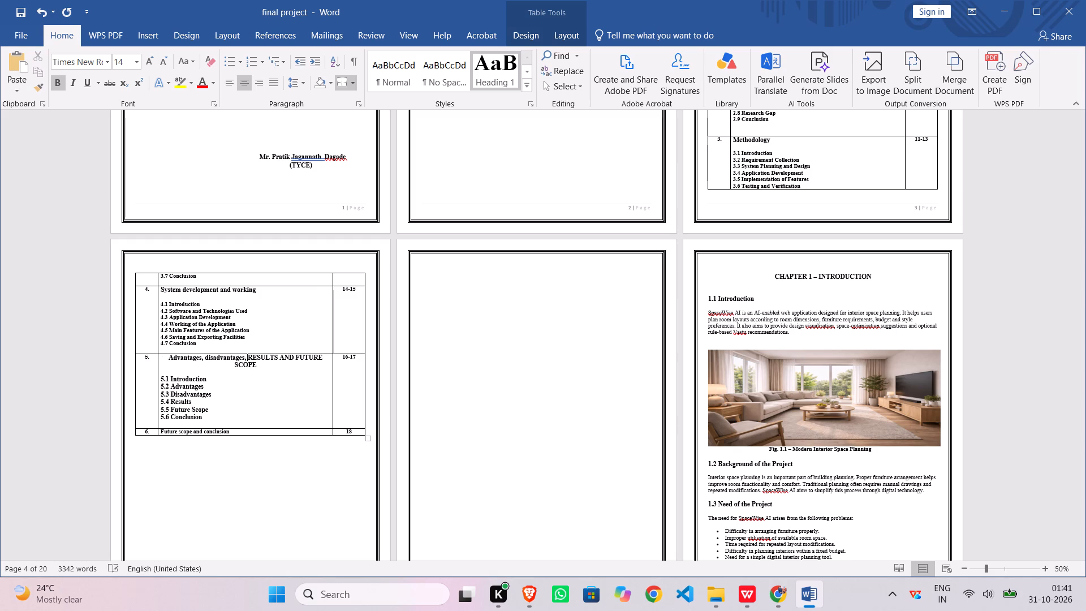
key(Right)
key(Right)
key(Right)
key(Right)
key(Right)
key(Right)
key(Right)
key(BackSpace)
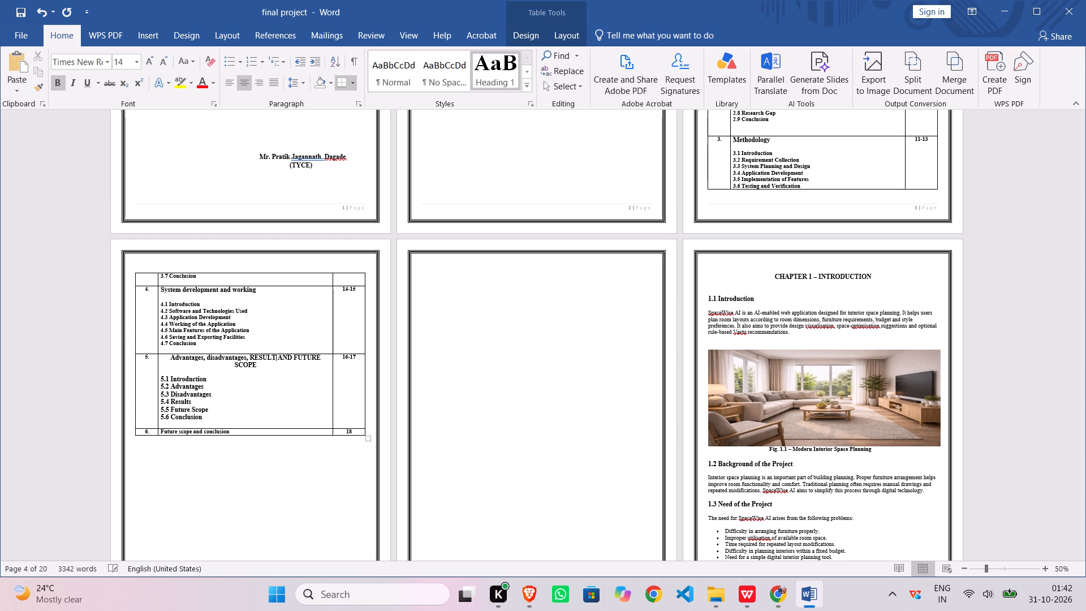
key(BackSpace)
key(BackSpace)
key(BackSpace)
key(BackSpace)
key(BackSpace)
key(BackSpace)
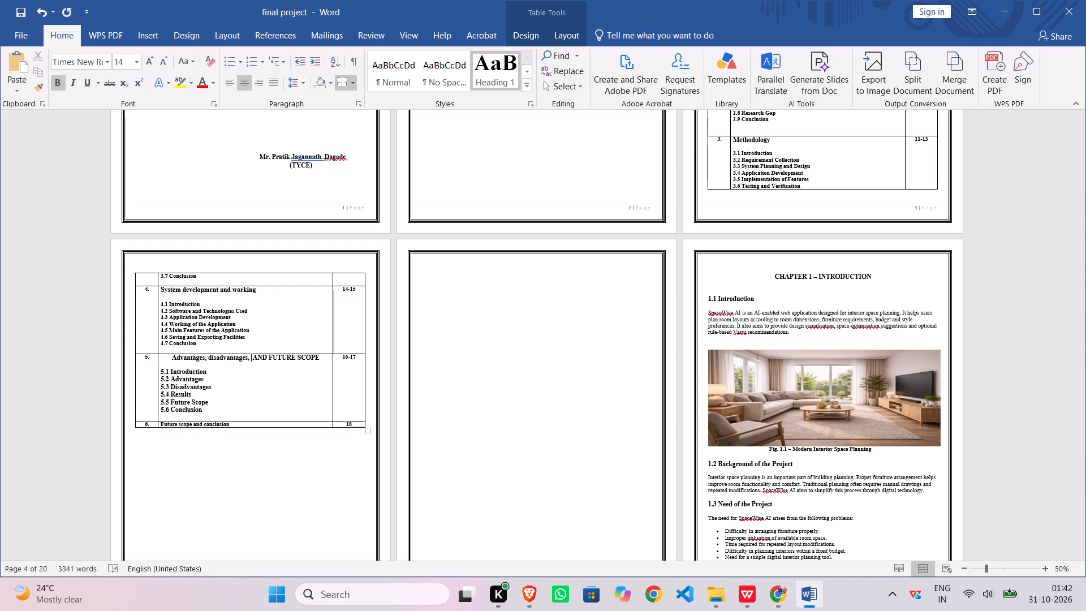
text(results)
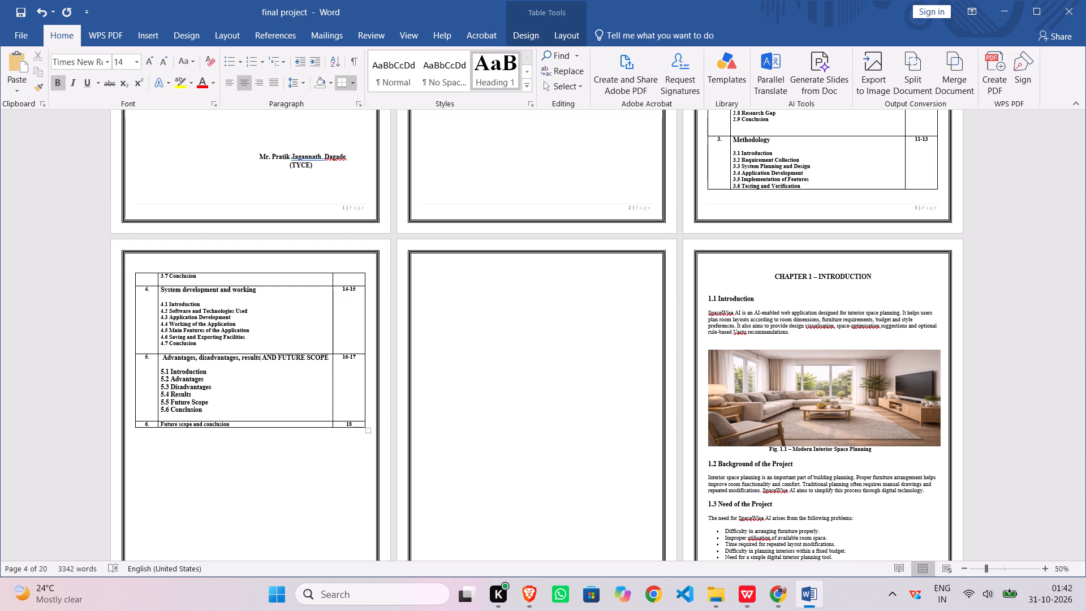
Rewrite "AND FUTURE" in the Chapter 5 index title in lowercase as "and future".
key(Right)
key(Right)
key(Right)
key(Right)
key(BackSpace)
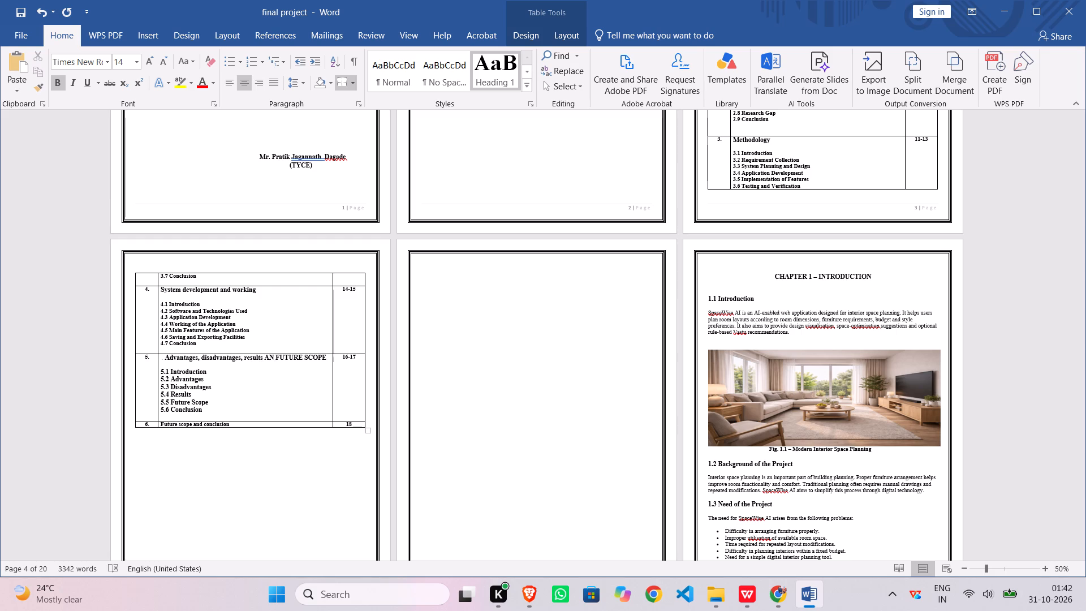
key(BackSpace)
key(BackSpace)
text(and)
key(Right)
key(Right)
key(Right)
key(Right)
key(Right)
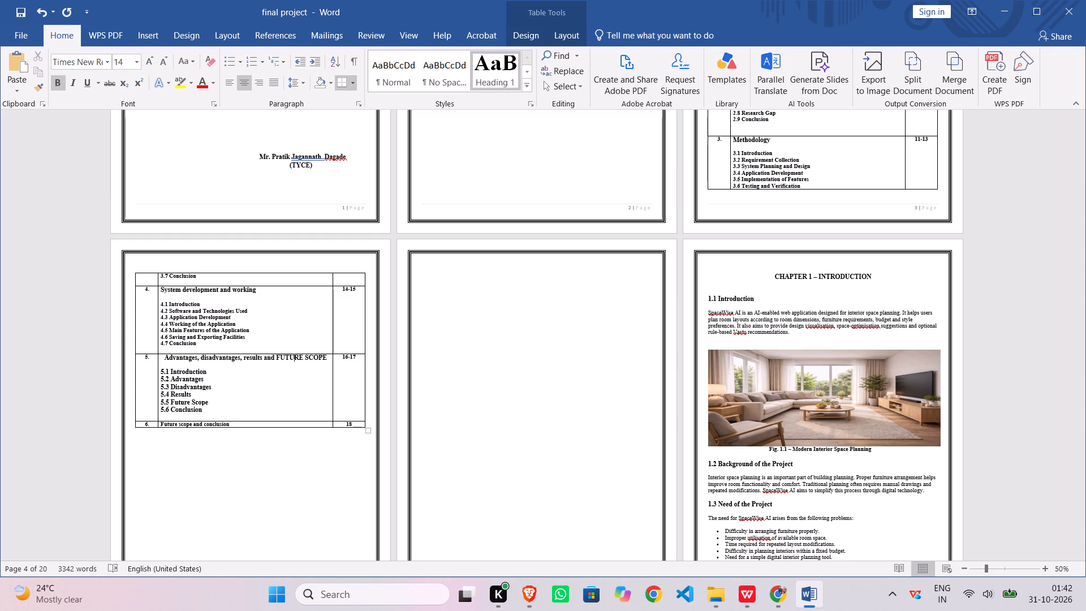
key(Right)
key(Right)
key(BackSpace)
key(BackSpace)
key(BackSpace)
key(BackSpace)
key(BackSpace)
key(BackSpace)
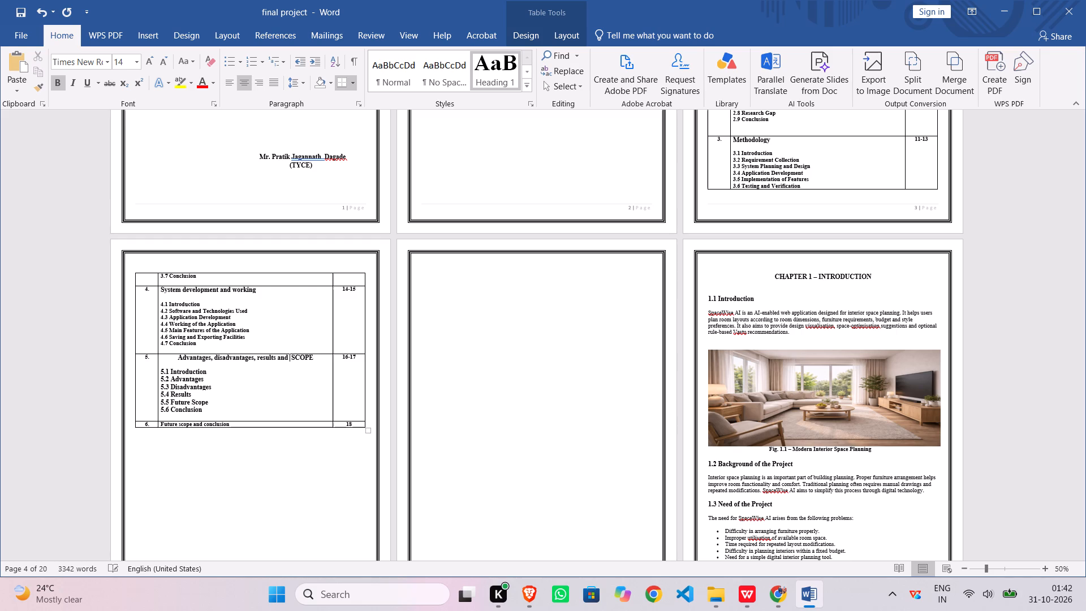
text(future)
Rewrite "SCOPE" at the end of the Chapter 5 index title in lowercase as "scope".
key(Right)
key(Right)
key(Right)
key(Right)
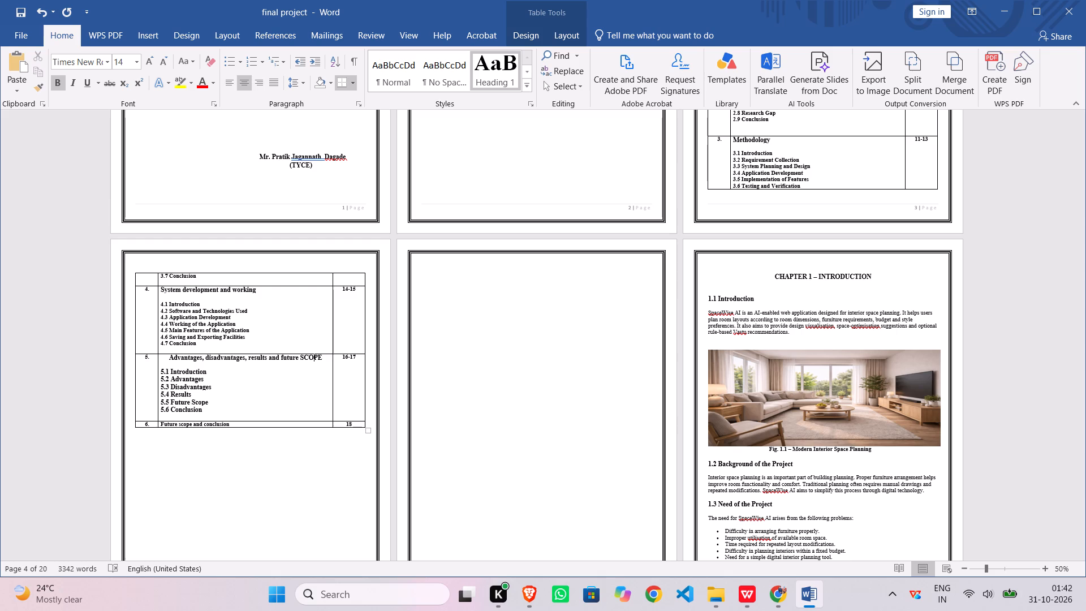
key(Right)
key(Right)
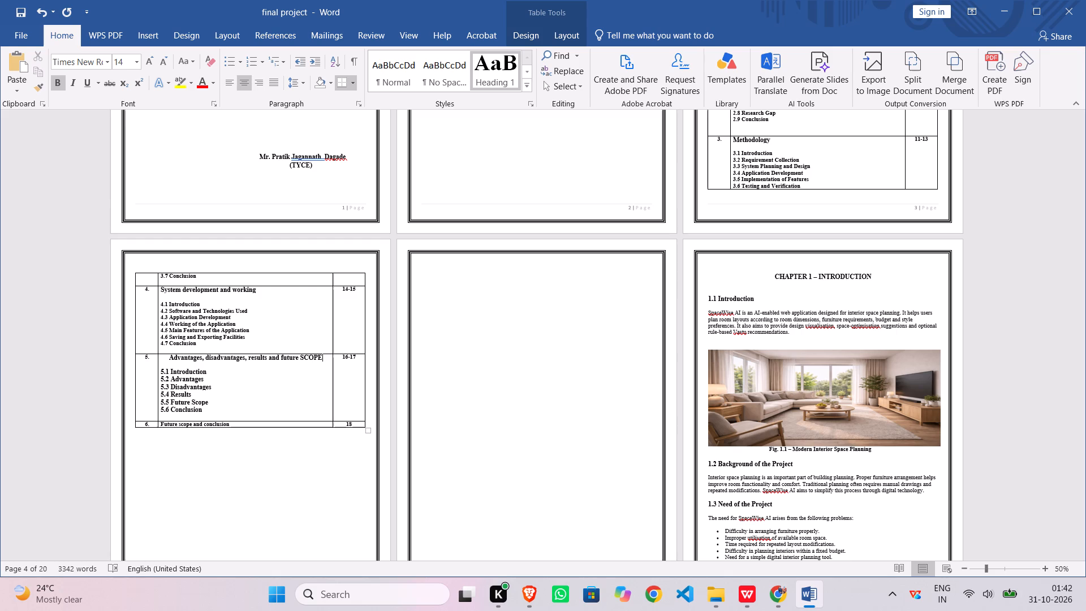
key(BackSpace)
key(BackSpace)
key(BackSpace)
key(BackSpace)
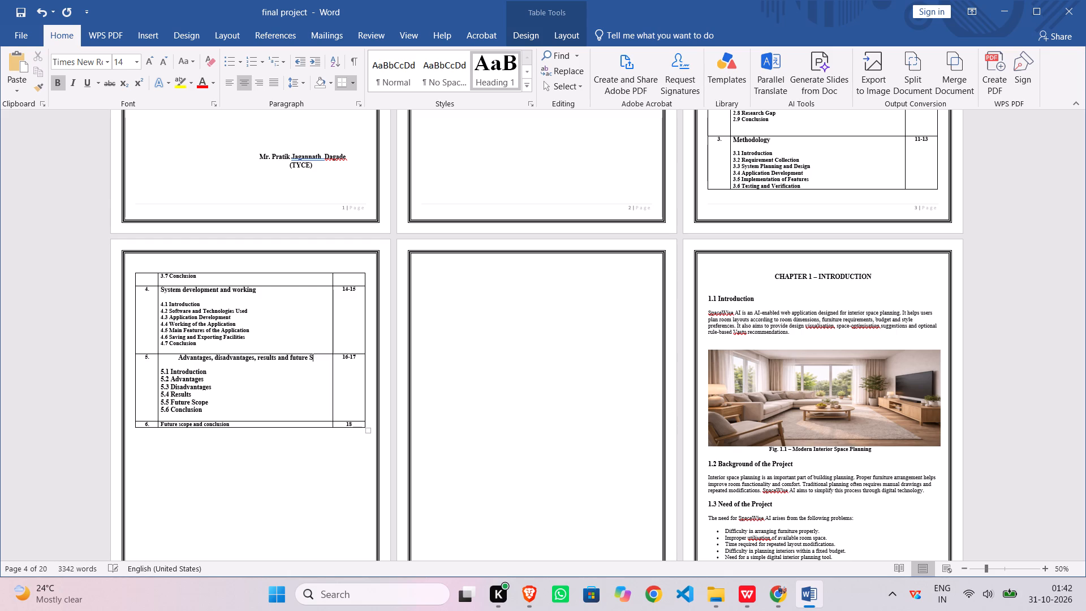
key(BackSpace)
text(sc)
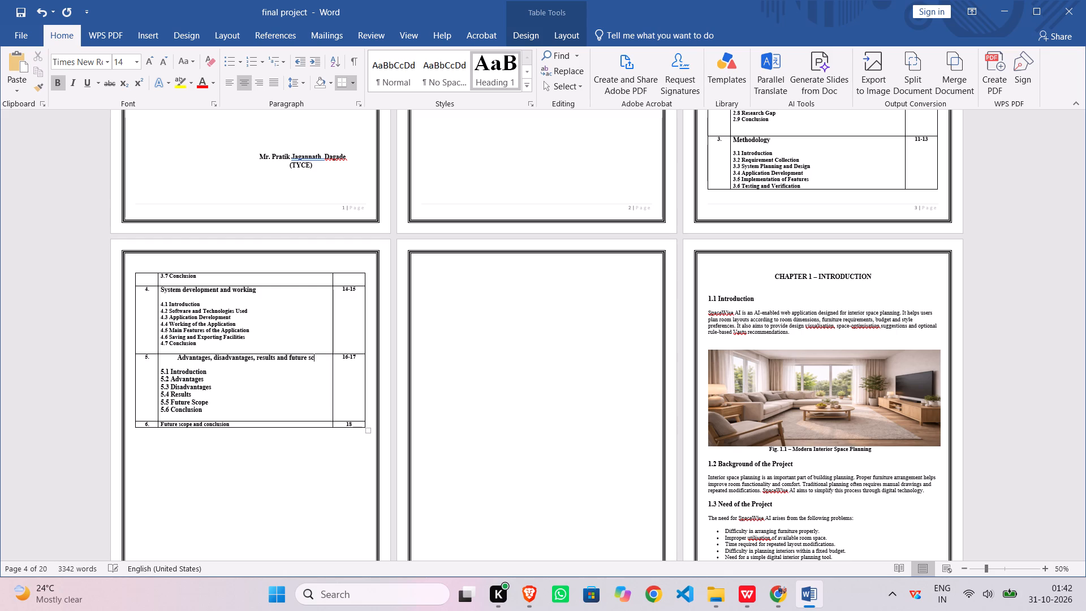
text(ope)
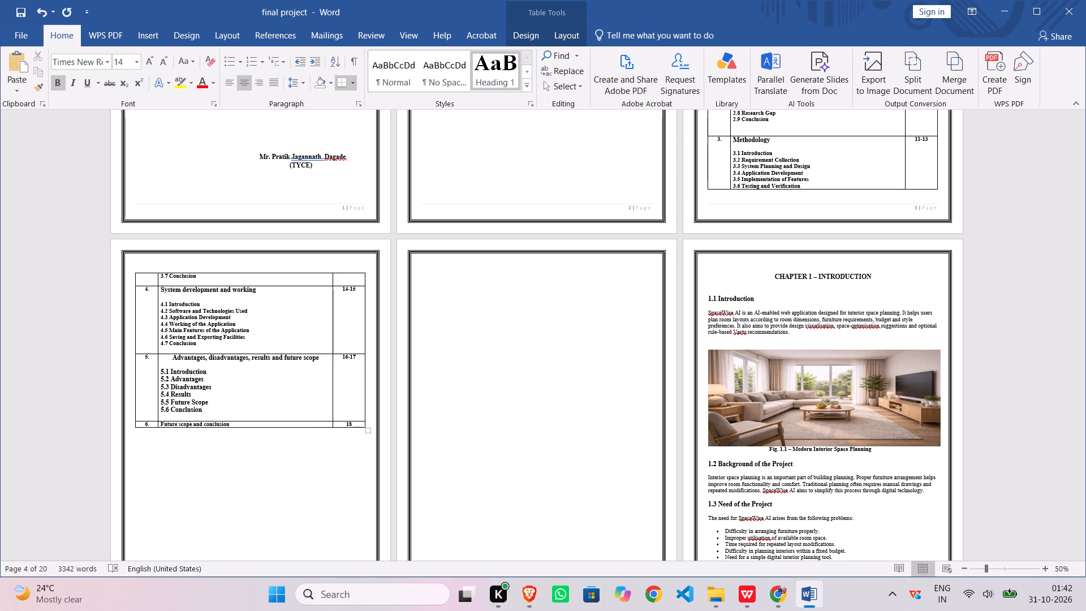
Remove the centring from the Chapter 5 index title so it is left-aligned like the Chapter 4 title.
click(172, 359)
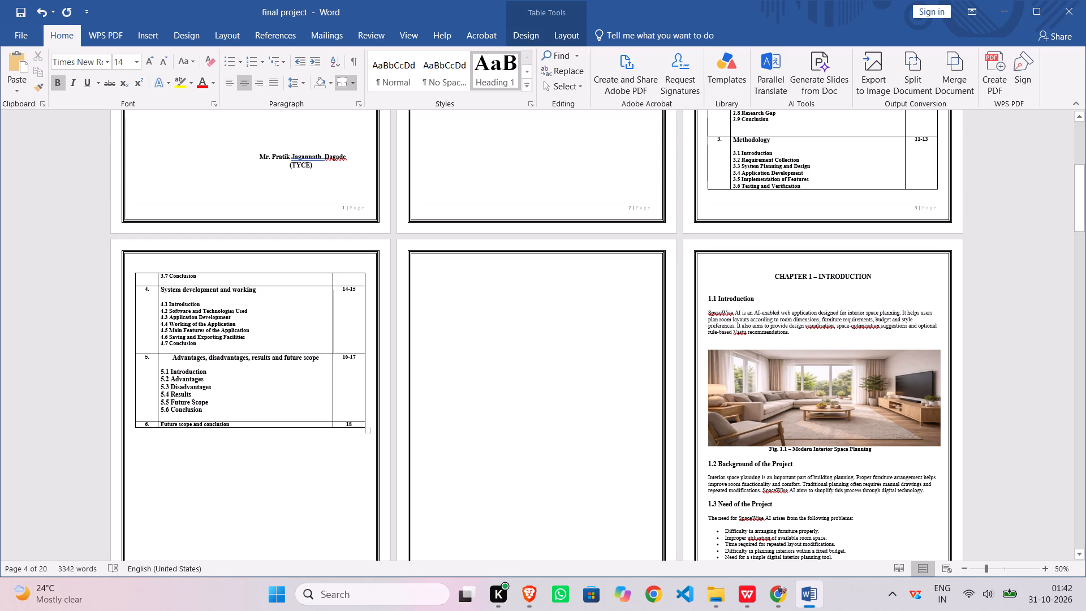
key(BackSpace)
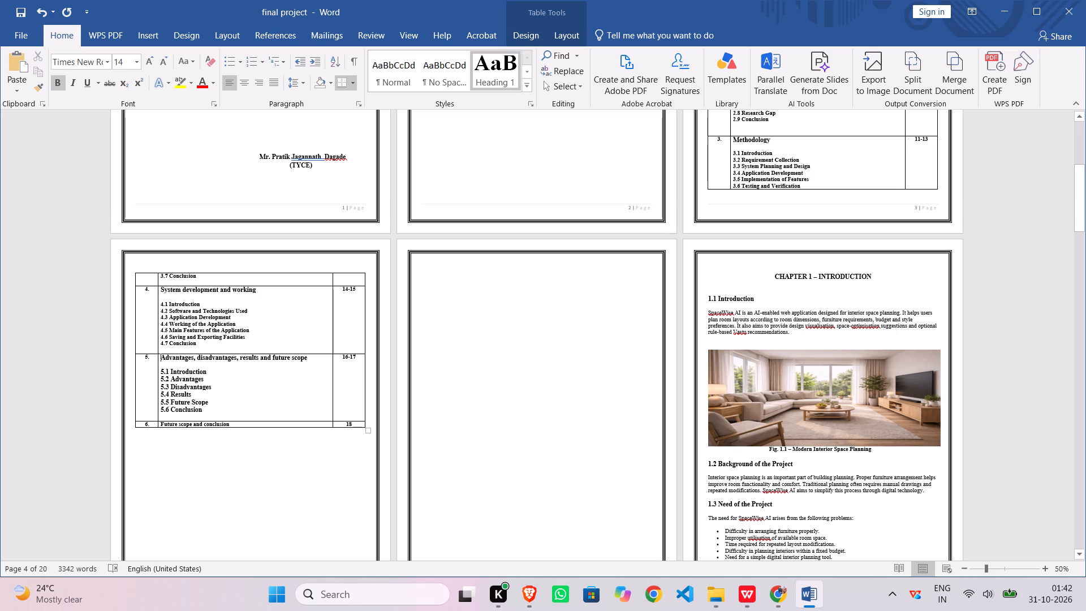
Review the index table and the pages of Chapters 1 to 5, examining their headings and layout.
scroll(252, 398, down, 3)
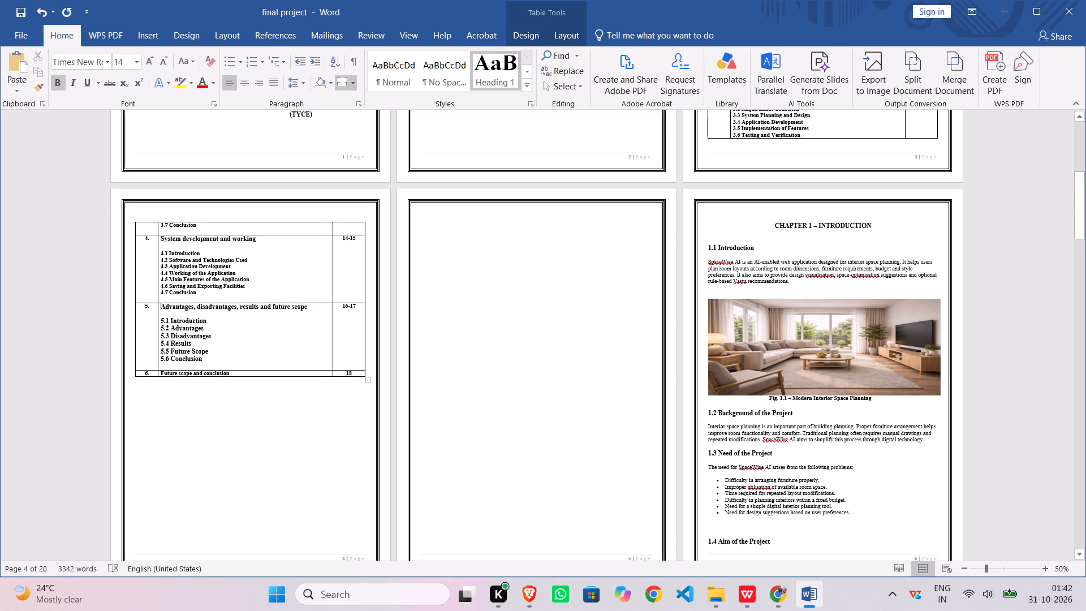
scroll(292, 365, down, 4)
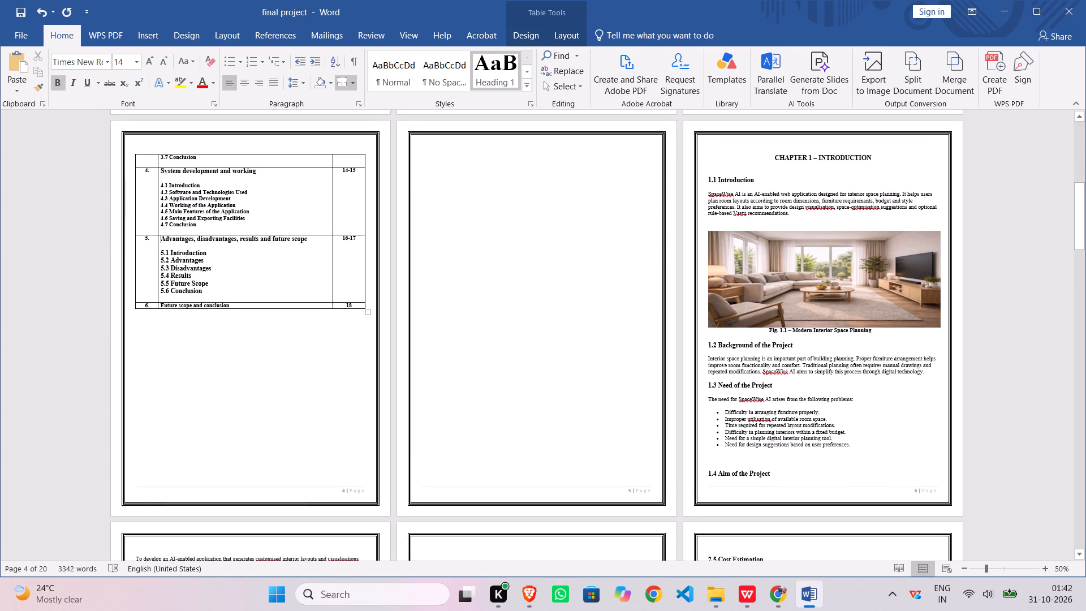
scroll(292, 368, up, 8)
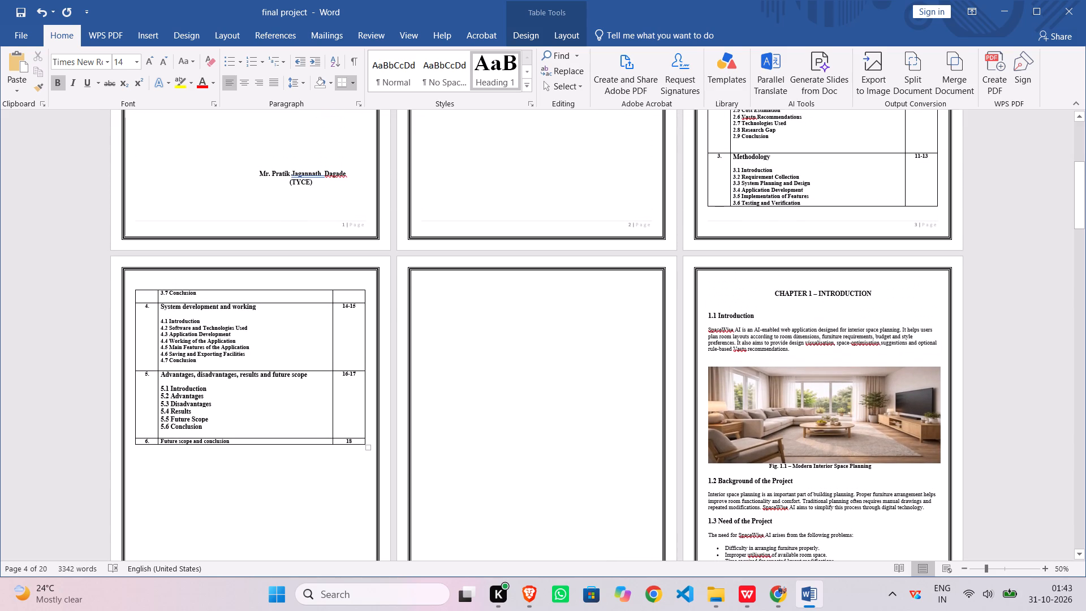
scroll(495, 354, up, 4)
scroll(495, 354, down, 3)
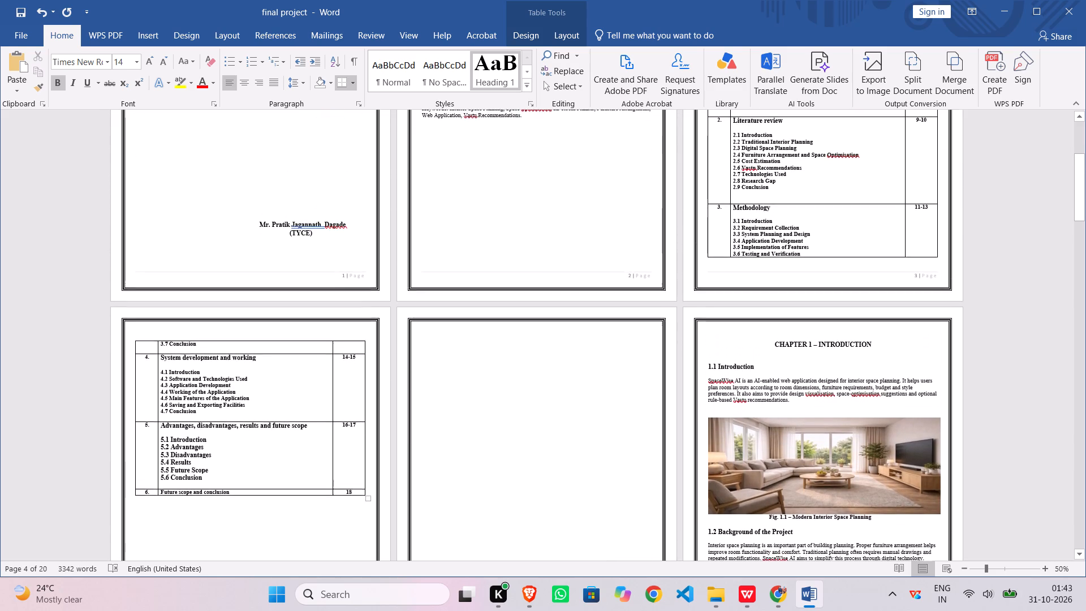
scroll(495, 354, down, 16)
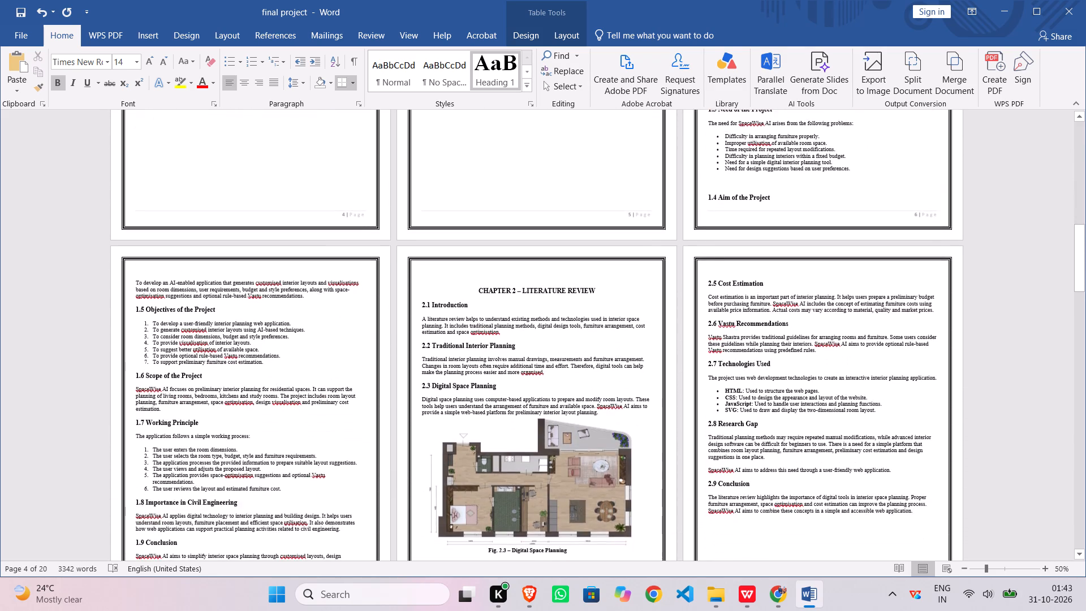
scroll(498, 346, down, 2)
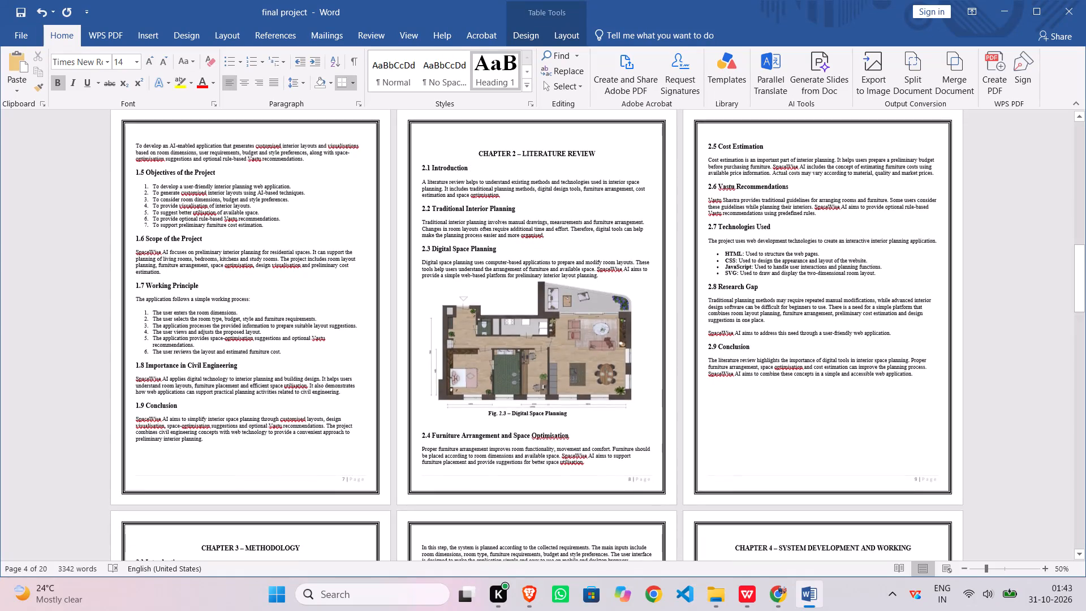
scroll(498, 346, down, 6)
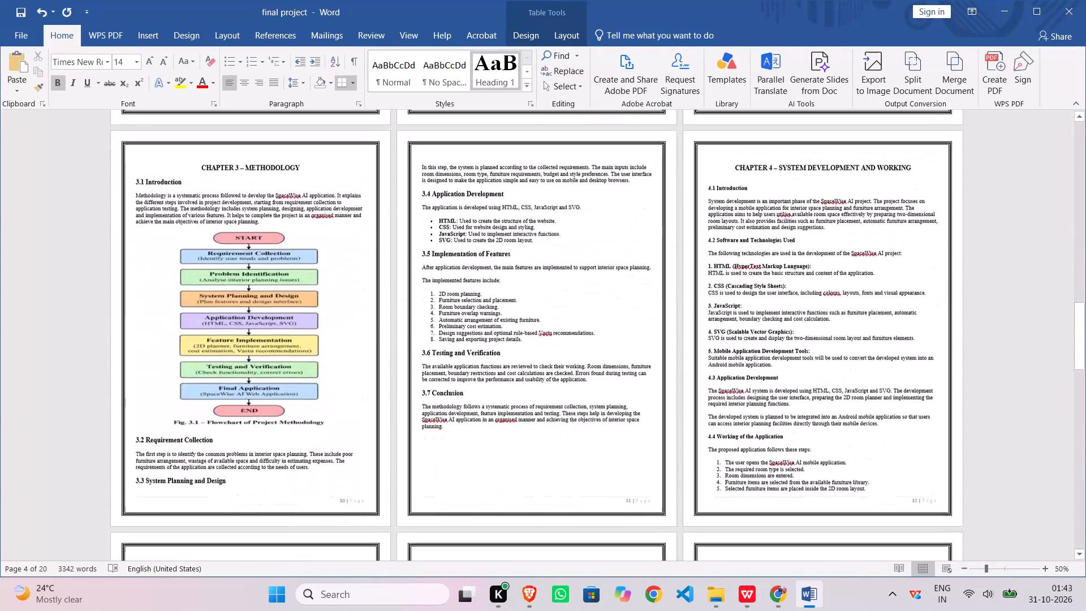
scroll(495, 346, down, 3)
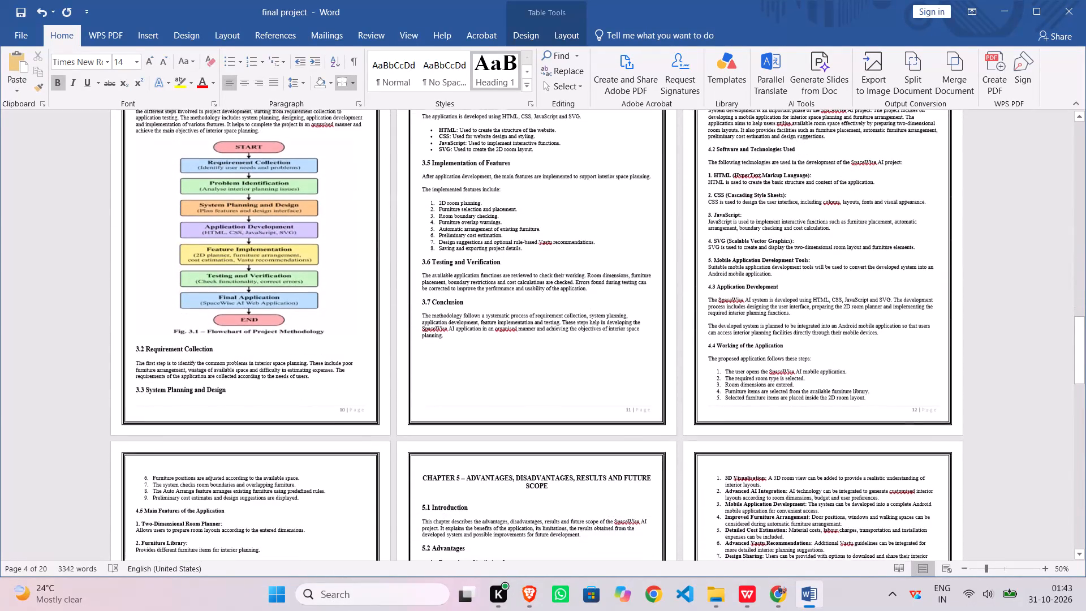
scroll(495, 346, down, 1)
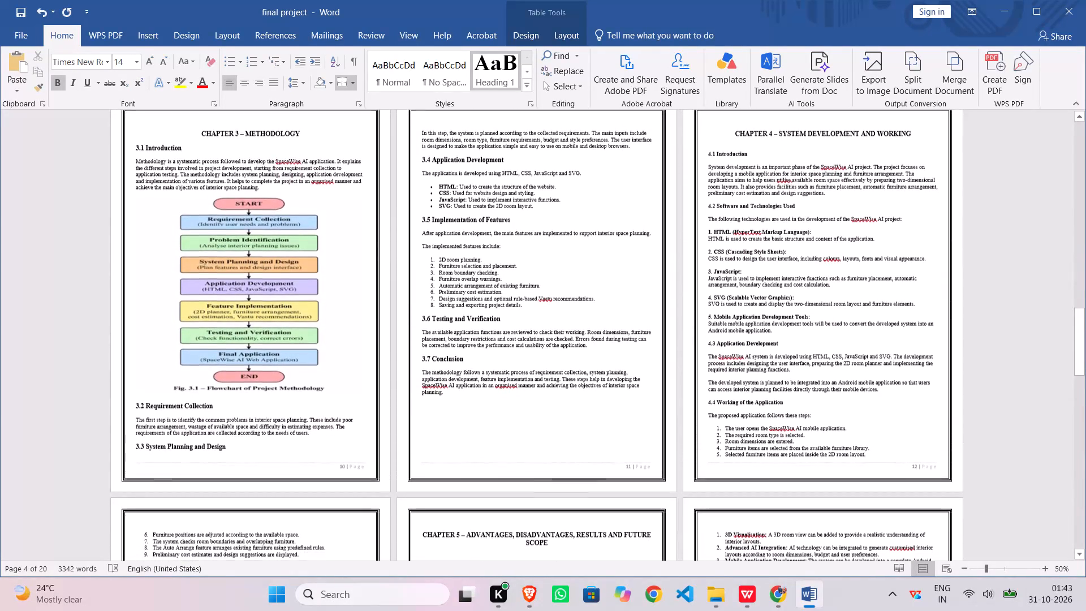
scroll(495, 346, down, 2)
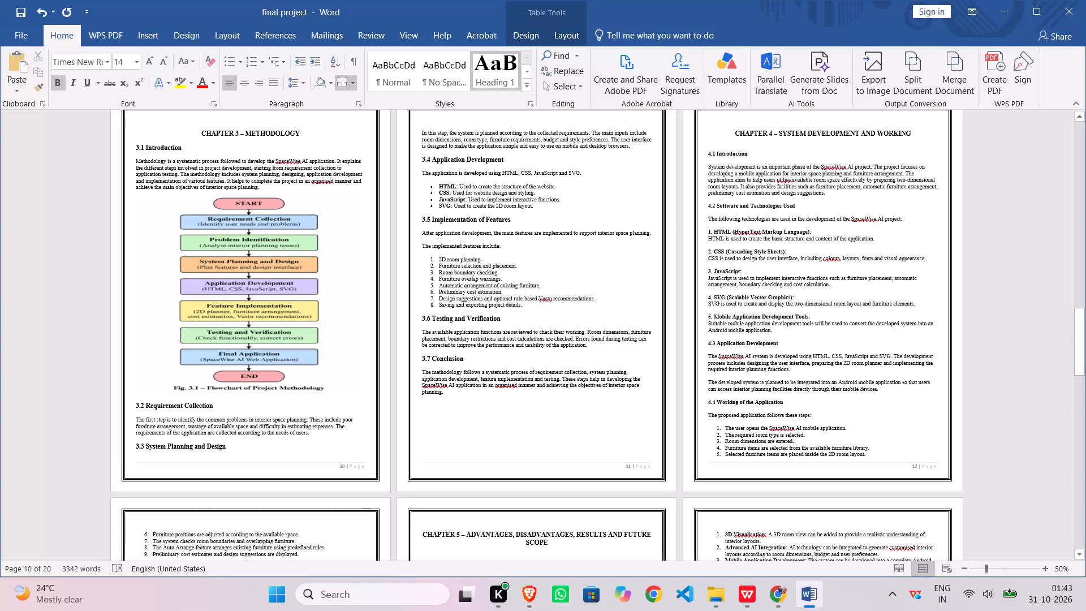
Copy the title text "PROJECT INITIATION" from the Chapter 6 heading.
scroll(657, 287, down, 1)
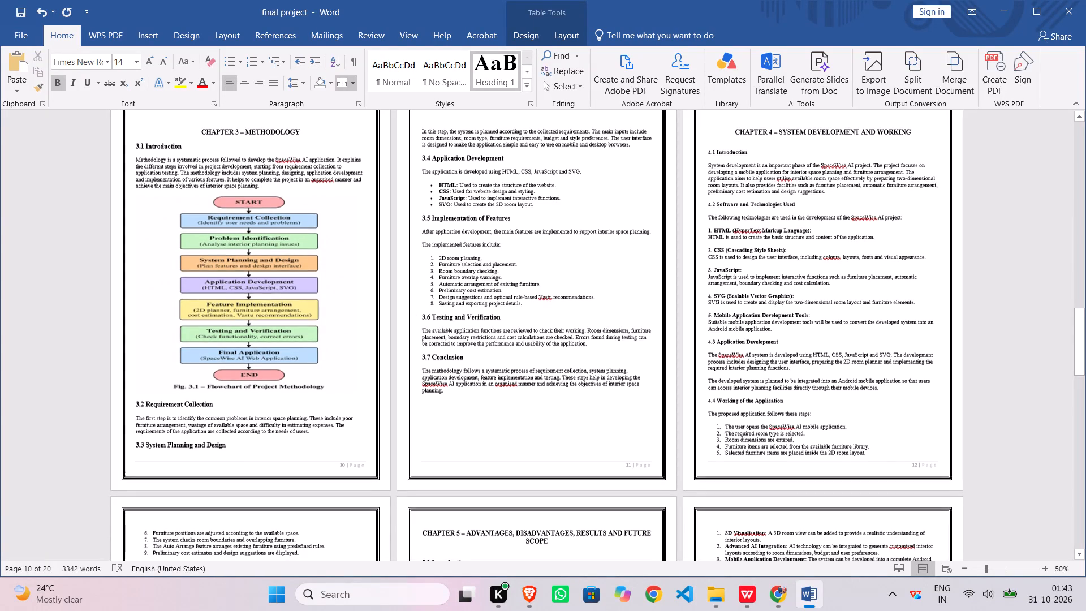
scroll(592, 316, down, 1)
scroll(481, 400, down, 2)
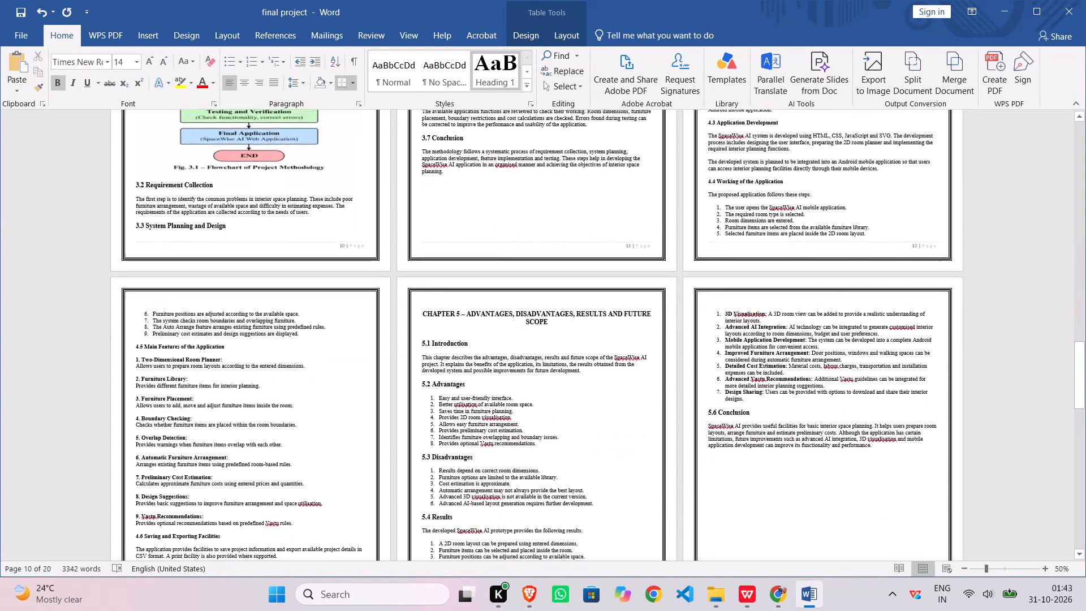
scroll(481, 400, down, 3)
scroll(423, 464, down, 1)
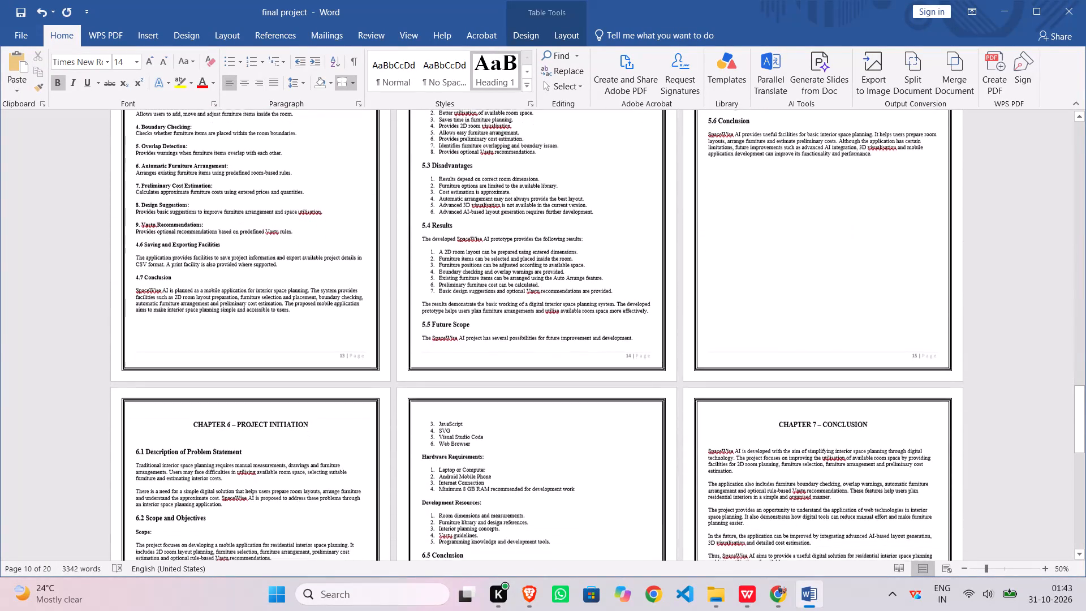
scroll(170, 442, down, 2)
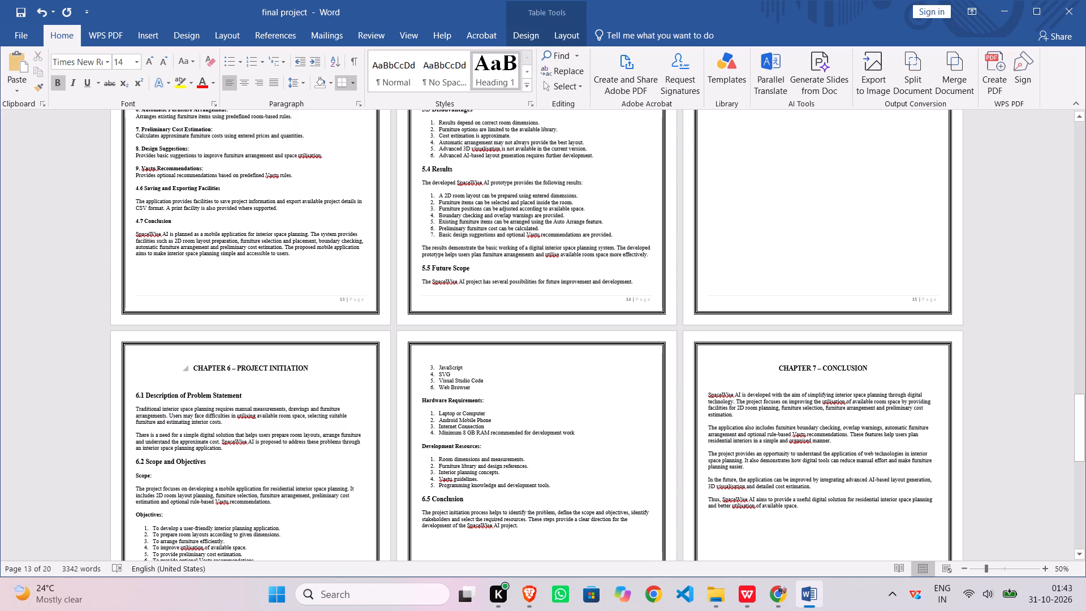
drag(236, 370, 299, 369)
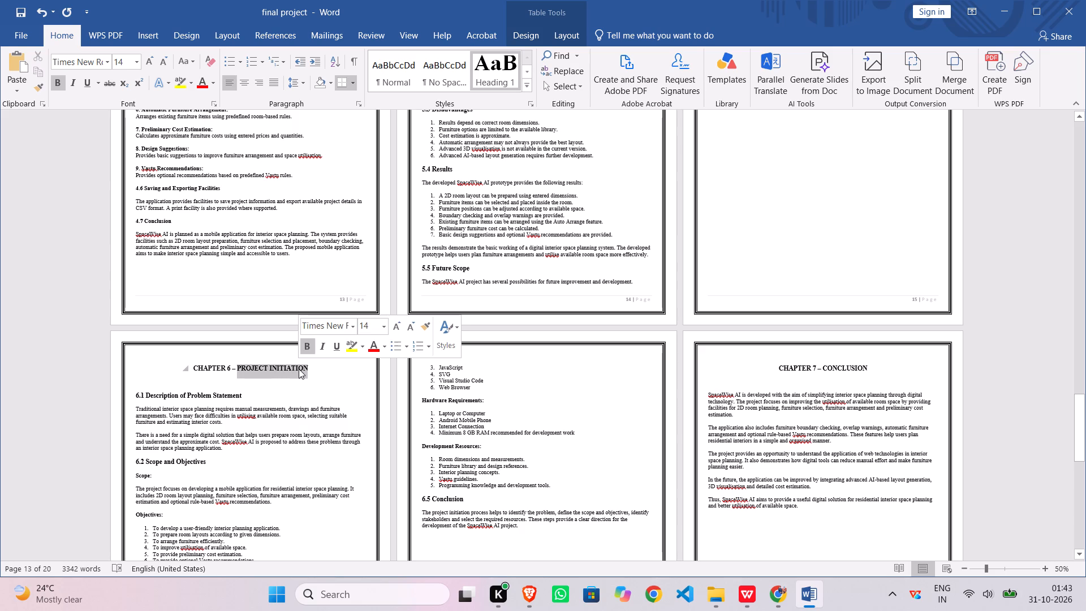
key(ctrl+c)
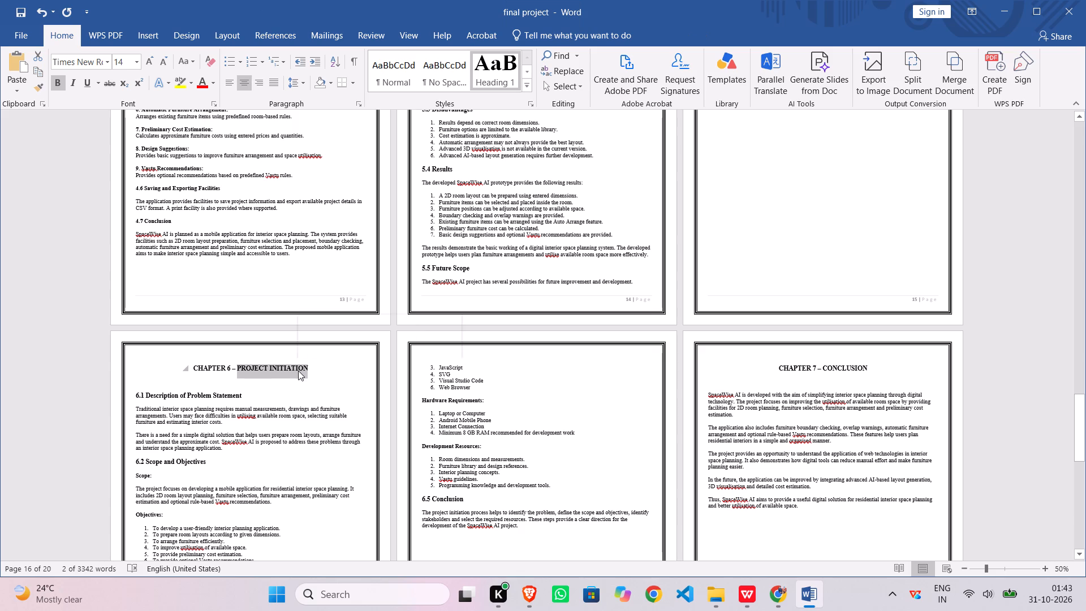
Replace the row 6 title "Future scope and conclusion" in the index table with the copied Chapter 6 title.
scroll(294, 373, up, 17)
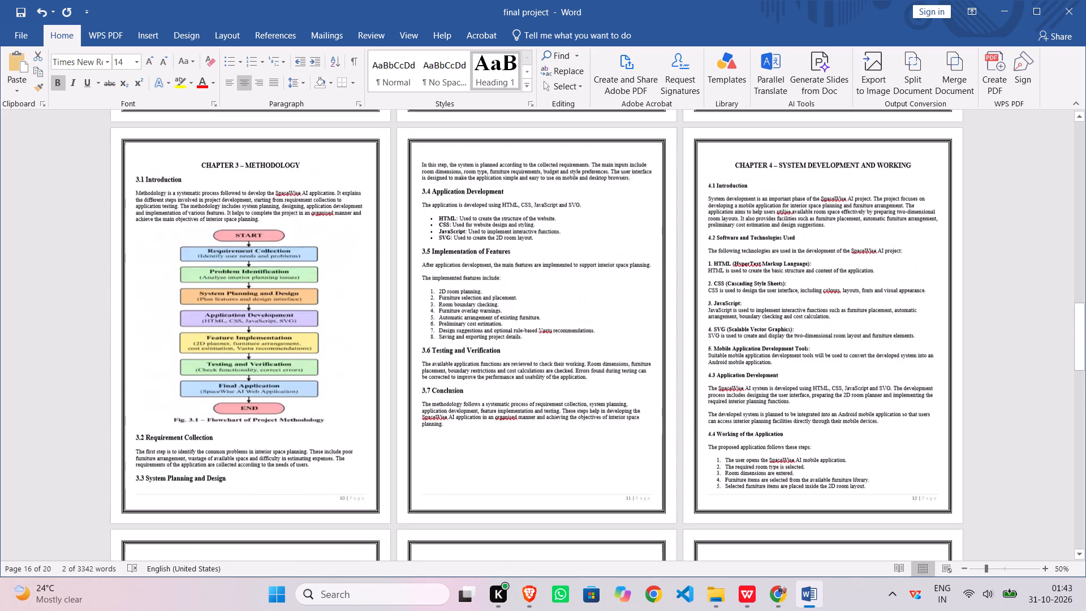
scroll(294, 373, up, 7)
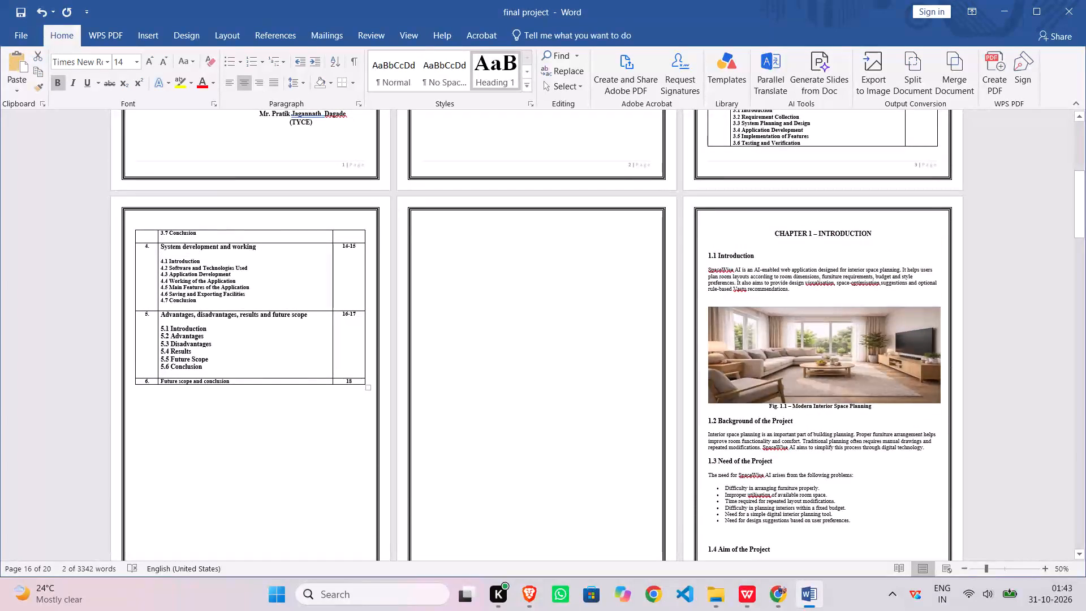
click(244, 384)
double_click(235, 381)
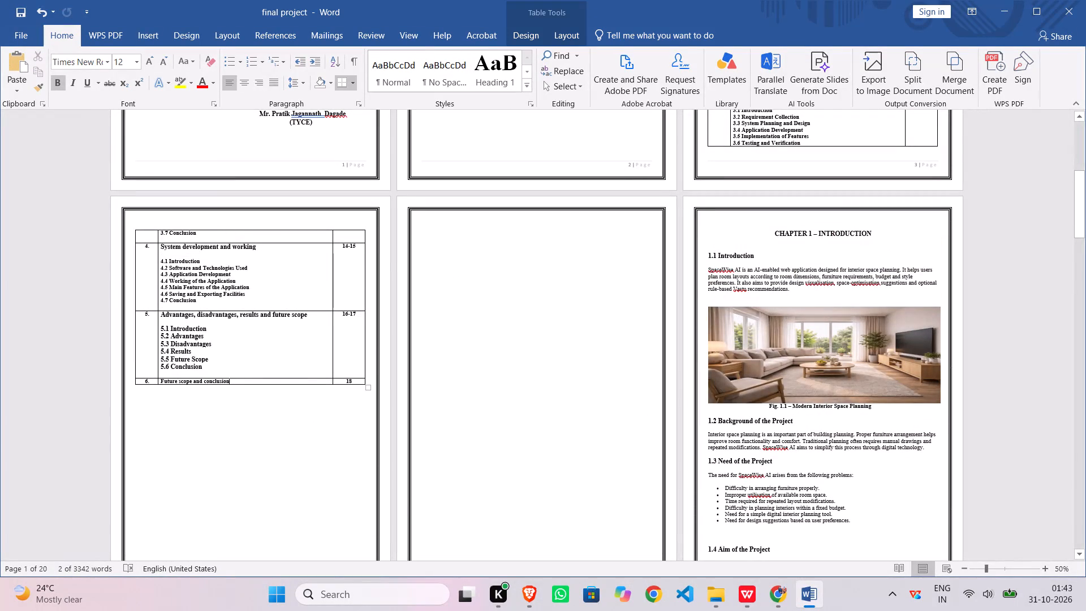
key(BackSpace)
key(BackSpace)
key(BackSpace)
key(BackSpace)
key(BackSpace)
key(BackSpace)
key(BackSpace)
key(BackSpace)
key(BackSpace)
key(BackSpace)
key(BackSpace)
key(BackSpace)
key(BackSpace)
key(BackSpace)
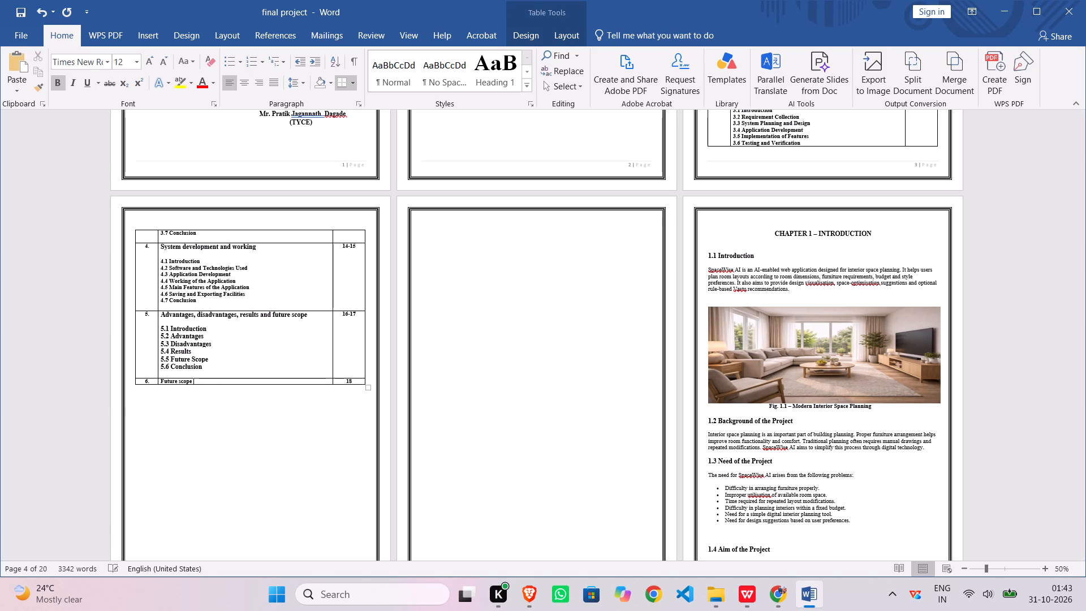
key(BackSpace)
key(BackSpace)
key(BackSpace)
key(BackSpace)
key(BackSpace)
key(BackSpace)
key(BackSpace)
key(BackSpace)
key(BackSpace)
key(BackSpace)
key(BackSpace)
key(BackSpace)
key(BackSpace)
key(ctrl+v)
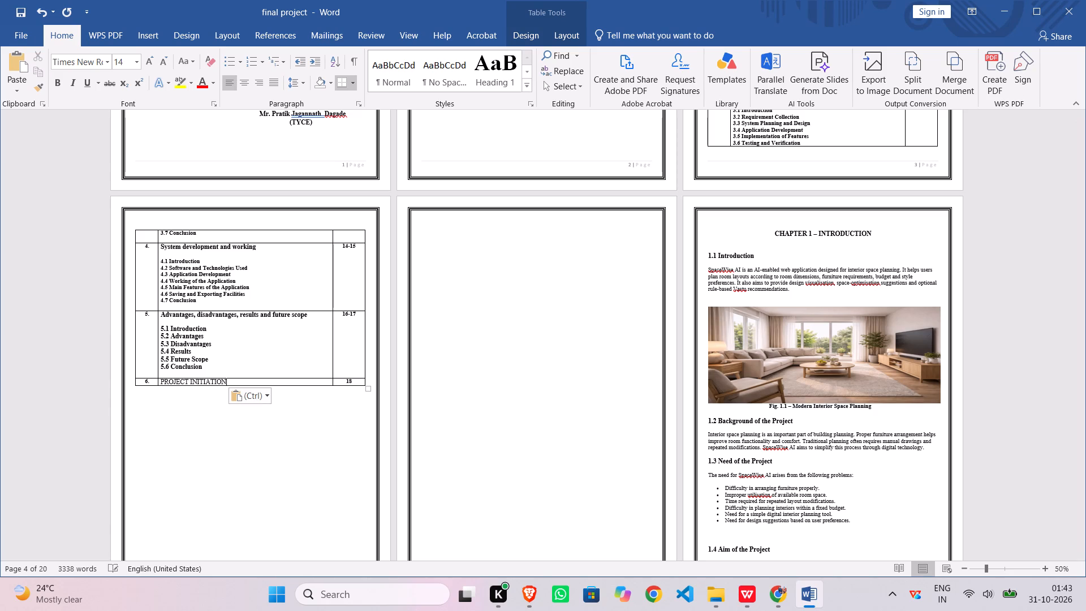
Rewrite "PROJECT" in the row 6 index title in sentence case as "Project".
click(187, 382)
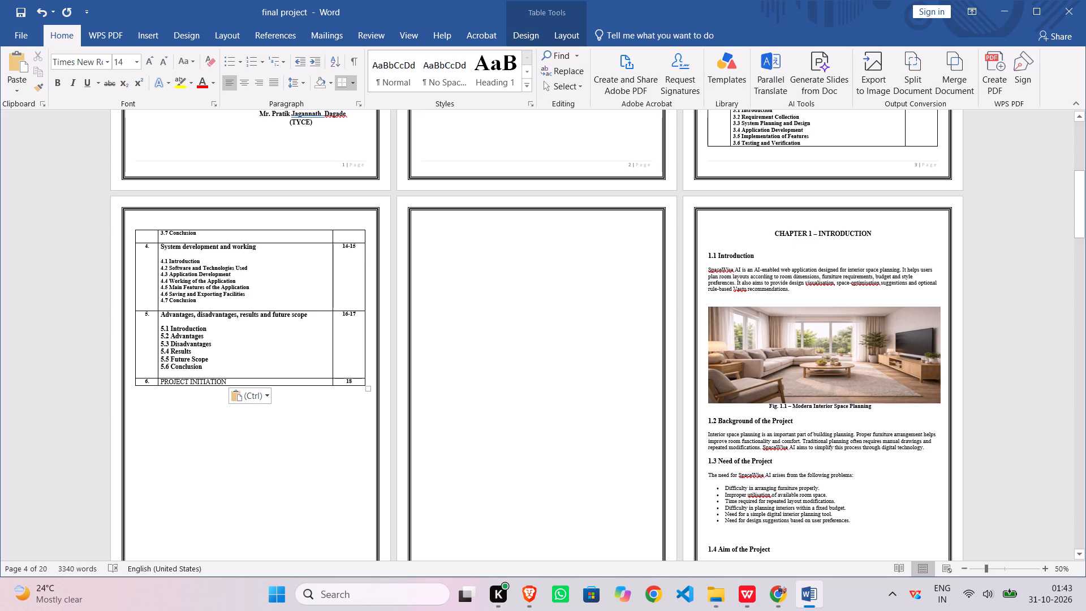
key(BackSpace)
key(BackSpace)
key(BackSpace)
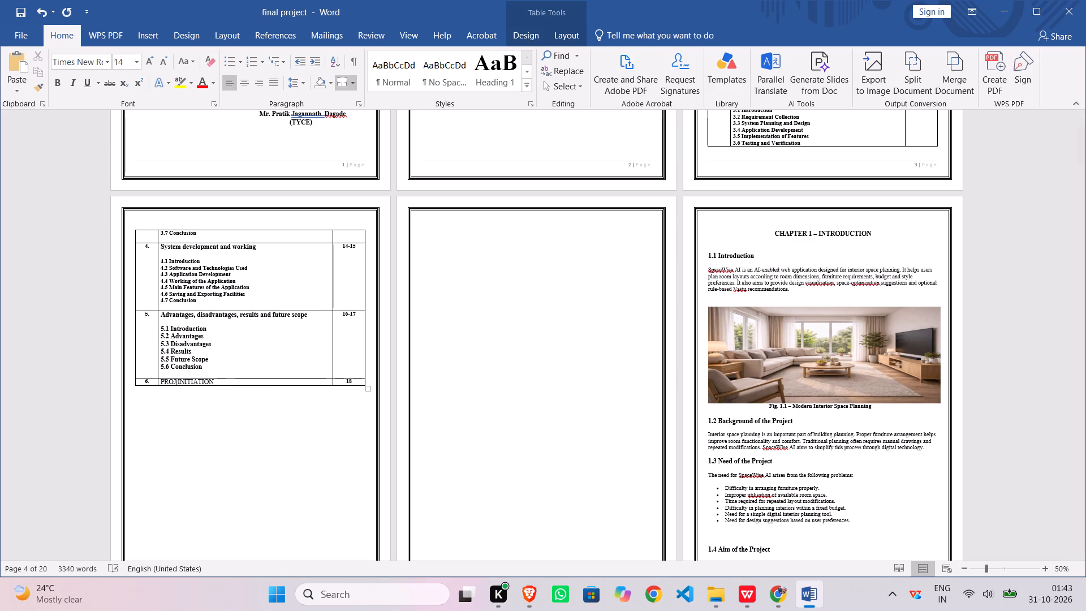
key(BackSpace)
key(BackSpace)
key(BackSpace)
text(roject)
Rewrite "INITIATION" in the row 6 index title in lowercase as "initiation".
key(Right)
key(Right)
key(Right)
key(Right)
key(Right)
key(Right)
key(Right)
key(Right)
key(Right)
key(Right)
key(Right)
key(Right)
key(Right)
key(Right)
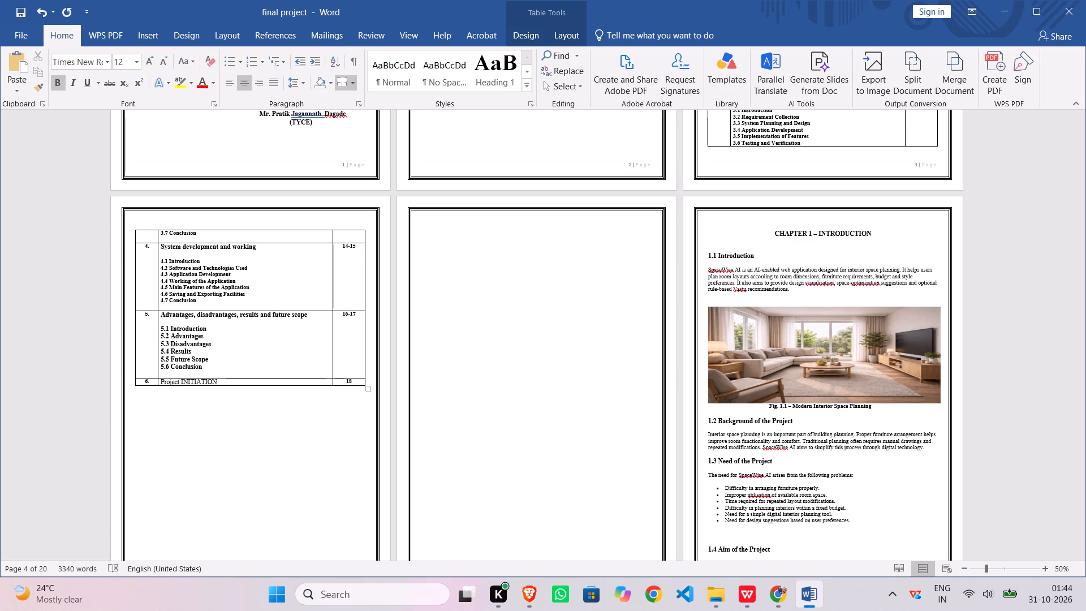
key(Left)
key(Left)
key(Left)
key(Left)
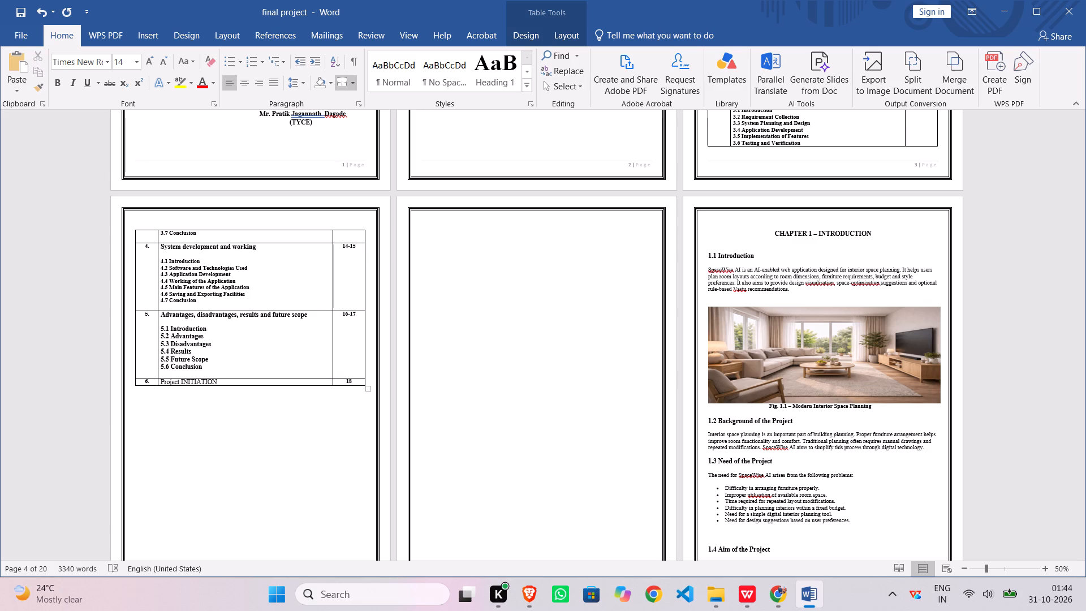
key(Right)
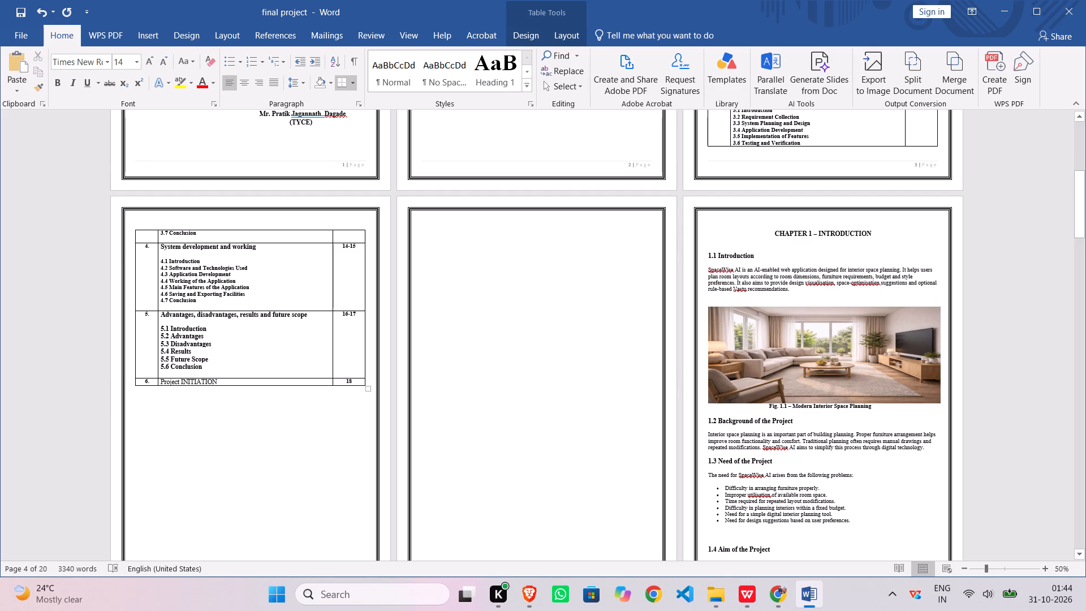
key(Left)
key(Left)
key(Left)
key(Left)
key(Left)
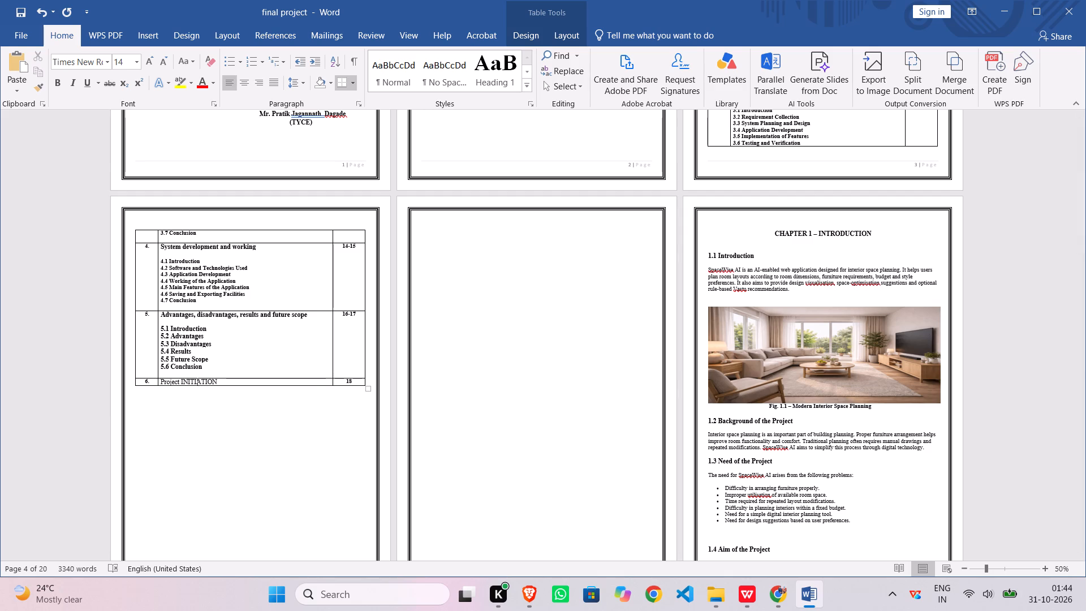
key(Left)
key(Left)
key(BackSpace)
key(BackSpace)
key(BackSpace)
text(ini)
key(Right)
key(Right)
key(Right)
key(Right)
key(Right)
key(Right)
key(Right)
key(BackSpace)
key(BackSpace)
key(BackSpace)
key(BackSpace)
key(BackSpace)
key(BackSpace)
key(BackSpace)
text(tiati)
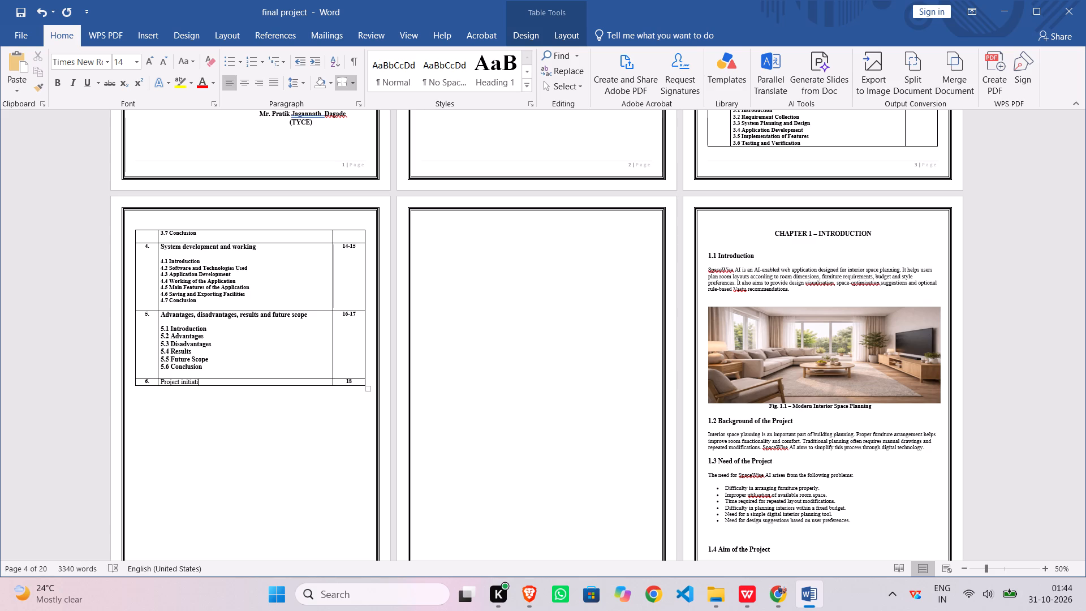
key(p)
key(BackSpace)
text(on)
Make the whole "Project initiation" title in the index table bold.
double_click(167, 380)
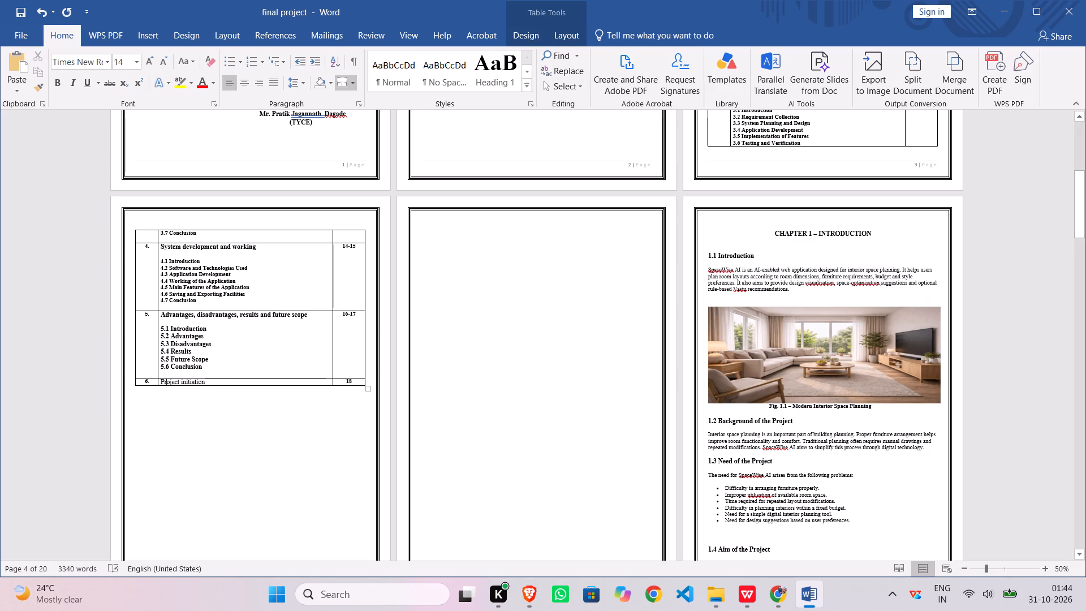
click(178, 363)
triple_click(187, 382)
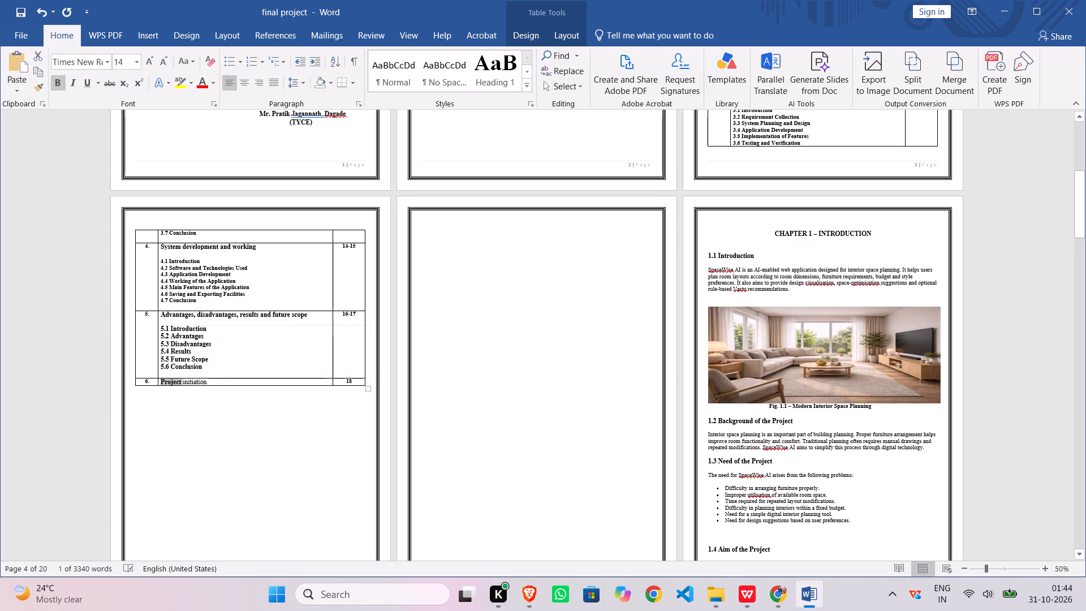
double_click(192, 362)
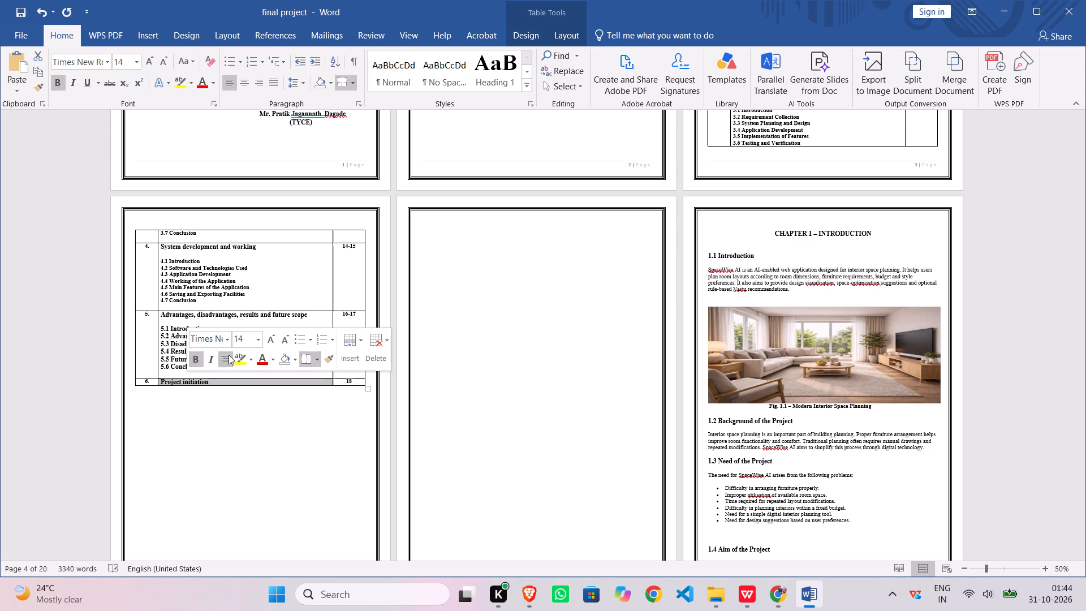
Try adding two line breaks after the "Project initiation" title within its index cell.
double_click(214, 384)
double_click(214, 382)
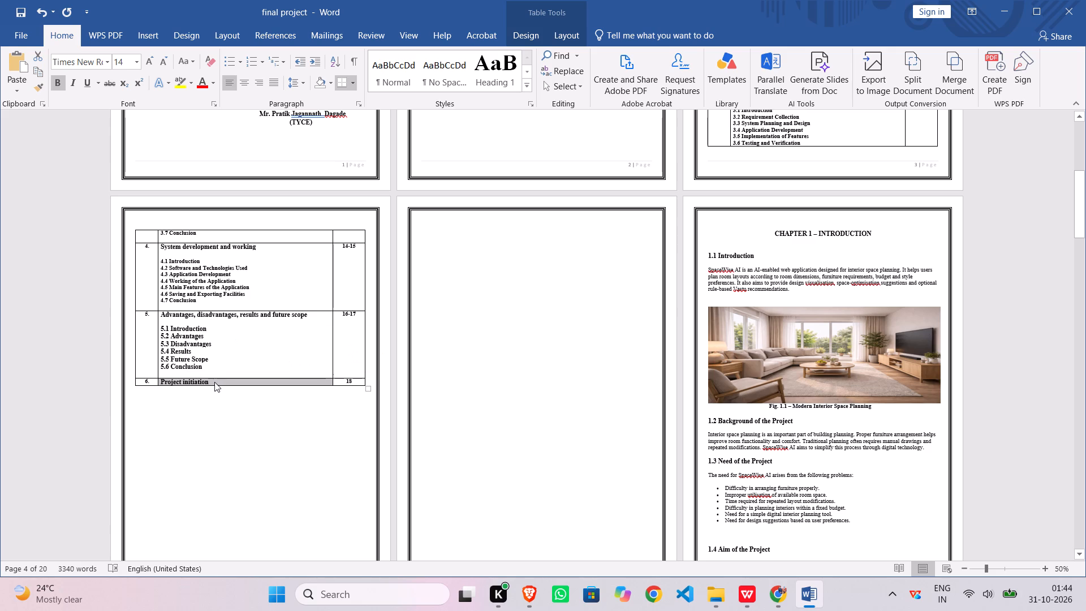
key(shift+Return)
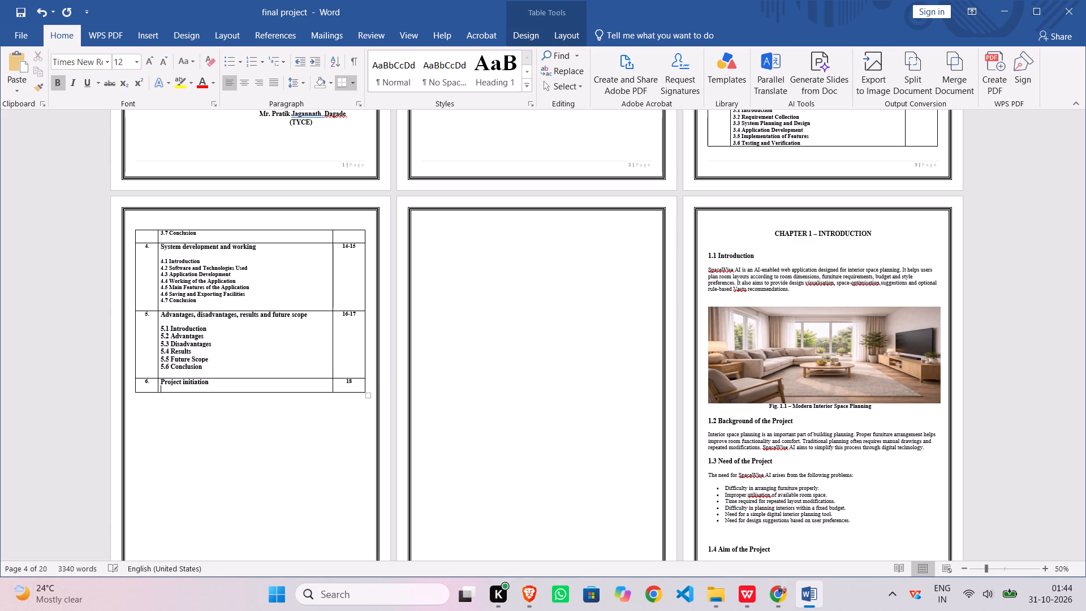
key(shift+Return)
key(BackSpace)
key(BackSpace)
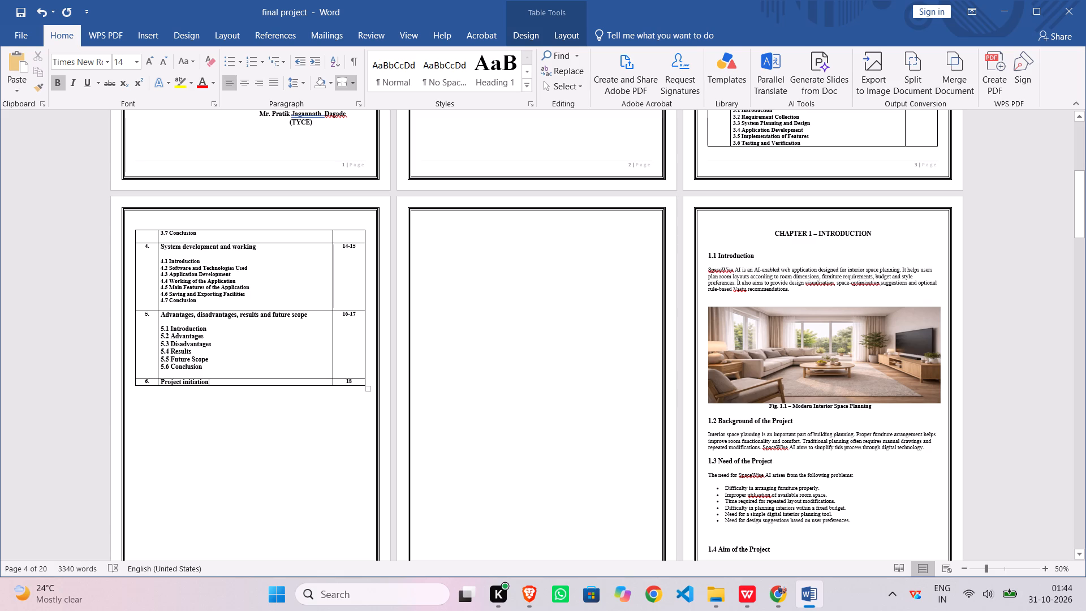
Insert a new row below the "Project initiation" row at the end of the index table.
triple_click(227, 382)
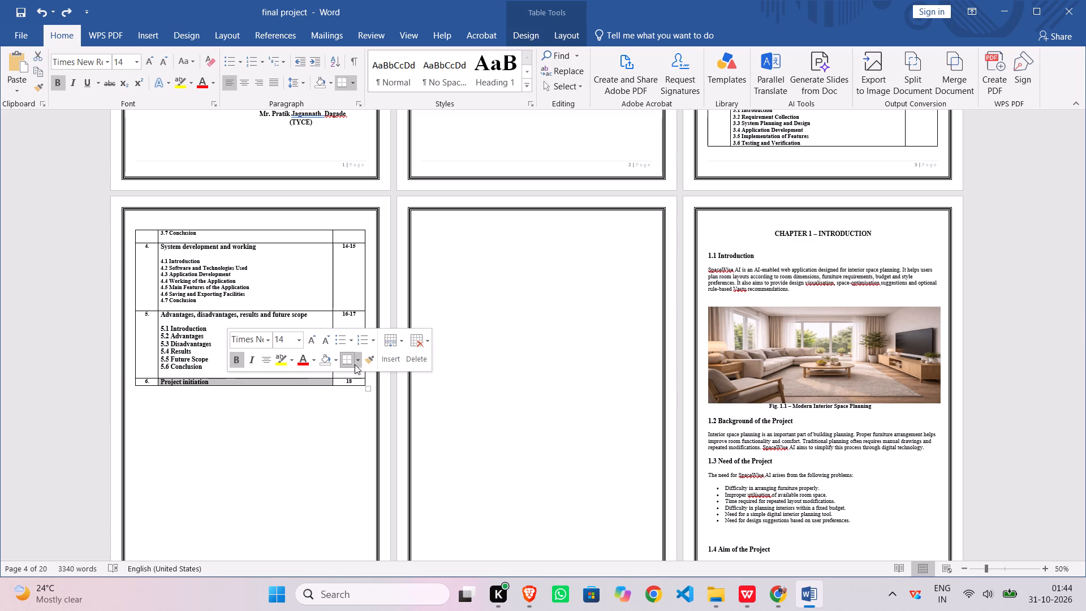
triple_click(393, 350)
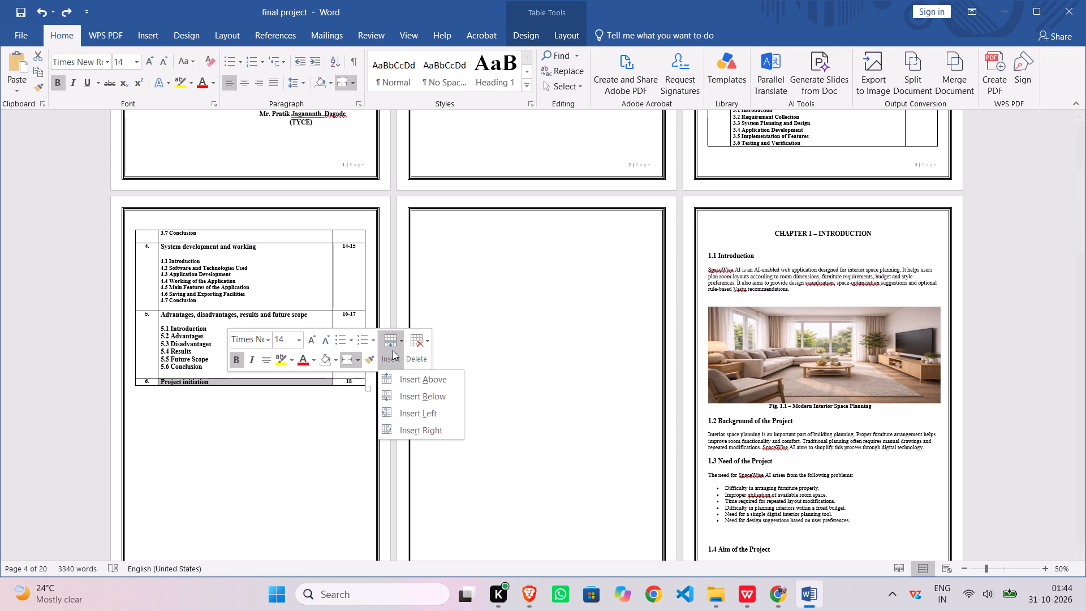
double_click(403, 393)
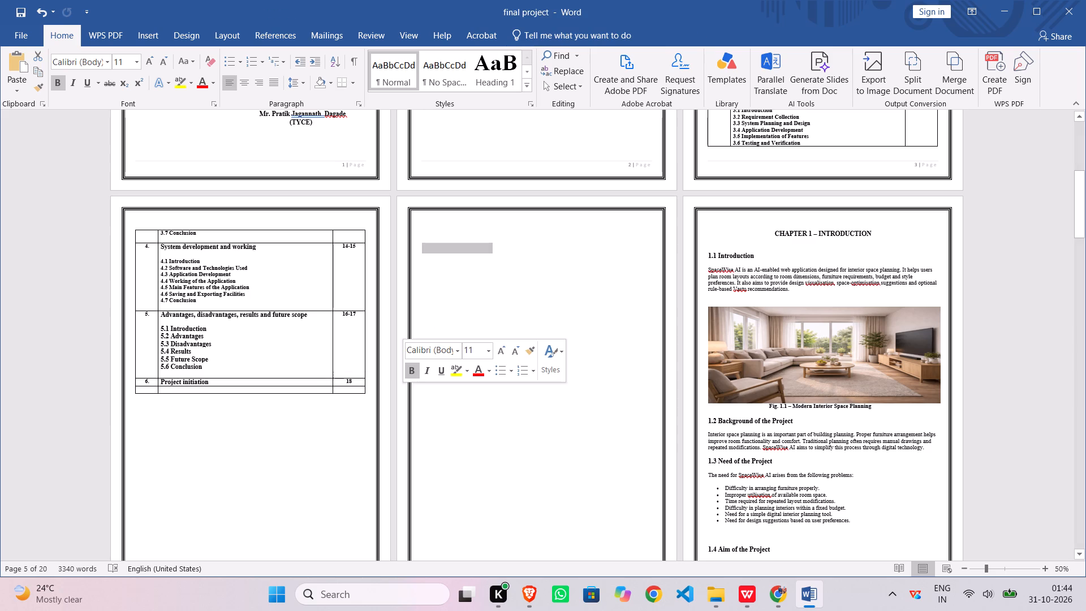
Add two line breaks after the "Project initiation" title within its index cell.
double_click(218, 382)
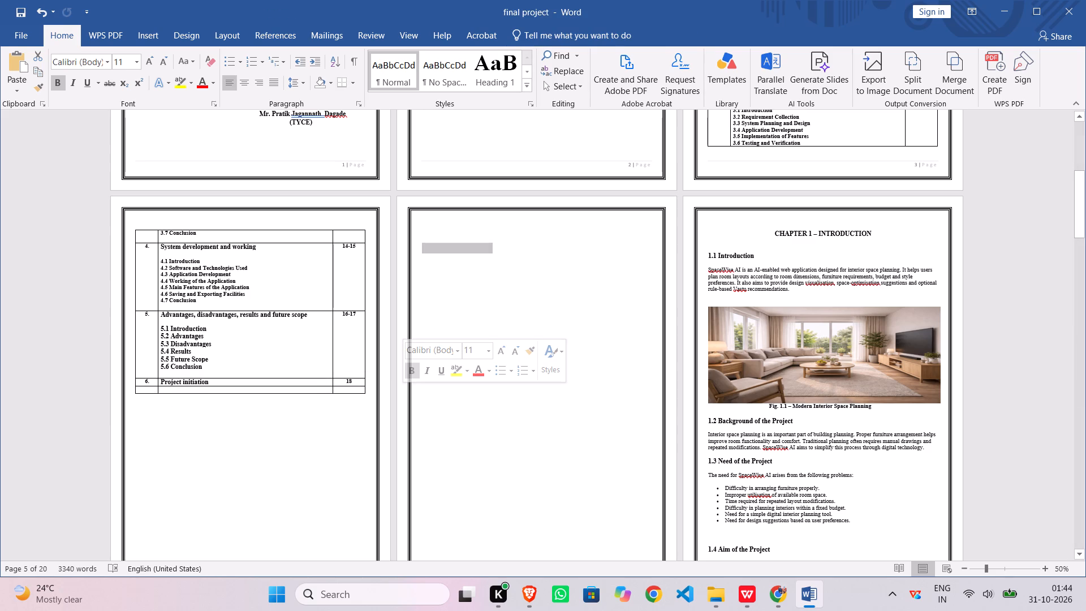
click(216, 383)
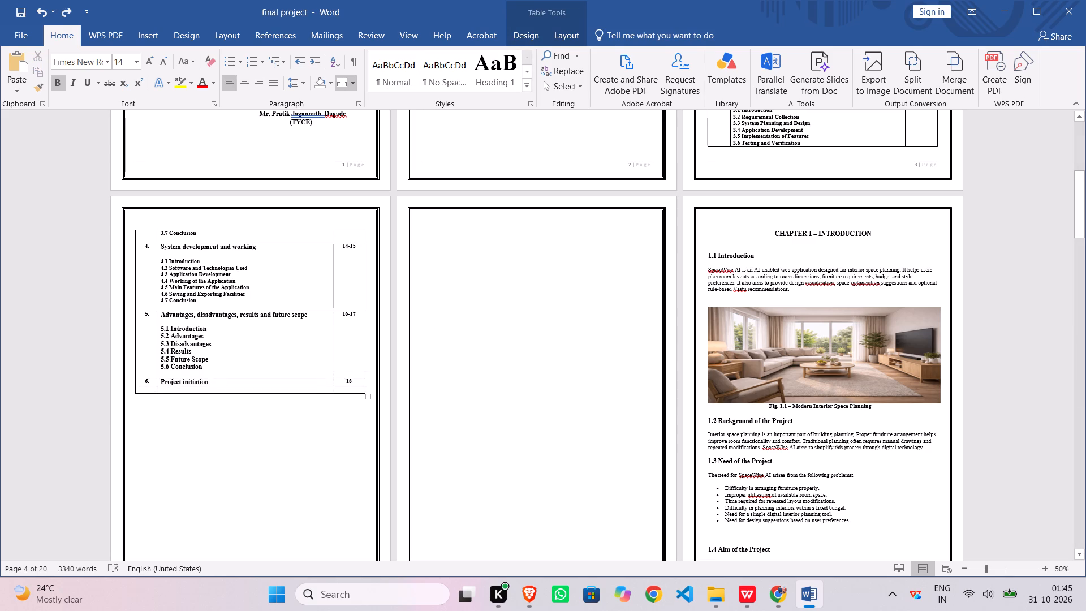
key(shift+Return)
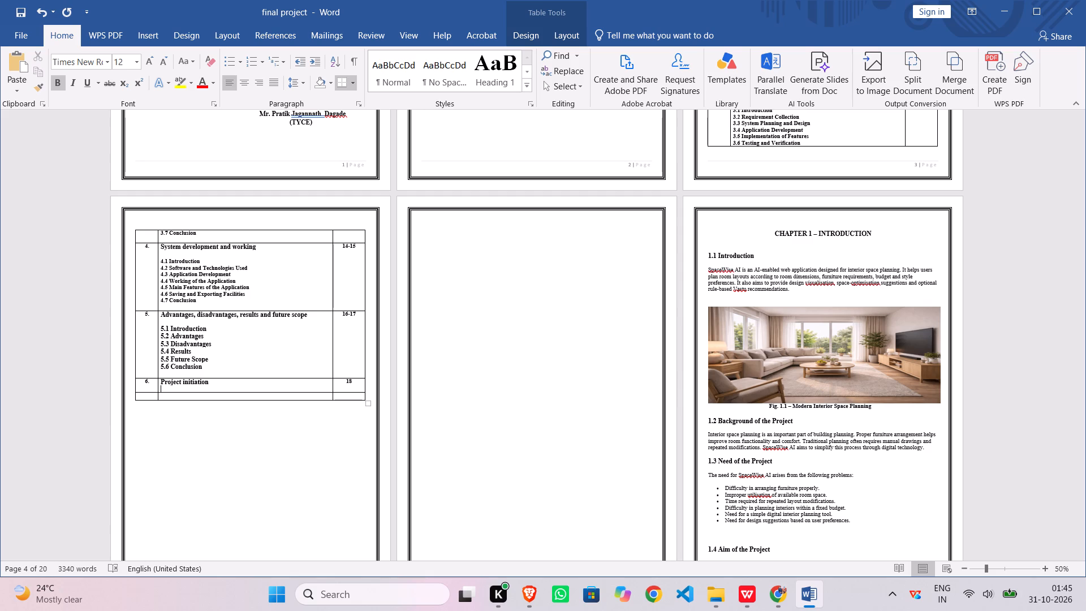
key(shift+Return)
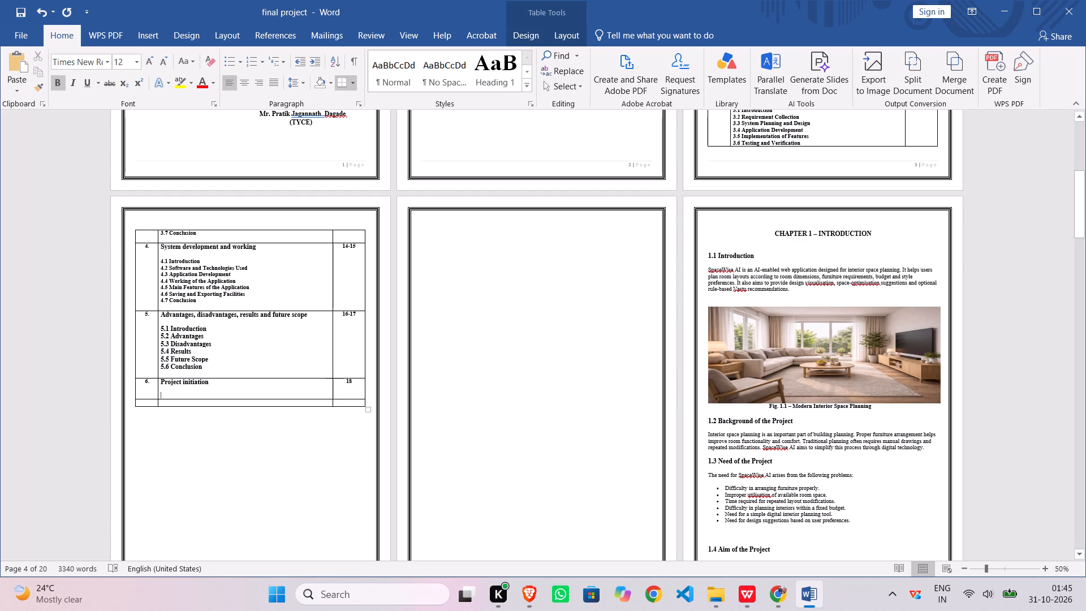
Copy the heading "6.1 Description of Problem Statement" from Chapter 6 into the row 6 index cell below "Project initiation".
scroll(359, 399, down, 13)
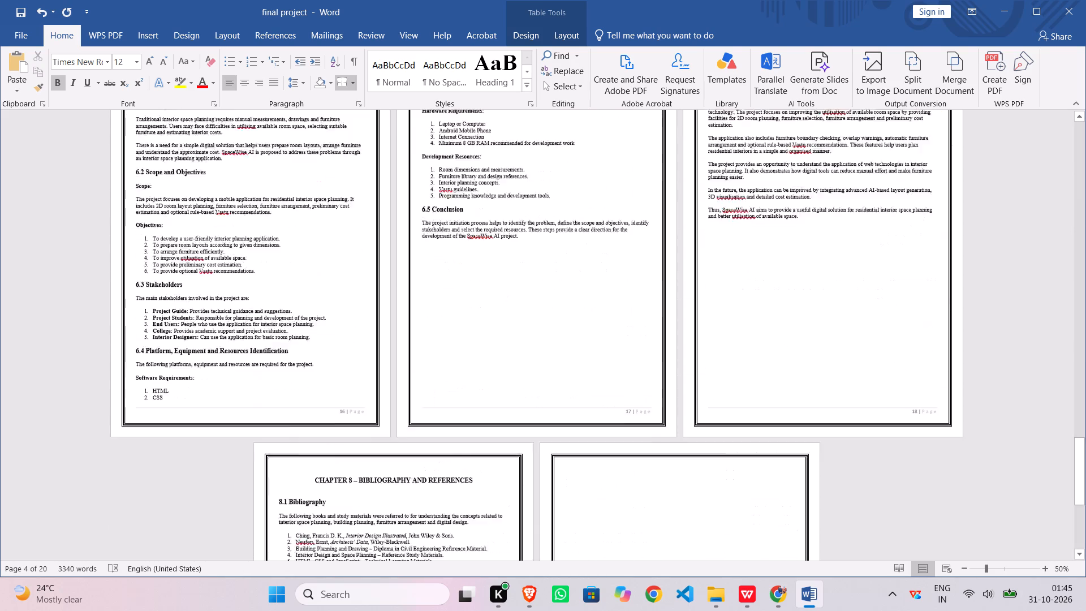
scroll(365, 396, up, 5)
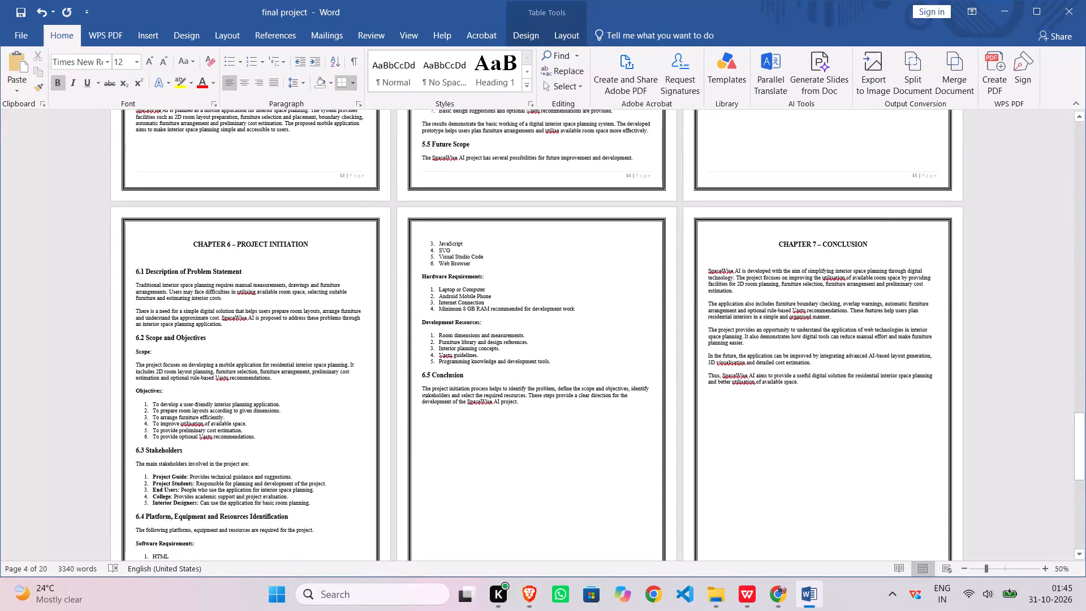
scroll(213, 354, up, 1)
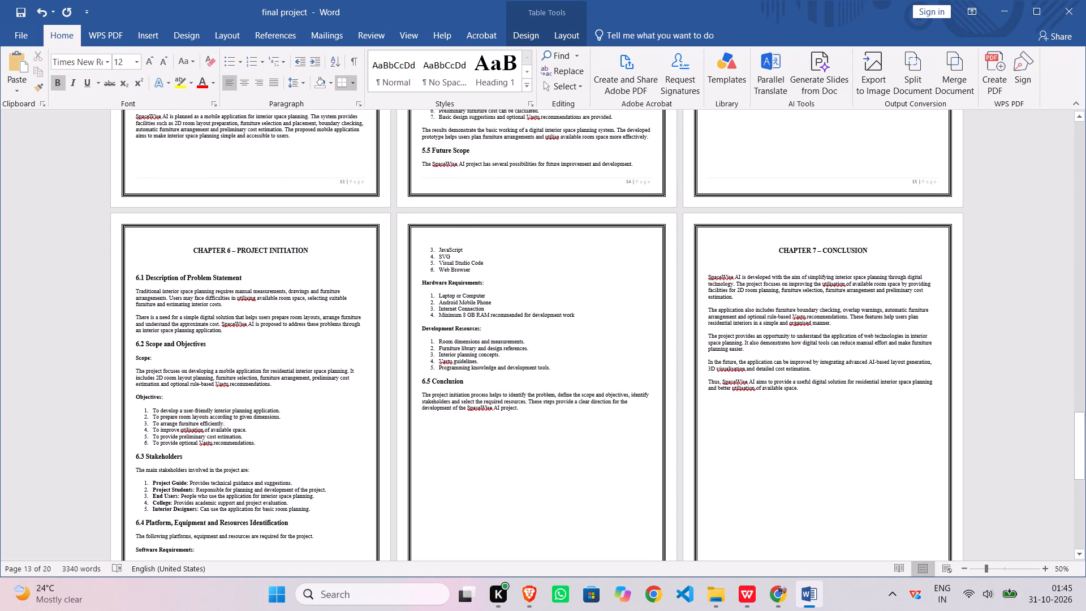
drag(135, 276, 229, 273)
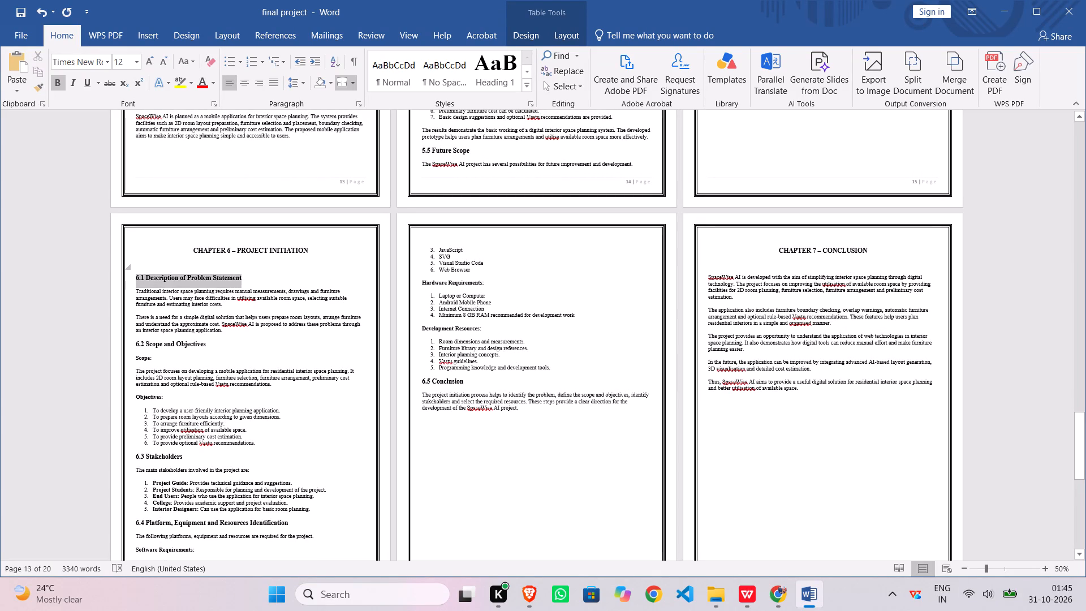
drag(229, 273, 245, 277)
click(245, 277)
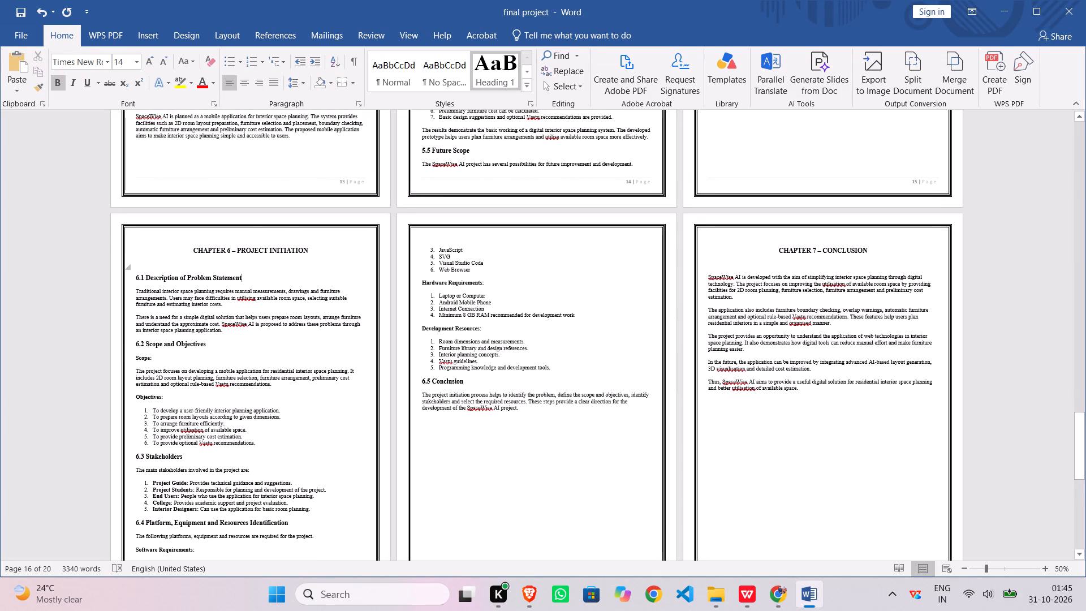
triple_click(171, 278)
click(170, 278)
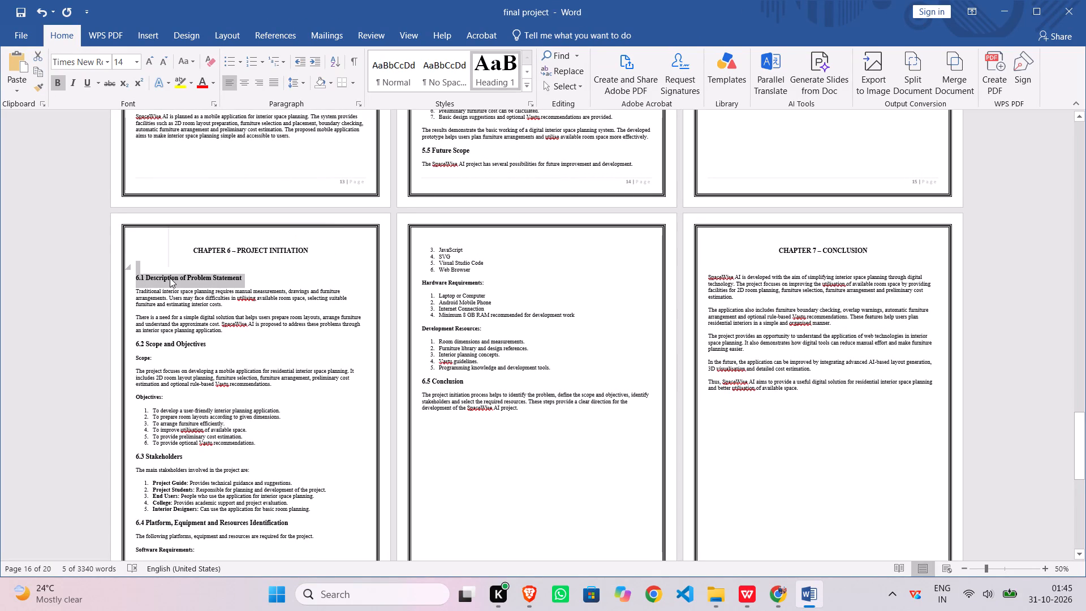
key(ctrl+c)
scroll(170, 278, up, 20)
scroll(170, 278, up, 20)
scroll(170, 278, up, 20)
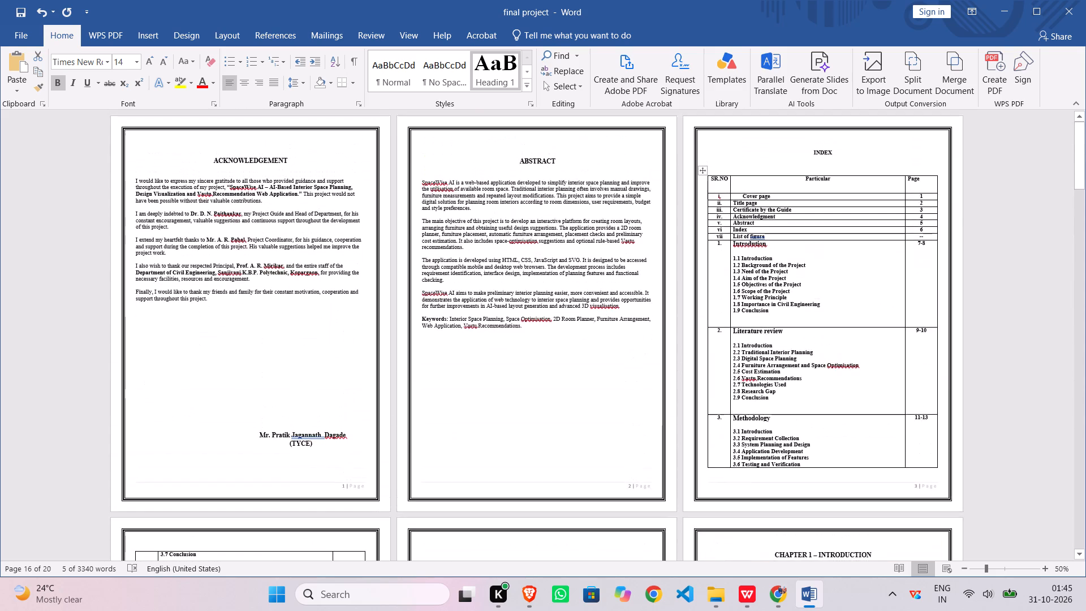
scroll(173, 284, down, 1)
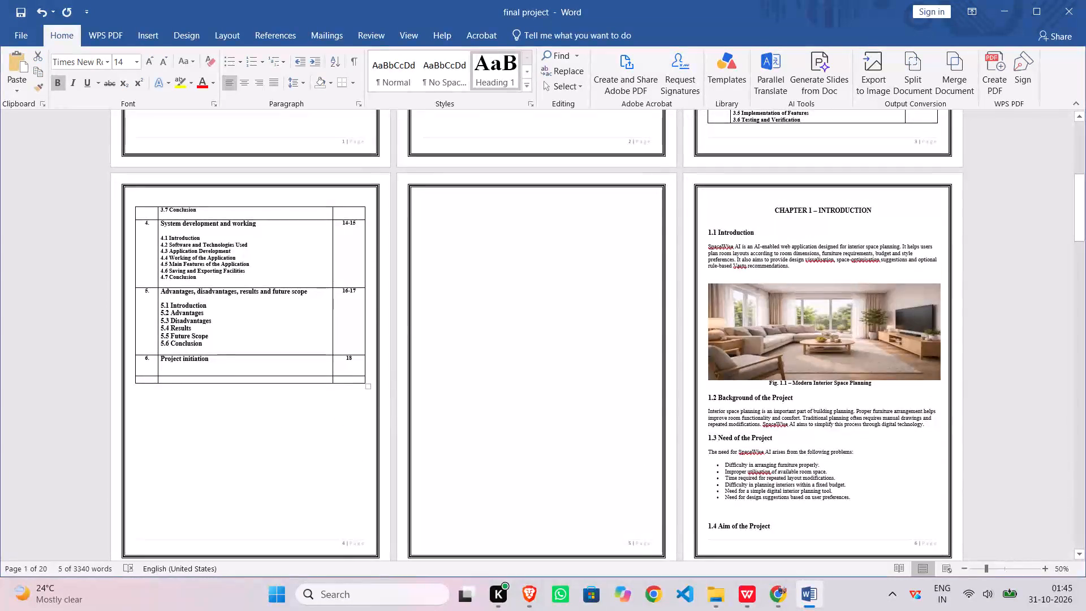
click(165, 371)
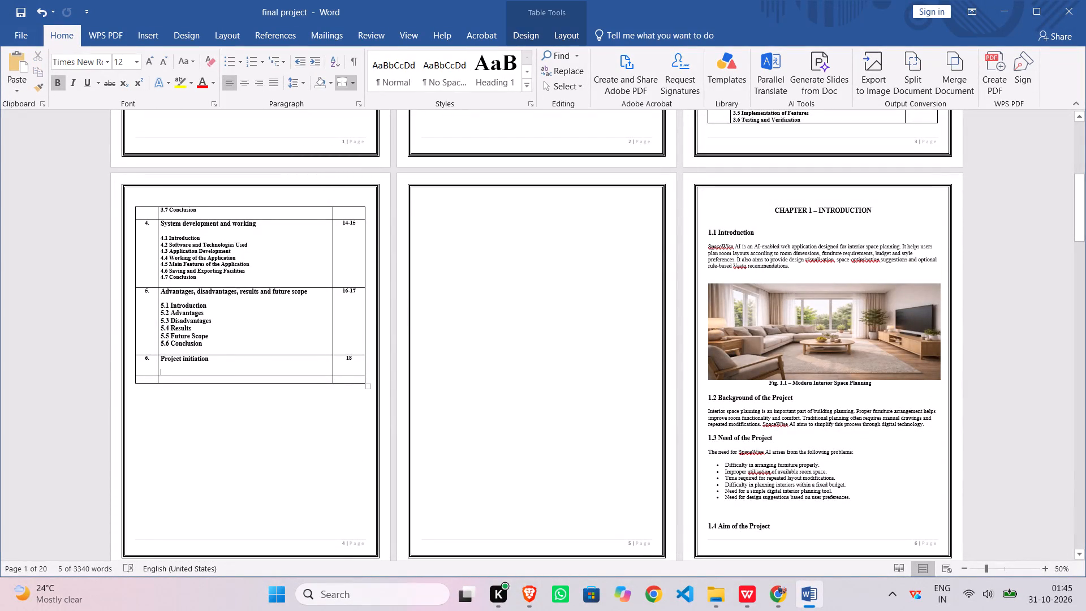
key(ctrl+v)
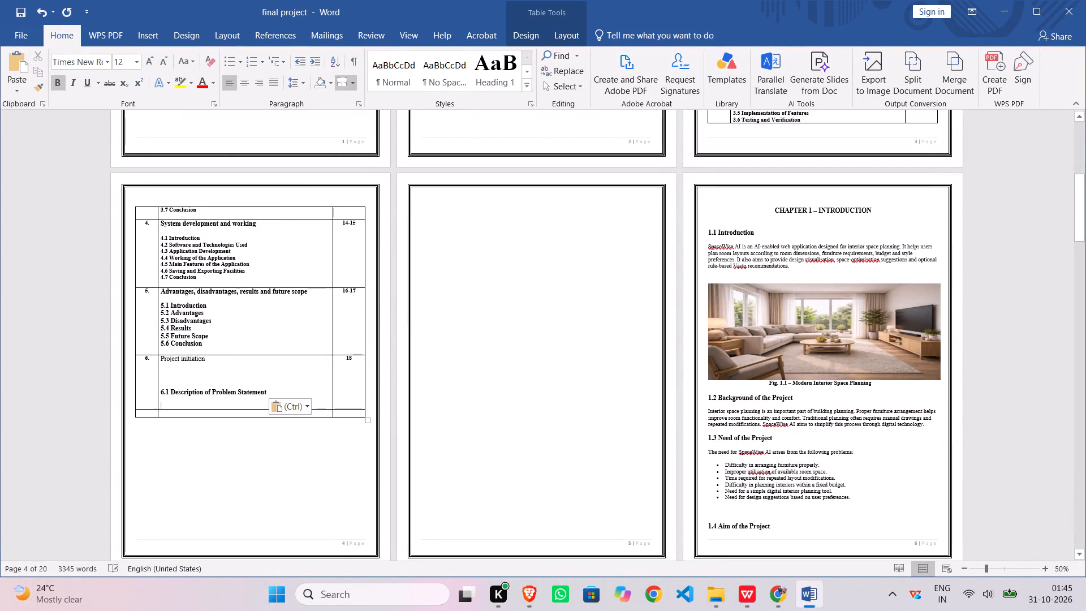
double_click(165, 359)
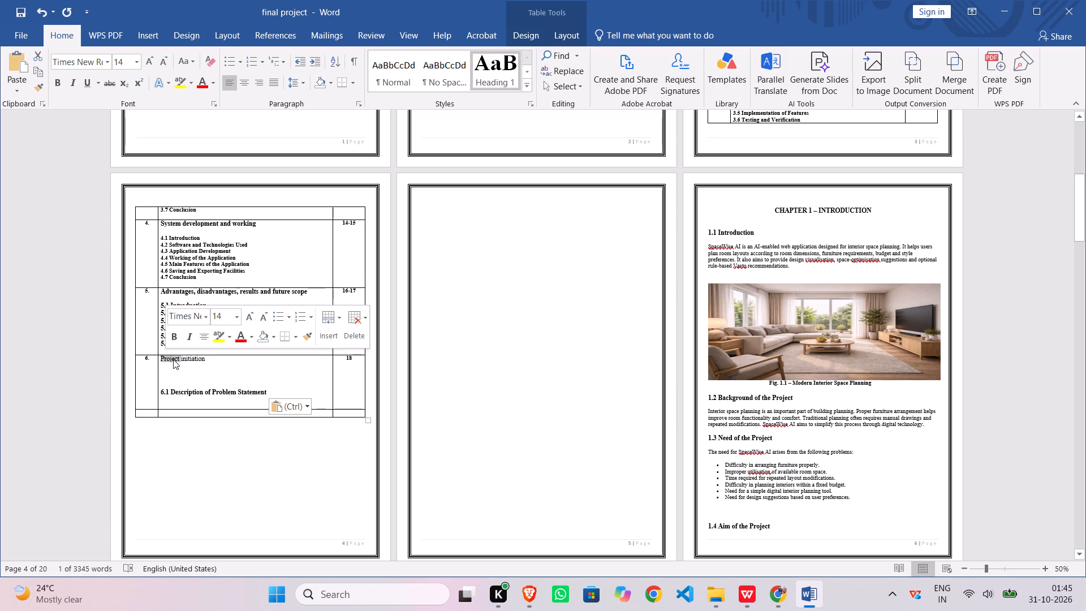
Copy the heading "6.2 Scope and Objectives" from Chapter 6 onto a new line below the 6.1 entry in the index table.
click(269, 392)
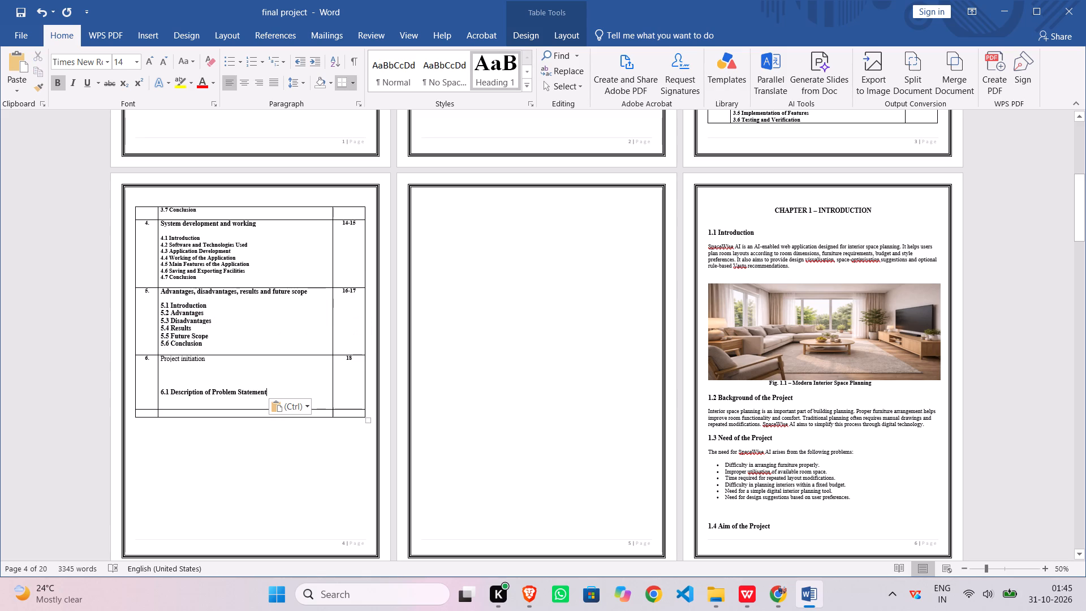
key(shift+Return)
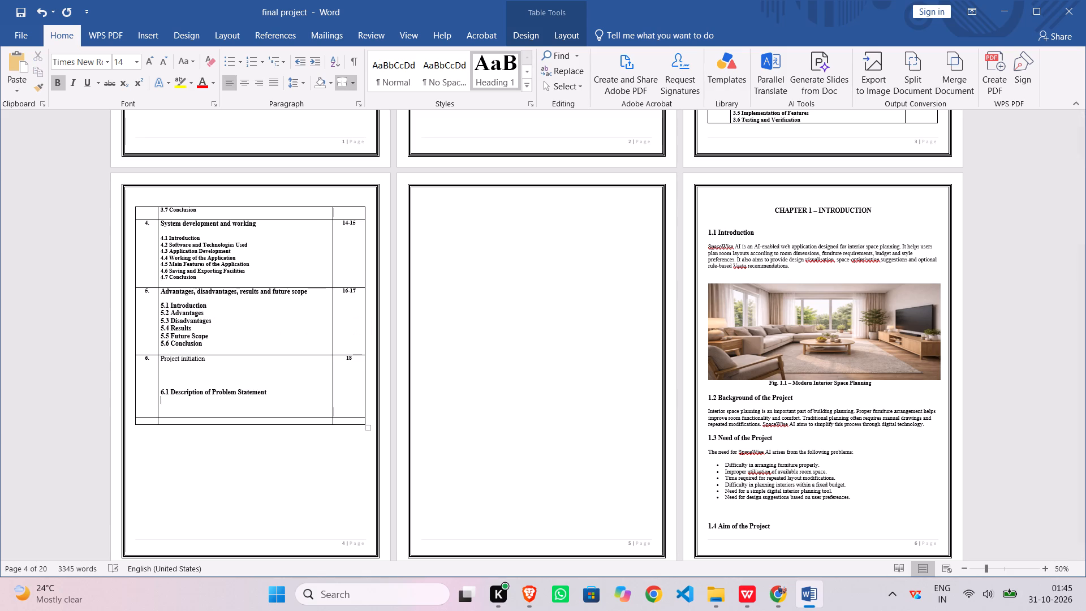
scroll(277, 390, down, 4)
scroll(322, 461, down, 6)
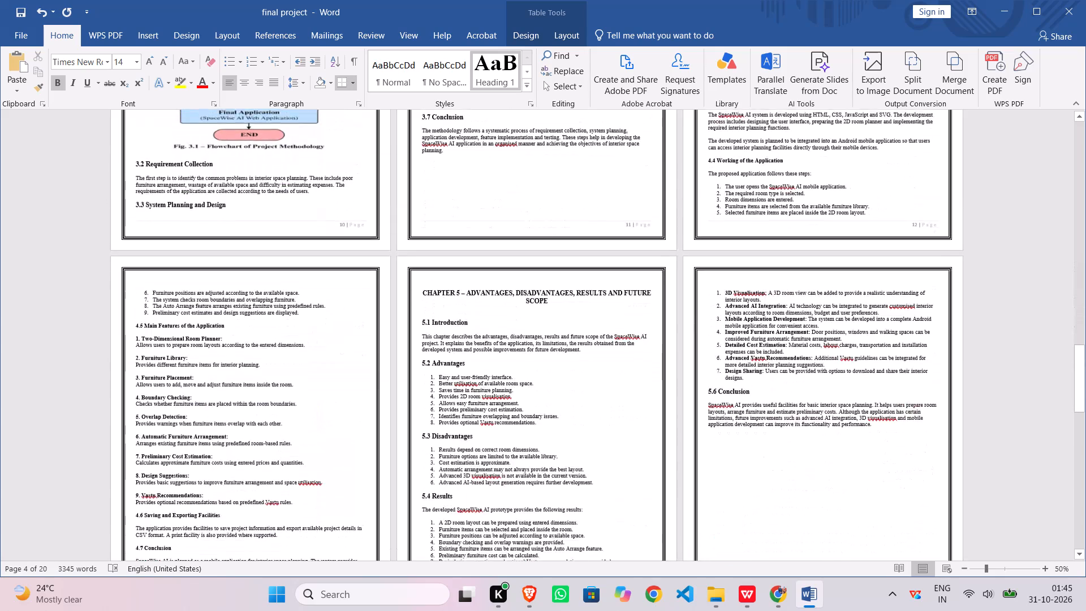
scroll(322, 462, down, 1)
scroll(204, 359, down, 3)
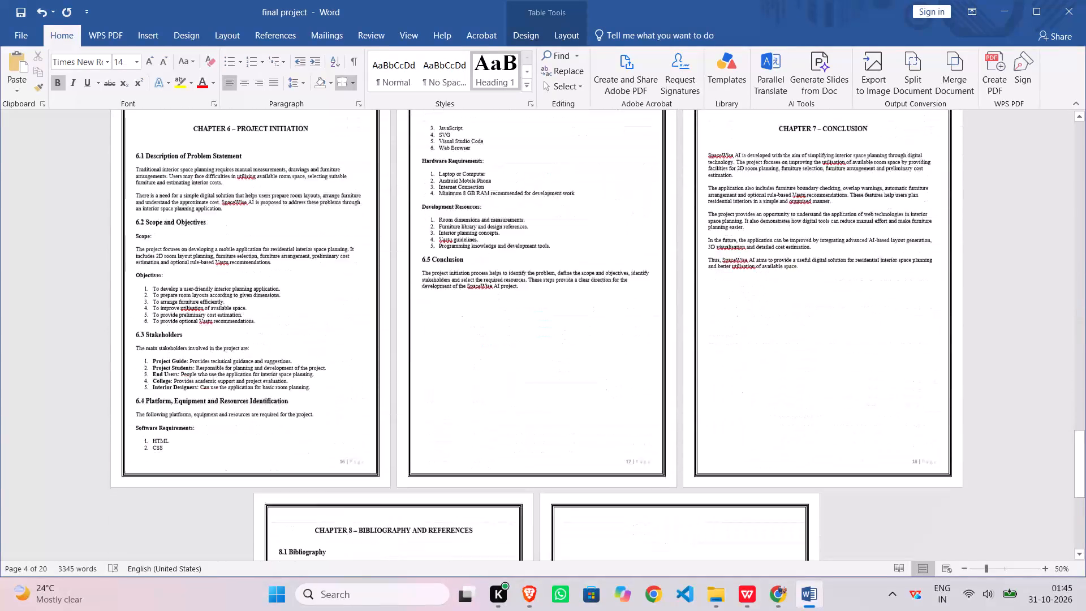
scroll(204, 347, down, 2)
scroll(204, 347, up, 1)
scroll(204, 347, down, 1)
double_click(152, 340)
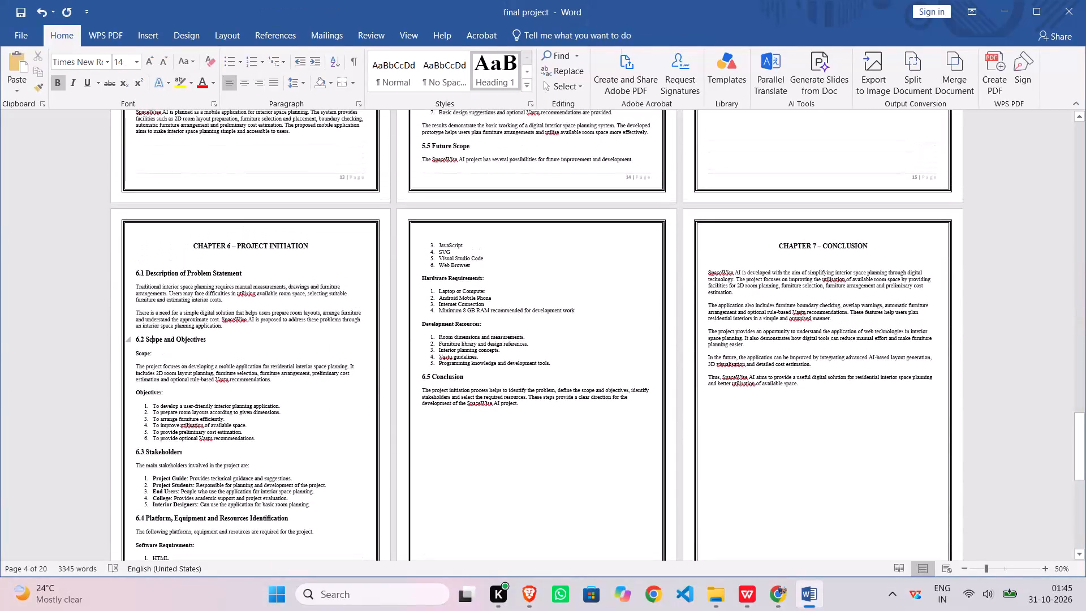
click(152, 340)
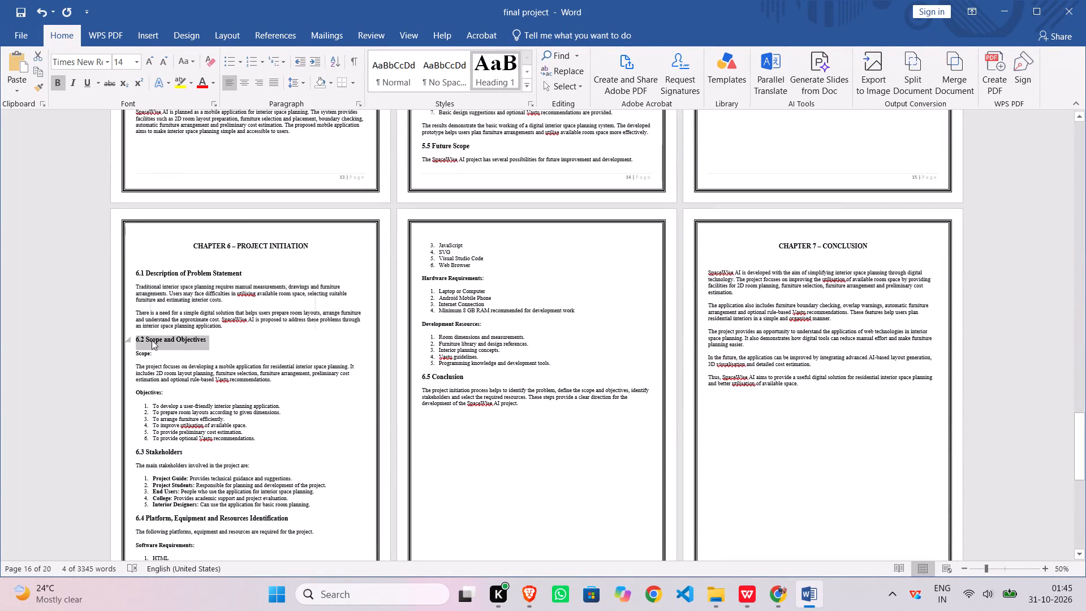
key(ctrl+c)
scroll(152, 340, up, 13)
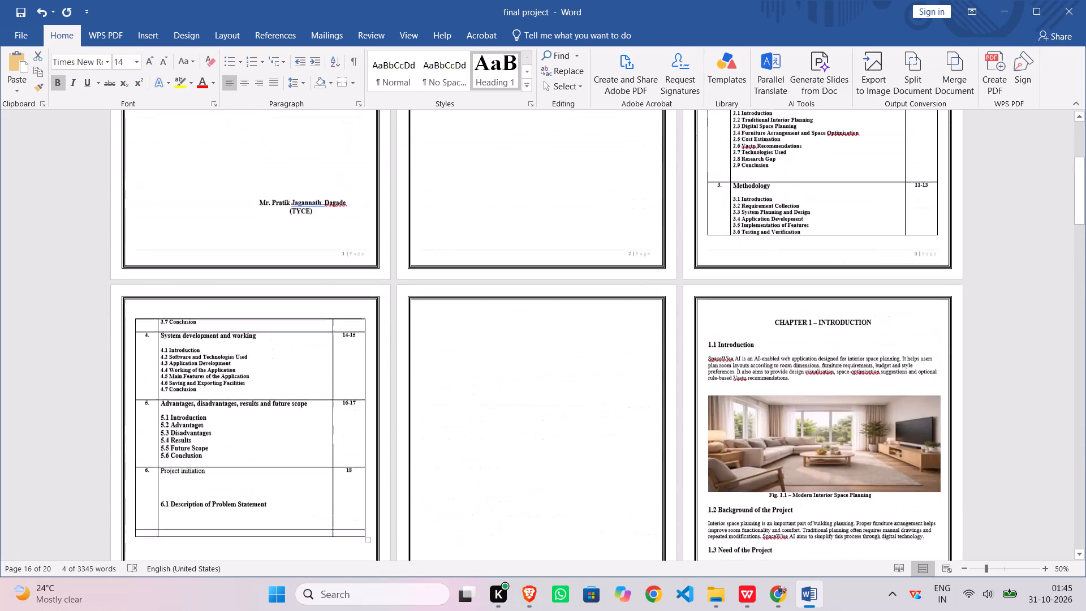
scroll(164, 351, down, 1)
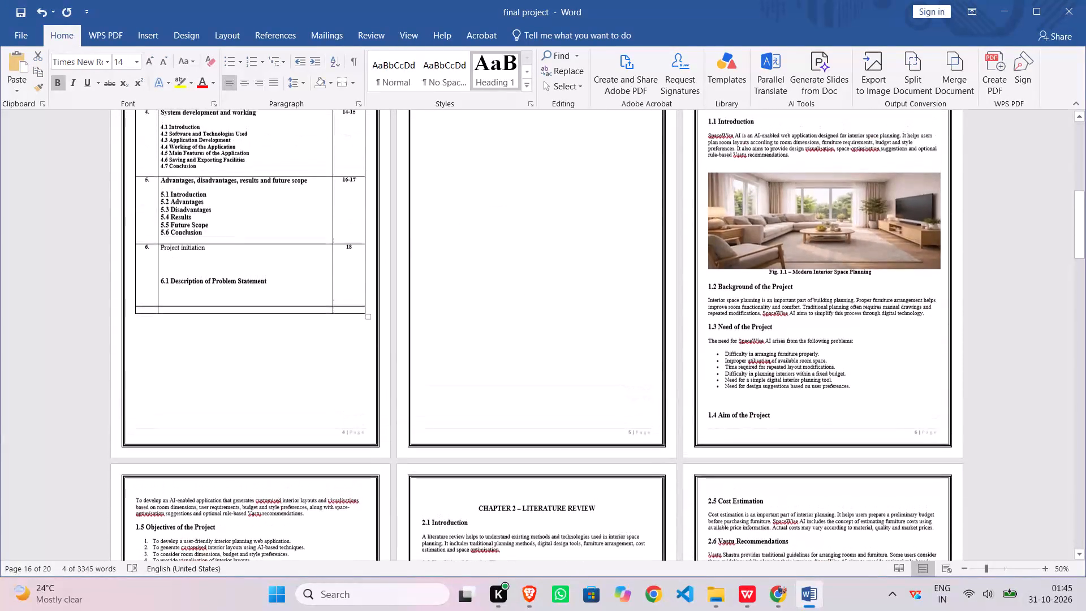
click(268, 283)
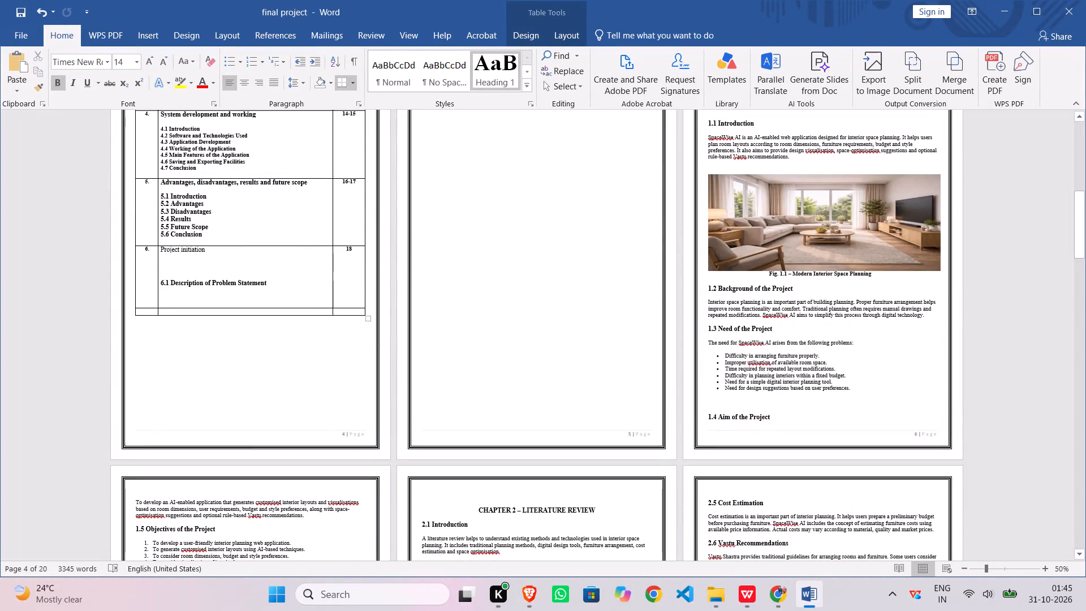
key(shift+Return)
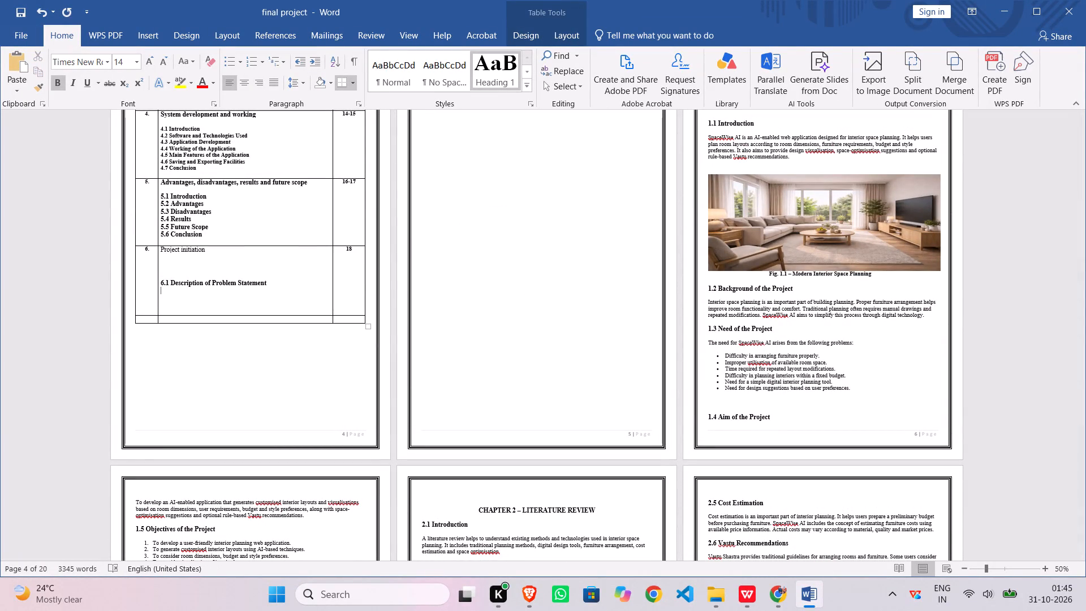
key(ctrl+v)
Copy the heading "6.3 Stakeholders" from Chapter 6 onto a new line below the 6.2 entry in the index table.
scroll(268, 283, down, 14)
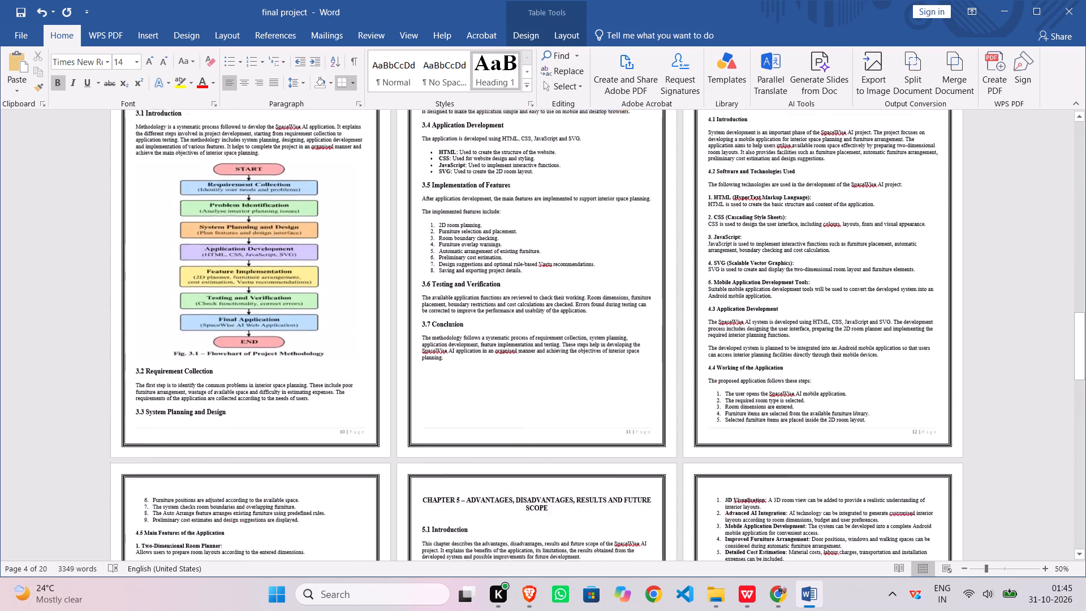
scroll(257, 343, down, 17)
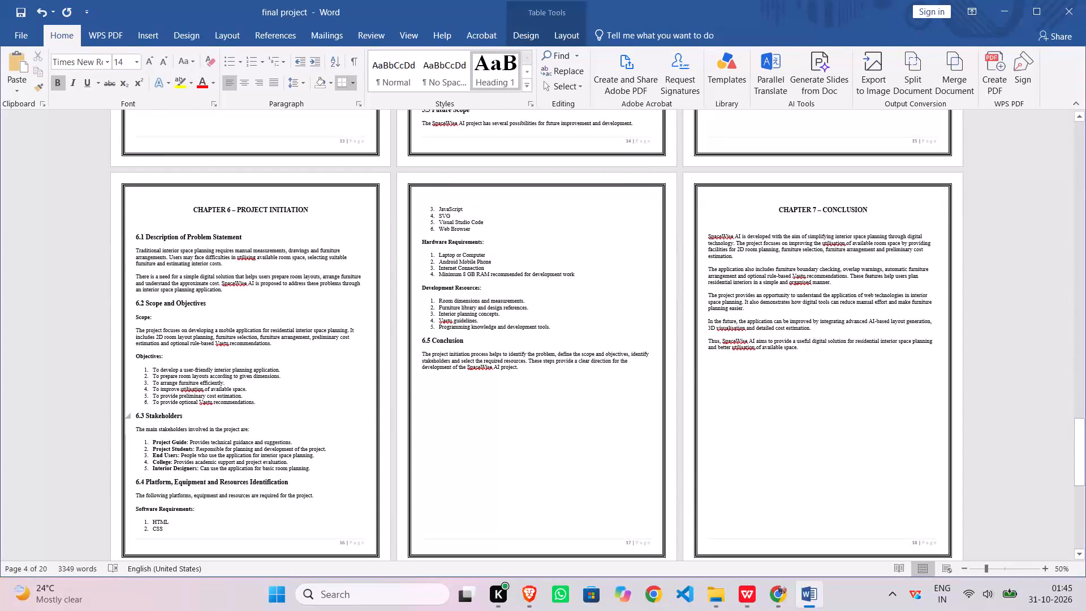
triple_click(168, 419)
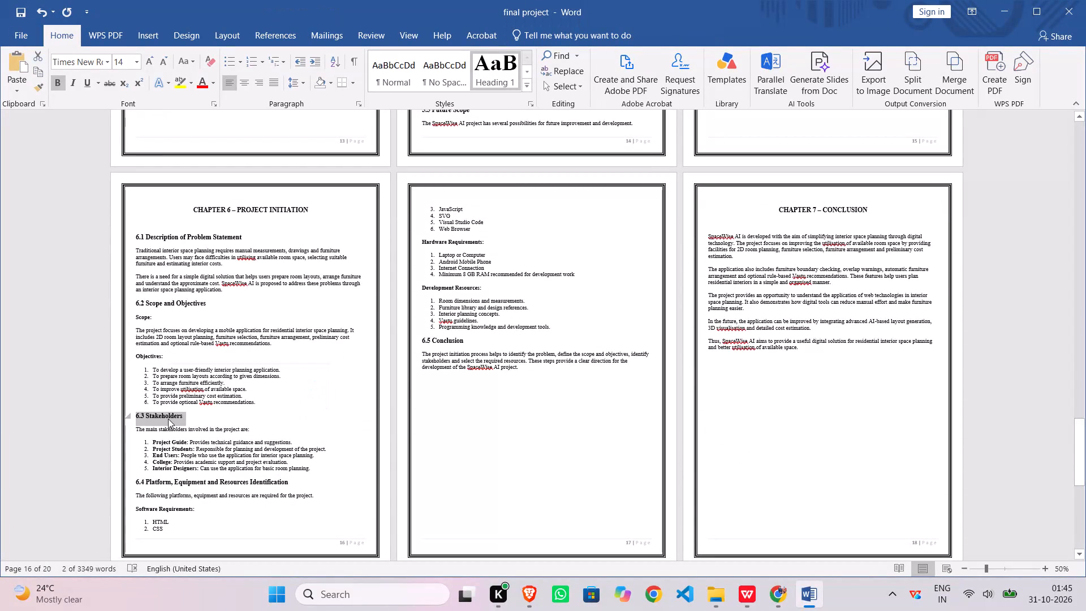
key(ctrl+c)
scroll(168, 419, up, 9)
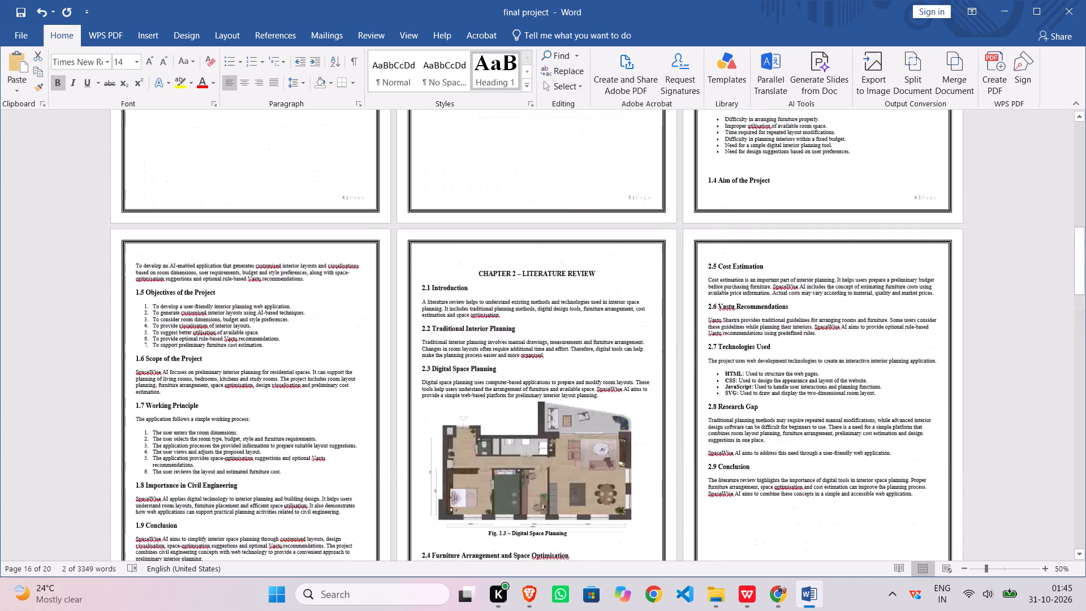
scroll(168, 419, up, 2)
click(236, 294)
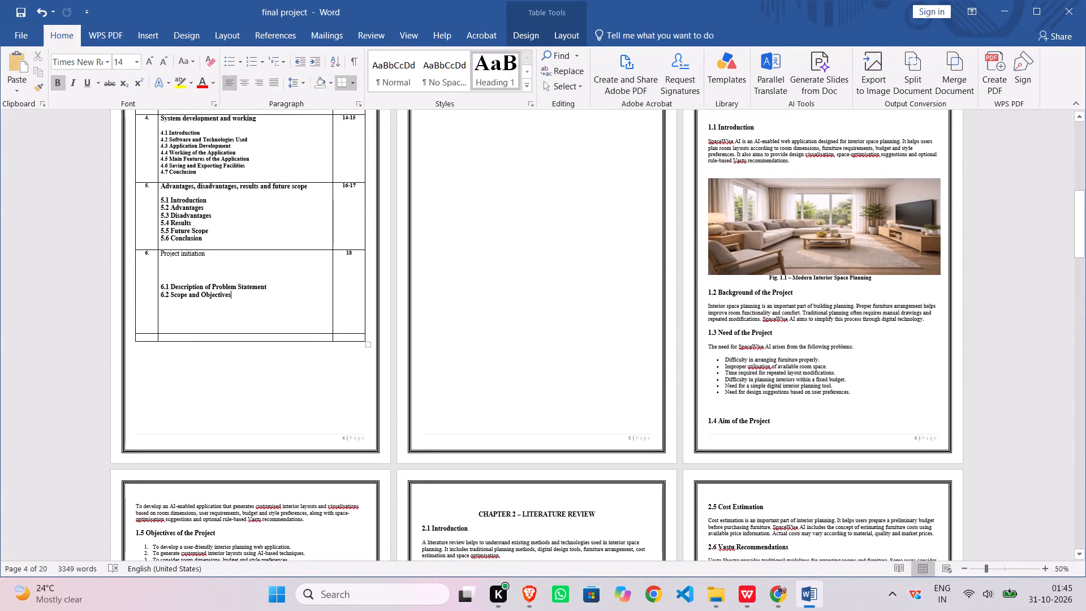
key(shift+Return)
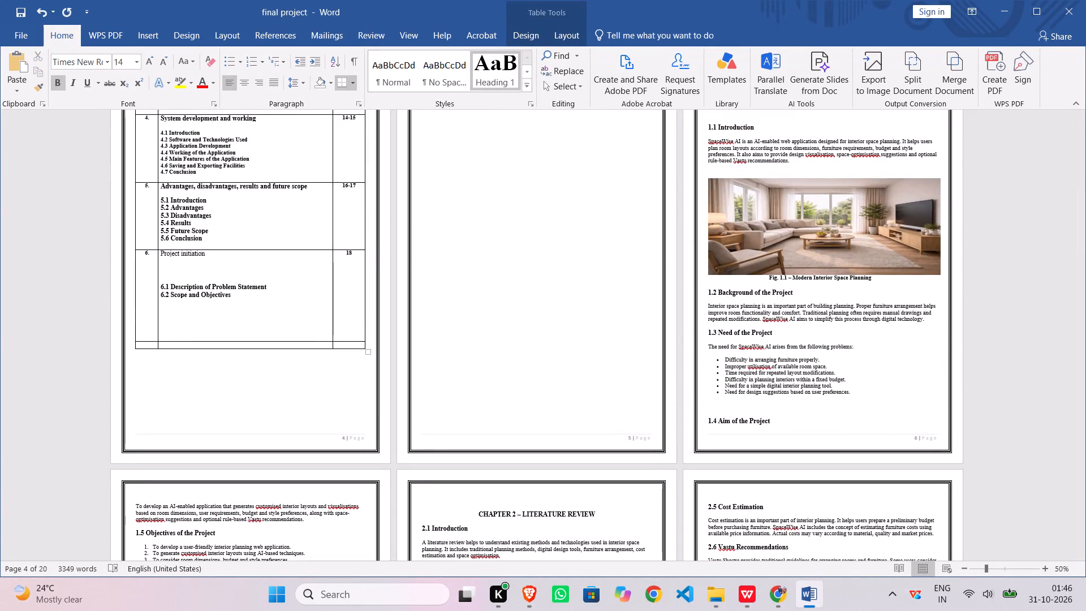
key(ctrl+v)
Copy the heading "6.4 Platform, Equipment and Resources Identification" from Chapter 6 onto a new line below the 6.3 entry in the index table.
scroll(236, 294, down, 16)
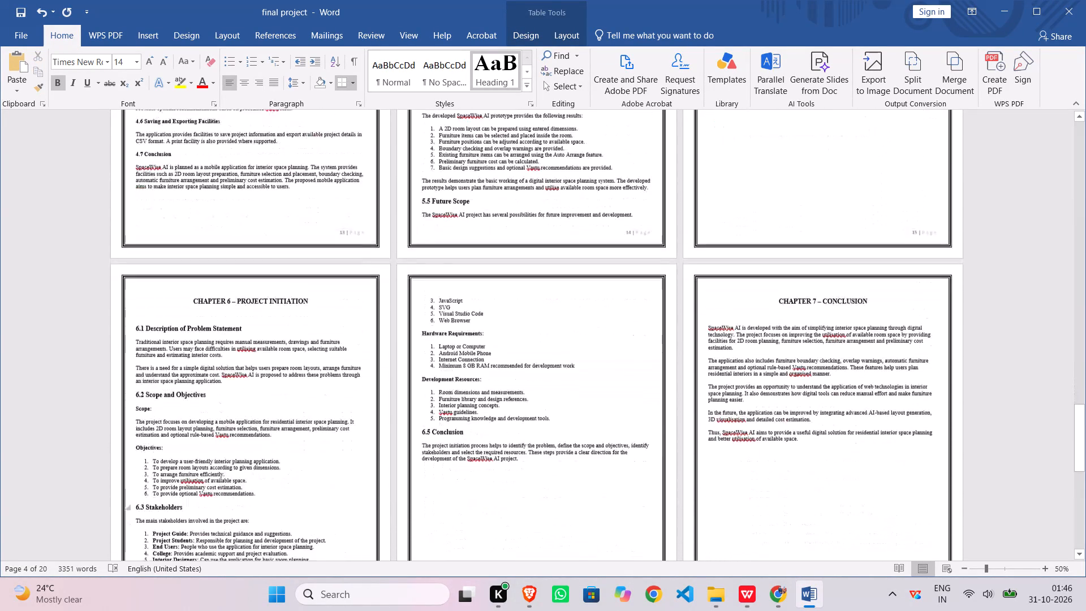
scroll(236, 294, down, 3)
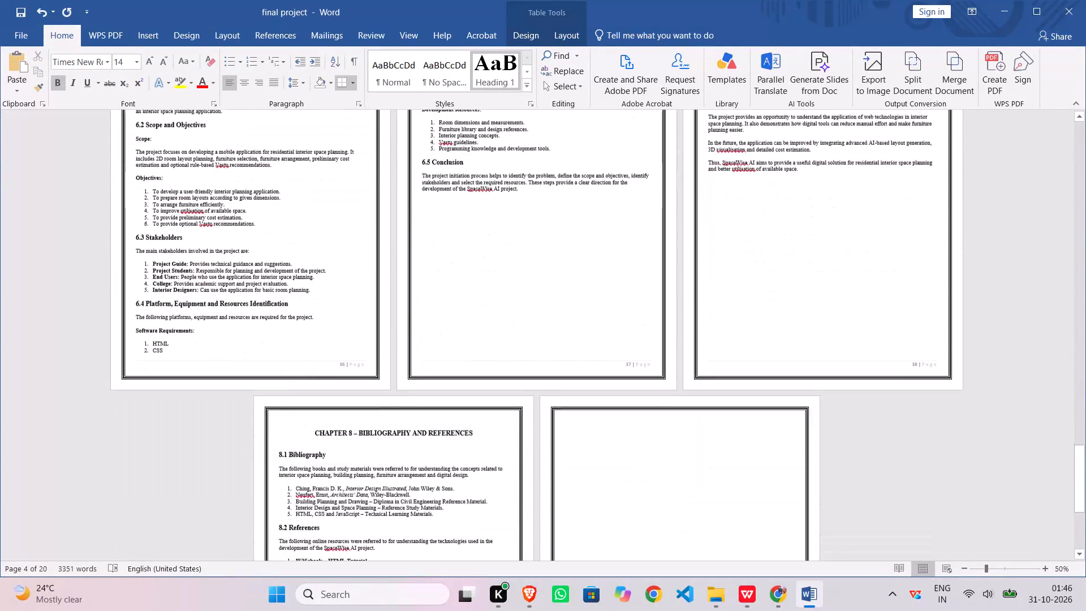
scroll(216, 416, up, 5)
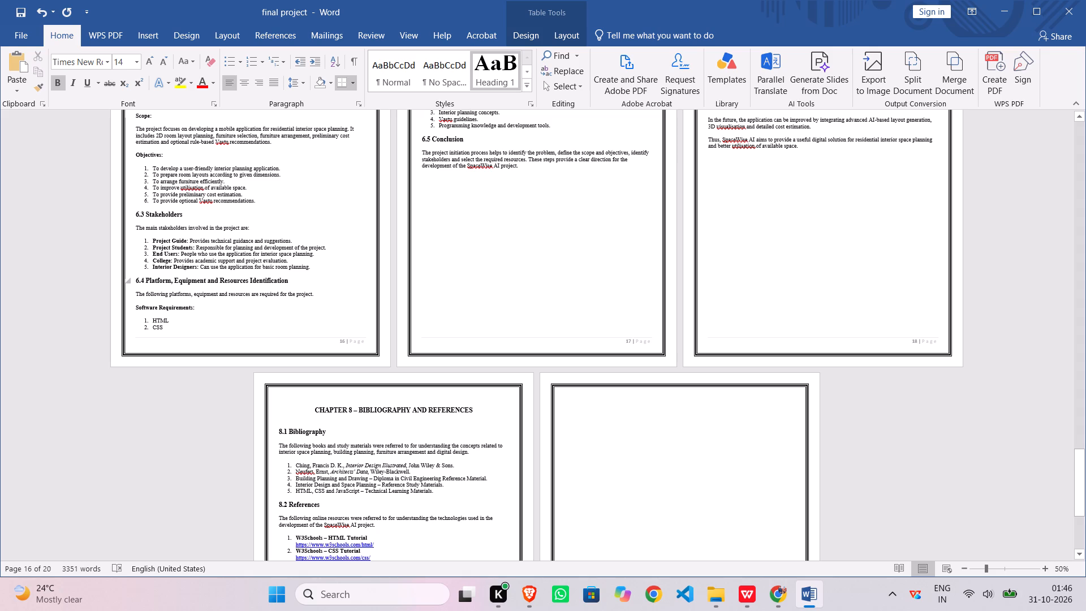
scroll(196, 303, up, 3)
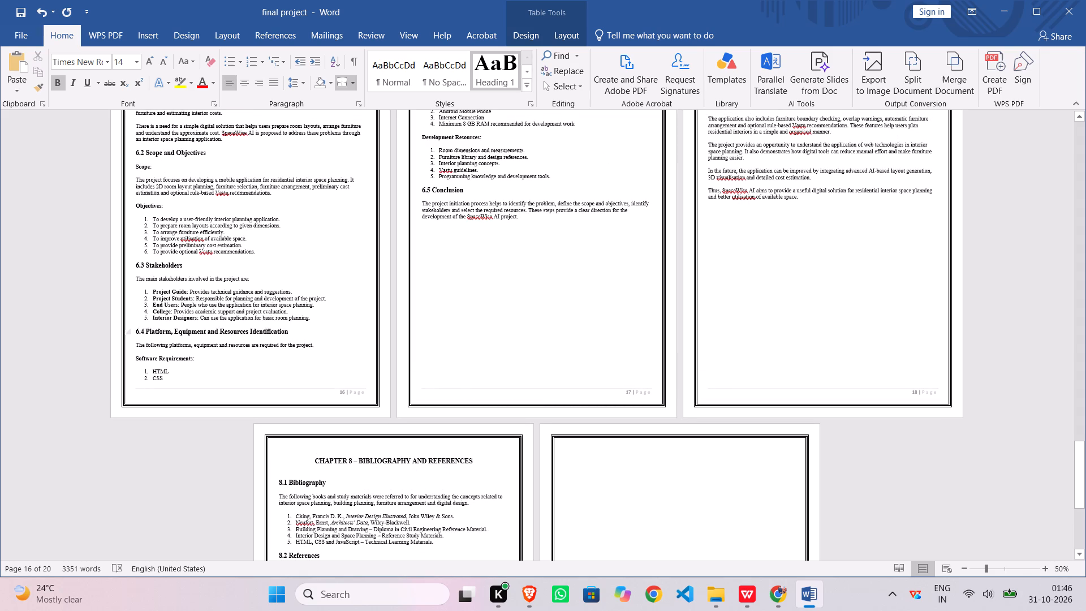
drag(136, 330, 286, 335)
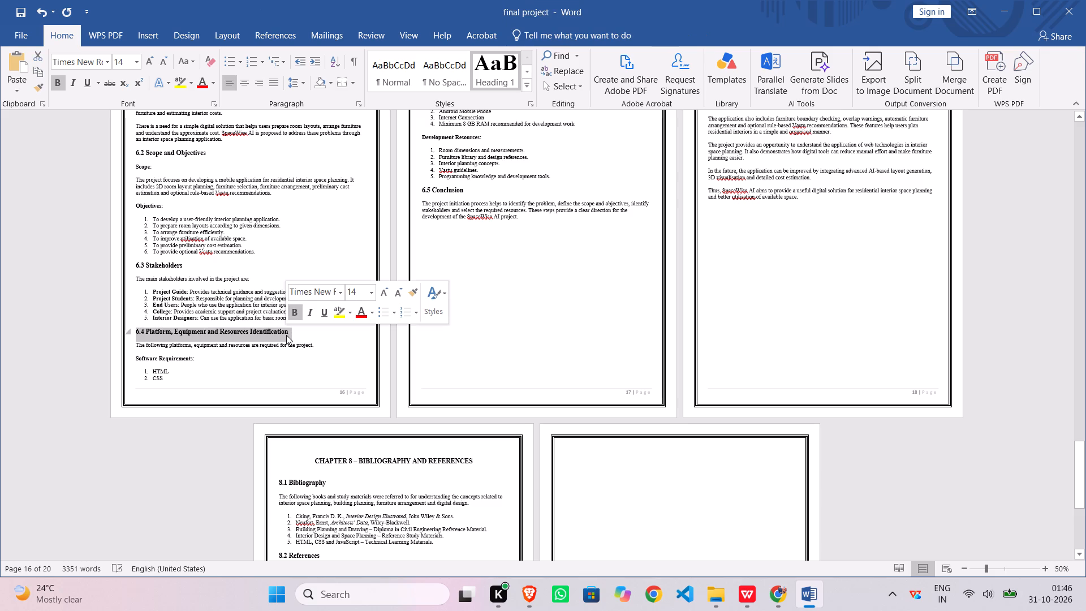
key(ctrl+c)
scroll(286, 335, up, 3)
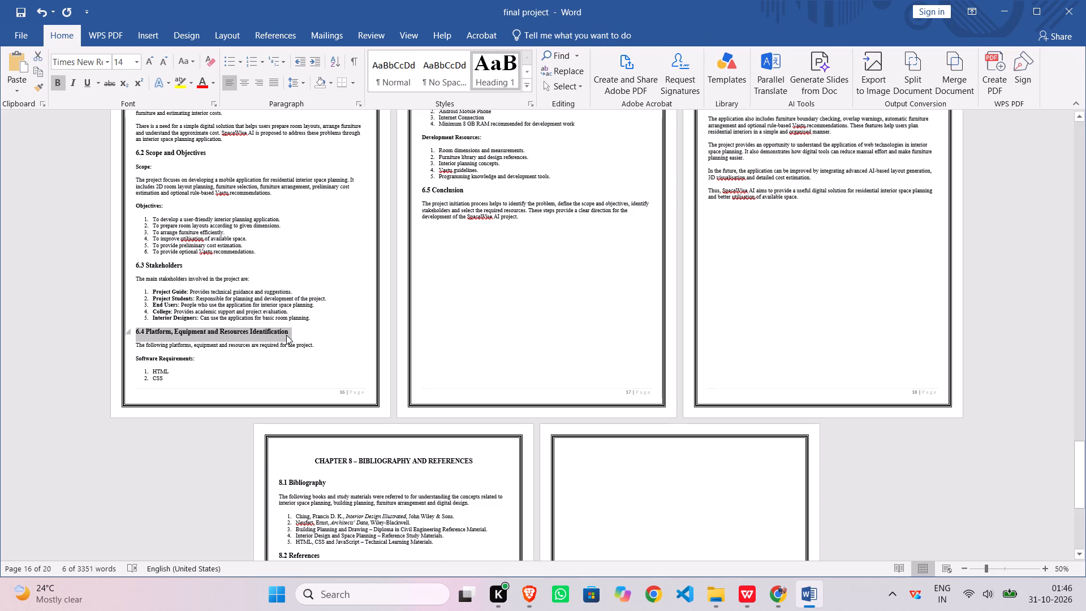
scroll(286, 335, up, 20)
scroll(286, 335, up, 17)
scroll(273, 348, down, 1)
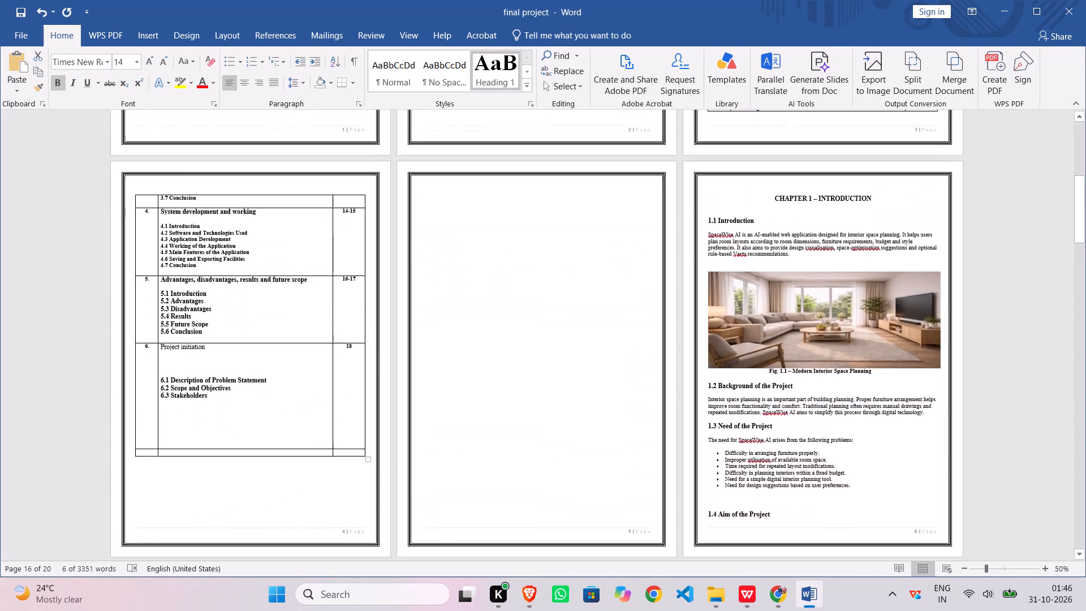
double_click(210, 380)
click(210, 380)
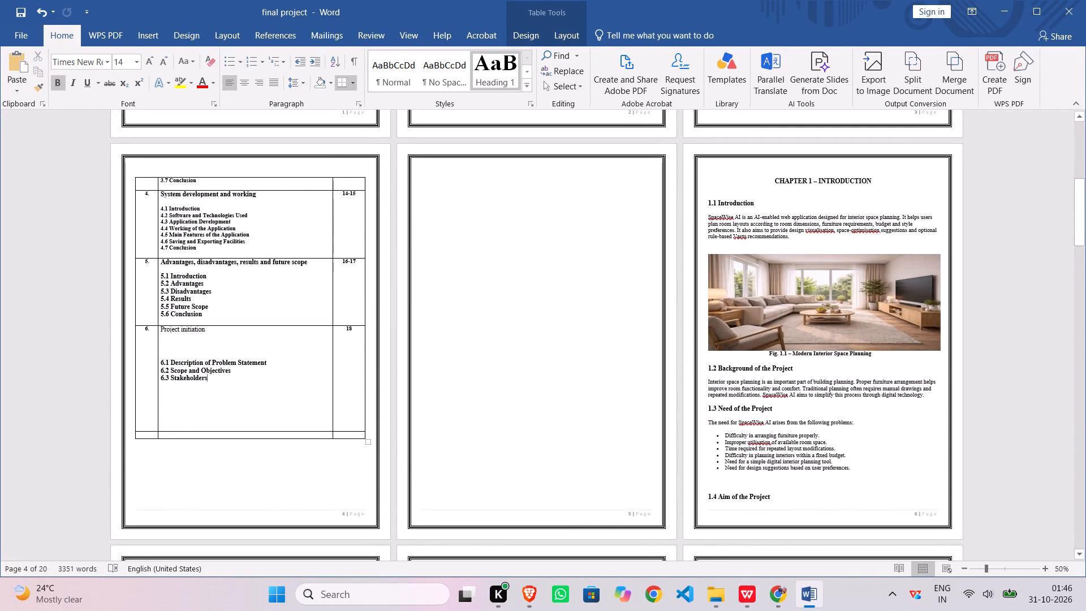
key(shift+Return)
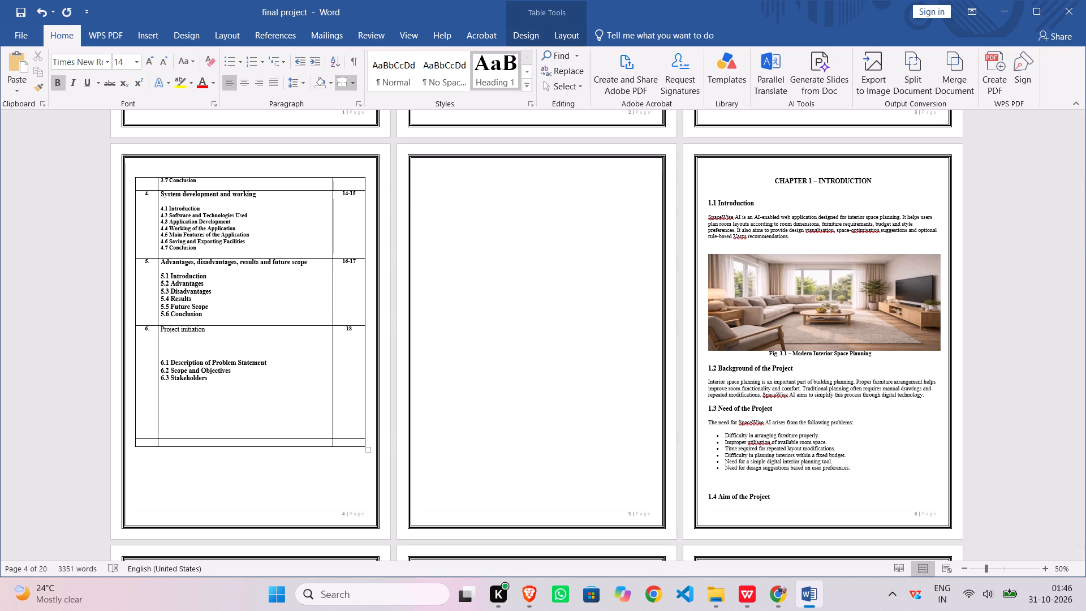
key(ctrl+v)
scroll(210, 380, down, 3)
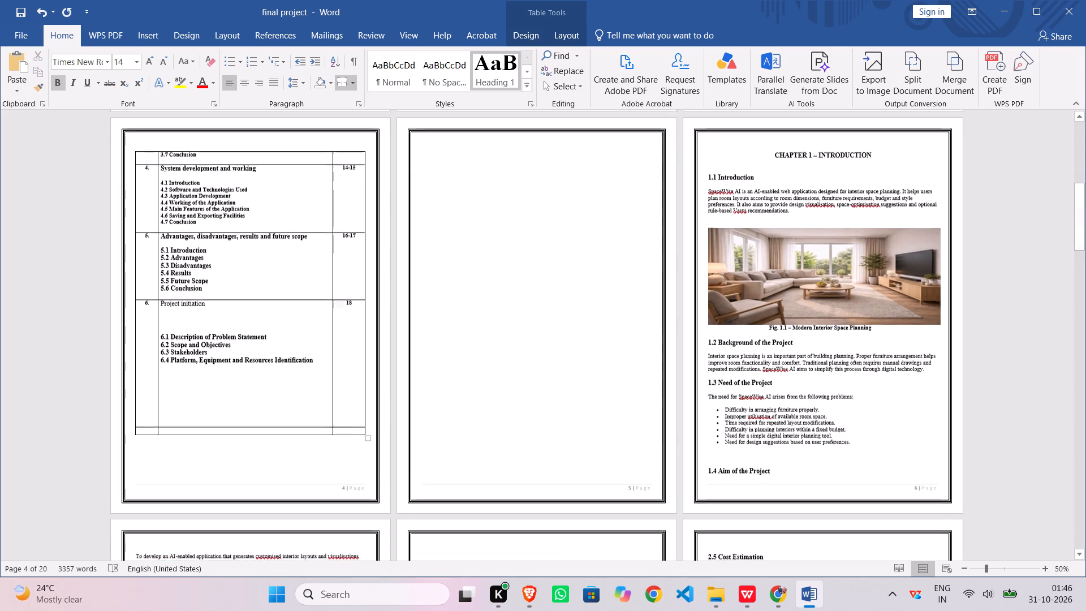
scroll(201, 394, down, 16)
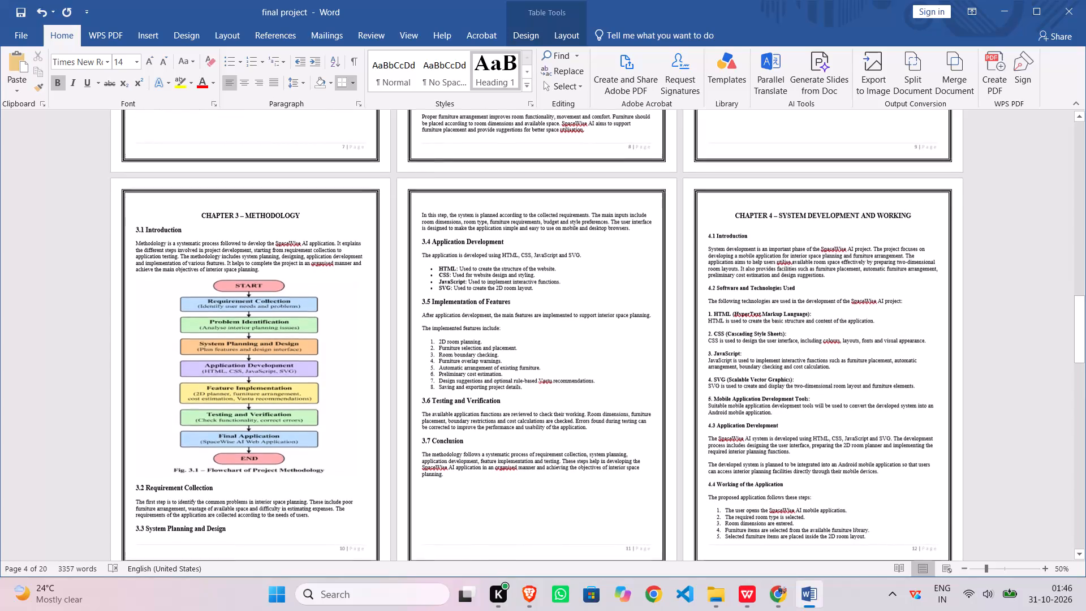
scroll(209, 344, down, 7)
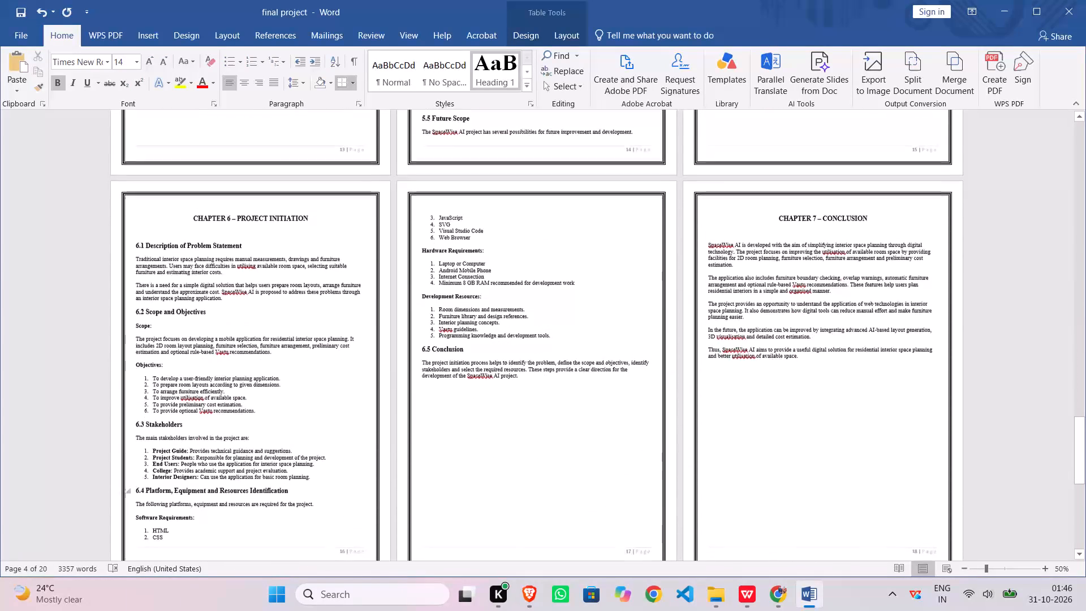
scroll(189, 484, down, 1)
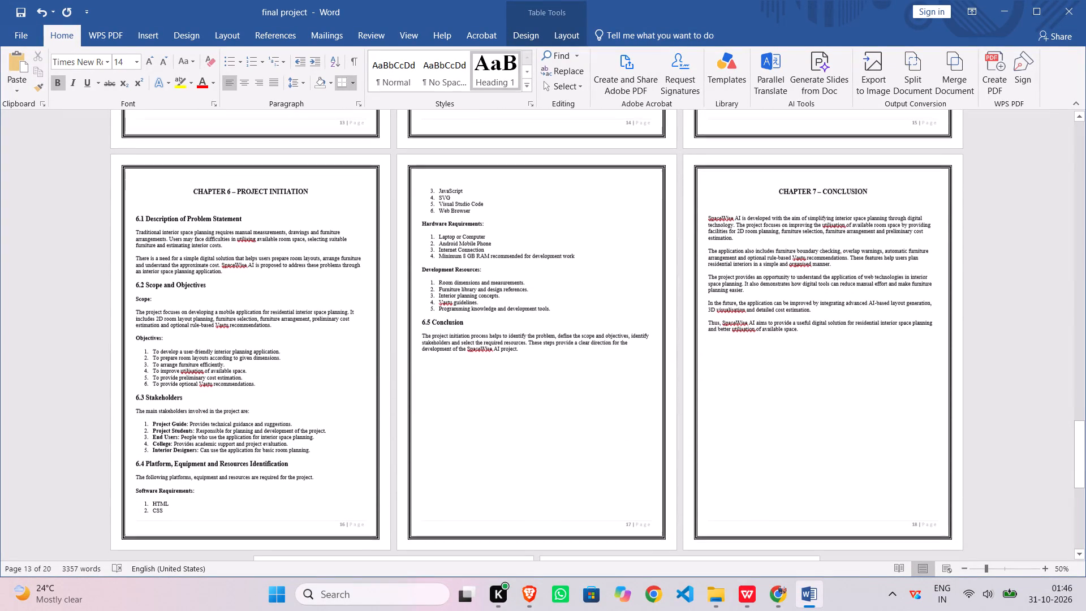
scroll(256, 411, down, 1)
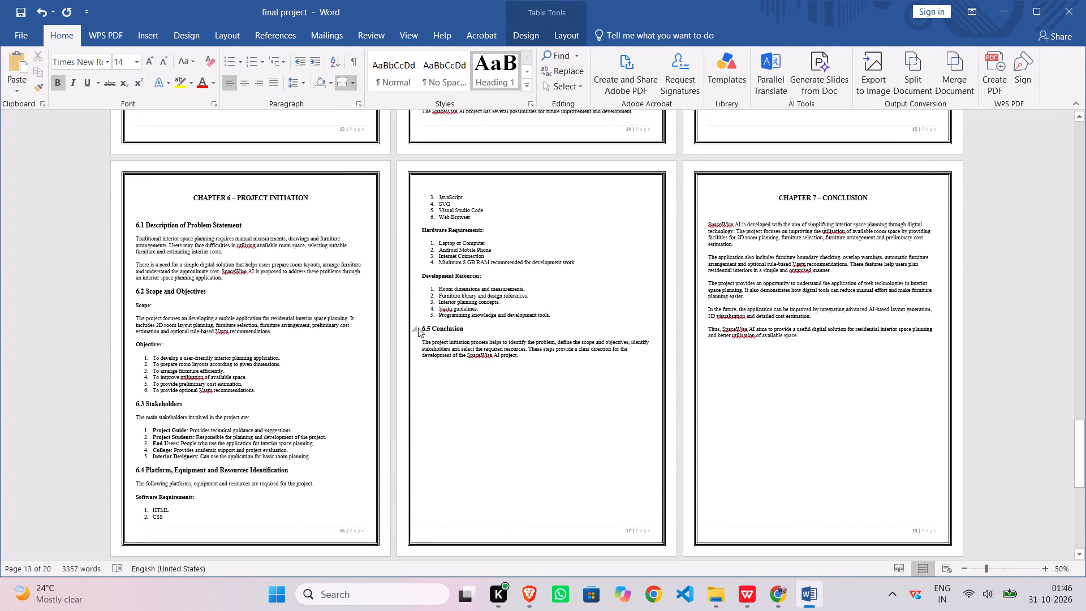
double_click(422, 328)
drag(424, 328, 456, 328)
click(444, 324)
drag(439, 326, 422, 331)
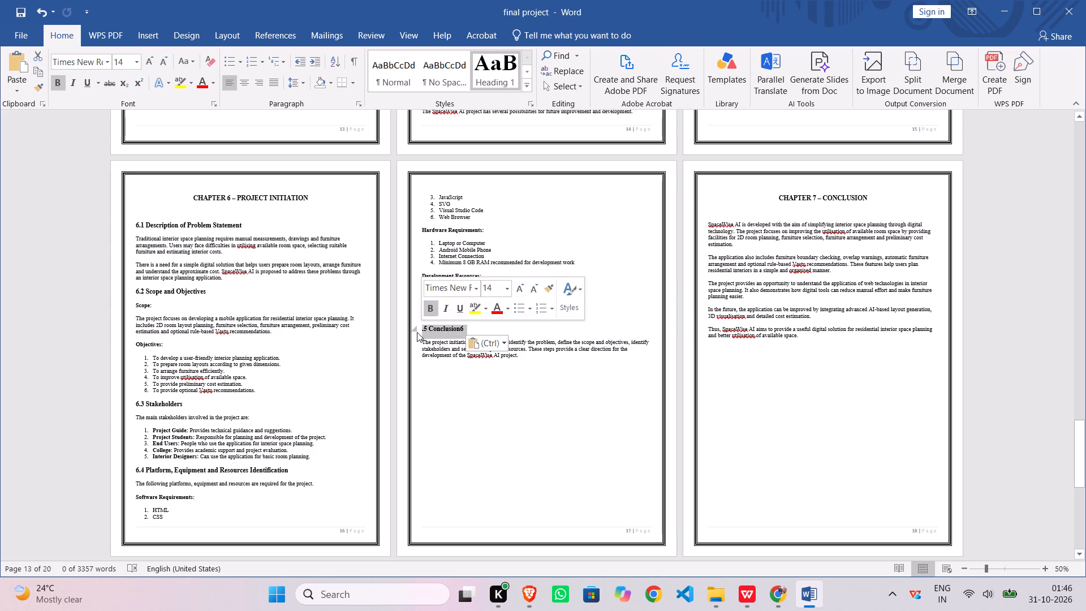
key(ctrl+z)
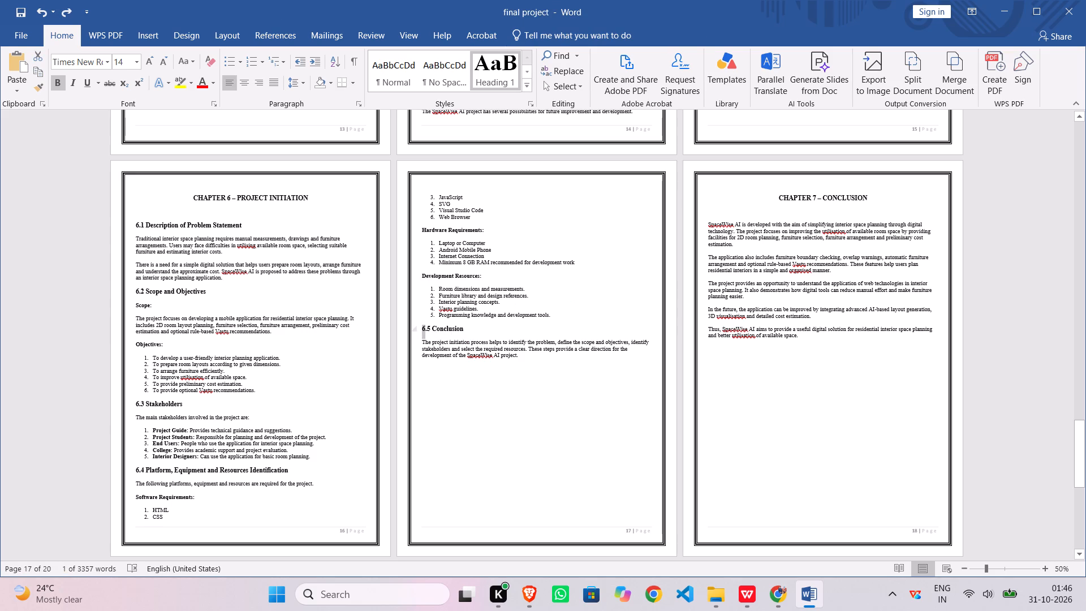
Copy the heading "6.5 Conclusion" from Chapter 6 onto a new line below the 6.4 entry in the index table.
triple_click(437, 328)
double_click(436, 328)
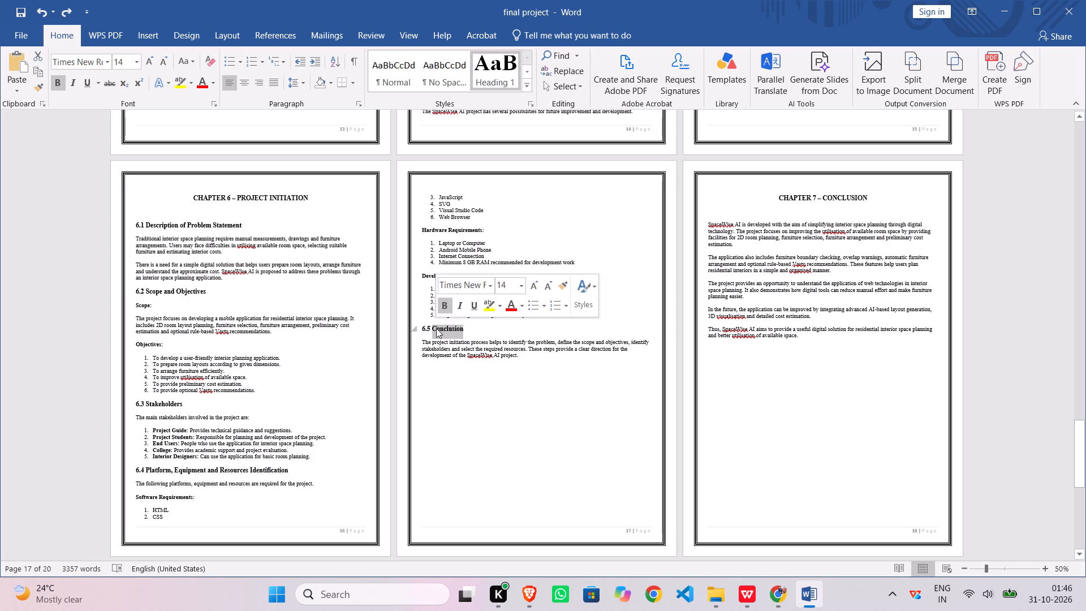
click(436, 328)
double_click(436, 328)
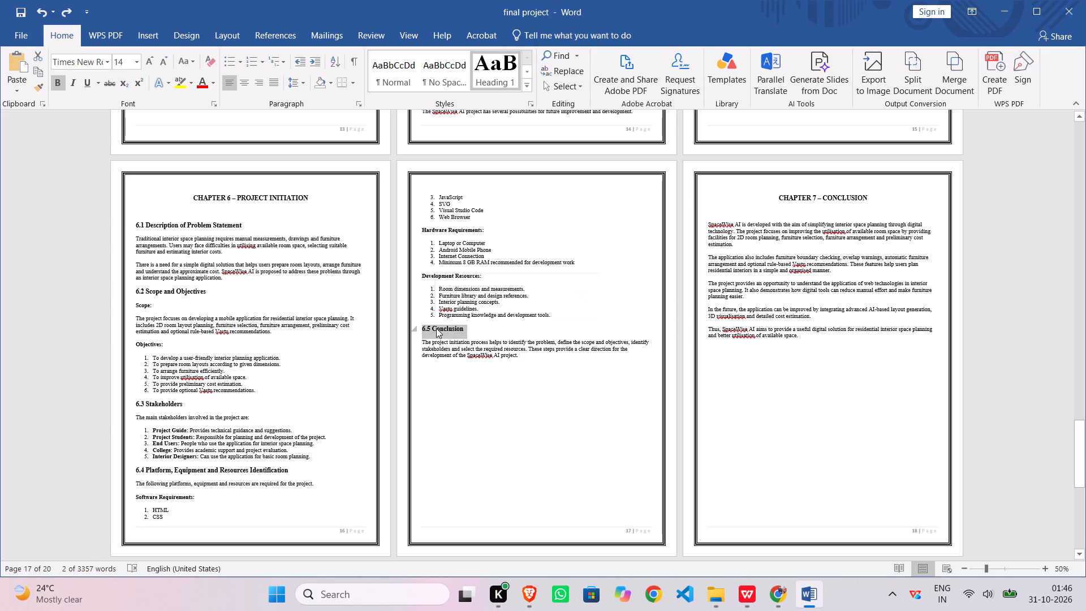
key(ctrl+c)
scroll(436, 328, up, 12)
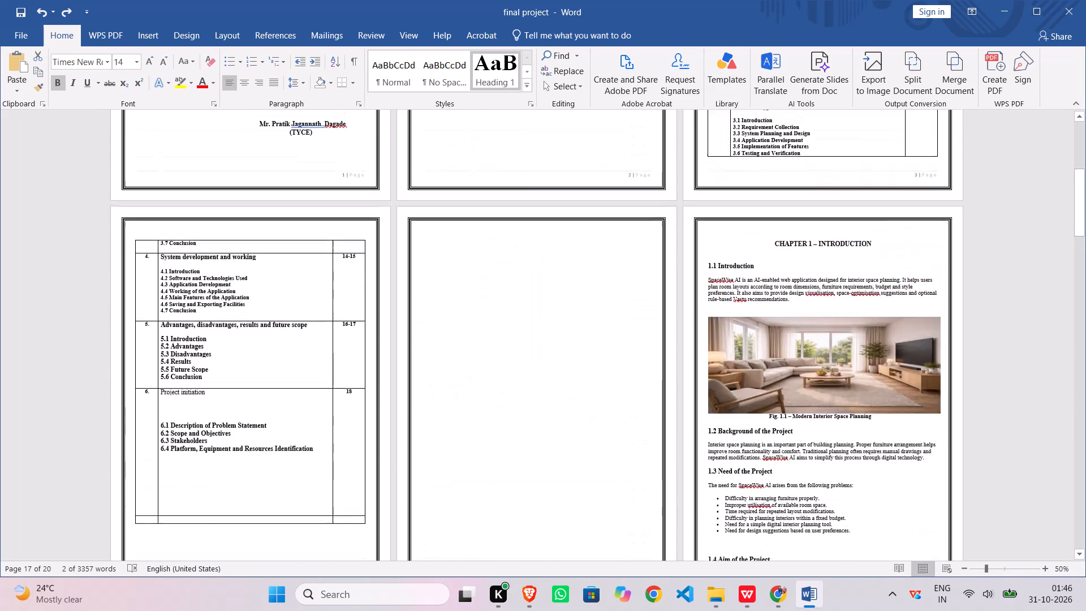
scroll(436, 328, left, 1)
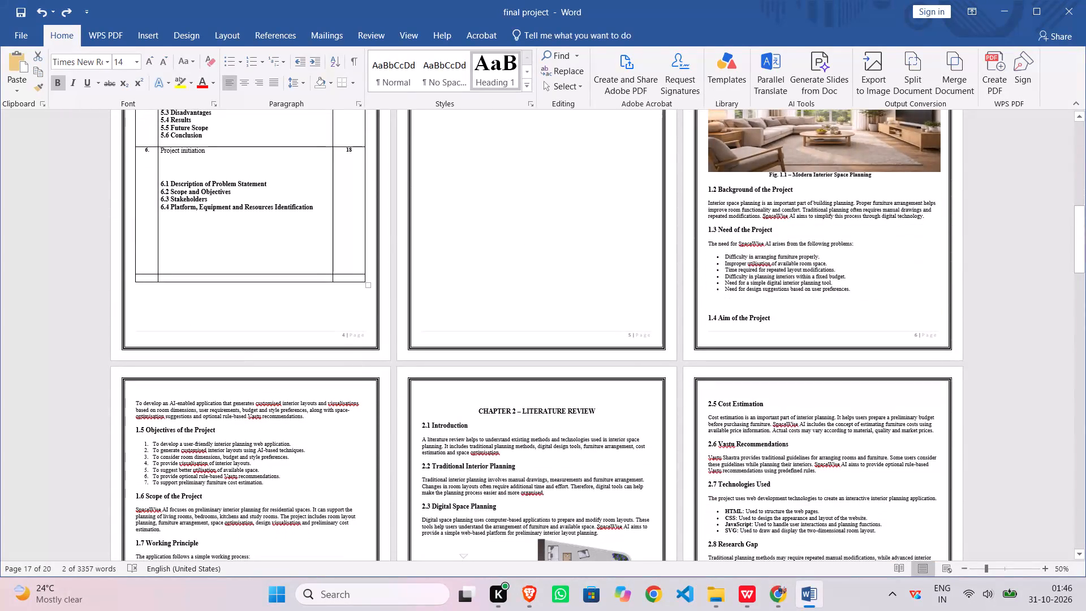
triple_click(315, 214)
click(315, 214)
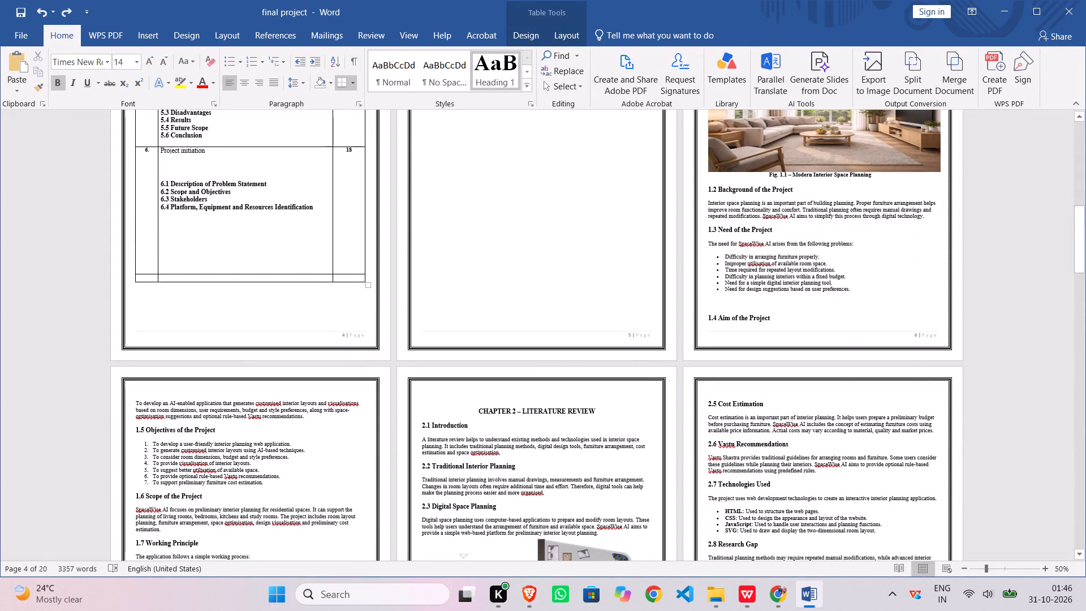
key(shift+Return)
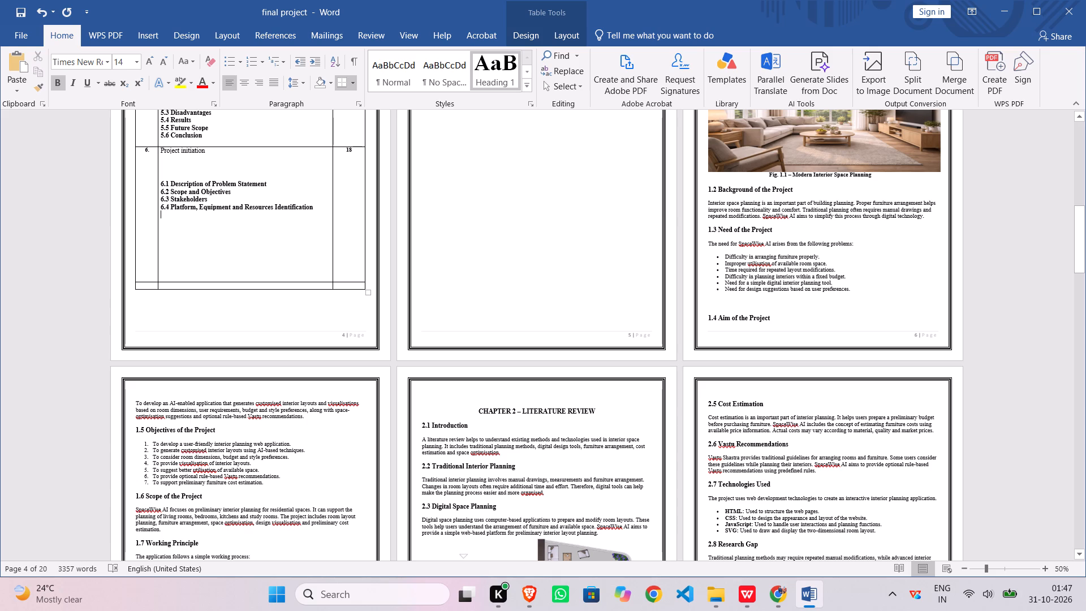
key(ctrl+v)
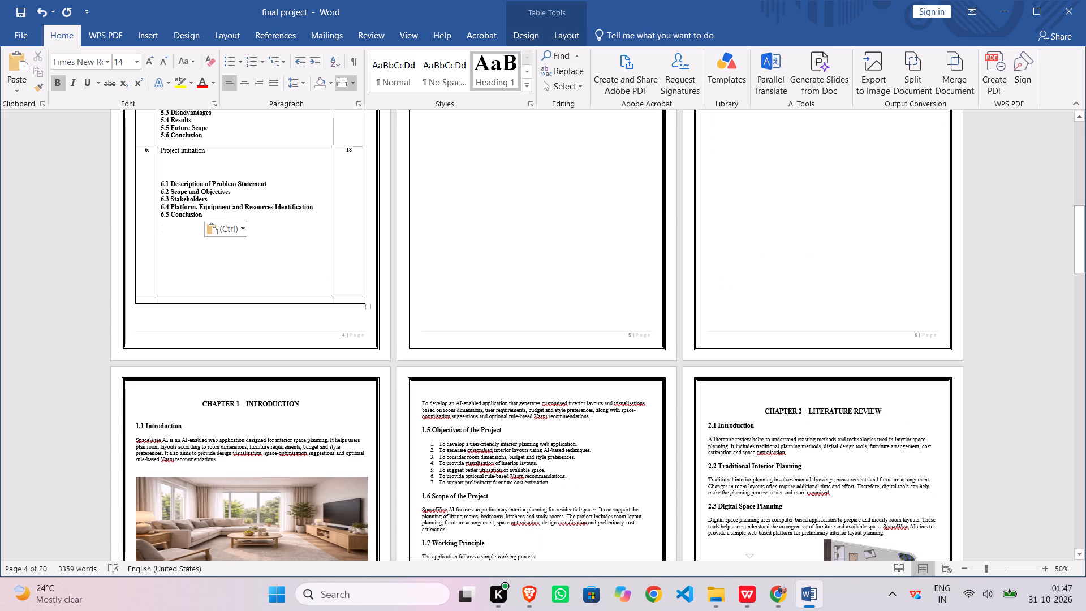
Copy the word "CONCLUSION" from the Chapter 7 heading.
scroll(307, 224, down, 5)
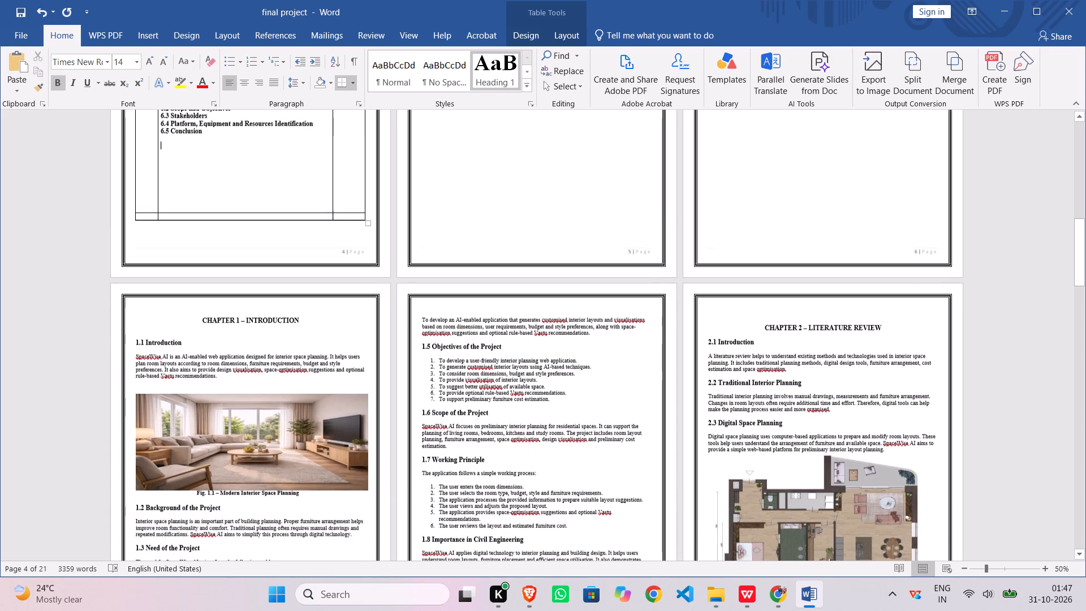
scroll(307, 224, down, 15)
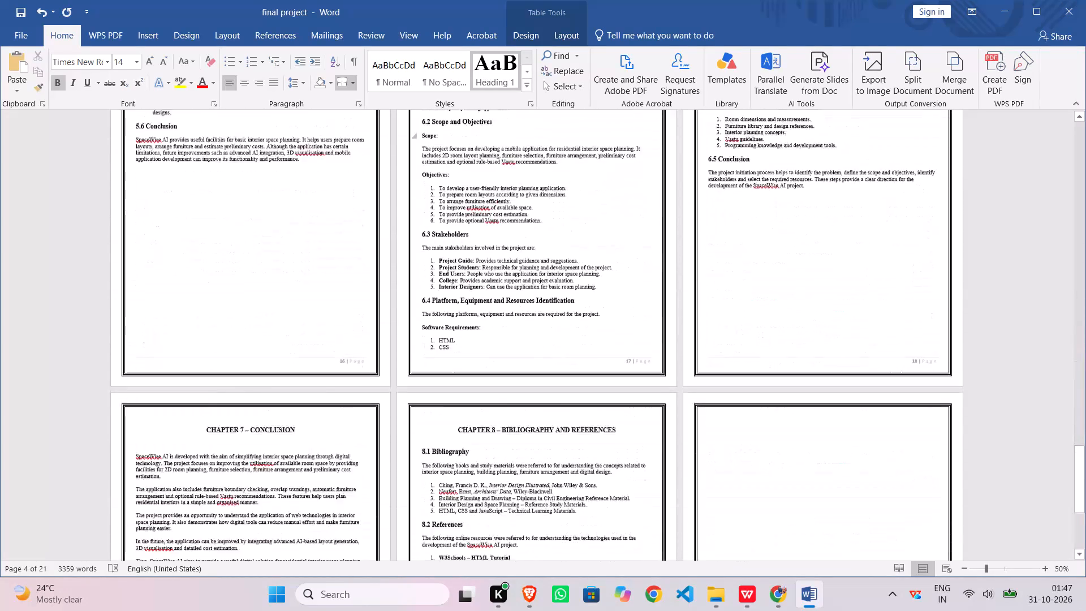
scroll(470, 217, down, 1)
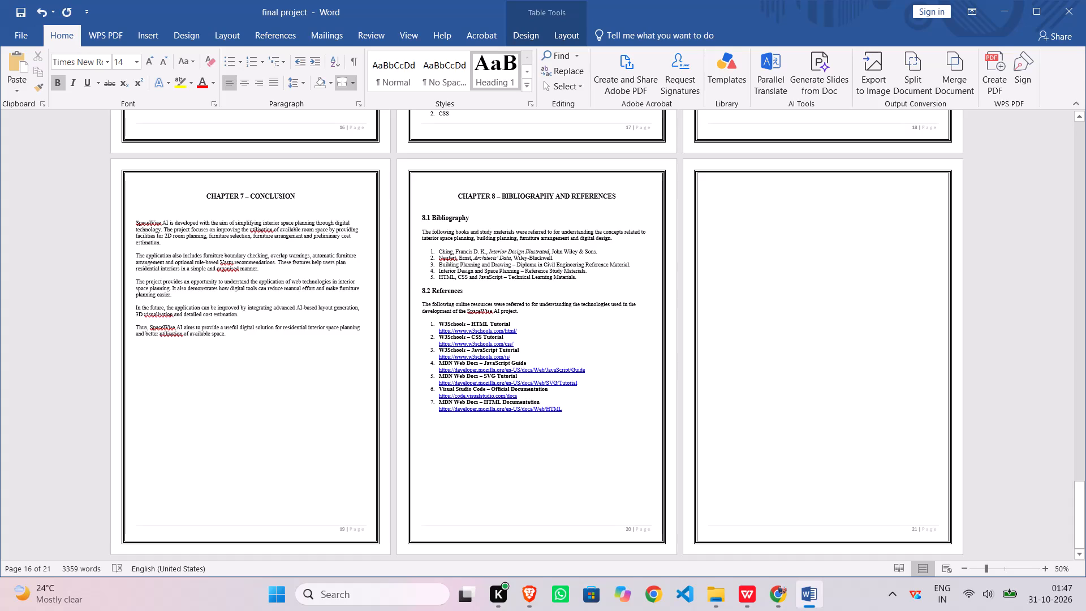
scroll(370, 281, up, 2)
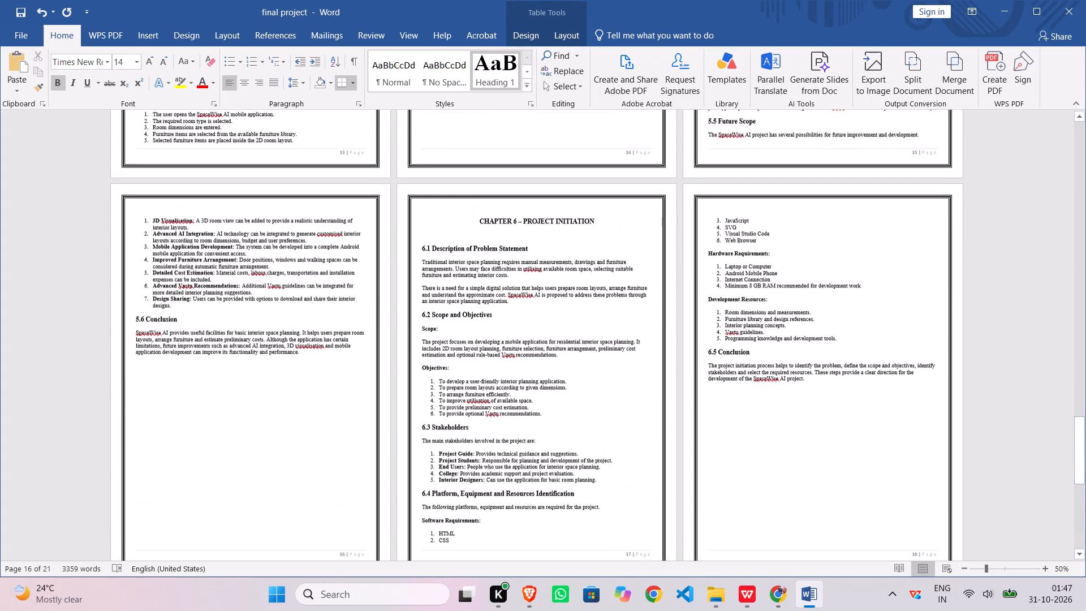
scroll(264, 279, up, 2)
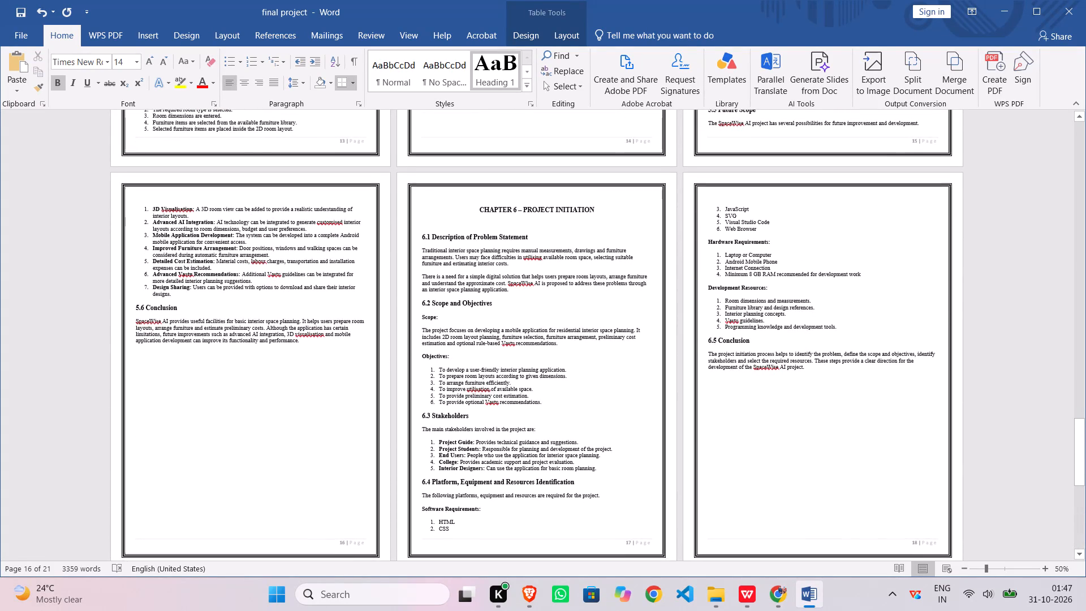
scroll(495, 281, up, 1)
scroll(742, 381, left, 1)
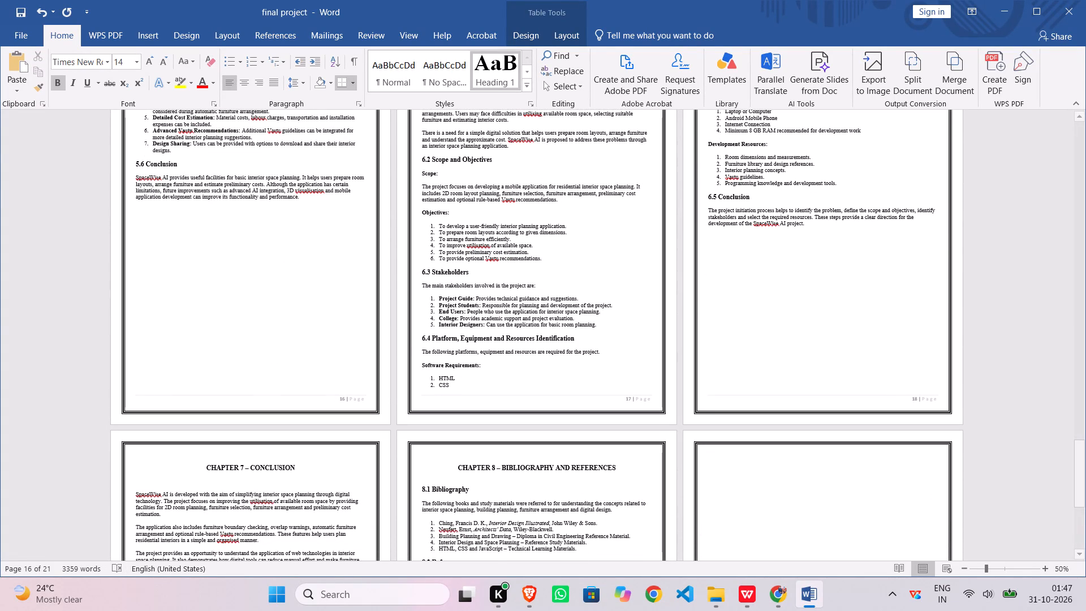
drag(249, 468, 296, 466)
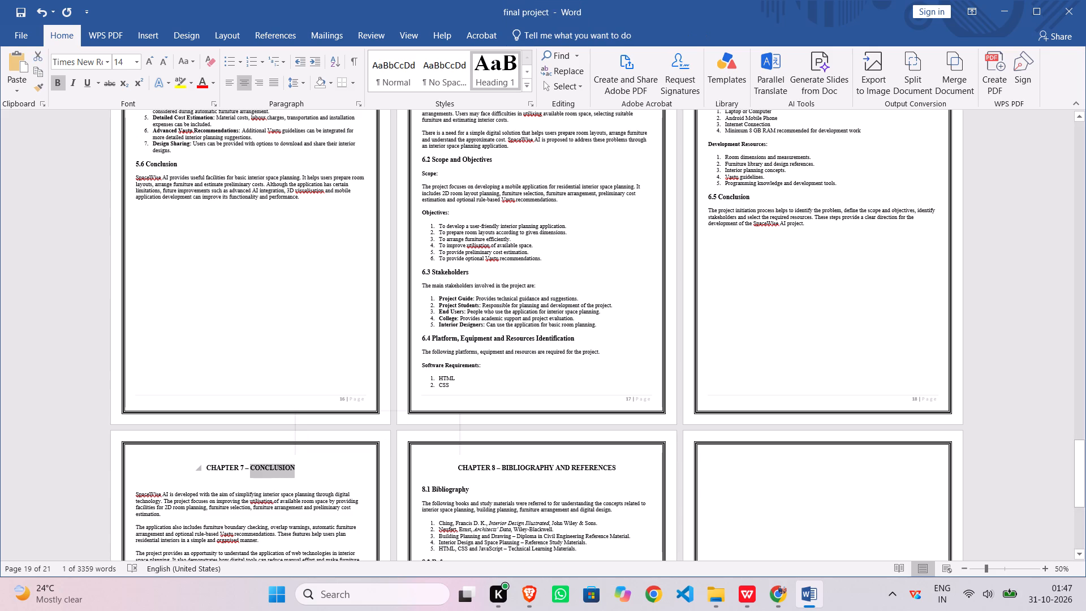
key(ctrl+c)
Trim the surplus blank lines below the "6.5 Conclusion" entry in the index table, leaving one blank line.
scroll(296, 467, up, 7)
scroll(176, 428, up, 2)
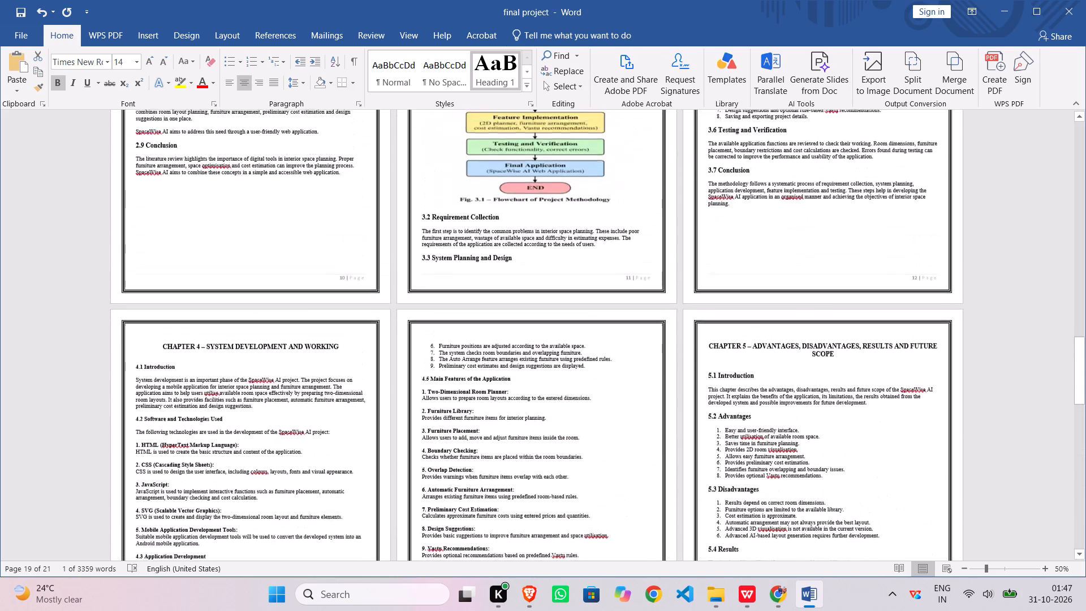
scroll(191, 413, up, 3)
scroll(208, 369, up, 2)
scroll(247, 309, up, 2)
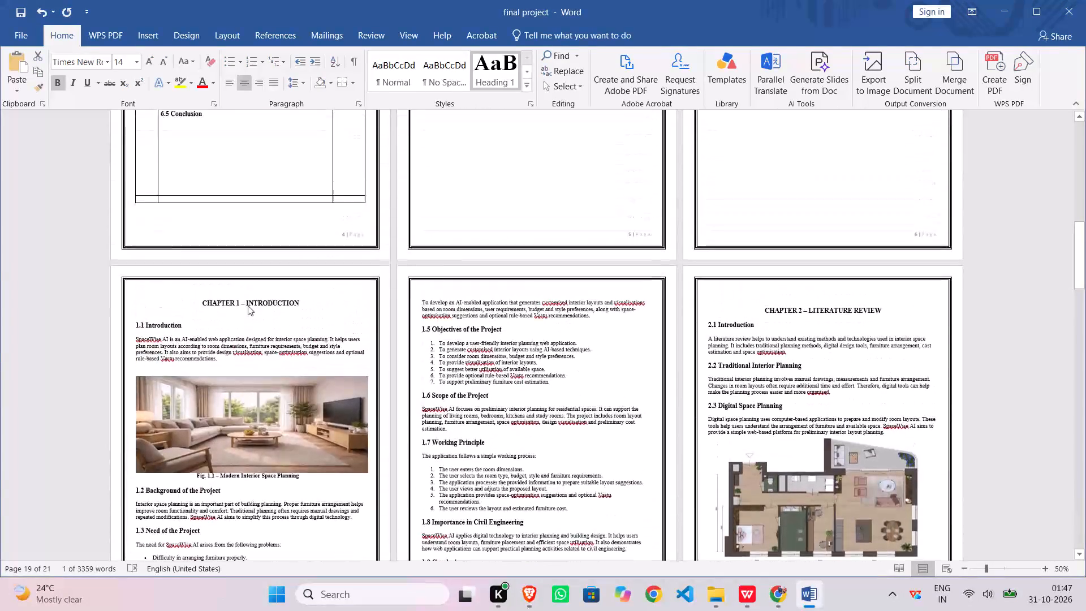
scroll(248, 305, up, 2)
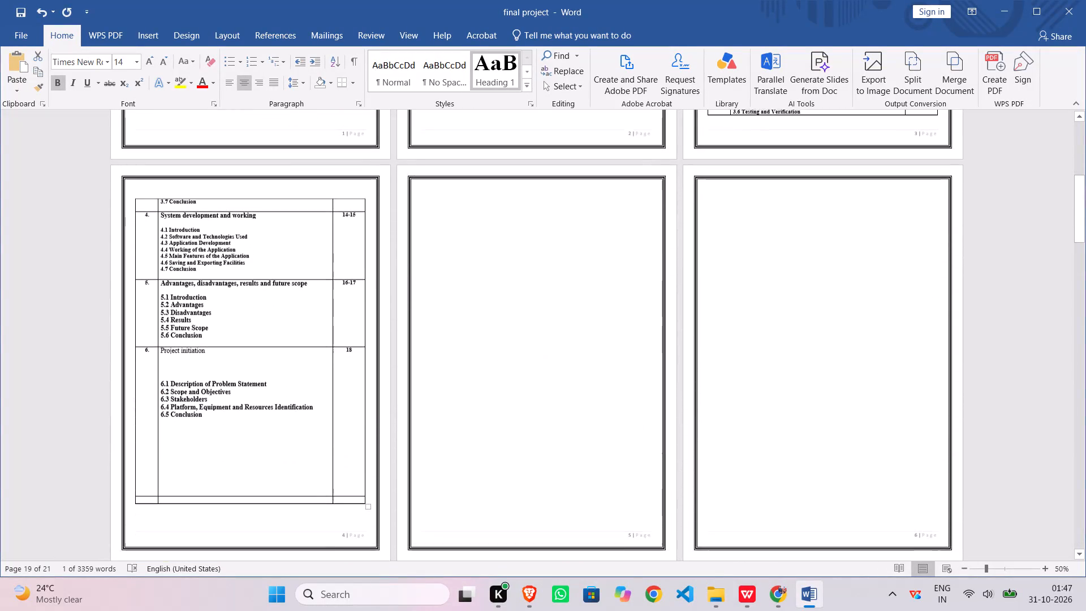
scroll(197, 497, up, 1)
click(169, 476)
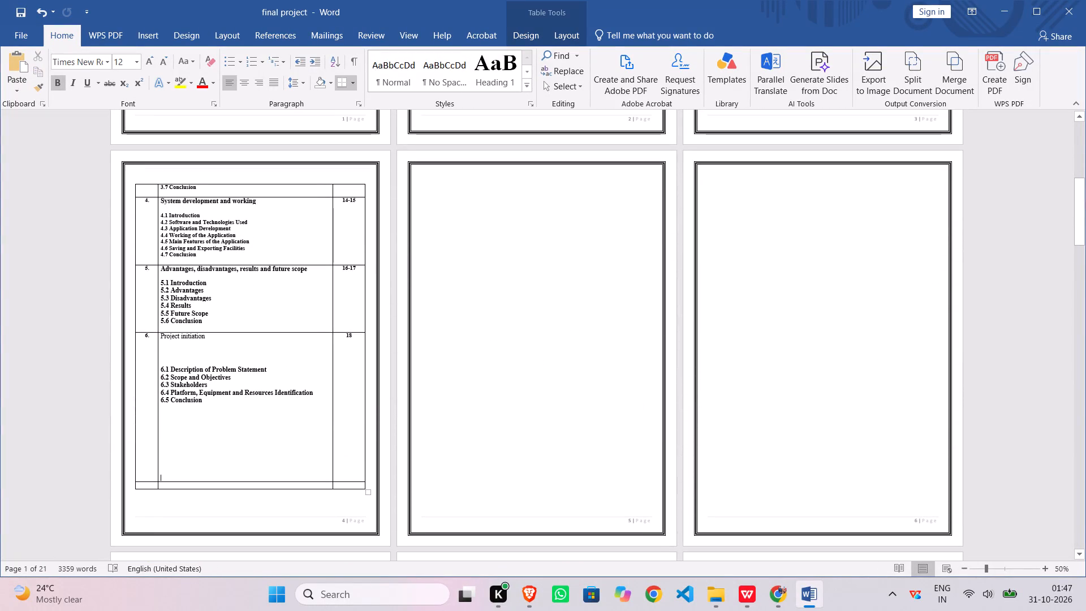
key(BackSpace)
key(BackSpace)
key(BackSpace)
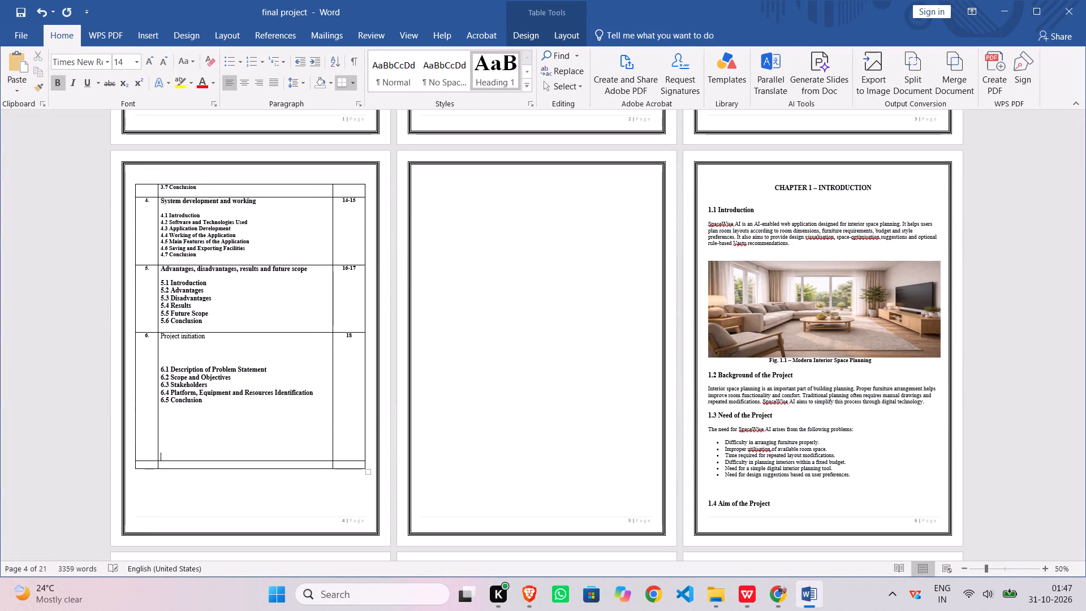
key(BackSpace)
key(BackSpace)
key(BackSpace)
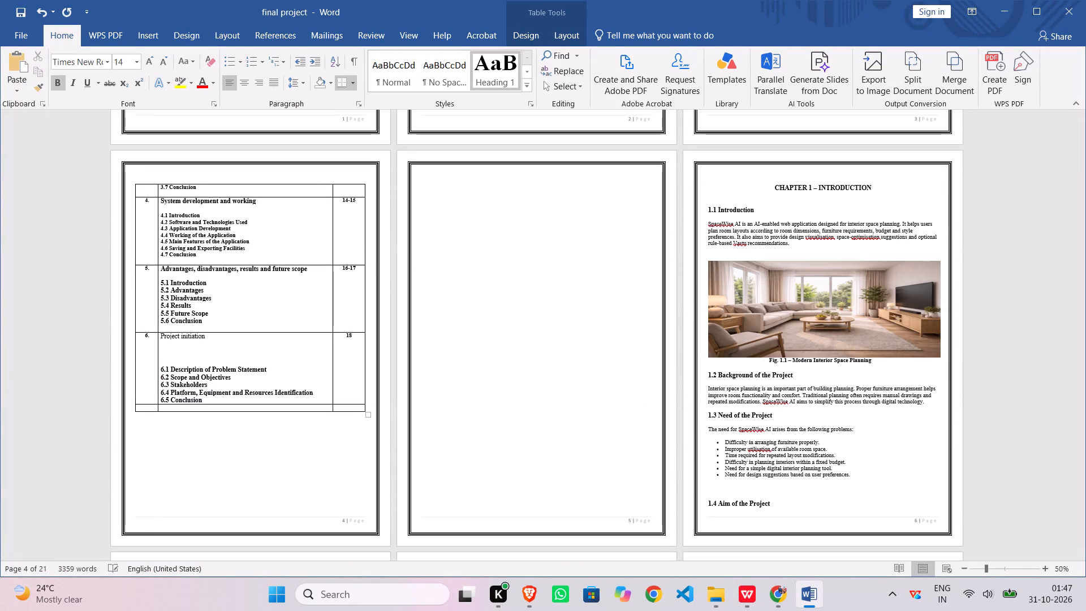
key(shift+Return)
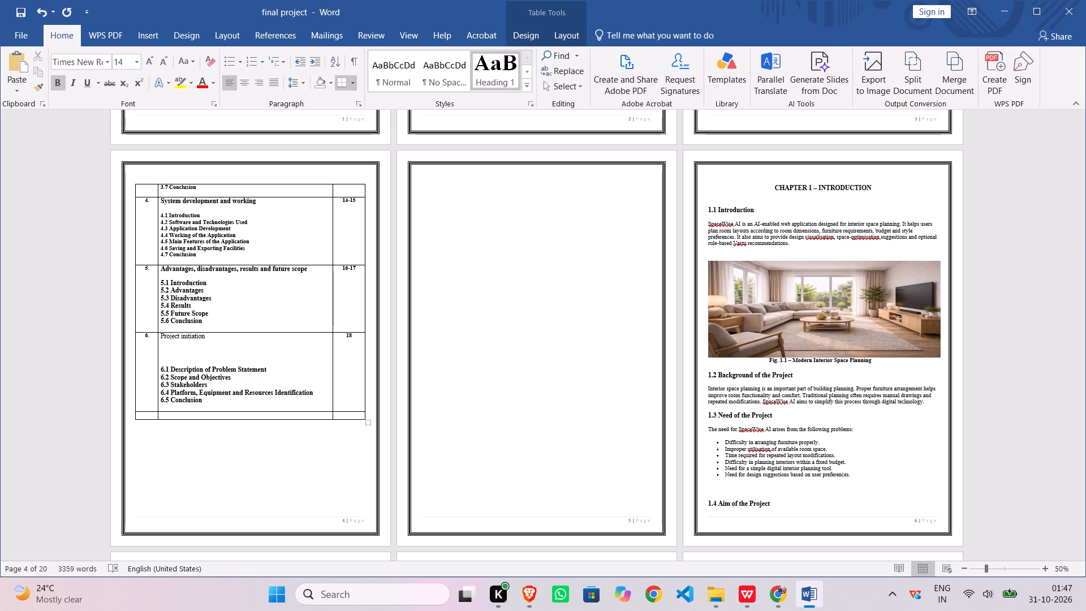
Fill the index table's last row with number "7." and the title "Conclusion", copied from the 6.5 entry.
double_click(148, 417)
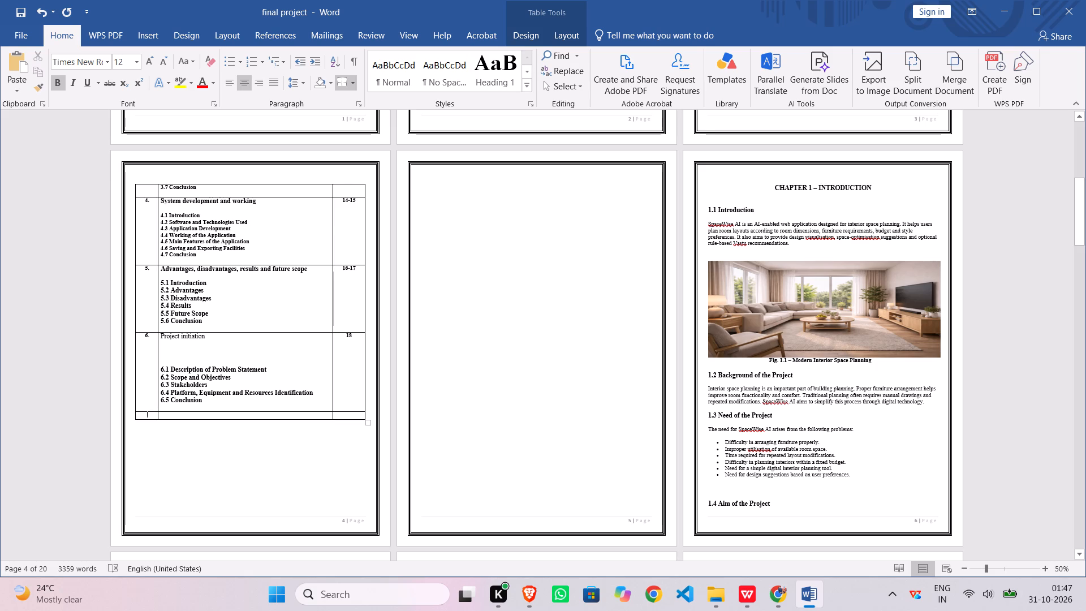
key(7)
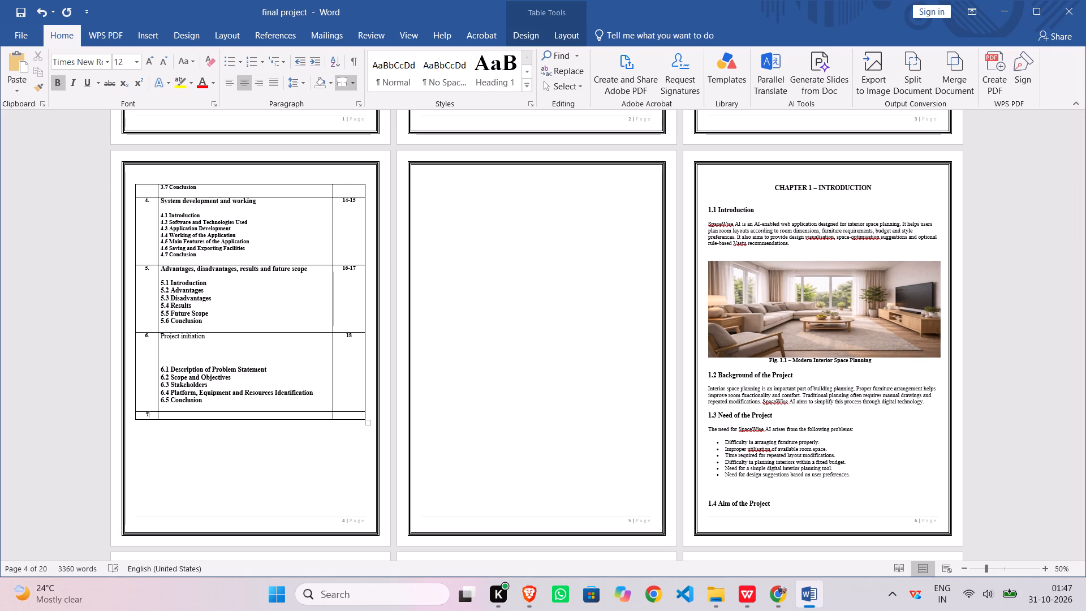
key(period)
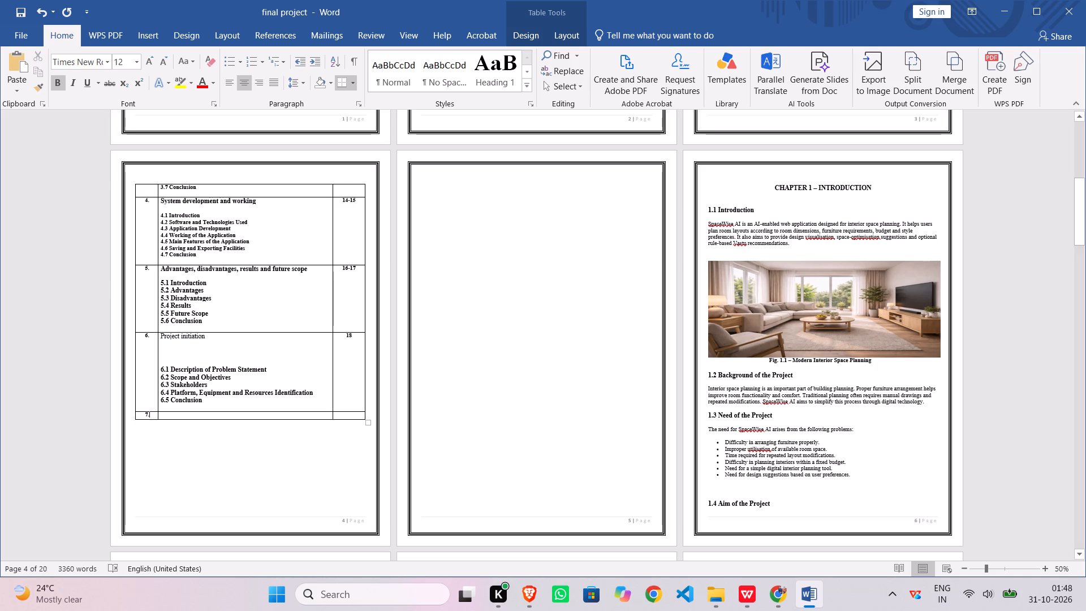
click(175, 417)
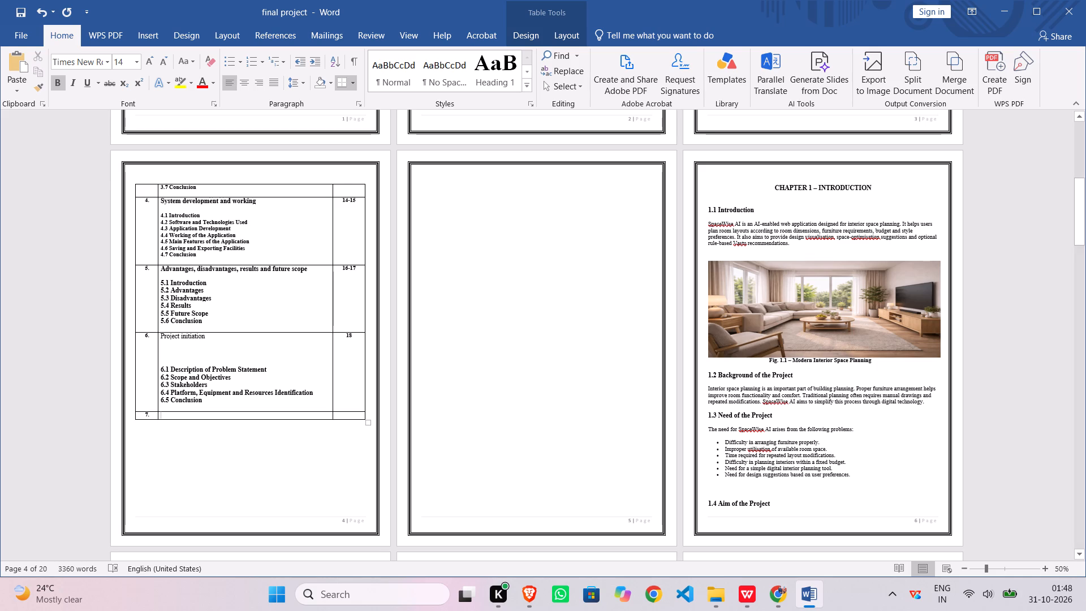
drag(171, 401, 202, 400)
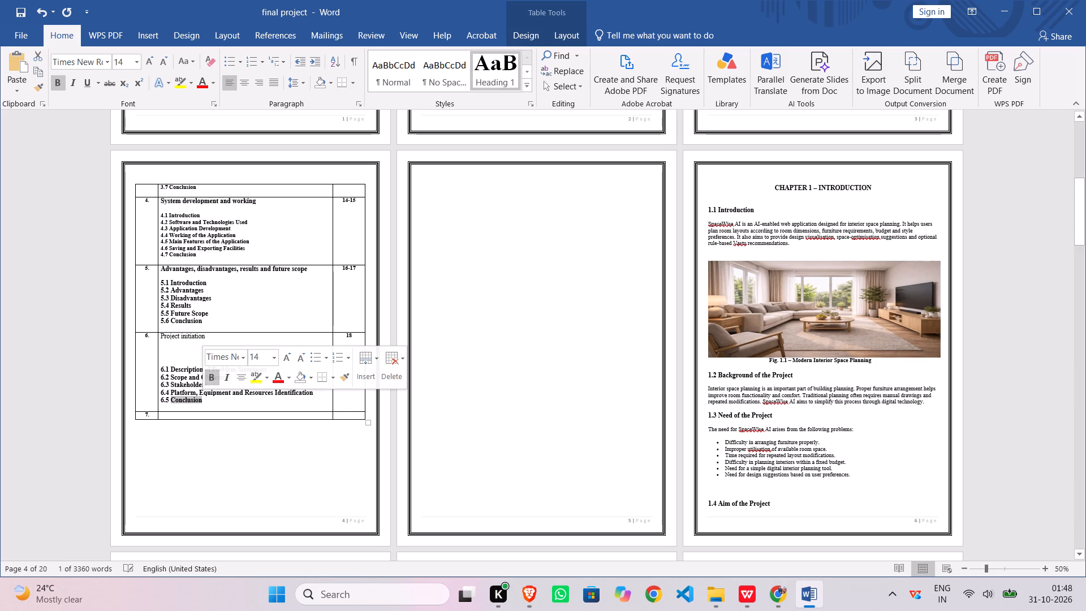
key(ctrl+c)
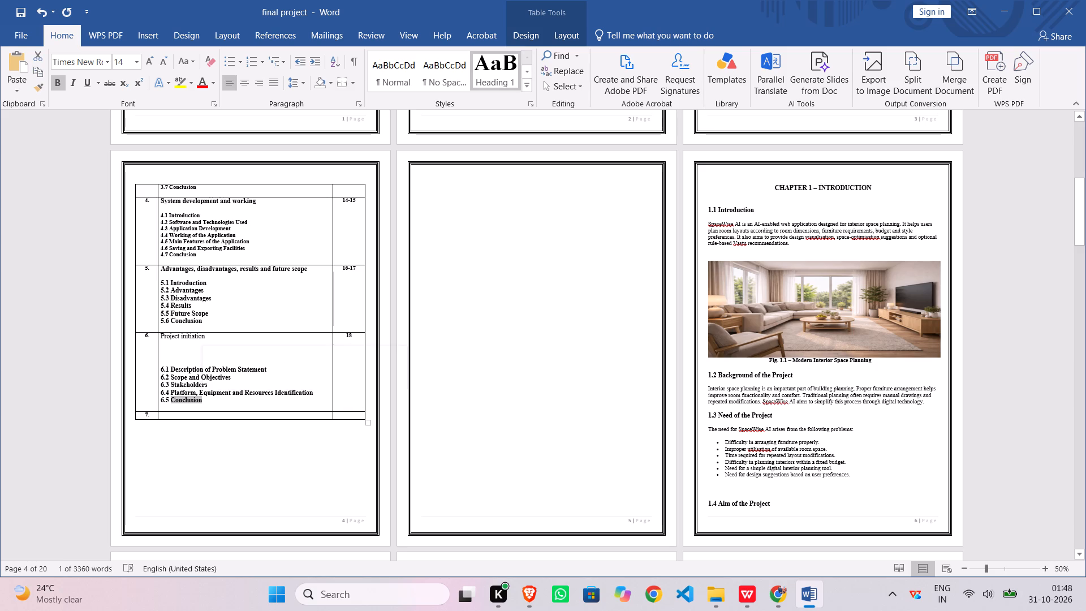
click(167, 415)
key(ctrl+v)
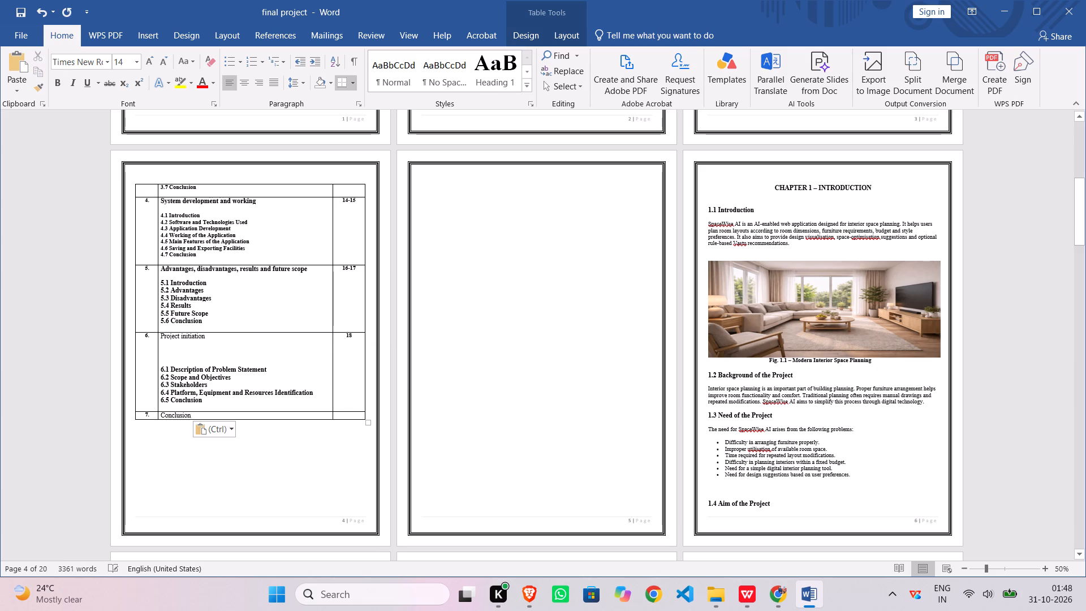
Make the "Project initiation" chapter title in row 6 of the index table bold.
drag(161, 335, 198, 339)
drag(198, 339, 209, 338)
click(223, 322)
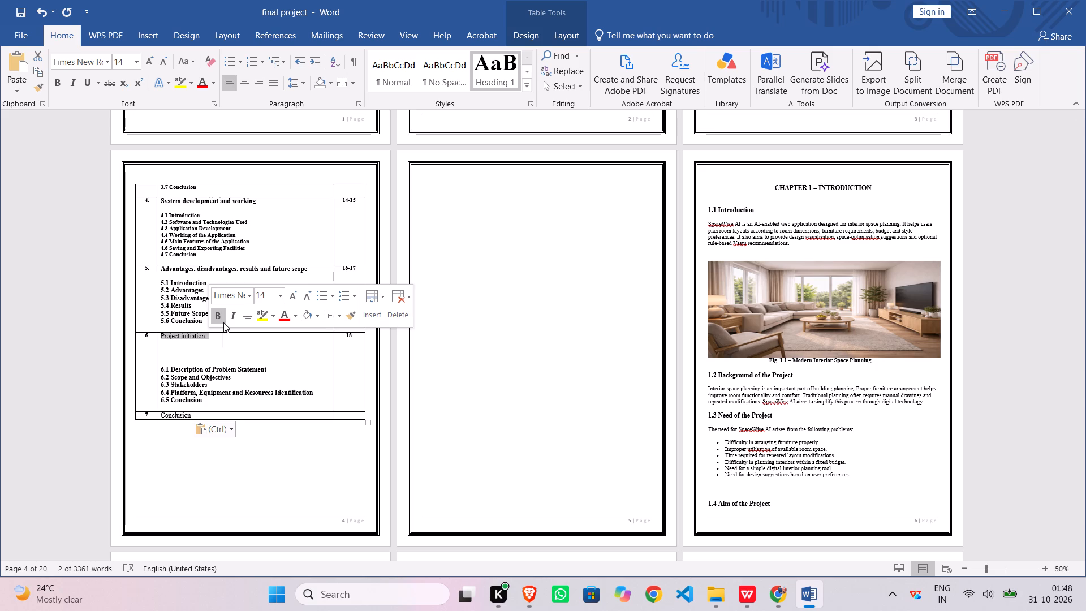
Reduce the gap between the "Project initiation" title and the 6.1 entry in the index table to a single line break.
click(162, 370)
key(Left)
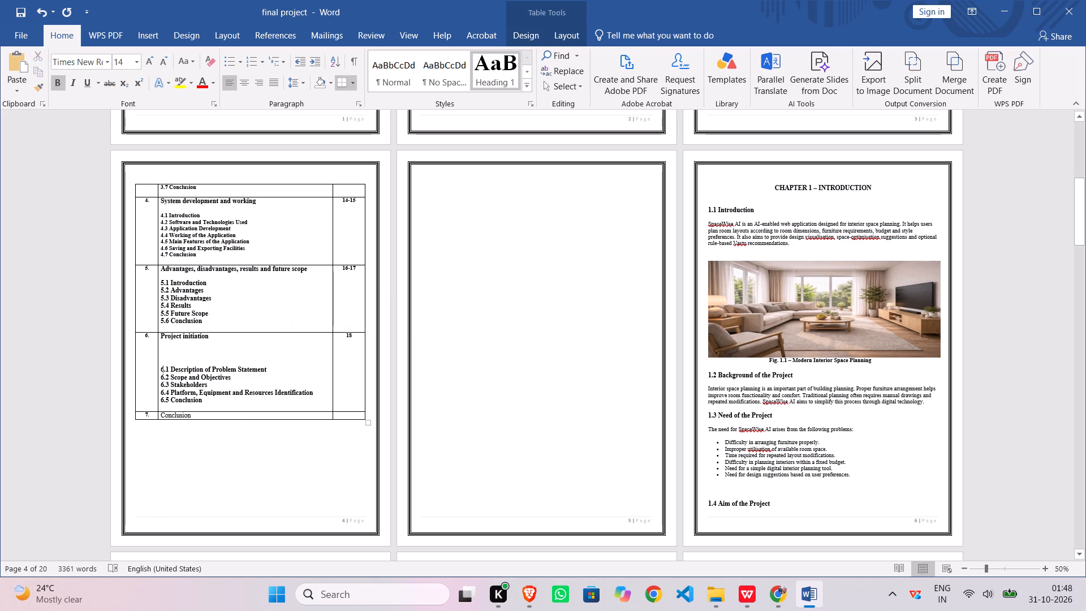
key(BackSpace)
key(BackSpace)
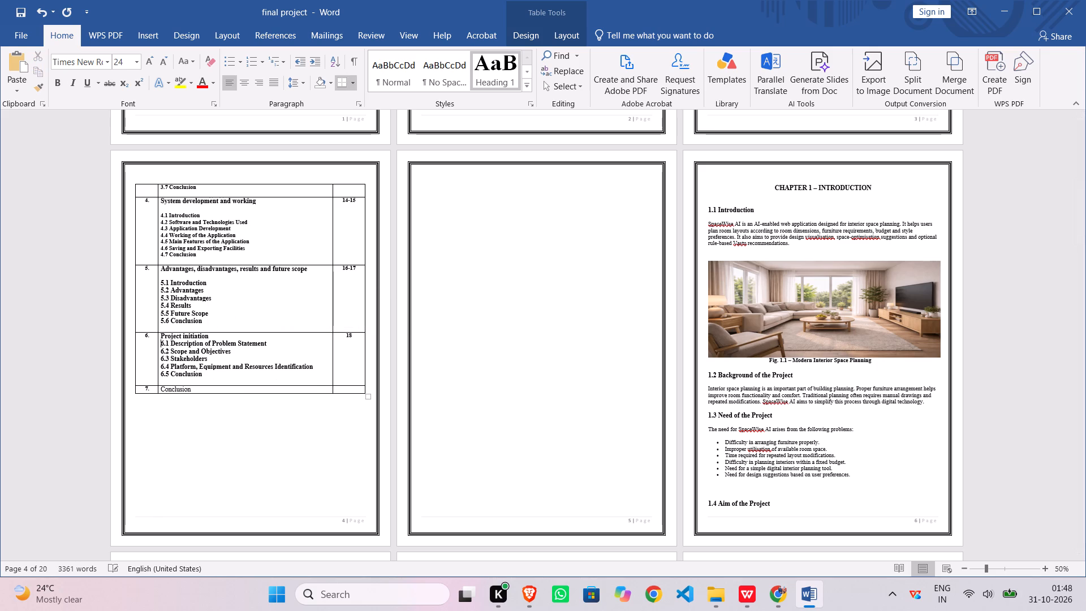
key(shift+Return)
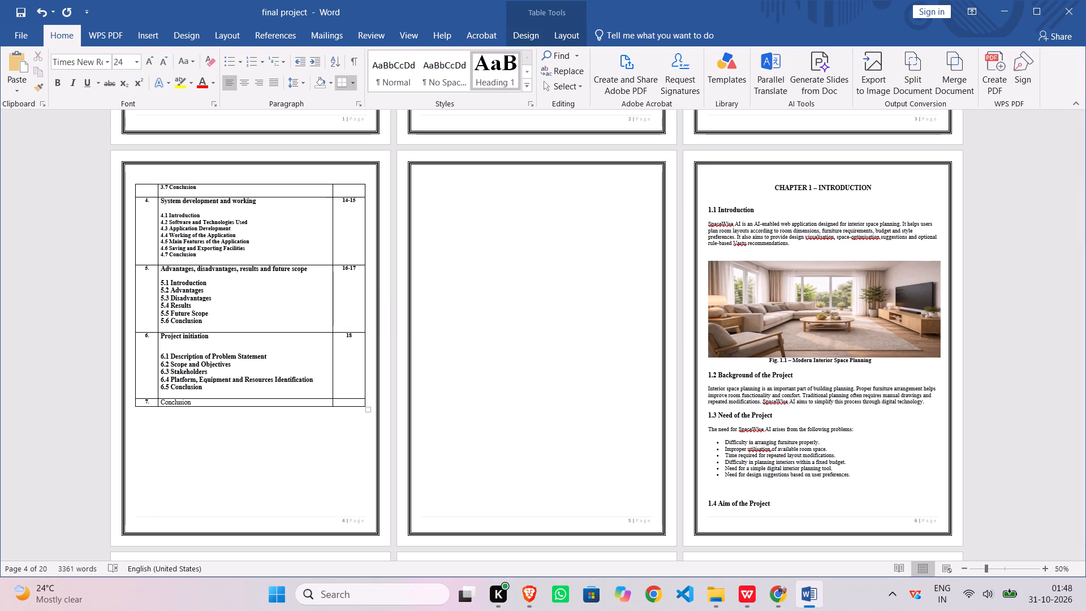
Make the "Conclusion" chapter title in row 7 of the index table bold.
triple_click(184, 402)
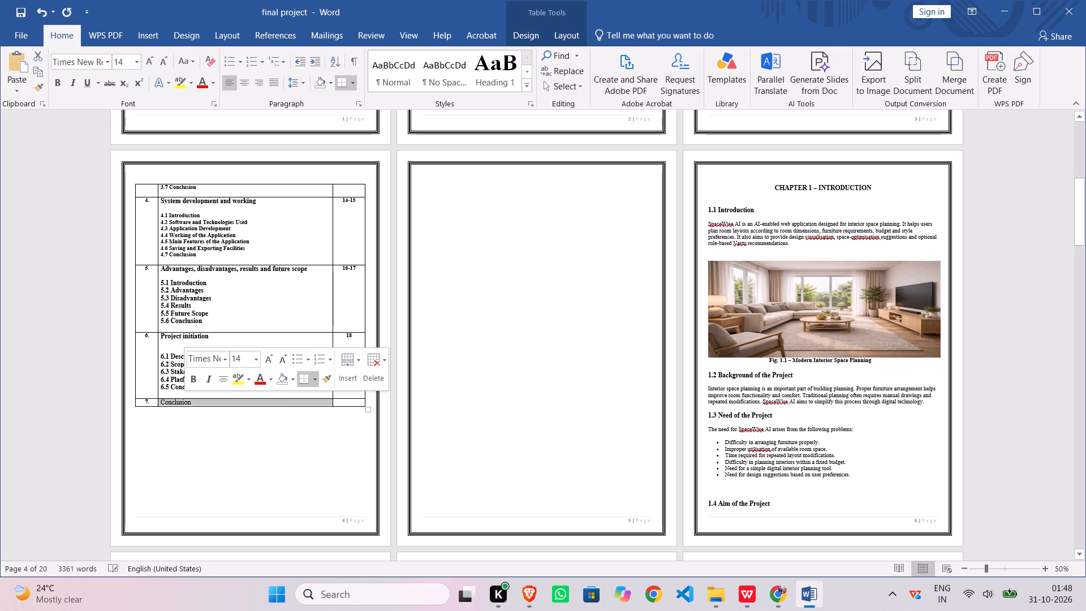
click(194, 373)
click(194, 401)
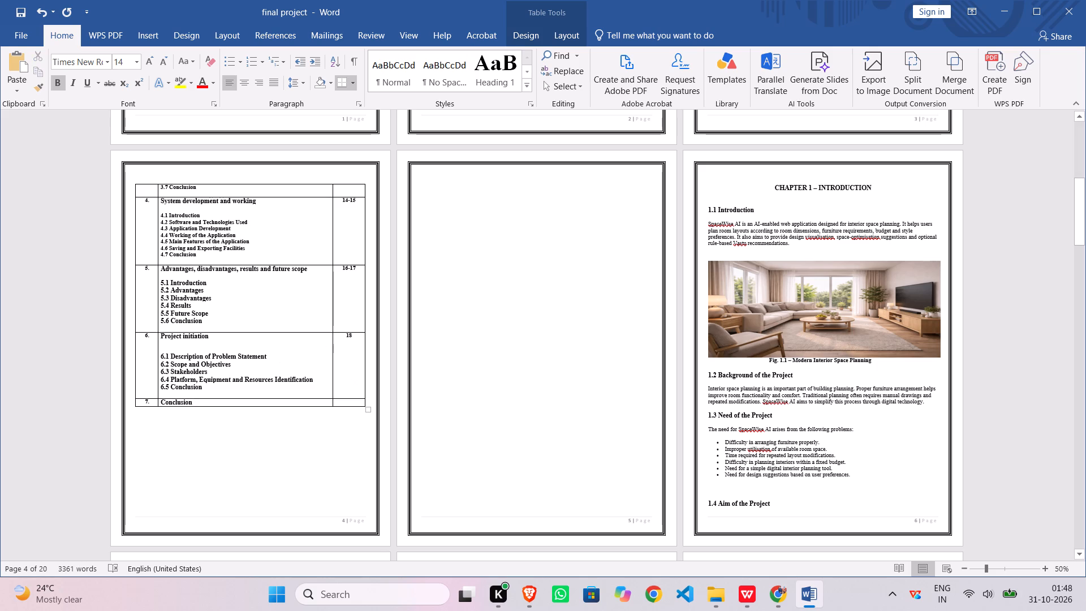
key(shift+Return)
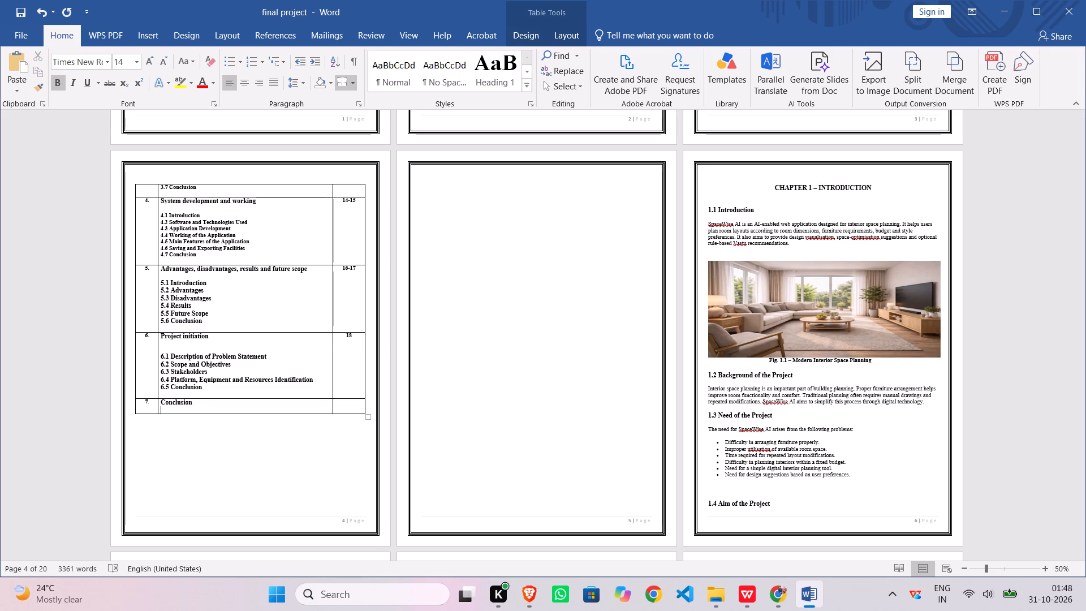
key(BackSpace)
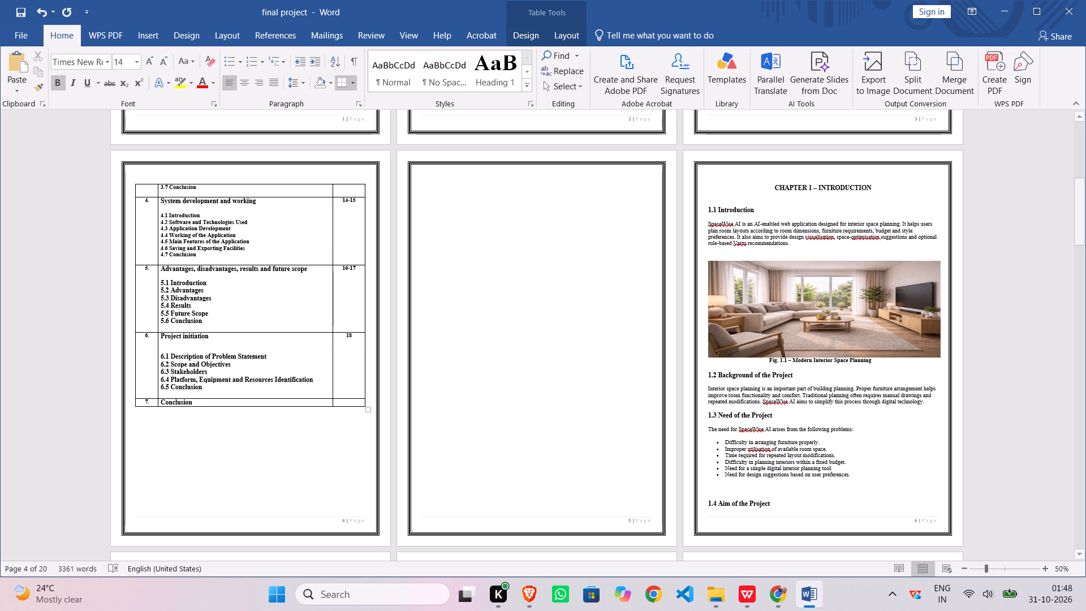
Insert a new empty row below the row 7 "Conclusion" entry in the index table.
click(225, 404)
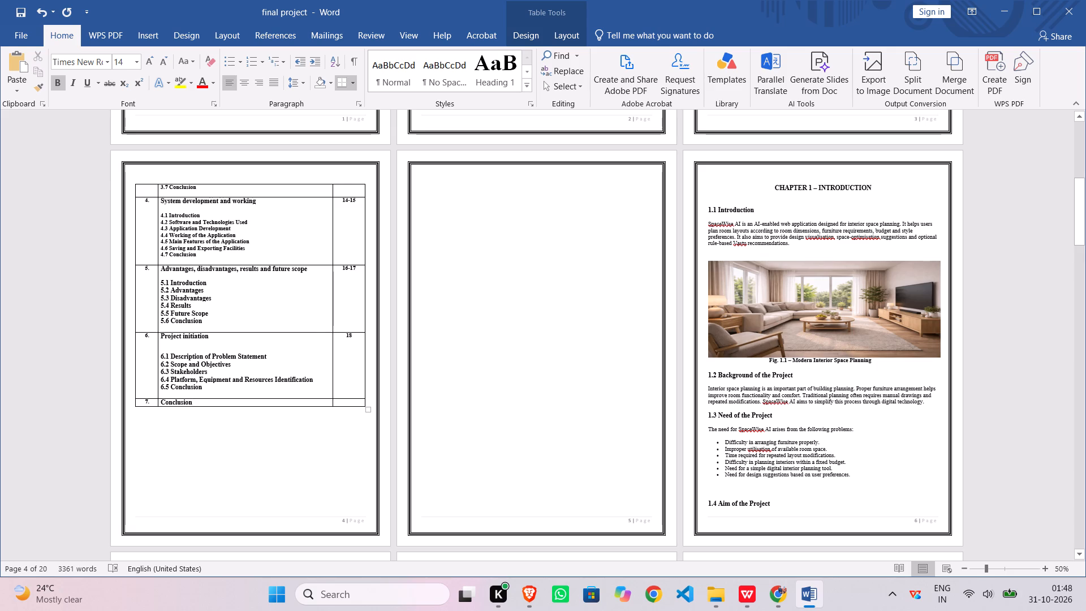
click(236, 401)
click(236, 401)
click(252, 405)
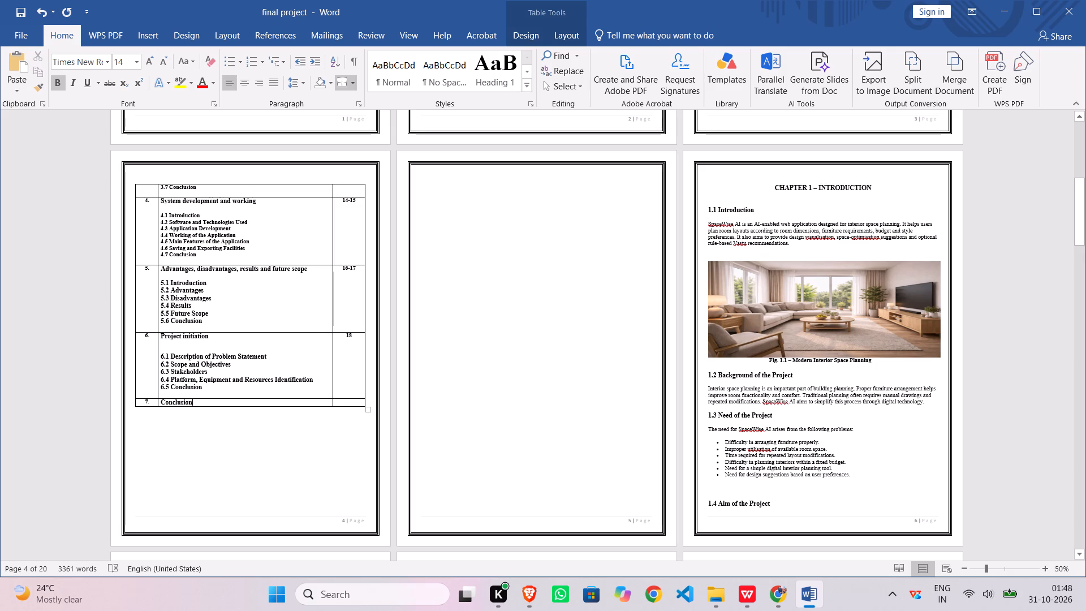
click(255, 401)
click(255, 401)
click(255, 401)
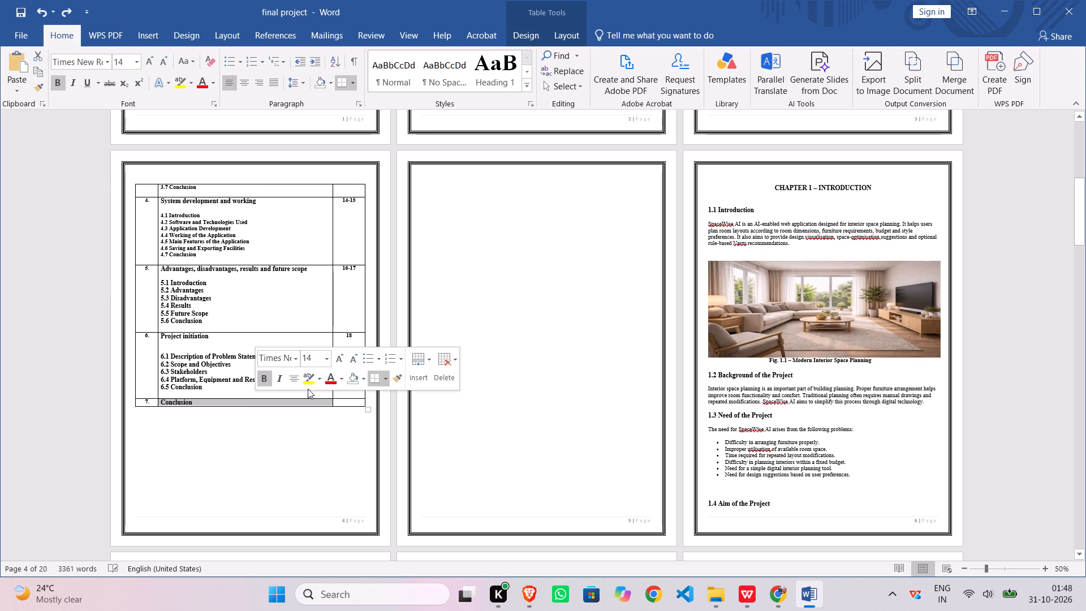
click(420, 361)
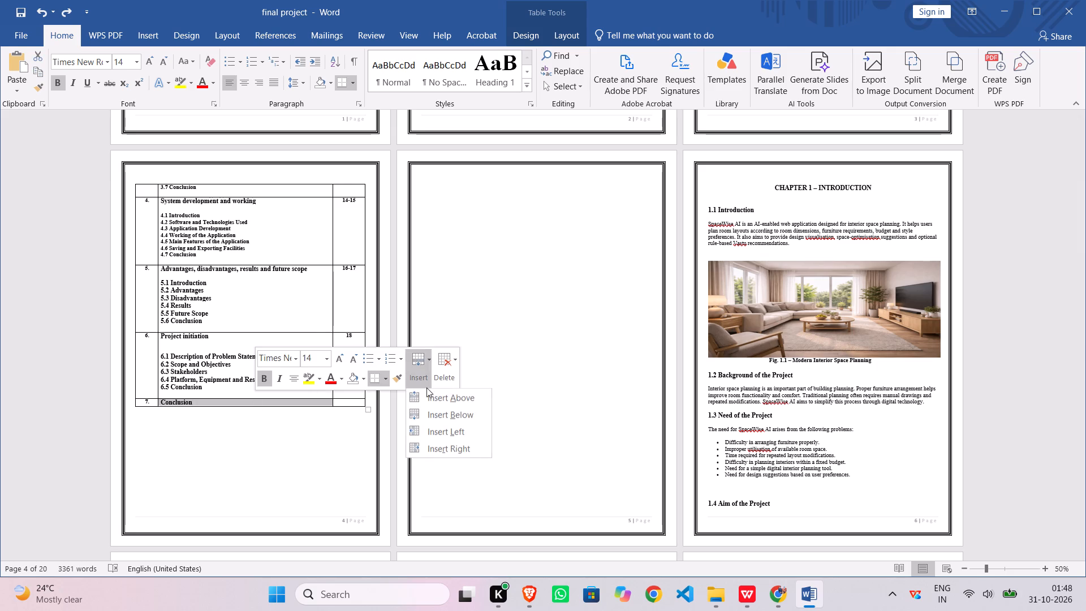
click(442, 413)
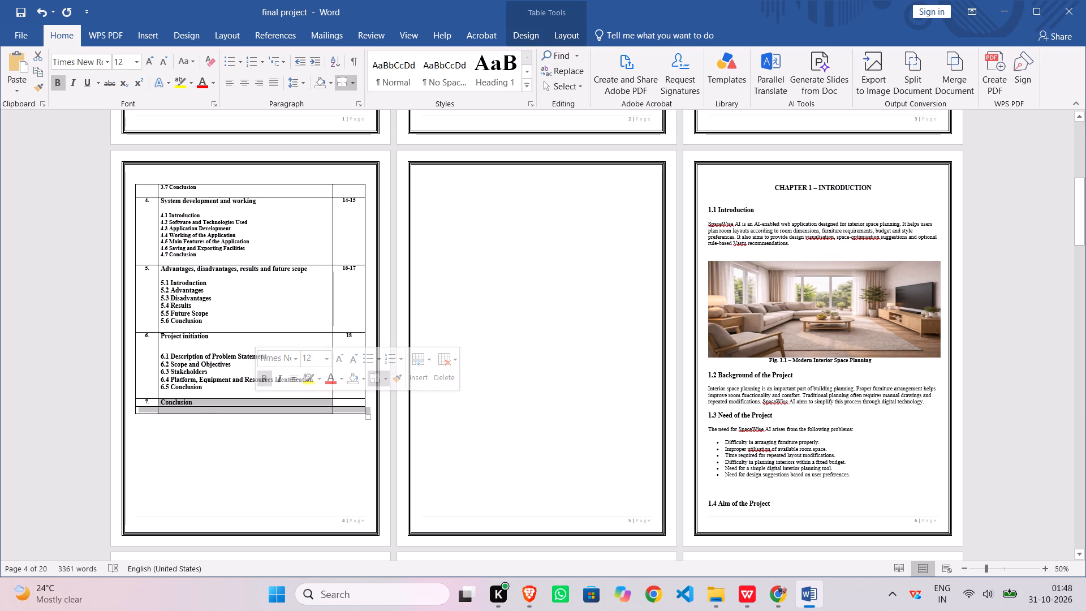
Add a blank line below the "Conclusion" title in row 7 of the index table.
click(200, 402)
key(shift+Return)
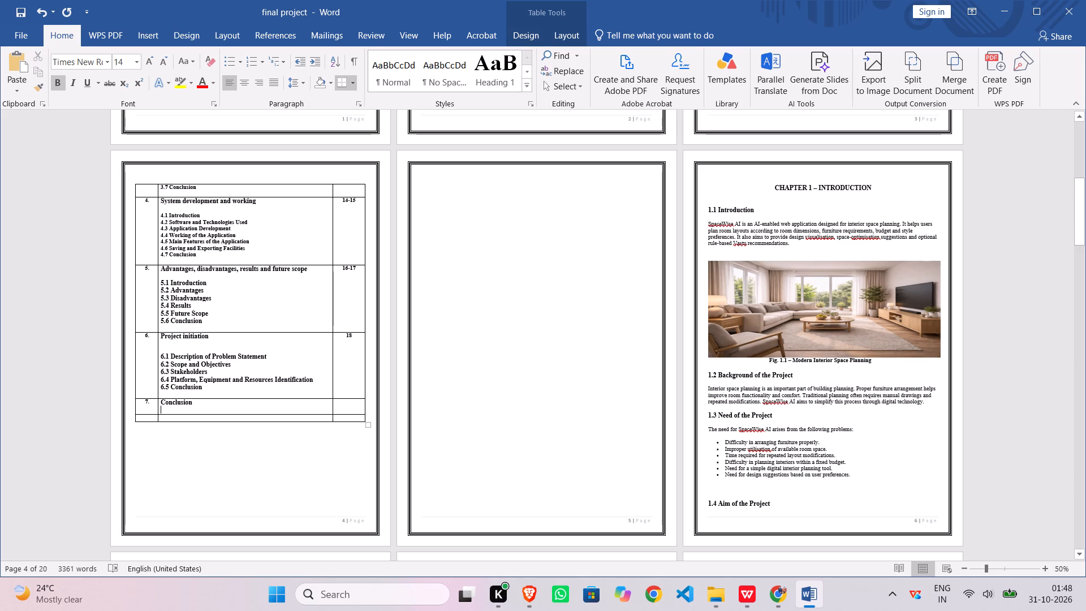
Look through the report's remaining chapters and examine the Chapter 8 heading for the title needed in the index table.
scroll(481, 423, down, 16)
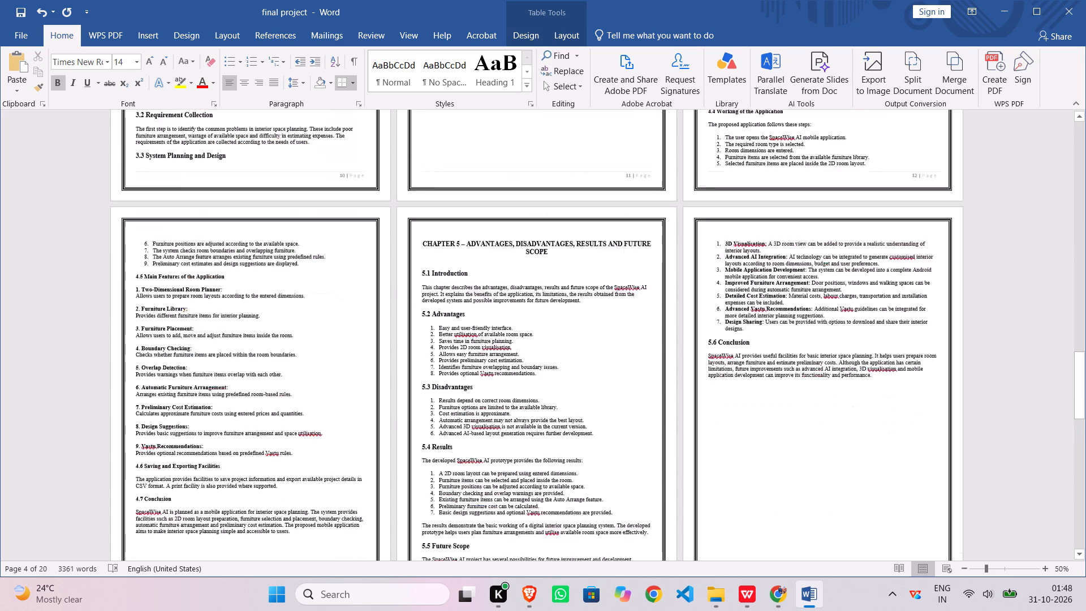
scroll(481, 423, down, 9)
scroll(481, 423, up, 1)
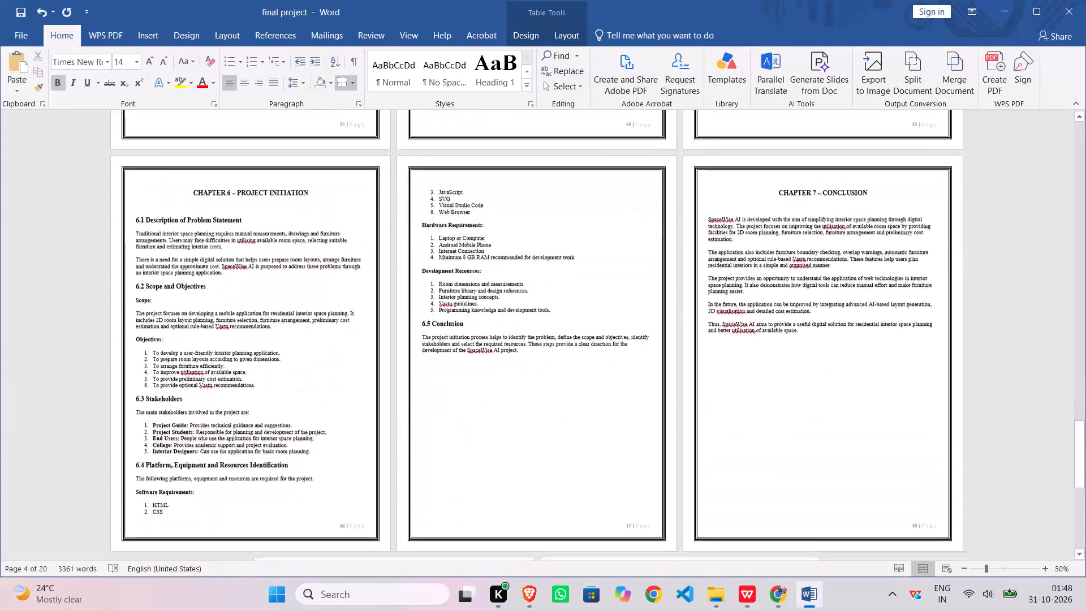
scroll(481, 423, up, 1)
scroll(628, 290, up, 1)
scroll(712, 253, up, 2)
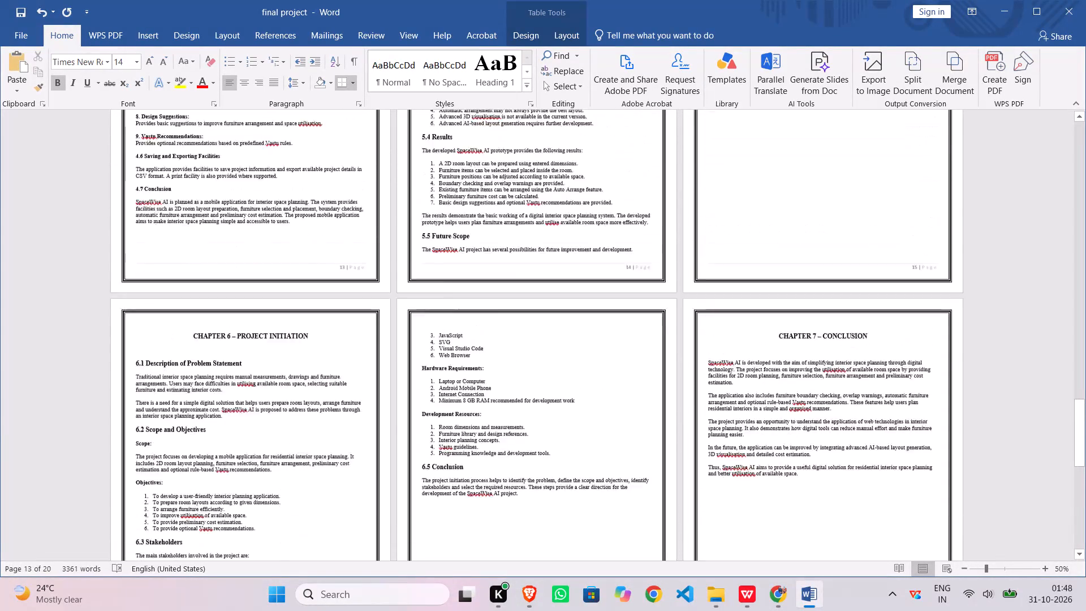
scroll(520, 269, up, 1)
scroll(380, 286, up, 4)
scroll(376, 286, down, 4)
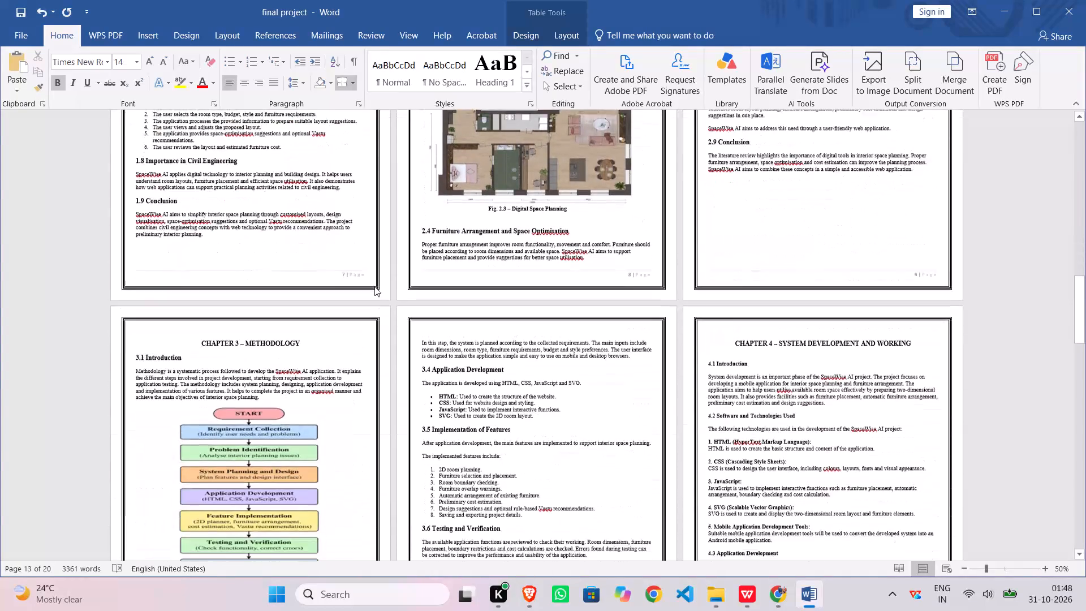
scroll(374, 286, down, 5)
scroll(558, 295, down, 1)
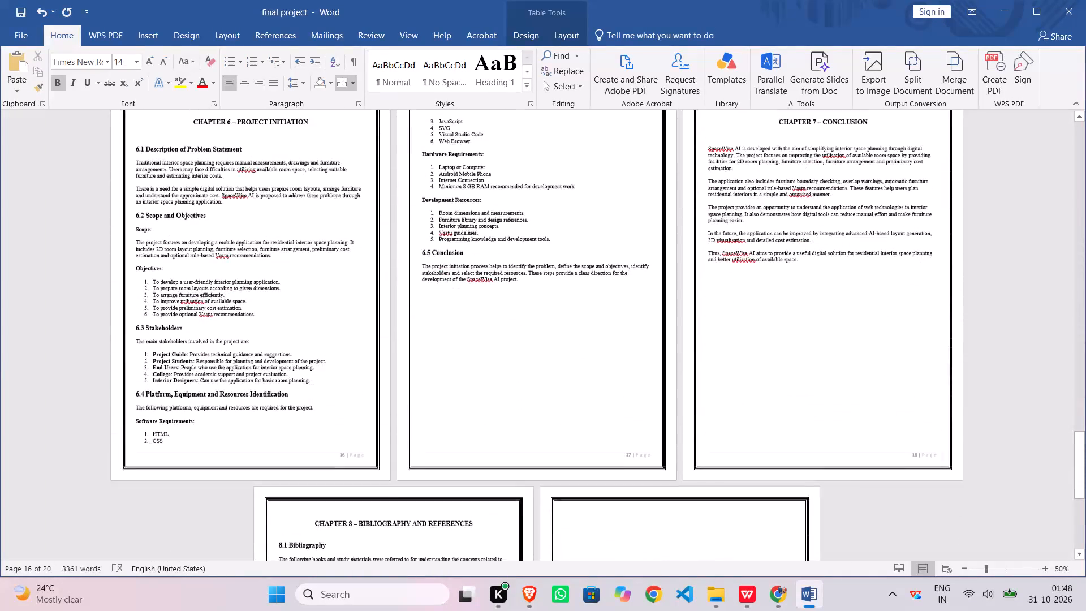
scroll(558, 295, down, 2)
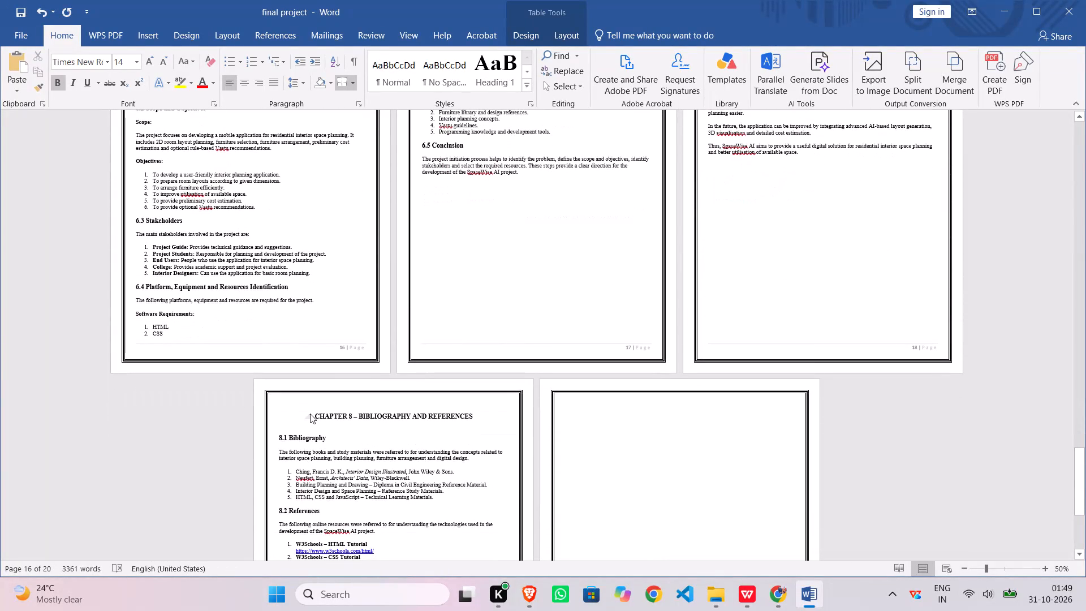
drag(314, 415, 356, 415)
drag(356, 415, 333, 416)
double_click(322, 416)
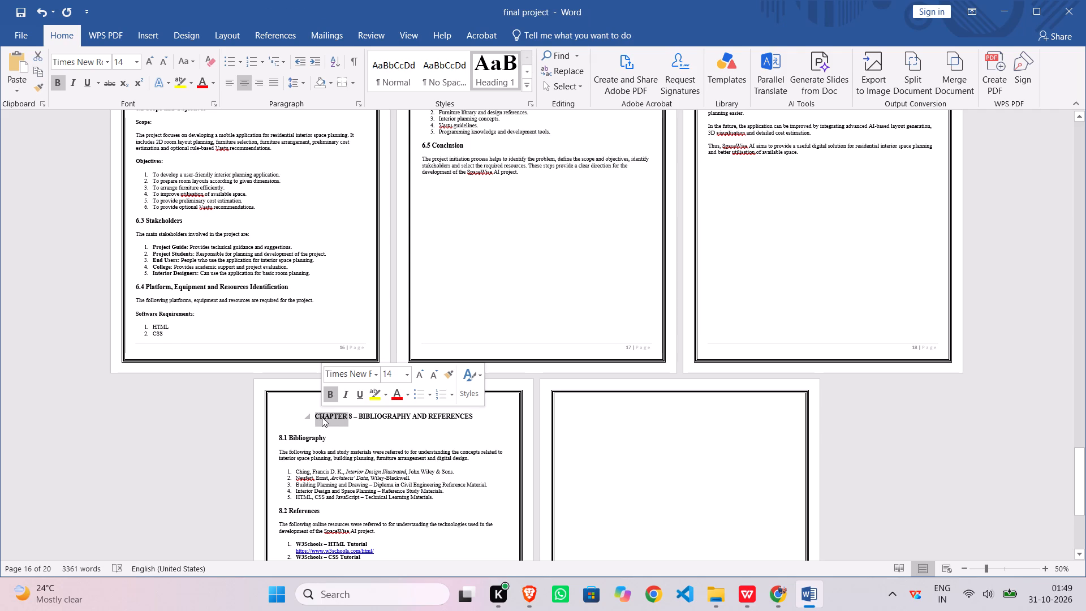
double_click(368, 416)
click(388, 415)
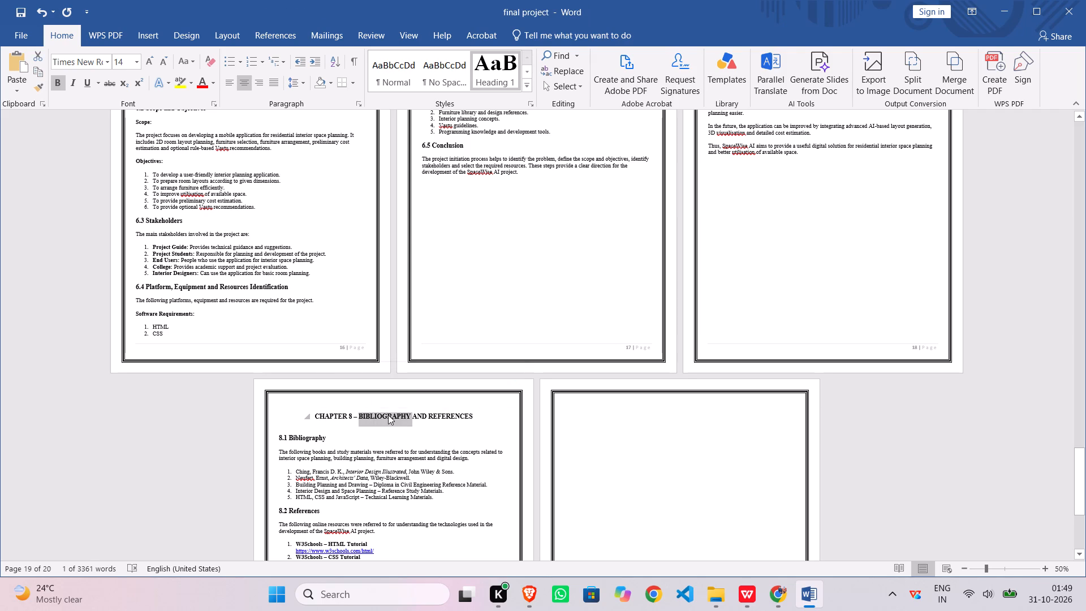
drag(359, 416, 450, 418)
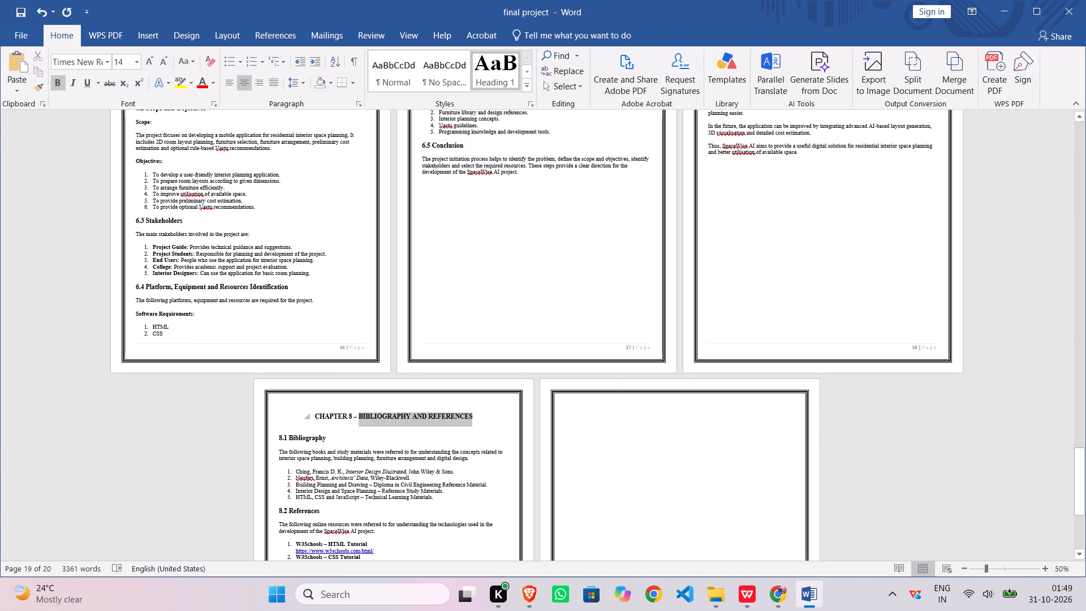
drag(450, 418, 453, 420)
click(453, 420)
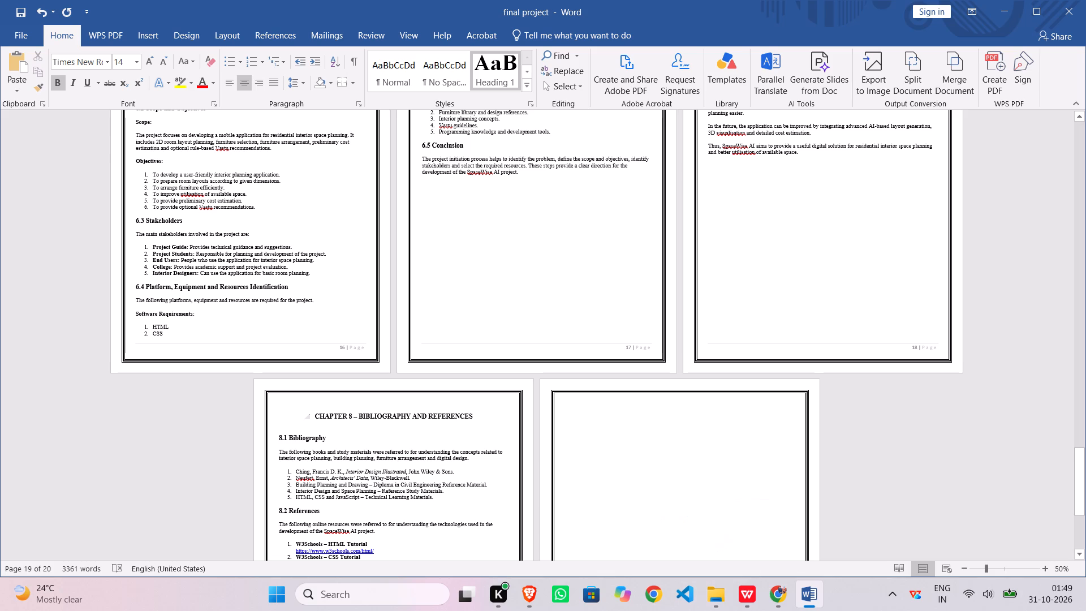
drag(359, 415, 468, 416)
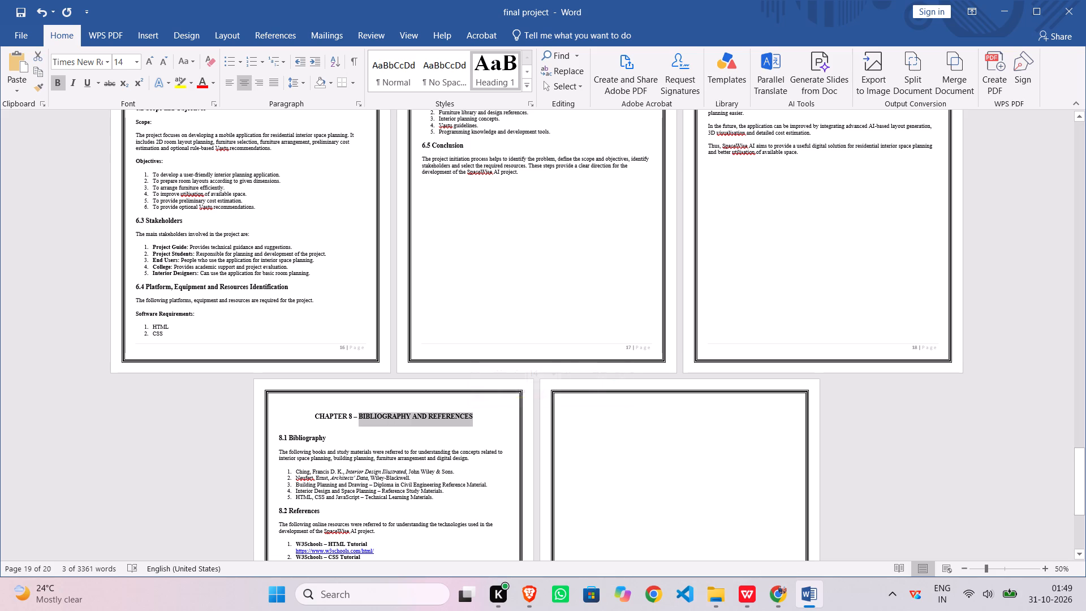
click(561, 463)
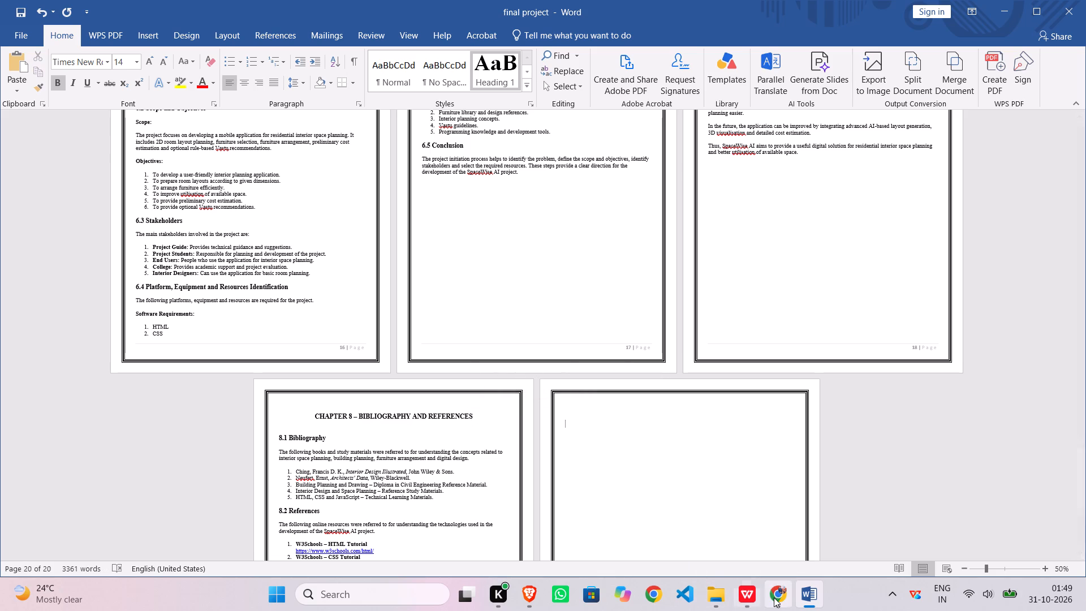
Switch to WPS Office and check the Bibliography and References items in the MSBTE seminar report format PDF.
click(743, 595)
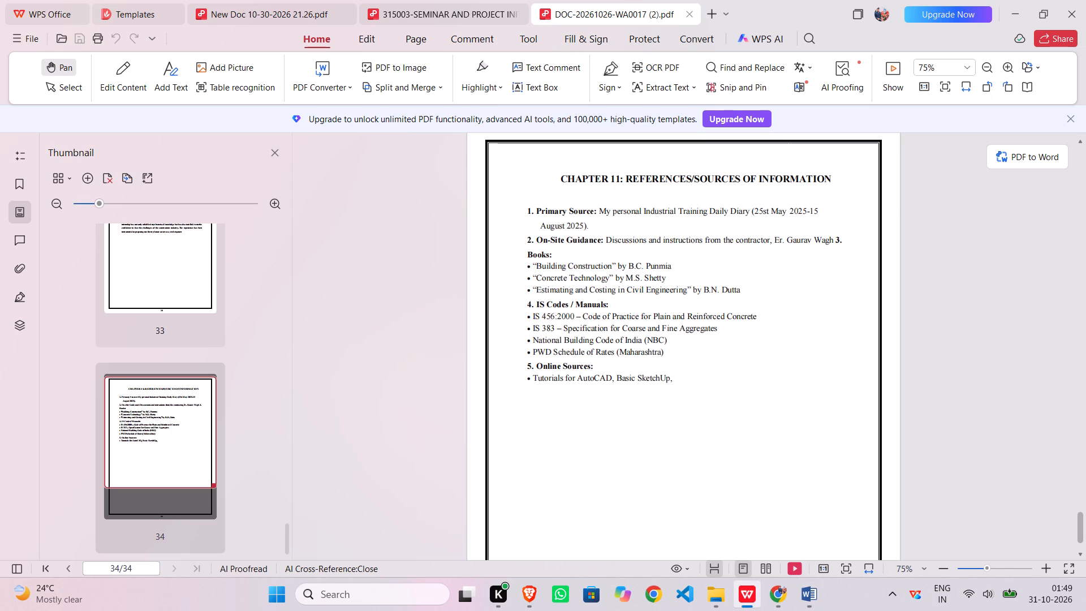
click(416, 11)
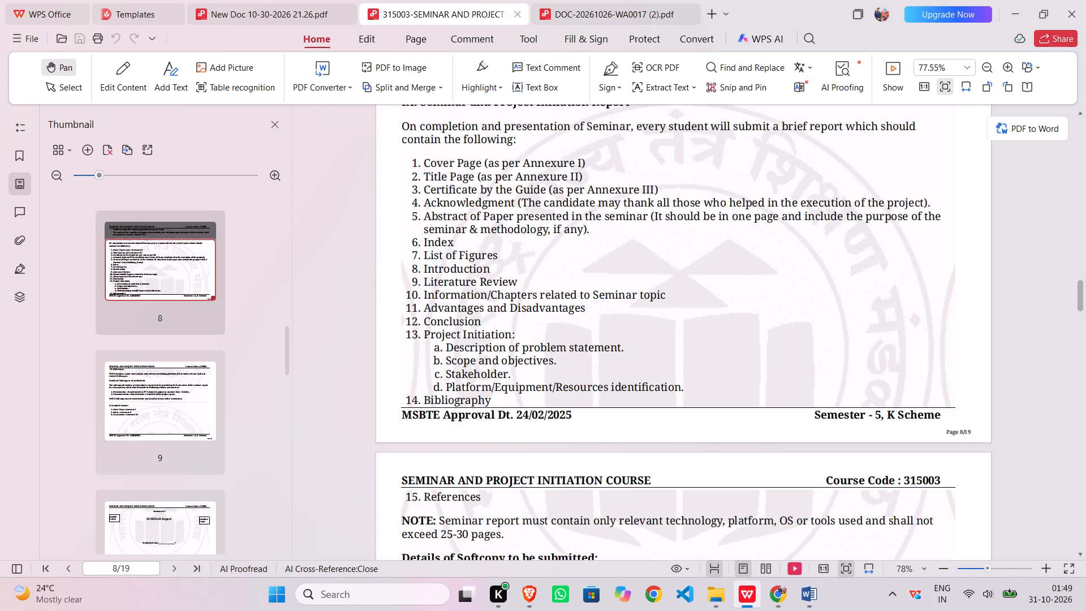
click(425, 397)
drag(425, 397, 487, 411)
click(769, 595)
click(807, 587)
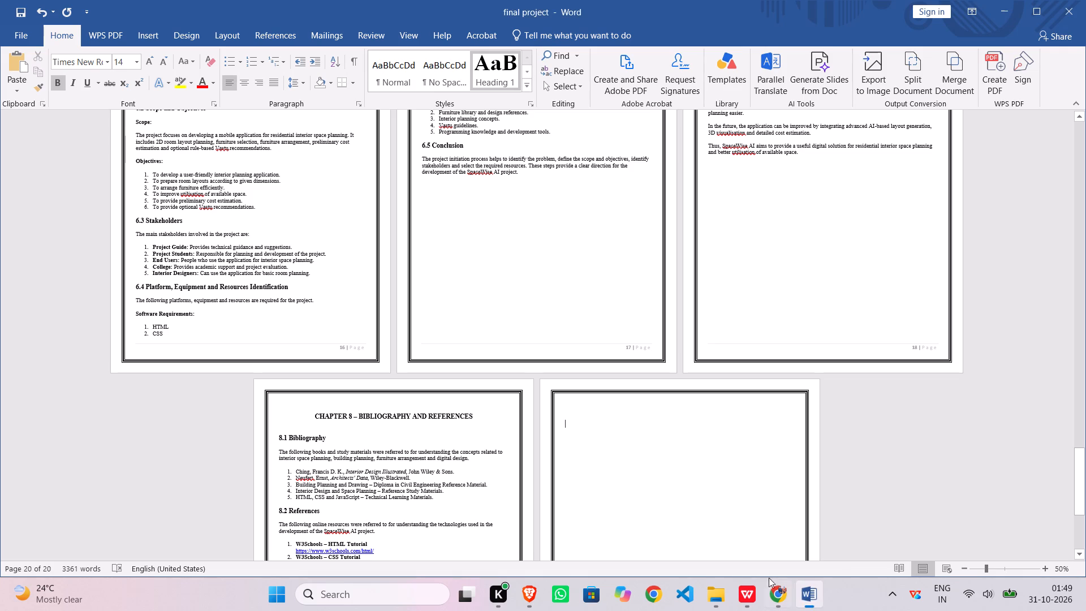
Number the empty last row of the index table "8." and title it "Bibliography", copied from the 8.1 heading.
drag(288, 437, 315, 441)
click(300, 440)
click(301, 437)
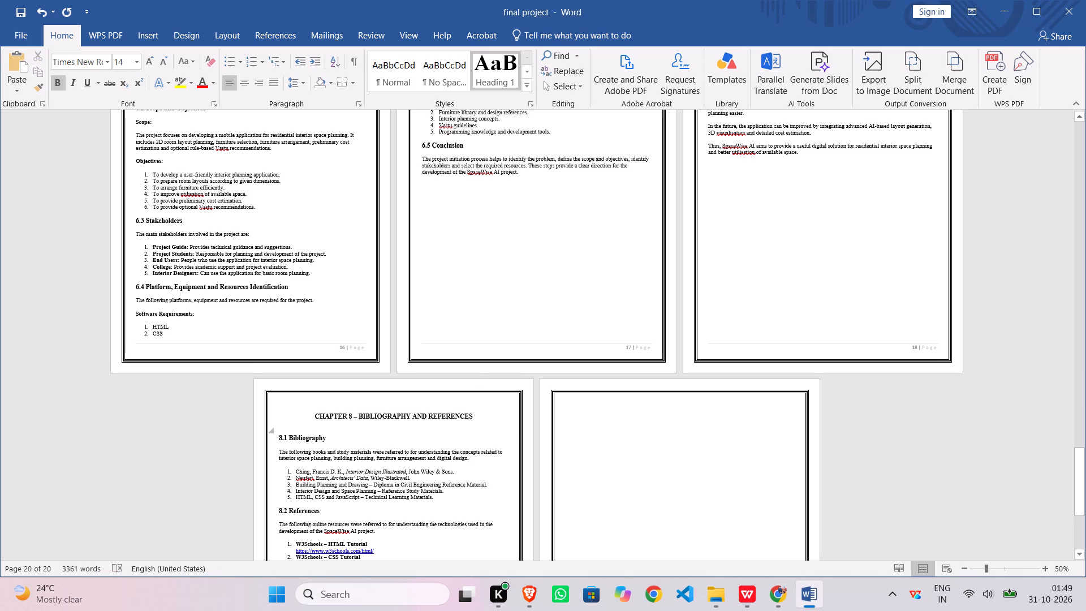
drag(290, 438, 327, 439)
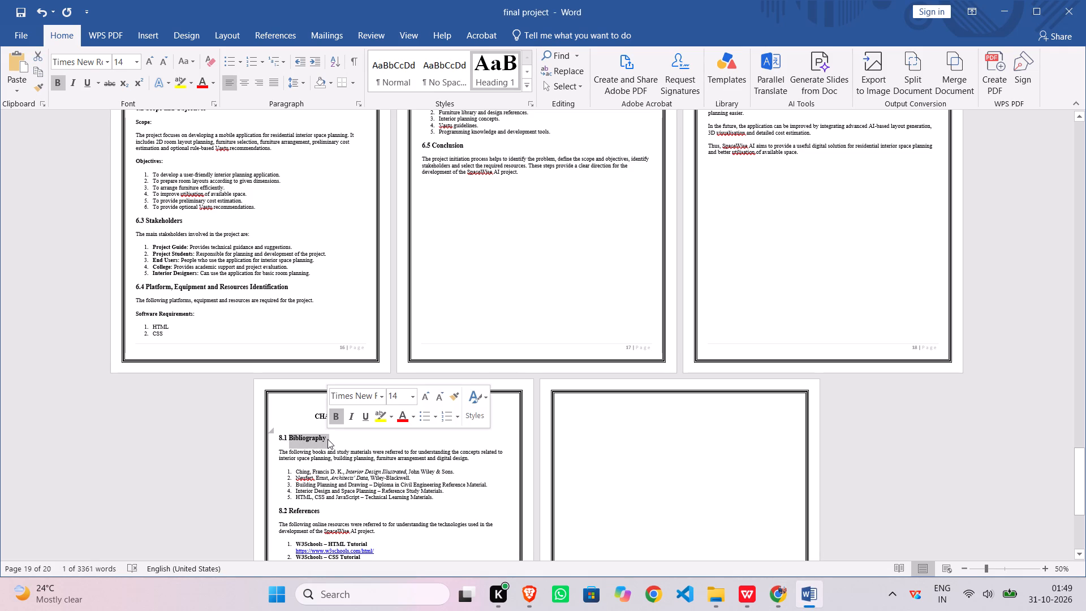
key(ctrl+c)
scroll(292, 422, up, 4)
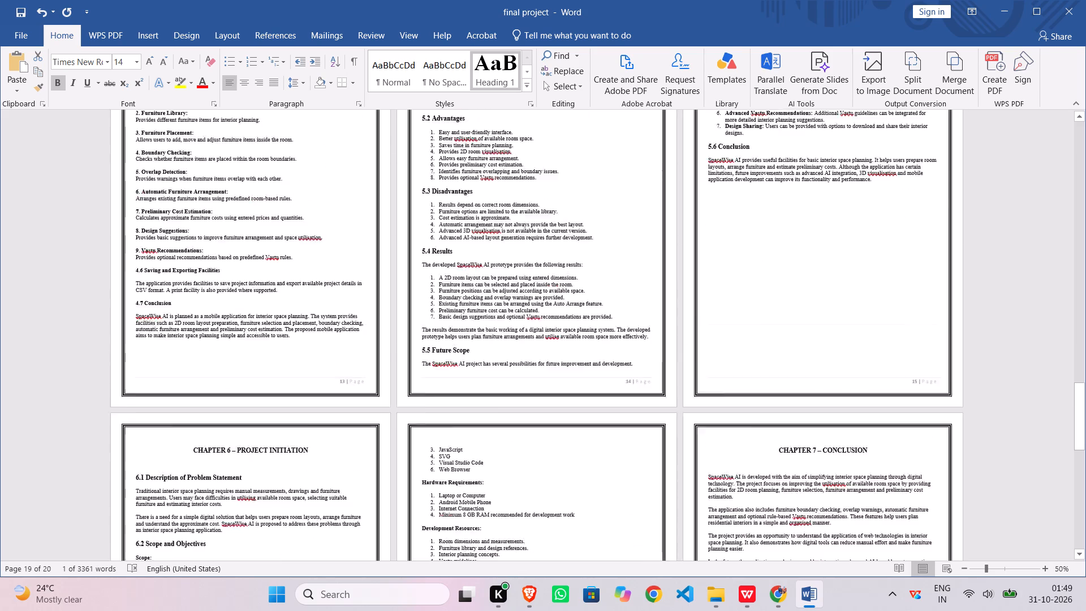
scroll(283, 393, up, 11)
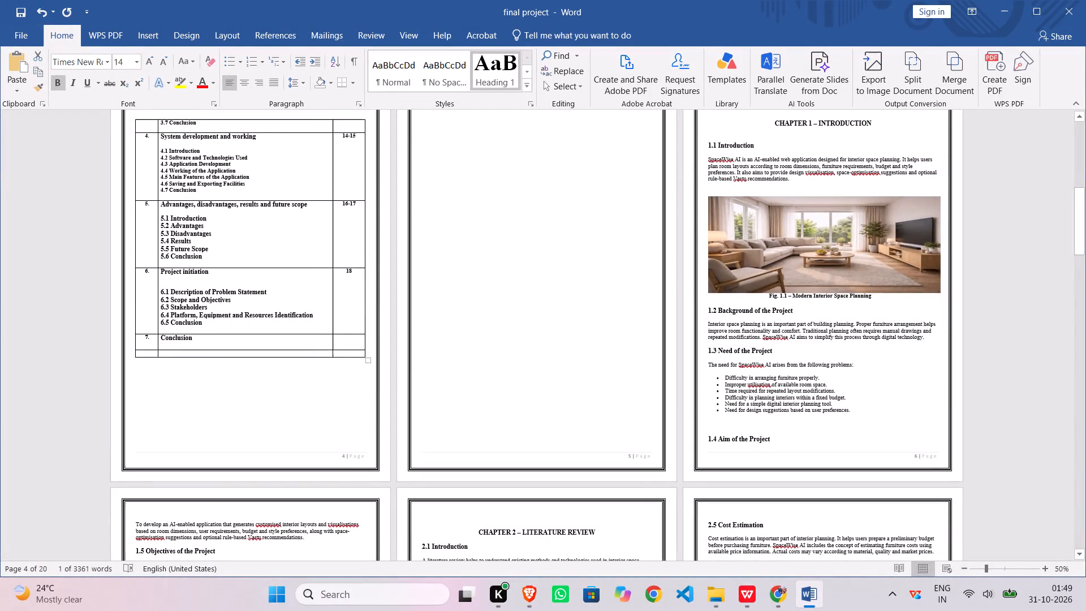
click(146, 352)
key(8)
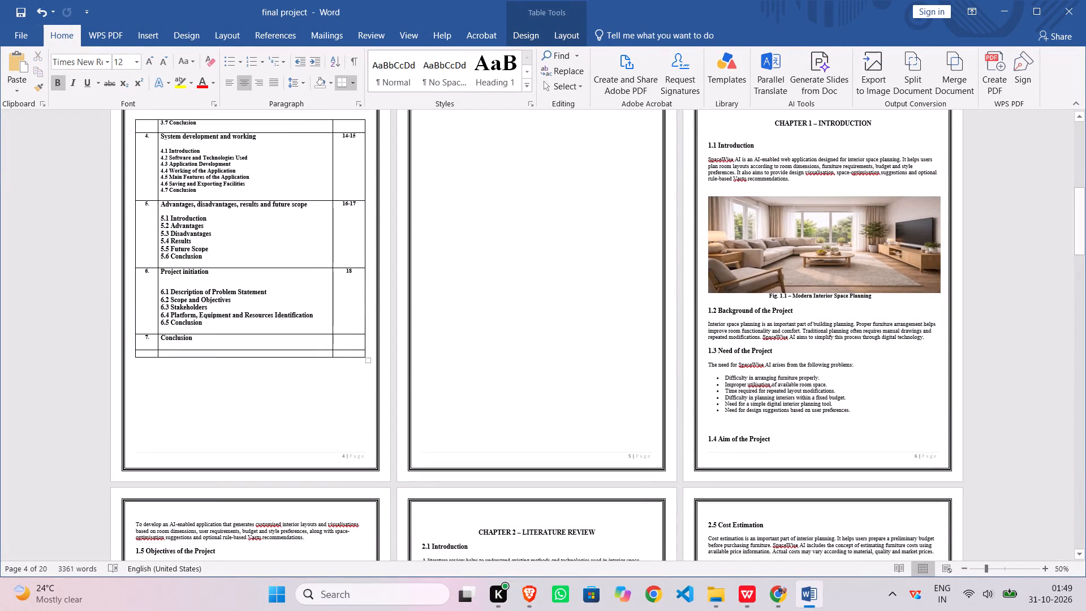
key(period)
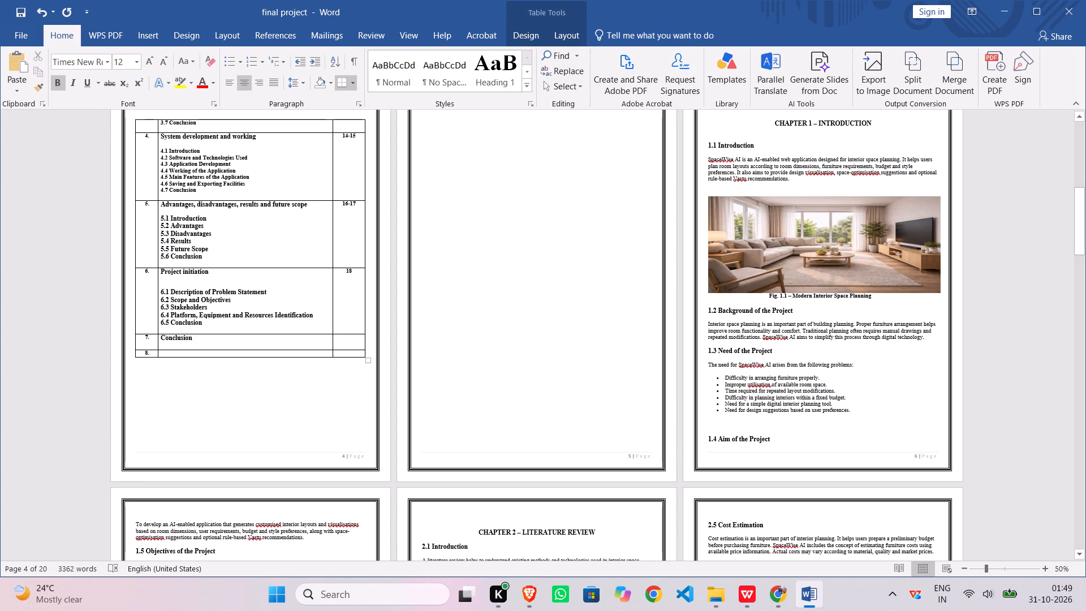
click(170, 354)
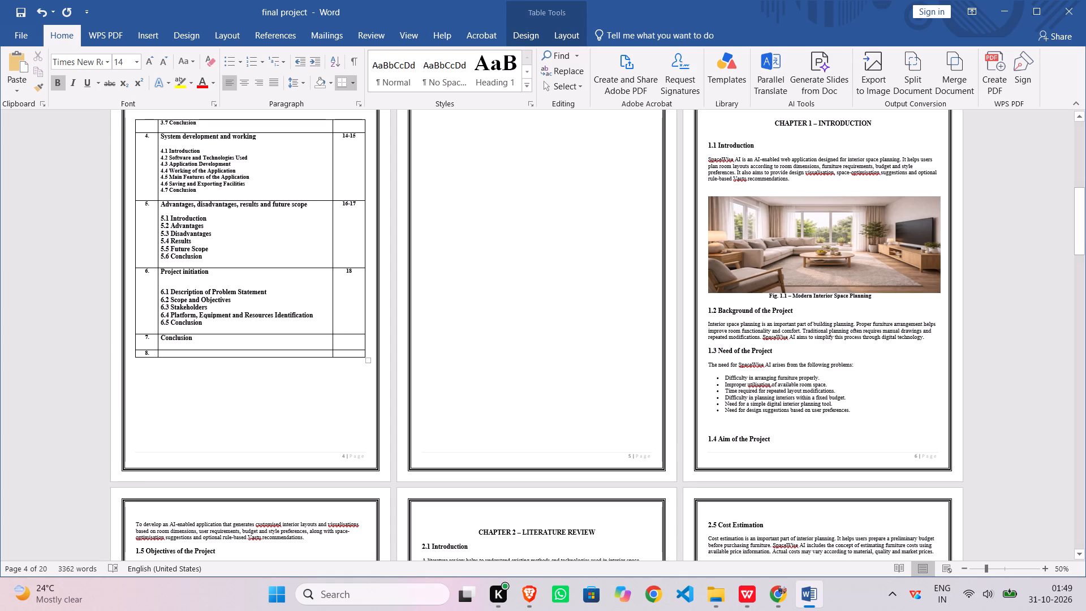
key(ctrl+v)
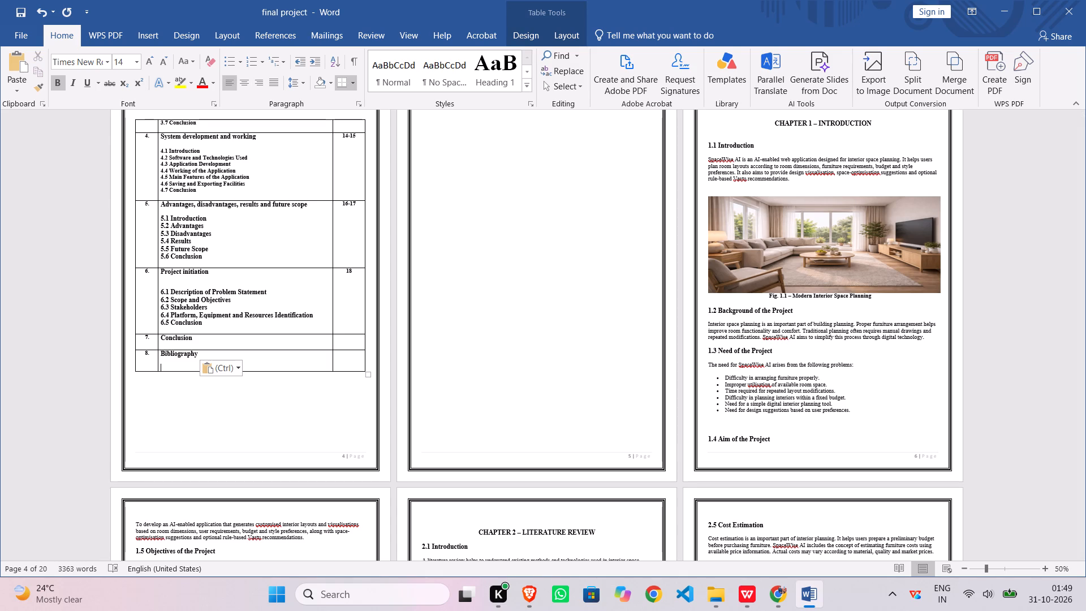
Append "and" after "Bibliography" in the row 8 title of the index table.
click(200, 352)
key(space)
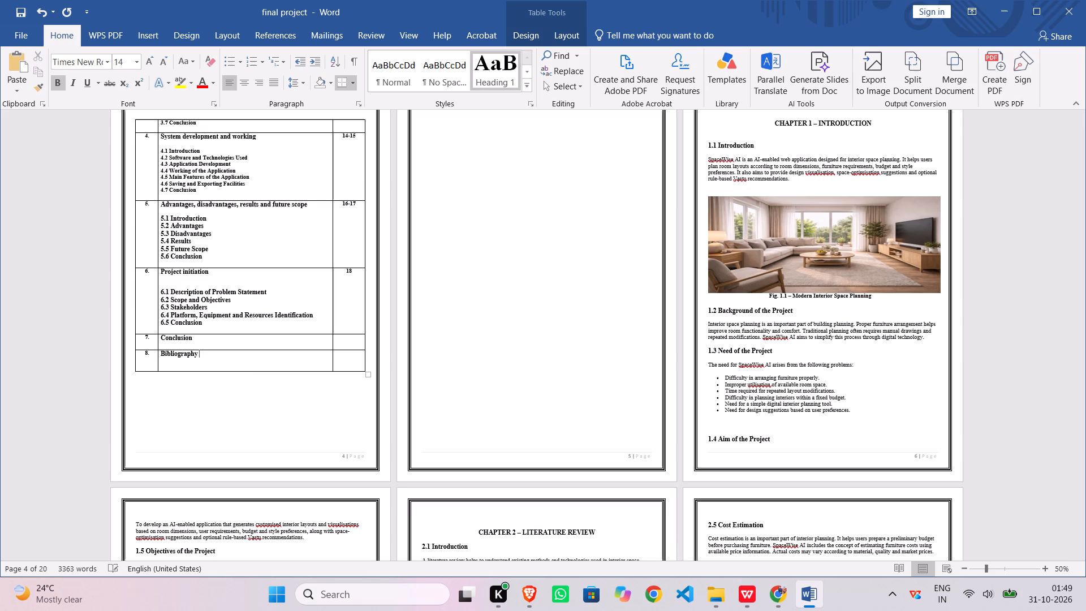
text(abd)
key(space)
key(BackSpace)
key(BackSpace)
key(BackSpace)
text(nd)
Complete the row 8 title in the index table as "Bibliography and References", copying "References" from the 8.2 heading.
scroll(200, 352, down, 11)
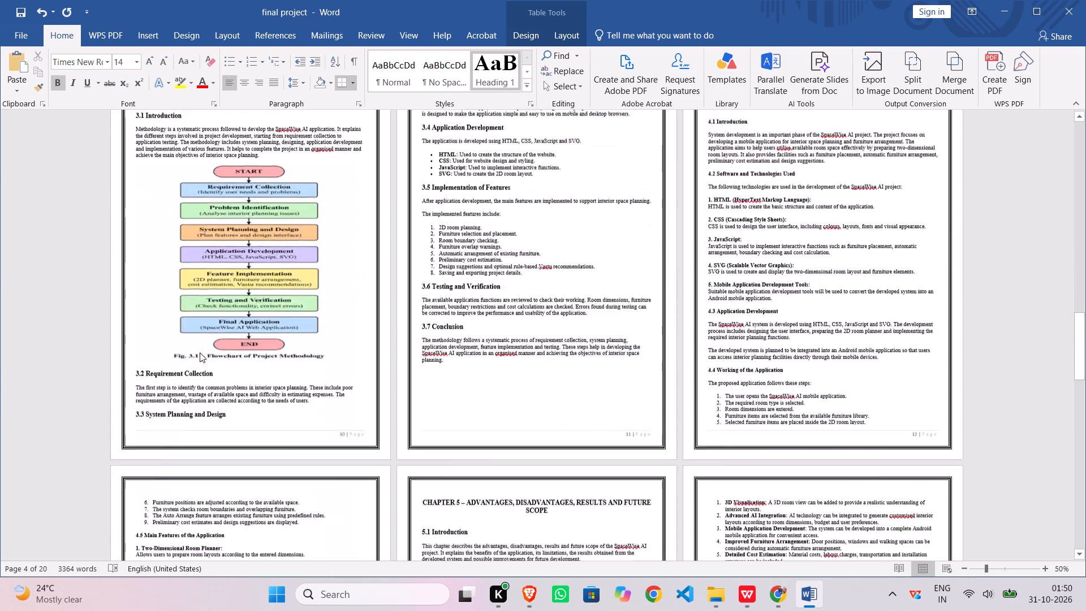
scroll(199, 352, down, 2)
scroll(405, 298, down, 2)
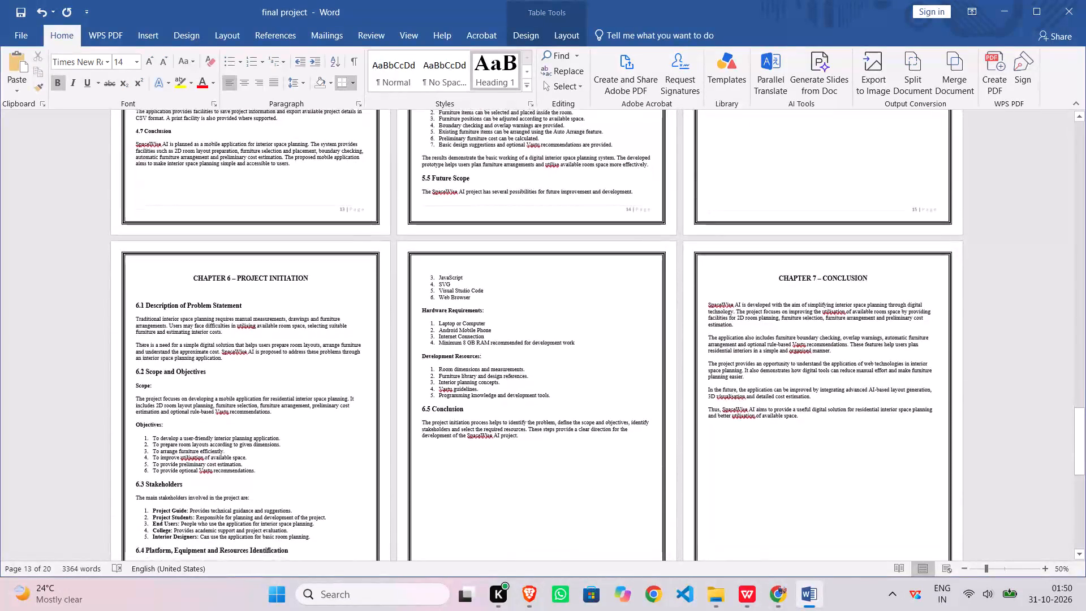
scroll(255, 312, down, 2)
scroll(262, 308, up, 1)
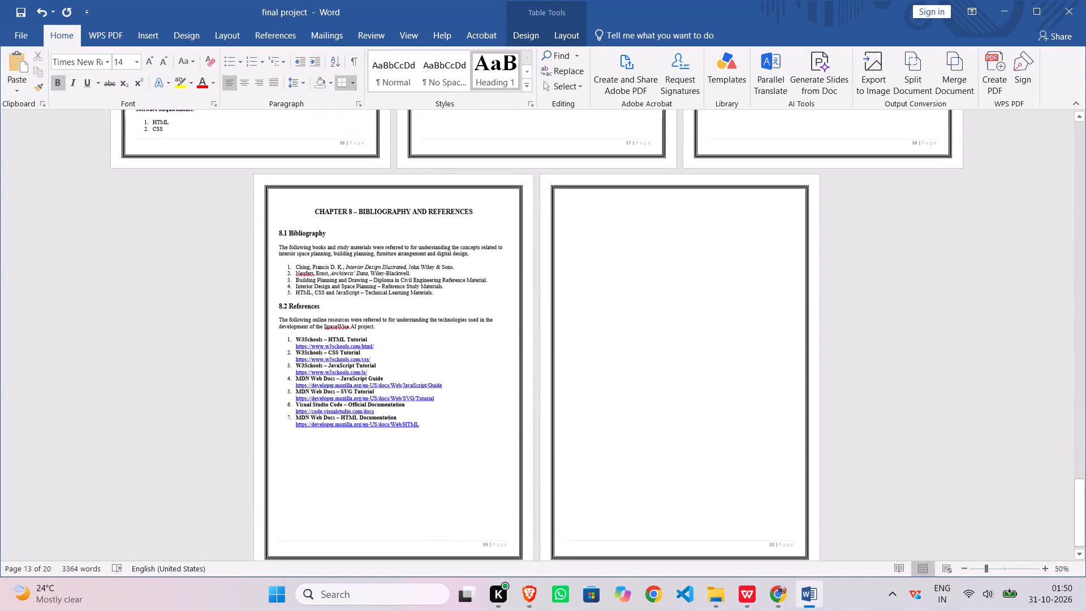
drag(429, 209, 470, 212)
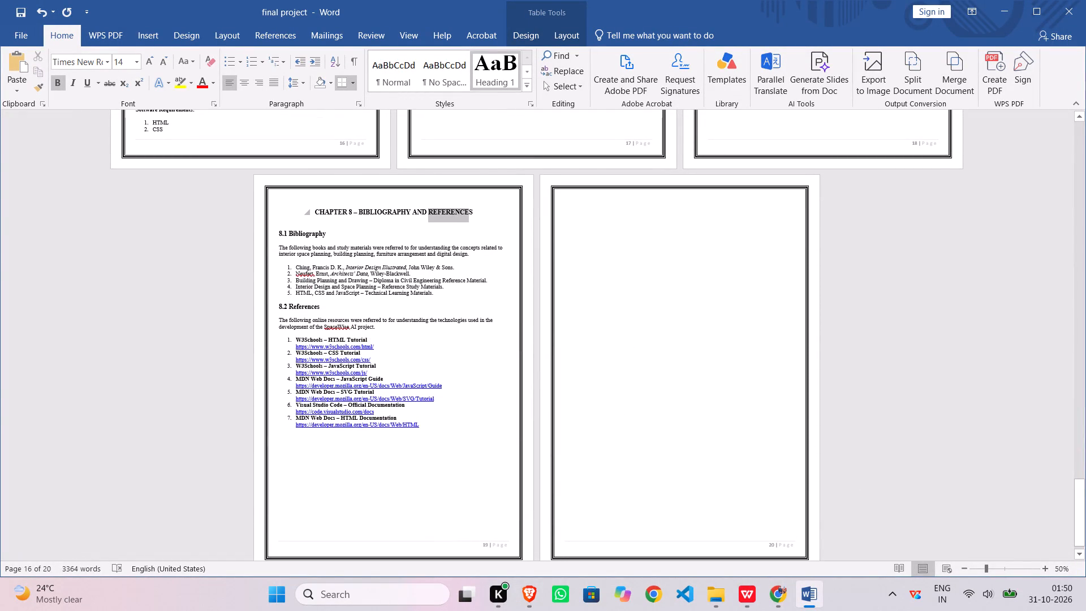
drag(470, 212, 476, 212)
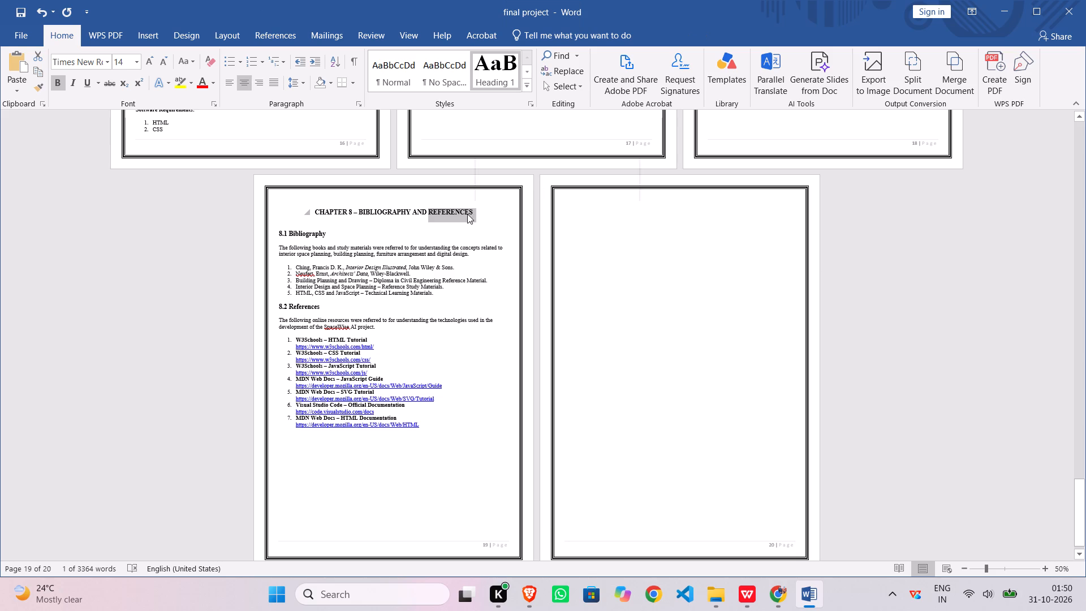
click(418, 236)
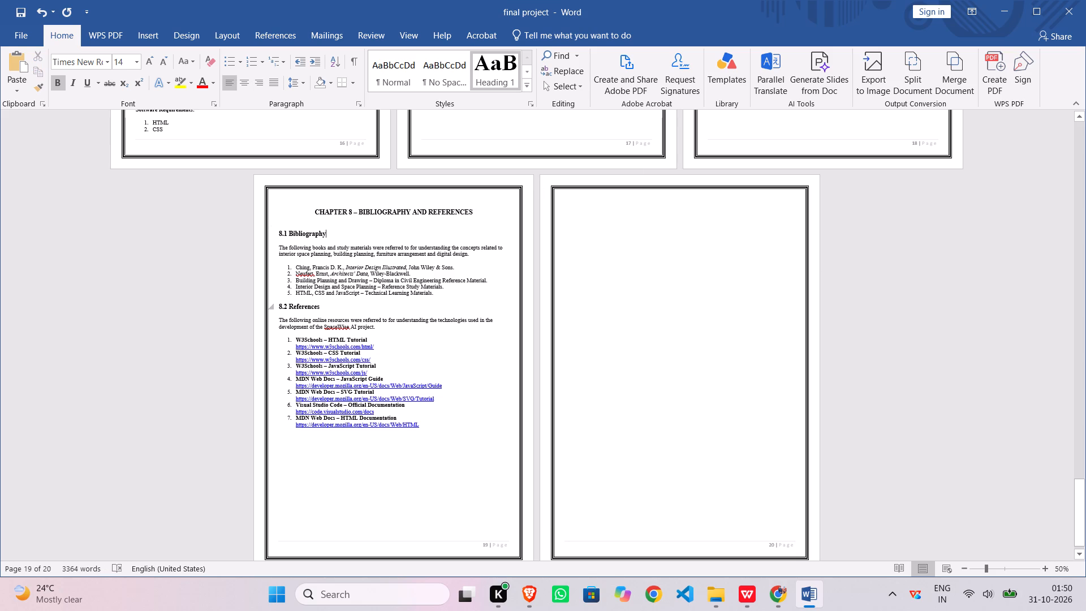
double_click(294, 305)
key(ctrl+c)
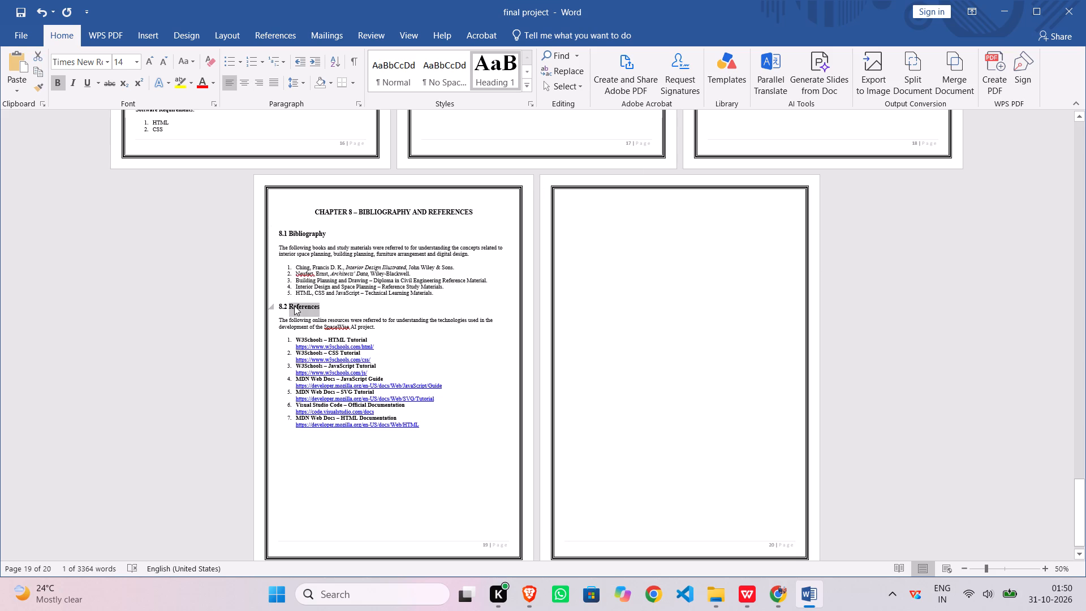
scroll(294, 305, up, 11)
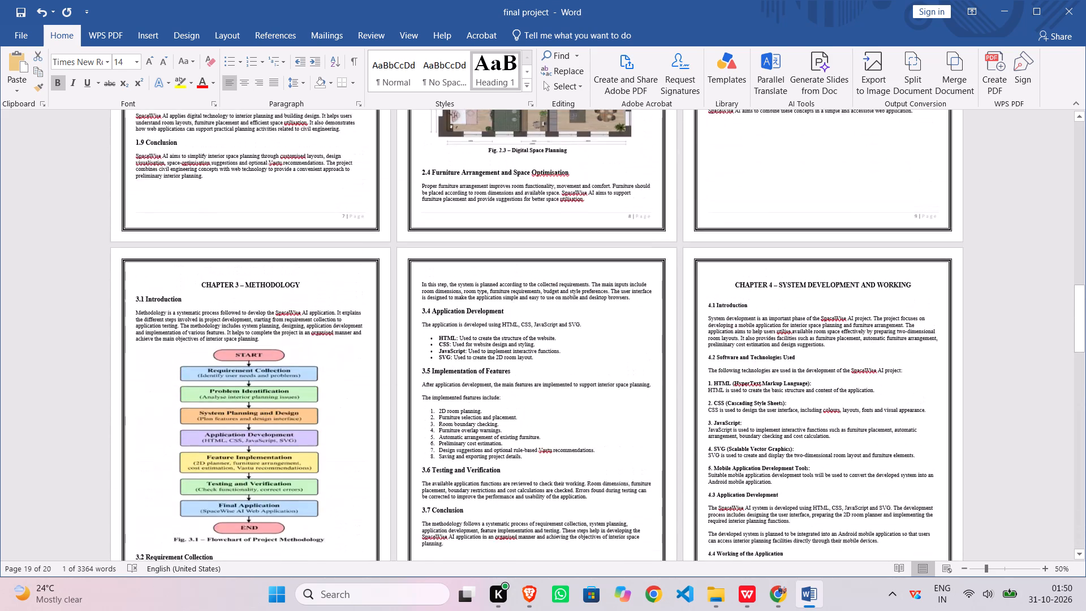
scroll(294, 305, up, 3)
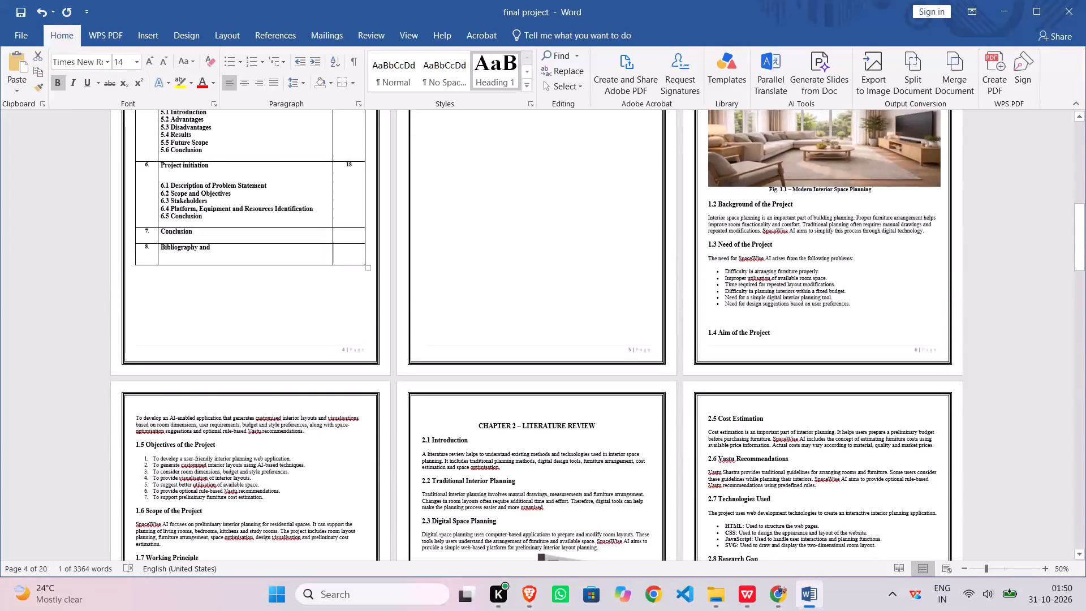
click(221, 248)
key(space)
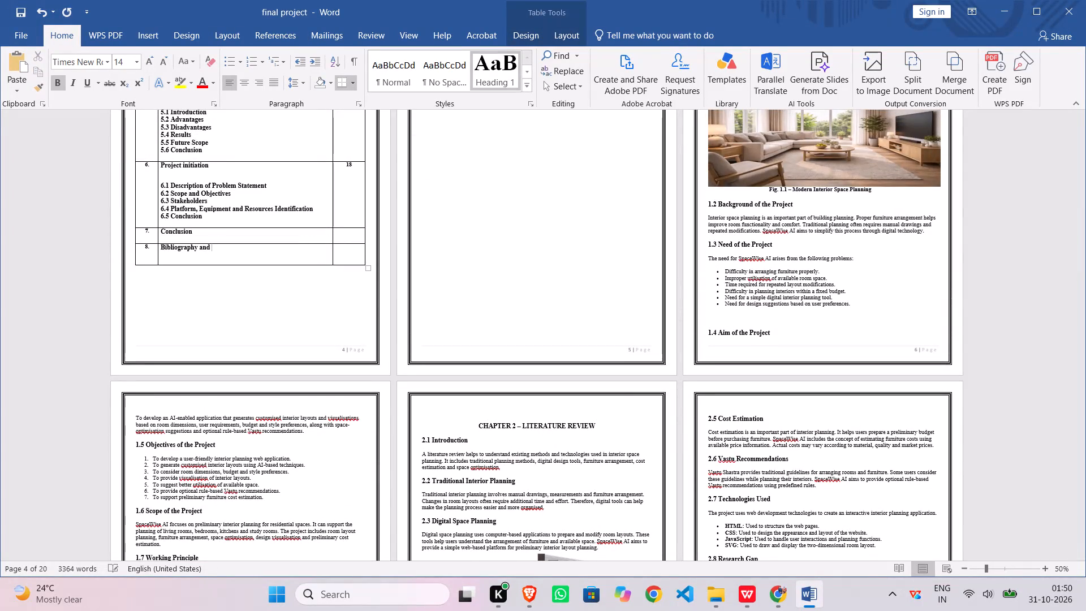
key(ctrl+v)
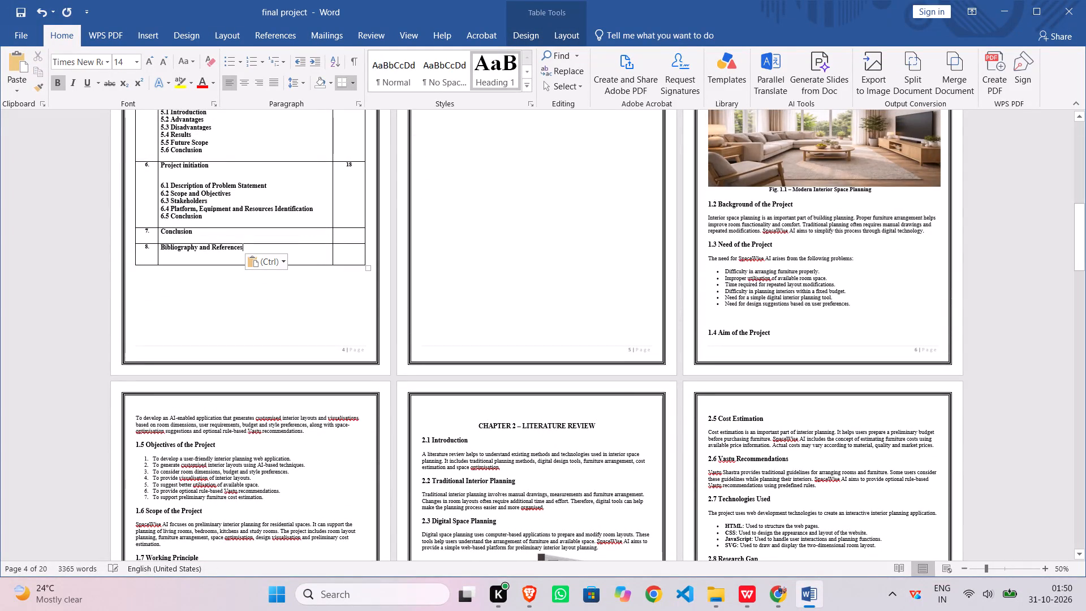
Add the subsection "8.1 Bibliography" after a blank line beneath the row 8 title, reusing the word from the title.
key(shift+Return)
key(shift+Return)
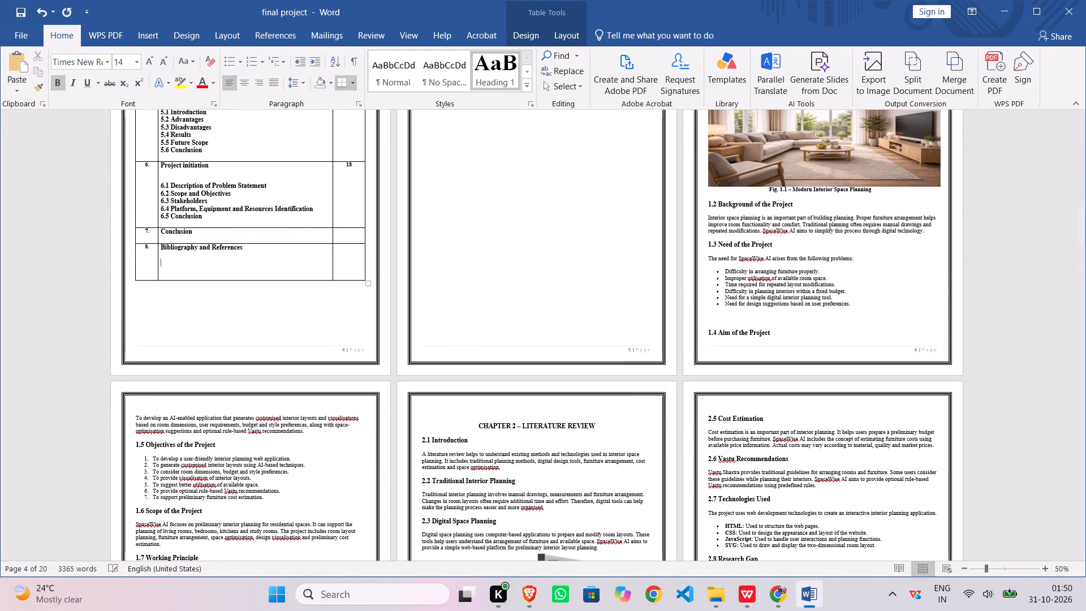
drag(161, 248, 197, 249)
key(ctrl+c)
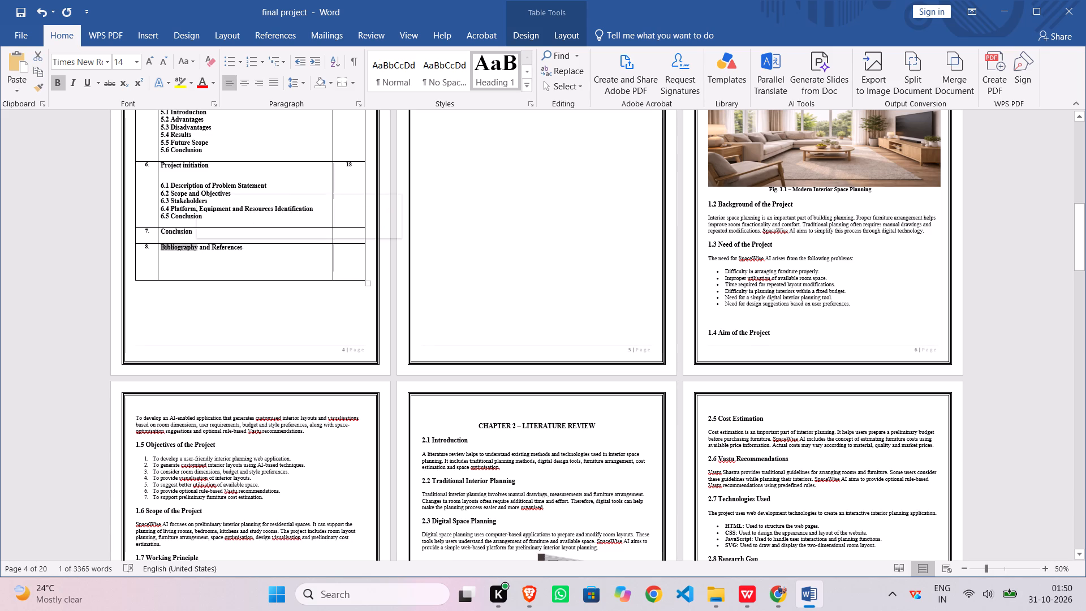
click(165, 265)
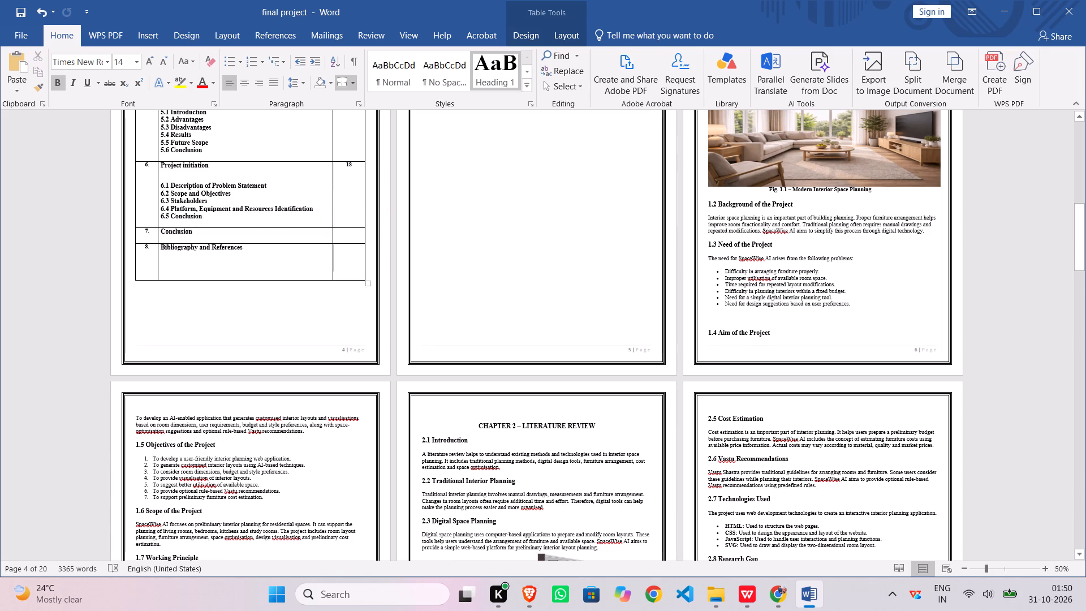
key(ctrl+v)
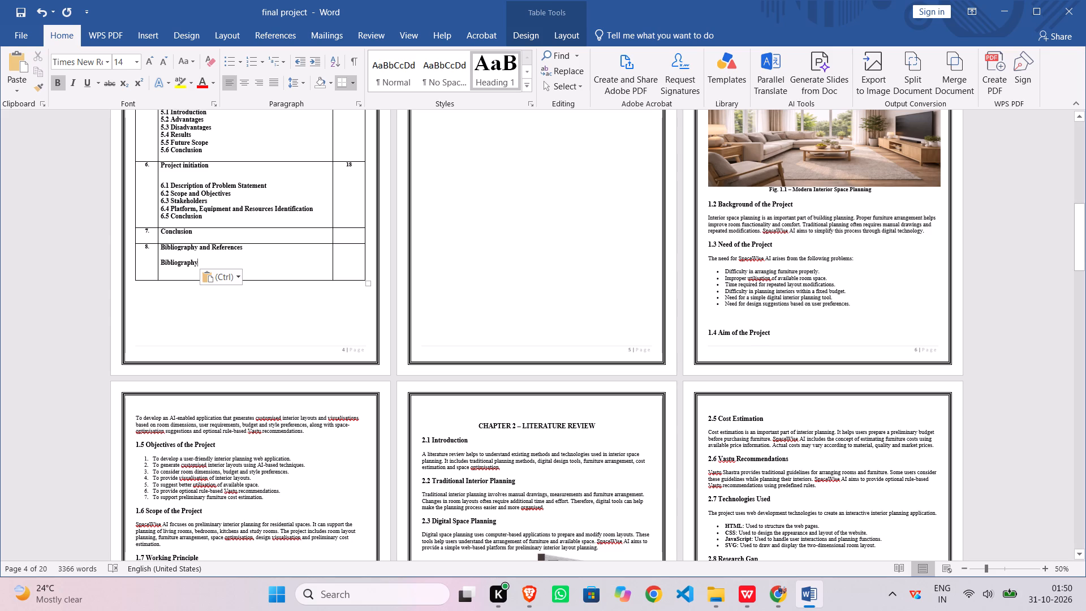
key(Left)
key(Left)
key(Left)
key(Left)
key(Left)
key(Left)
key(Left)
key(Left)
key(Left)
key(Left)
key(Left)
key(Left)
text(8.)
key(1)
key(space)
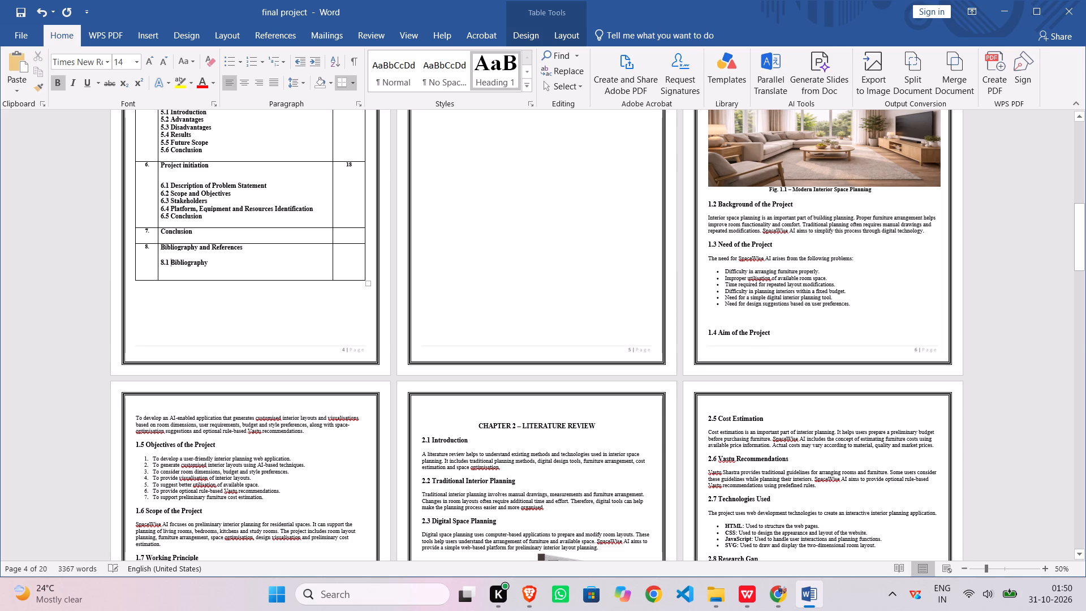
Add the subsection "8.2 References" on a new line below 8.1, copying "References" from the row 8 title.
click(214, 262)
key(shift+Return)
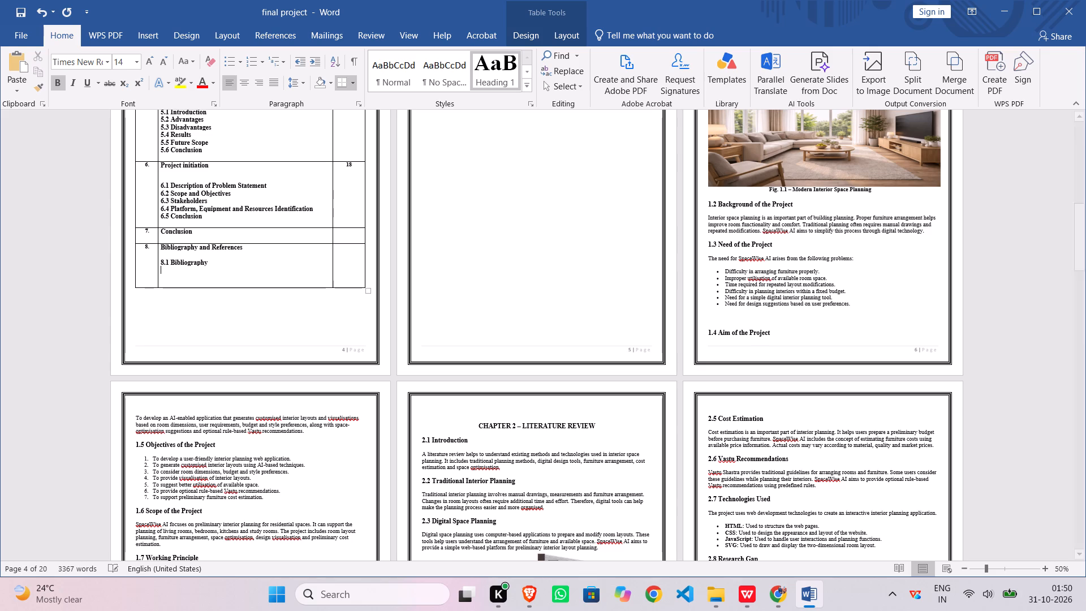
text(8.2)
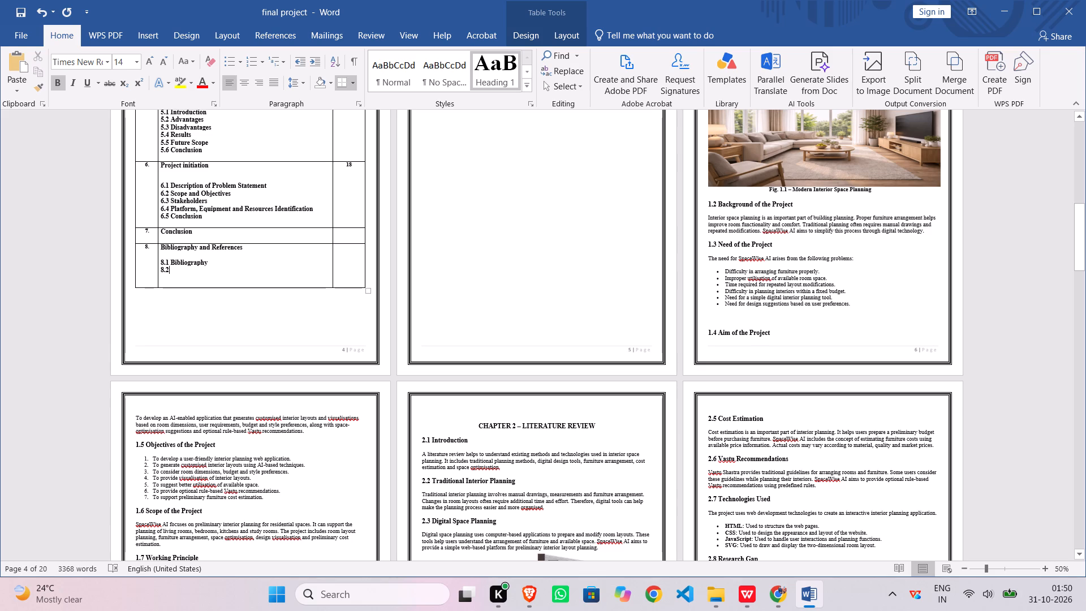
double_click(221, 249)
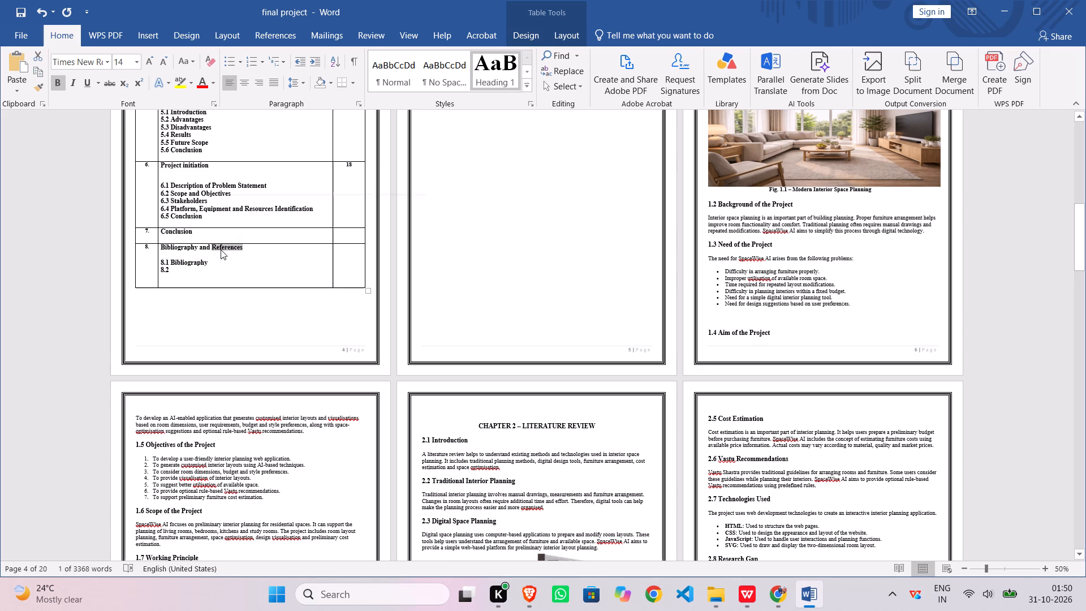
key(ctrl+c)
click(179, 276)
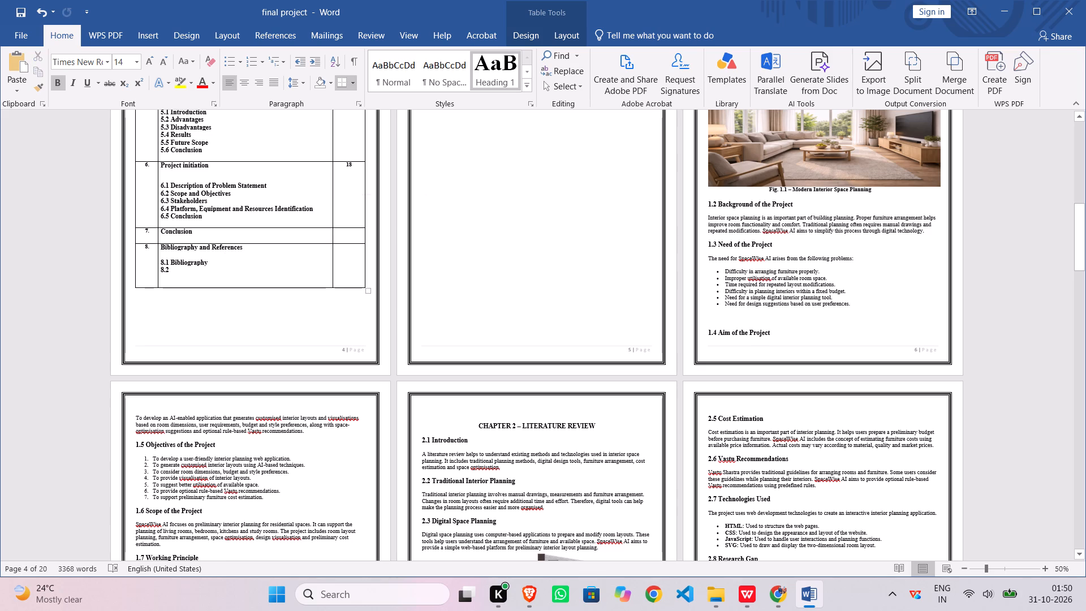
key(space)
key(ctrl+v)
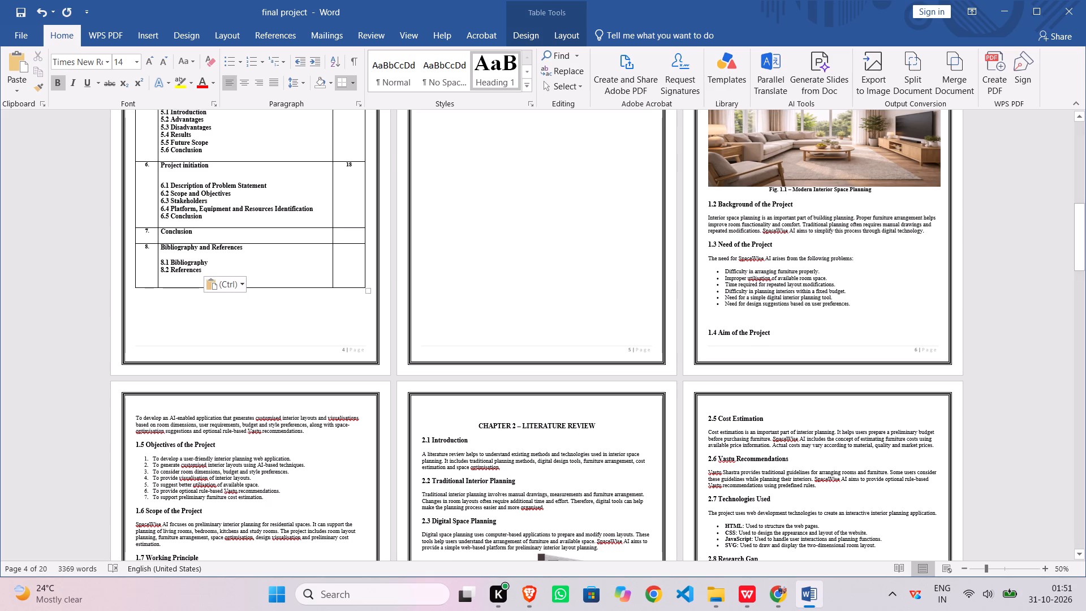
Remove the blank page between the index table and the Chapter 1 page.
scroll(339, 320, up, 2)
scroll(493, 312, up, 8)
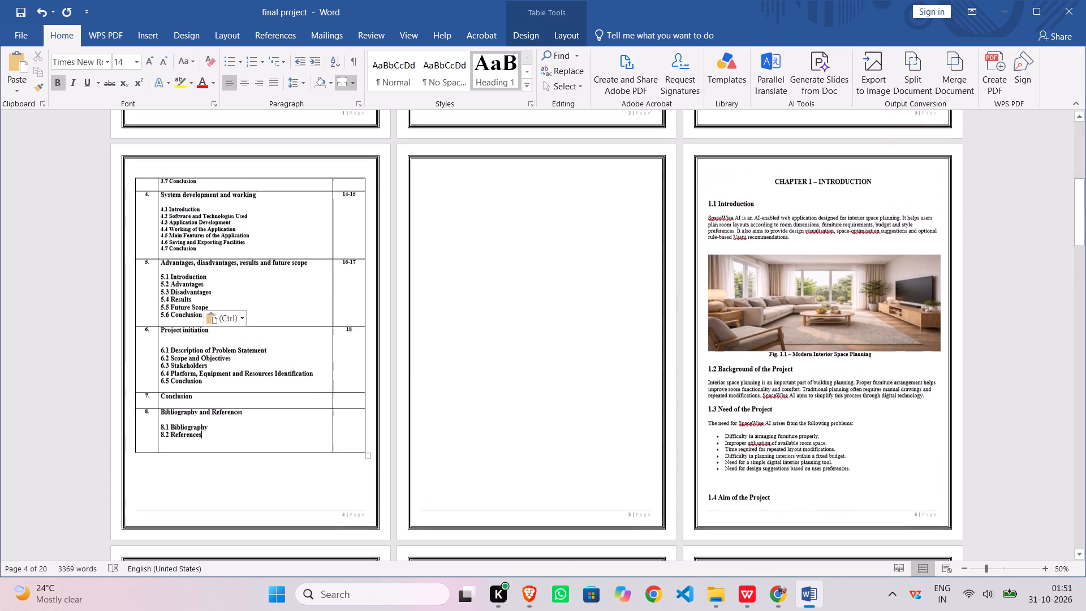
scroll(493, 312, up, 6)
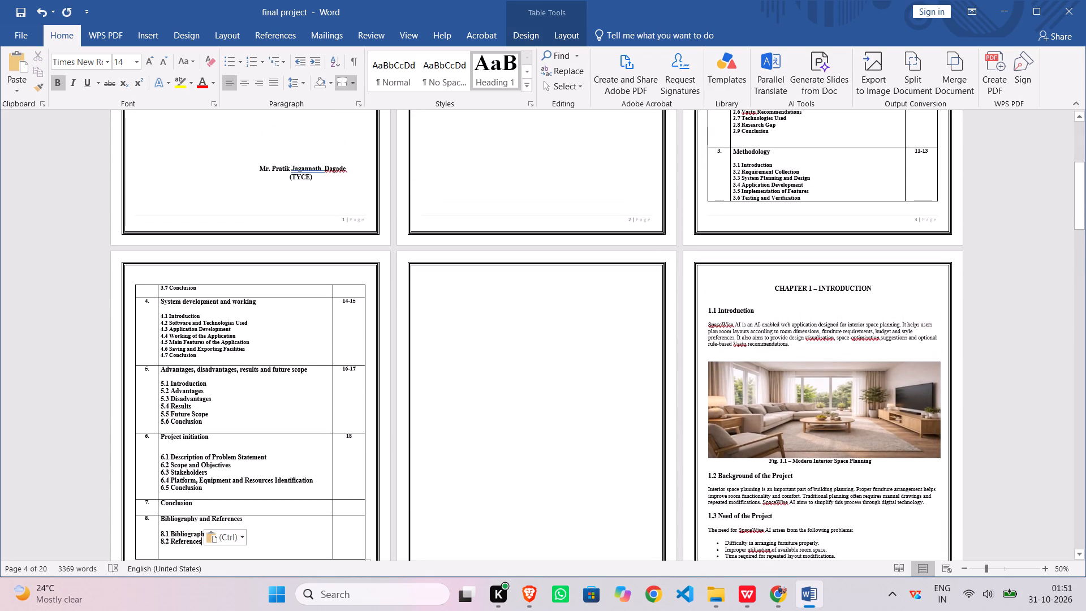
click(477, 329)
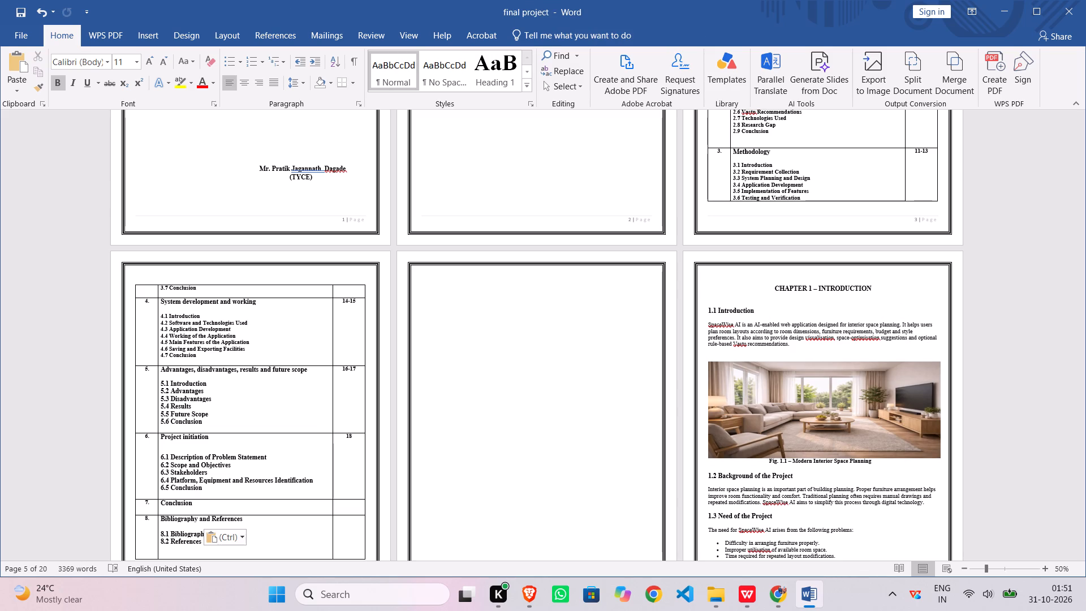
key(ctrl+Delete)
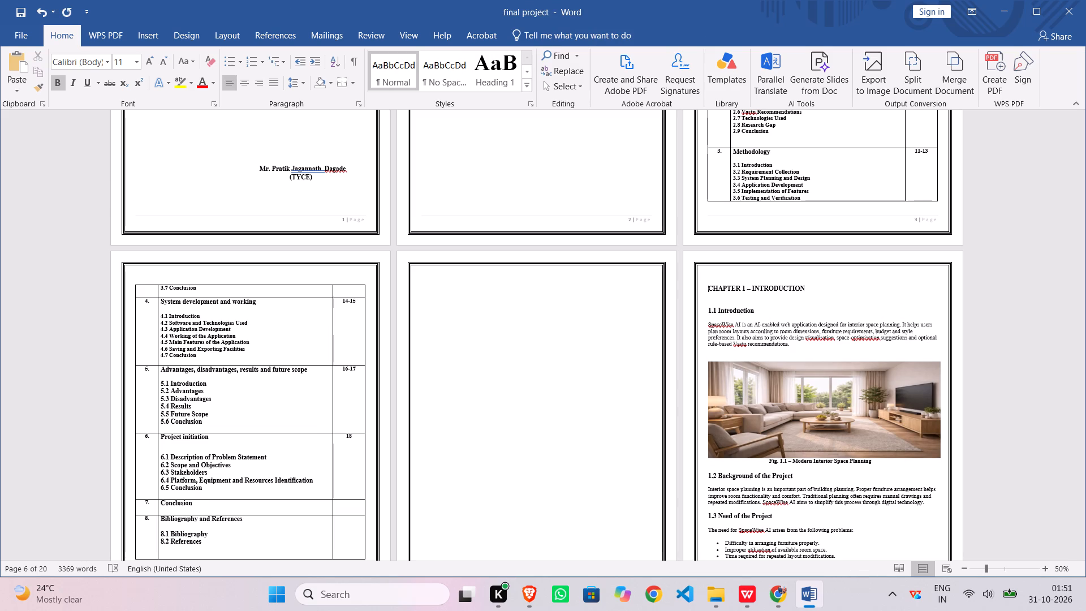
key(ctrl+BackSpace)
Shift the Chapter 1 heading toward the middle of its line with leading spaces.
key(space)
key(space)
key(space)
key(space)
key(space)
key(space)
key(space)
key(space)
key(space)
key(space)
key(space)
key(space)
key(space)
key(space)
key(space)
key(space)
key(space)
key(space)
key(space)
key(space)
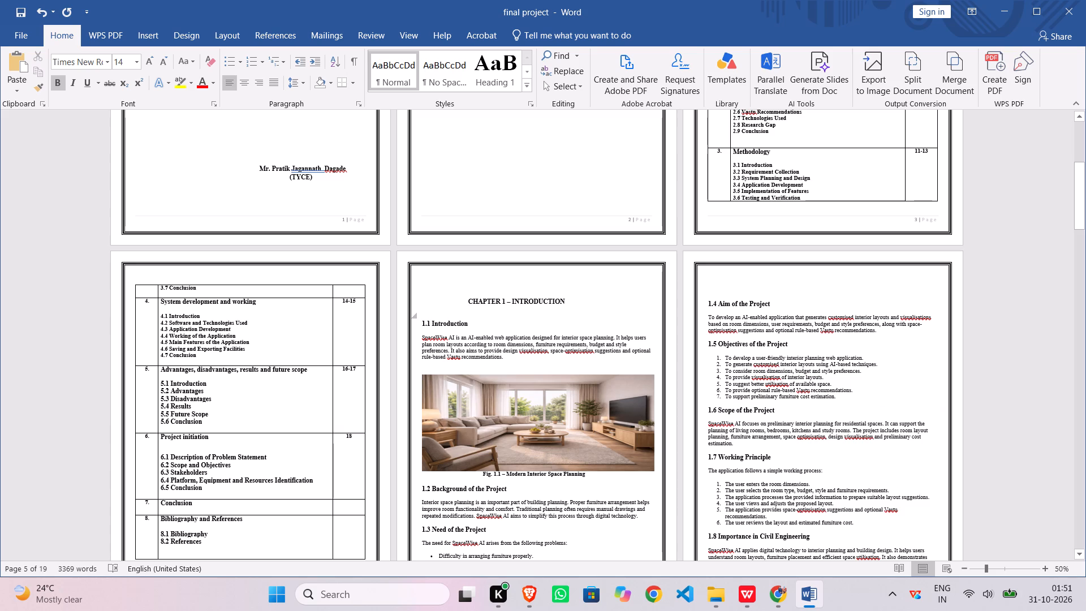
Center-align the "CHAPTER 1 – INTRODUCTION" heading.
double_click(488, 299)
triple_click(488, 299)
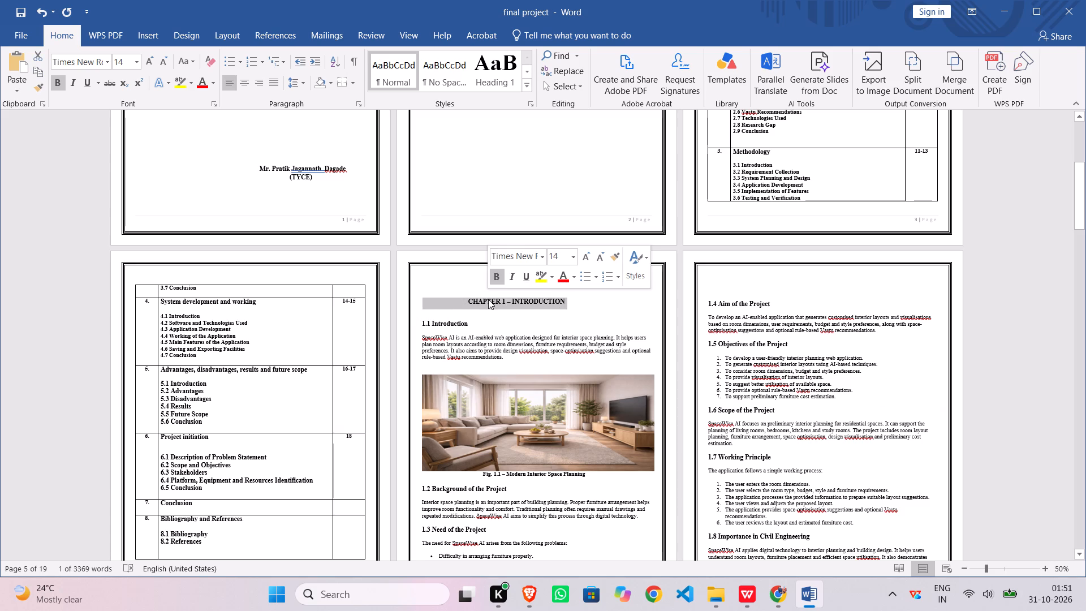
double_click(245, 80)
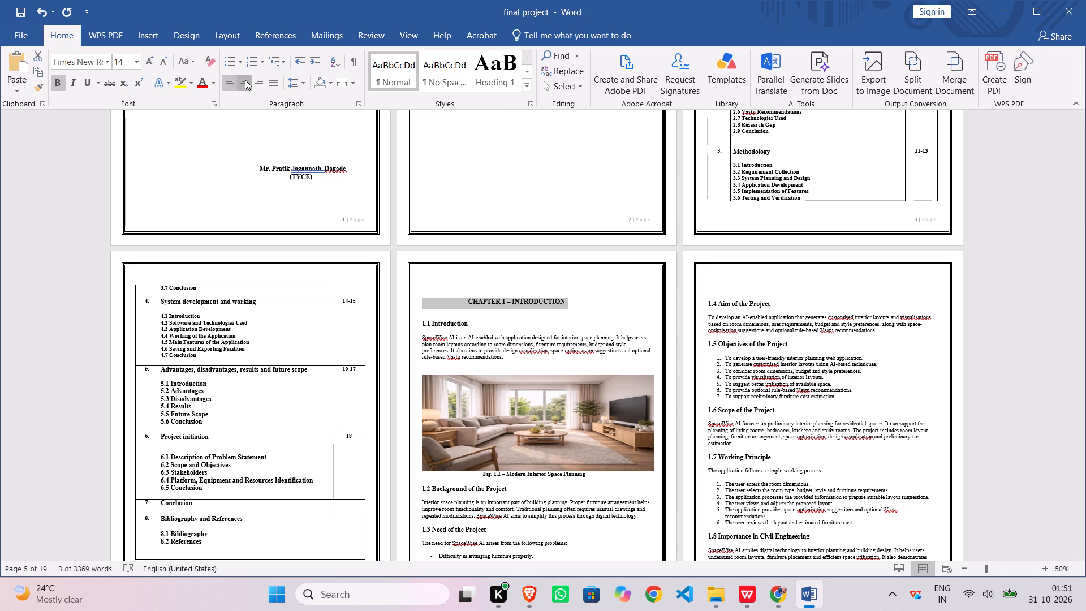
click(245, 85)
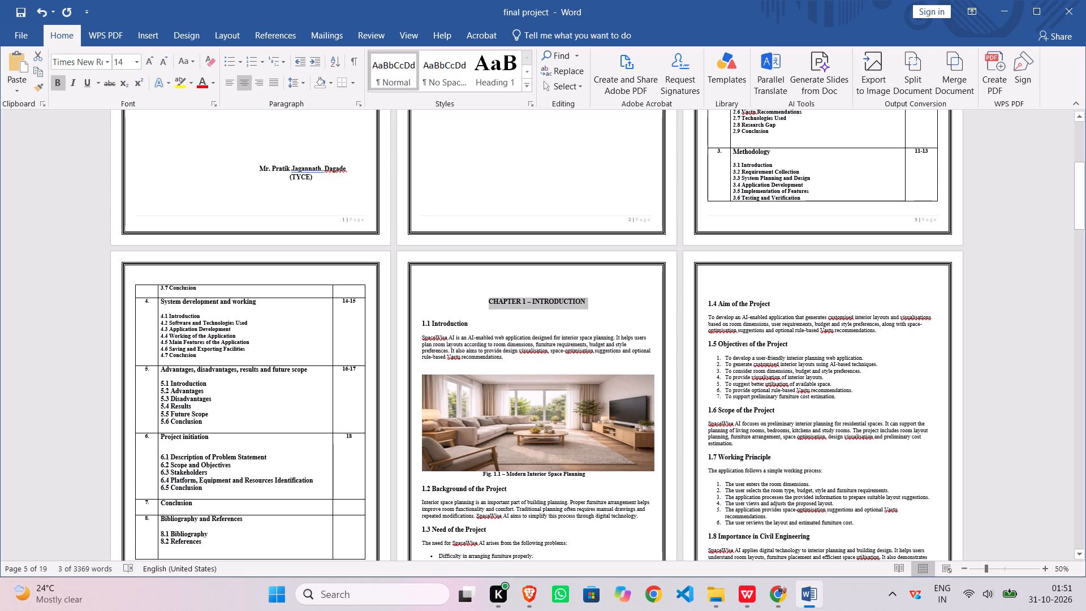
click(447, 291)
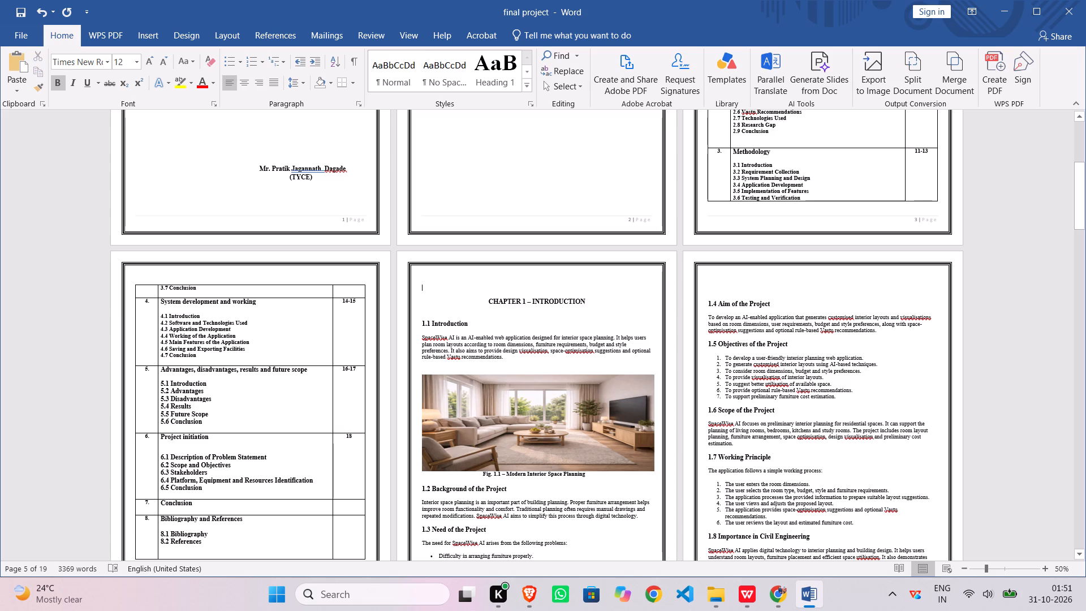
ctrl+scroll(447, 291, up, 4)
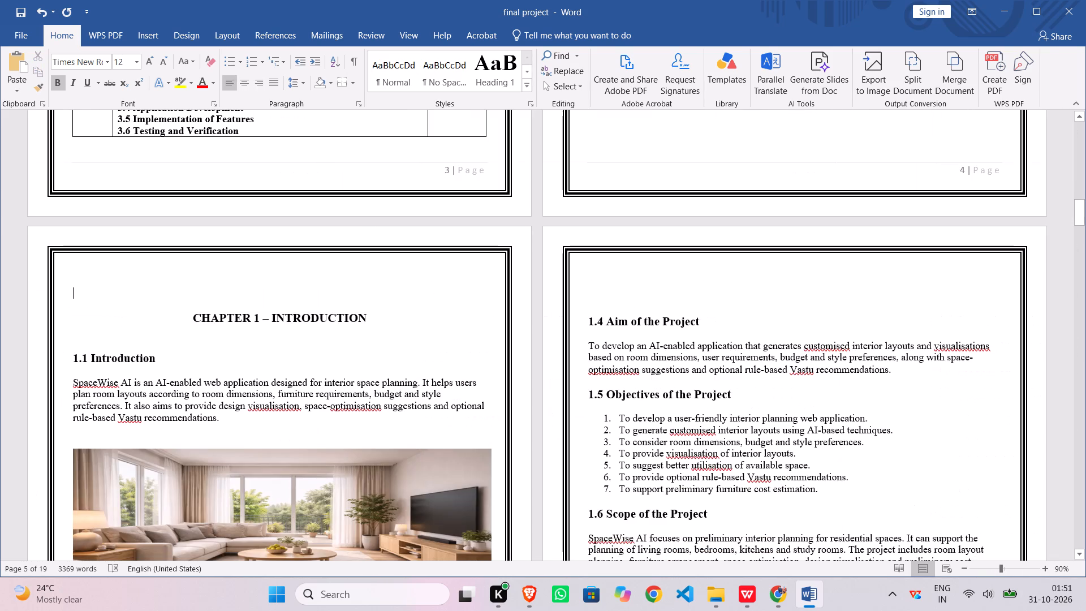
Review the front pages and the index table, checking the formatting of its chapter titles and subsections through row 8.
click(447, 291)
ctrl+scroll(447, 291, up, 2)
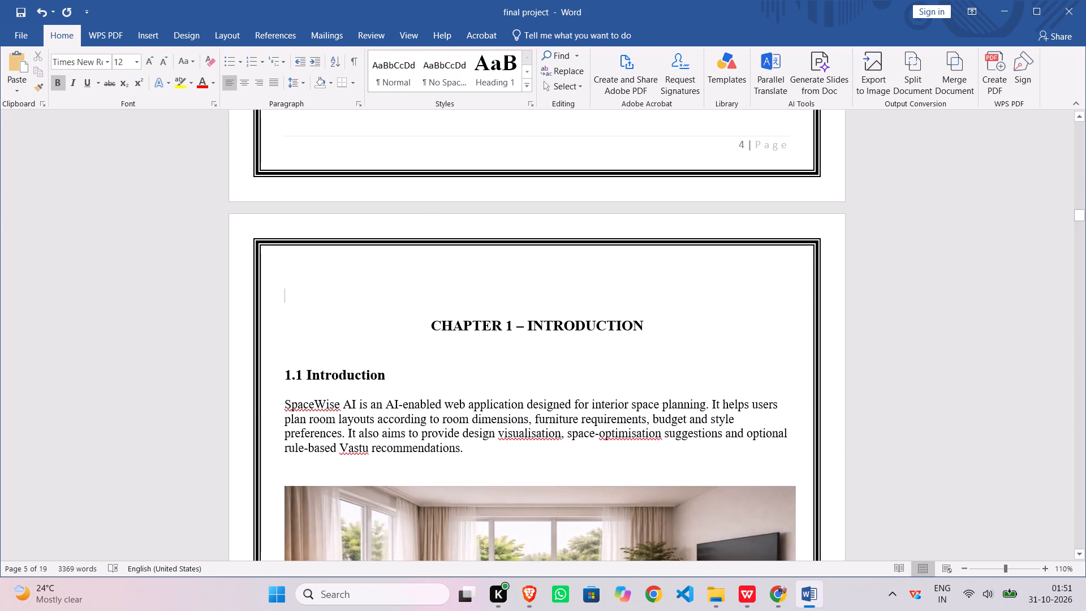
scroll(447, 291, up, 18)
scroll(447, 291, down, 3)
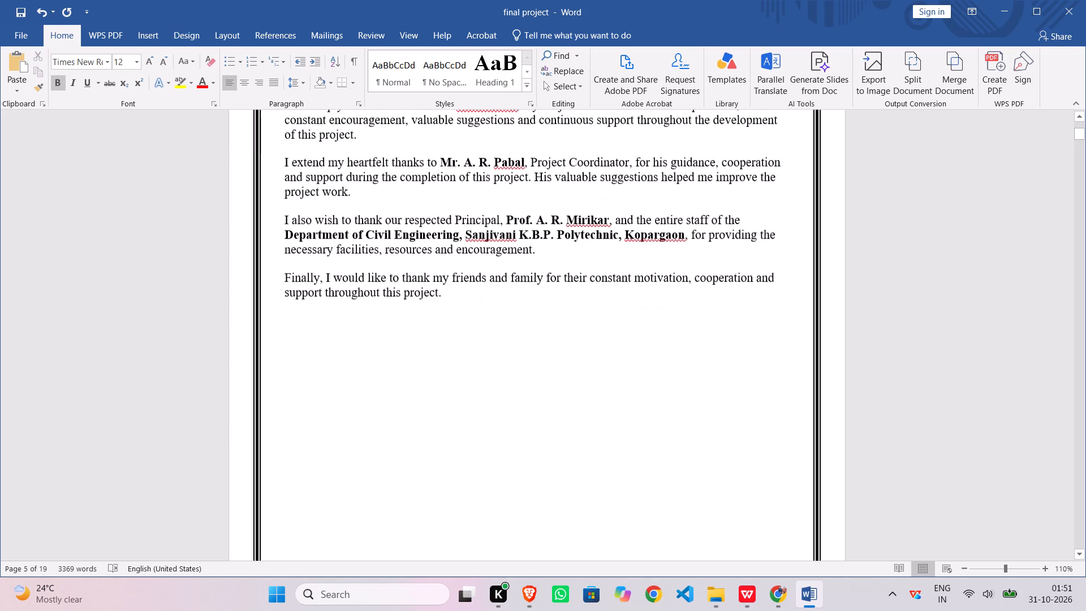
scroll(447, 291, down, 4)
scroll(447, 291, up, 1)
scroll(447, 291, down, 1)
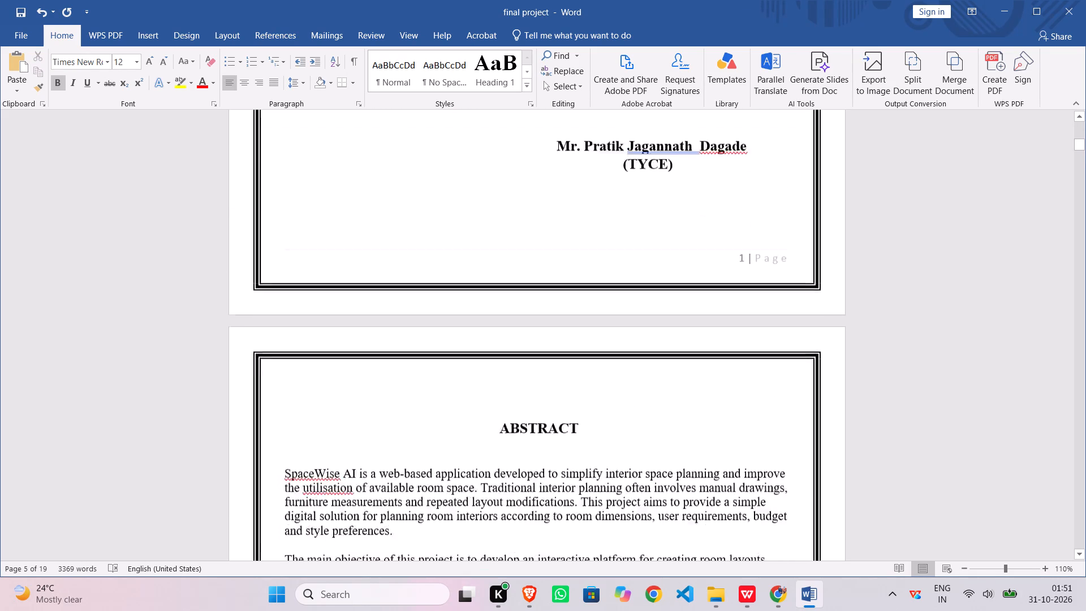
scroll(447, 291, down, 6)
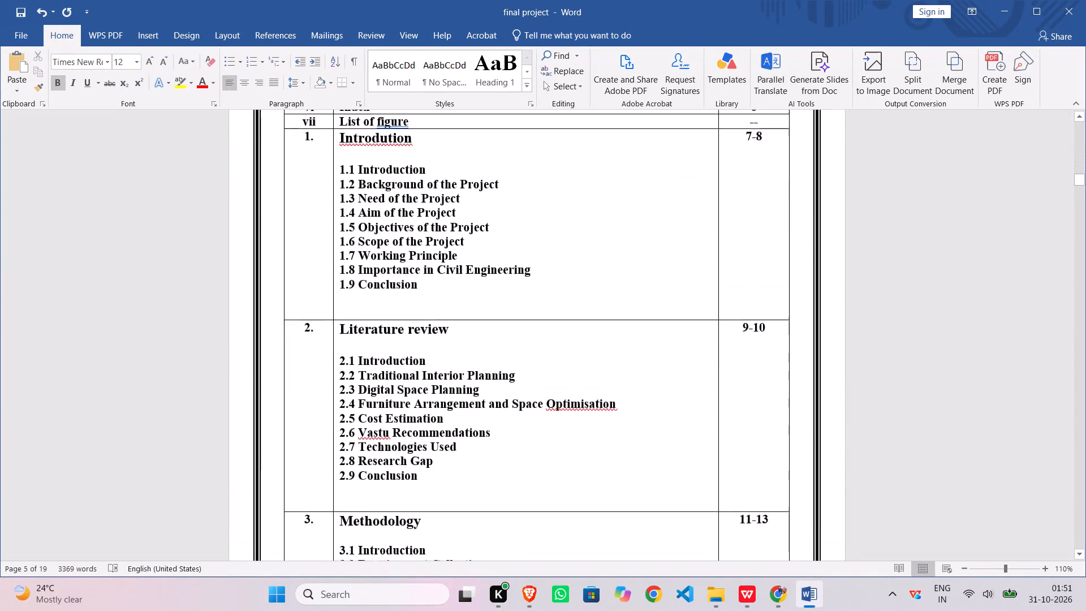
scroll(447, 291, up, 2)
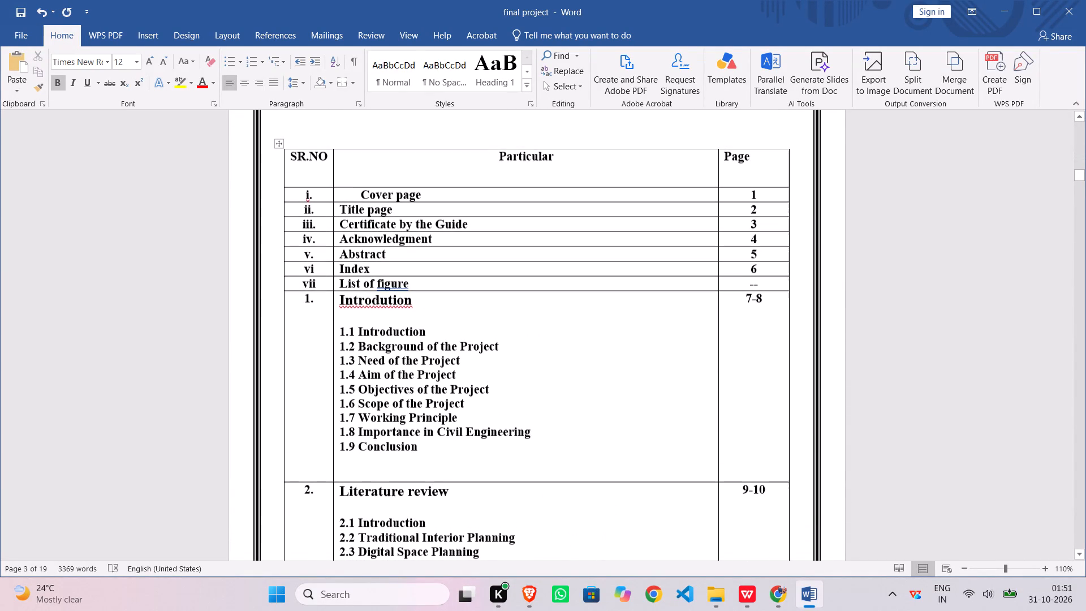
scroll(447, 291, up, 1)
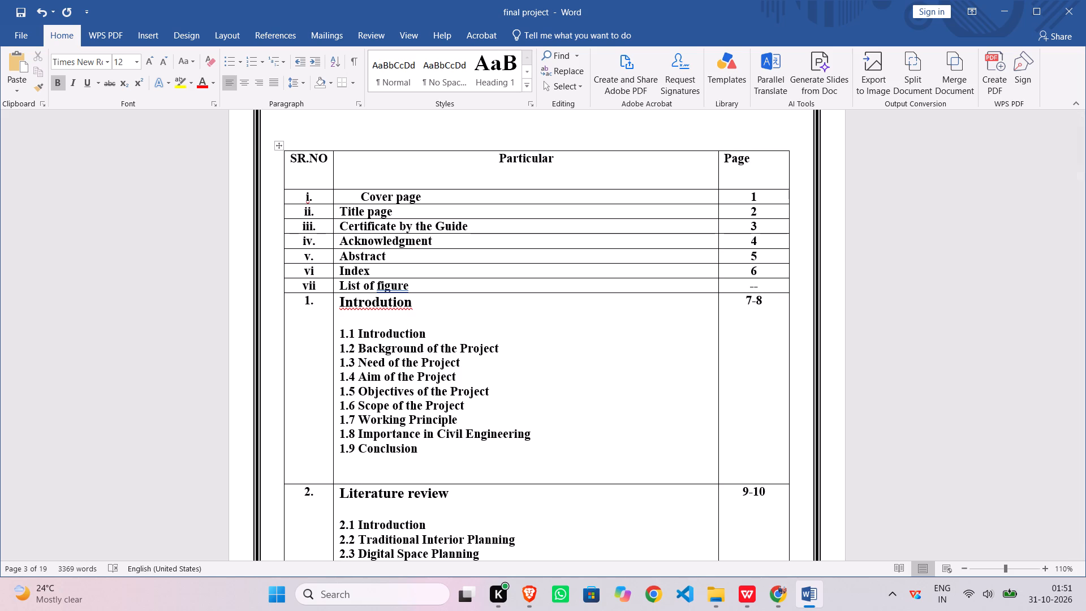
scroll(444, 320, down, 9)
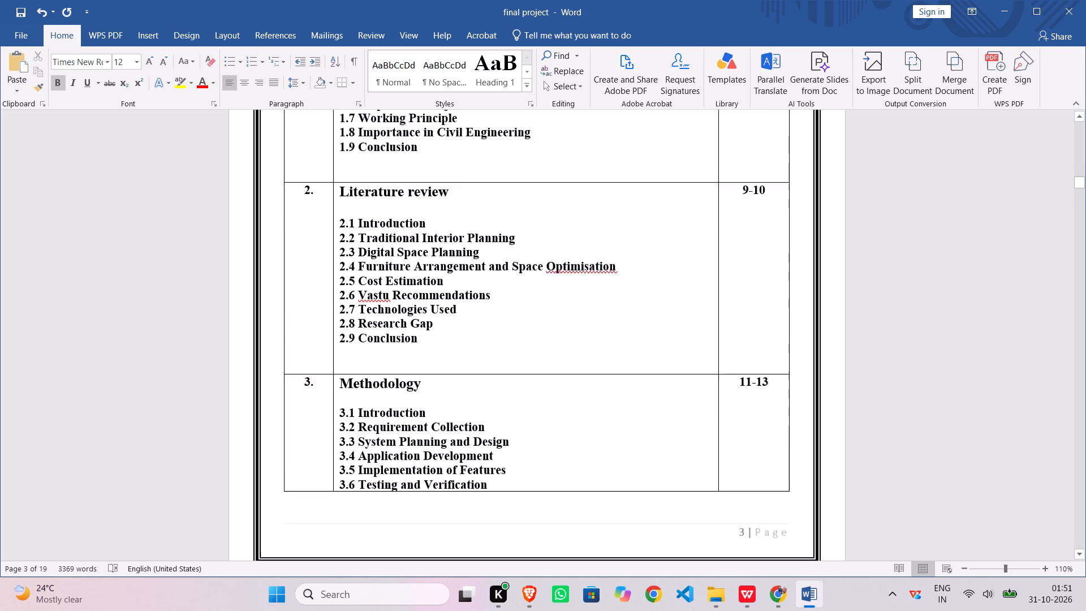
scroll(446, 320, down, 13)
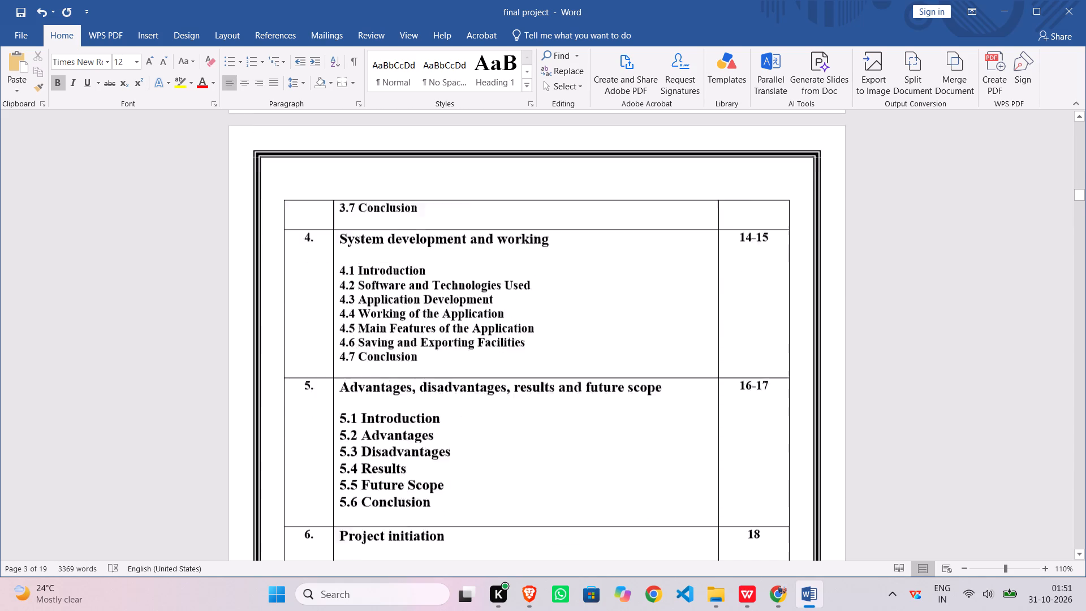
scroll(447, 320, down, 10)
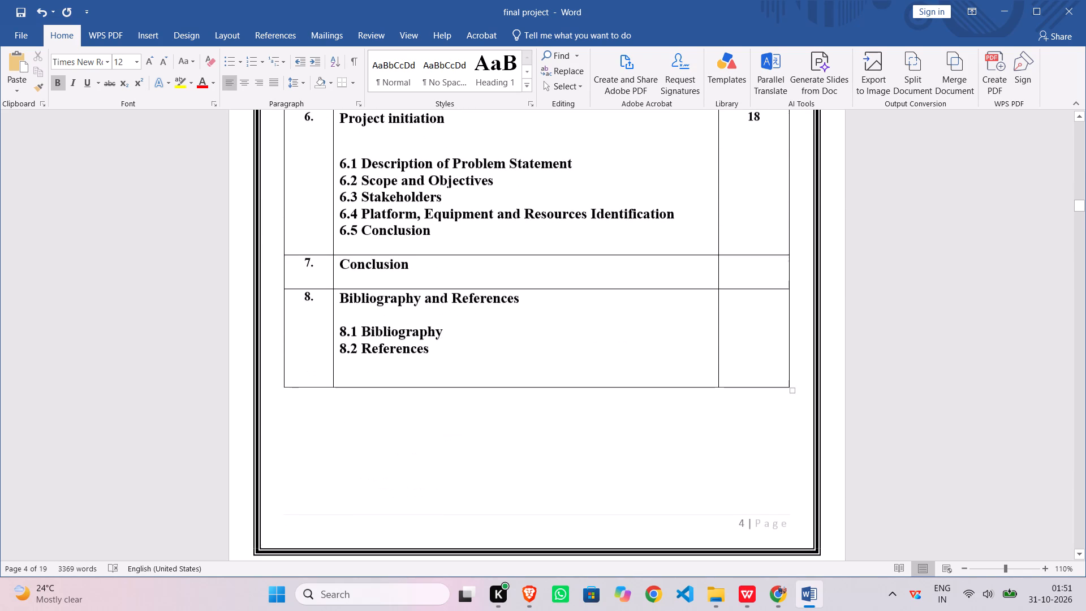
Remove the bold formatting from subsections 1.1 to 1.9 in the Introduction row of the index table.
scroll(447, 320, up, 20)
scroll(447, 320, up, 4)
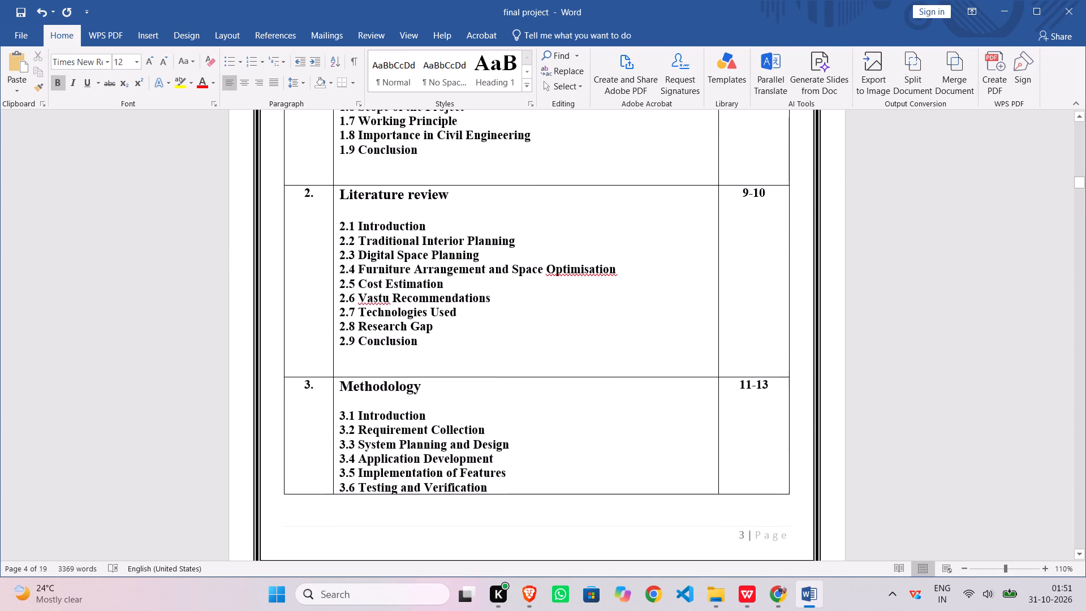
scroll(447, 320, up, 6)
scroll(380, 300, up, 1)
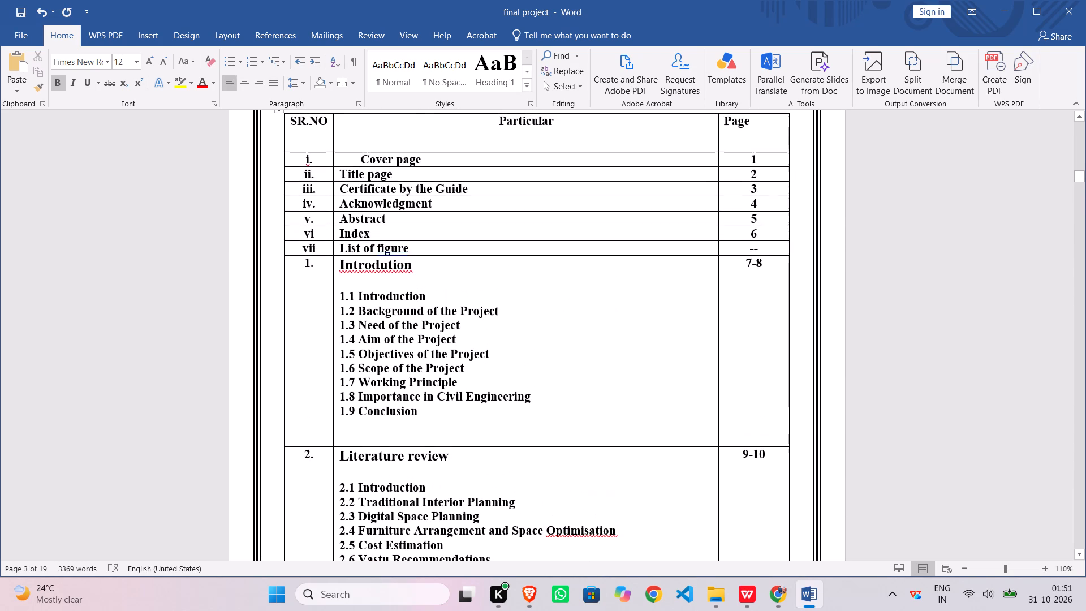
drag(341, 296, 528, 414)
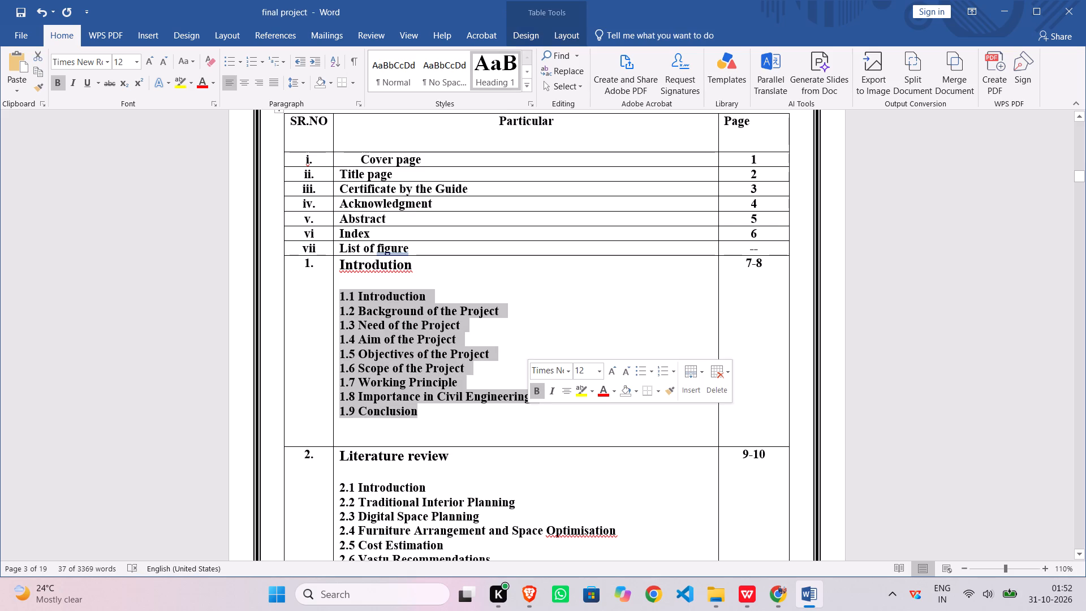
click(535, 390)
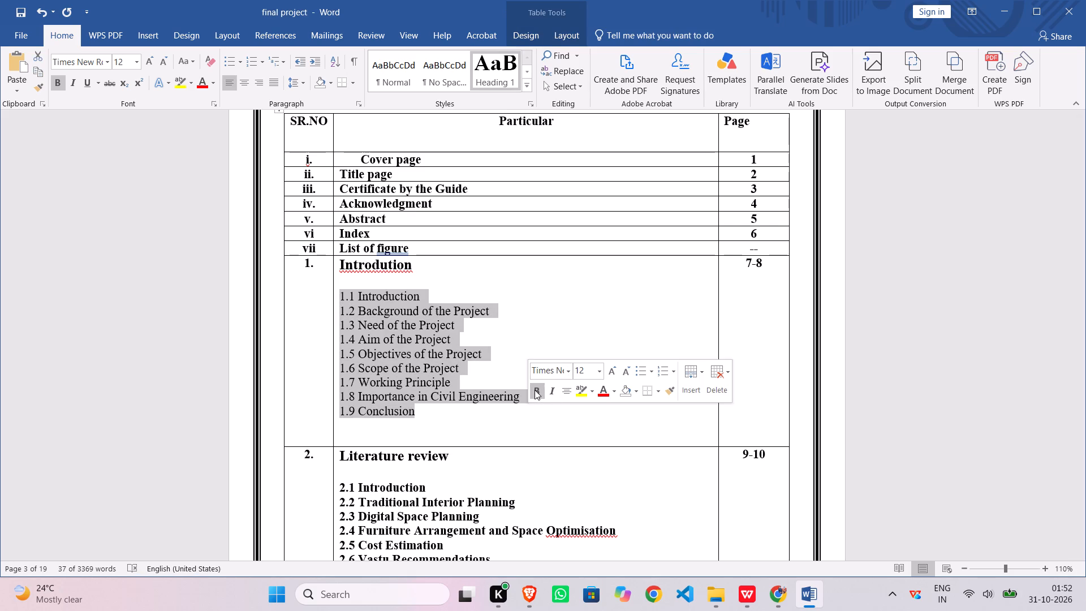
click(478, 412)
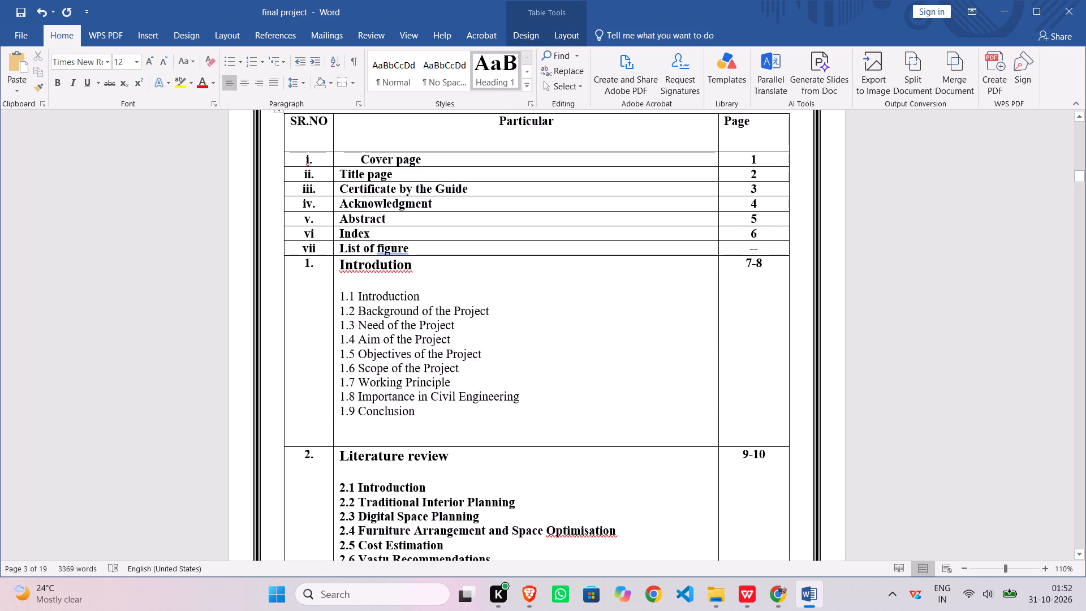
scroll(391, 367, up, 2)
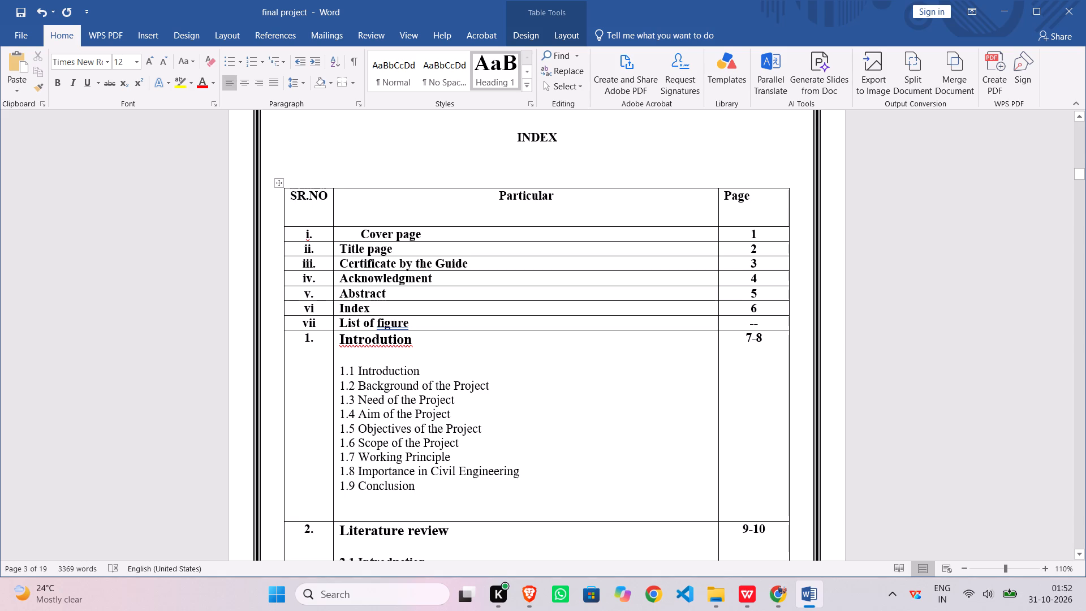
scroll(391, 367, down, 2)
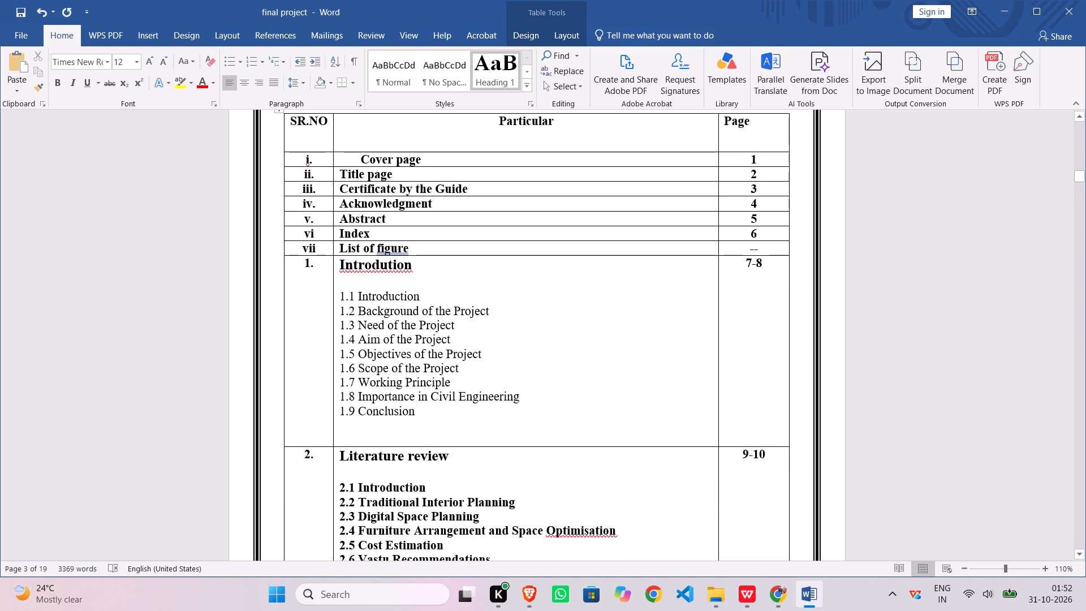
Switch to WPS Office, examine how the sample index in New Doc 10-30-2026 21.26.pdf formats titles and subsections, and return to Word.
double_click(744, 591)
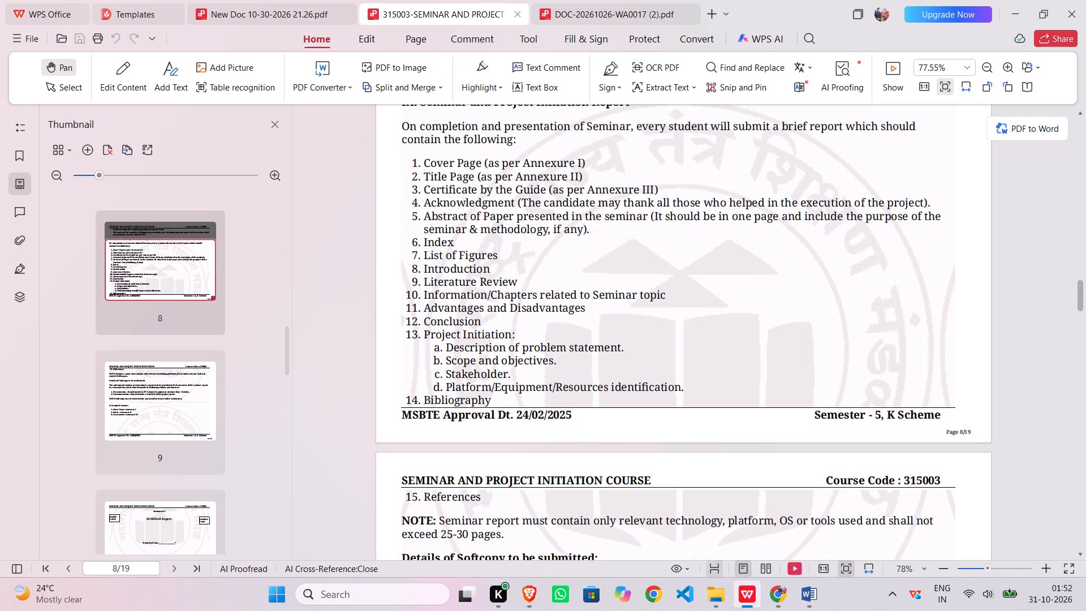
click(286, 6)
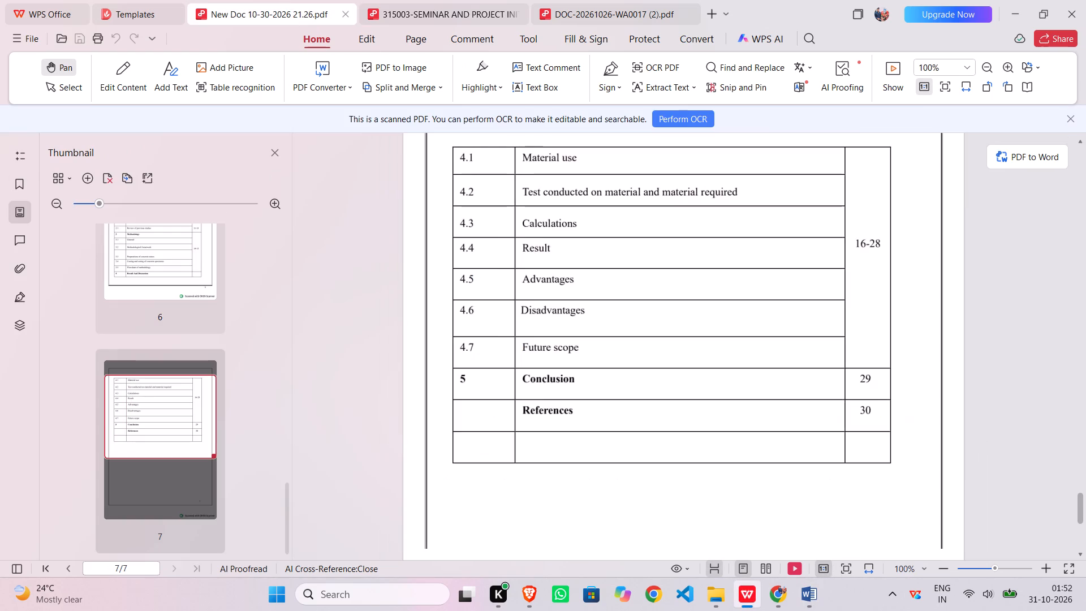
scroll(608, 401, up, 13)
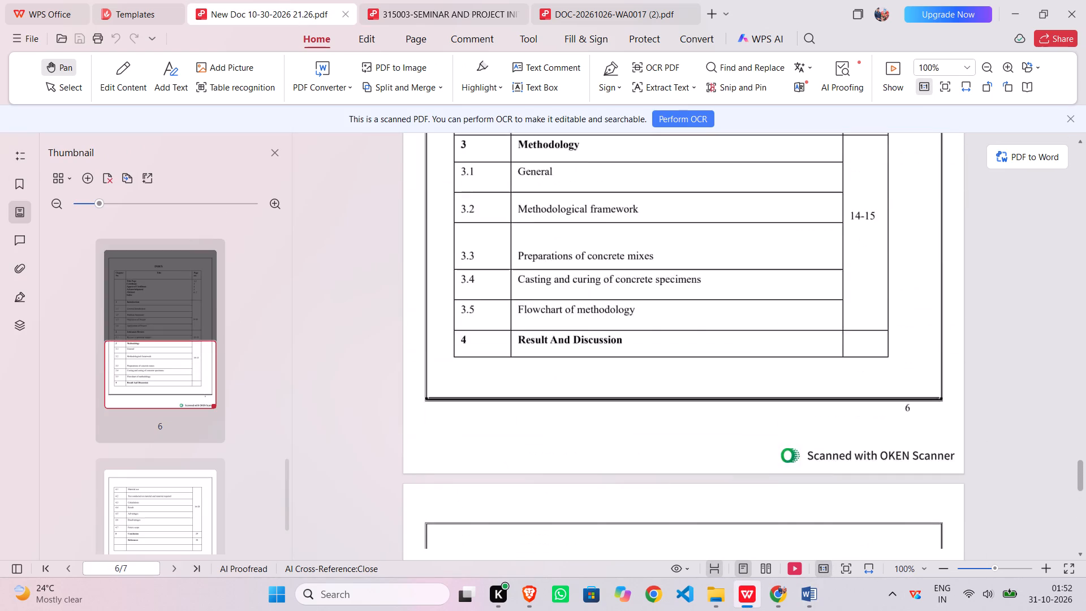
scroll(608, 401, up, 2)
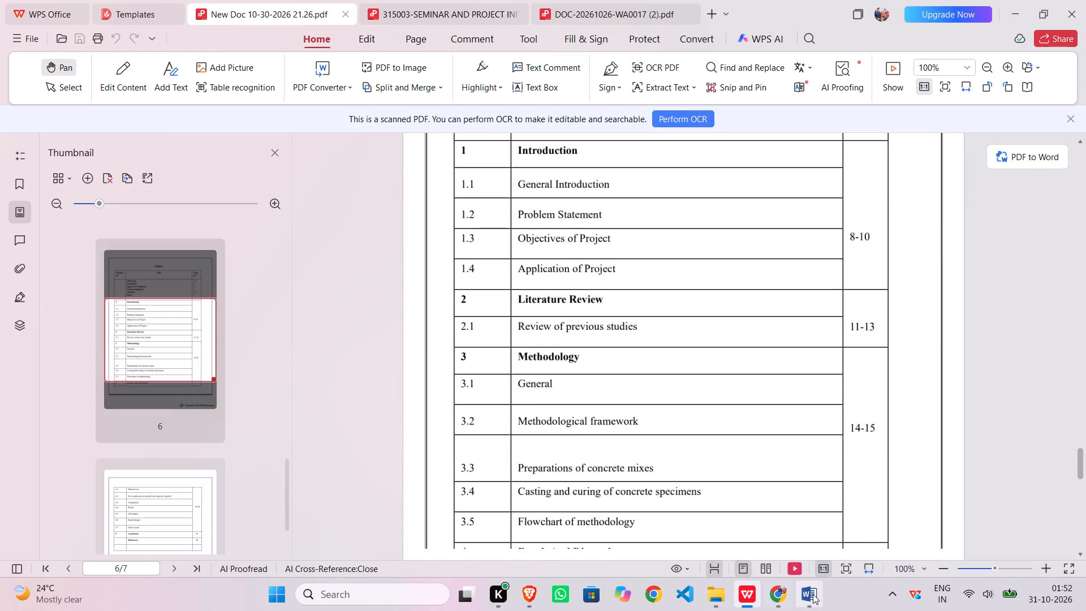
triple_click(805, 594)
click(813, 596)
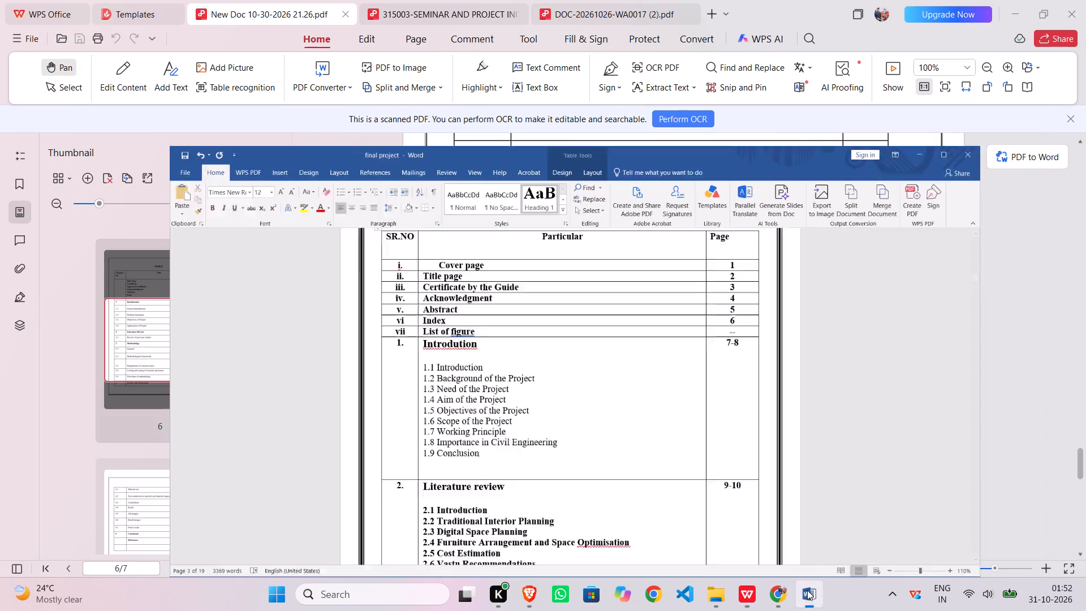
Remove the bold formatting from subsections 2.1 to 2.9 in the Literature review row of the index table.
scroll(412, 475, down, 2)
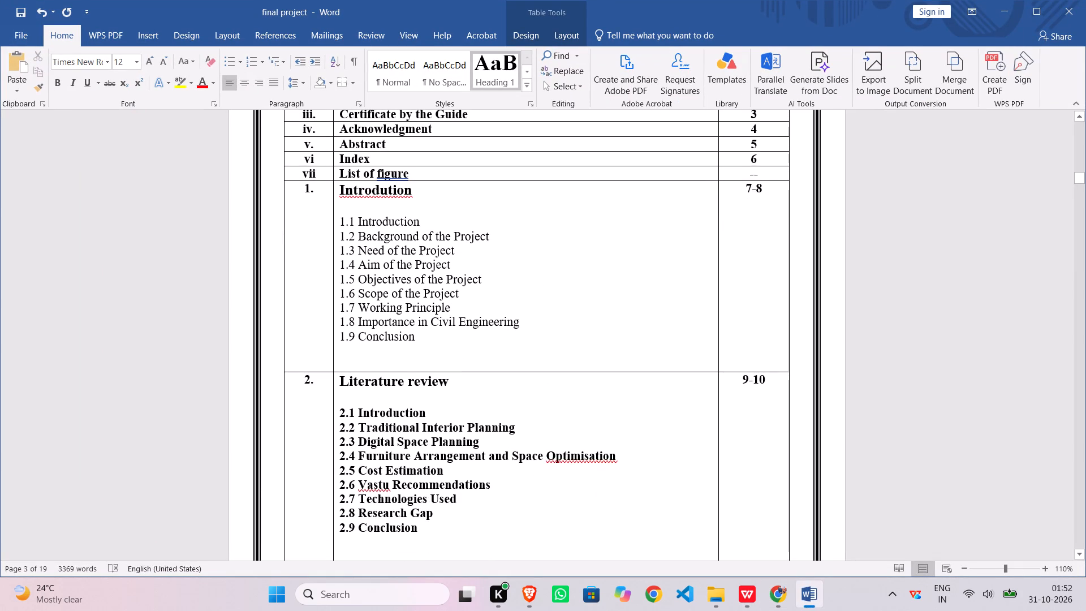
triple_click(341, 411)
drag(341, 411, 386, 416)
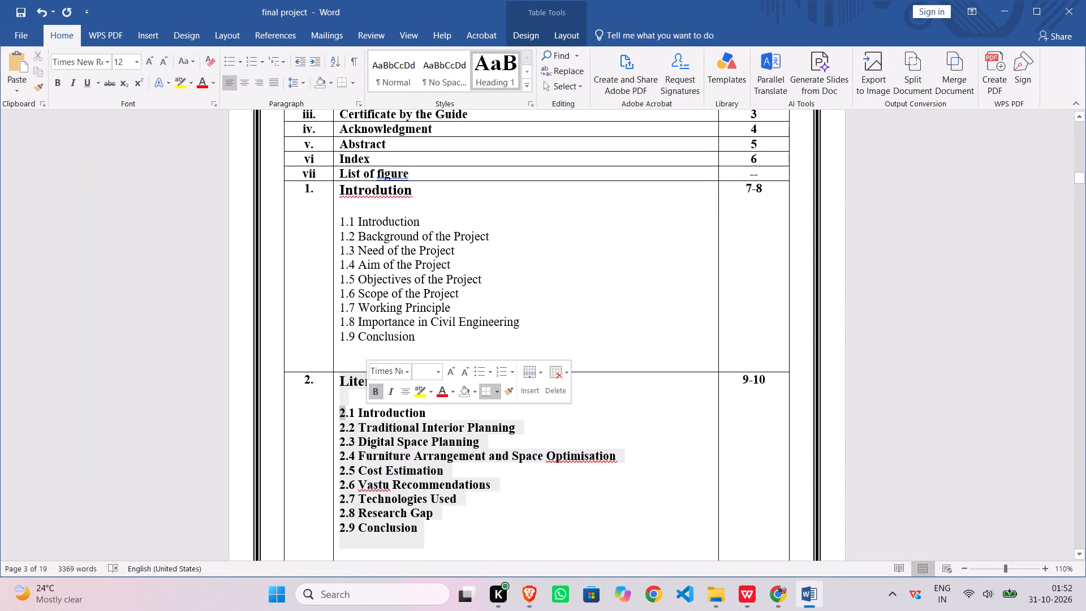
drag(386, 416, 424, 467)
drag(425, 468, 430, 516)
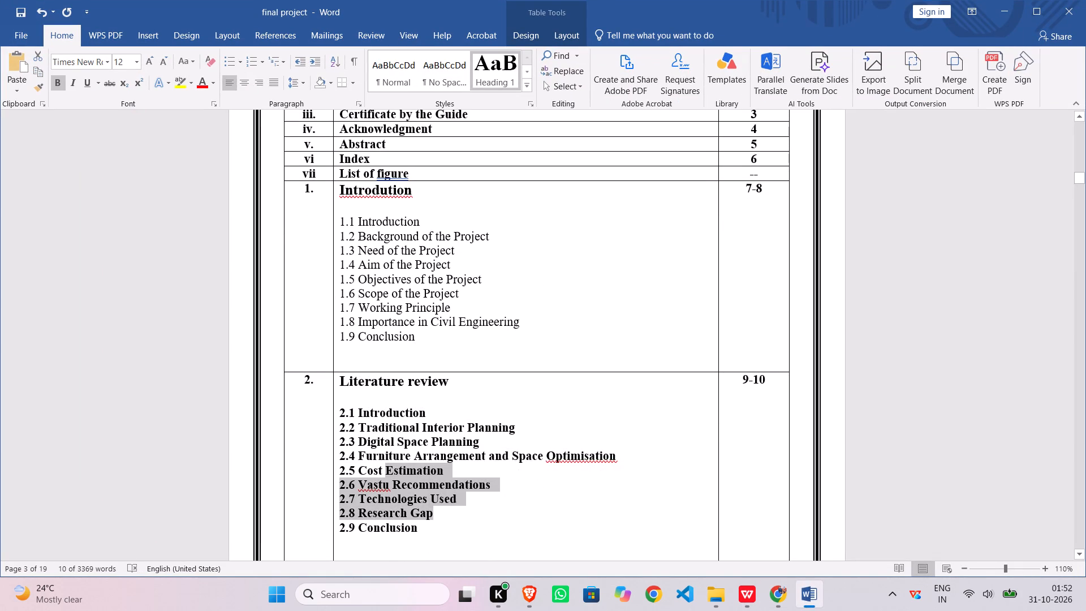
double_click(339, 413)
click(339, 413)
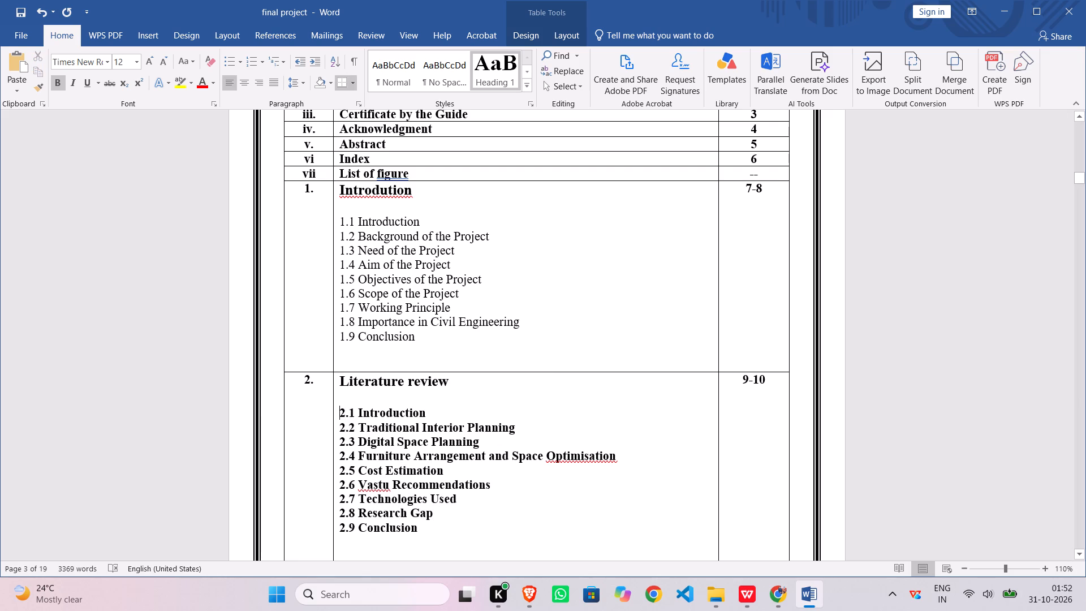
drag(343, 411, 410, 448)
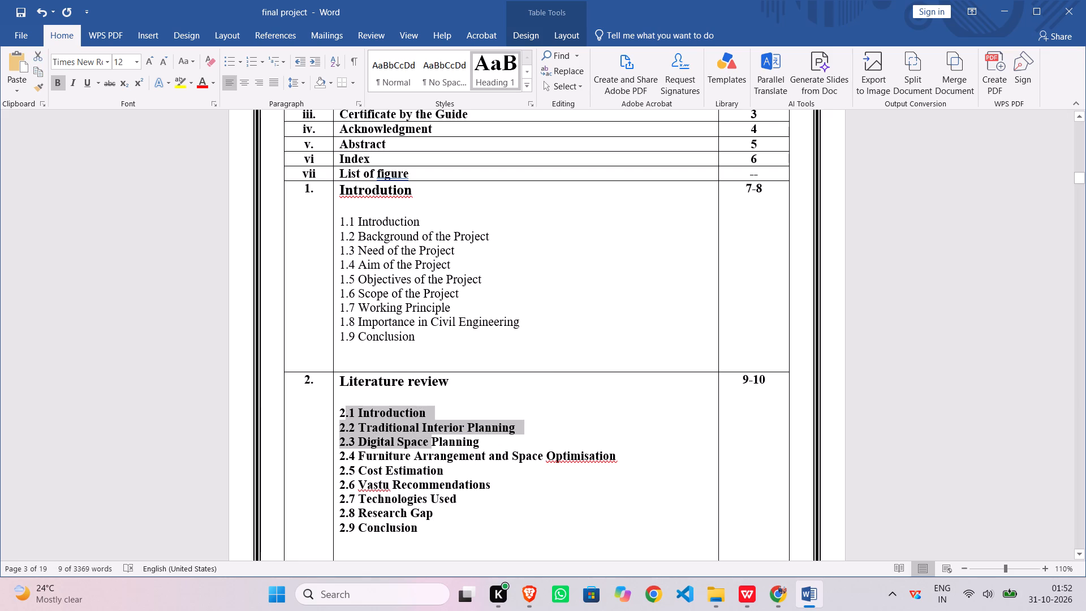
click(341, 411)
drag(339, 411, 438, 525)
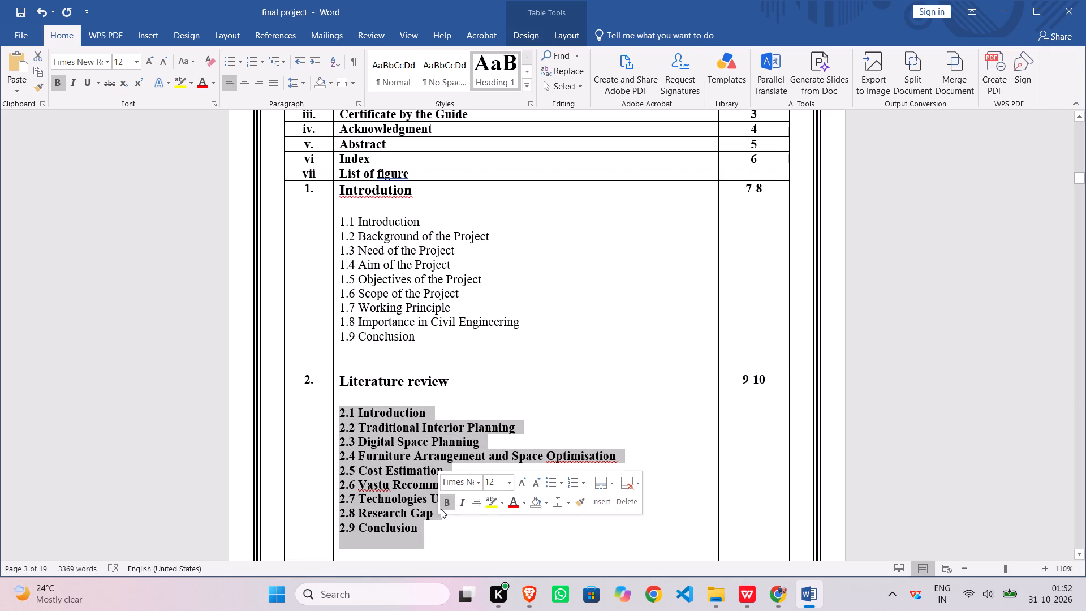
click(447, 501)
Remove the bold formatting from subsections 3.1 to 3.6 in the Methodology row of the index table.
scroll(369, 452, down, 4)
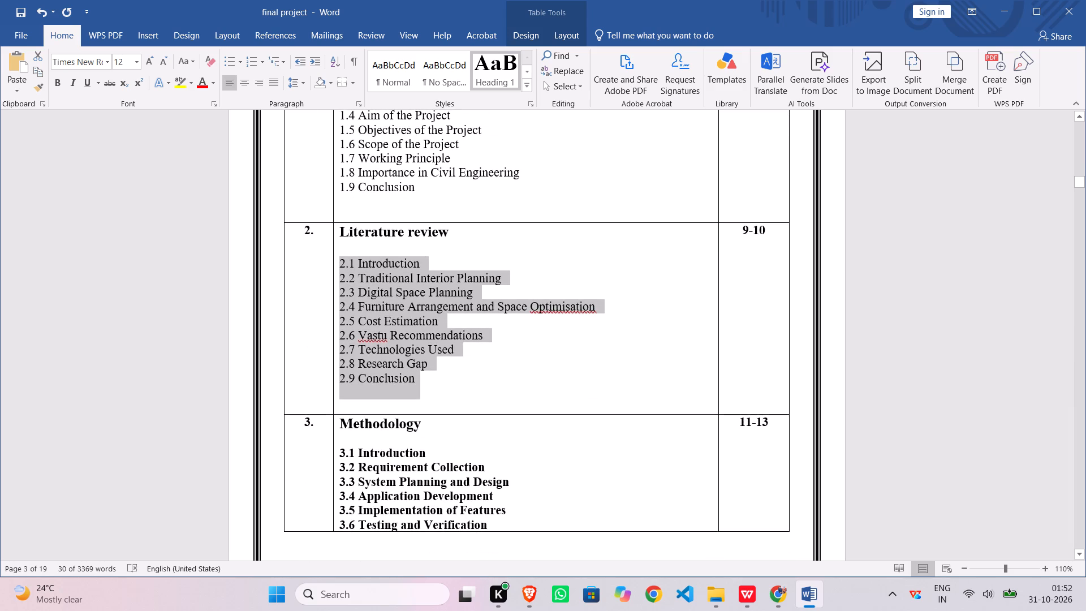
drag(341, 454, 444, 507)
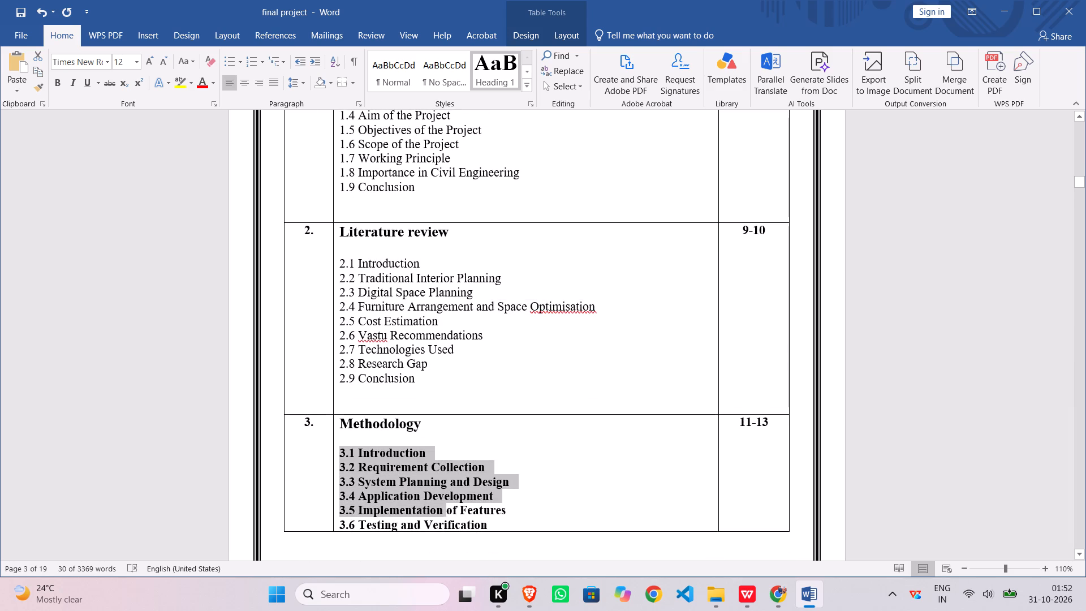
drag(444, 507, 476, 524)
double_click(480, 505)
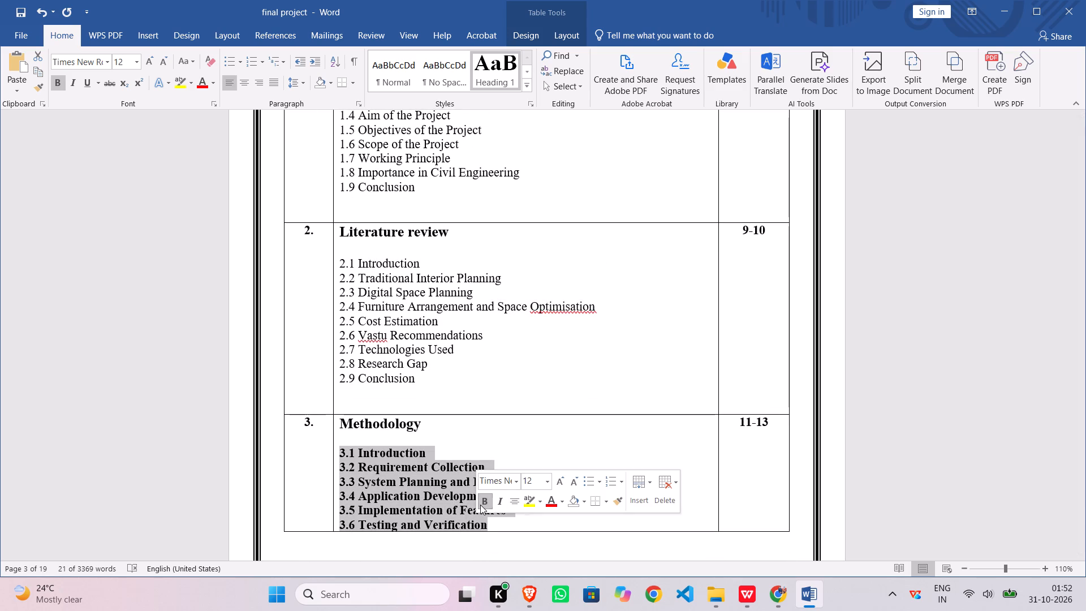
click(481, 501)
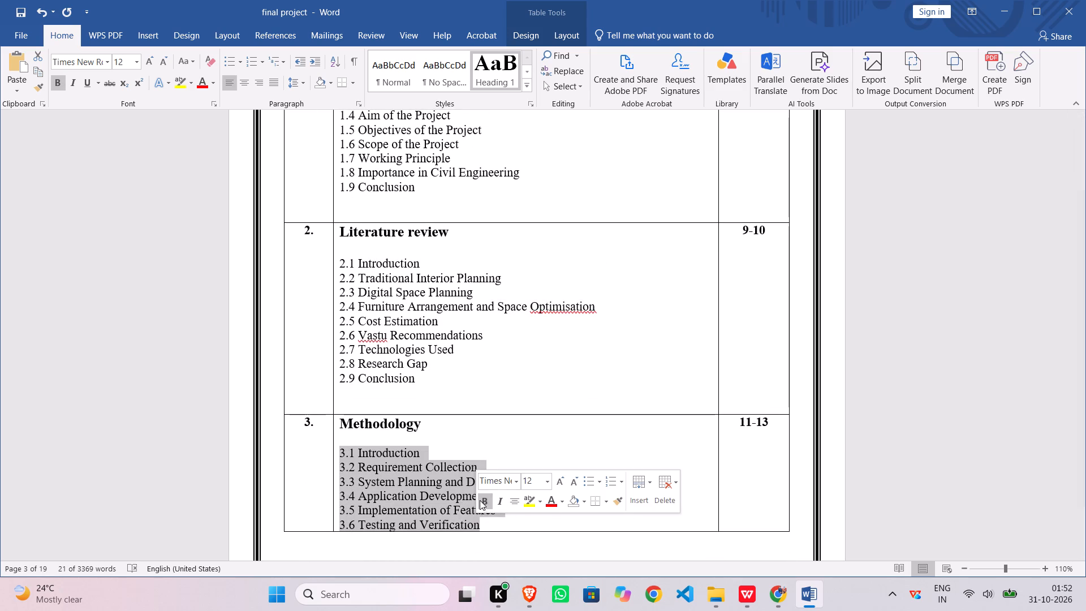
Remove bold from the whole Particular cell of row 3, covering "3.7 Conclusion" and the Methodology title.
scroll(410, 482, down, 8)
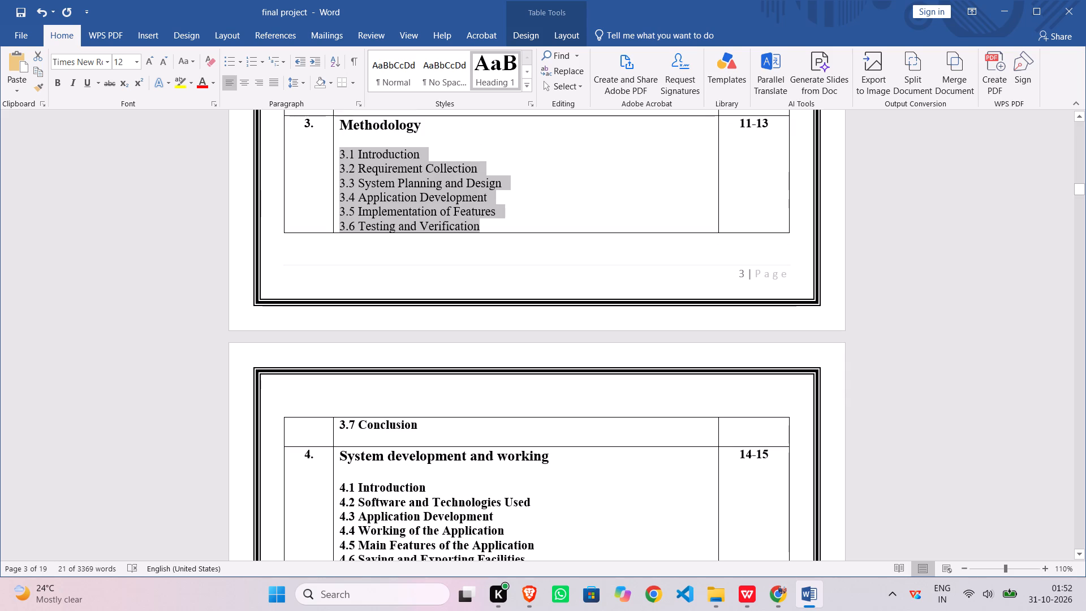
click(345, 426)
drag(355, 425, 369, 431)
double_click(373, 431)
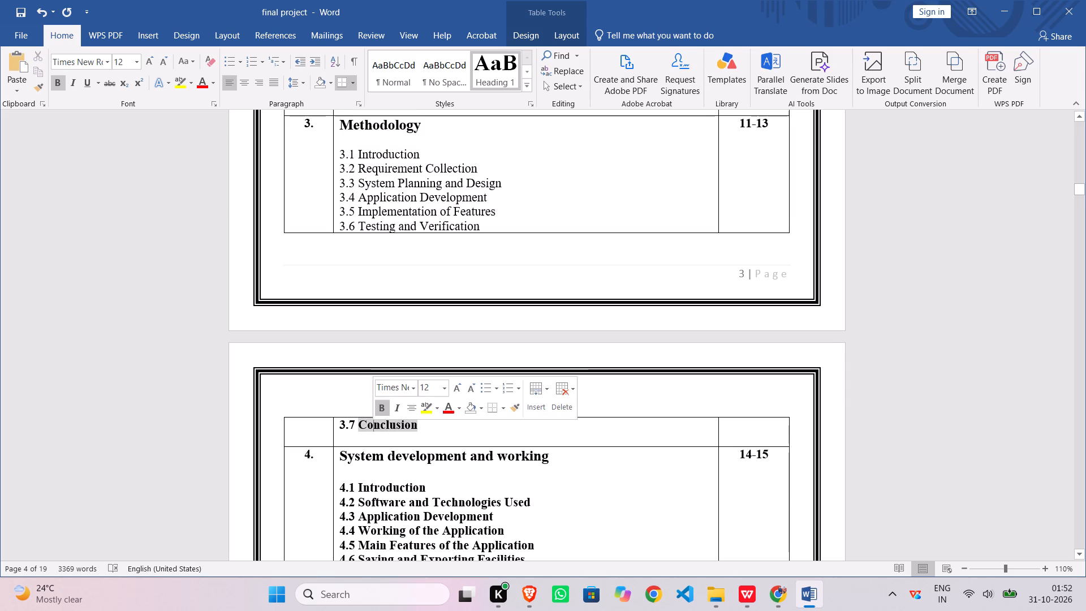
triple_click(373, 431)
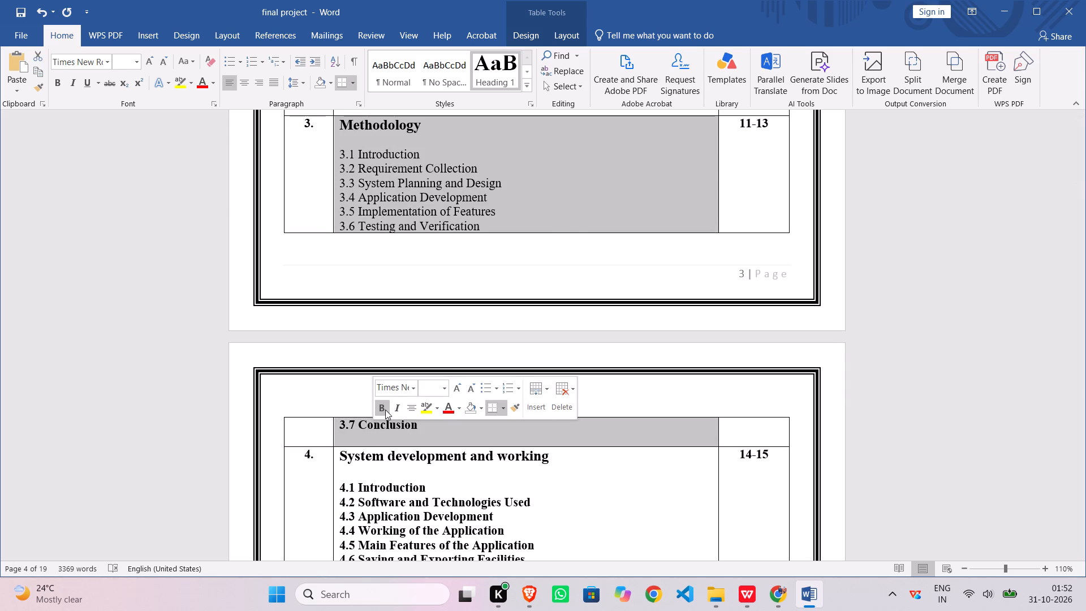
click(385, 410)
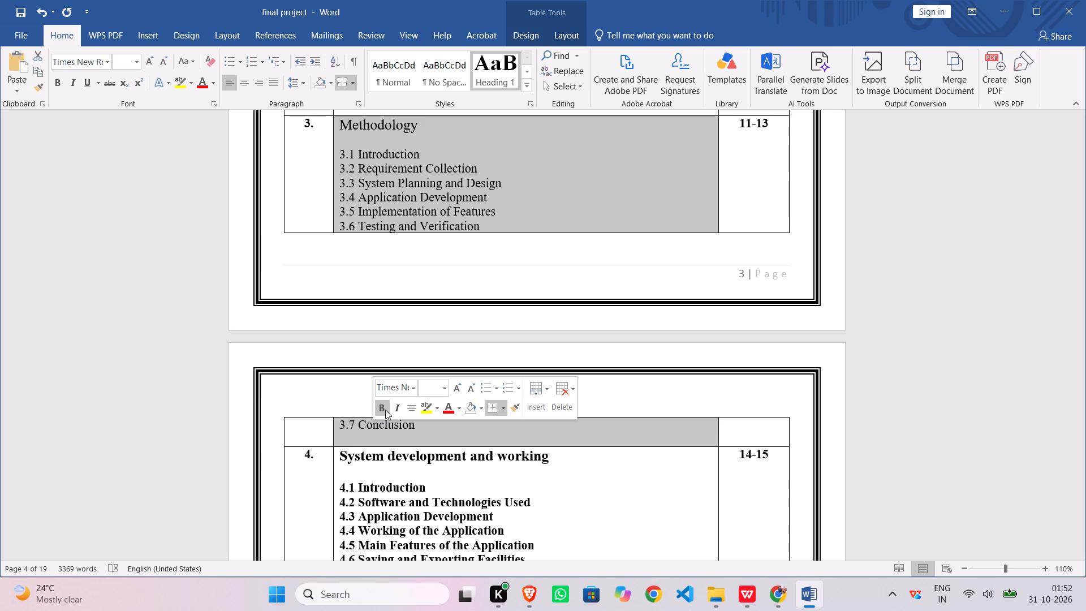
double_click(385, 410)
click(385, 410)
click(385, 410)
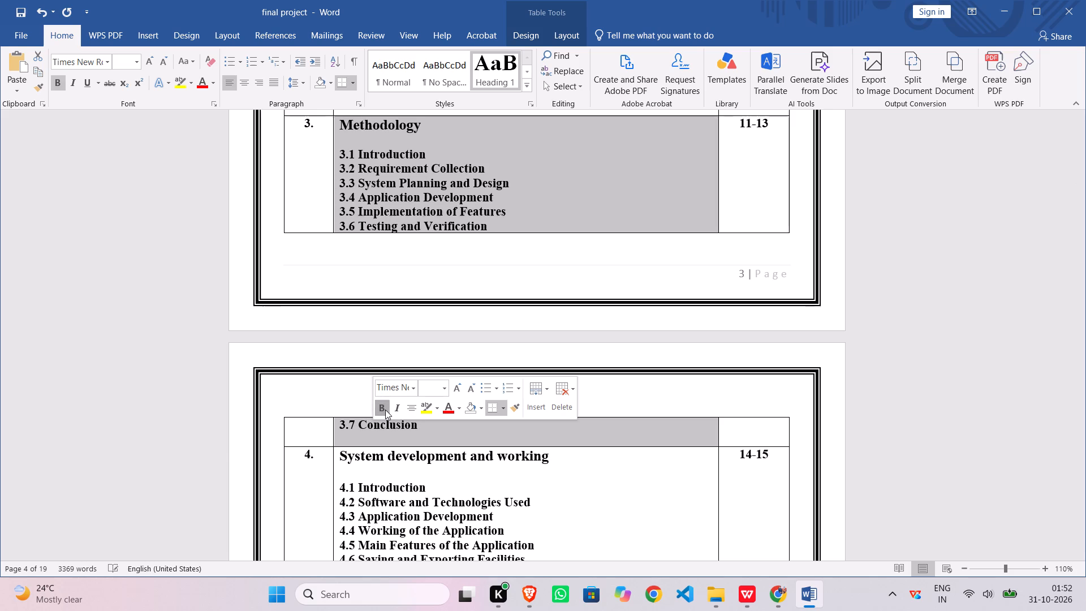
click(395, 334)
Make only the Methodology title in row 3 of the index table bold, leaving its subsections regular.
scroll(400, 331, up, 4)
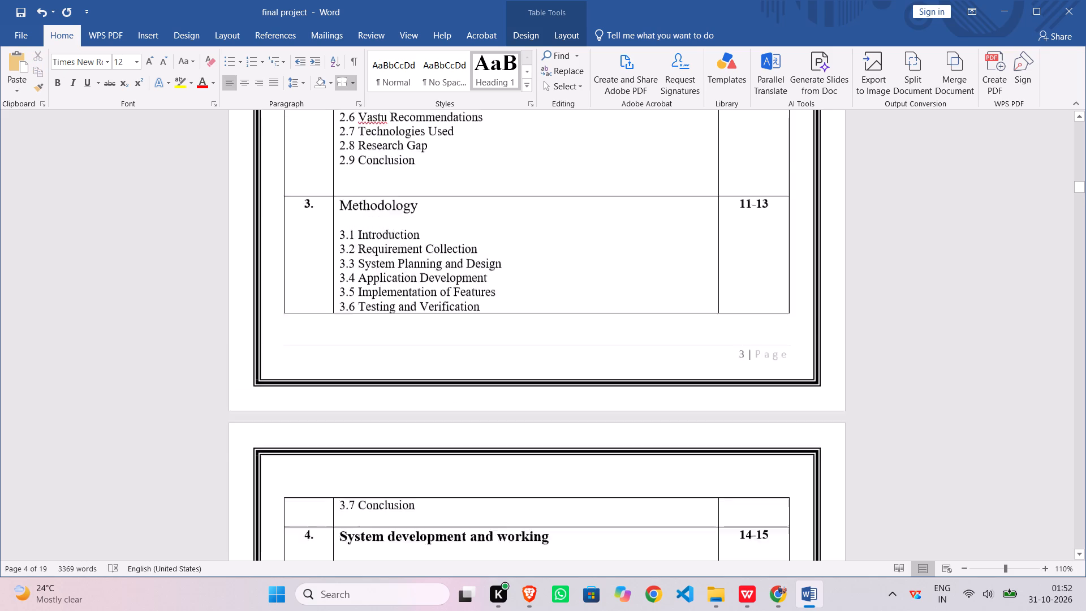
scroll(400, 331, up, 2)
triple_click(358, 351)
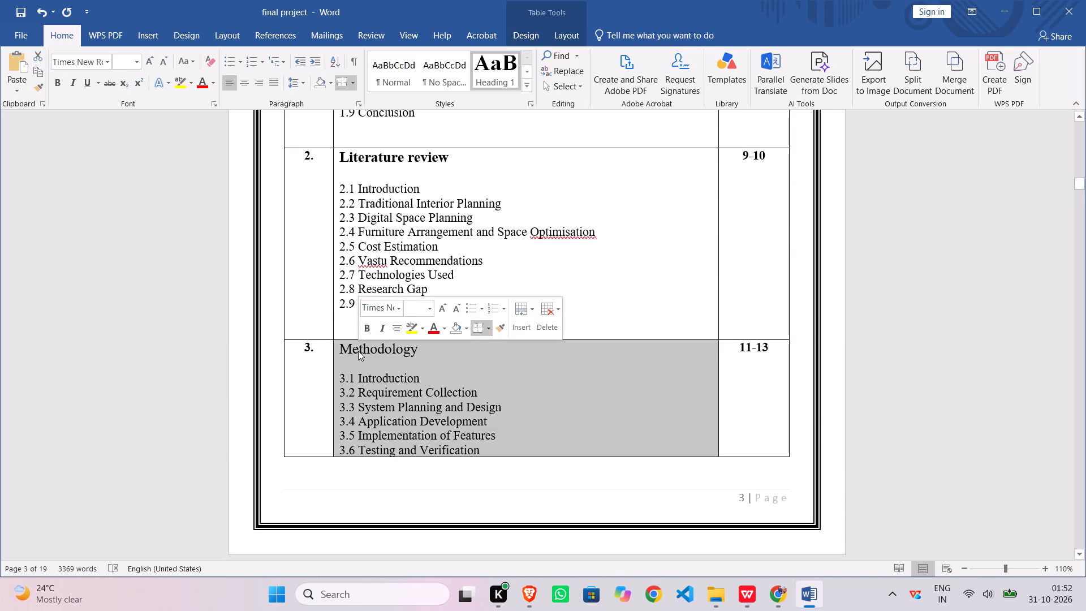
click(358, 351)
click(358, 351)
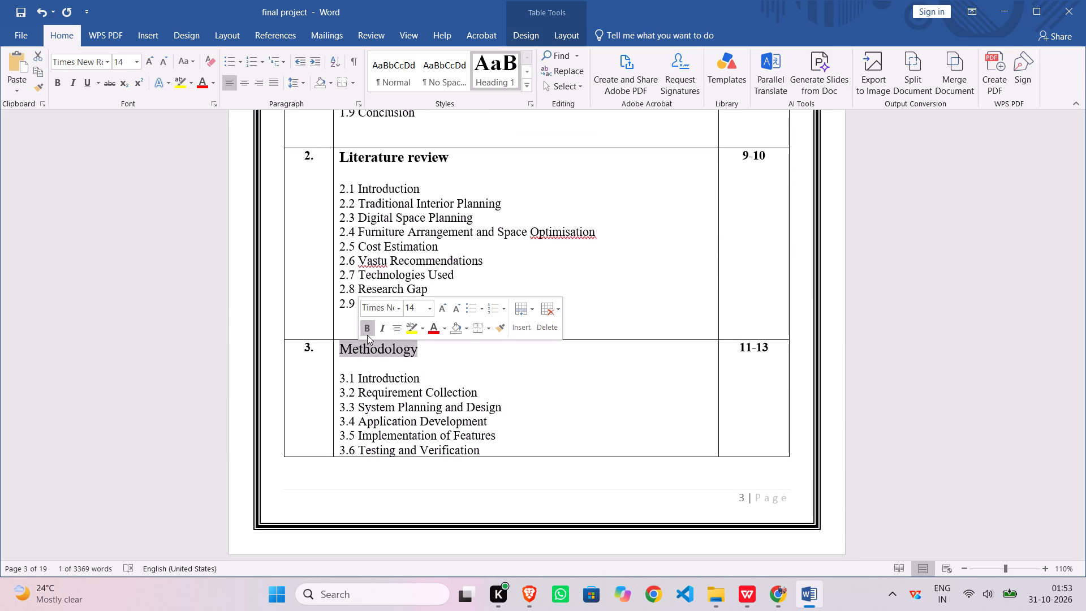
double_click(367, 335)
double_click(372, 325)
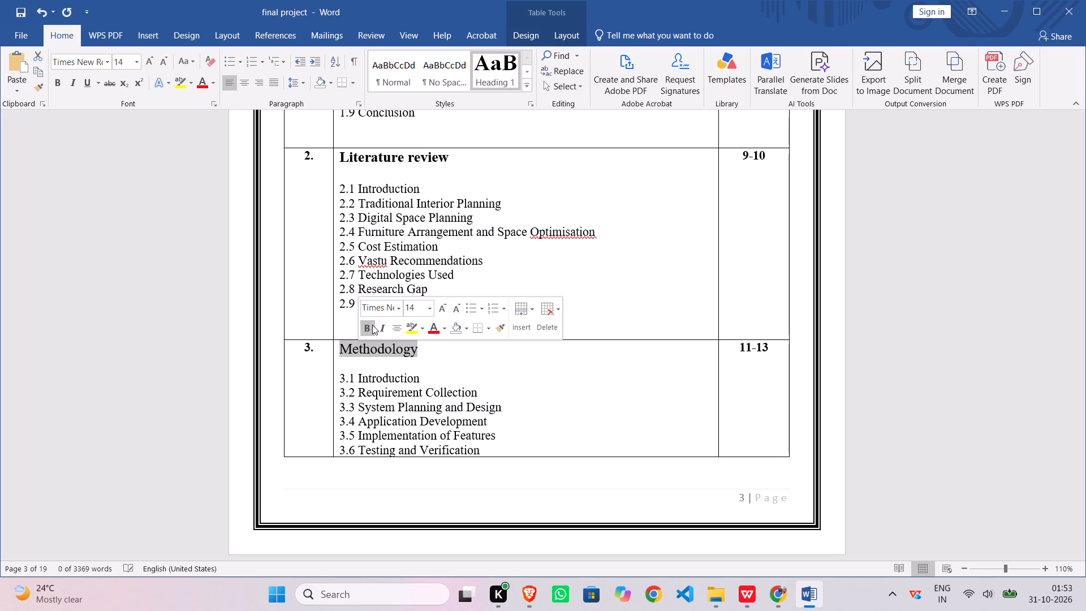
click(372, 325)
double_click(383, 375)
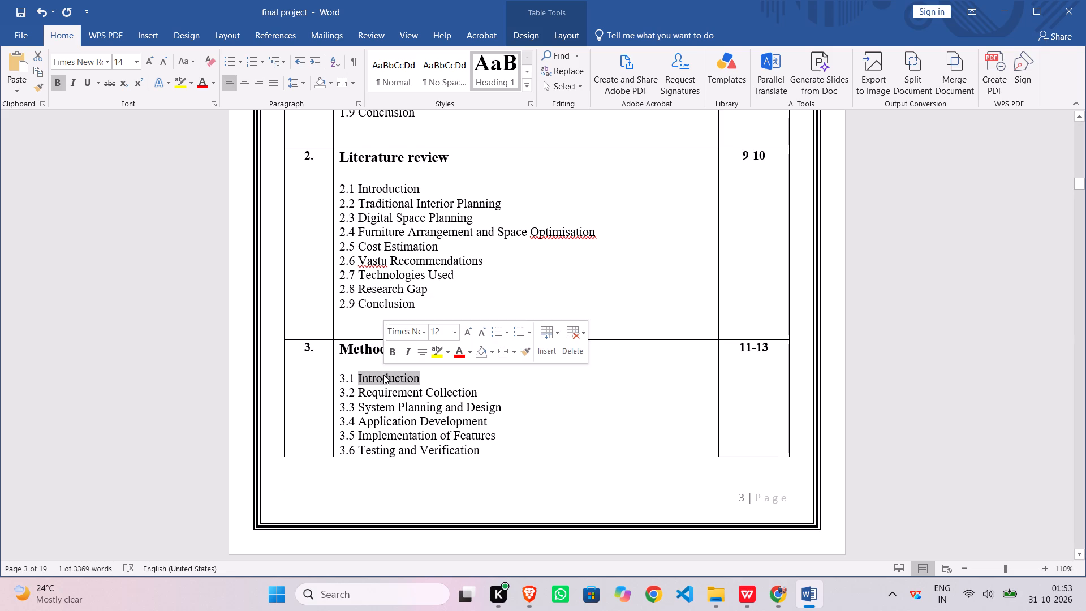
Remove the bold formatting from subsections 4.1 to 4.7 in the System development and working row of the index table.
scroll(385, 385, down, 9)
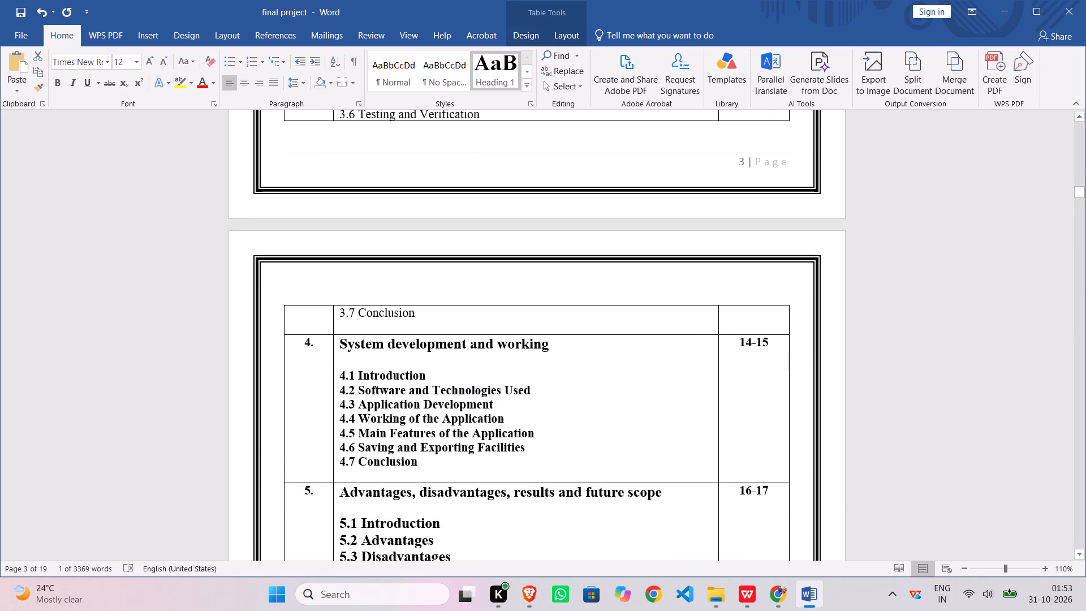
scroll(385, 385, down, 4)
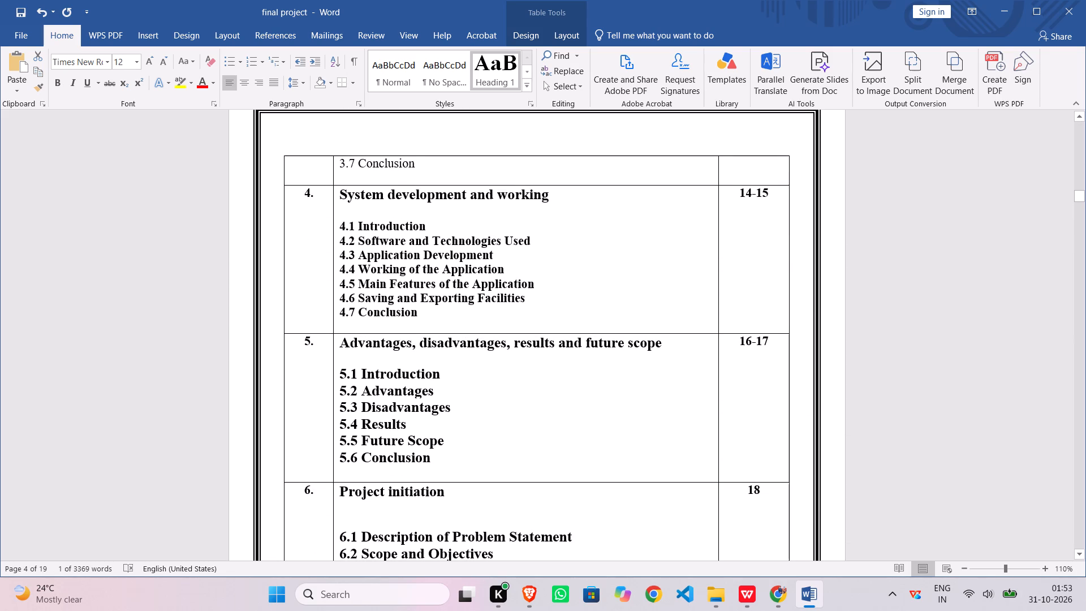
drag(341, 226, 445, 313)
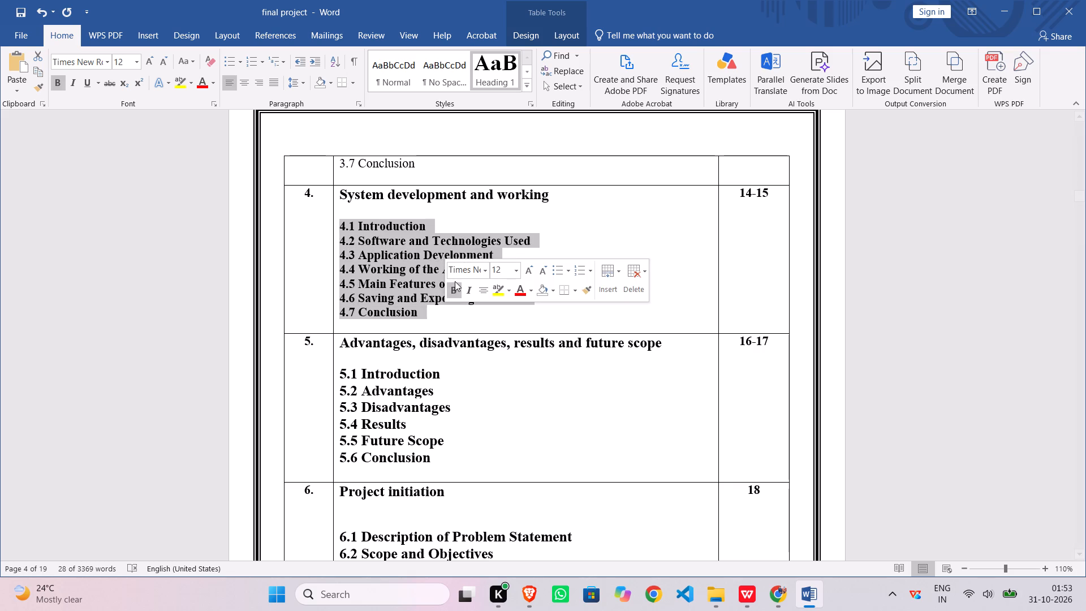
click(456, 289)
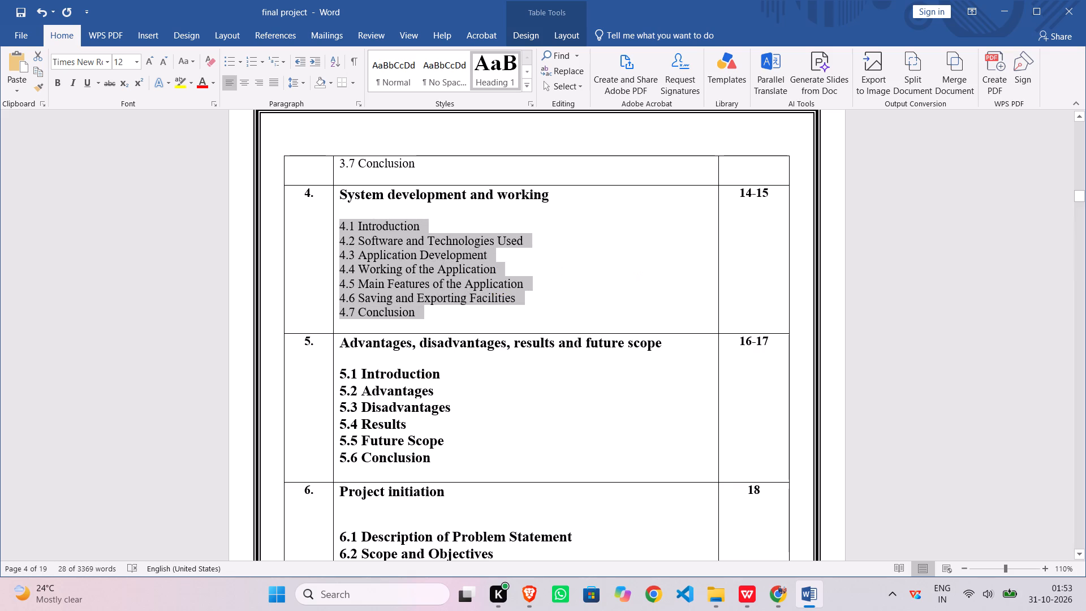
Set subsections 5.1 to 5.6 in the Advantages, disadvantages, results and future scope row to font size 12 and remove their bold.
click(339, 374)
click(341, 374)
drag(344, 374, 427, 451)
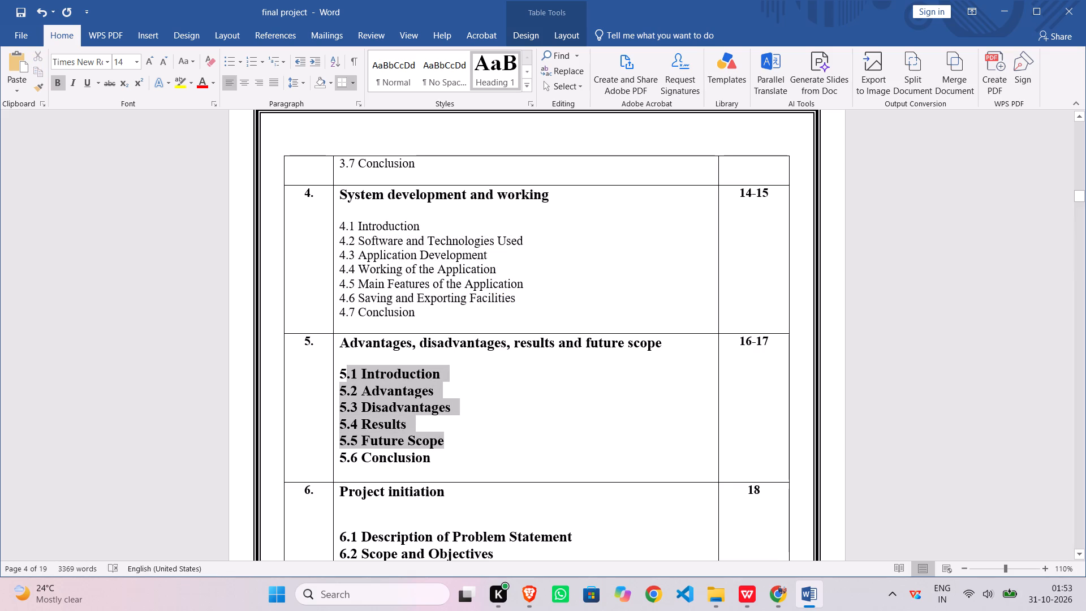
drag(427, 451, 430, 455)
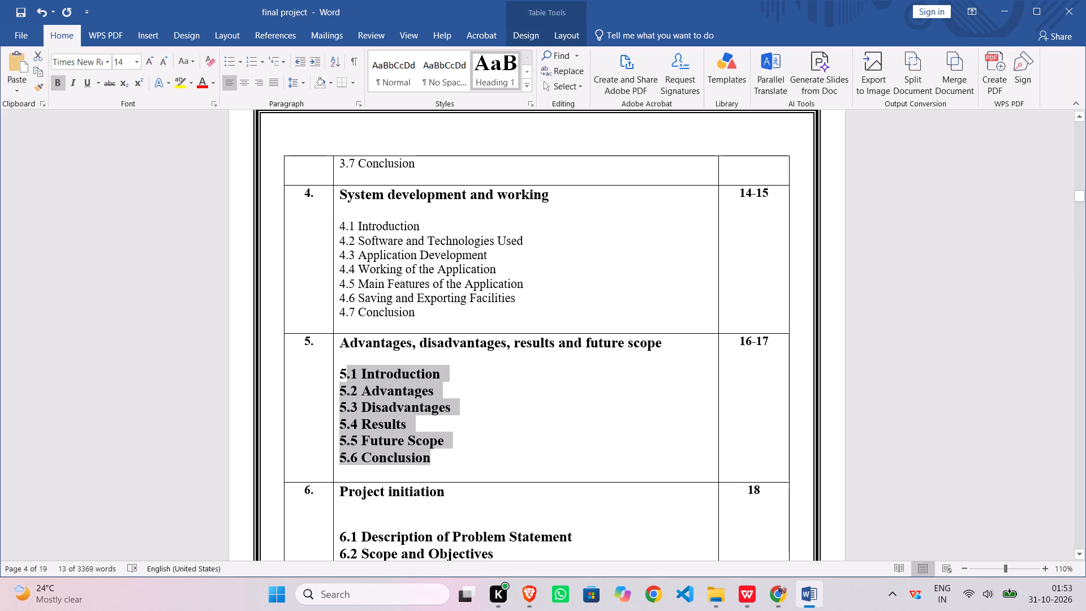
click(341, 374)
drag(341, 374, 380, 384)
drag(381, 385, 431, 437)
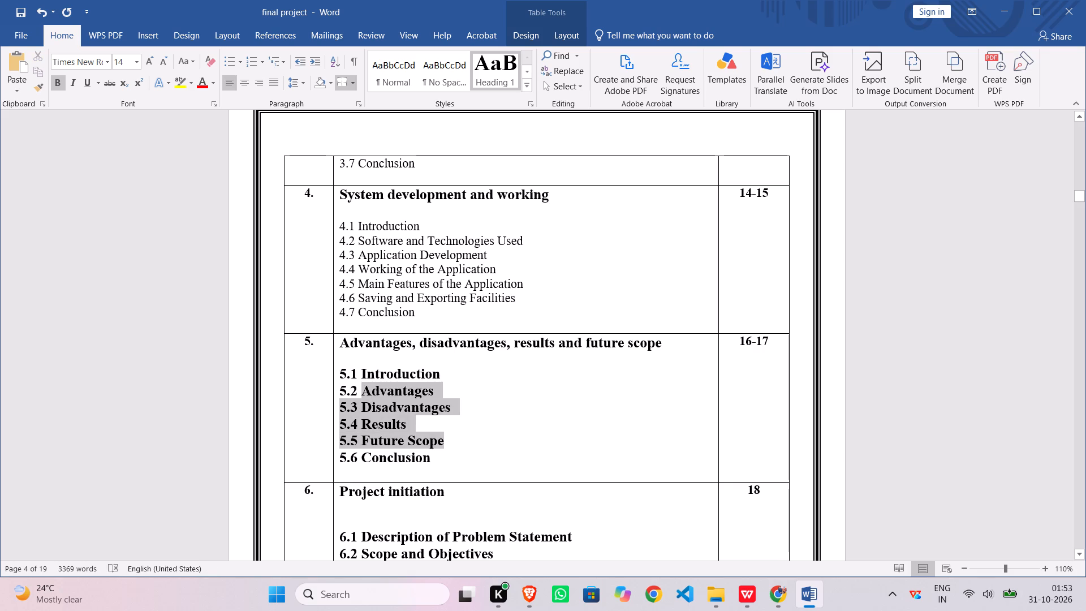
drag(431, 437, 431, 438)
click(340, 374)
drag(339, 374, 410, 442)
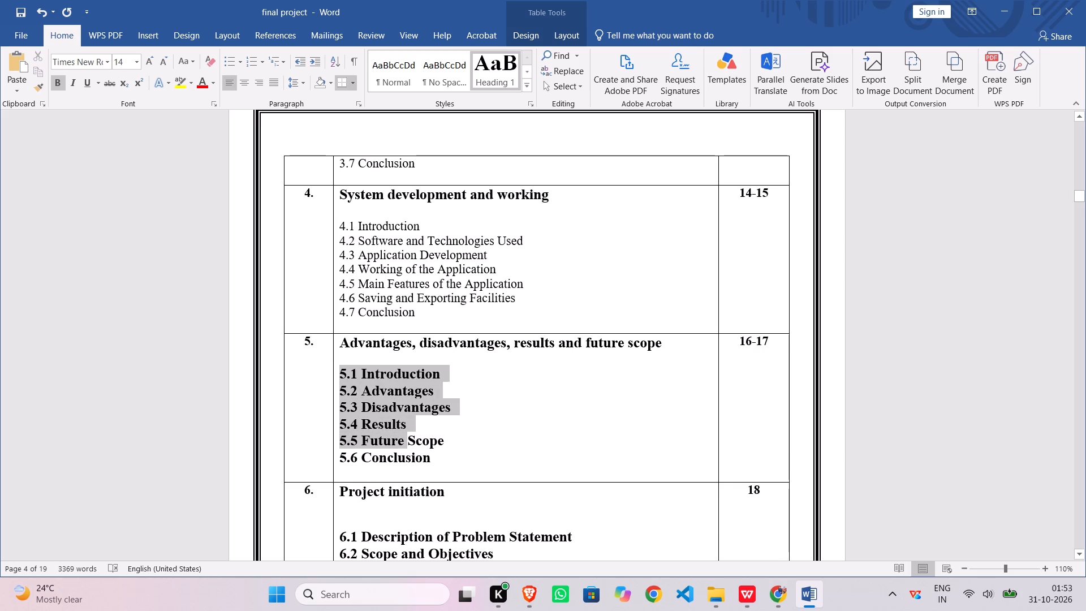
drag(410, 442, 418, 457)
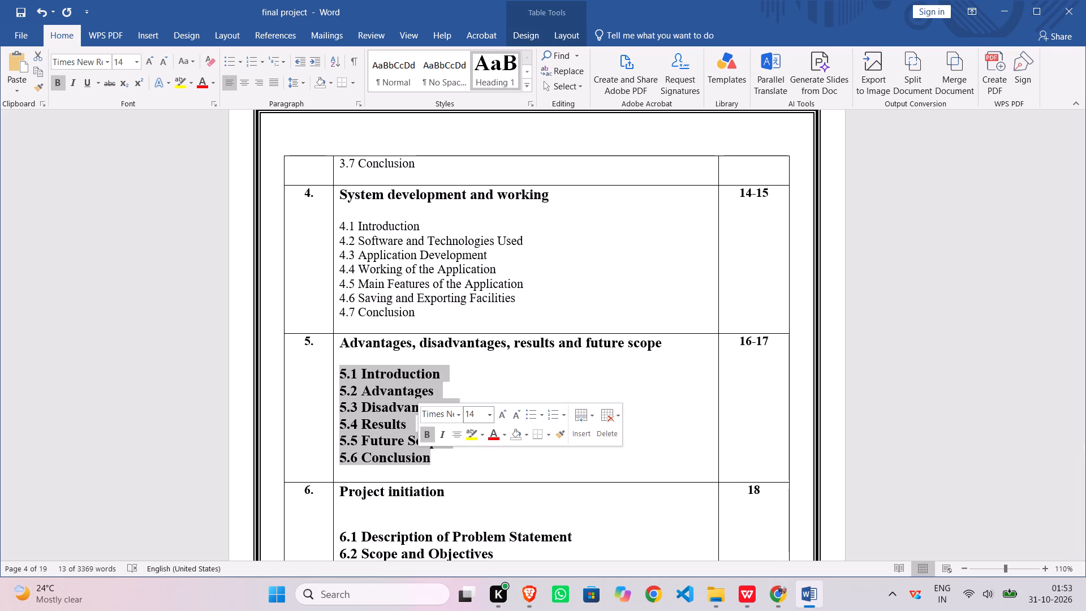
click(464, 415)
text(12)
key(Return)
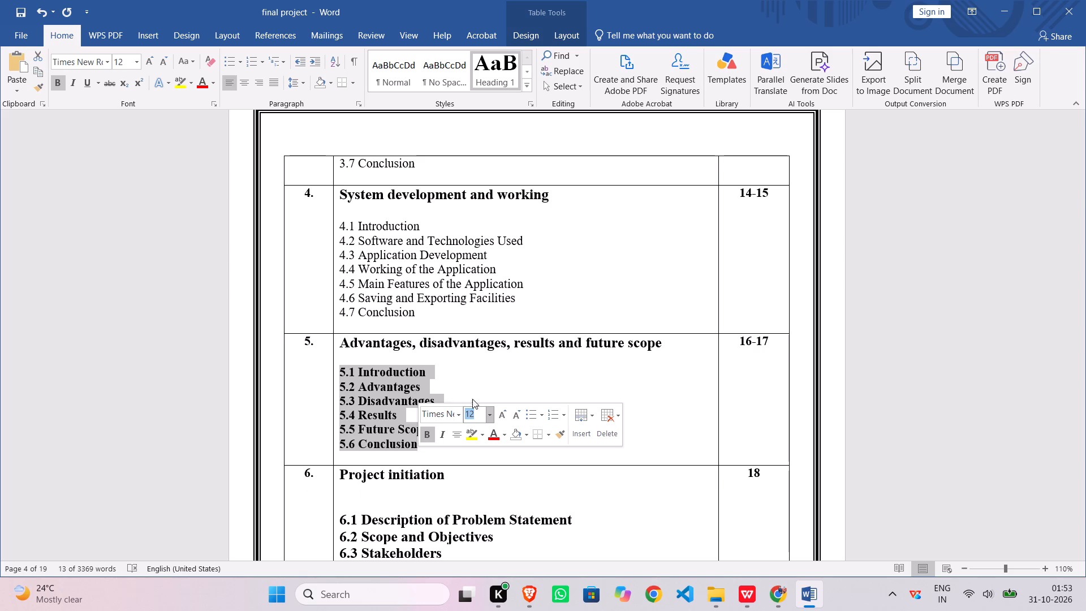
click(424, 436)
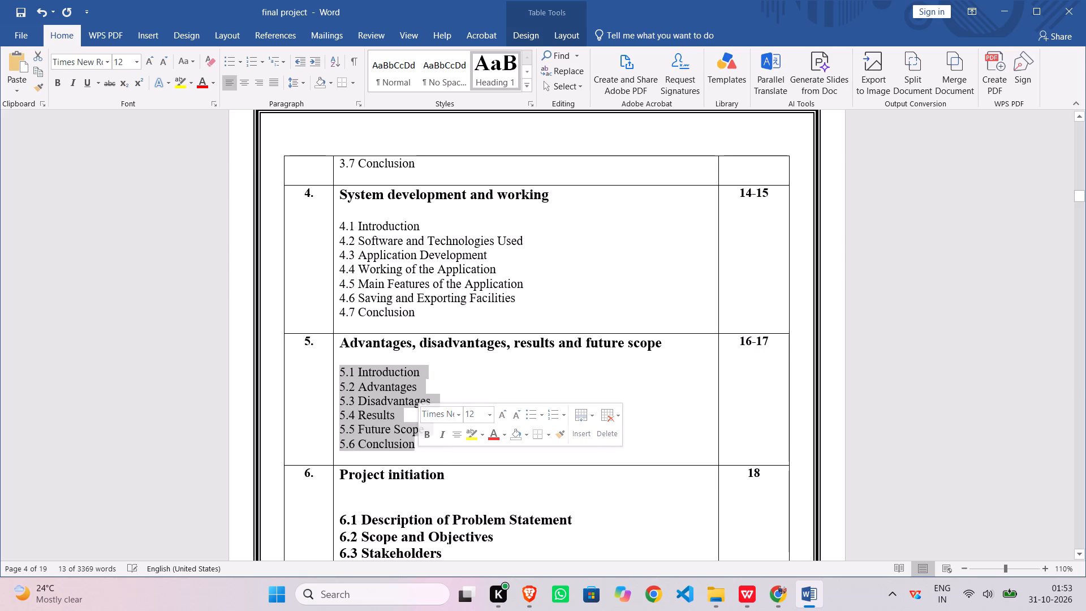
click(468, 461)
Set subsections 6.1 to 6.5 in the Project initiation row to font size 12 and remove their bold.
scroll(468, 460, down, 3)
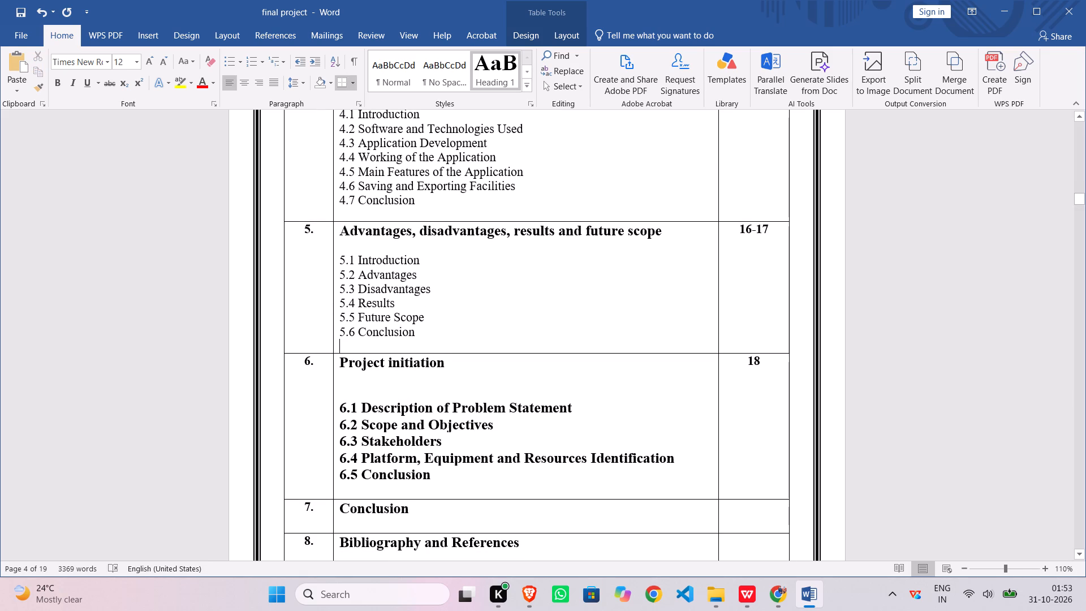
drag(341, 408, 398, 420)
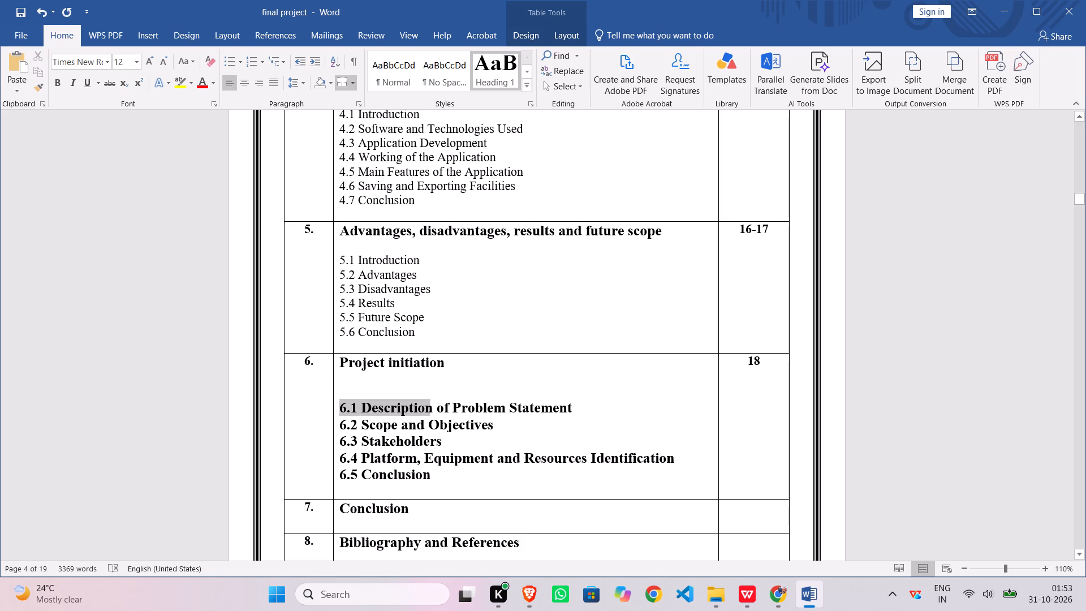
drag(398, 420, 431, 476)
click(480, 434)
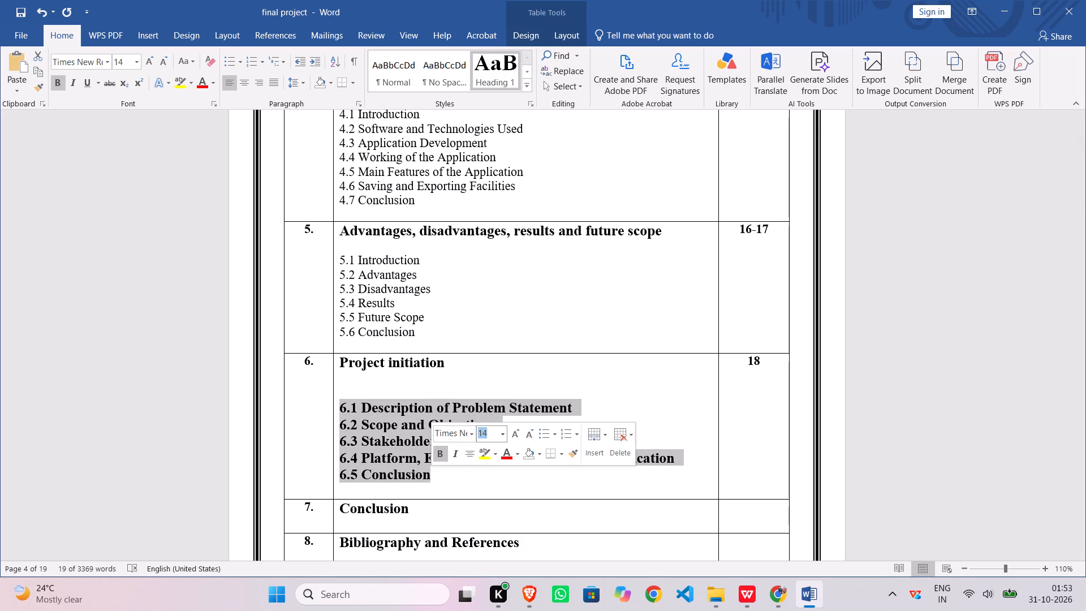
text(12)
key(Return)
click(440, 455)
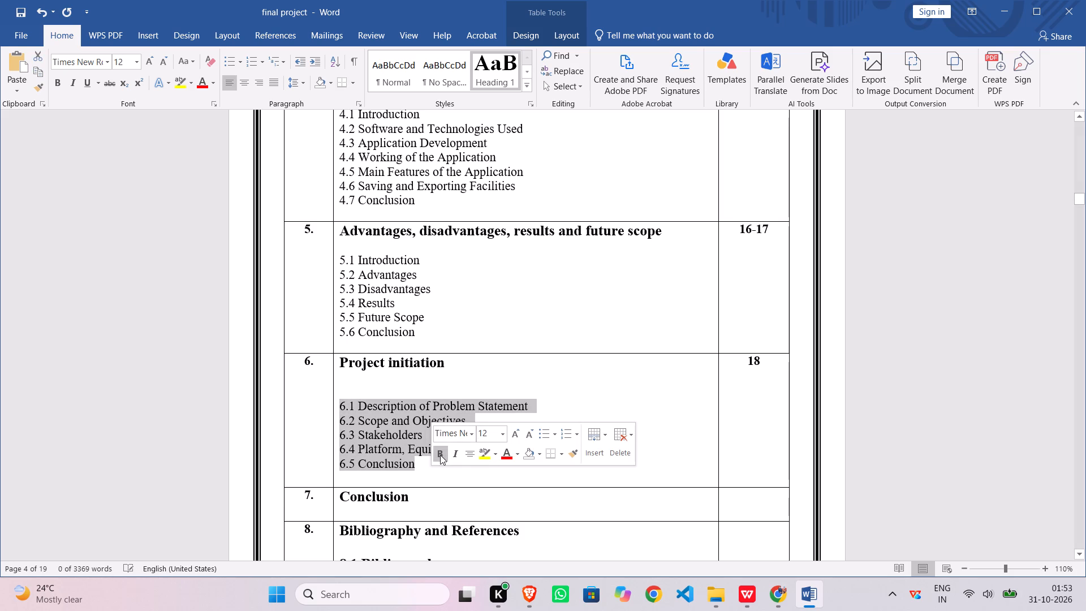
Set subsections 8.1 and 8.2 in the Bibliography and References row to font size 12 and remove their bold.
scroll(376, 477, down, 3)
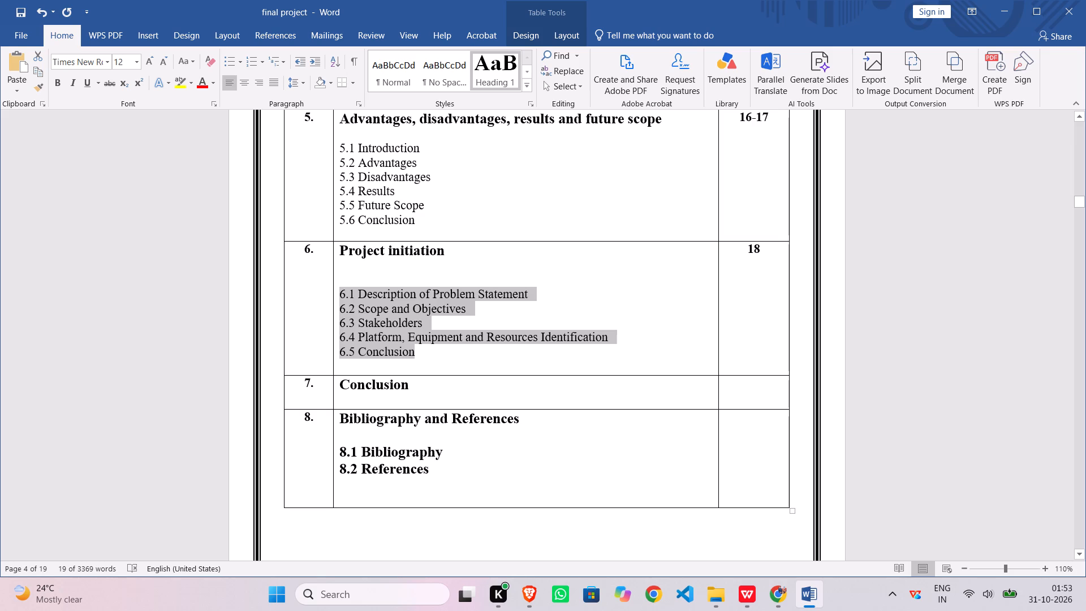
drag(342, 450, 414, 466)
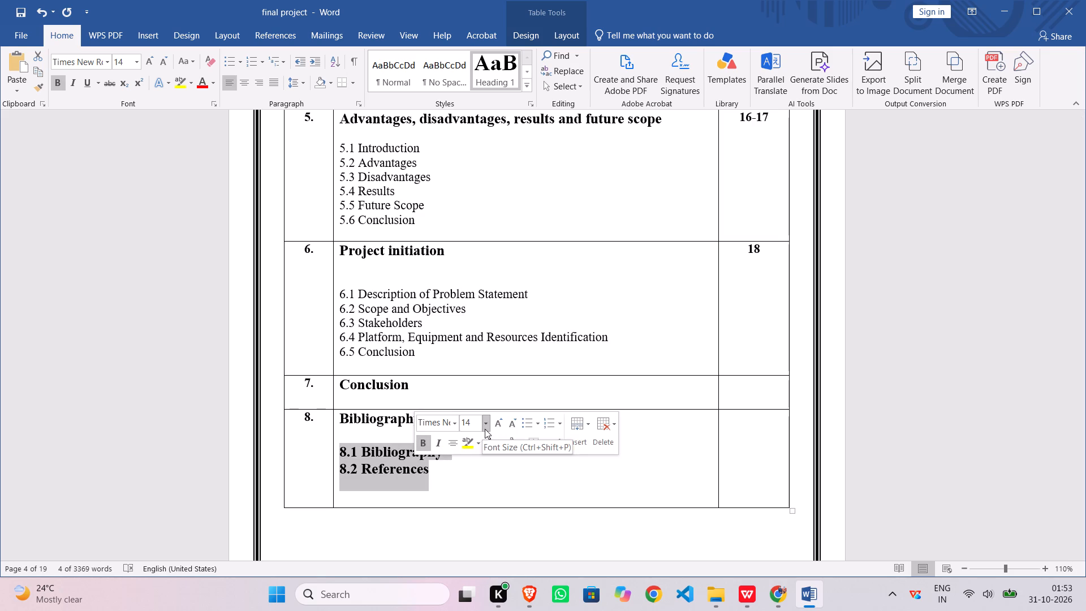
click(502, 427)
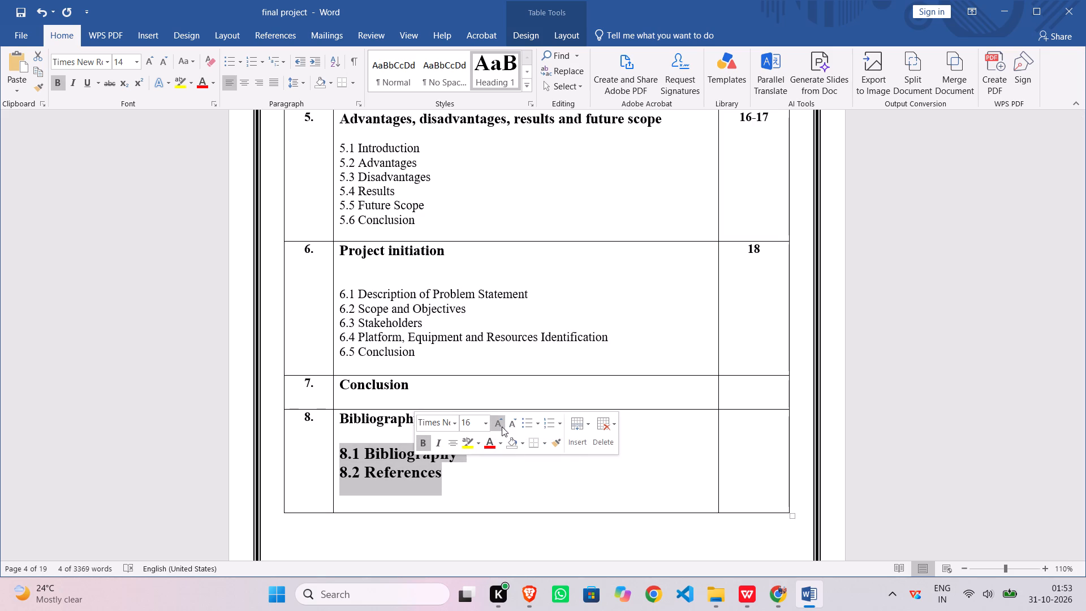
click(510, 427)
click(510, 427)
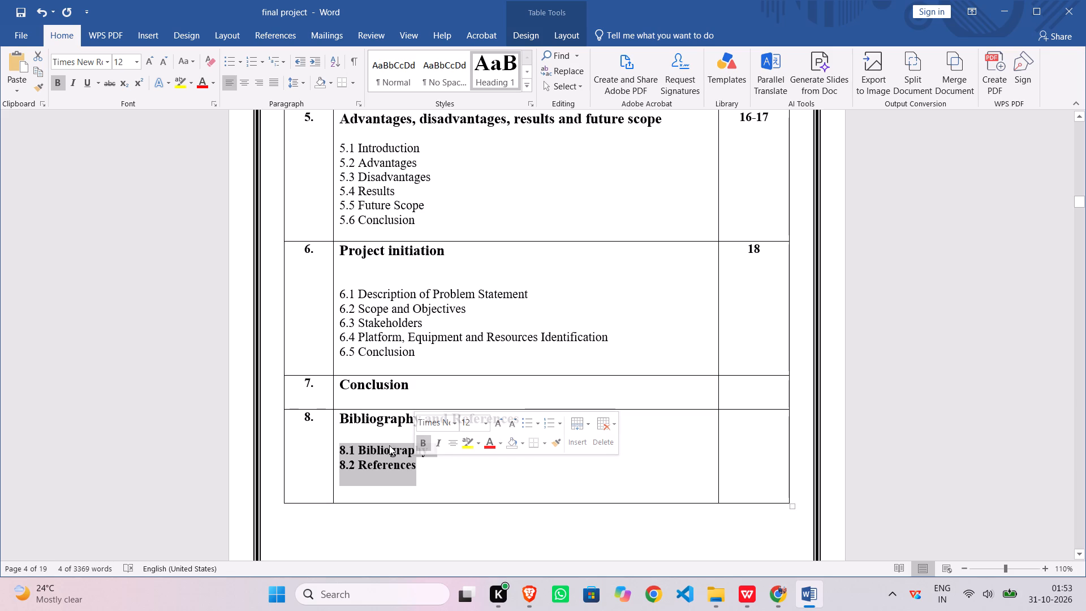
triple_click(424, 441)
click(451, 479)
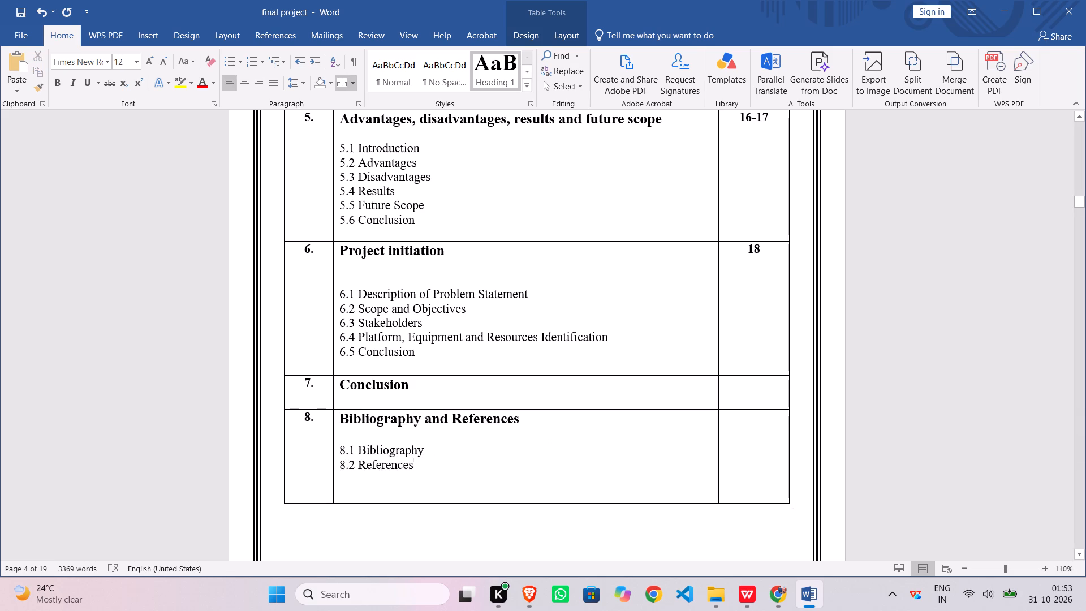
Review the formatting of titles and subsections across the rows of the index table.
scroll(436, 449, up, 8)
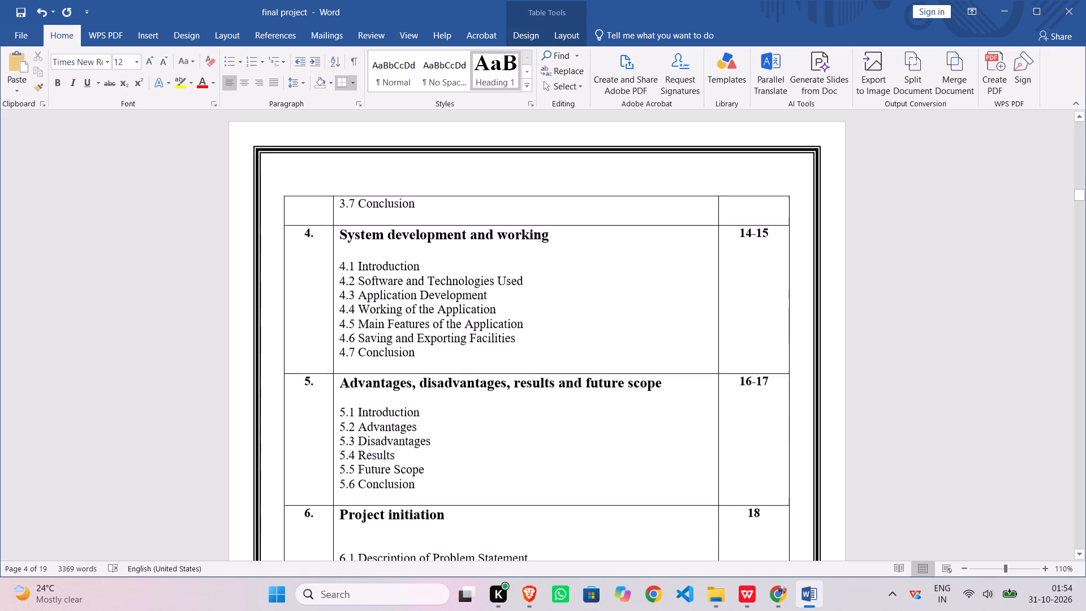
scroll(436, 449, up, 16)
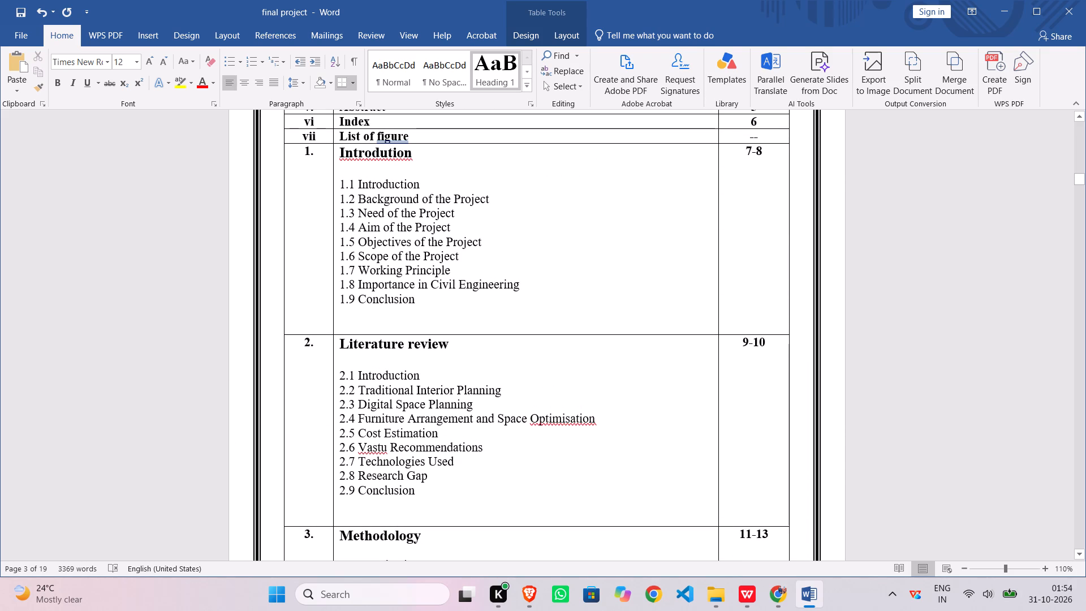
scroll(372, 514, down, 12)
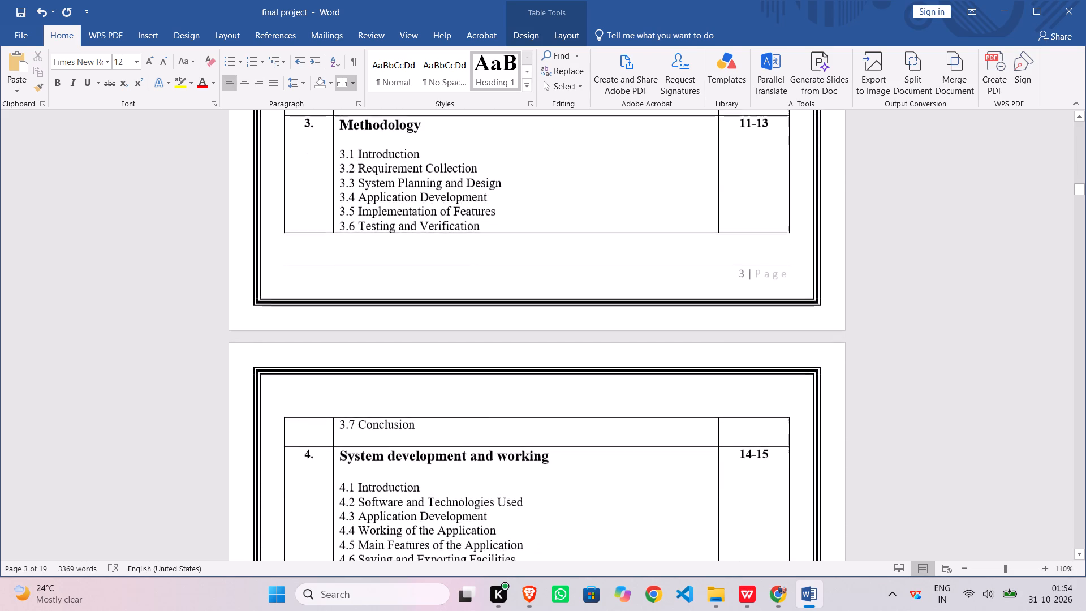
scroll(377, 509, down, 2)
scroll(379, 508, up, 12)
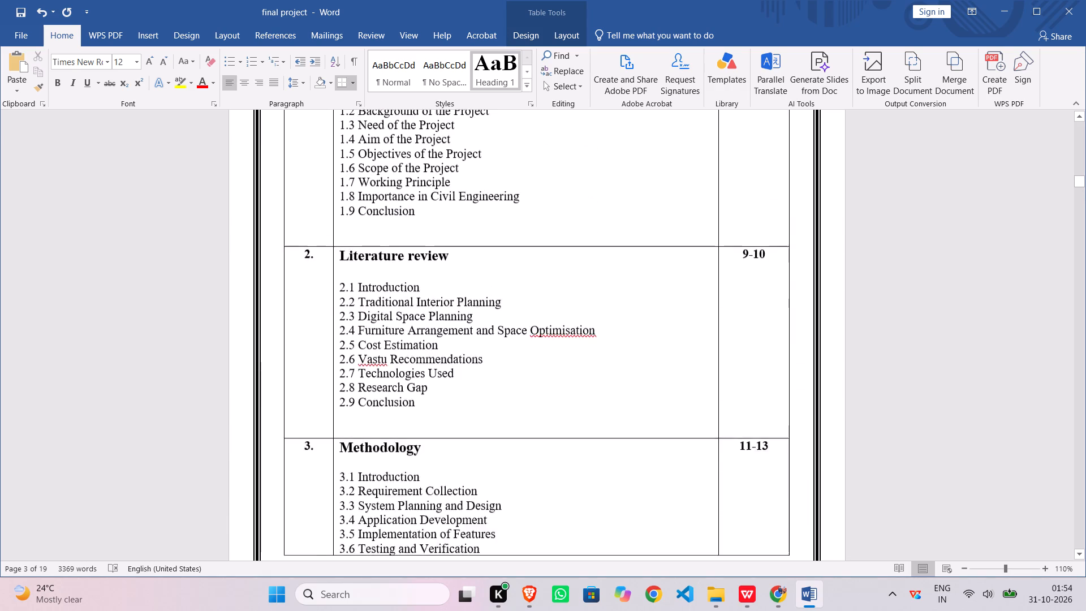
Remove the indent before "Cover page" in row i of the index table so it aligns with the other entries.
scroll(379, 508, up, 8)
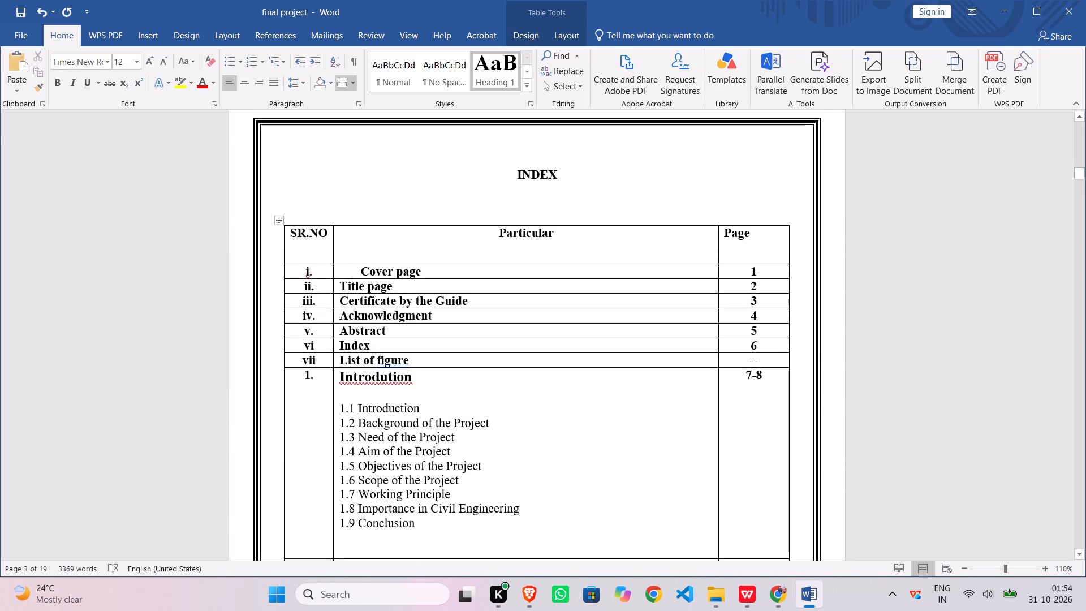
click(364, 271)
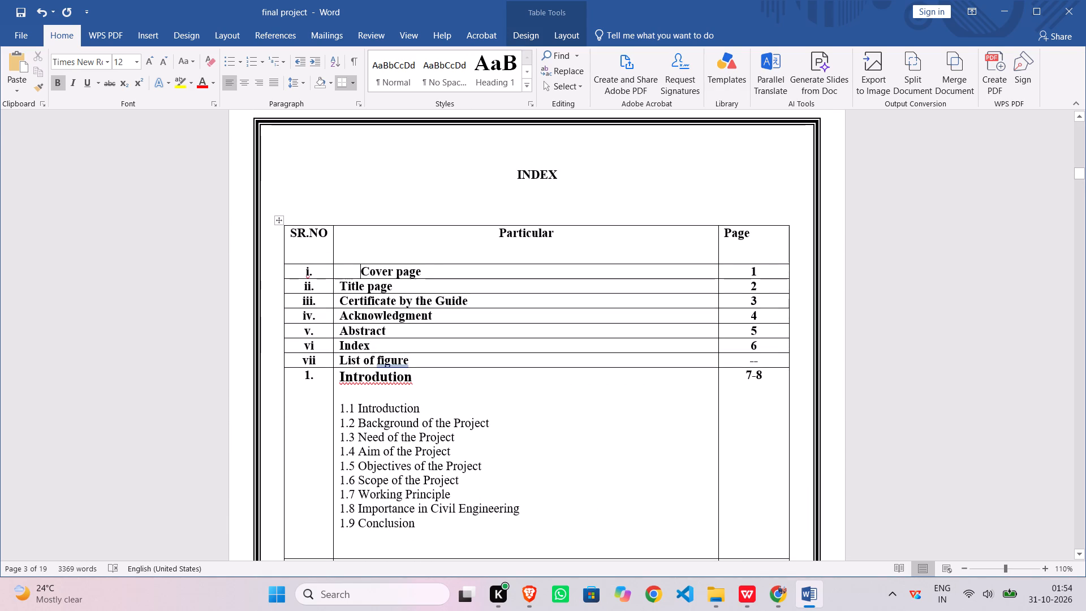
key(BackSpace)
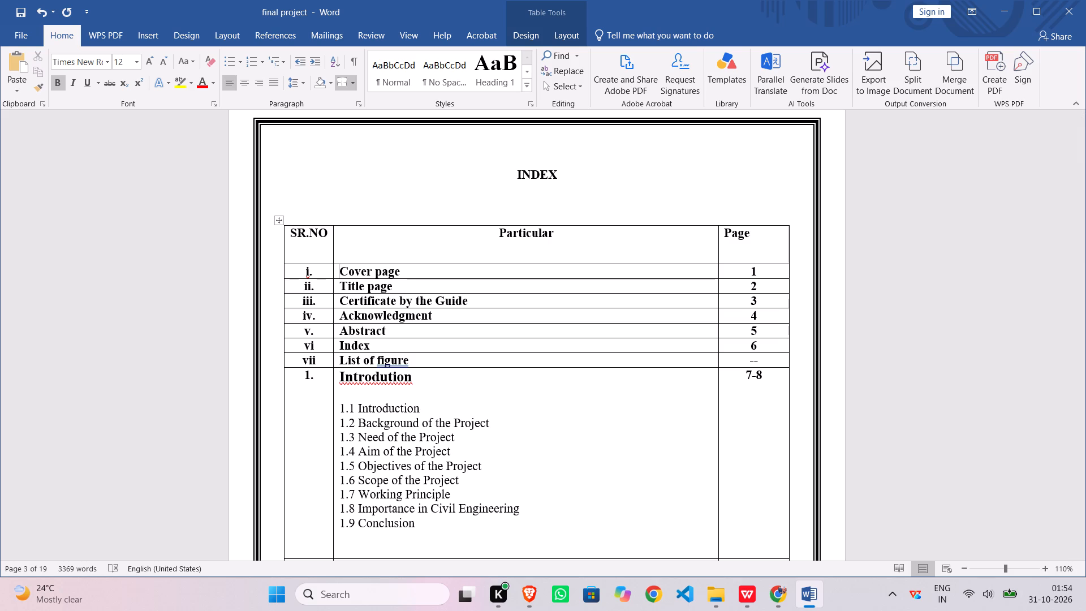
scroll(376, 315, down, 6)
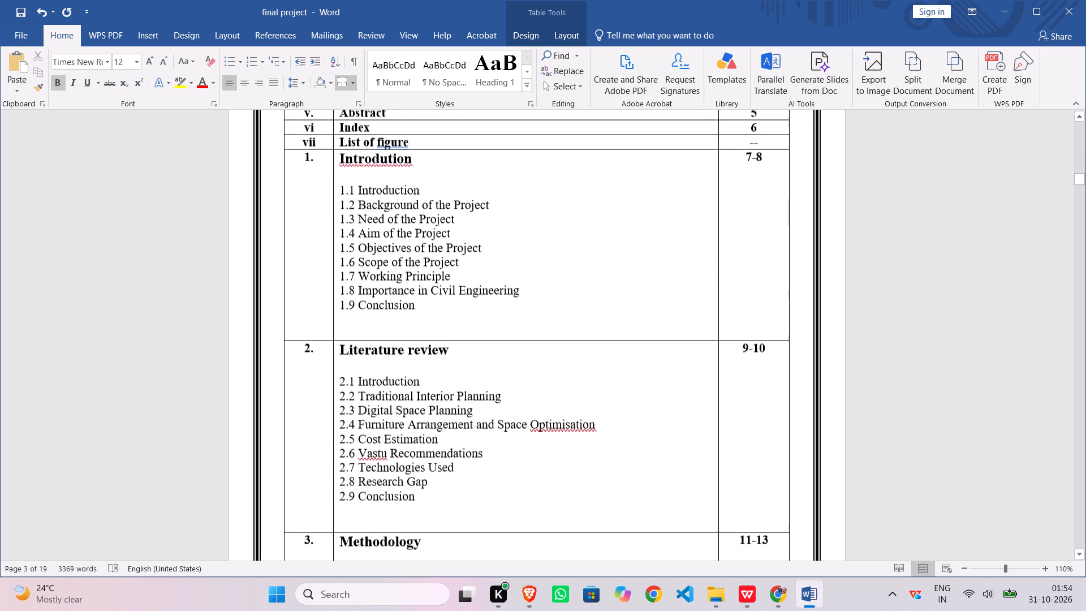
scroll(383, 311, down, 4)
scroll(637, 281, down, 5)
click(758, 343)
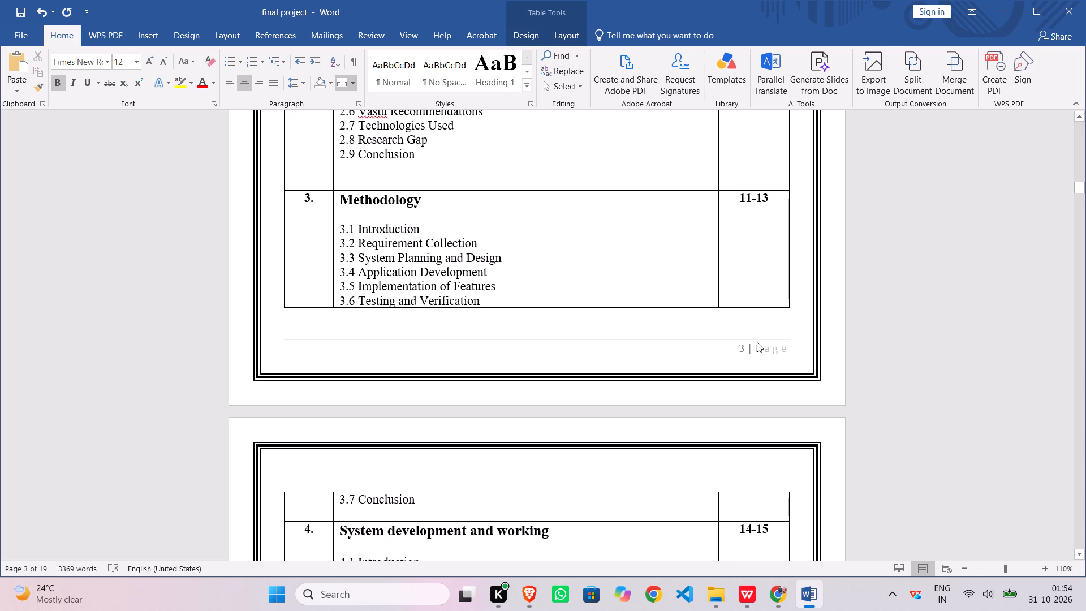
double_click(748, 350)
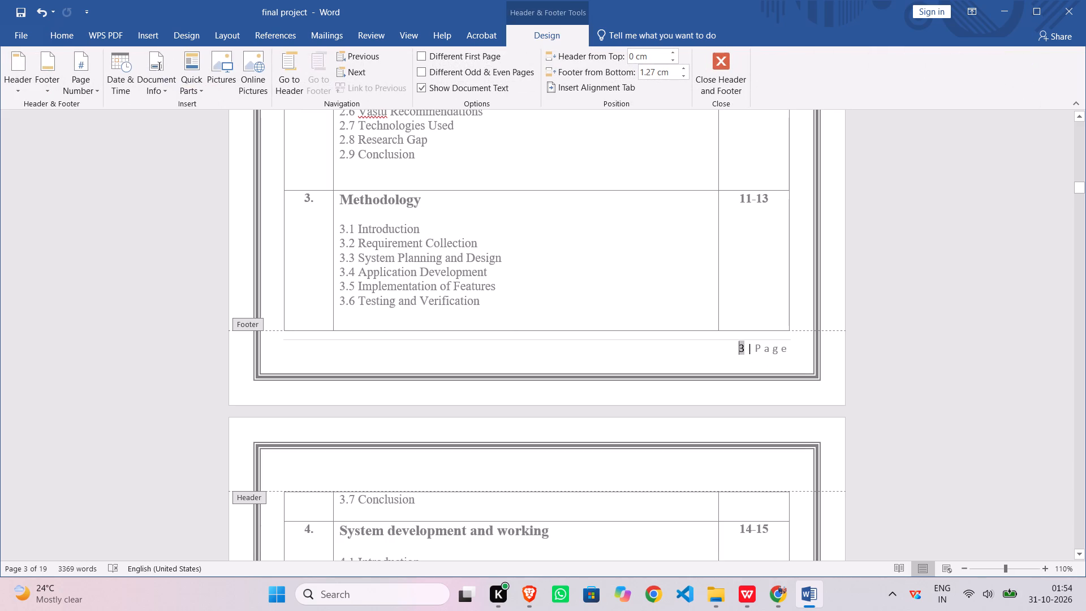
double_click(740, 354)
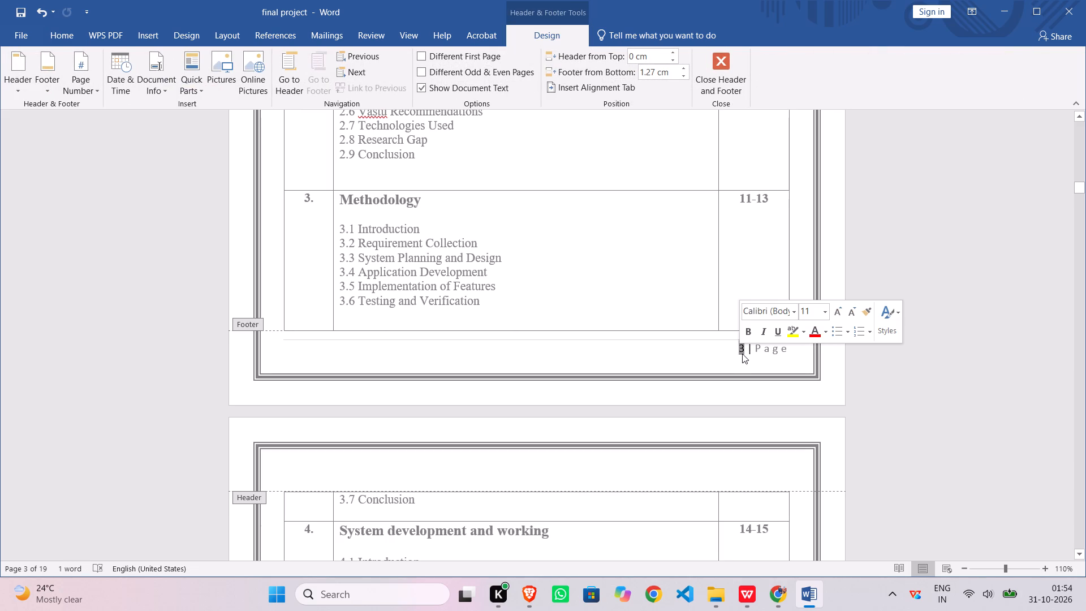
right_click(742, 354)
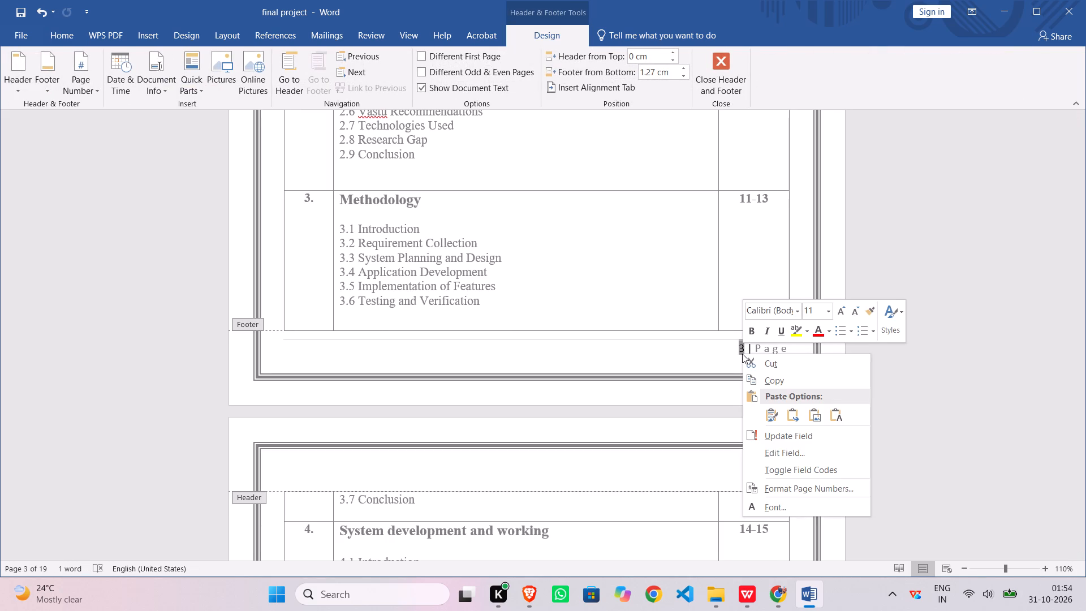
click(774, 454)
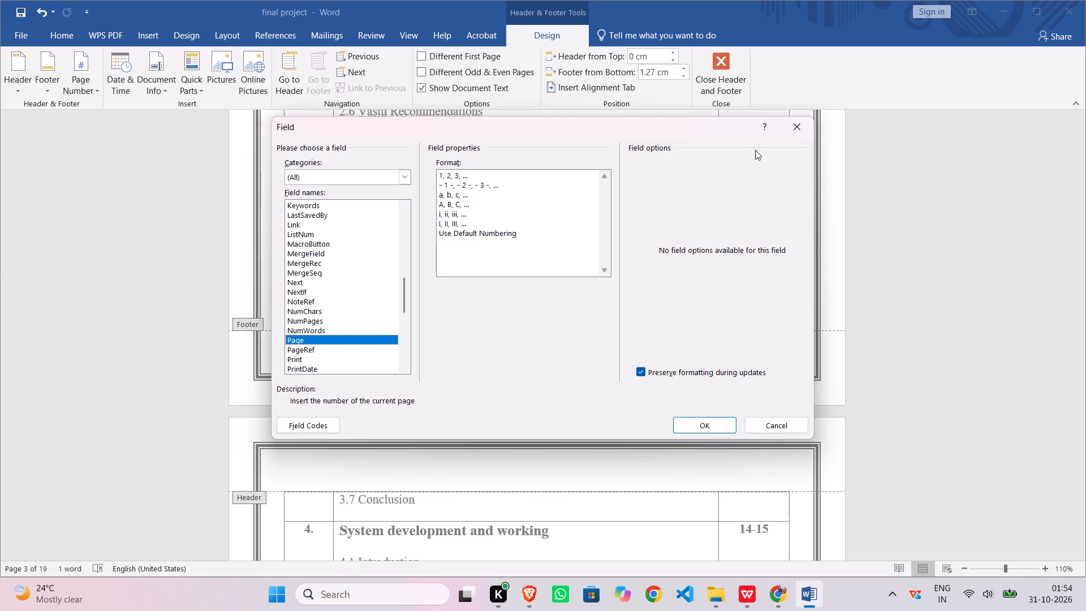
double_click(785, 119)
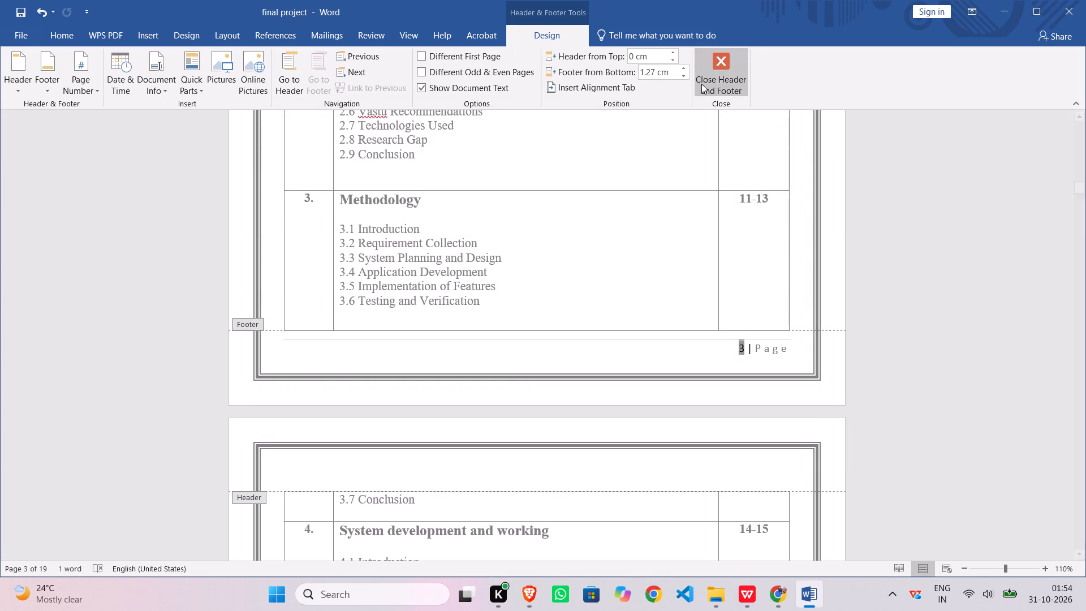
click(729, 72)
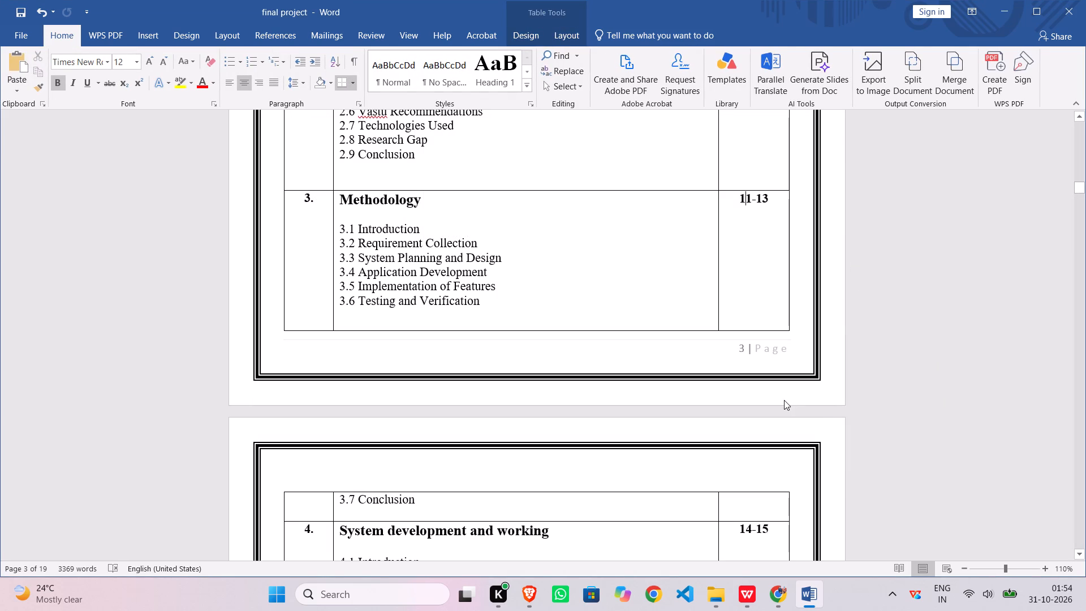
Snip the page number in the page 3 footer and attach the image to the SpaceWise AI Planning chat in ChatGPT.
key(shift+super+s)
drag(704, 325, 803, 375)
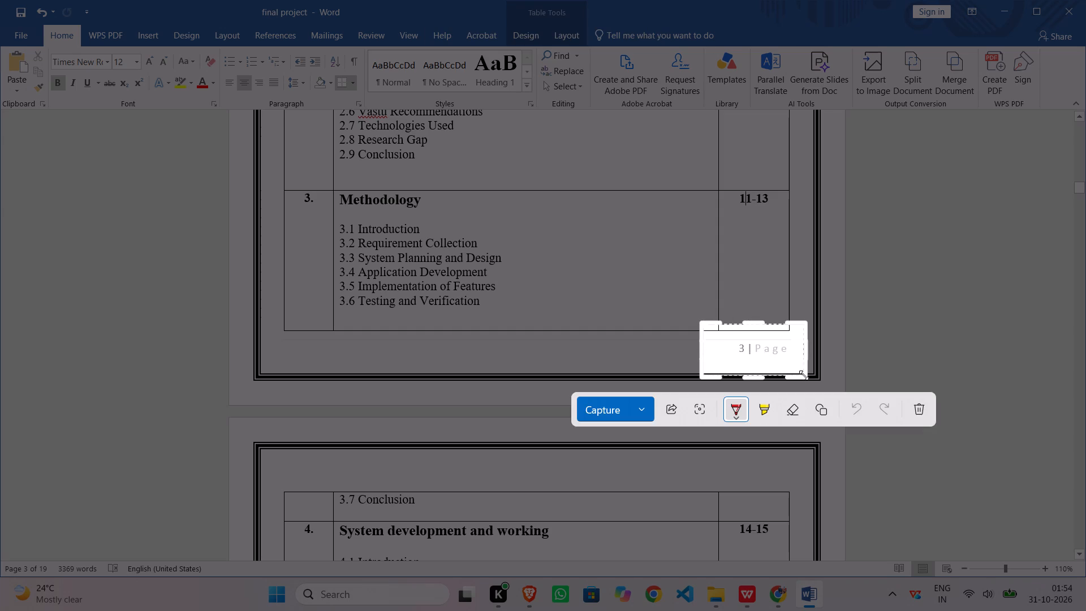
click(609, 409)
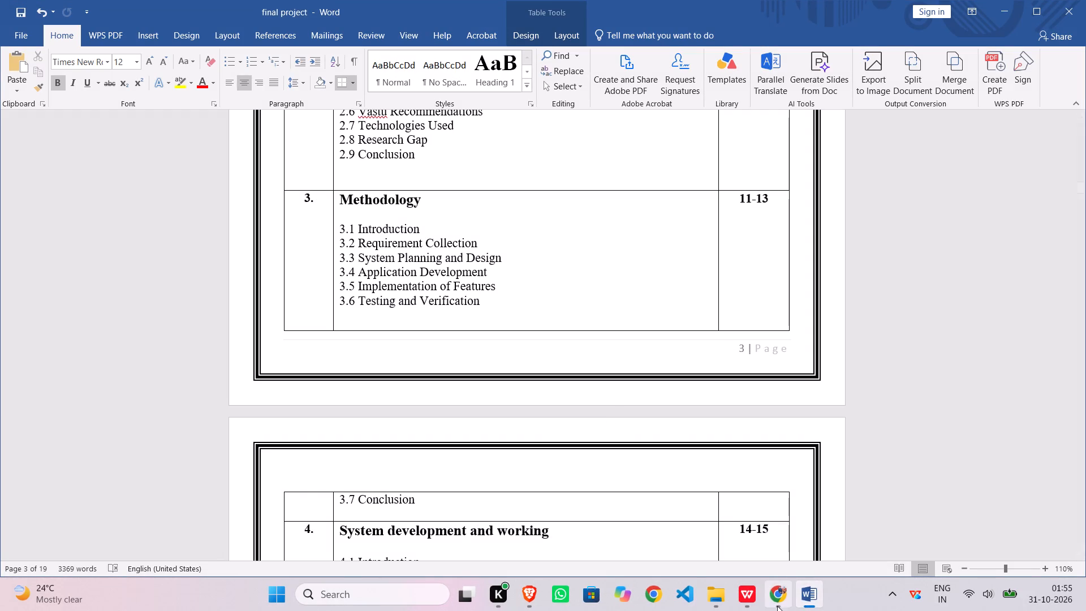
click(769, 603)
double_click(583, 544)
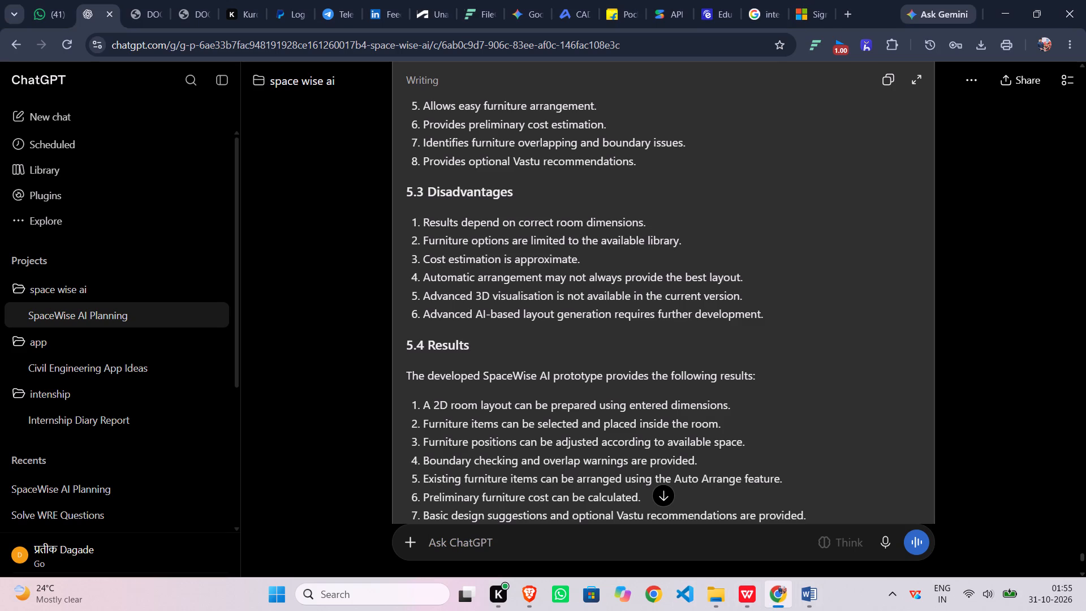
key(ctrl+v)
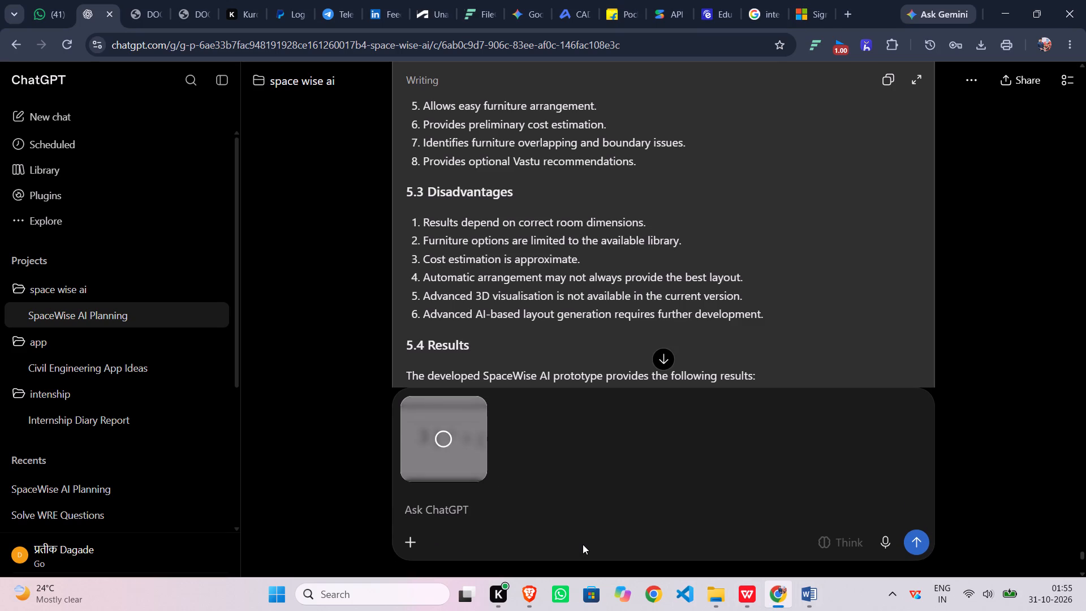
text(i want)
key(space)
text(to re)
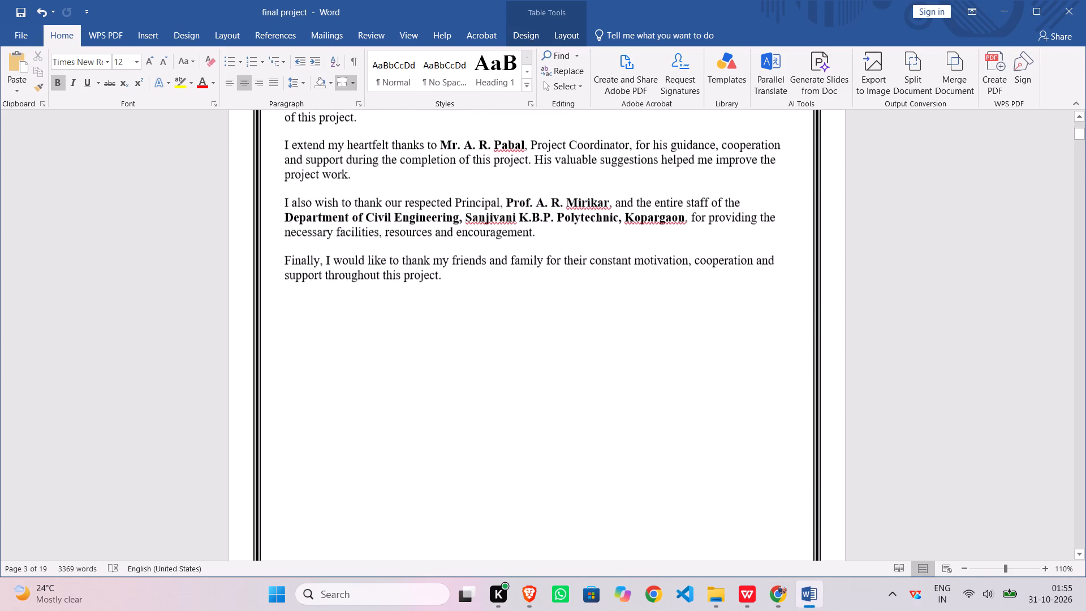
scroll(502, 402, down, 5)
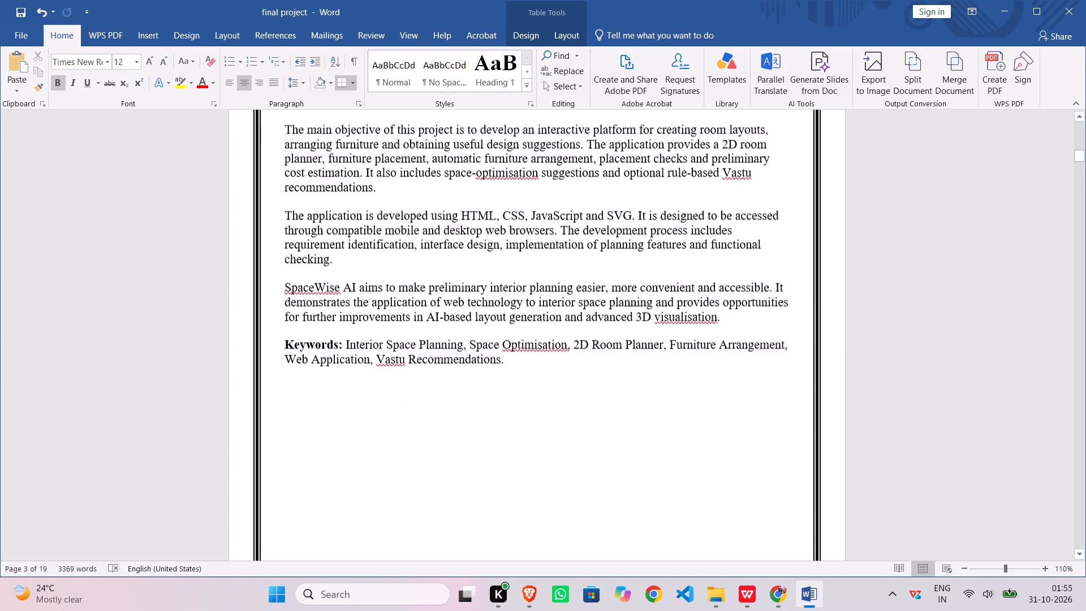
scroll(501, 404, down, 3)
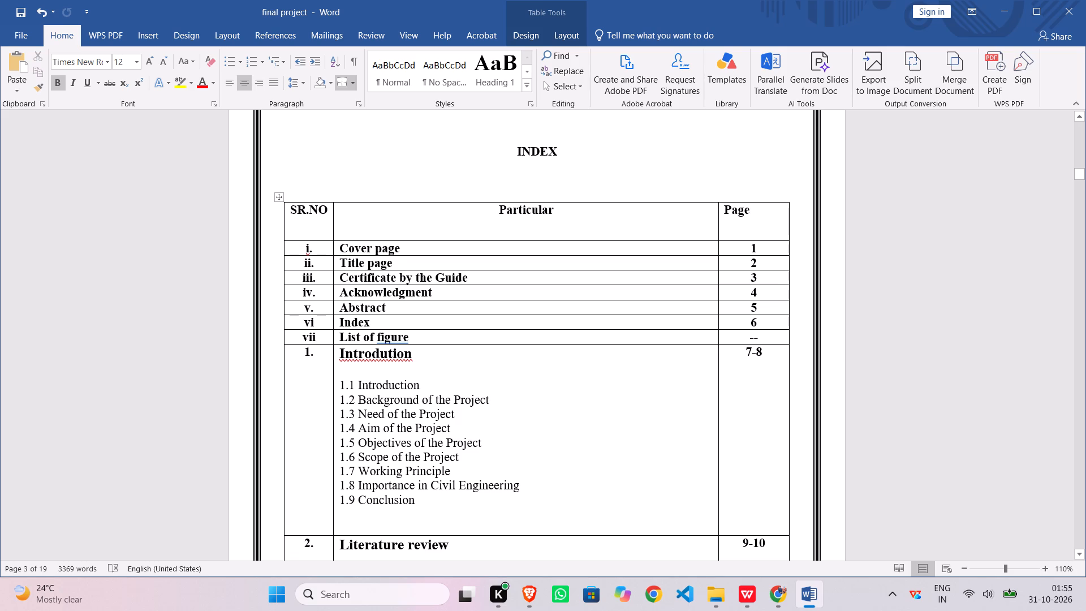
Change the "Page" column heading of the index table to "Page.No".
scroll(471, 225, down, 3)
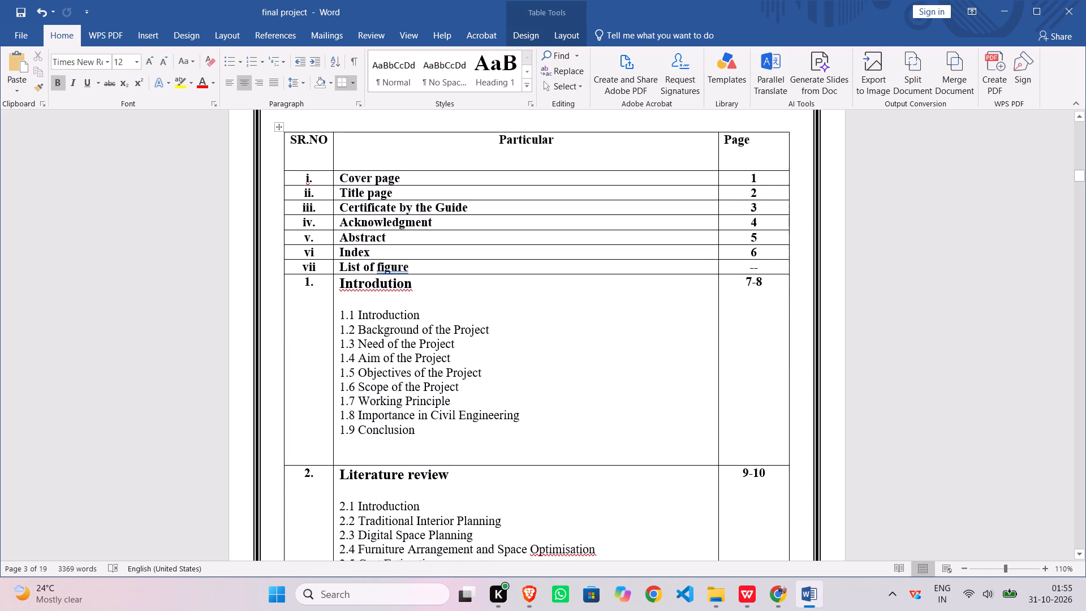
triple_click(757, 142)
scroll(757, 142, down, 1)
click(757, 142)
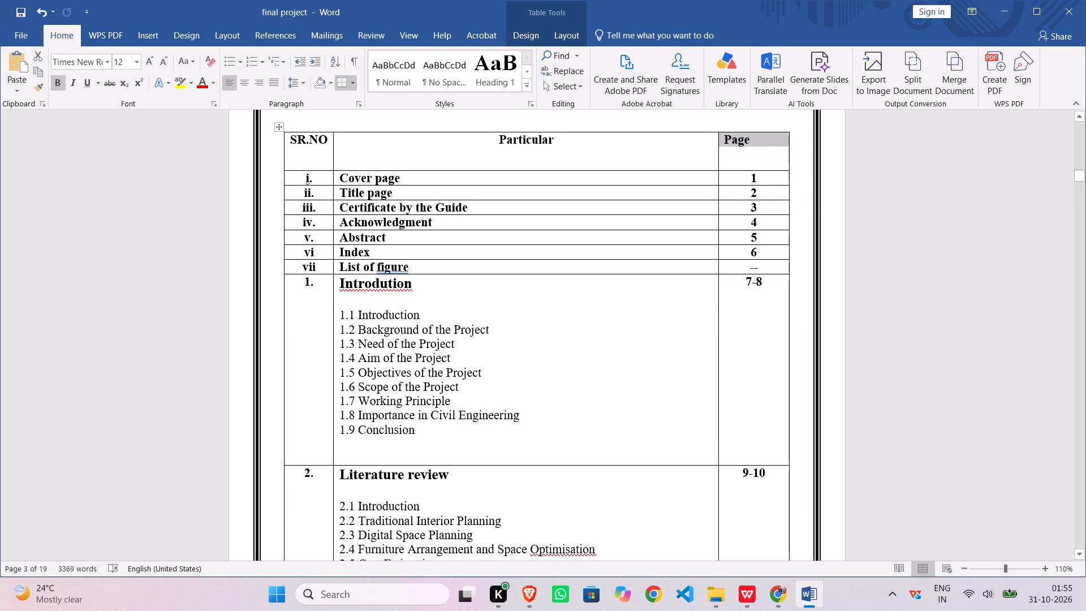
scroll(757, 142, down, 1)
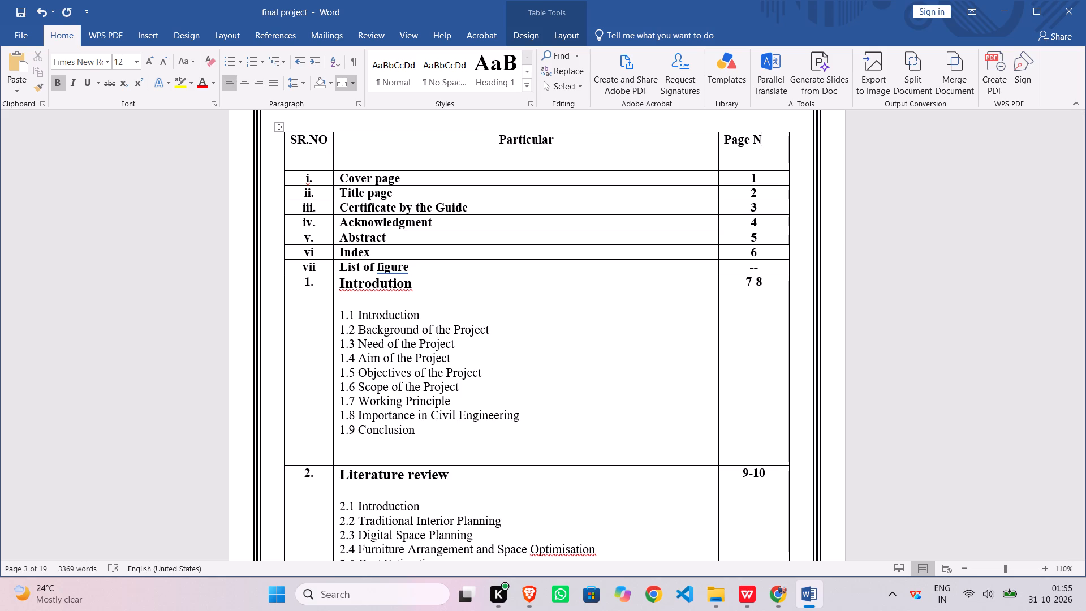
key(o)
key(Left)
key(Left)
key(Left)
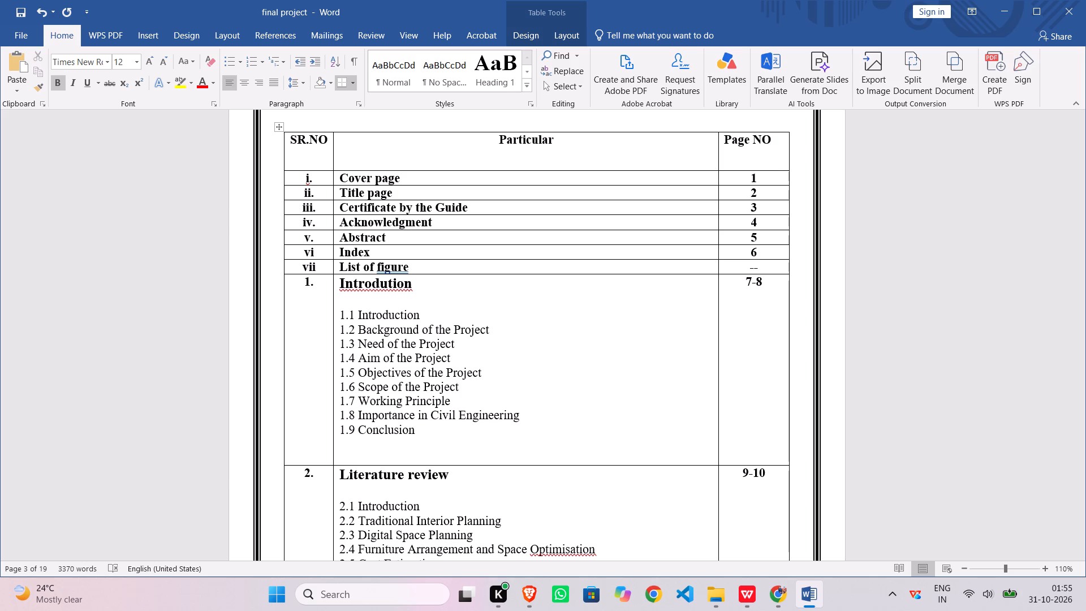
key(period)
key(Right)
key(BackSpace)
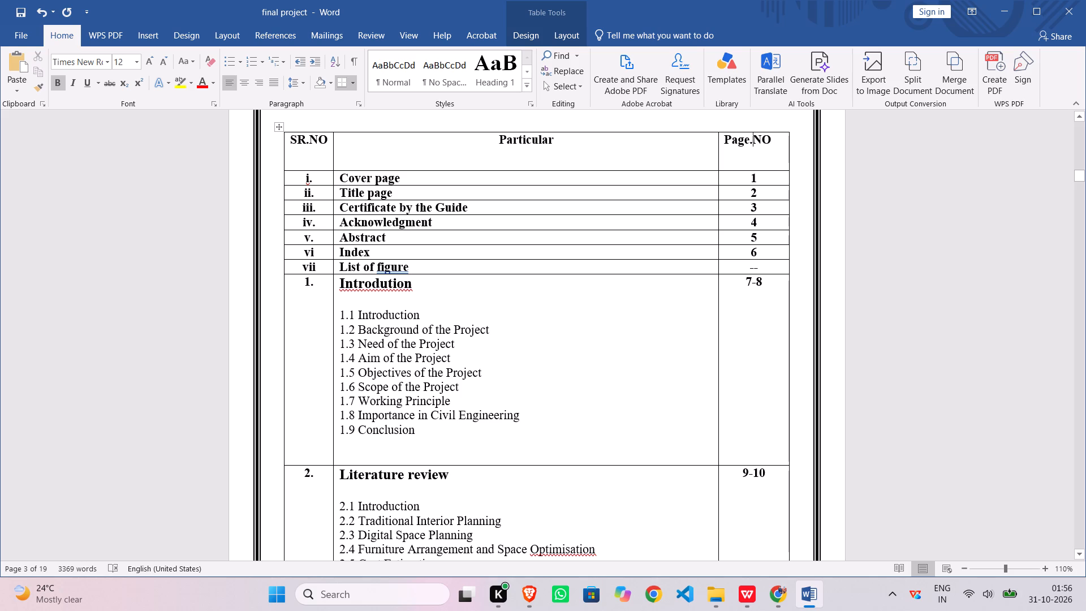
click(770, 141)
key(BackSpace)
key(o)
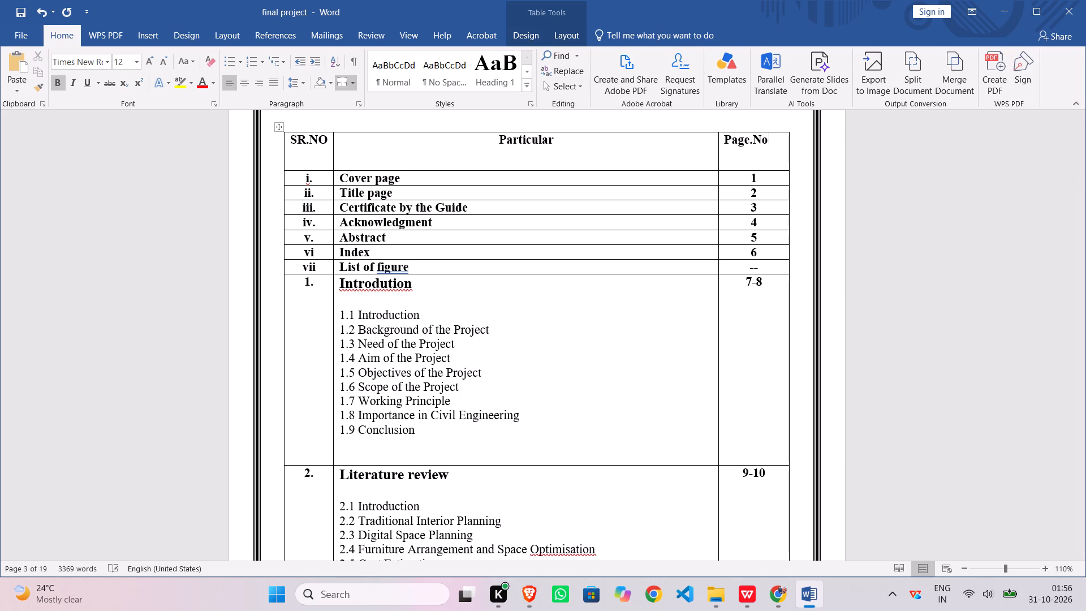
Review the remaining index table rows and the layout of the Chapter 1 – Introduction pages.
scroll(732, 170, down, 7)
scroll(733, 174, up, 5)
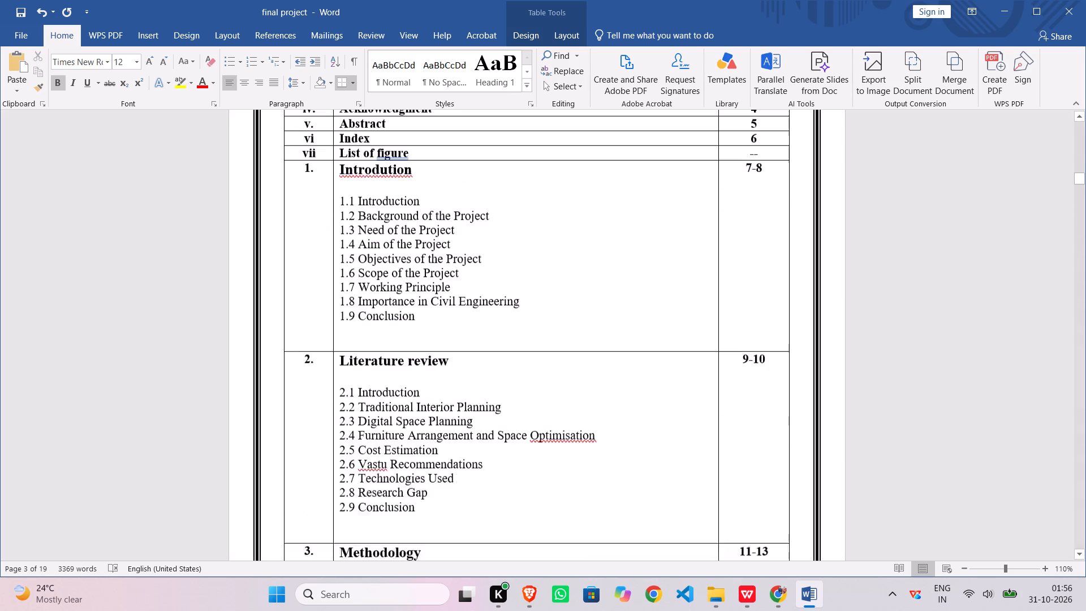
scroll(733, 174, down, 9)
scroll(553, 225, down, 7)
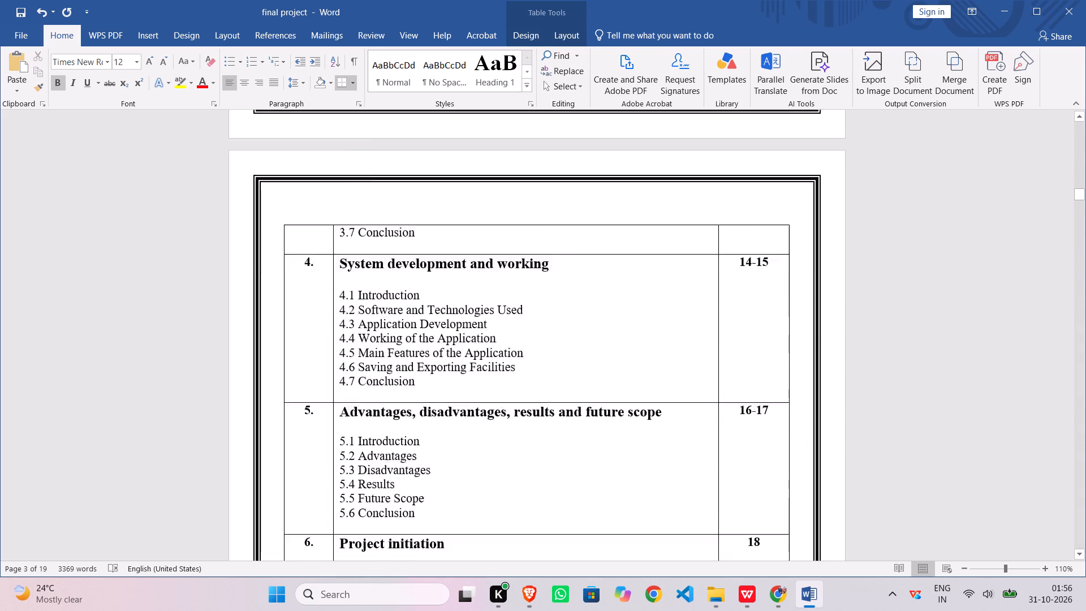
scroll(551, 229, down, 4)
scroll(551, 229, up, 1)
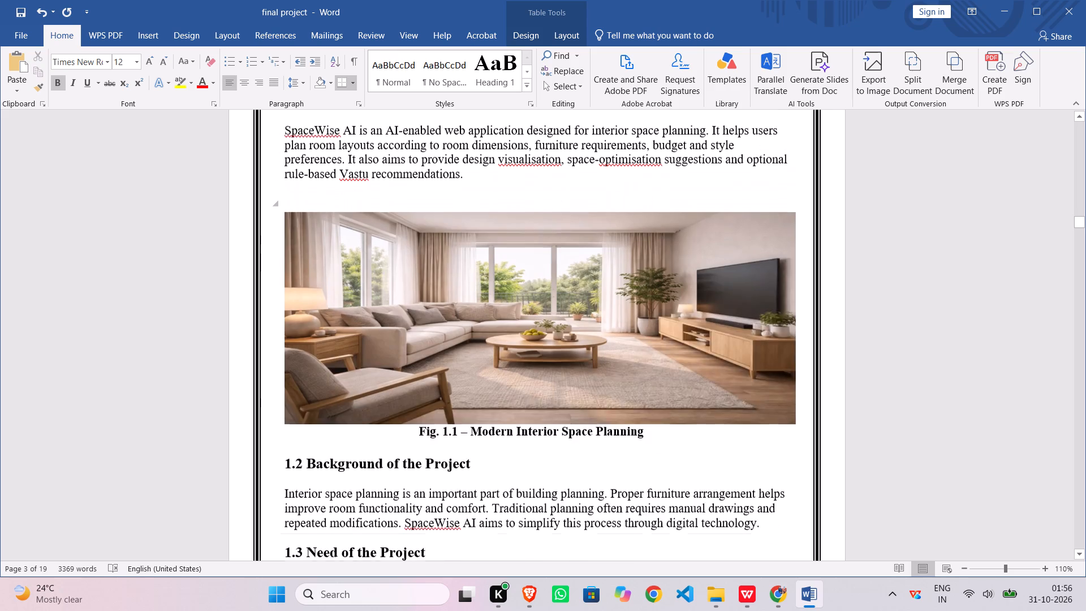
scroll(551, 229, up, 1)
ctrl+scroll(551, 229, down, 1)
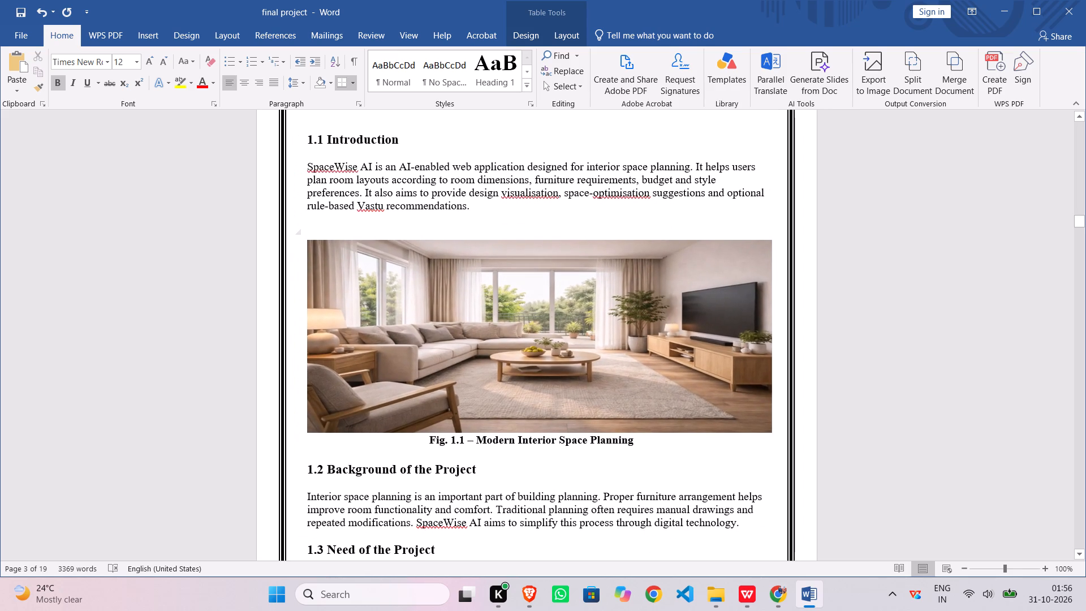
ctrl+scroll(551, 229, down, 2)
scroll(552, 230, up, 1)
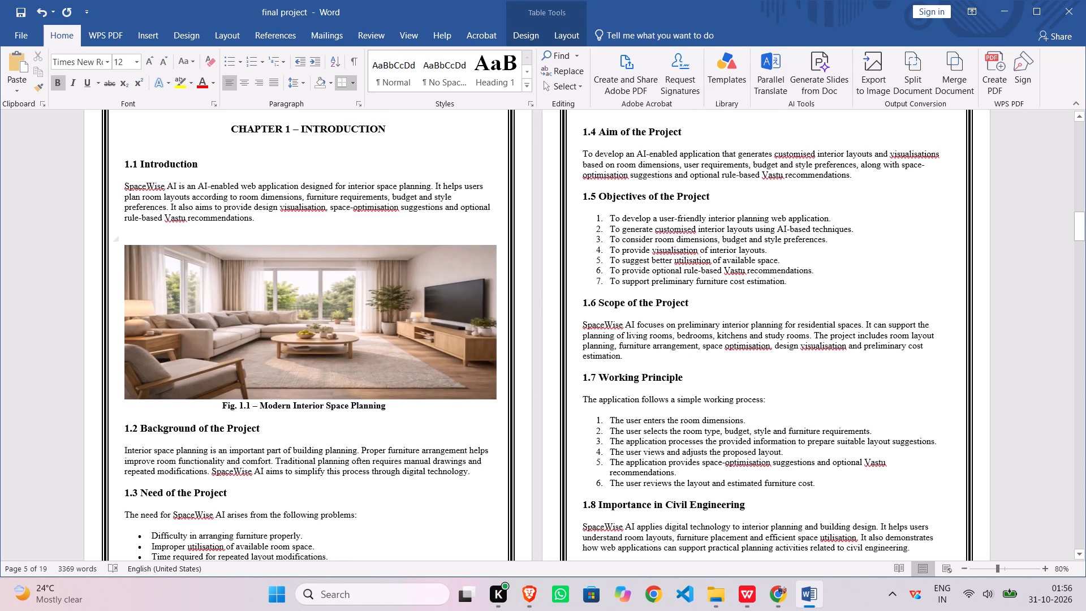
ctrl+scroll(384, 242, up, 3)
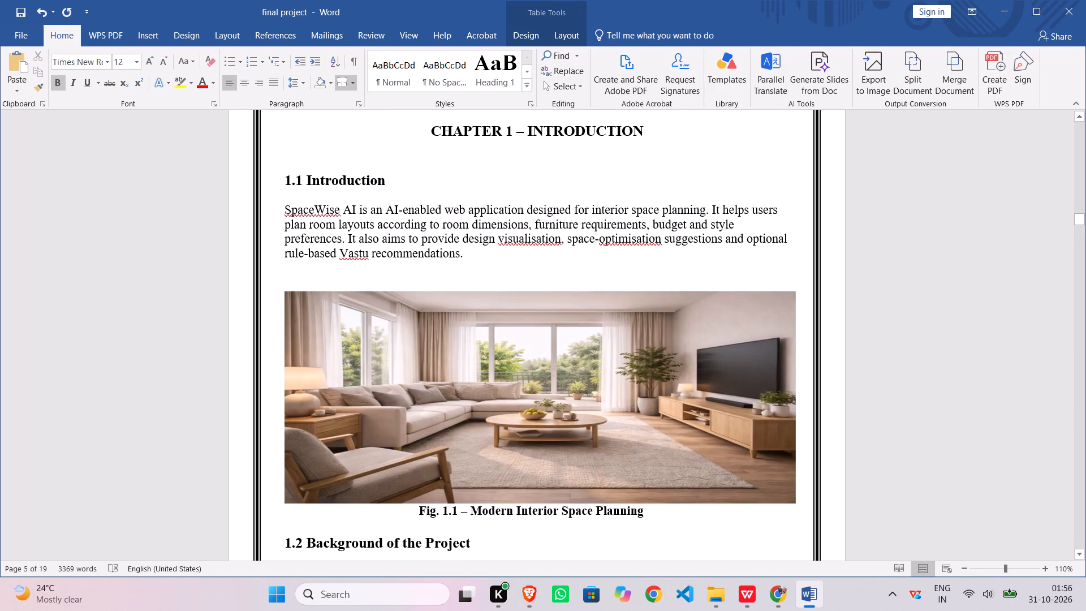
Remove the blank line above the "CHAPTER 1 – INTRODUCTION" heading.
scroll(420, 227, up, 3)
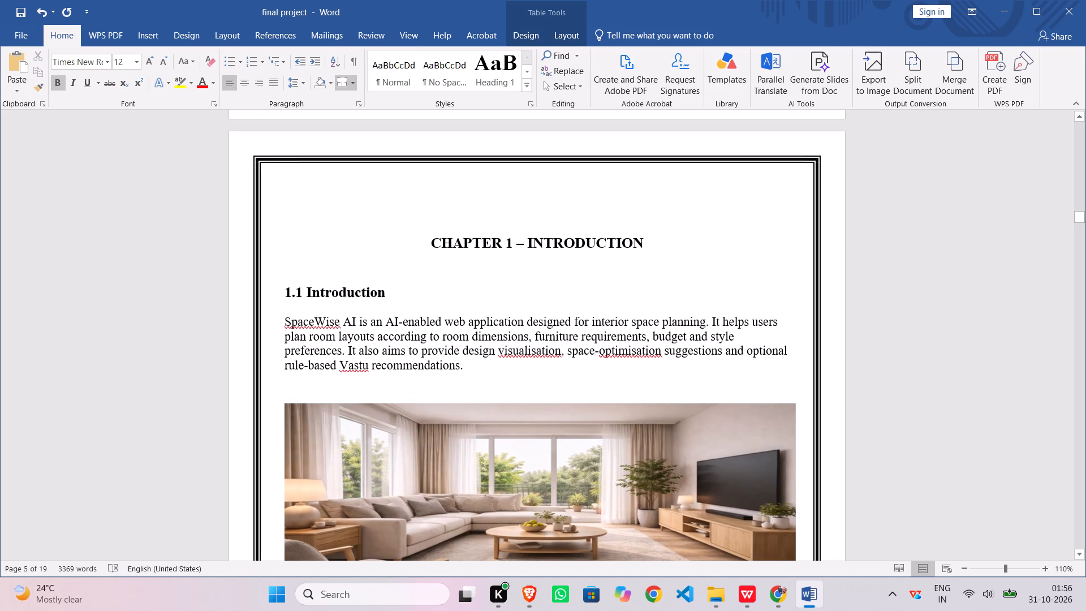
double_click(427, 243)
key(BackSpace)
key(BackSpace)
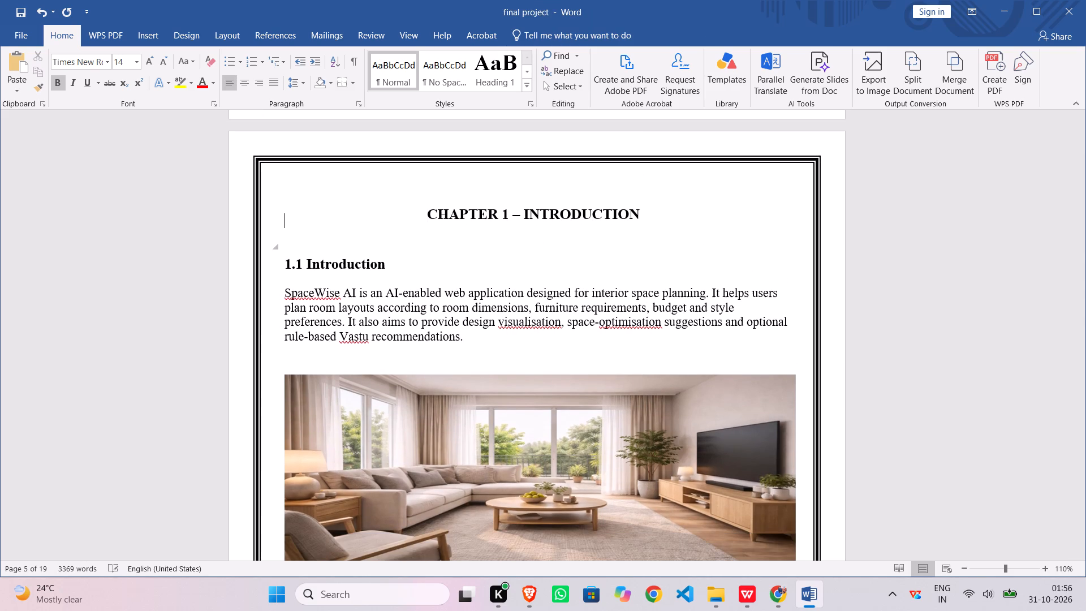
key(BackSpace)
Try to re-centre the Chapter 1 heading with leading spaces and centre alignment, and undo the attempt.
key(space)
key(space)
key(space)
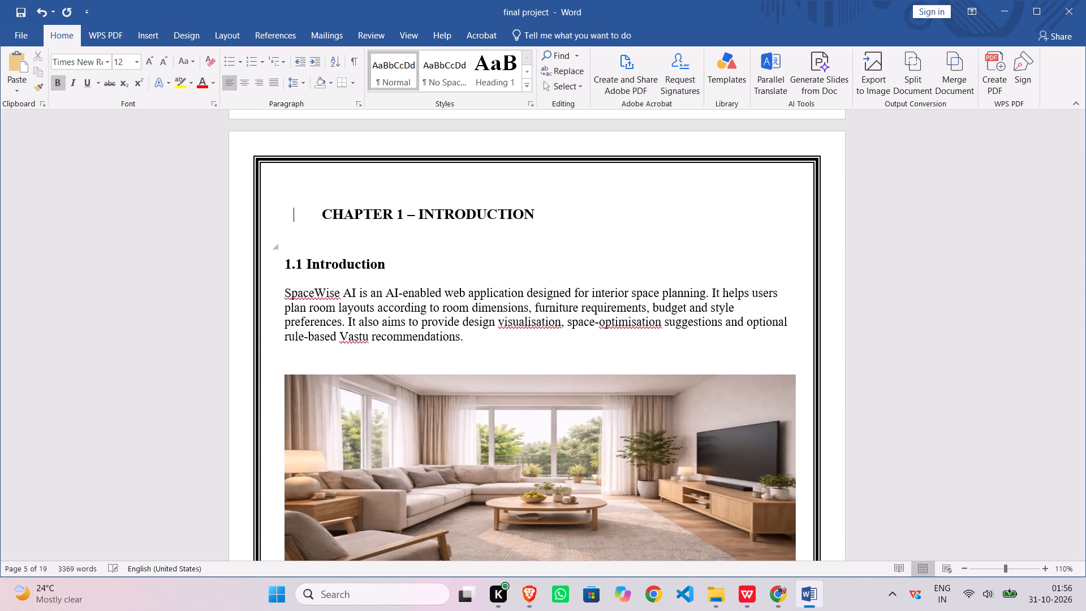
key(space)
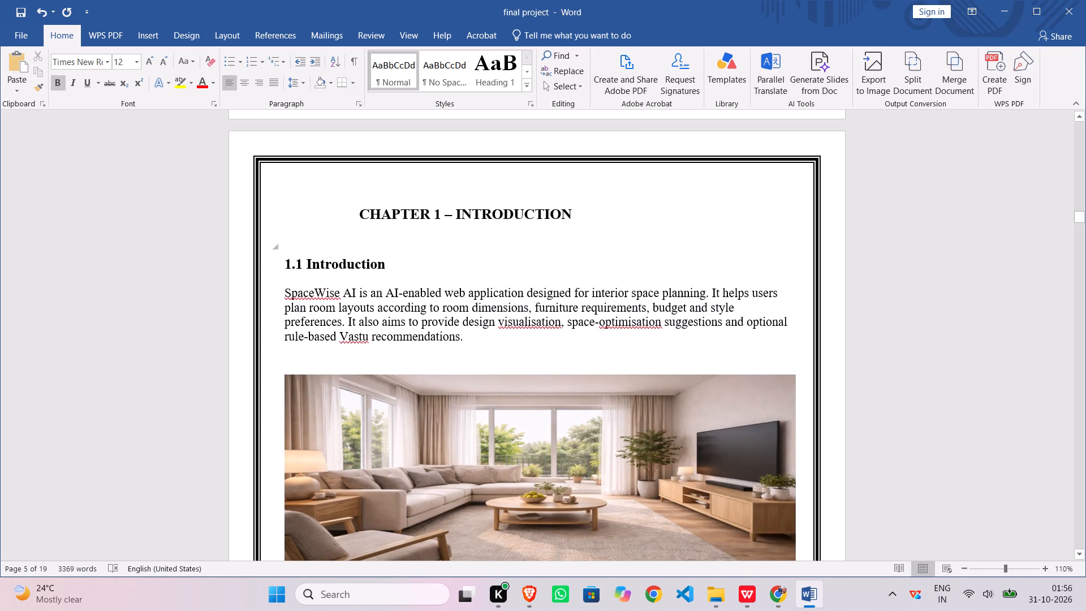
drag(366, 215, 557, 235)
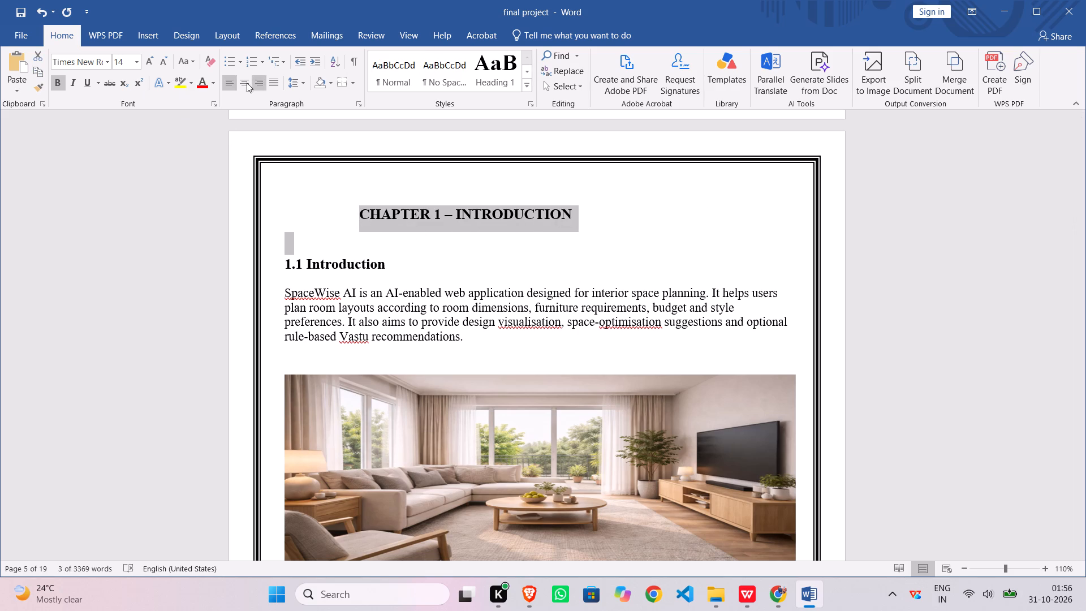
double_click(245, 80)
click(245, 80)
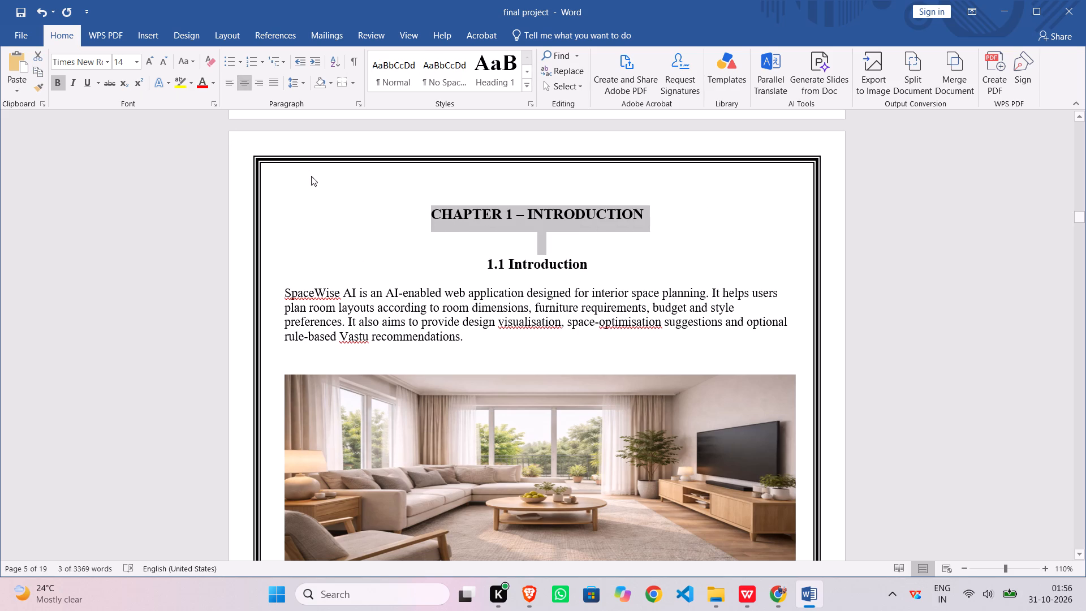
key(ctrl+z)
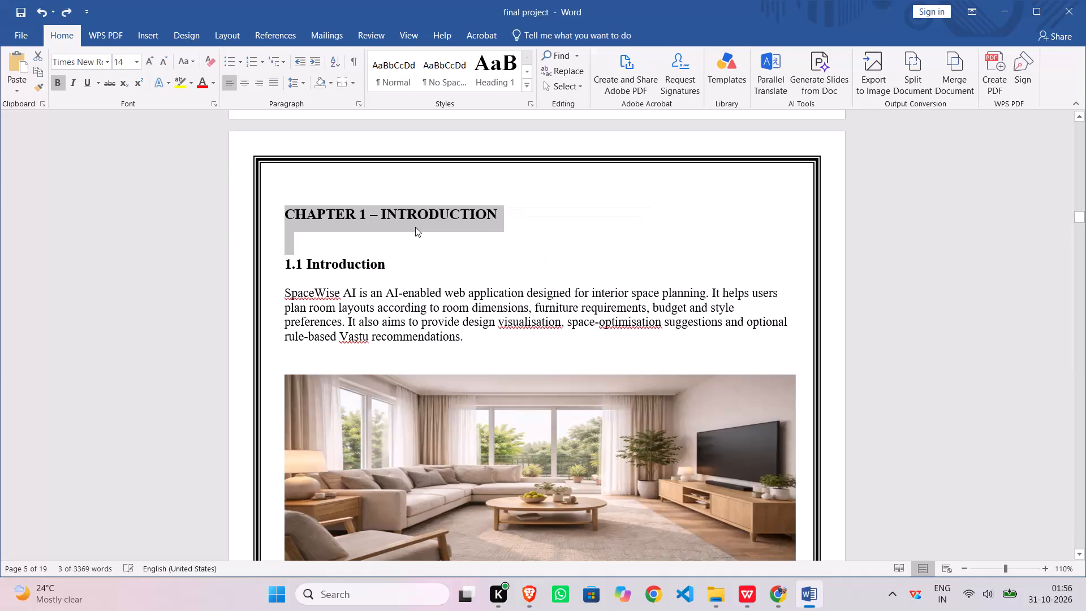
Centre-align only the "CHAPTER 1 – INTRODUCTION" heading line, leaving out the 1.1 Introduction subheading.
double_click(415, 227)
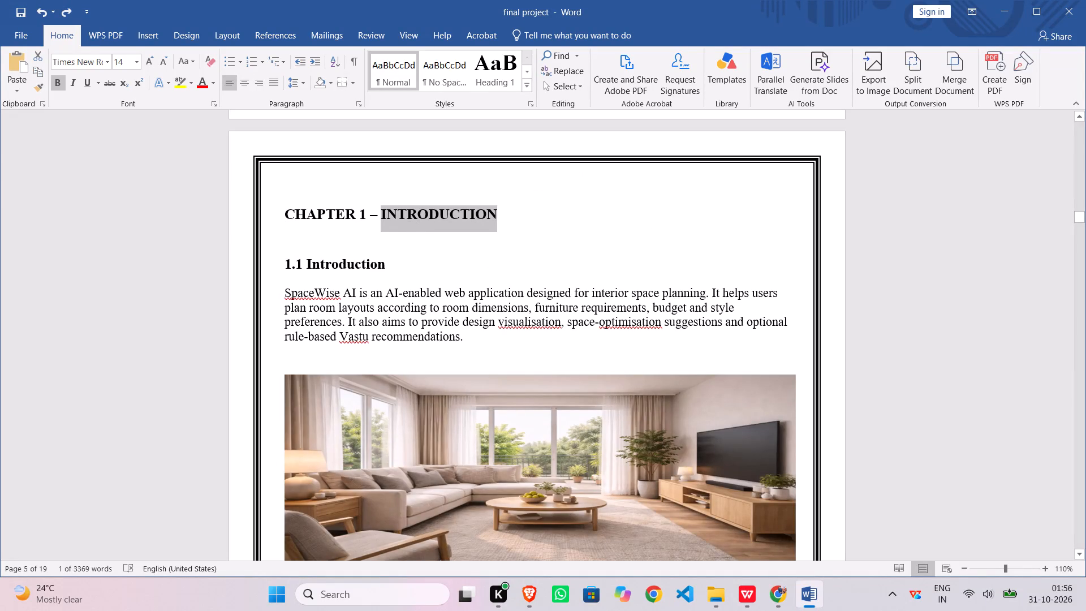
double_click(286, 212)
drag(286, 212, 296, 213)
drag(300, 213, 464, 218)
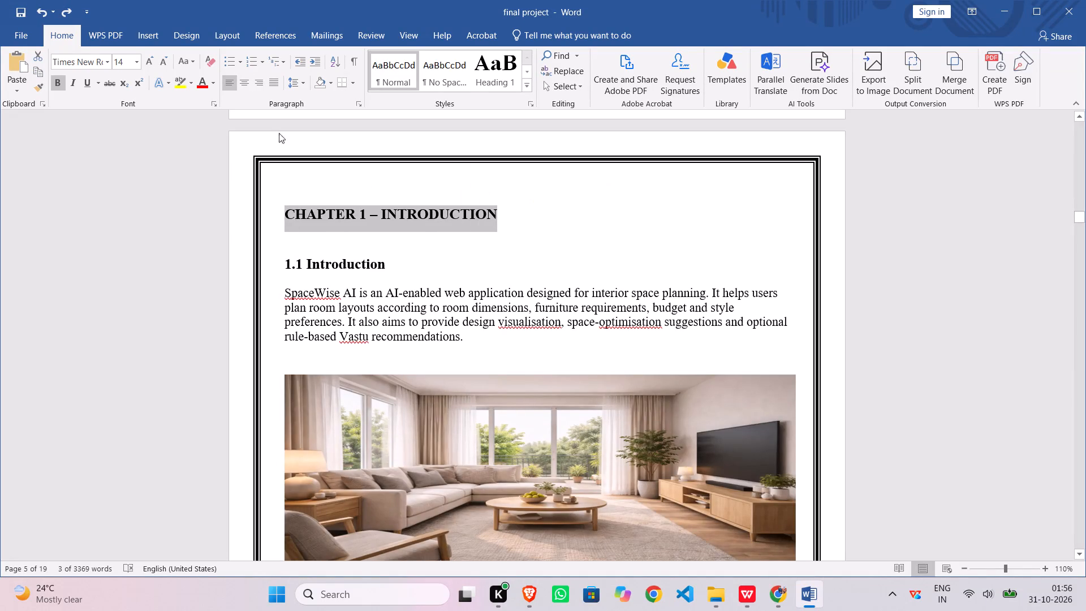
click(249, 85)
click(403, 227)
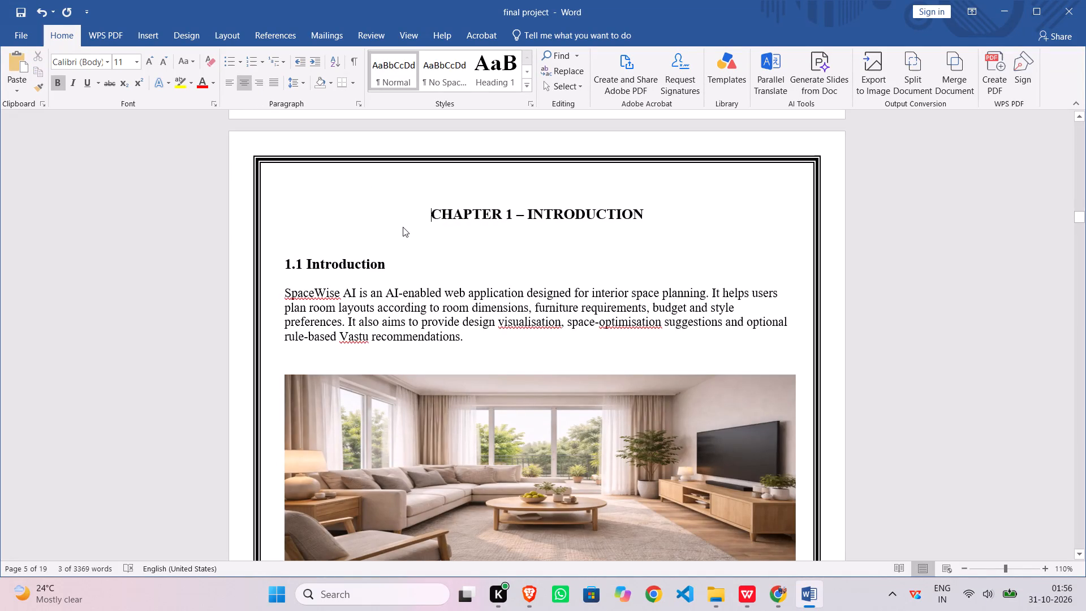
Review the page layout, headings and figures of Chapters 1 to 3, from Introduction through Methodology.
scroll(404, 229, down, 9)
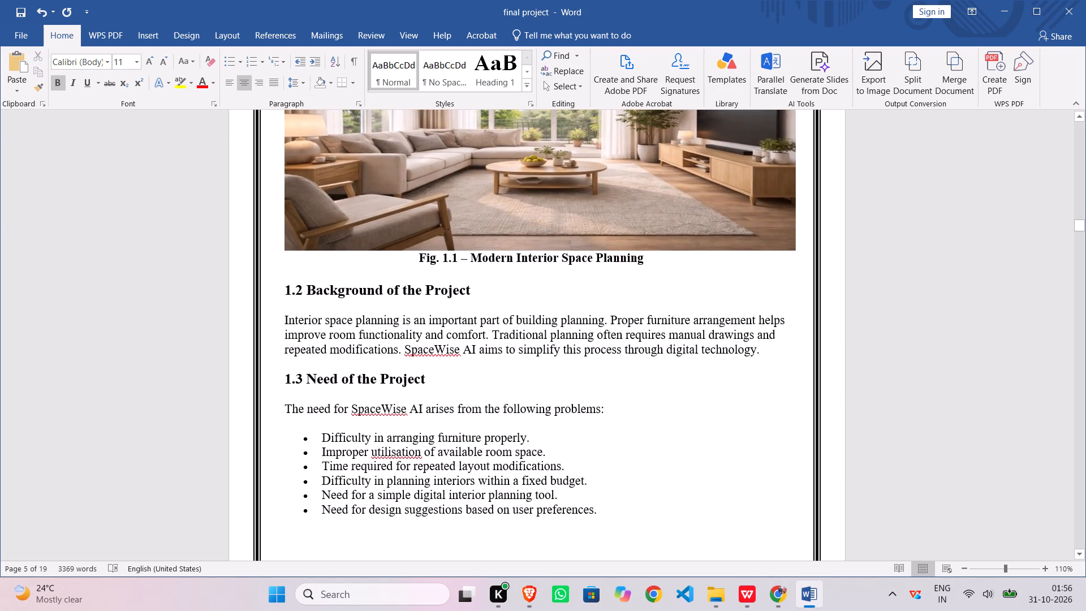
scroll(404, 229, down, 4)
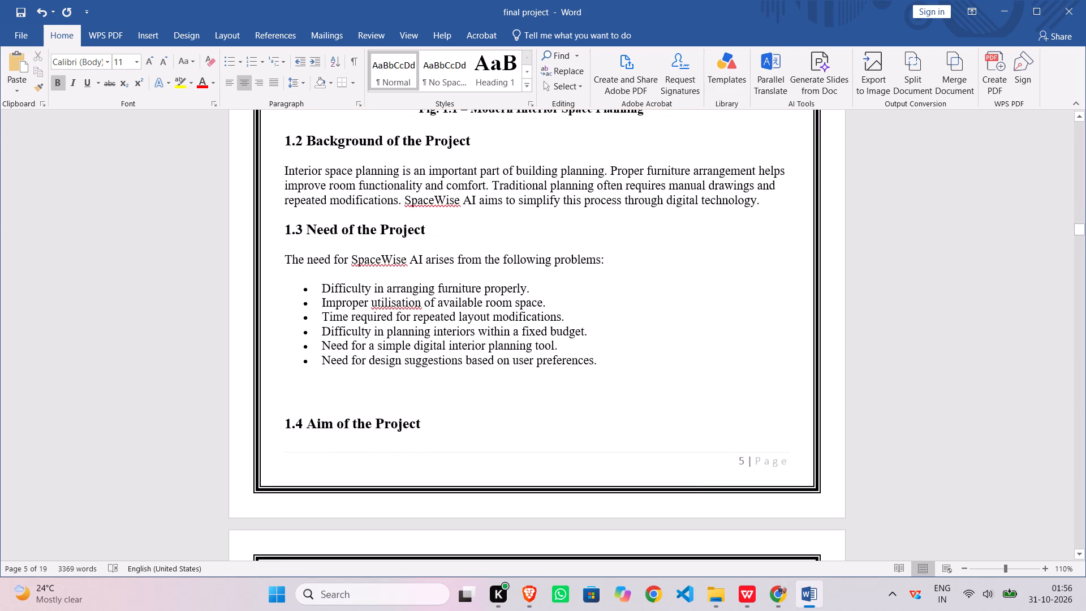
scroll(404, 229, down, 9)
scroll(404, 229, up, 5)
scroll(404, 229, down, 9)
scroll(404, 229, down, 15)
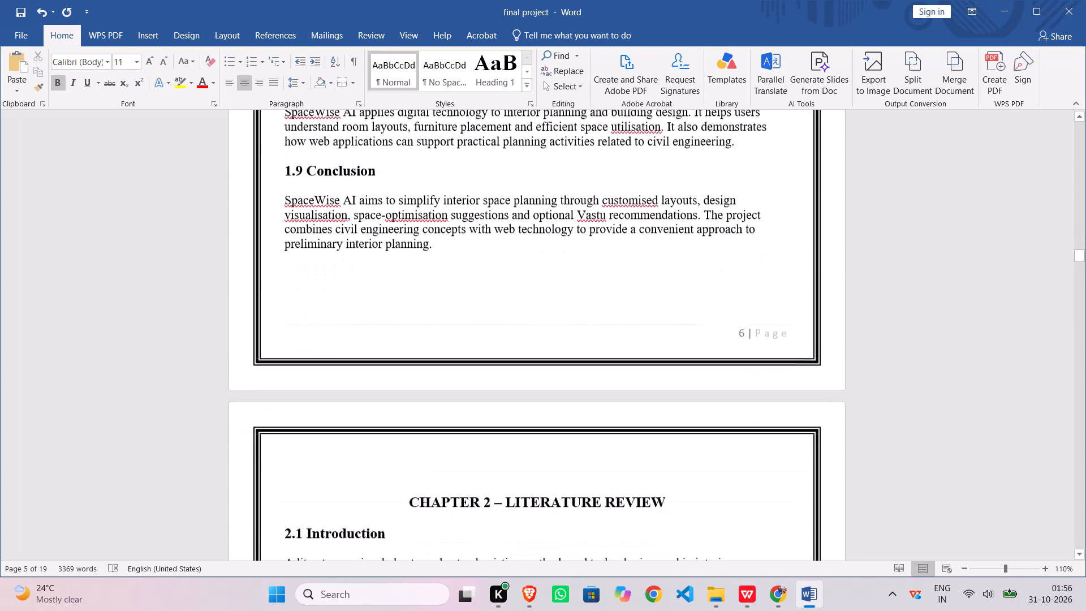
scroll(404, 229, down, 10)
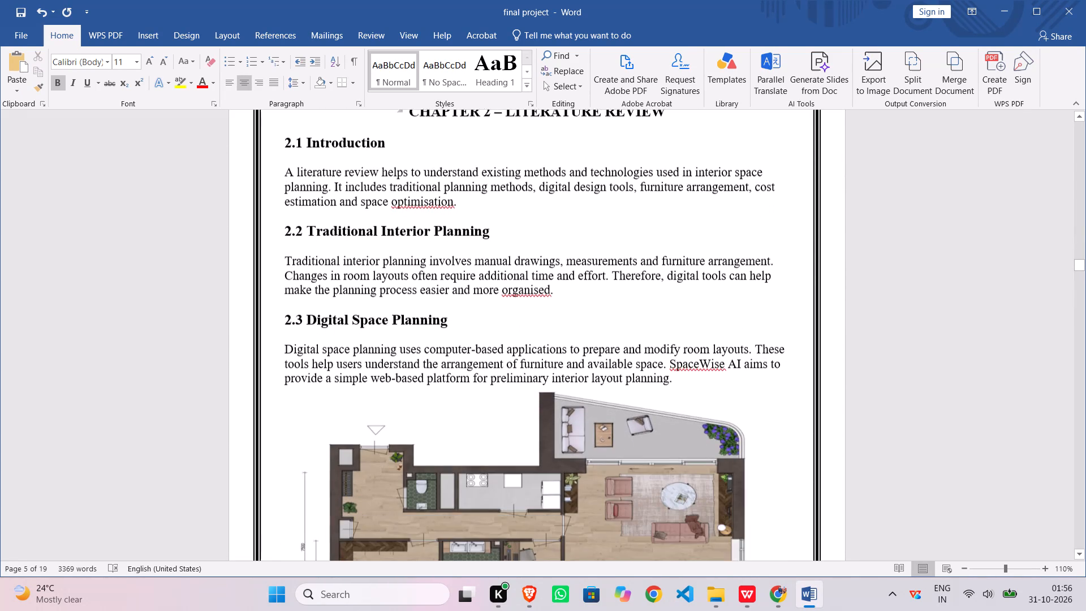
scroll(404, 229, down, 14)
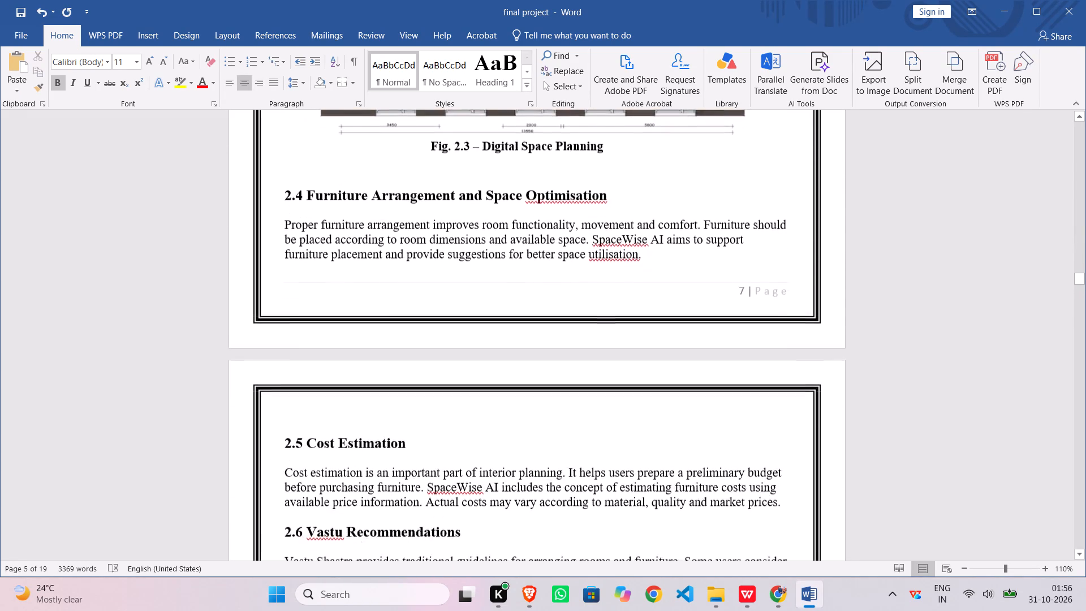
scroll(404, 229, down, 17)
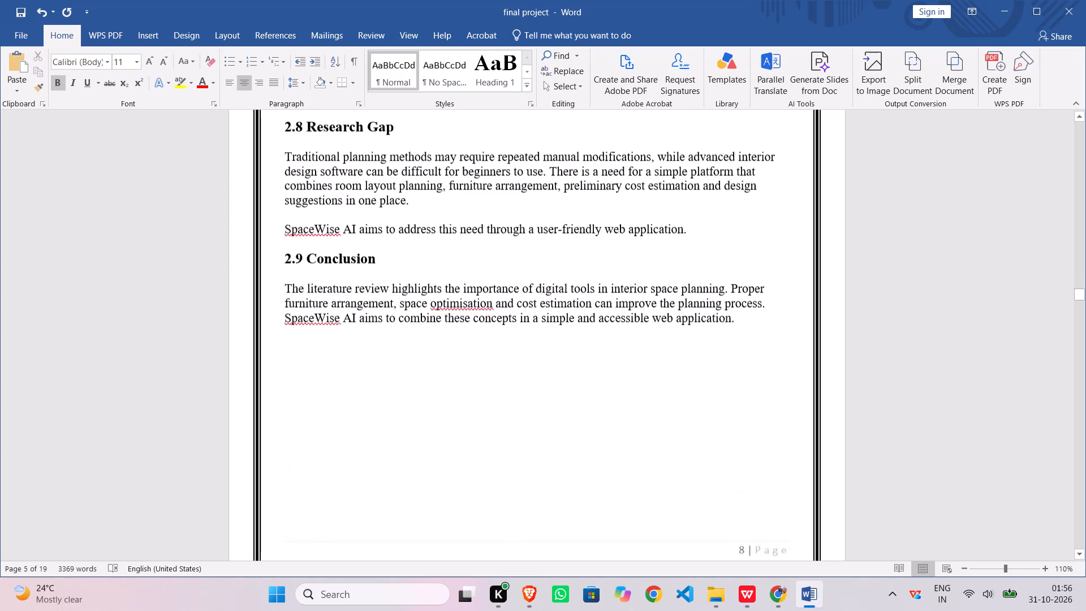
scroll(404, 229, down, 14)
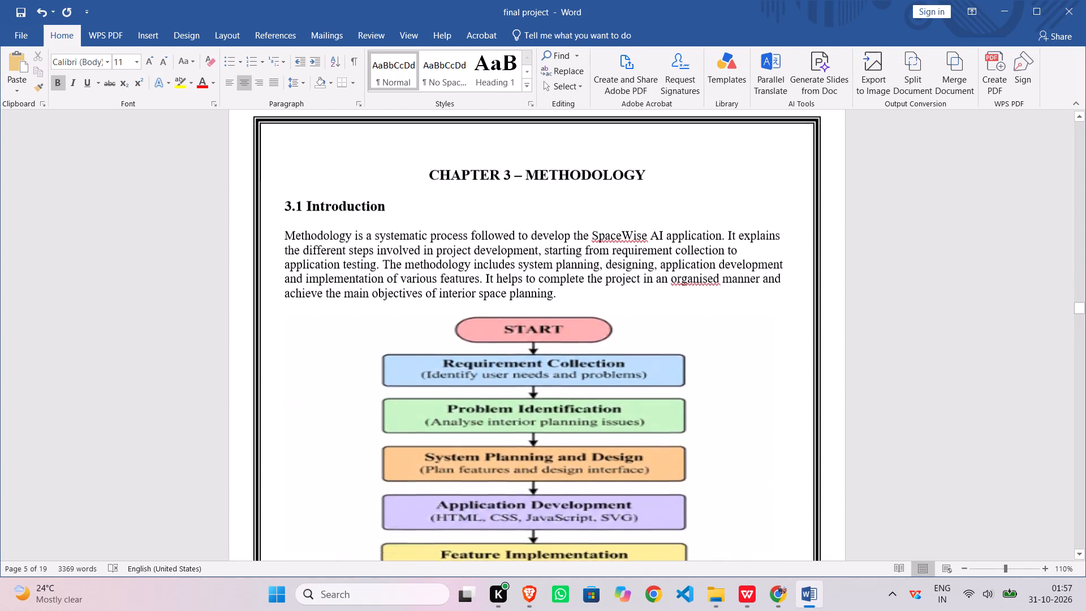
scroll(404, 229, down, 10)
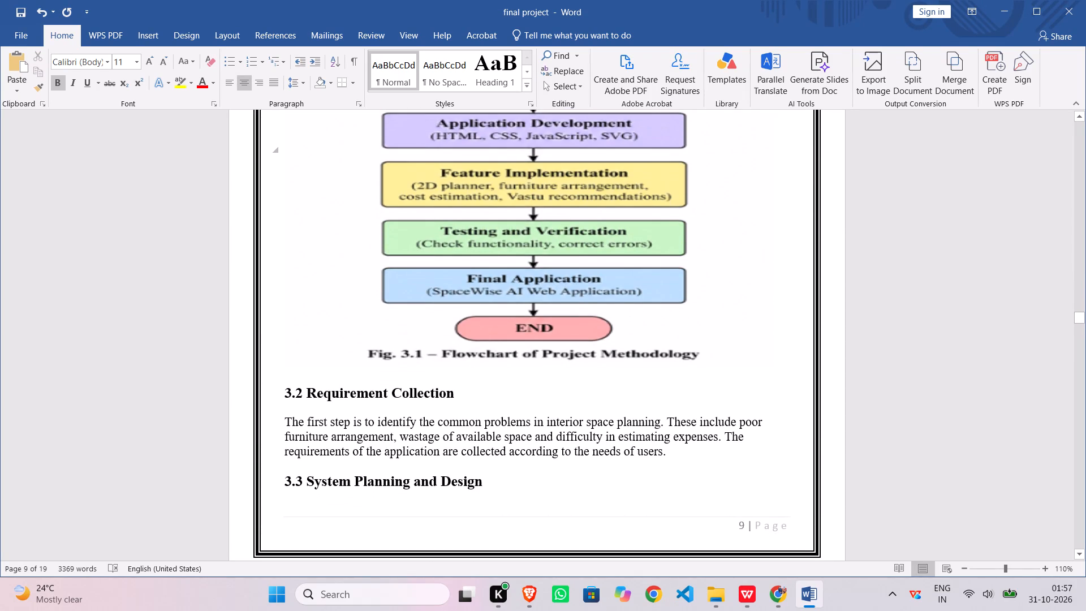
scroll(404, 229, down, 7)
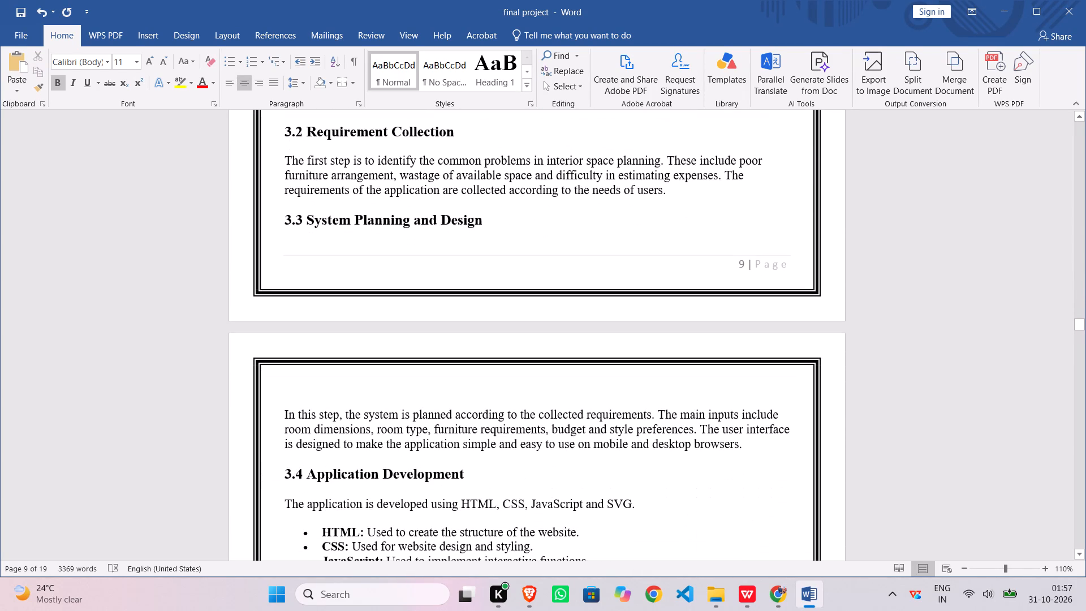
scroll(404, 229, up, 1)
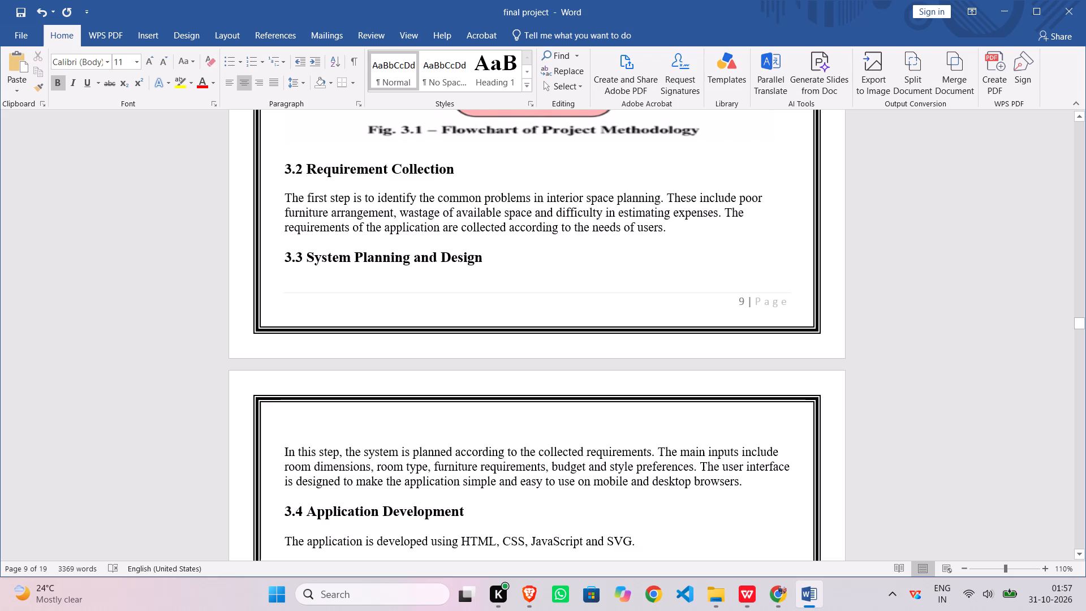
scroll(404, 229, up, 3)
scroll(404, 229, down, 5)
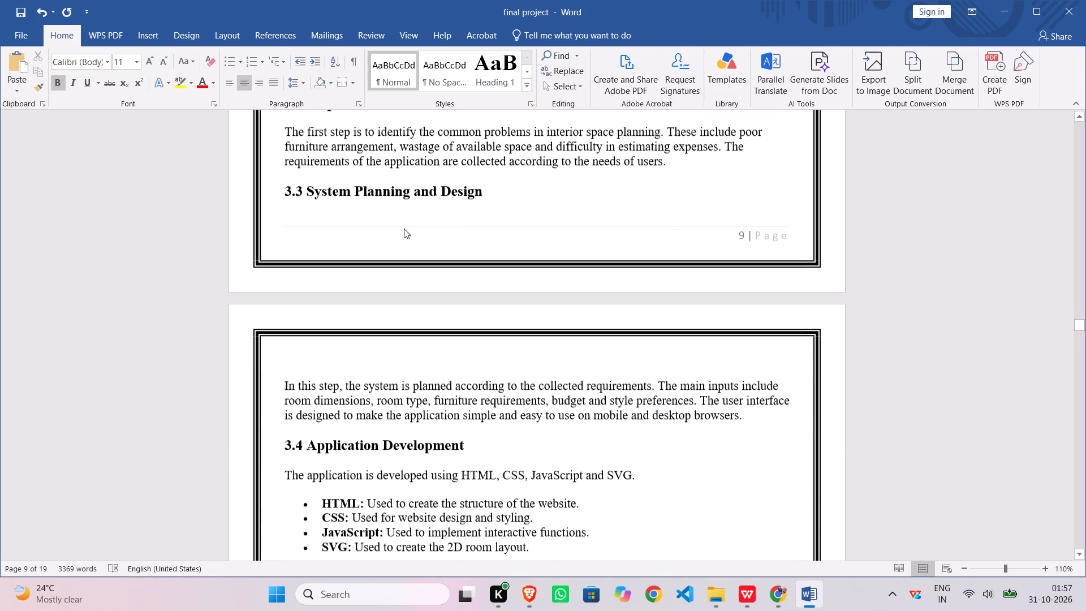
scroll(404, 229, down, 16)
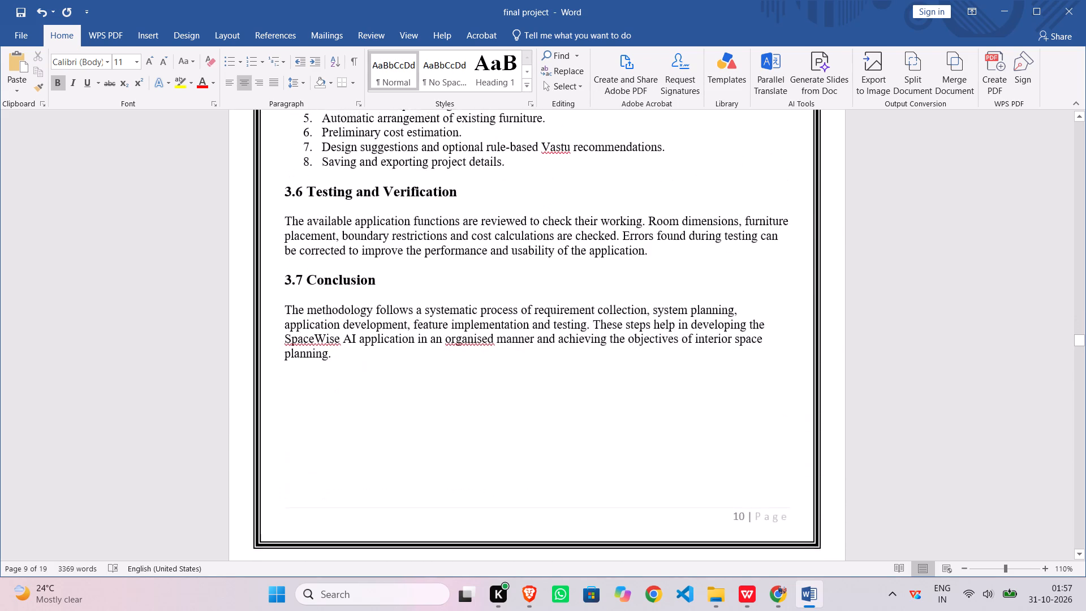
Review the headings and page layout of Chapters 4 to 8, through the bibliography and references, and return towards Chapter 1.
scroll(404, 229, down, 14)
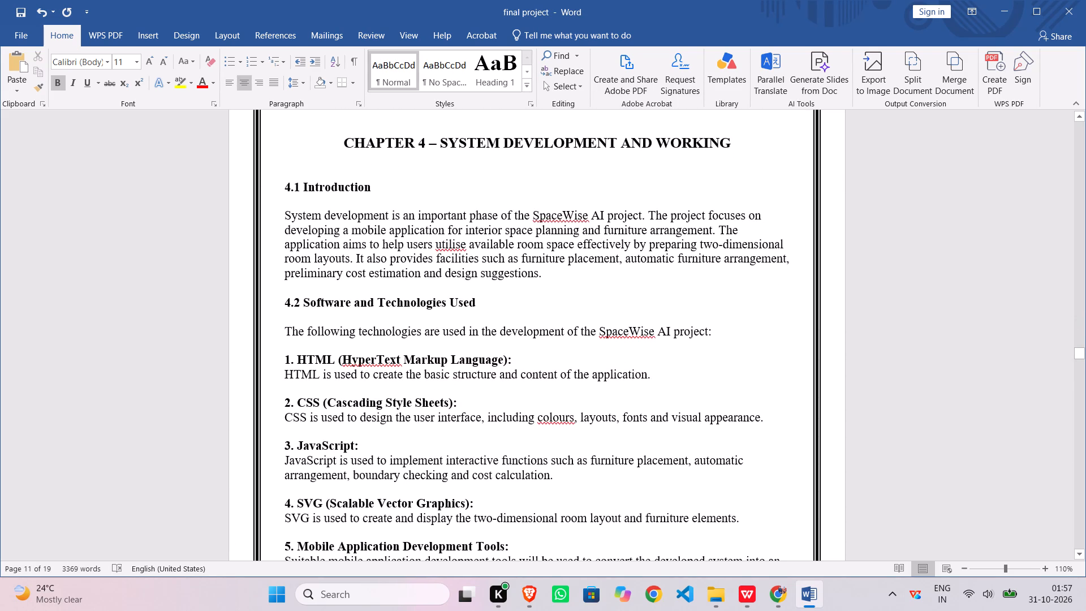
scroll(404, 229, down, 2)
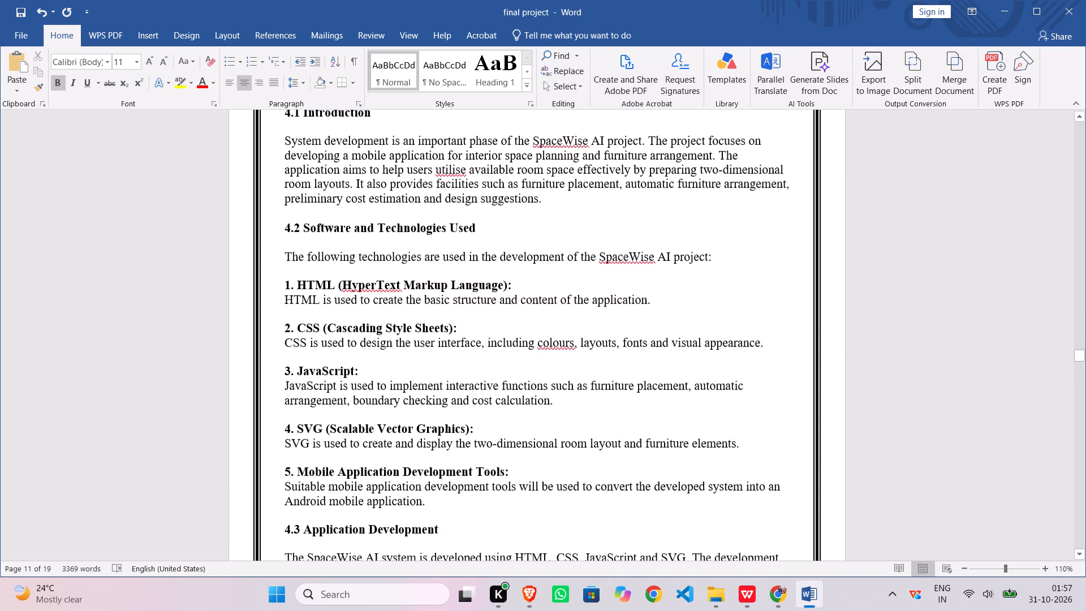
scroll(404, 229, down, 17)
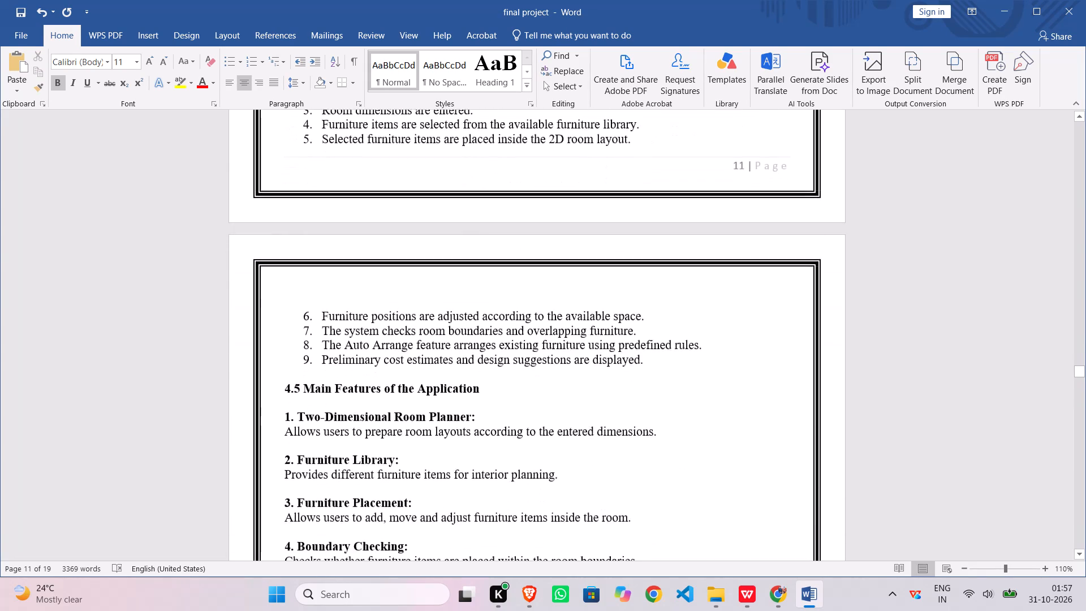
scroll(404, 229, down, 17)
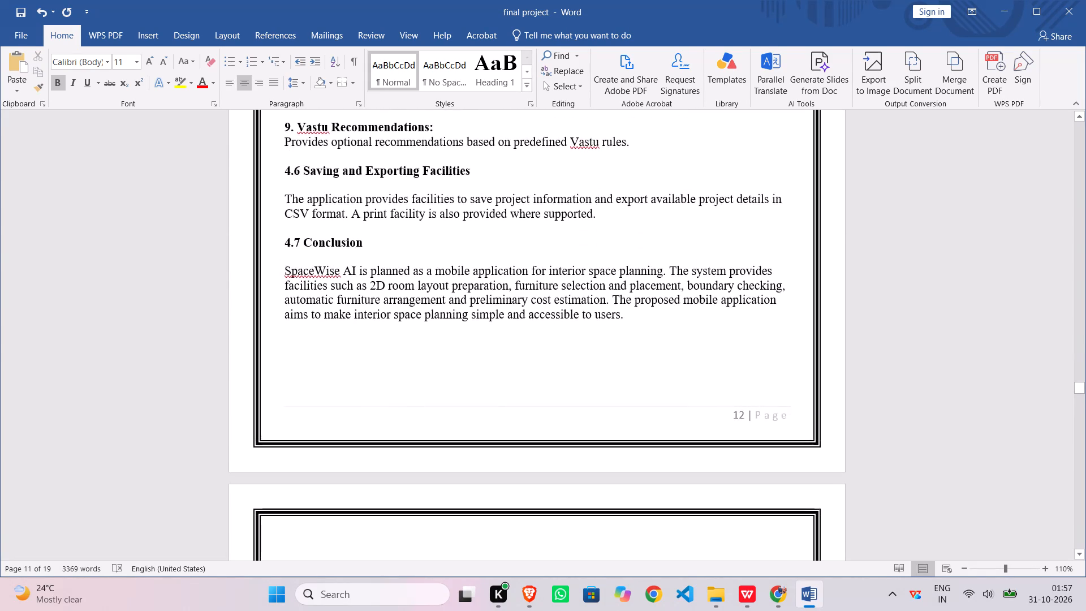
scroll(404, 229, down, 10)
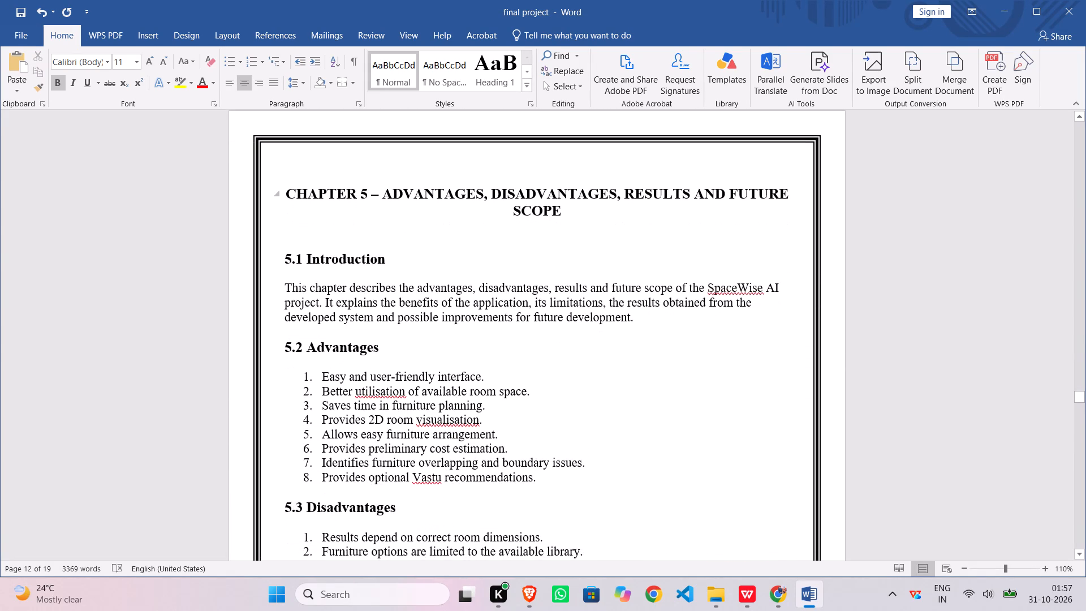
scroll(404, 229, down, 12)
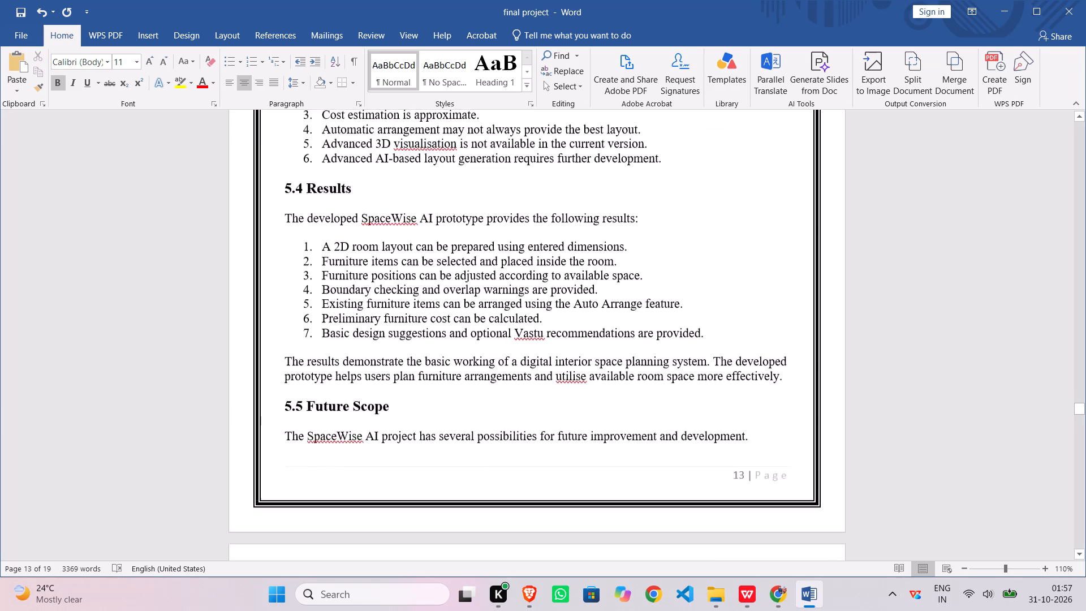
scroll(404, 229, down, 4)
scroll(404, 229, up, 1)
scroll(404, 229, down, 11)
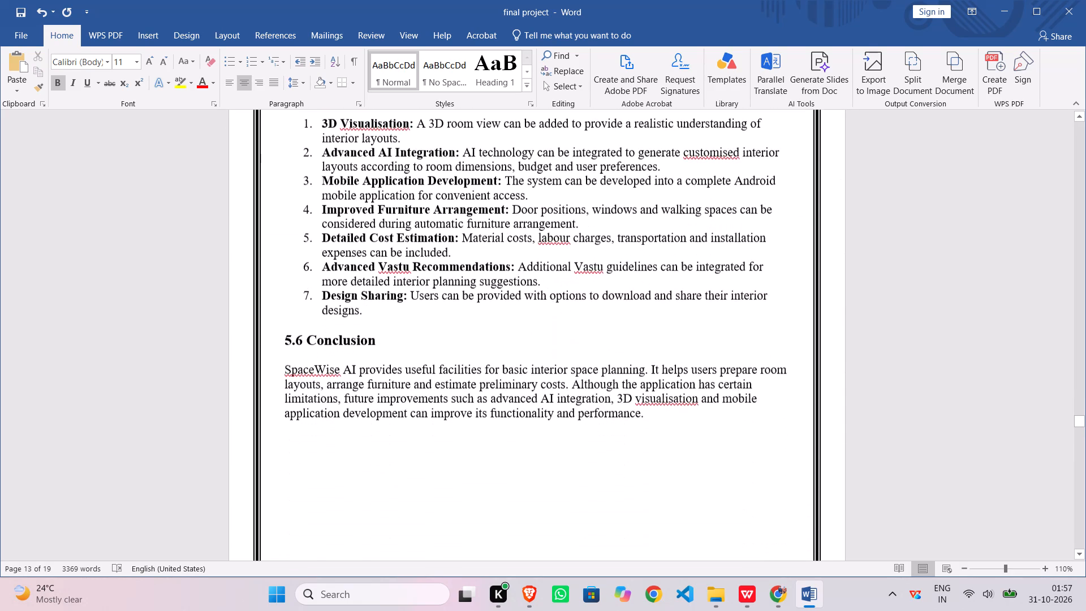
scroll(404, 229, down, 16)
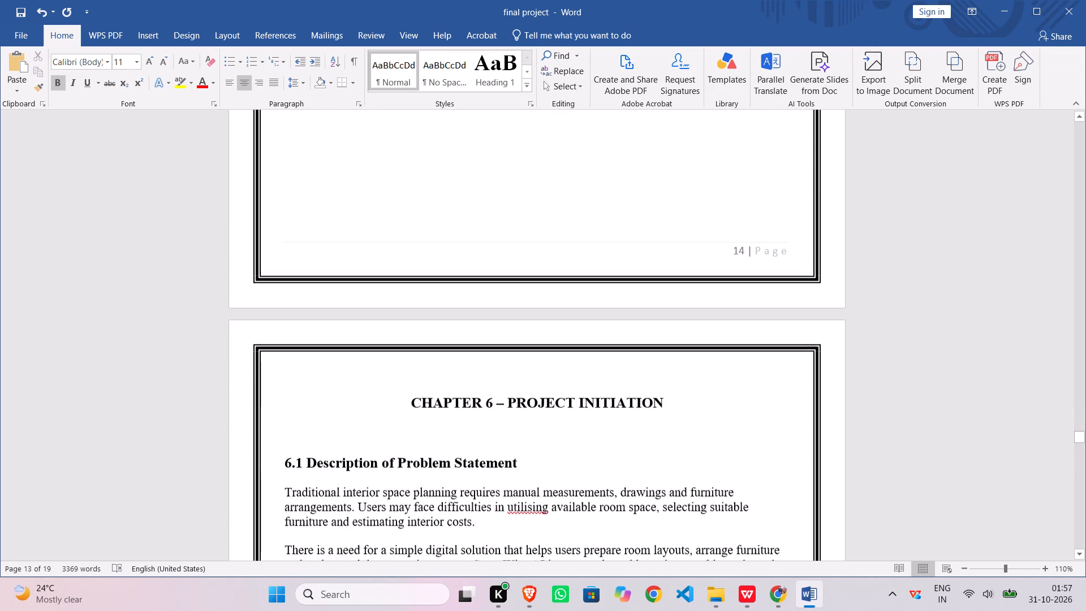
scroll(404, 229, down, 16)
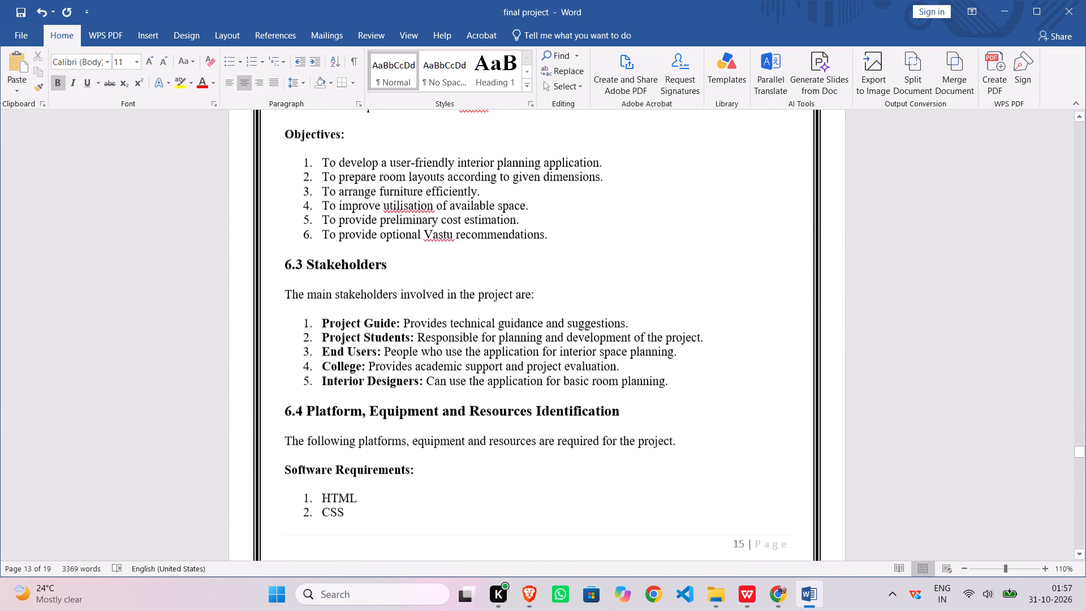
scroll(404, 229, down, 19)
scroll(404, 229, down, 17)
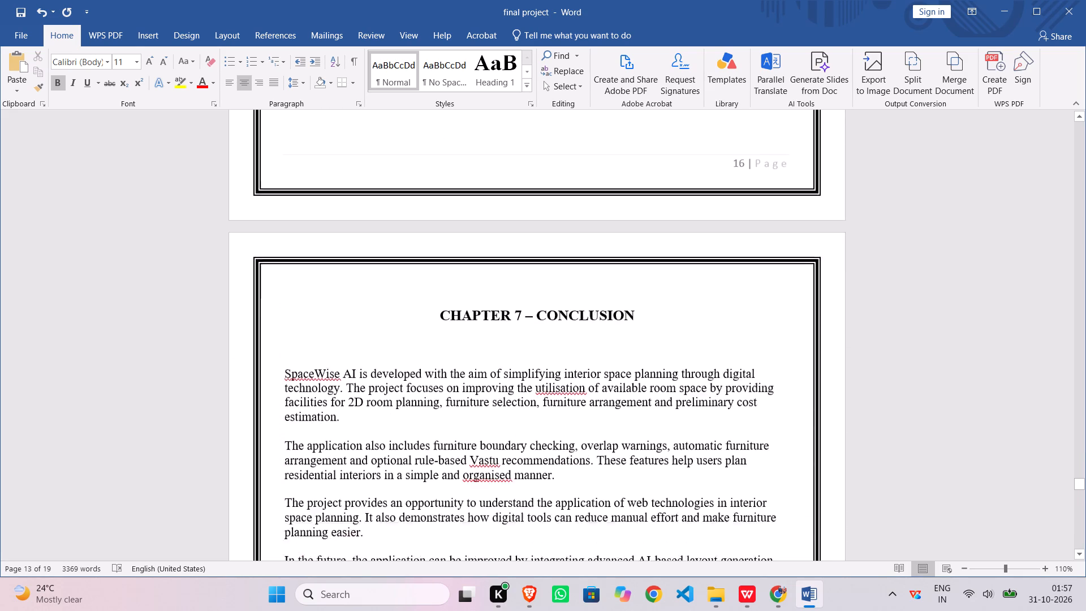
scroll(404, 229, down, 20)
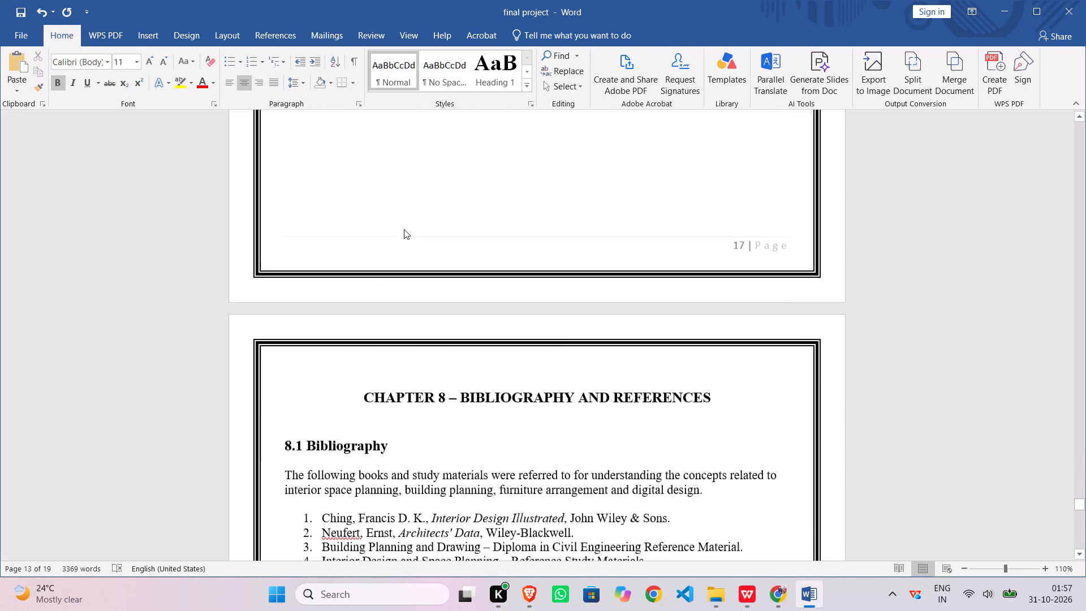
scroll(404, 229, down, 12)
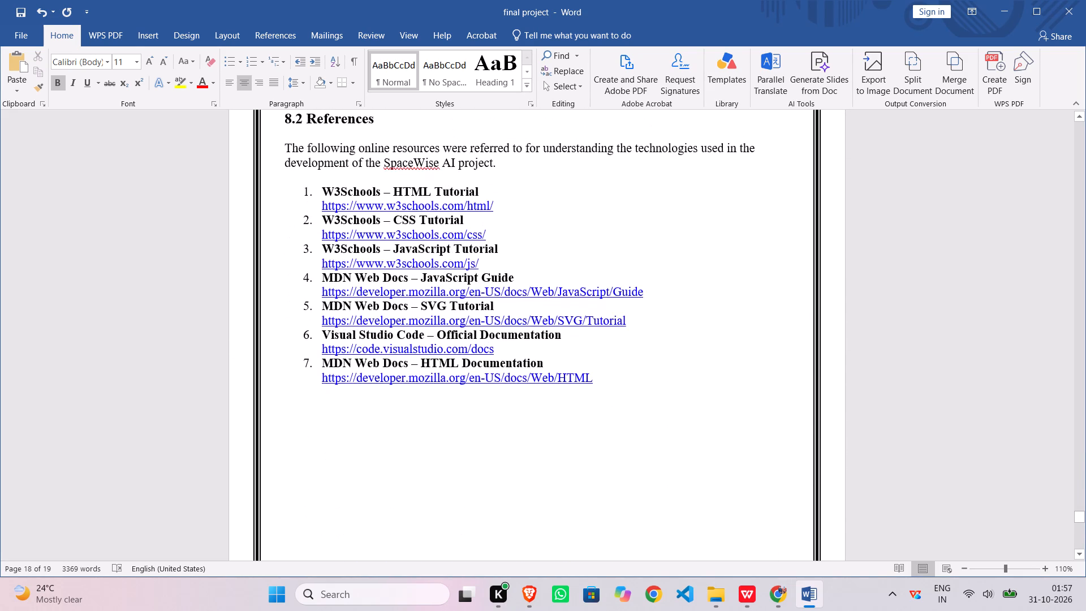
scroll(404, 229, up, 9)
scroll(404, 229, up, 20)
scroll(404, 229, up, 4)
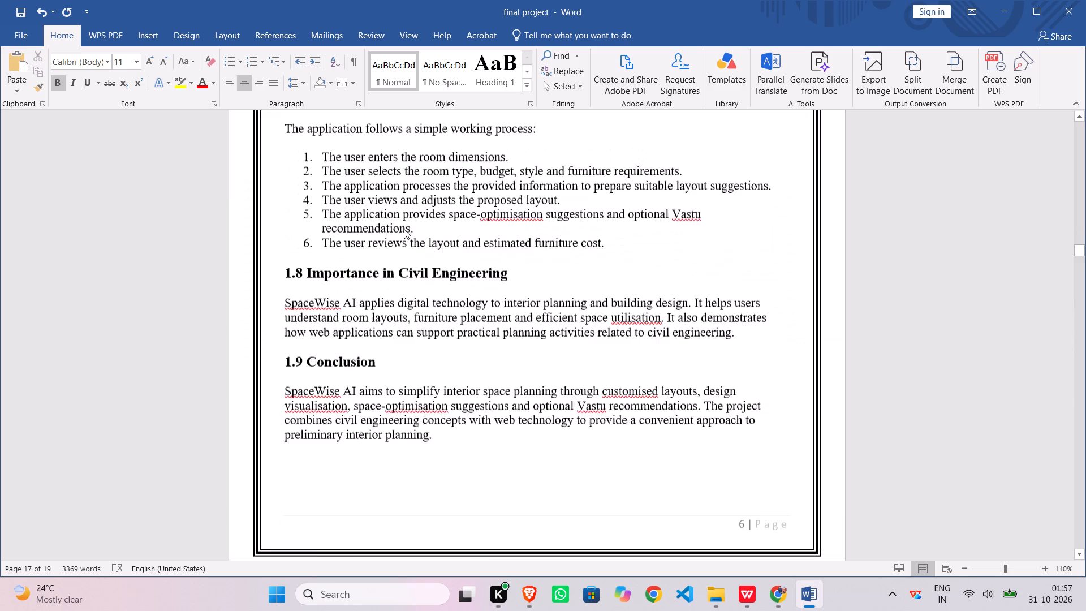
scroll(404, 229, up, 4)
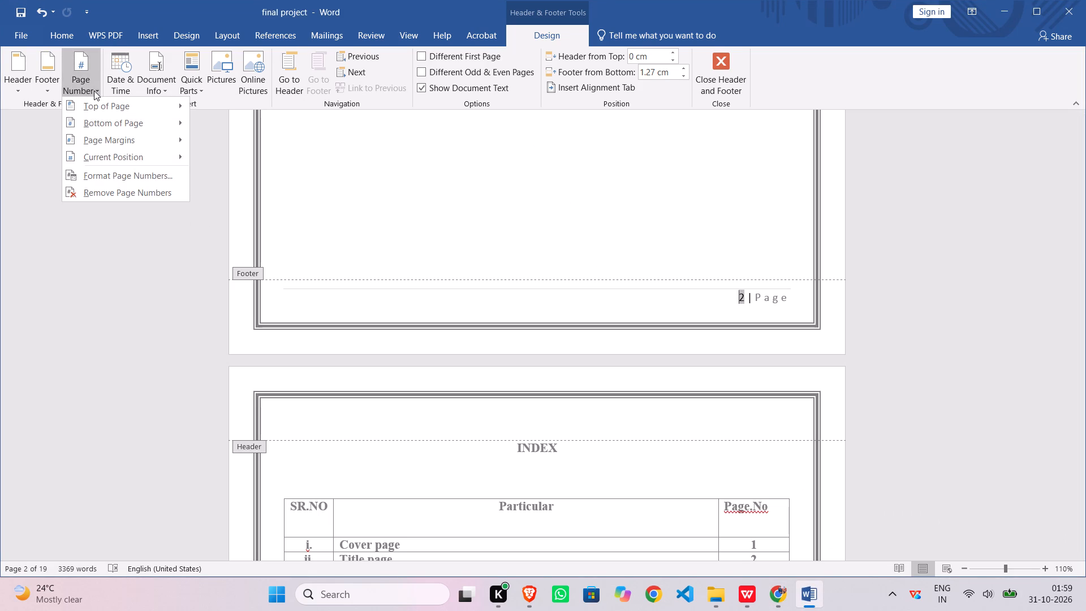
double_click(111, 192)
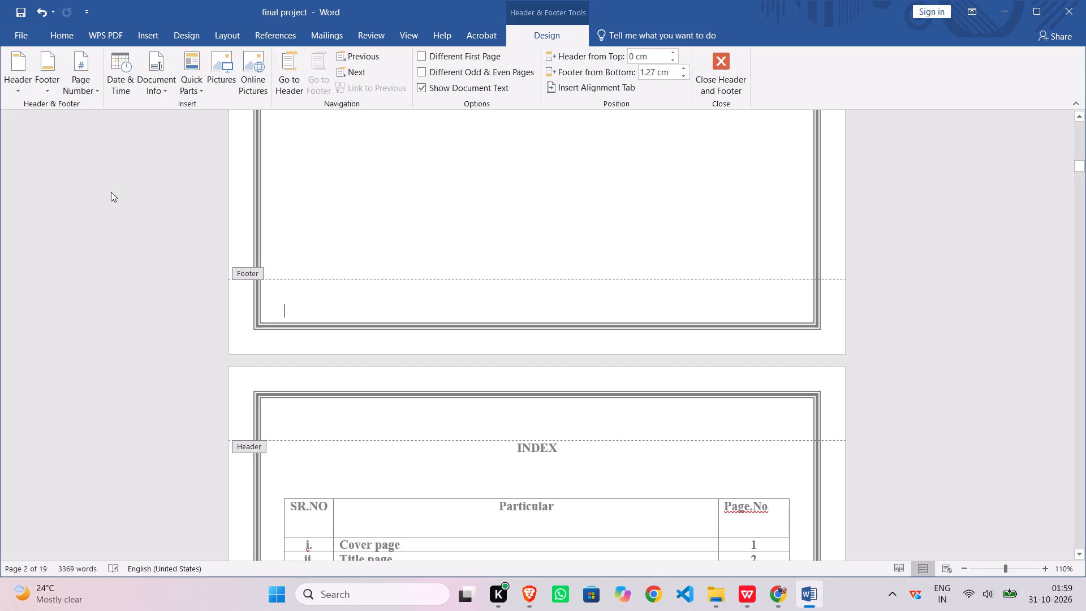
scroll(132, 315, down, 20)
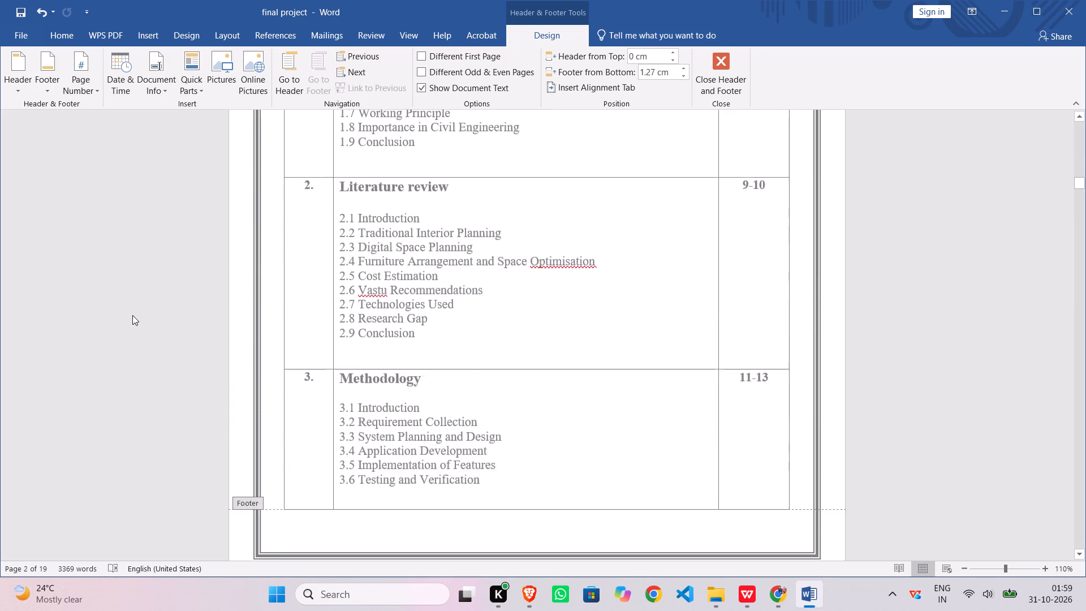
scroll(132, 315, down, 8)
click(132, 315)
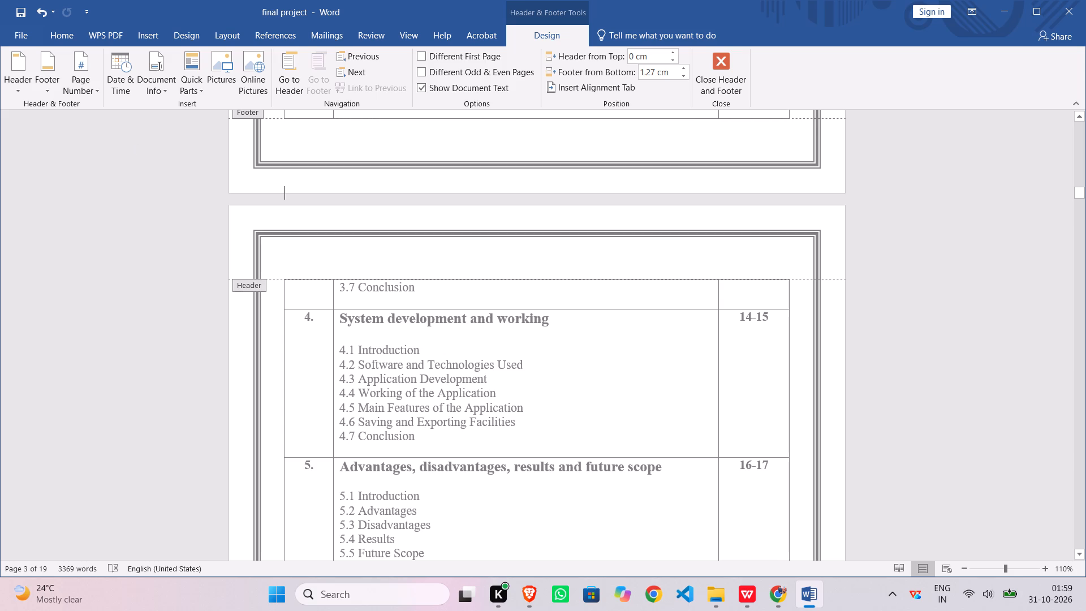
click(711, 71)
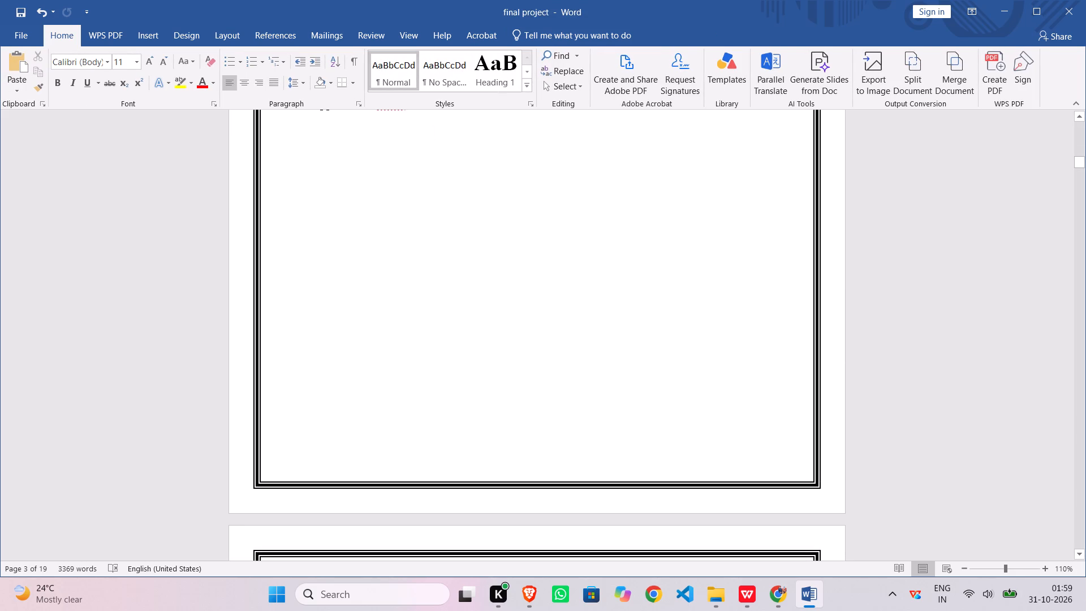
Examine the abstract and index pages for leftover footer page numbers and check the index table's layout.
scroll(654, 282, up, 9)
scroll(654, 282, down, 10)
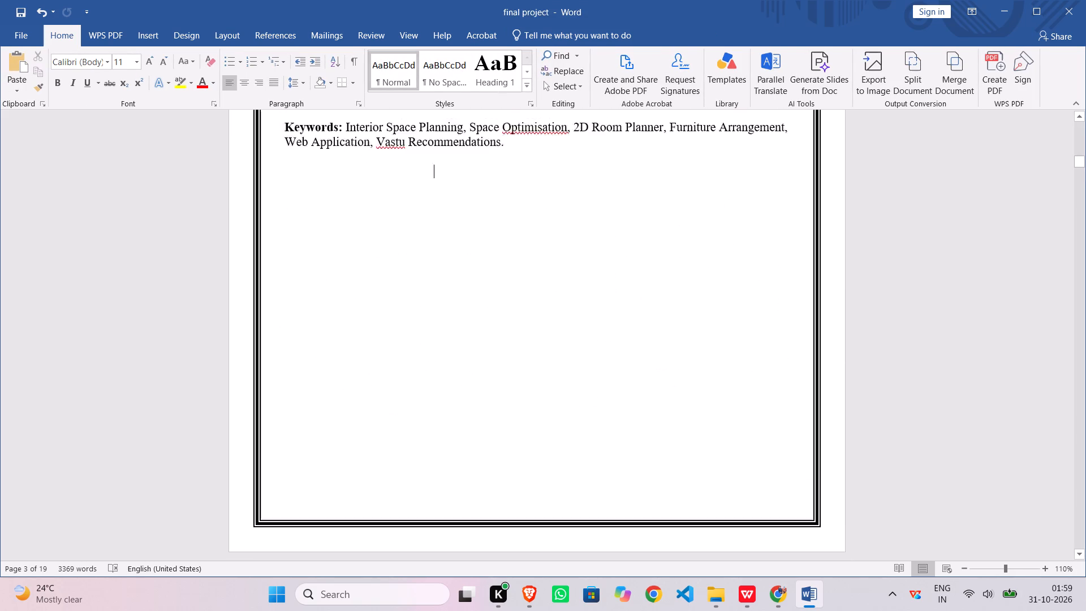
scroll(654, 282, down, 15)
scroll(654, 282, up, 2)
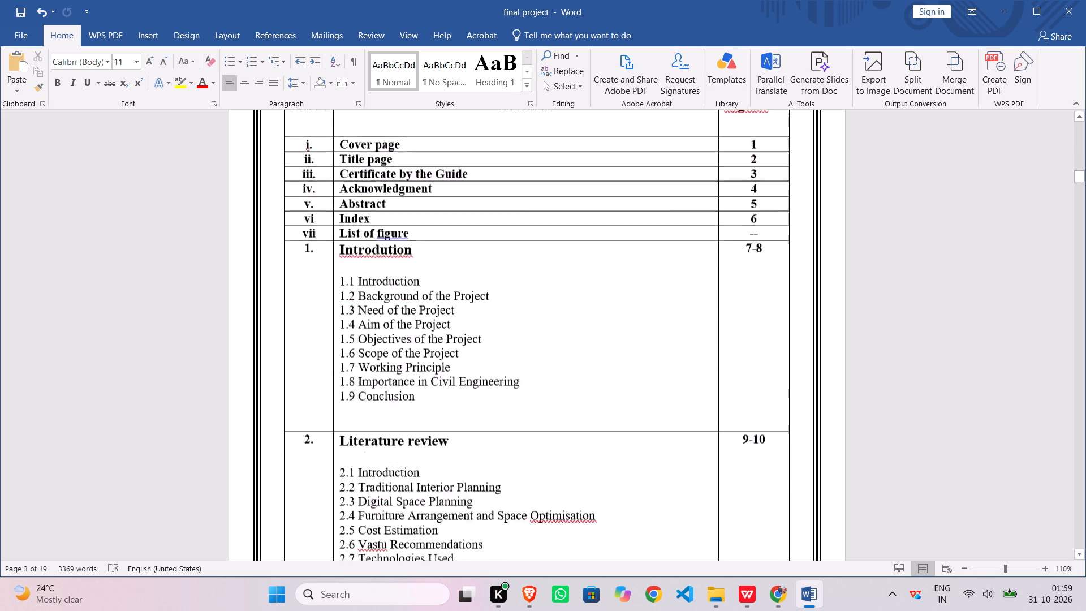
scroll(654, 282, up, 3)
scroll(654, 282, down, 15)
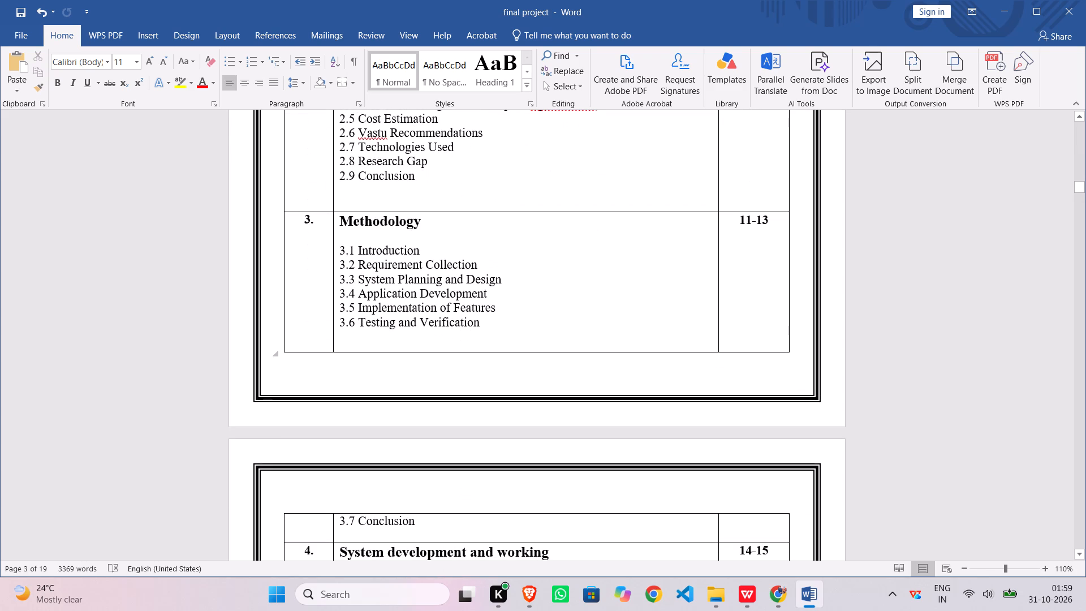
scroll(654, 282, up, 12)
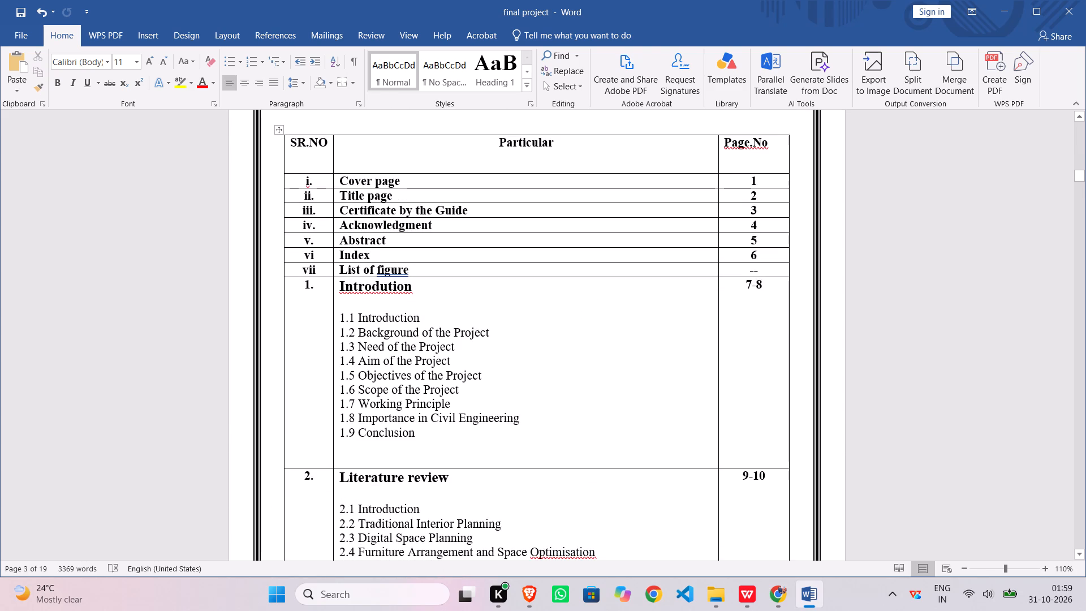
scroll(654, 282, up, 5)
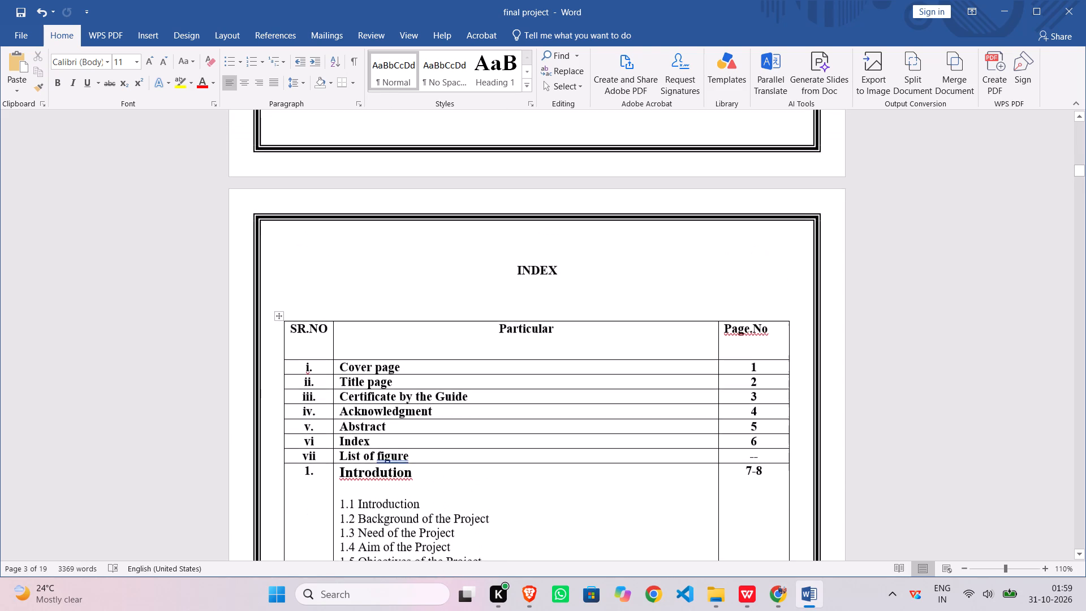
scroll(580, 378, up, 4)
scroll(580, 378, down, 3)
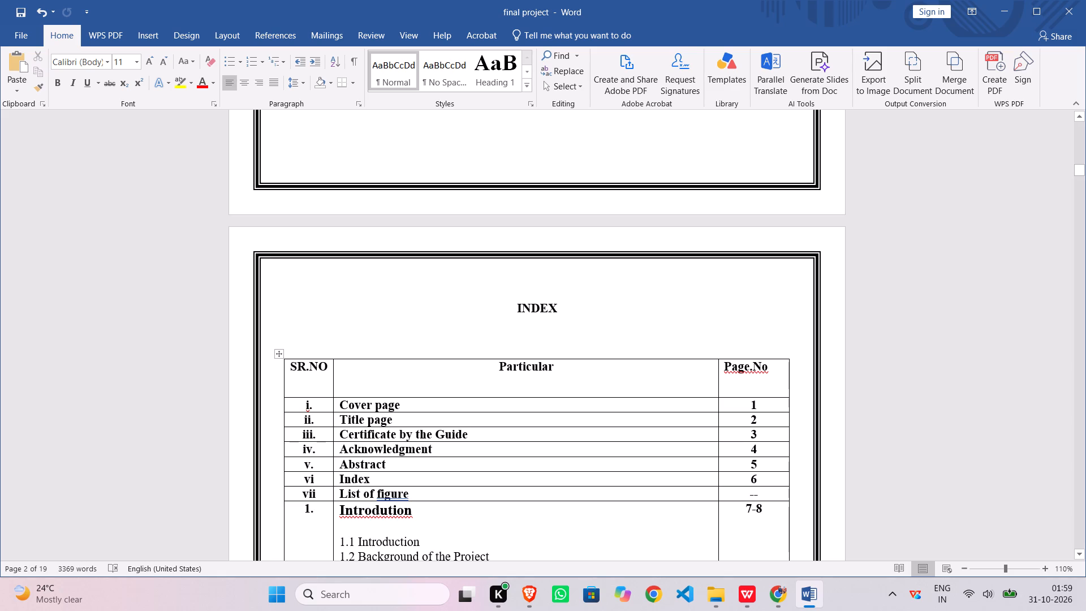
Review the report's pages side by side at 40% zoom, from the acknowledgement and index through the first chapters.
ctrl+scroll(665, 471, down, 4)
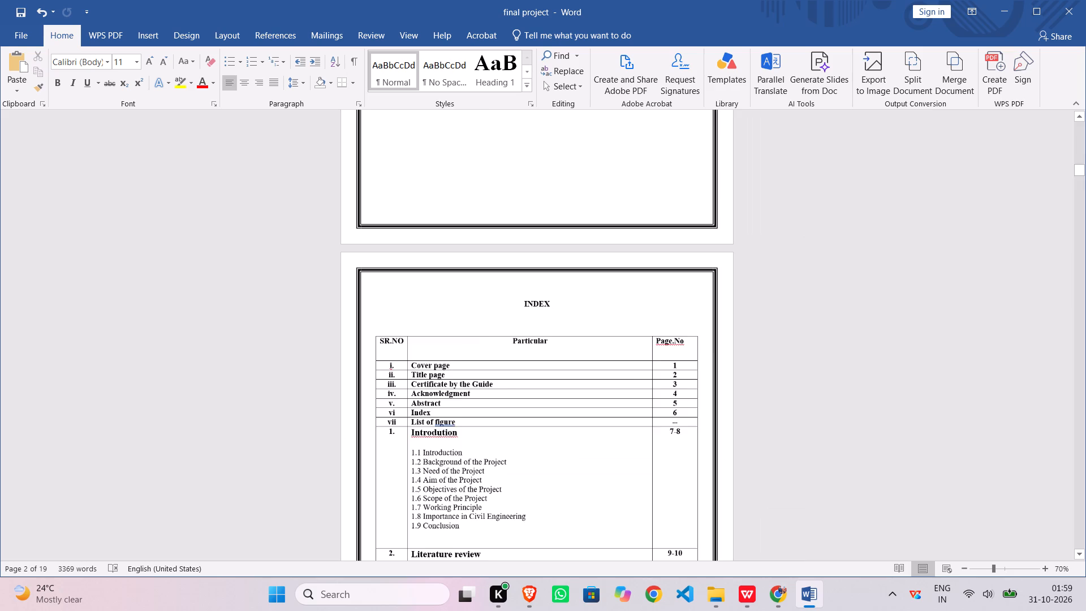
ctrl+scroll(669, 472, down, 3)
scroll(485, 379, up, 2)
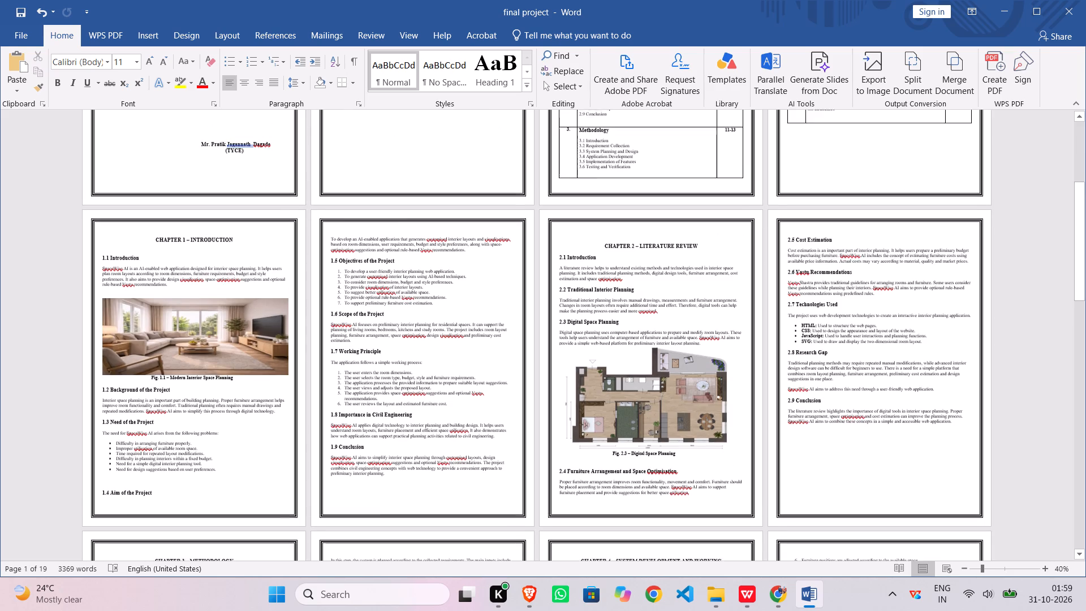
scroll(485, 379, up, 4)
scroll(644, 256, up, 2)
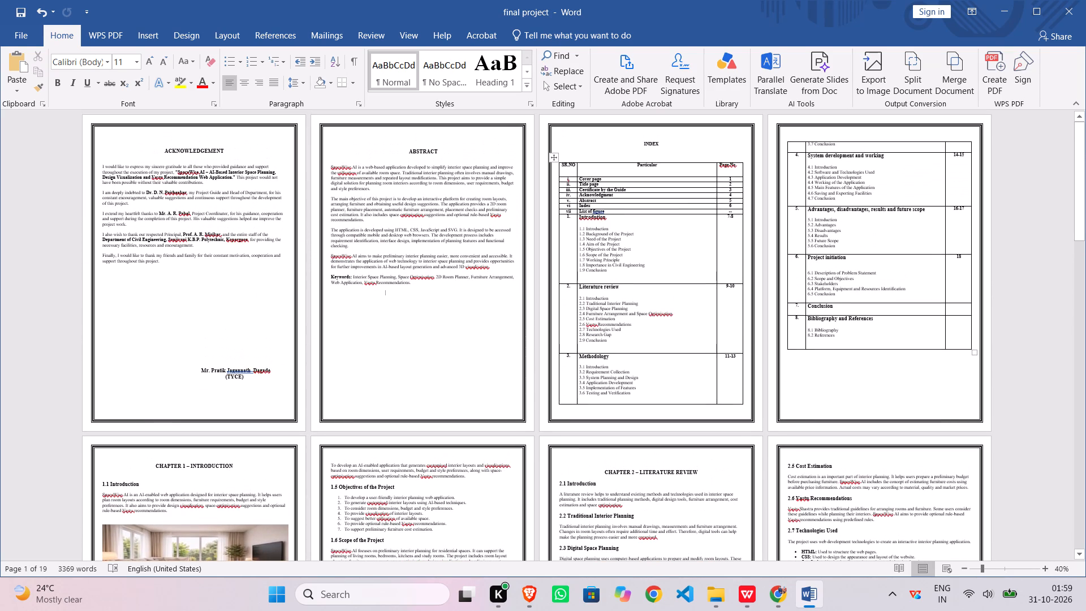
scroll(648, 253, up, 1)
scroll(696, 229, right, 1)
Compare the index table's page ranges with the pages of chapters 1 to 3 at 50% zoom.
ctrl+scroll(698, 228, up, 1)
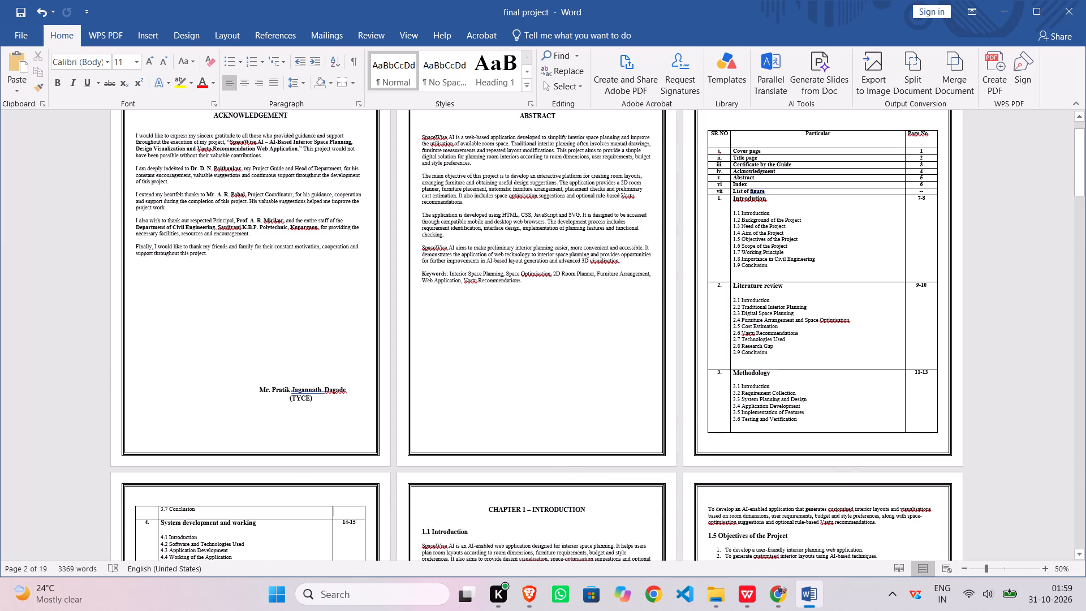
scroll(699, 227, left, 1)
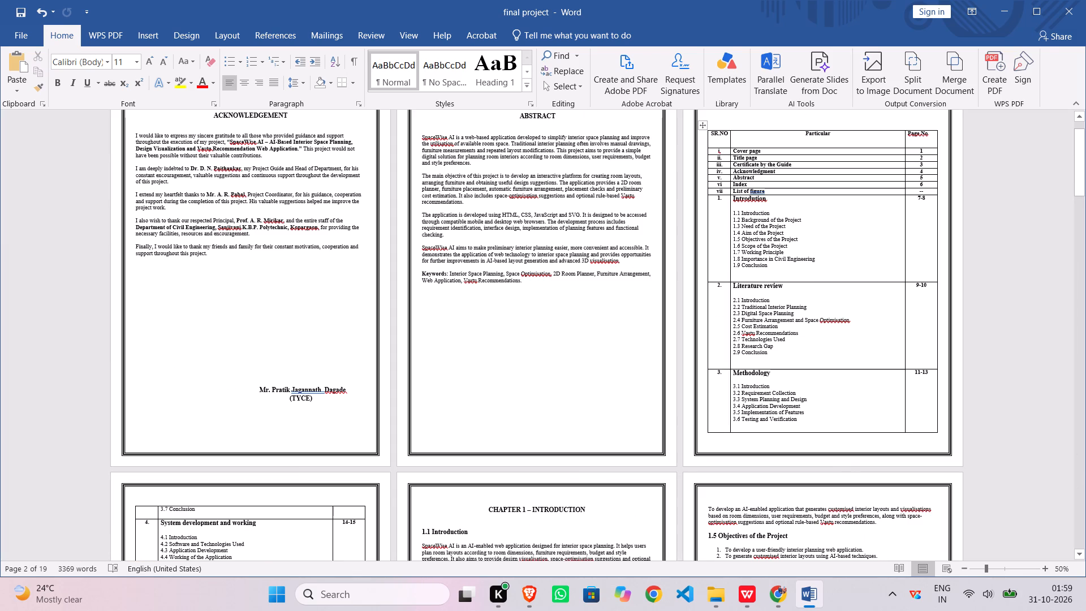
scroll(717, 273, down, 2)
scroll(617, 389, down, 4)
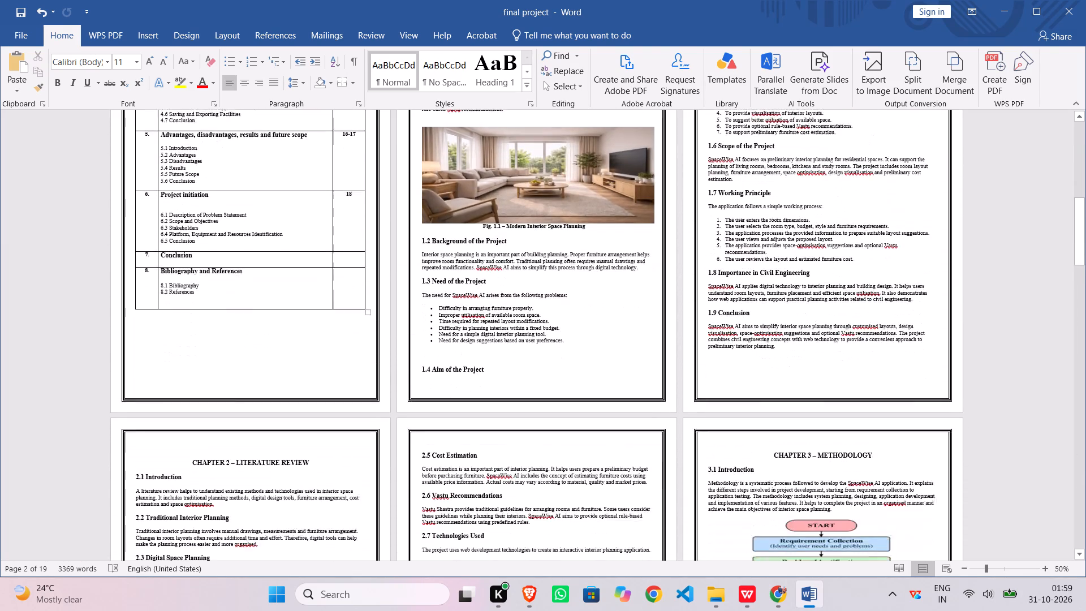
scroll(617, 389, down, 3)
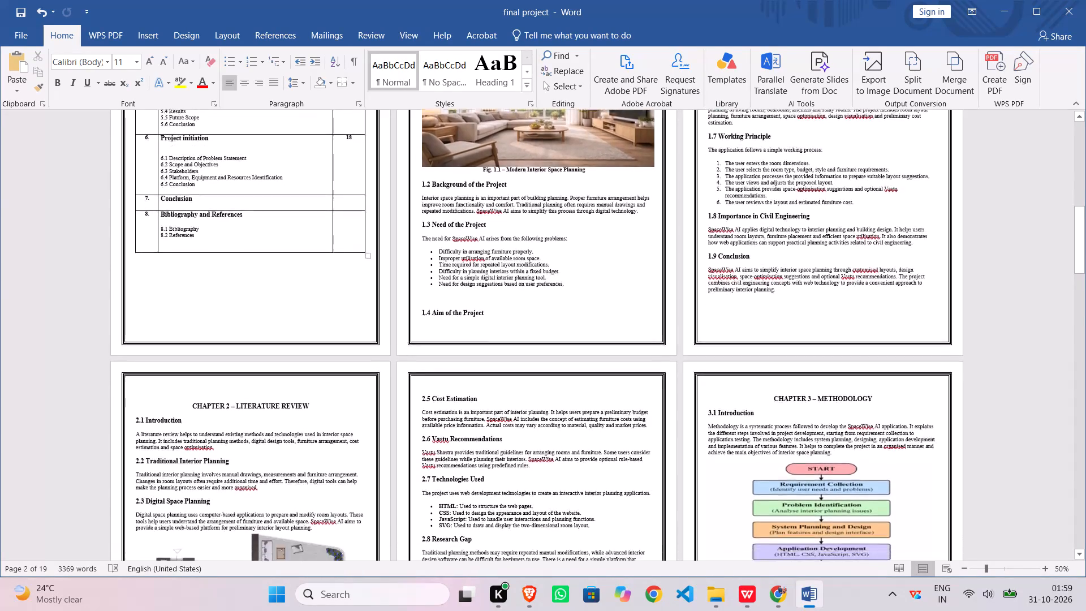
scroll(617, 389, down, 1)
scroll(617, 389, up, 2)
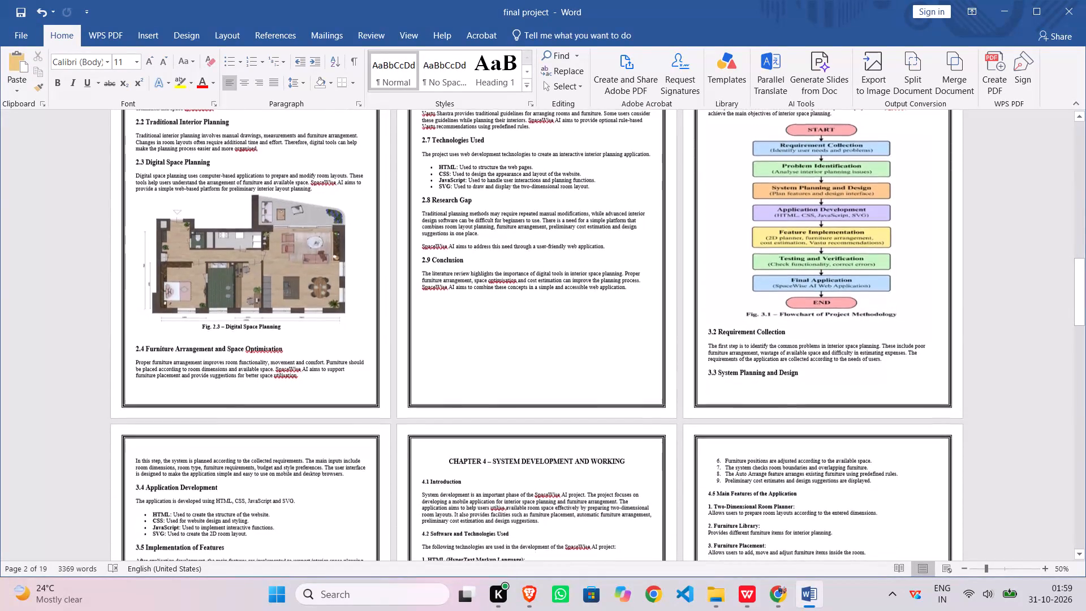
scroll(617, 389, up, 2)
scroll(776, 300, up, 3)
scroll(890, 224, up, 1)
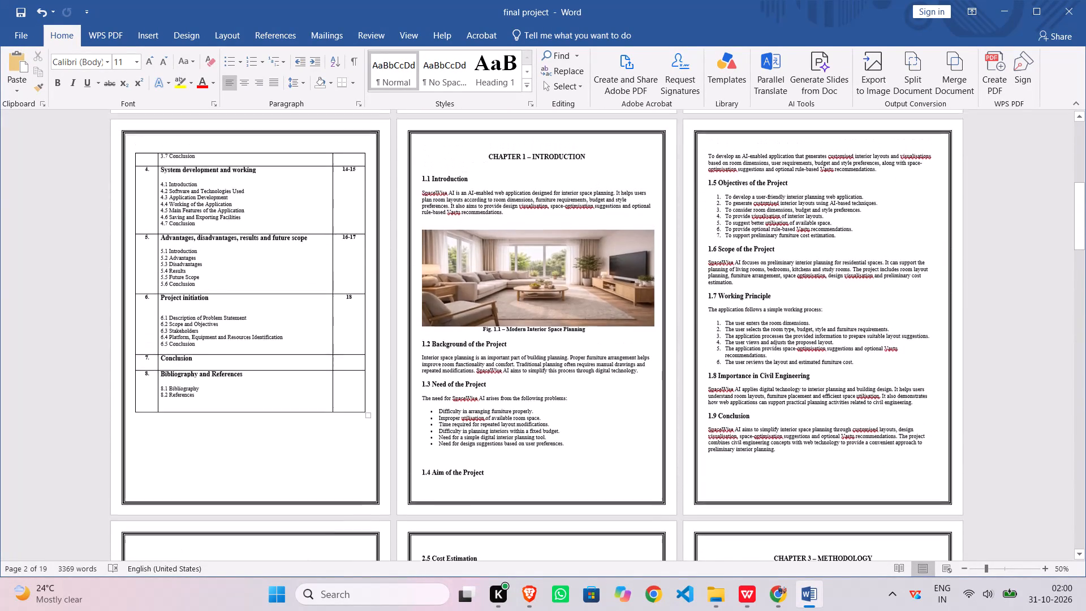
scroll(886, 224, up, 4)
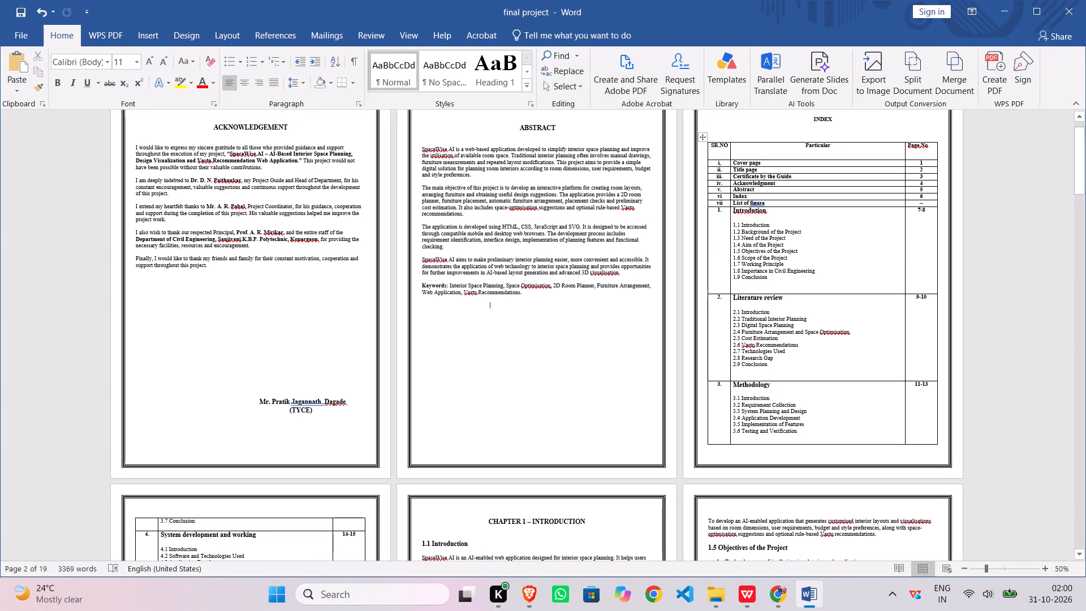
Set the page range of the Methodology row in the index table to 11-12.
click(929, 386)
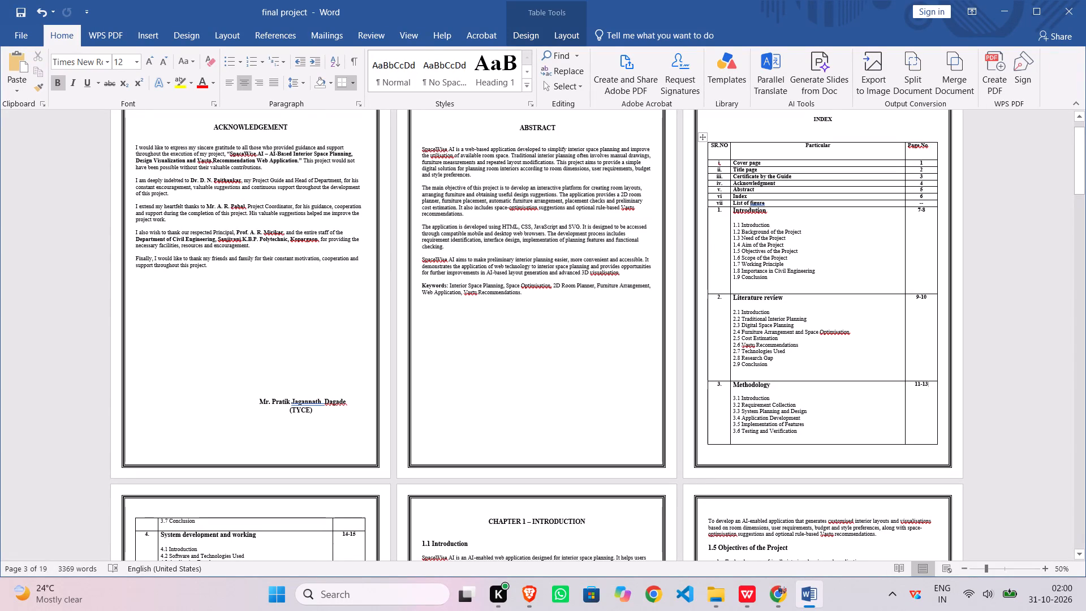
key(BackSpace)
key(2)
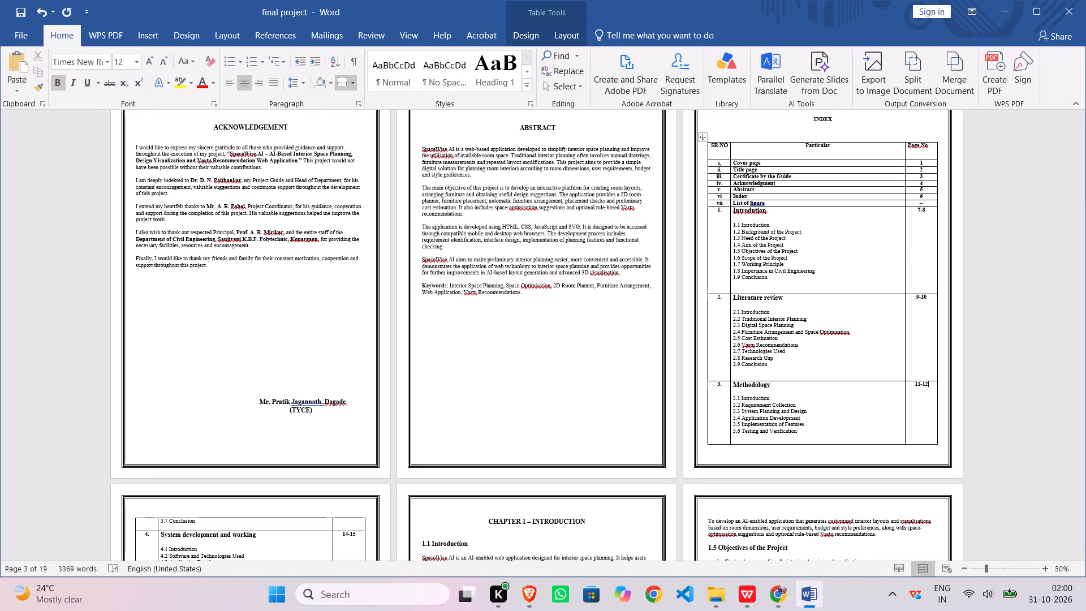
Examine on which pages chapters 3 to 8 begin and end, for checking the remaining index page ranges.
scroll(915, 390, down, 3)
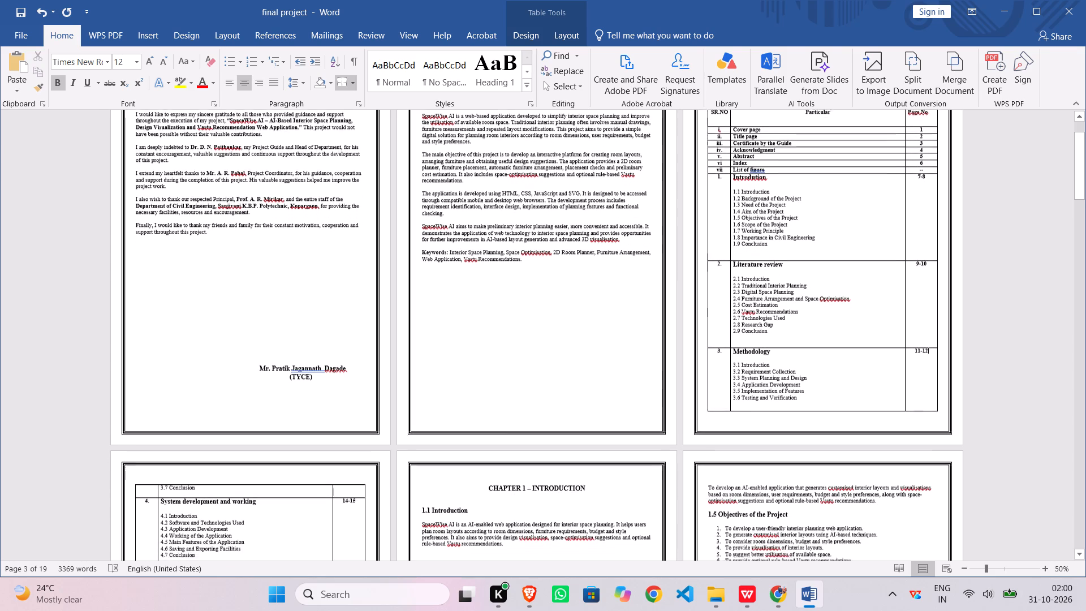
scroll(513, 426, down, 3)
scroll(324, 446, down, 18)
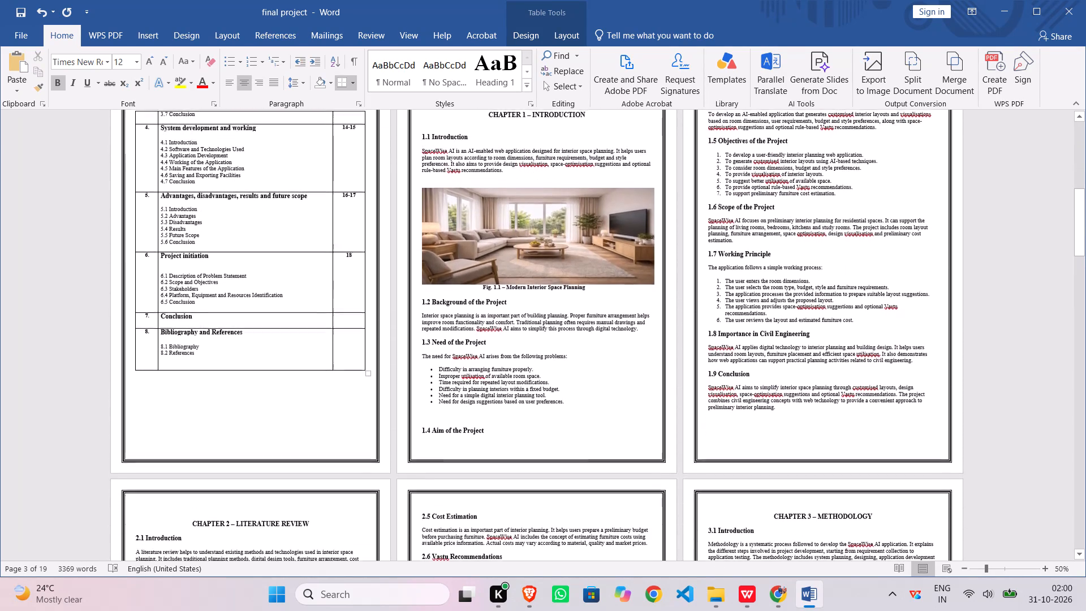
scroll(658, 410, down, 8)
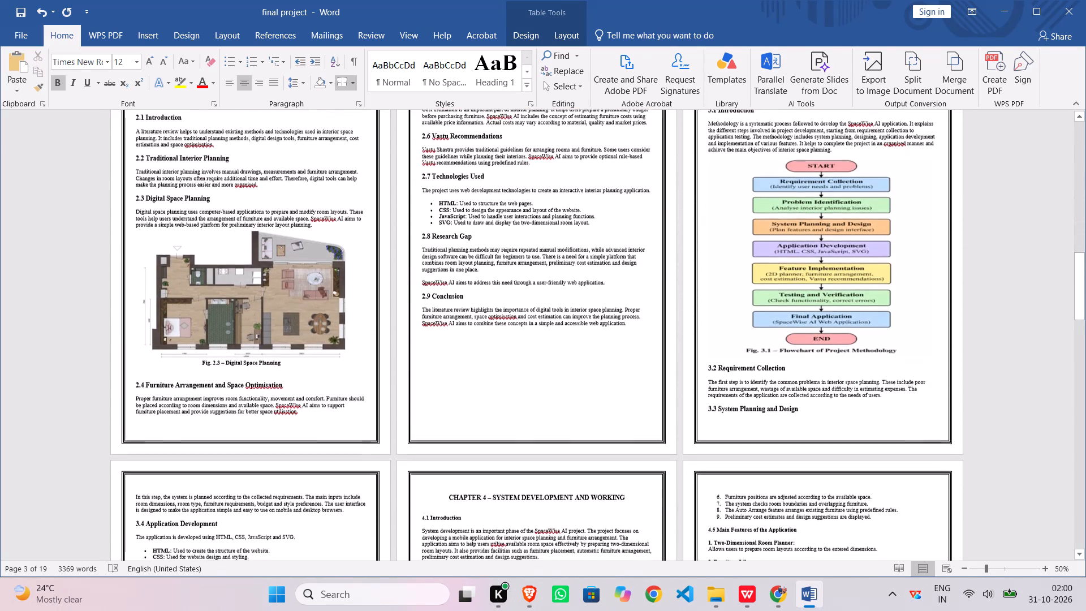
scroll(521, 437, down, 5)
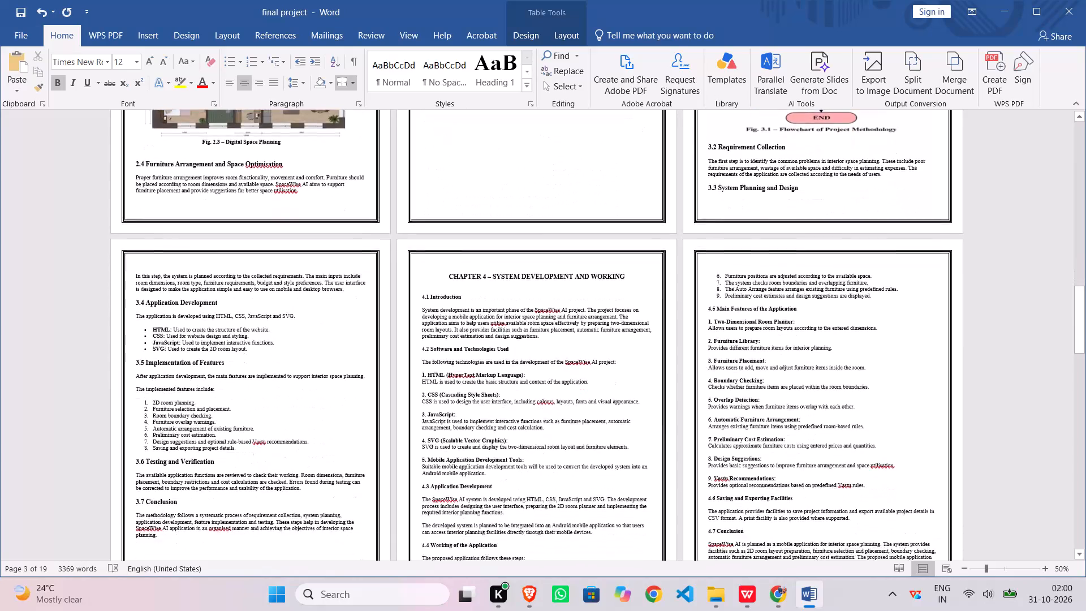
scroll(521, 437, down, 1)
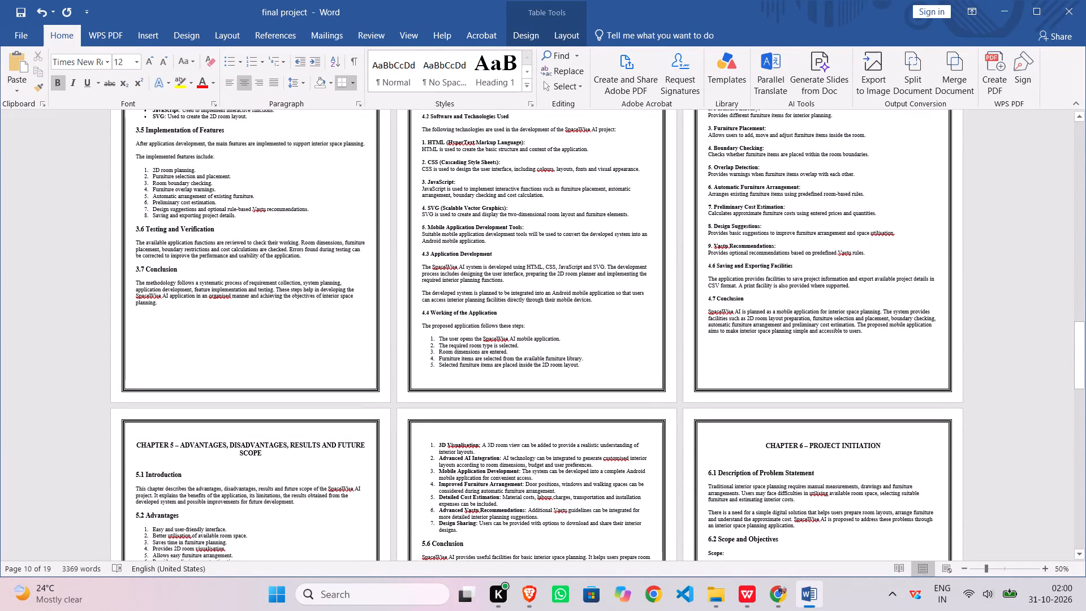
scroll(669, 346, down, 2)
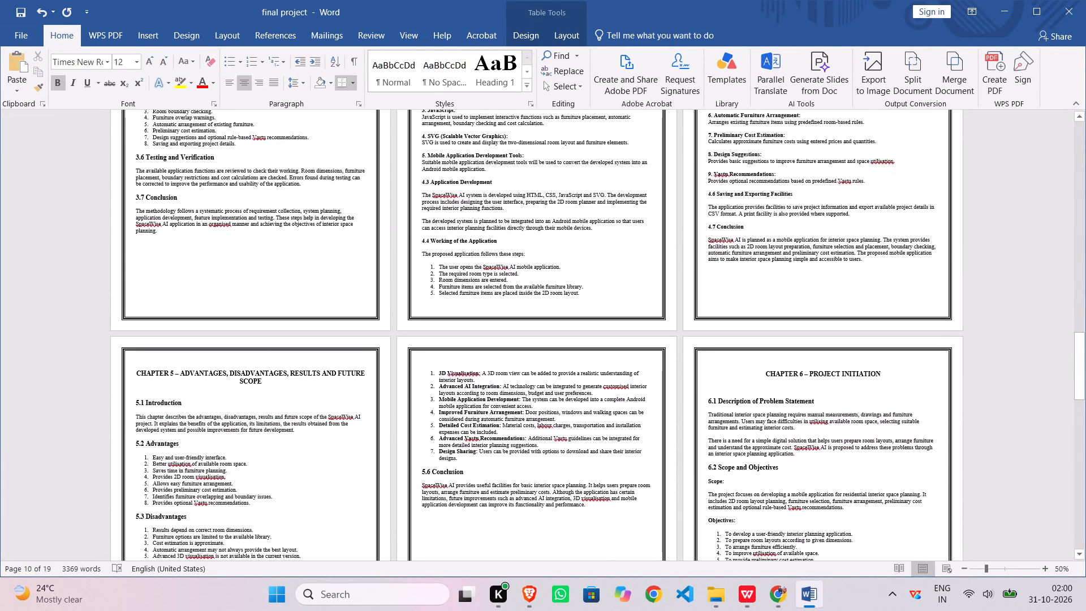
scroll(543, 401, down, 2)
scroll(643, 377, down, 2)
scroll(749, 350, down, 1)
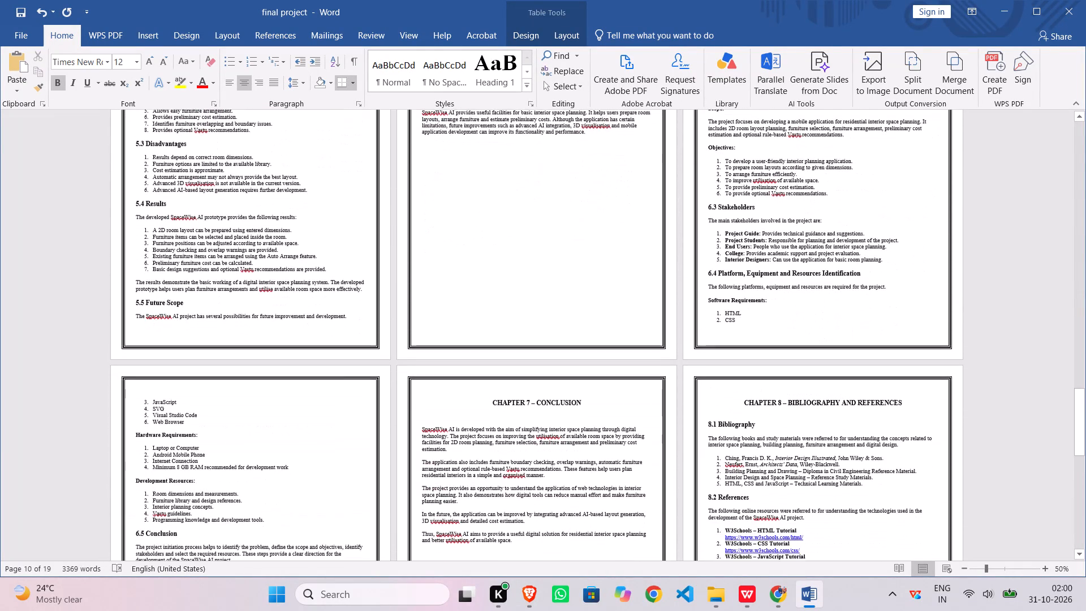
scroll(749, 350, up, 6)
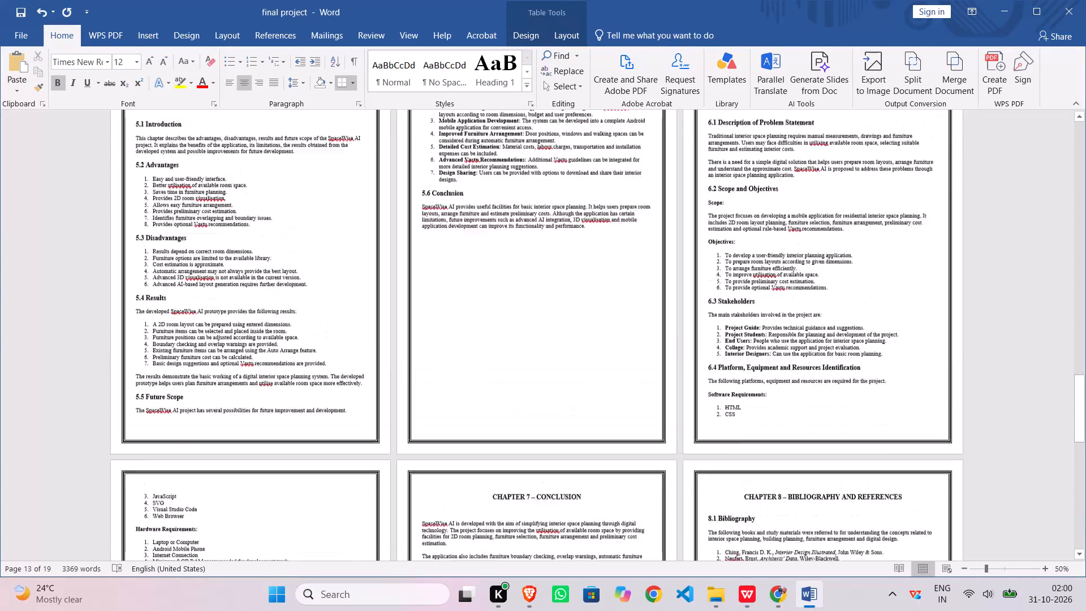
scroll(354, 375, down, 1)
scroll(354, 375, up, 7)
scroll(311, 304, up, 3)
scroll(320, 252, up, 2)
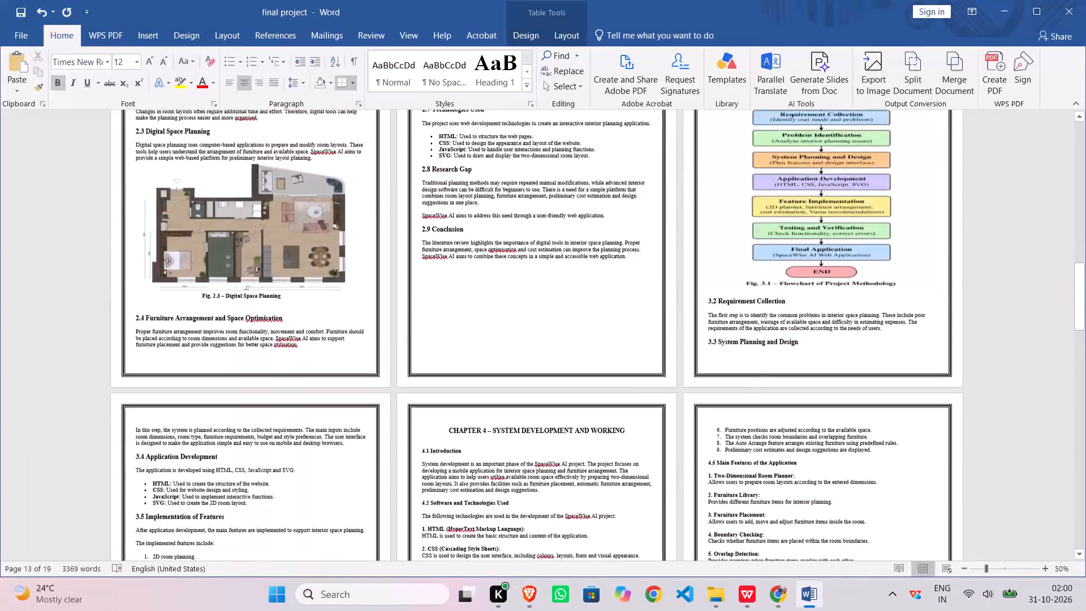
scroll(326, 244, up, 3)
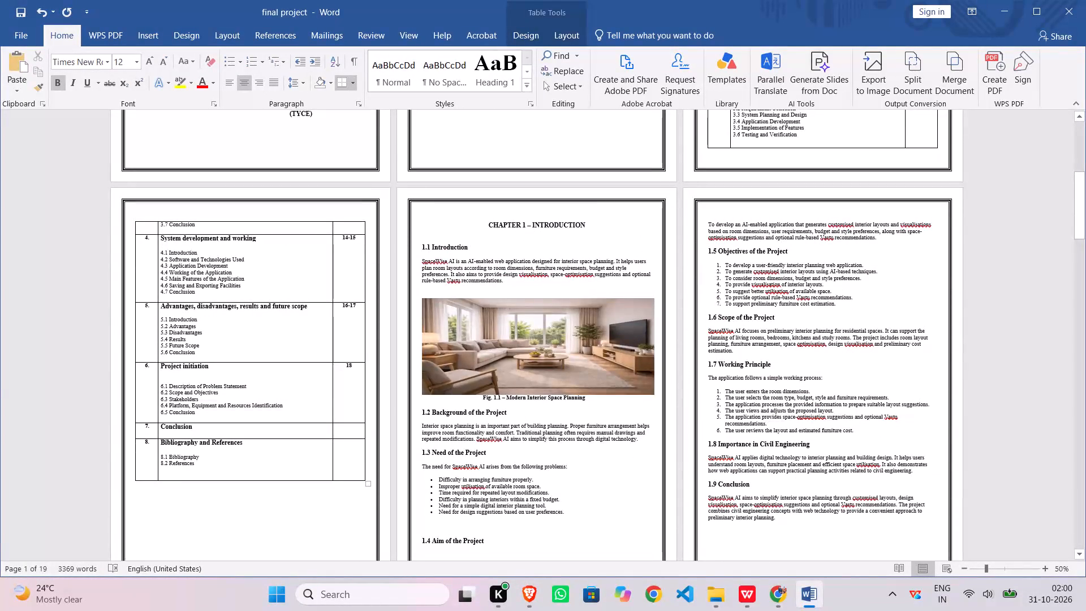
scroll(351, 242, up, 1)
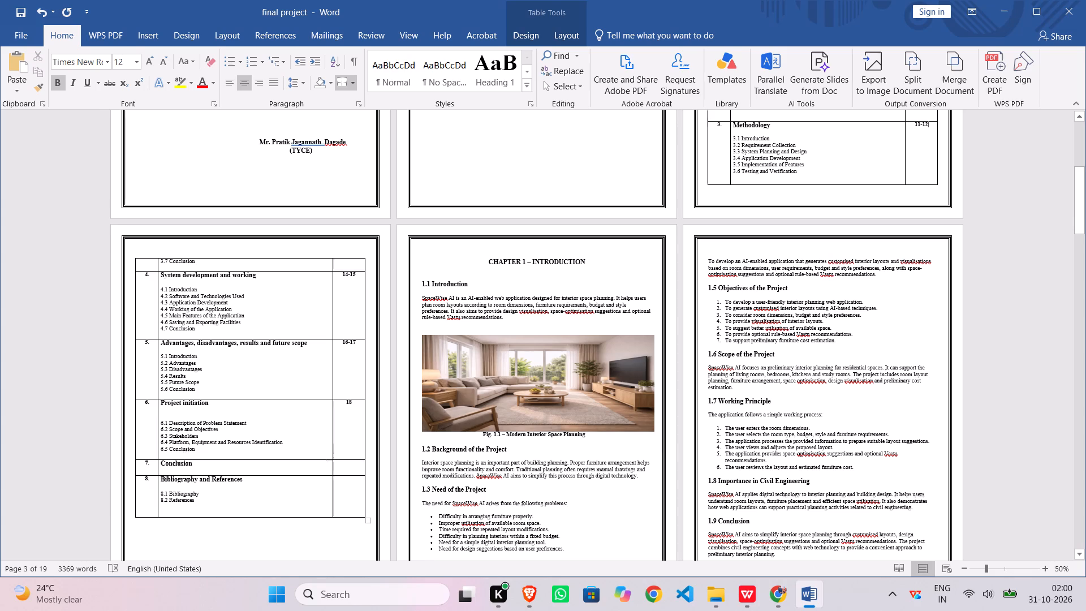
Set the page range of the System development and working row in the index table to 13-14.
click(346, 276)
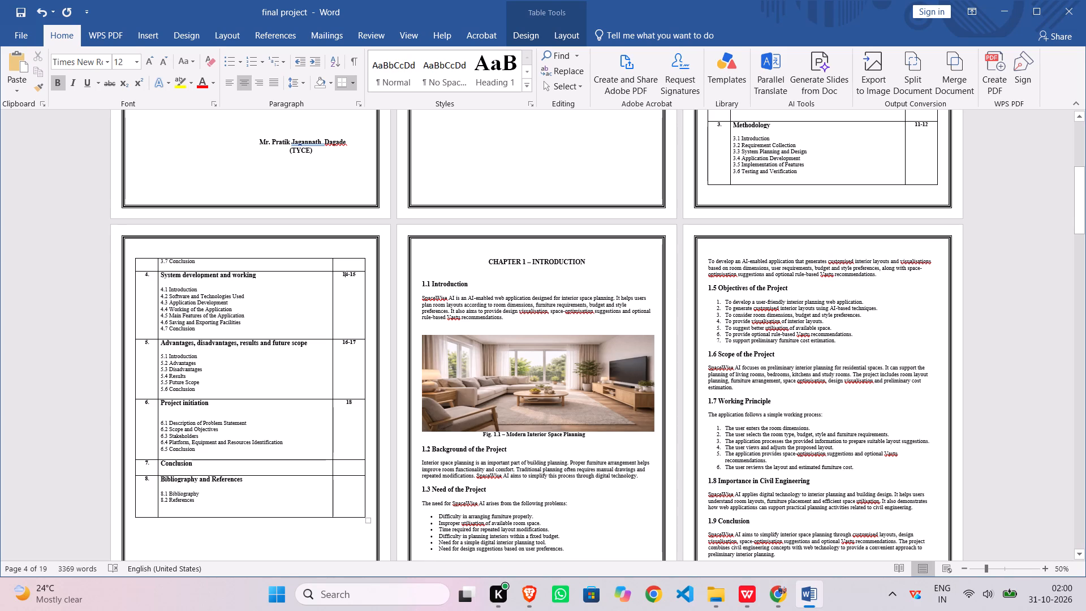
key(Right)
key(BackSpace)
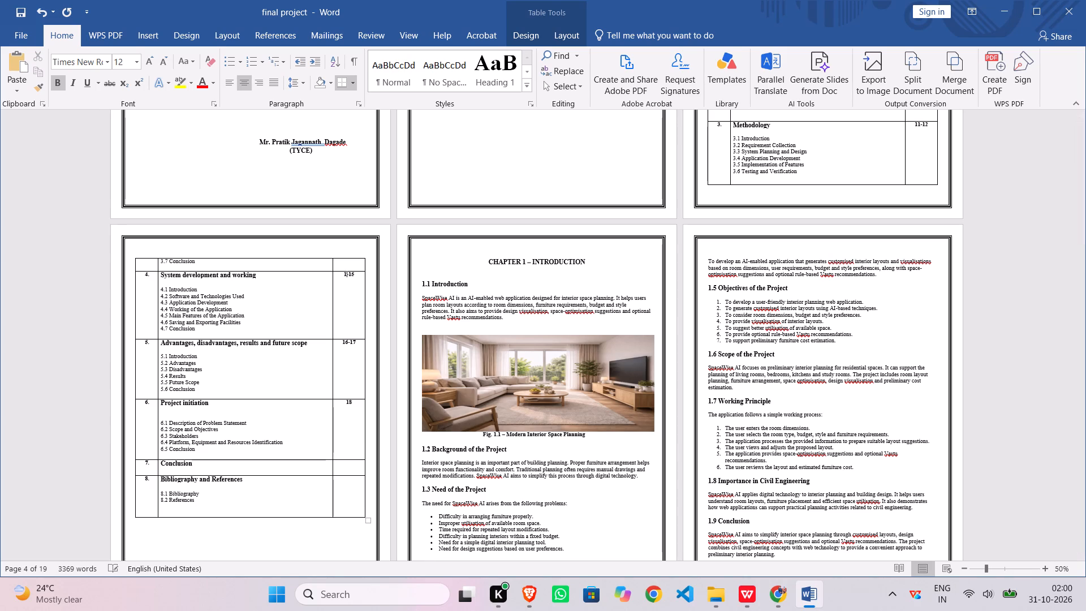
key(3)
key(Right)
key(Right)
key(Right)
key(BackSpace)
key(4)
Set the page range of the Advantages, disadvantages, results and future scope row in the index to 15-16.
key(Down)
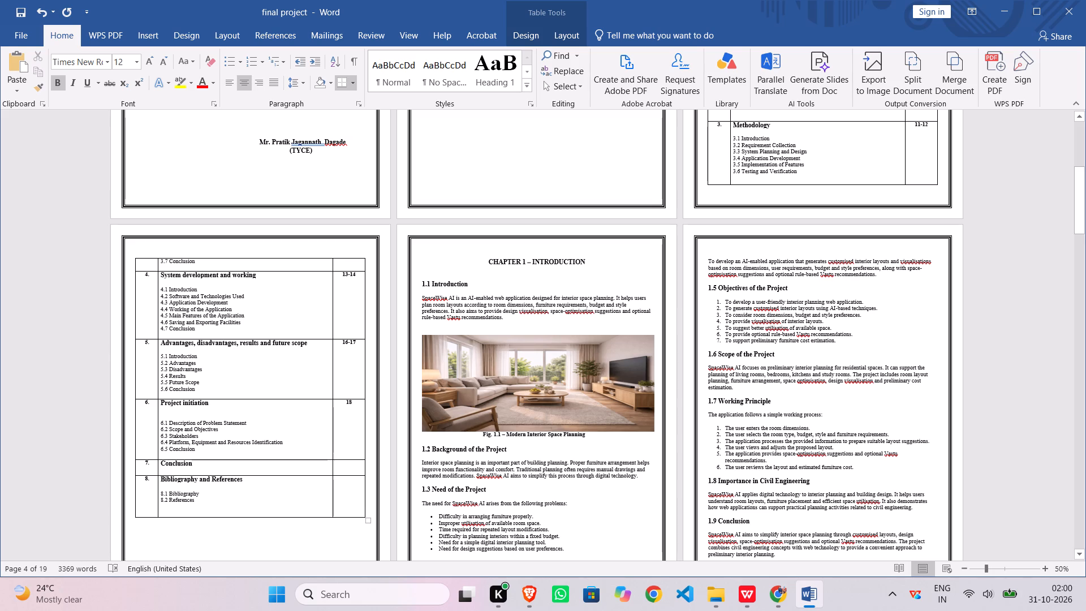
key(Left)
key(Left)
key(Left)
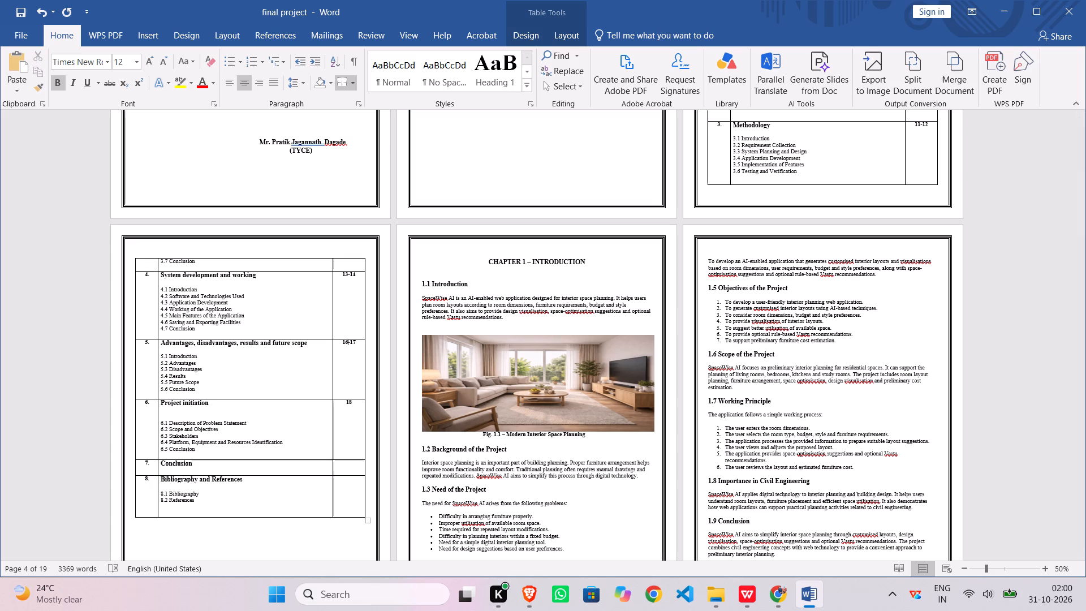
key(BackSpace)
key(5)
key(Right)
key(Right)
key(Right)
key(BackSpace)
key(6)
Set the page range of the Project initiation row in the index table to 17-18.
key(Down)
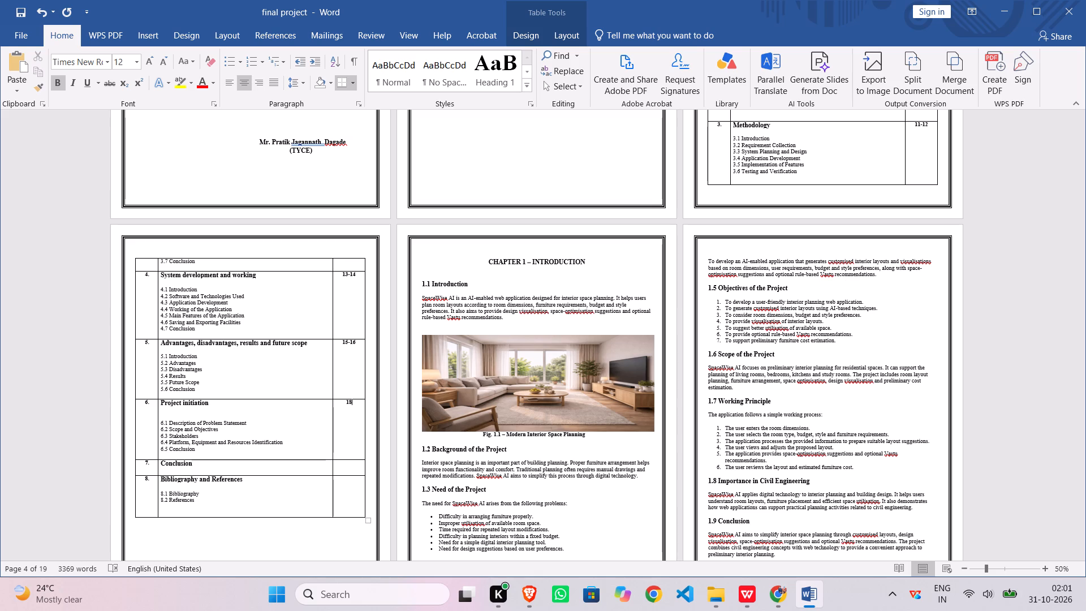
key(BackSpace)
key(BackSpace)
text(17)
key(minus)
text(18)
Fill in the empty index page numbers: 19 for Conclusion and 20 for Bibliography and References.
key(Down)
text(19)
key(Down)
text(20)
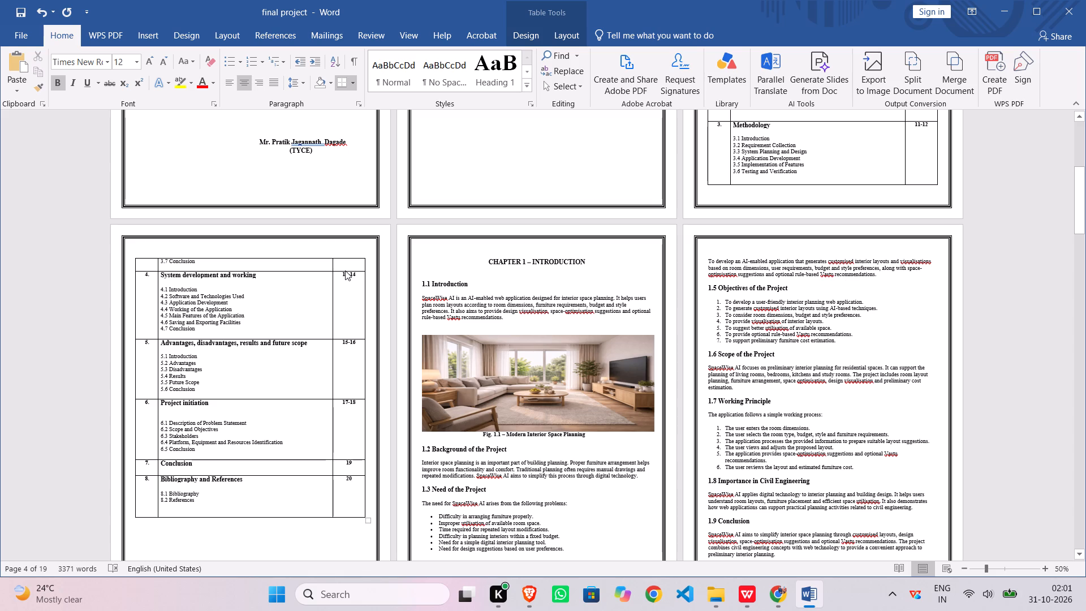
Review the index table's page numbers and the acknowledgement and abstract pages, enlarging the view to 80%.
scroll(558, 384, up, 7)
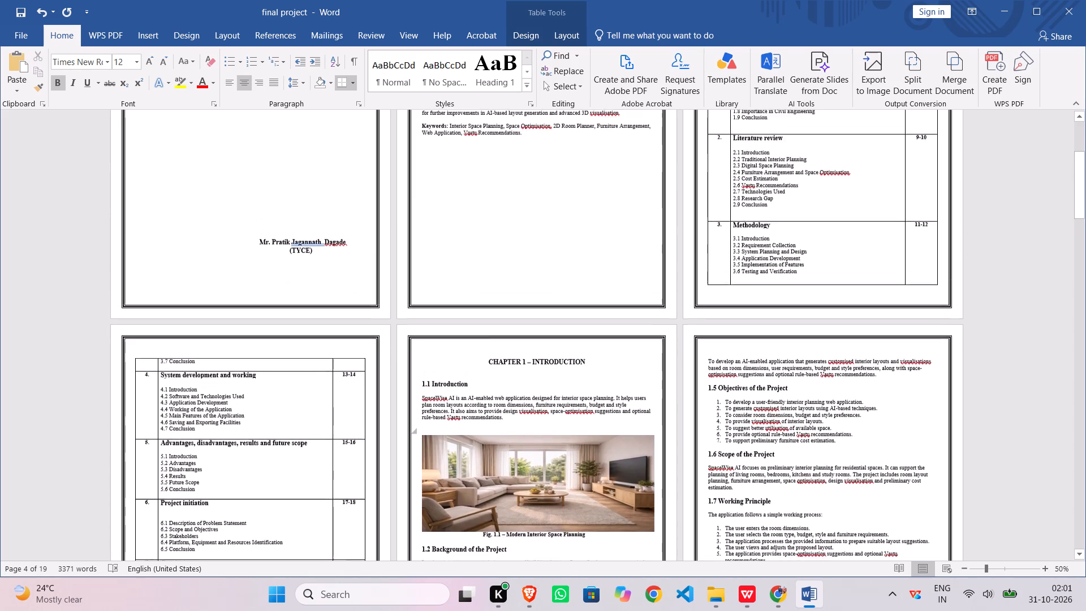
scroll(559, 384, up, 11)
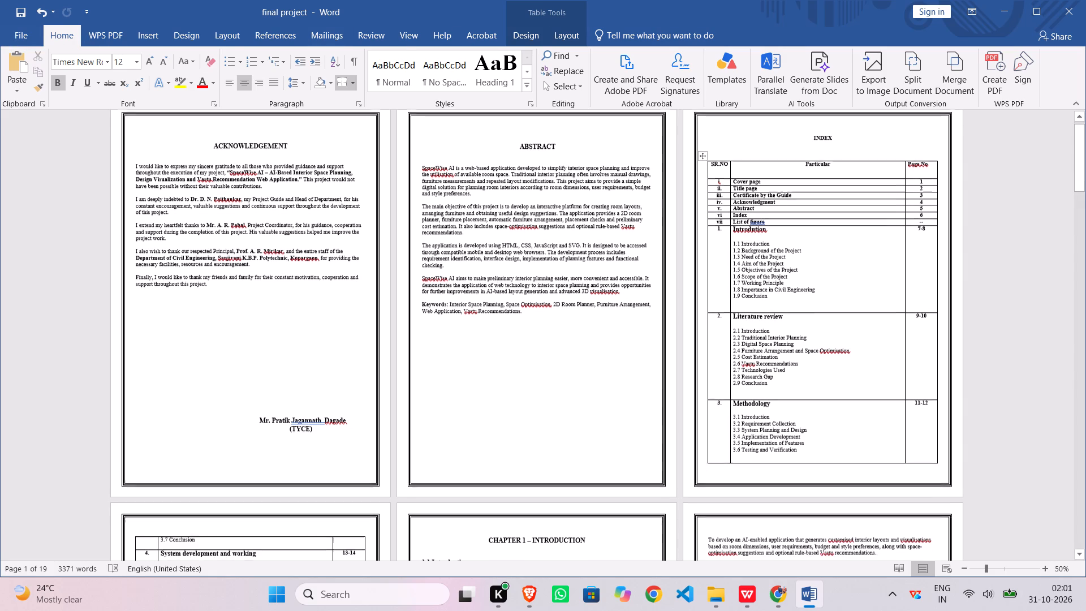
ctrl+scroll(498, 193, up, 3)
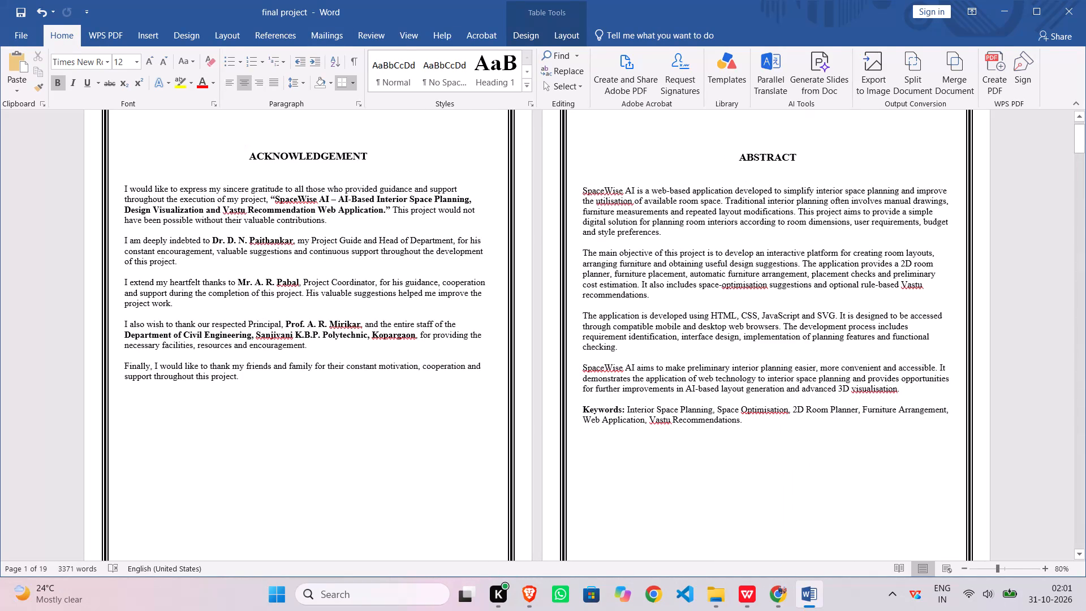
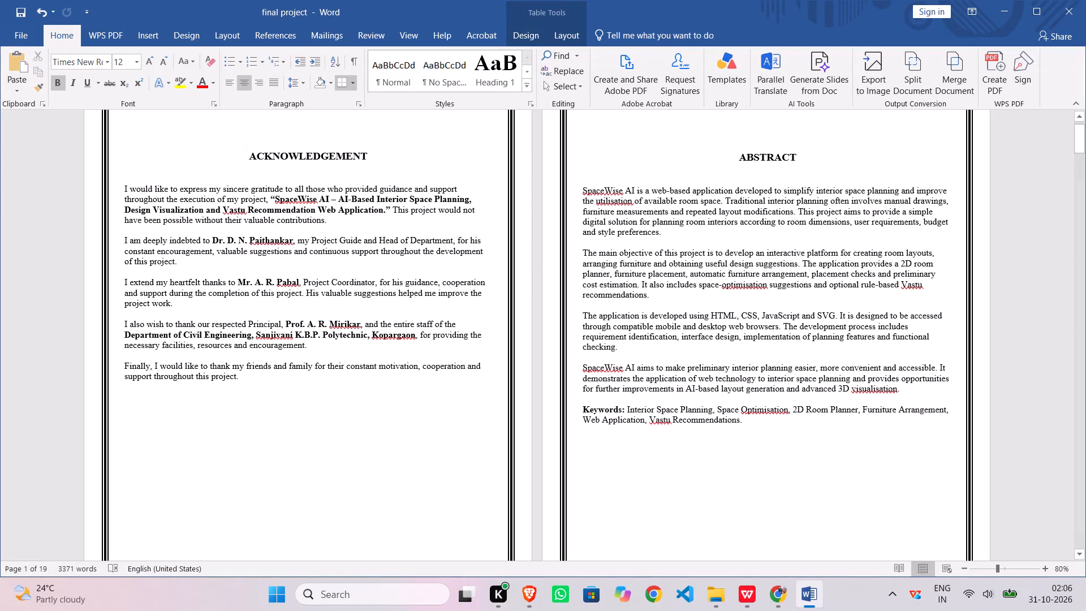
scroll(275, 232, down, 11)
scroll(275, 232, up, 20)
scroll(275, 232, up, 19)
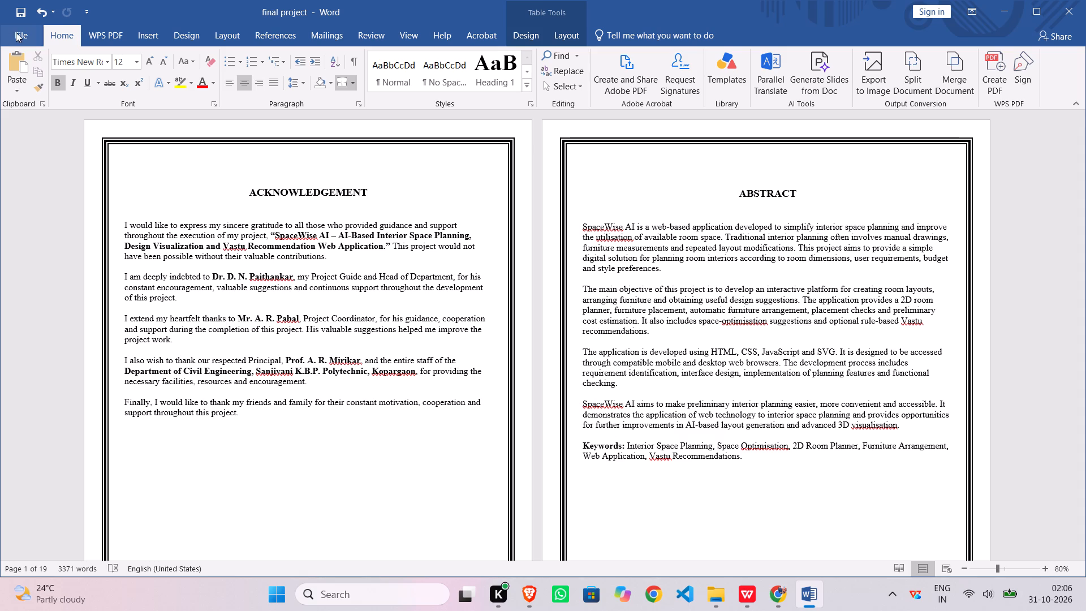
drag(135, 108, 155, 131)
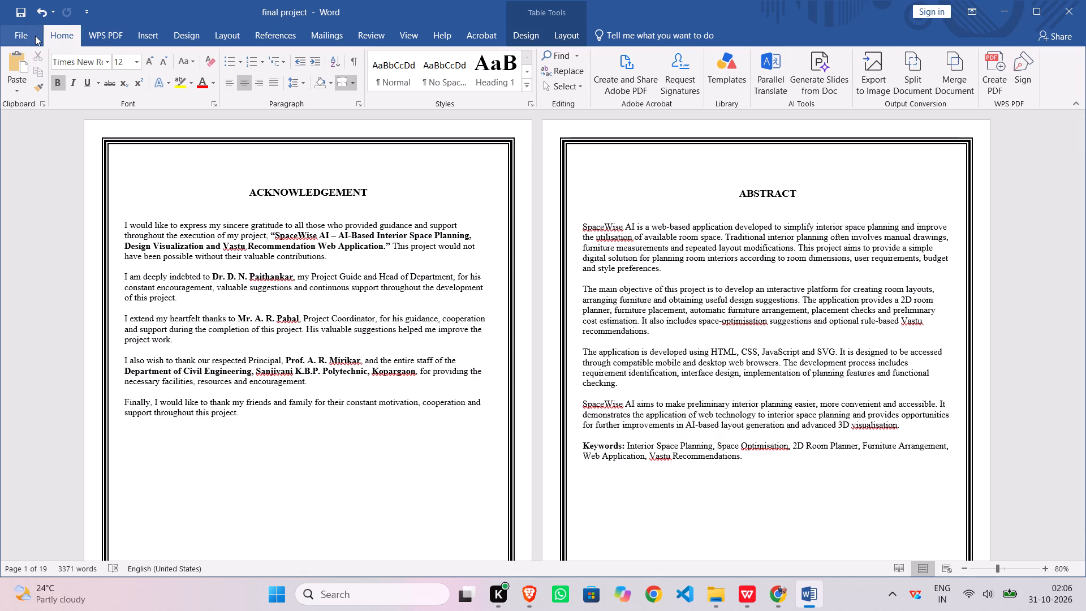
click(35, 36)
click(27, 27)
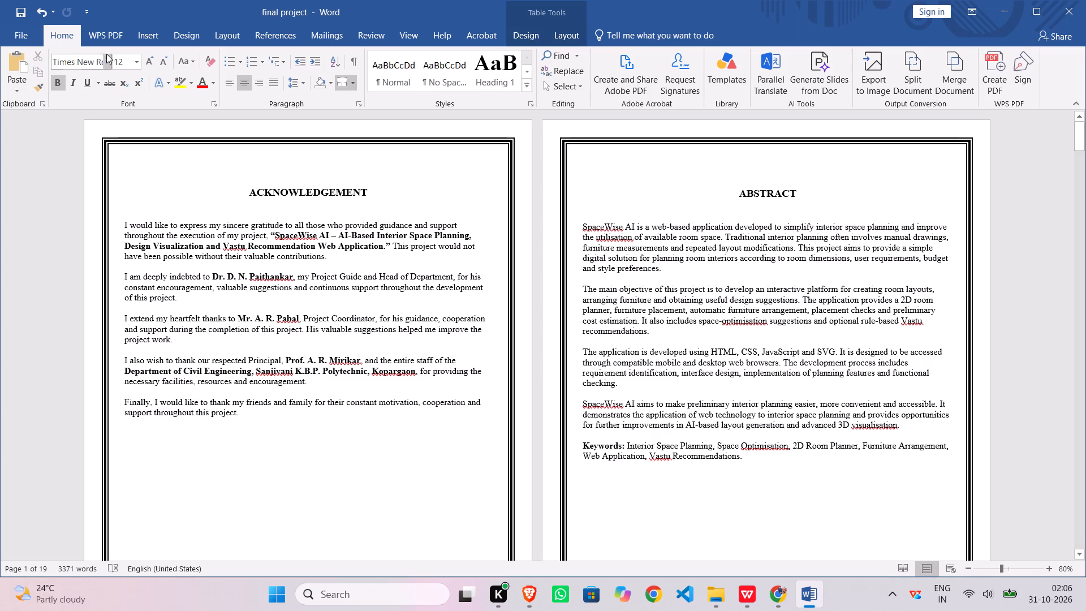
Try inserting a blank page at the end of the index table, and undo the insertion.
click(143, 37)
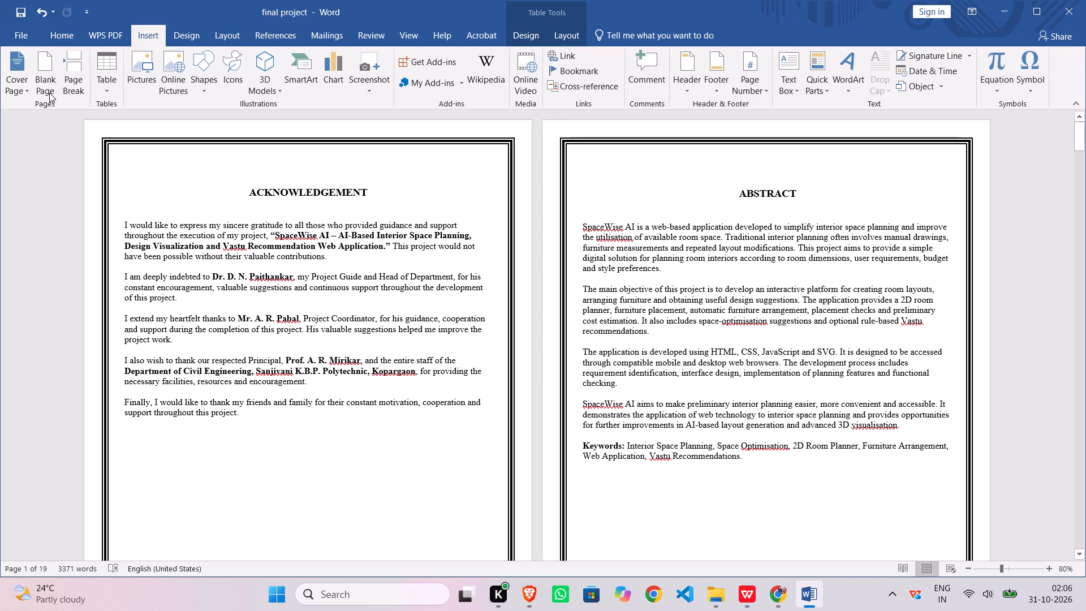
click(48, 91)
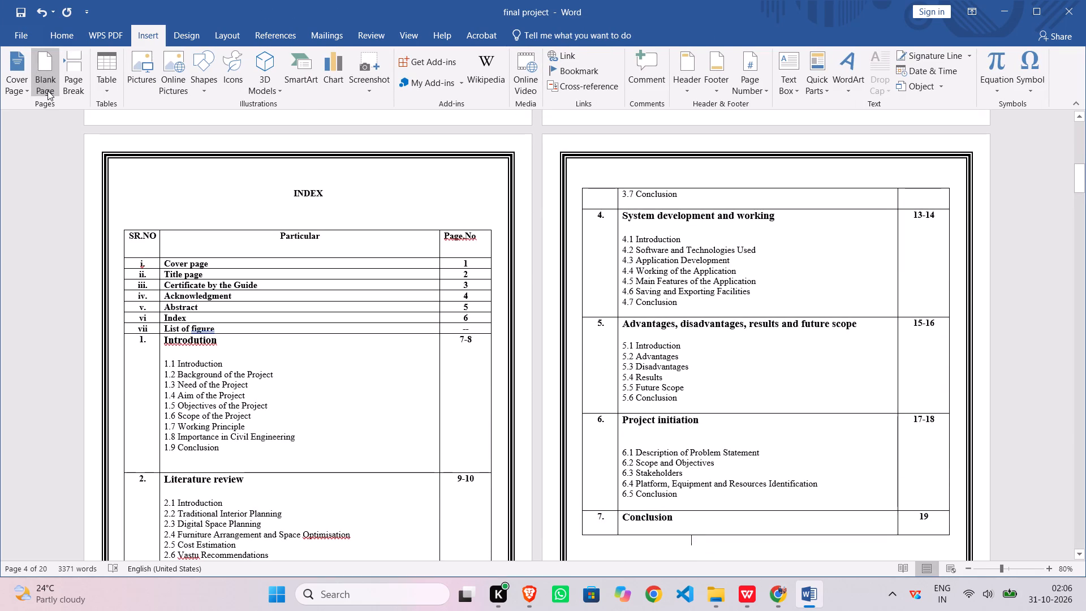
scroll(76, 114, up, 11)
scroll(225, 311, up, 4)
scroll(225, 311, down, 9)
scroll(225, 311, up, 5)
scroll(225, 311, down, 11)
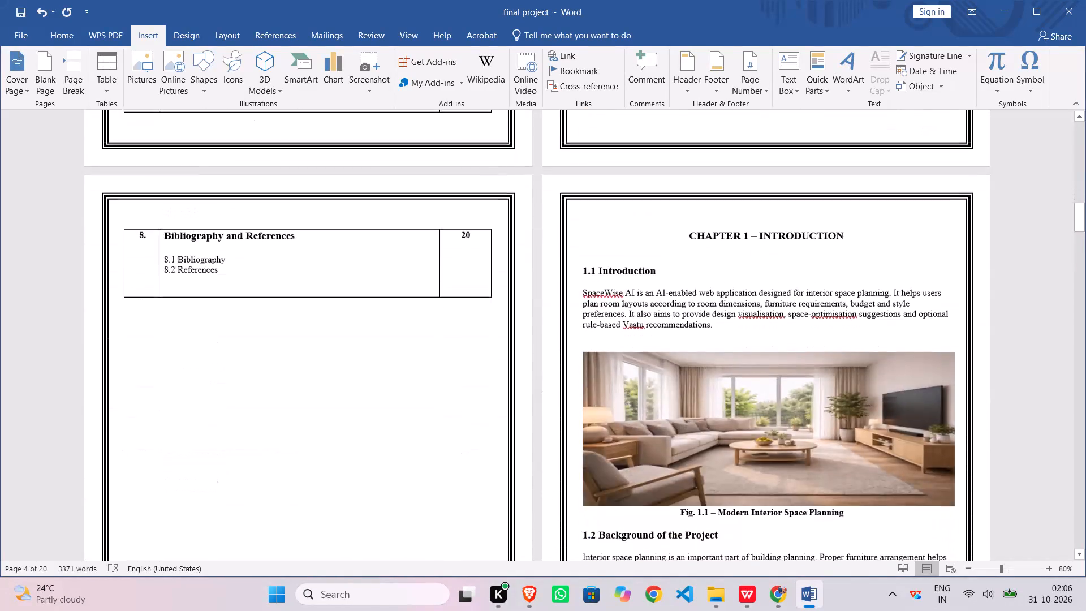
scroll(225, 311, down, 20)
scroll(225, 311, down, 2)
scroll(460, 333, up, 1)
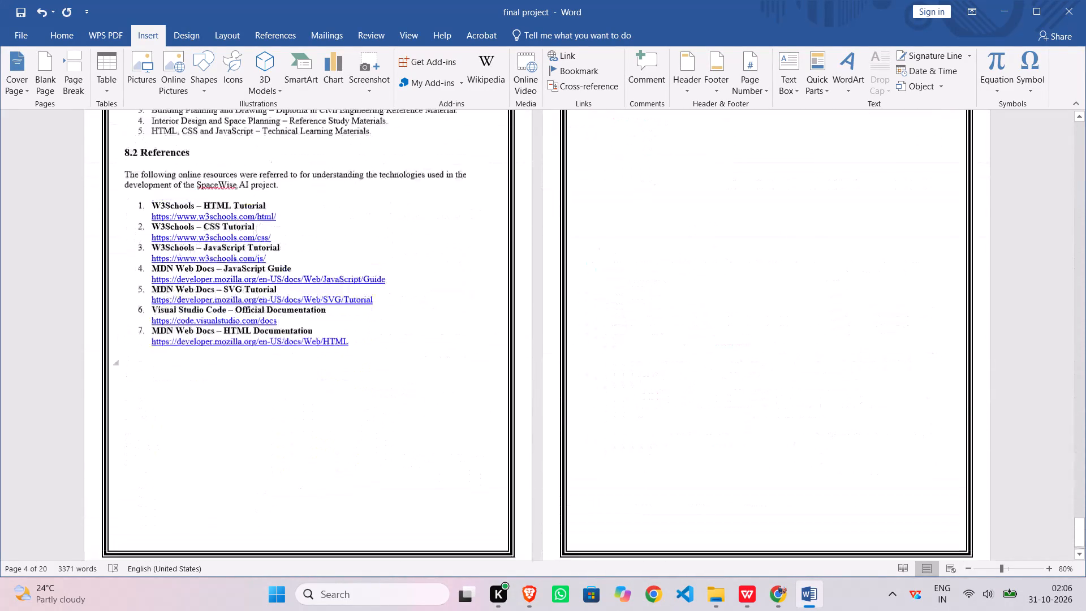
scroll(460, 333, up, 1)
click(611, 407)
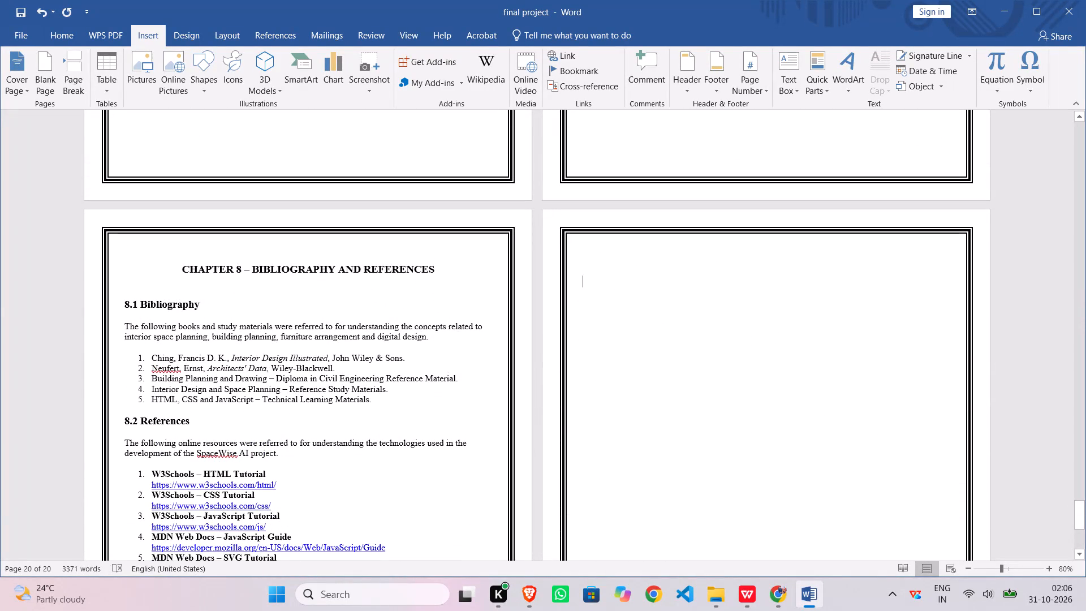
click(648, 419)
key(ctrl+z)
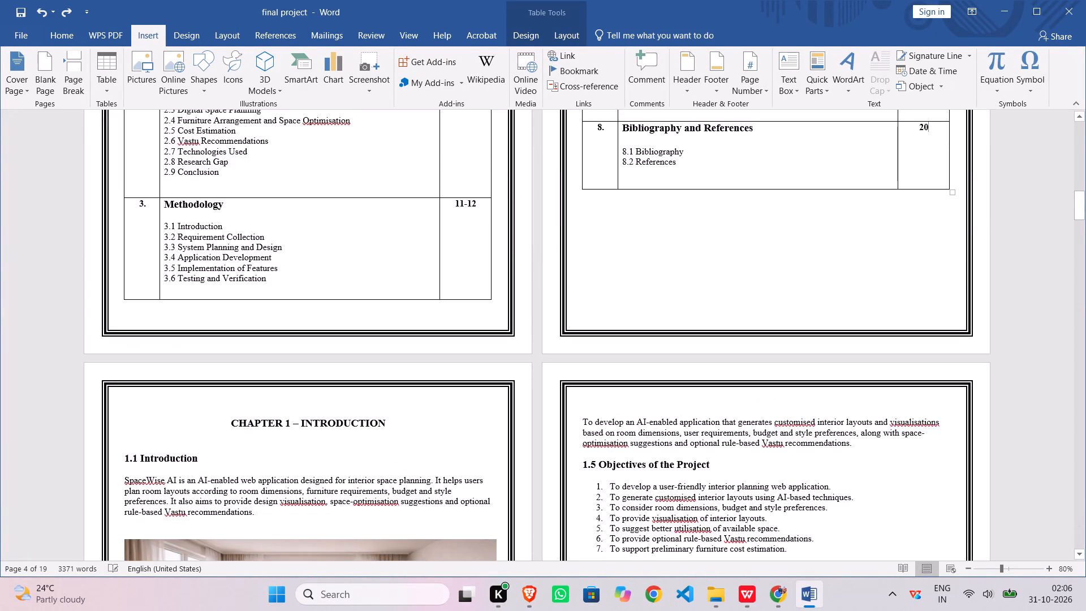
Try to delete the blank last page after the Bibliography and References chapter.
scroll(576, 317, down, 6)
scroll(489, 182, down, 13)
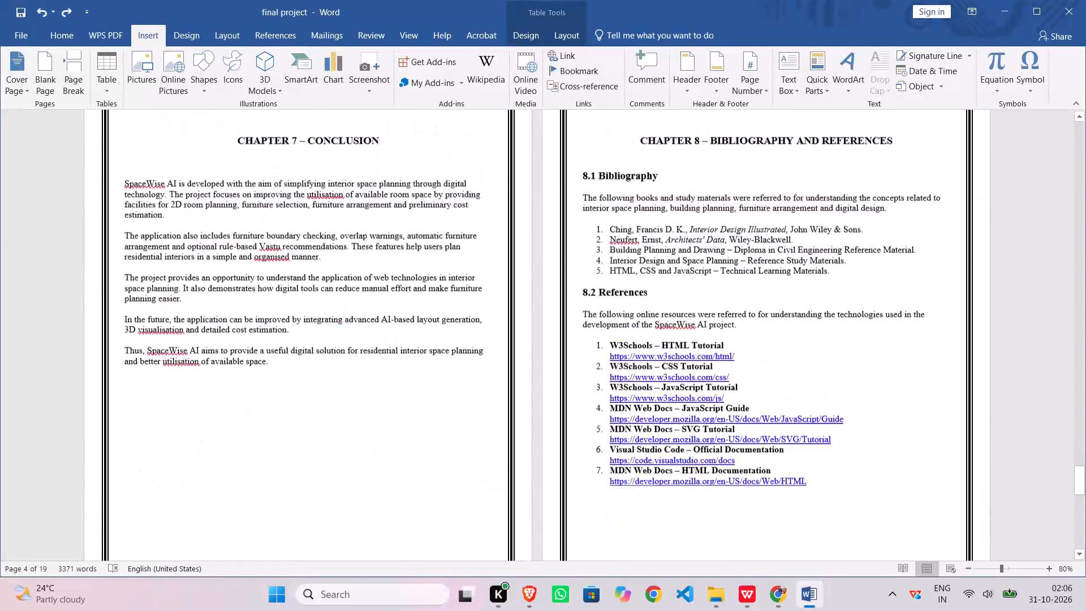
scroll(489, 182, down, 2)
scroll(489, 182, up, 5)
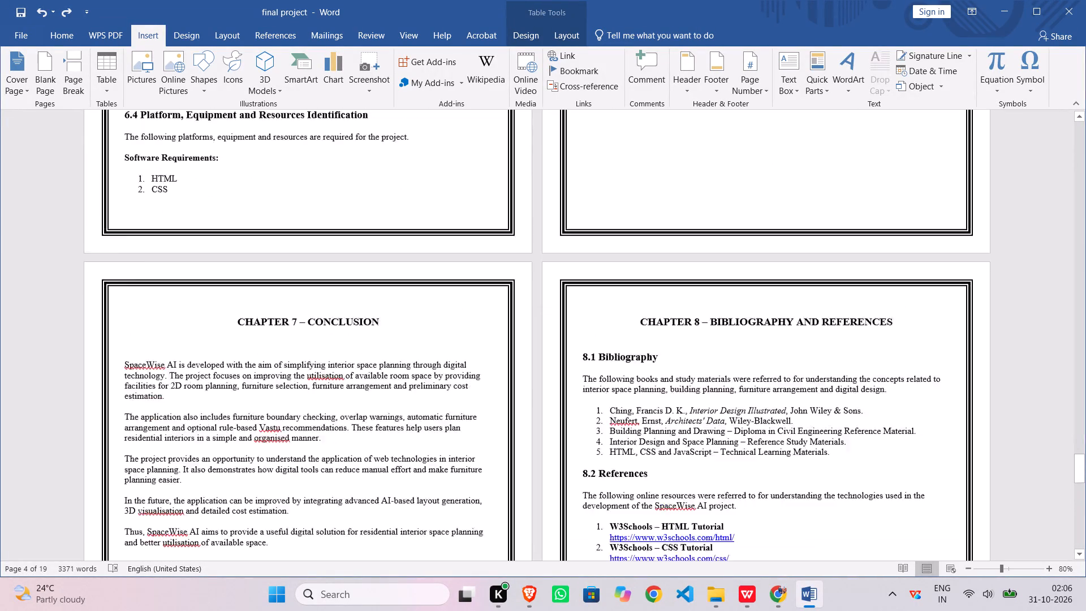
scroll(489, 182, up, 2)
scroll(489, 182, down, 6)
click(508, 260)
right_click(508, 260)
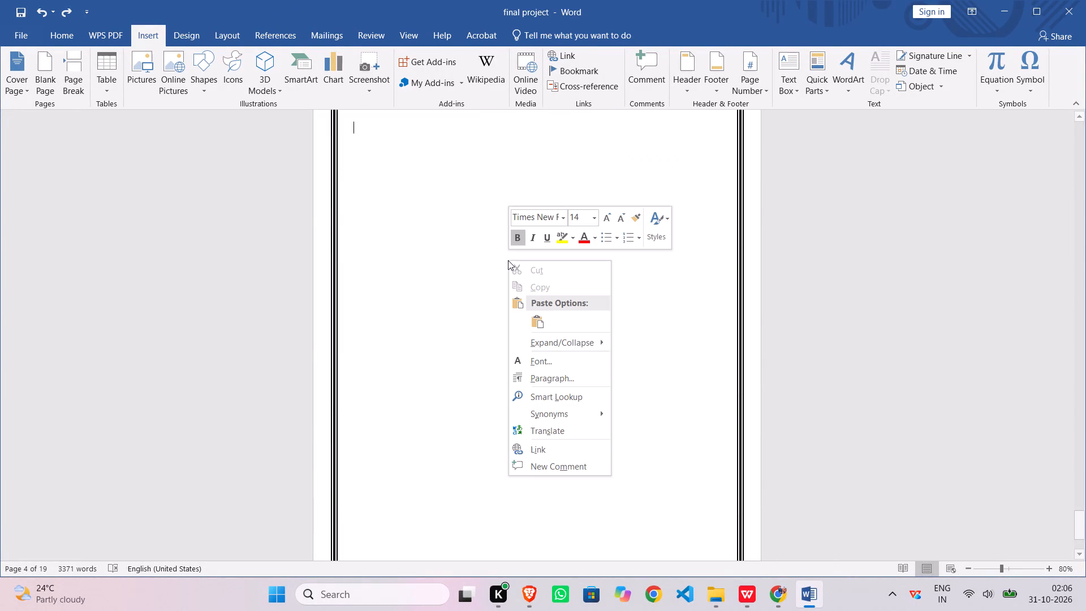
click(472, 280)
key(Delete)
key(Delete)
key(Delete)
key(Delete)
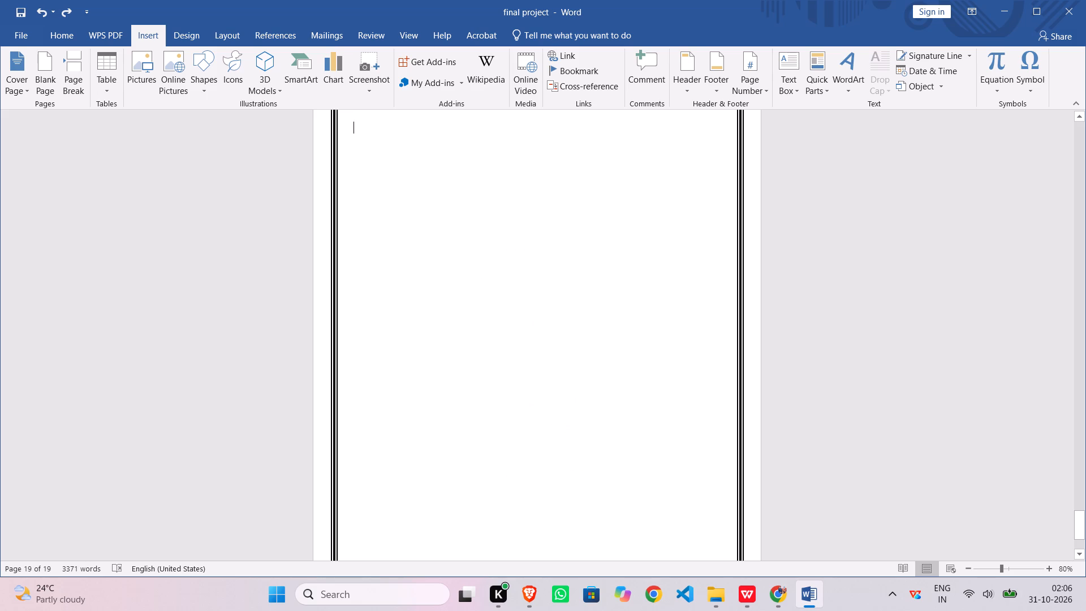
Undo the page-number entry in the index table's Bibliography and References row.
key(ctrl+z)
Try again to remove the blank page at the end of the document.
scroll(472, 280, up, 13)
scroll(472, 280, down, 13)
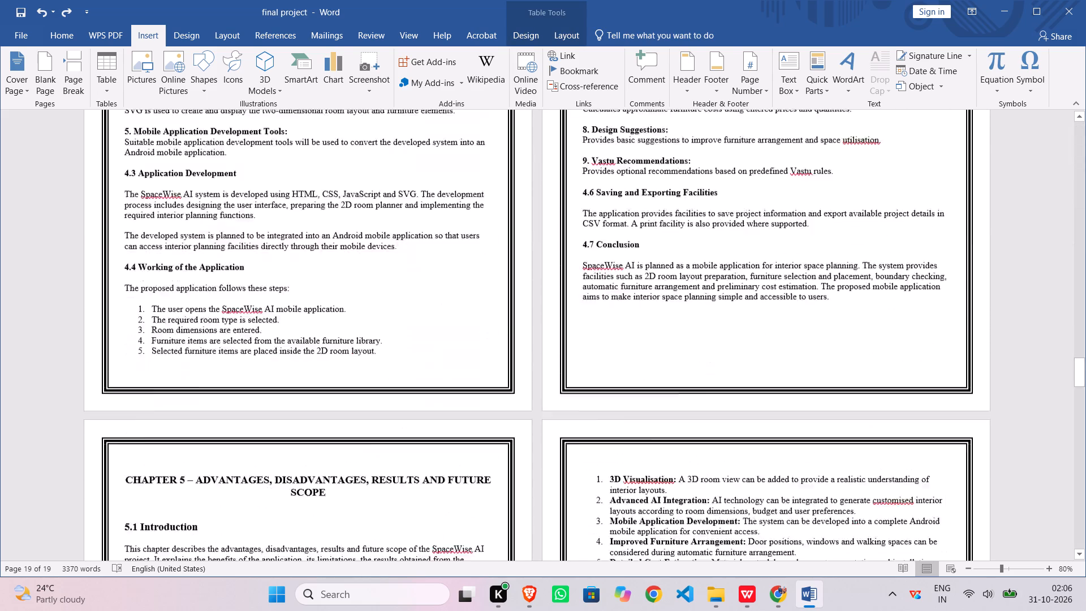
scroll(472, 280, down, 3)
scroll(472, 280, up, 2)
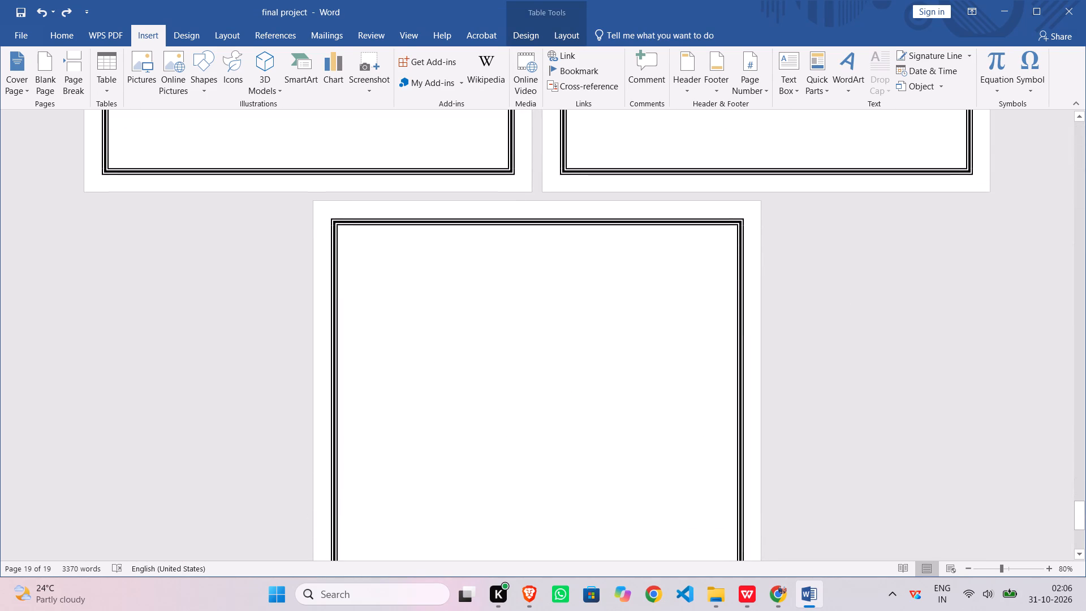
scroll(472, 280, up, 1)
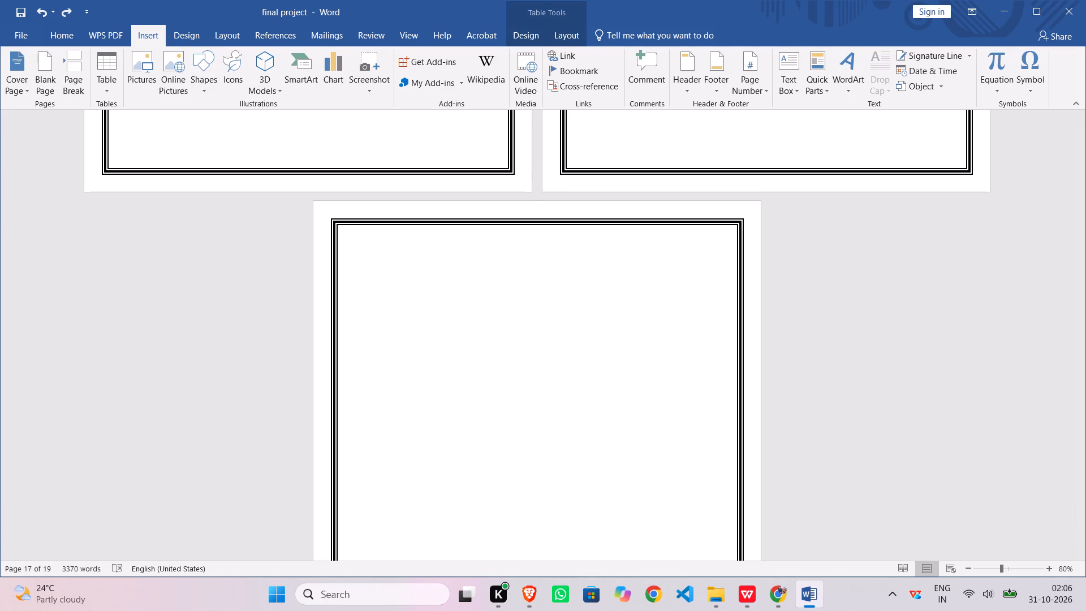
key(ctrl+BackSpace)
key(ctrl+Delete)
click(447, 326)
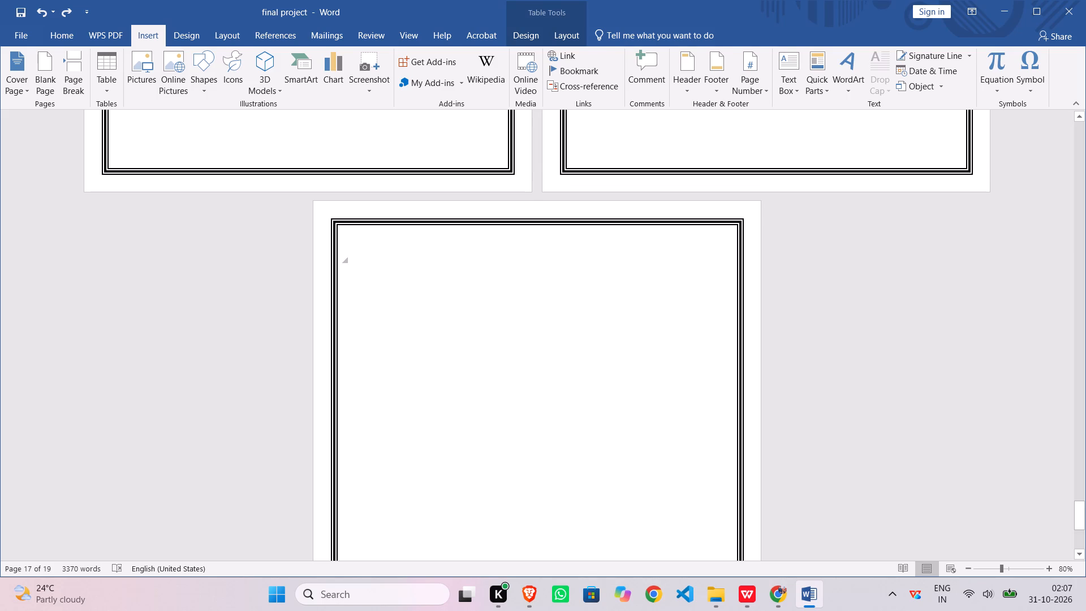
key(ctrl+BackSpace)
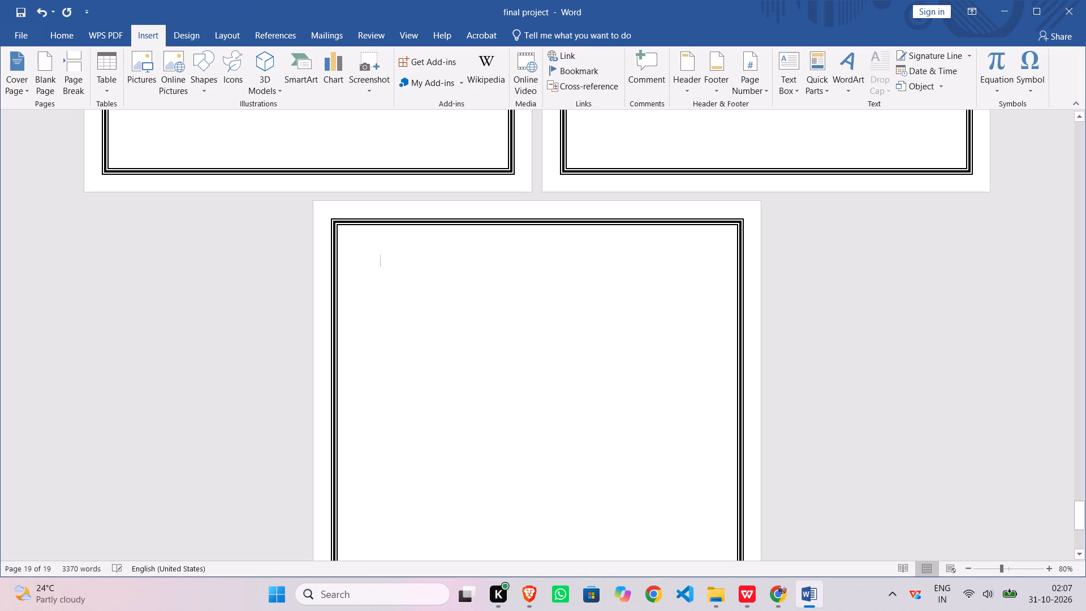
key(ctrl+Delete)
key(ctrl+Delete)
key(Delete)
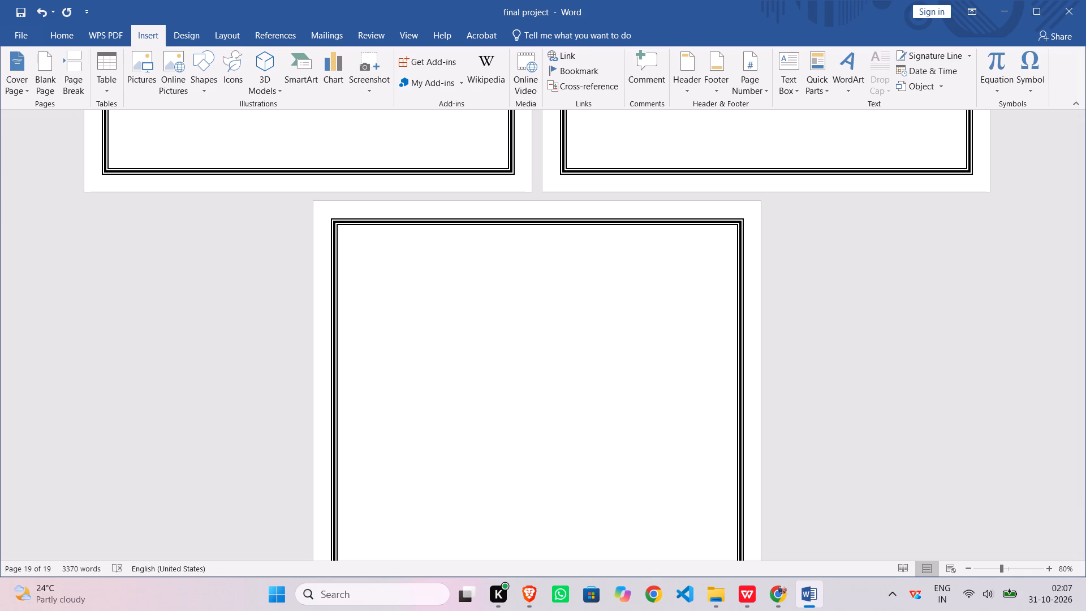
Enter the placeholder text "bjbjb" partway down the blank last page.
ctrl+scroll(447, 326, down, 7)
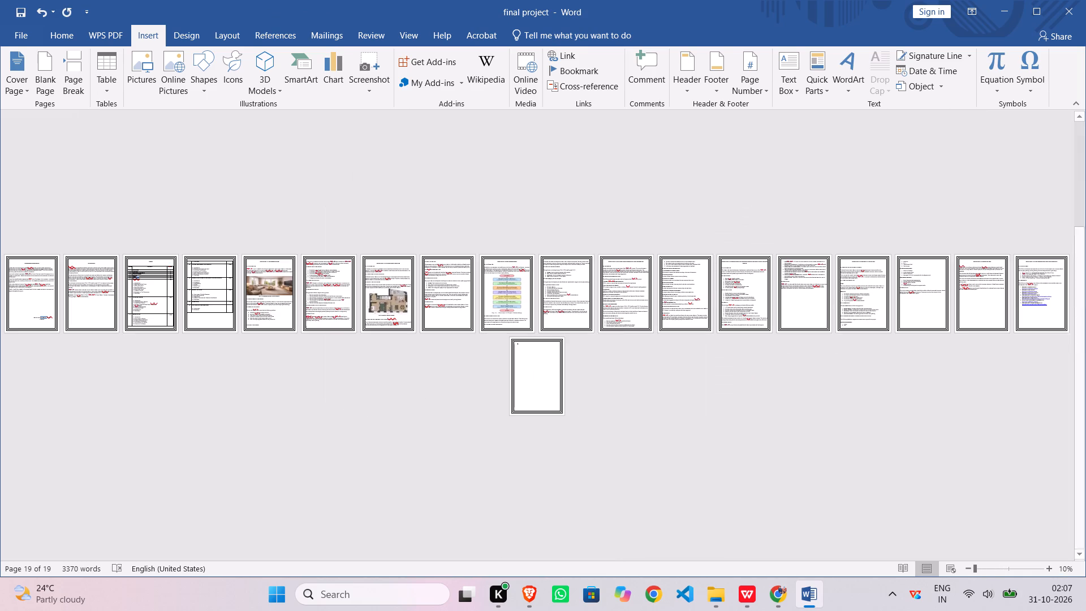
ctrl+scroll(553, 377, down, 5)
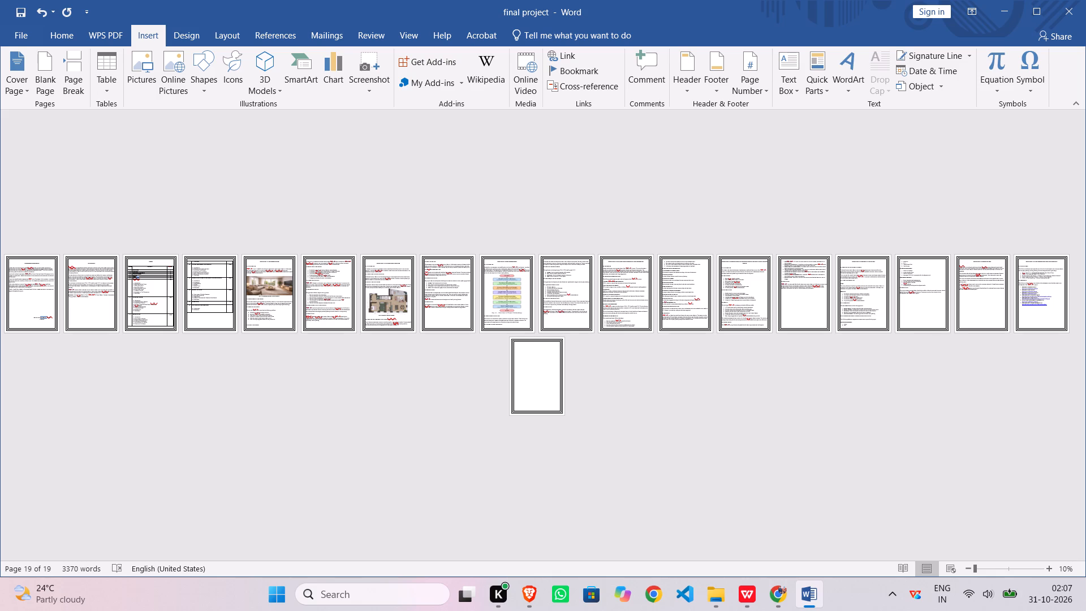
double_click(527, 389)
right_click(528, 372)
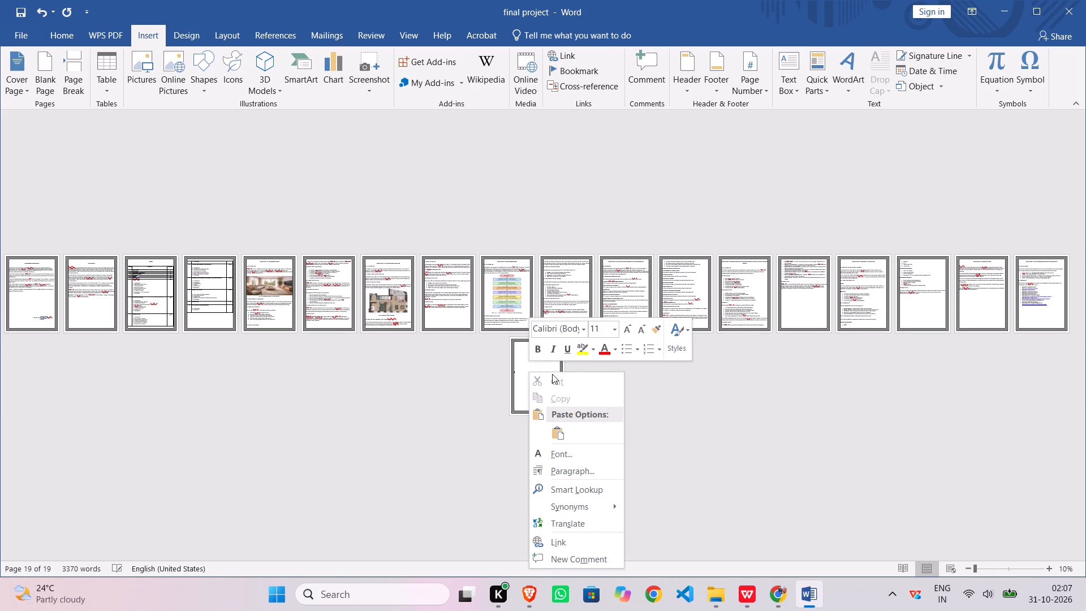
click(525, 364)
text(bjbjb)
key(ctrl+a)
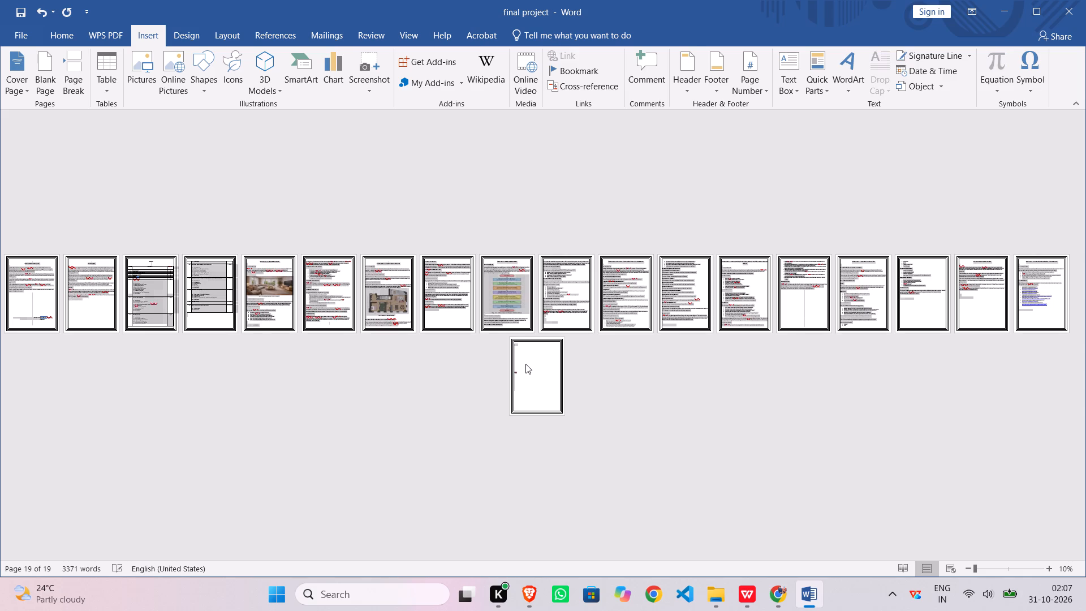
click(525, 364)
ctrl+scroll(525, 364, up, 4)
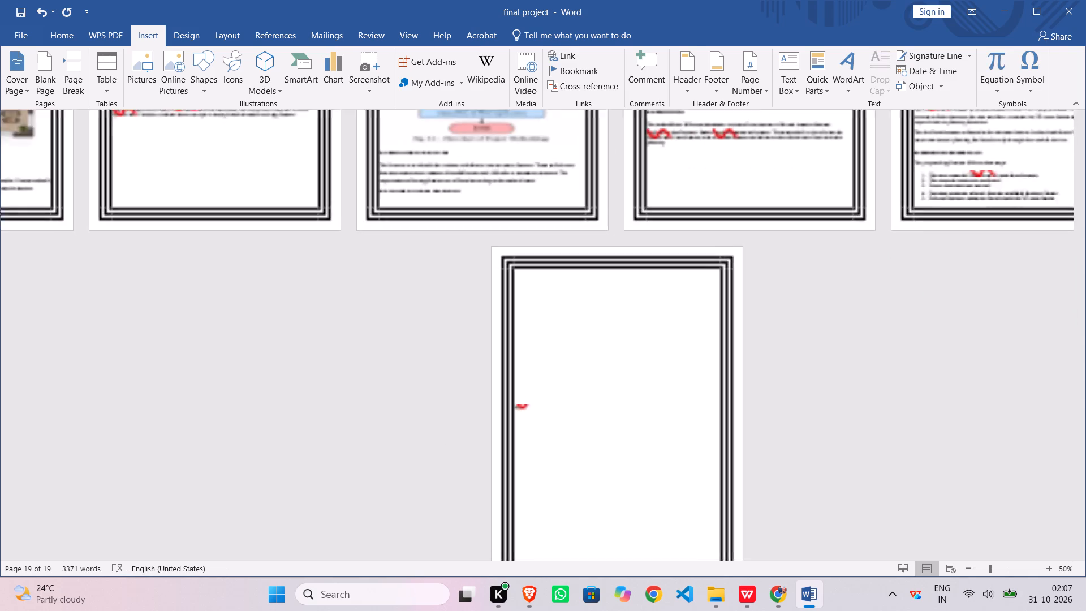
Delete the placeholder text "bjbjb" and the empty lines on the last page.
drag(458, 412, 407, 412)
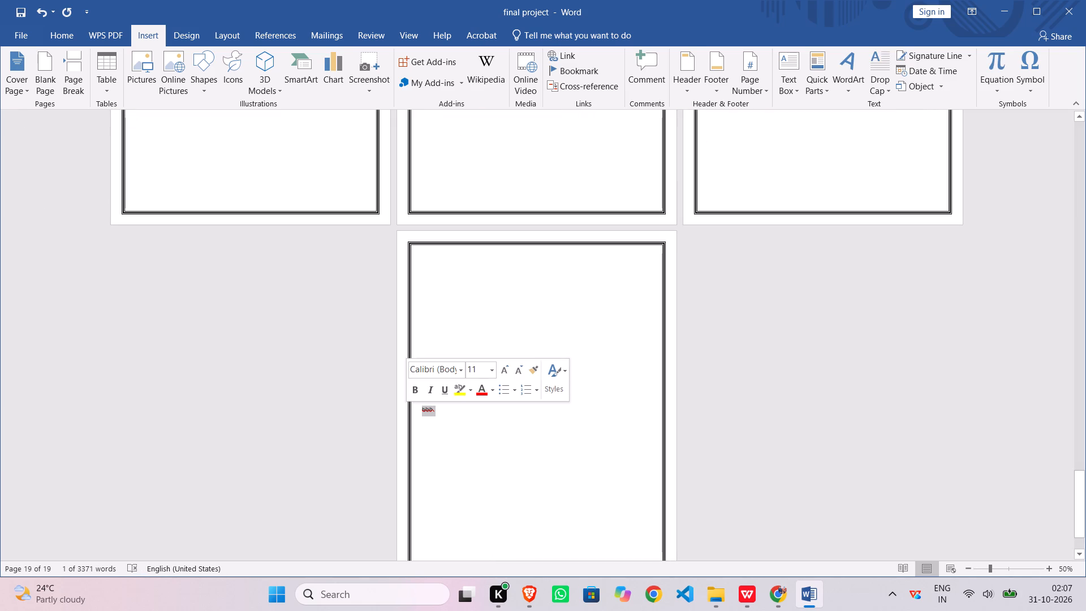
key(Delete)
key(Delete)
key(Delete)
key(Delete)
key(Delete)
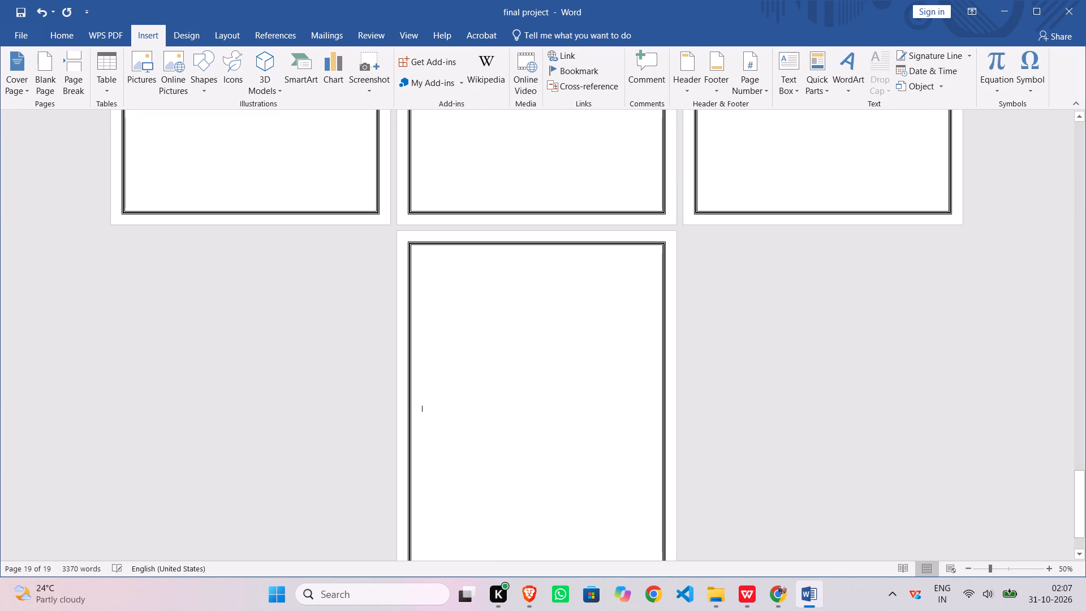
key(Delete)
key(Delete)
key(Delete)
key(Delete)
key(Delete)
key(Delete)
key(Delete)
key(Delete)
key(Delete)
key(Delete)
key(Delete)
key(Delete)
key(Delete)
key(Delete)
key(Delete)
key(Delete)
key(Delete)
Examine the report's page overview, from the blank last page back to the Acknowledgement page.
ctrl+scroll(407, 412, down, 3)
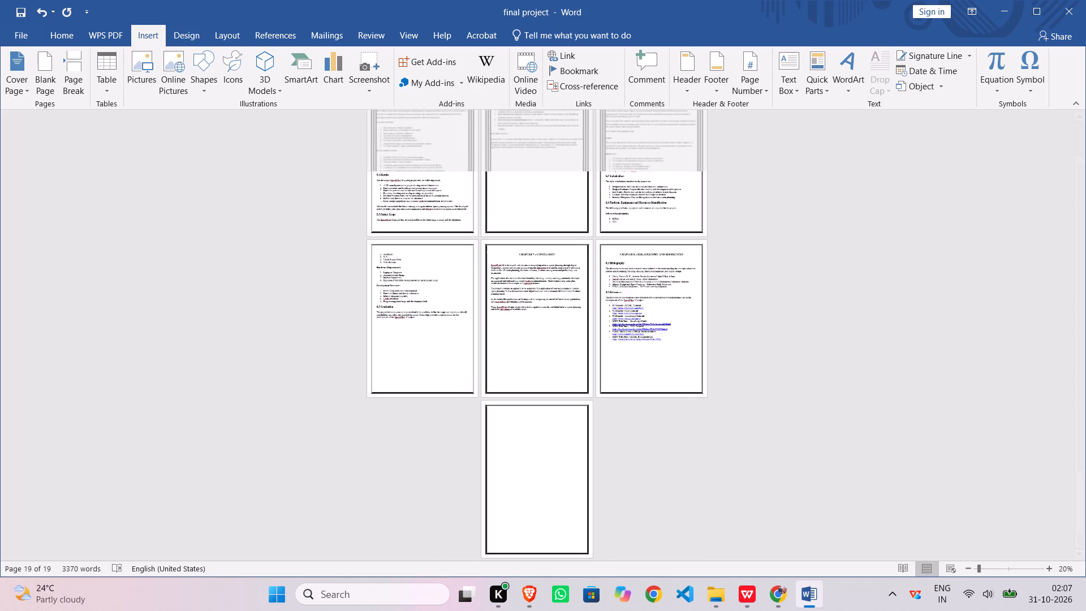
click(516, 458)
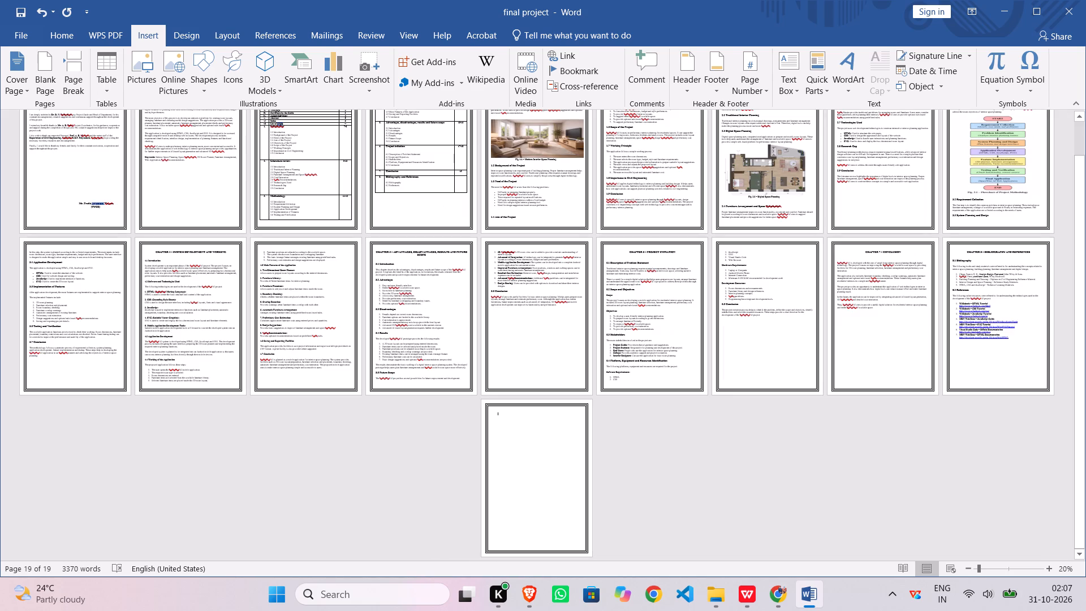
ctrl+scroll(434, 421, down, 1)
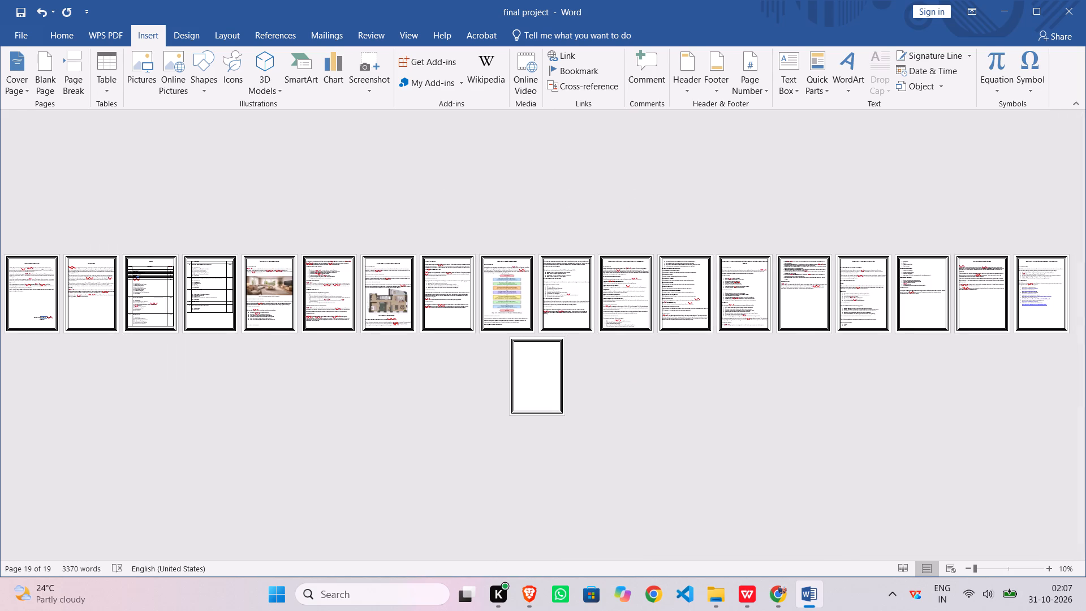
scroll(335, 470, right, 2)
click(19, 251)
scroll(32, 257, right, 1)
ctrl+scroll(32, 257, up, 1)
ctrl+scroll(32, 257, right, 1)
ctrl+scroll(32, 257, up, 2)
scroll(32, 257, right, 3)
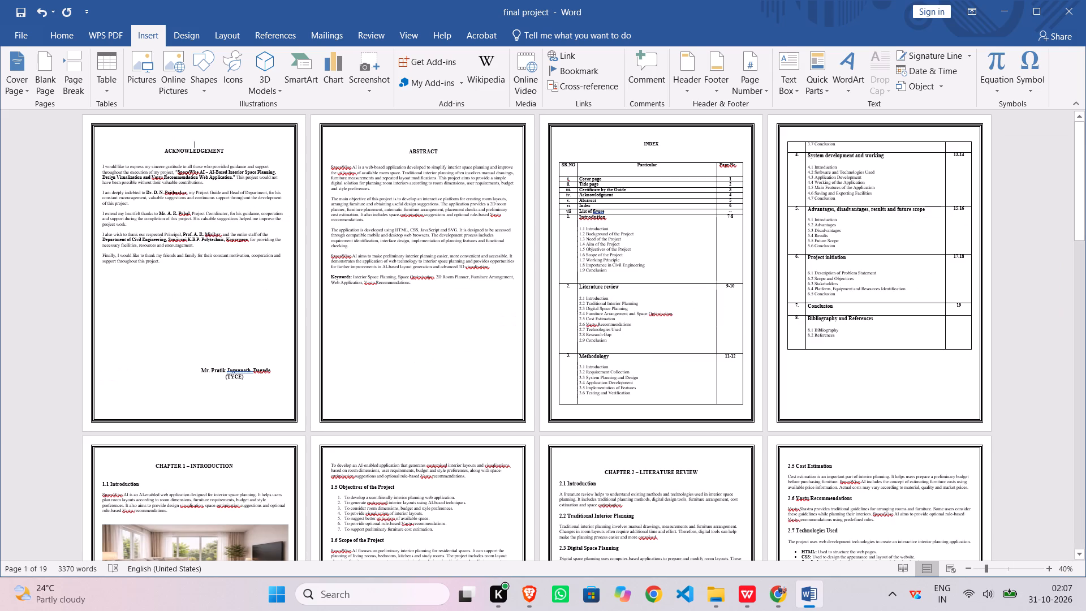
scroll(32, 257, up, 1)
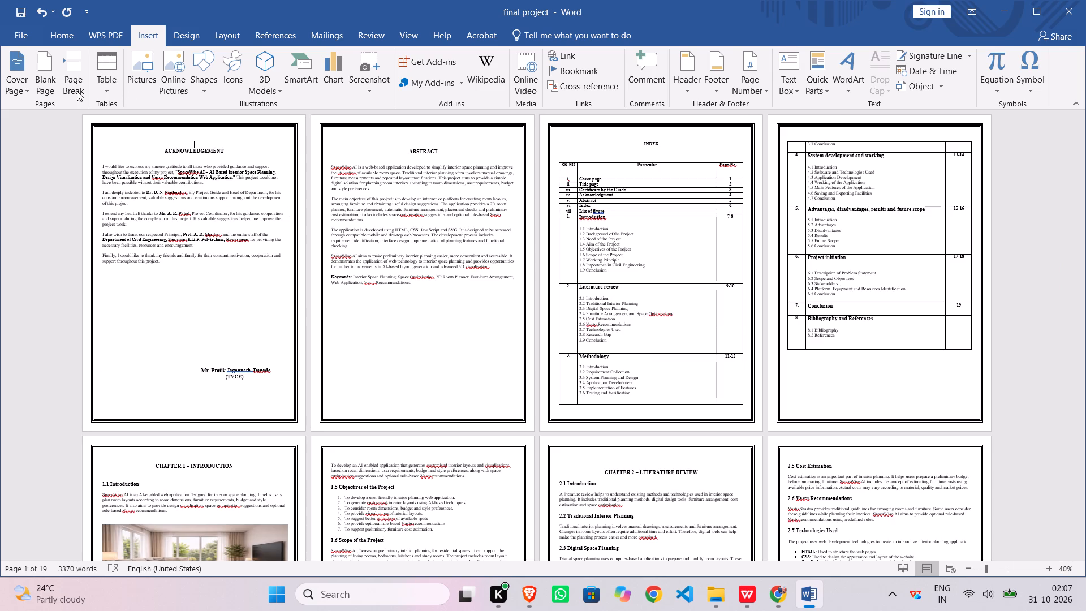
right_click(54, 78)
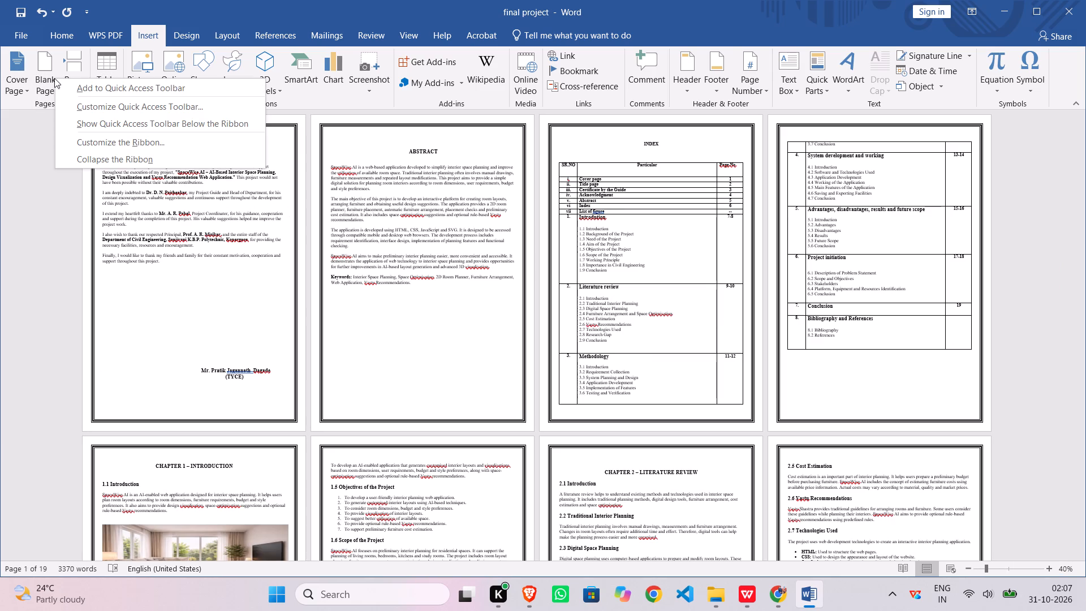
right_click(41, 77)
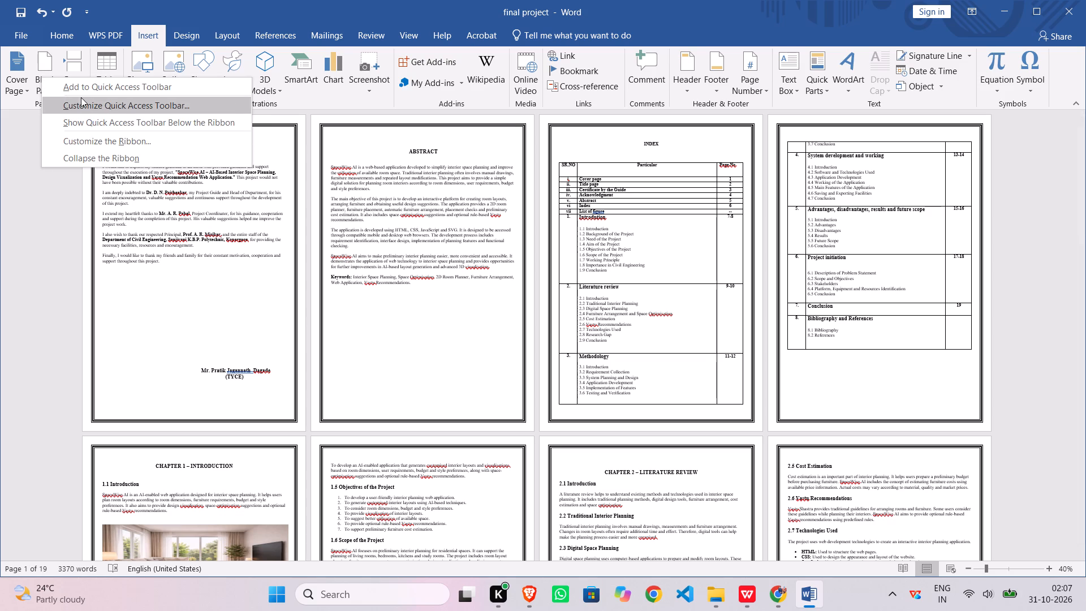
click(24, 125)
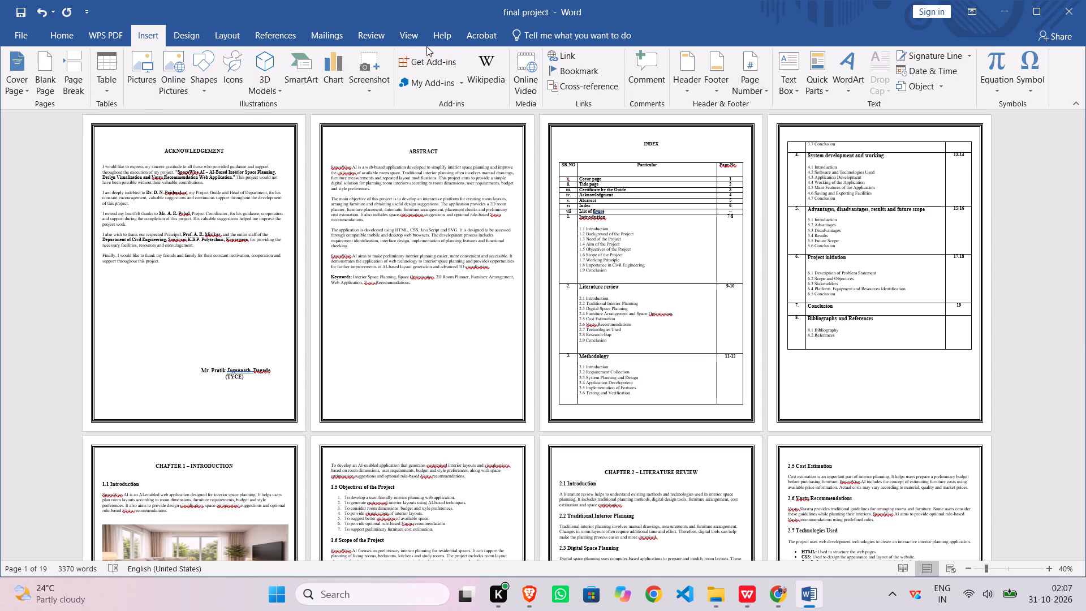
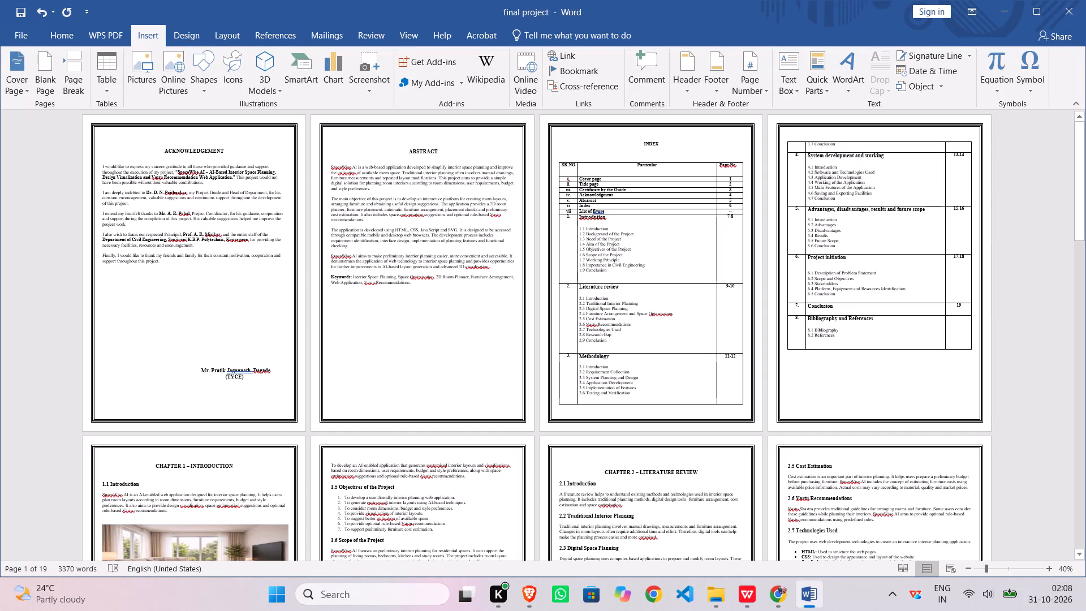
Insert three blank pages before the Acknowledgement page and place the cursor on the first one.
click(46, 66)
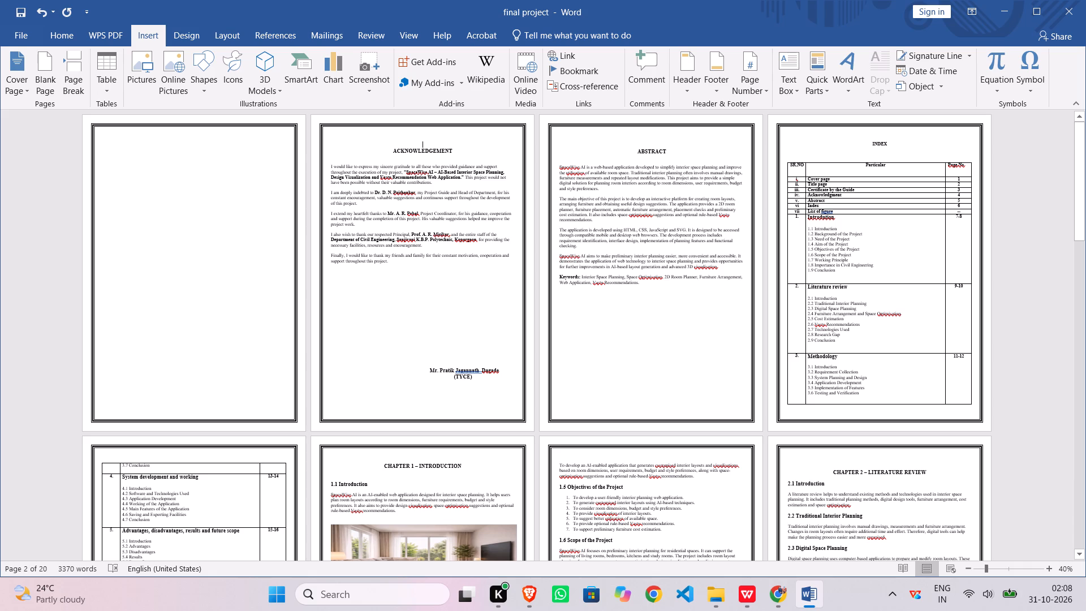
click(174, 167)
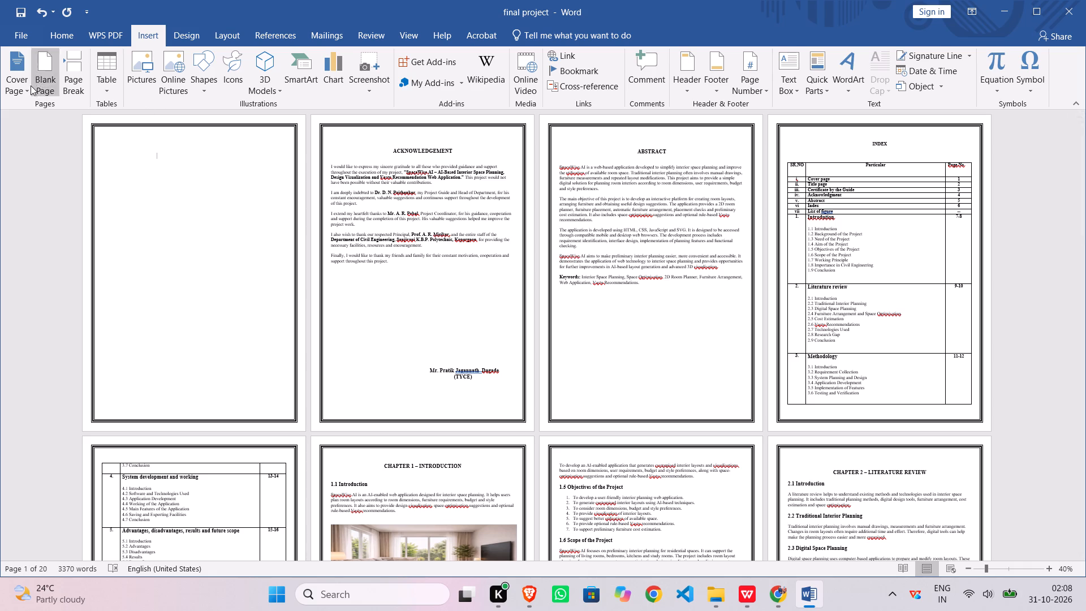
click(48, 80)
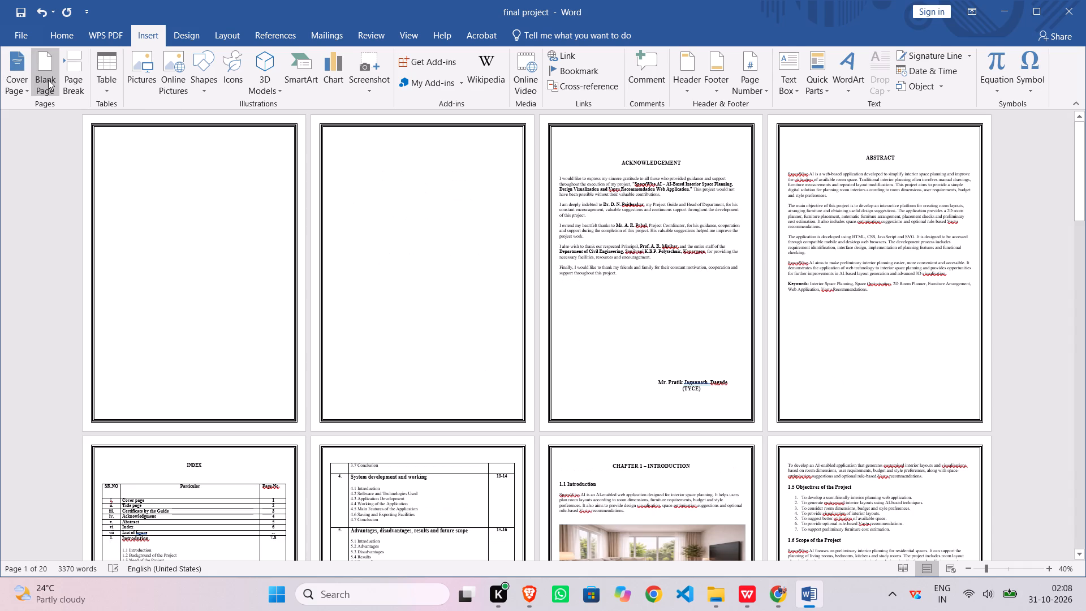
click(48, 80)
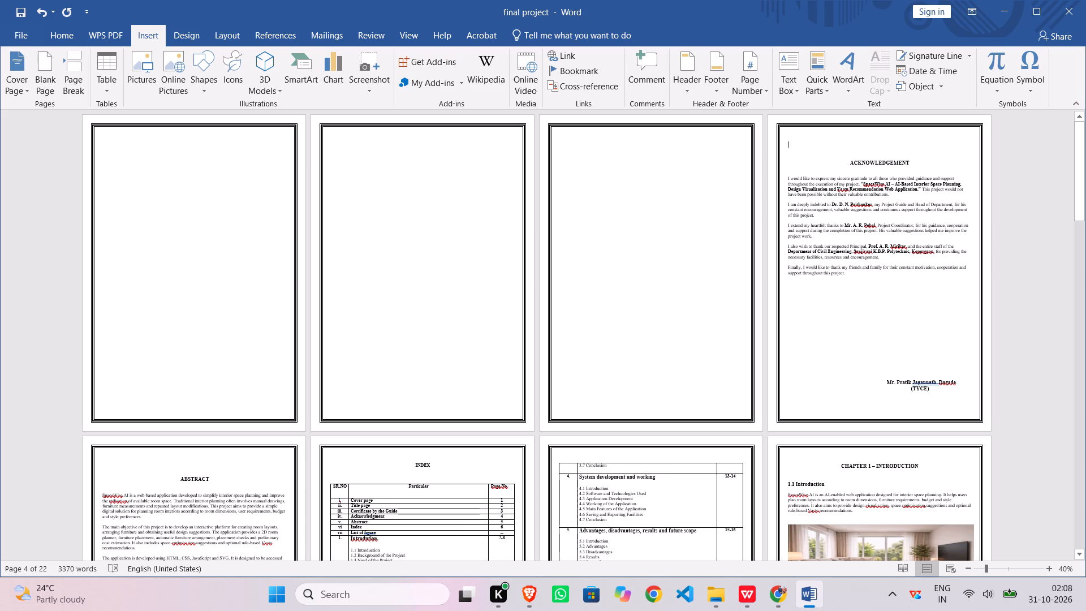
click(180, 191)
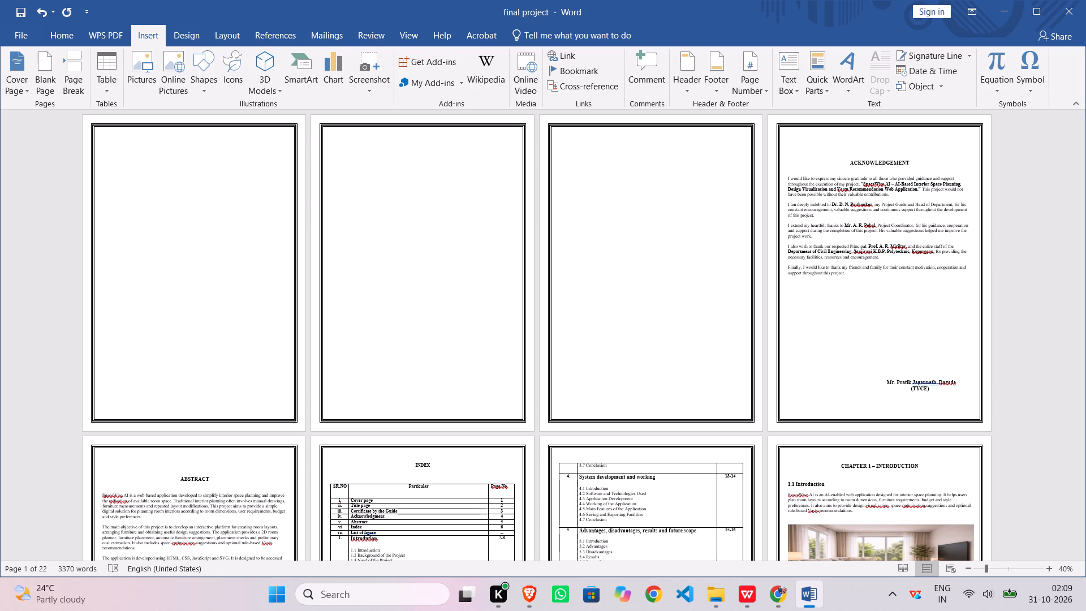
Open "MOS Micro Project certificate.docx 1 (1)" from the Downloads folder in WPS Office, examine its certificate pages, and close it.
double_click(719, 604)
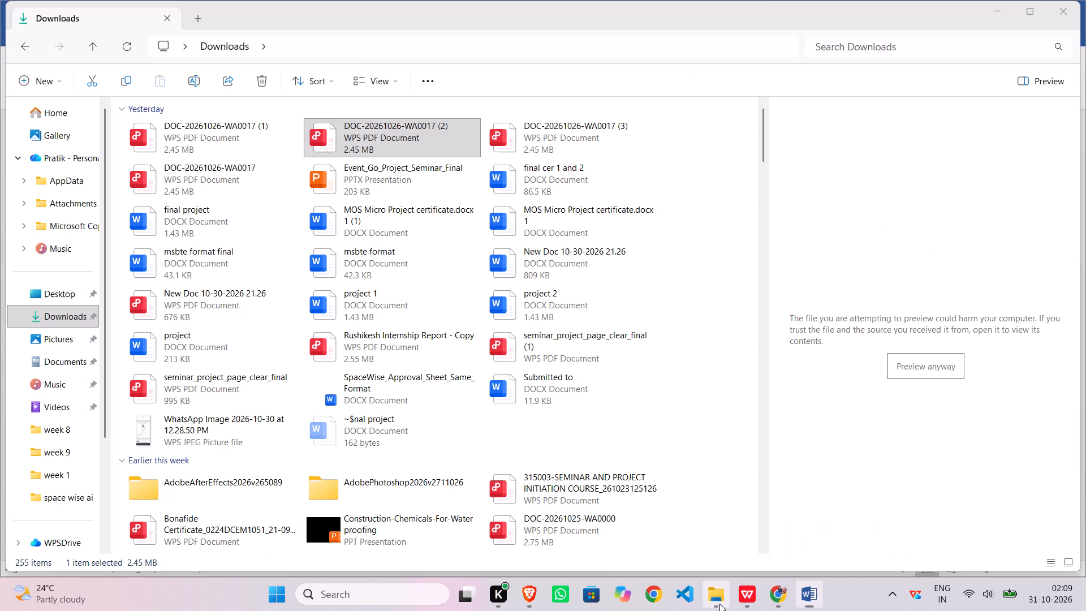
double_click(373, 226)
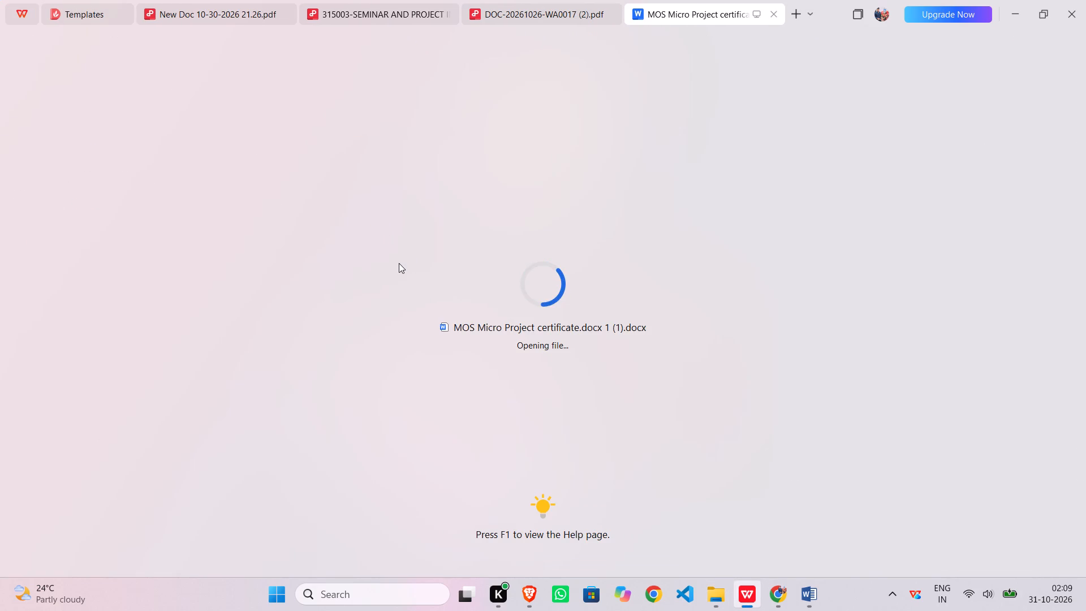
scroll(440, 307, down, 15)
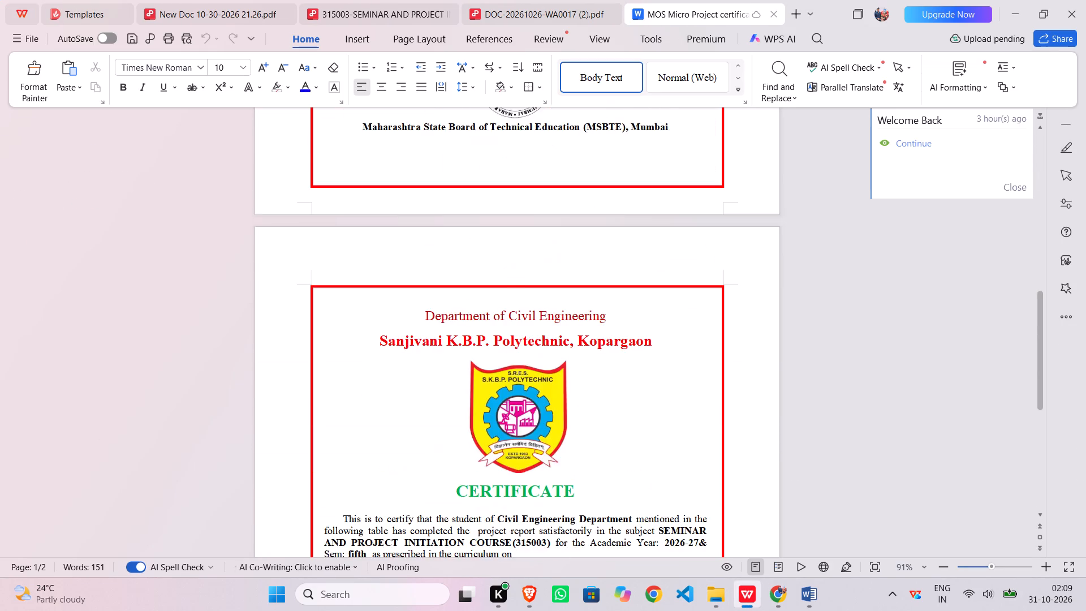
scroll(440, 307, down, 2)
scroll(440, 307, up, 5)
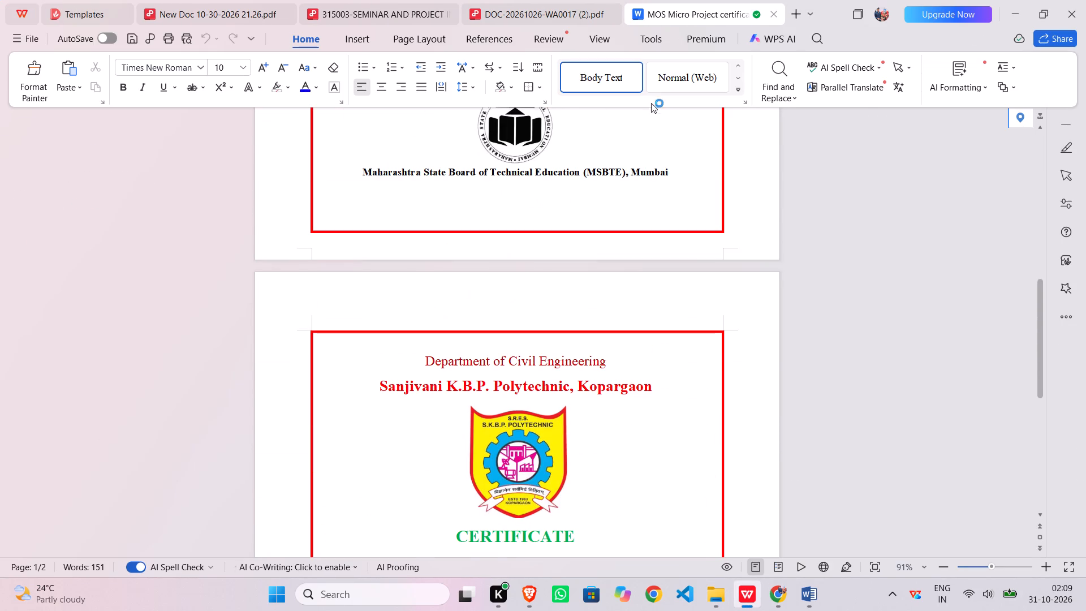
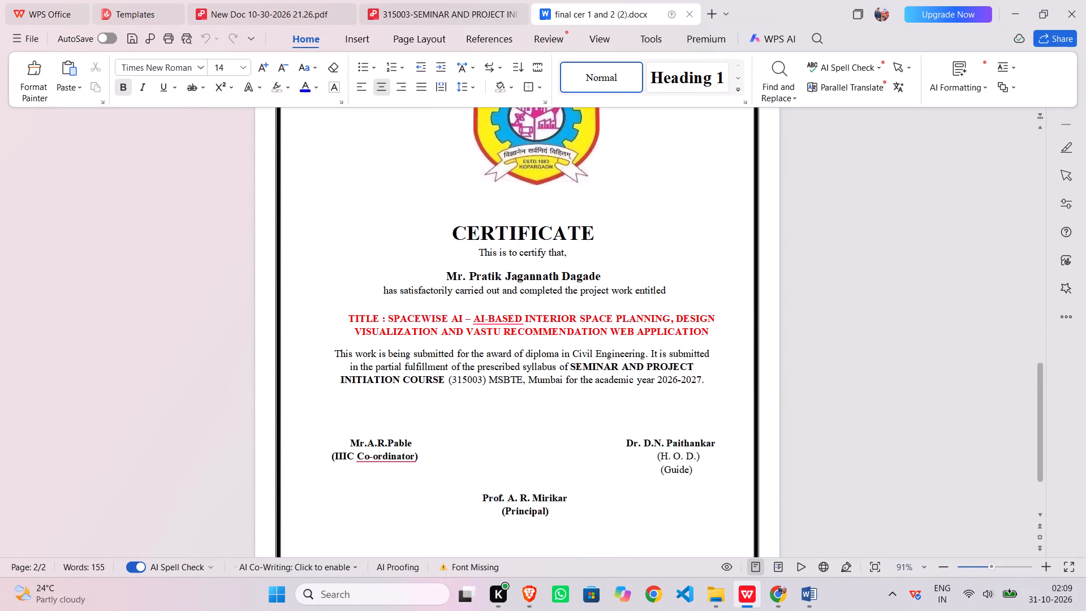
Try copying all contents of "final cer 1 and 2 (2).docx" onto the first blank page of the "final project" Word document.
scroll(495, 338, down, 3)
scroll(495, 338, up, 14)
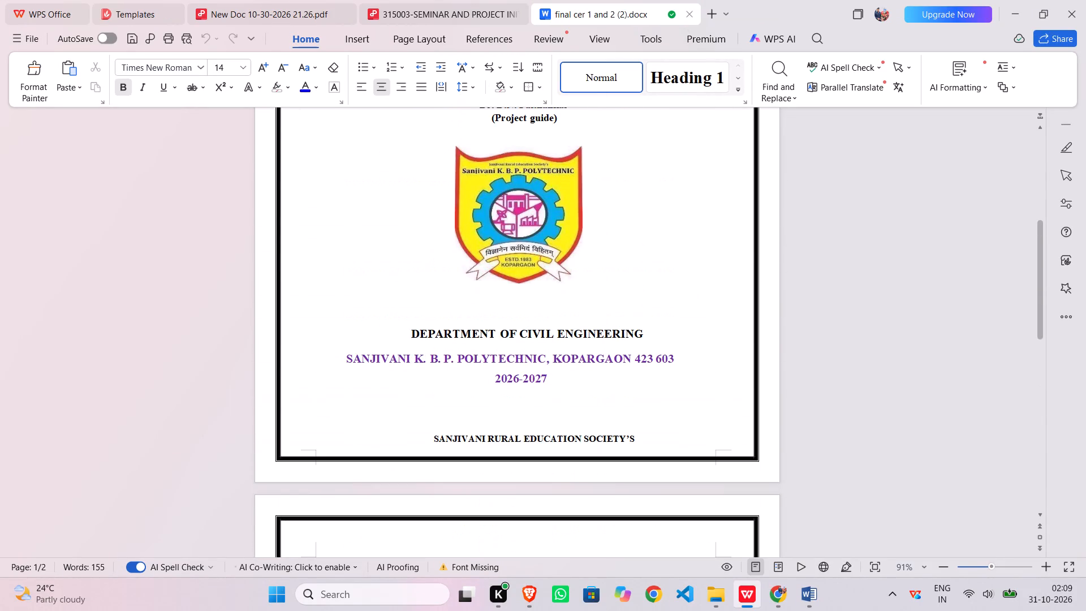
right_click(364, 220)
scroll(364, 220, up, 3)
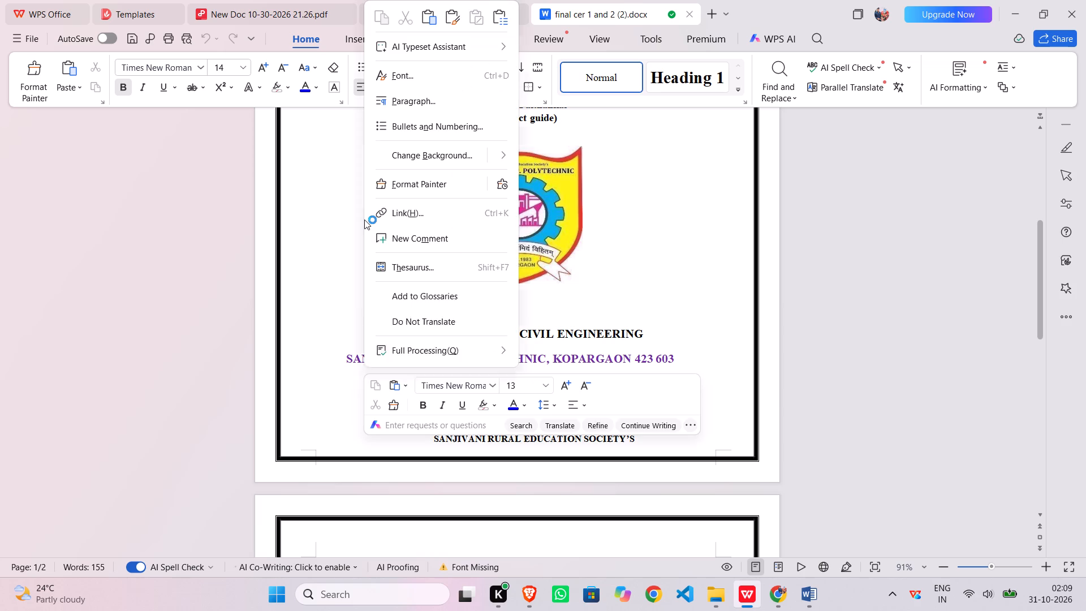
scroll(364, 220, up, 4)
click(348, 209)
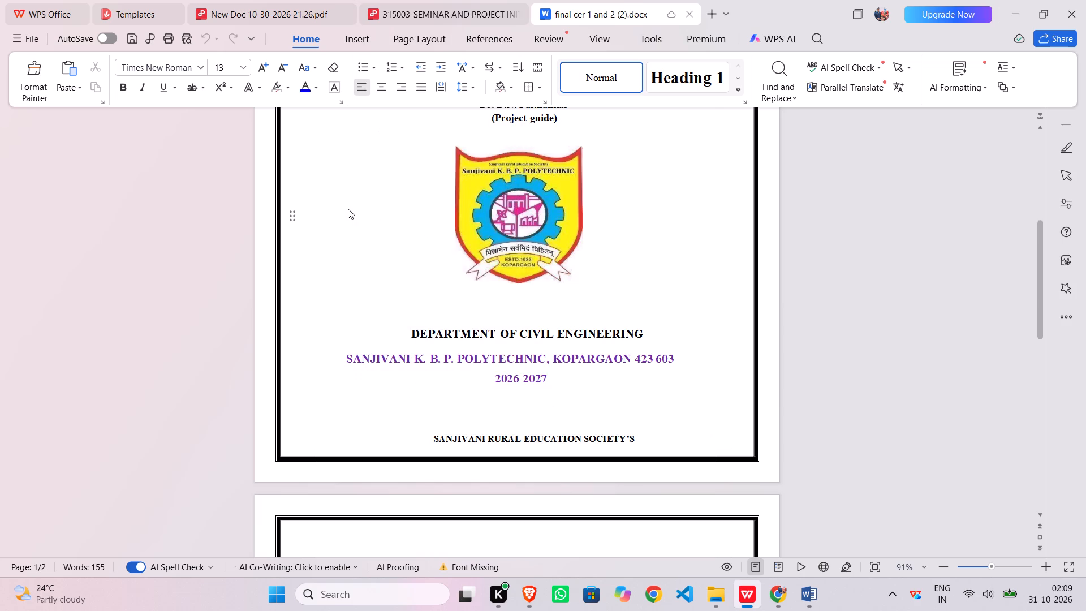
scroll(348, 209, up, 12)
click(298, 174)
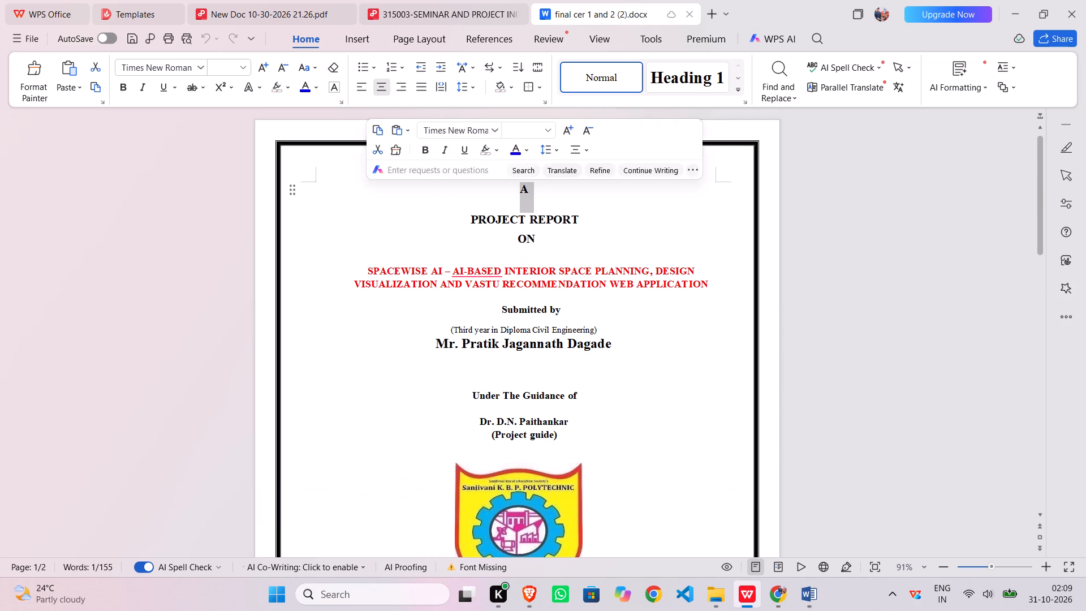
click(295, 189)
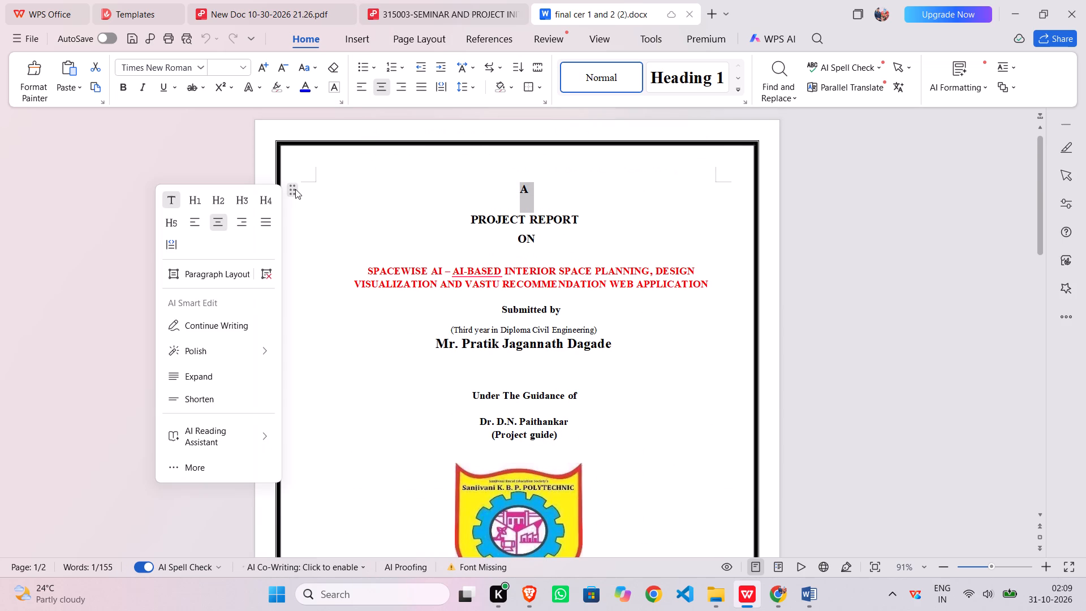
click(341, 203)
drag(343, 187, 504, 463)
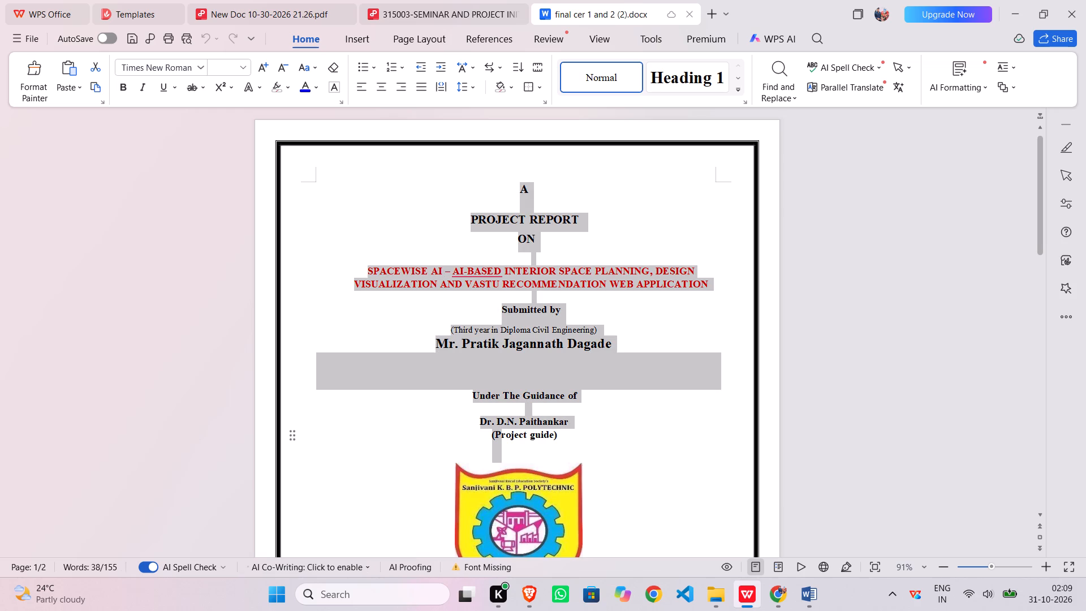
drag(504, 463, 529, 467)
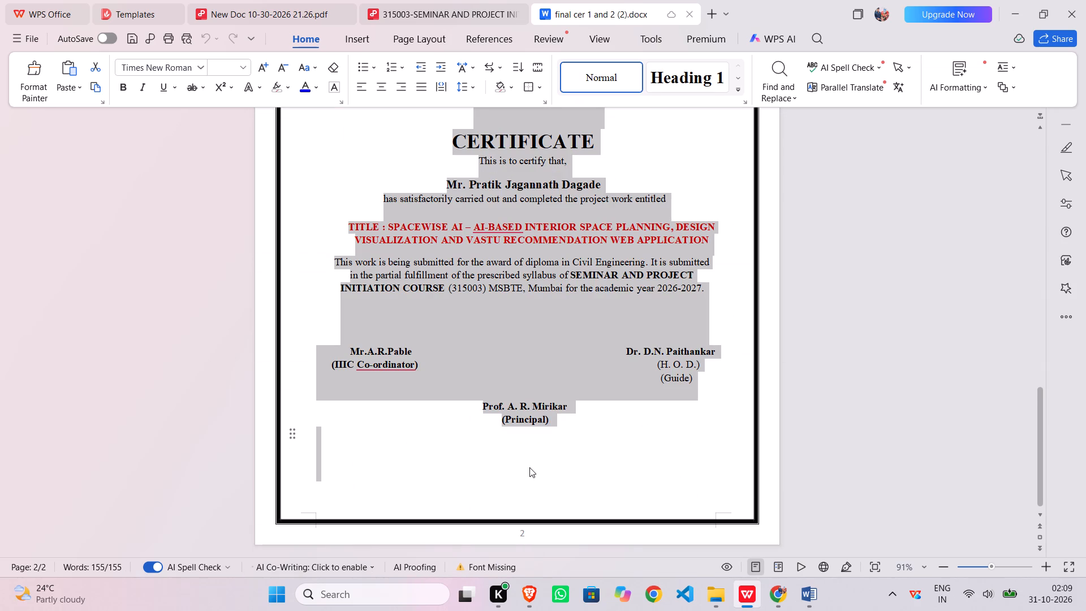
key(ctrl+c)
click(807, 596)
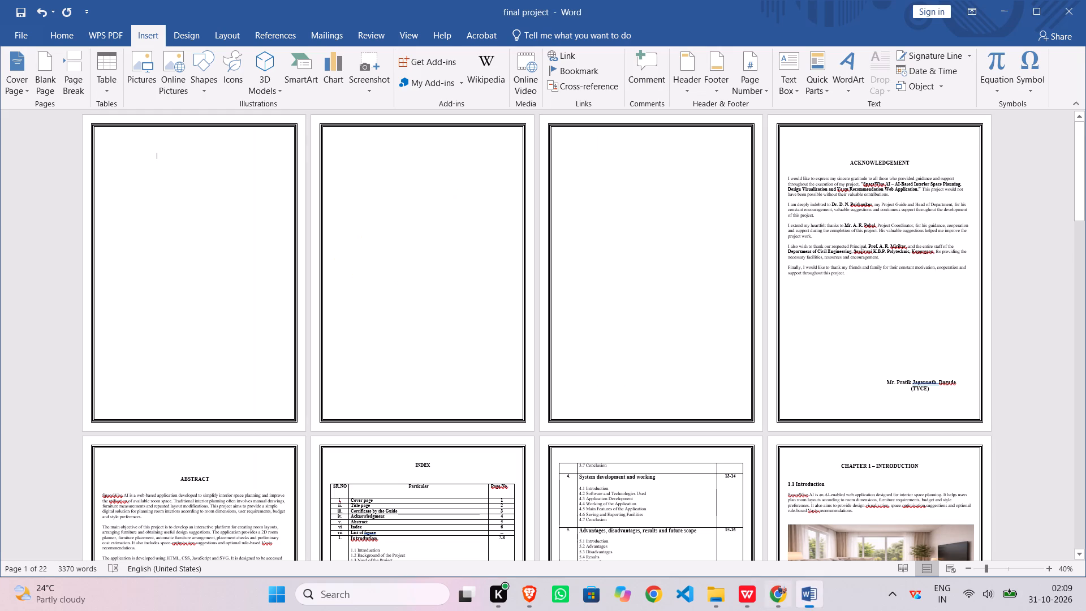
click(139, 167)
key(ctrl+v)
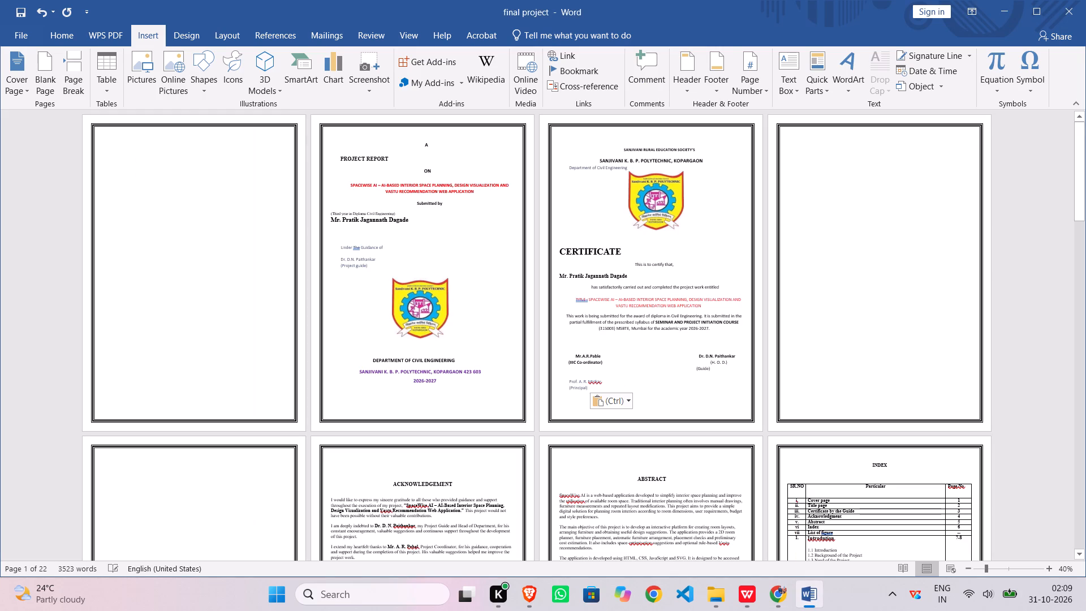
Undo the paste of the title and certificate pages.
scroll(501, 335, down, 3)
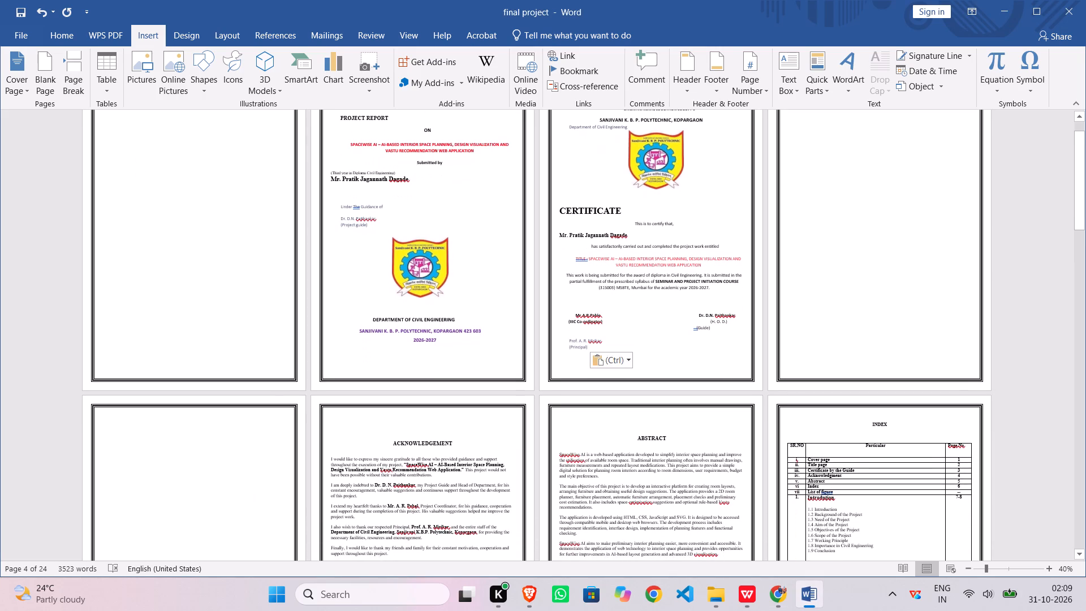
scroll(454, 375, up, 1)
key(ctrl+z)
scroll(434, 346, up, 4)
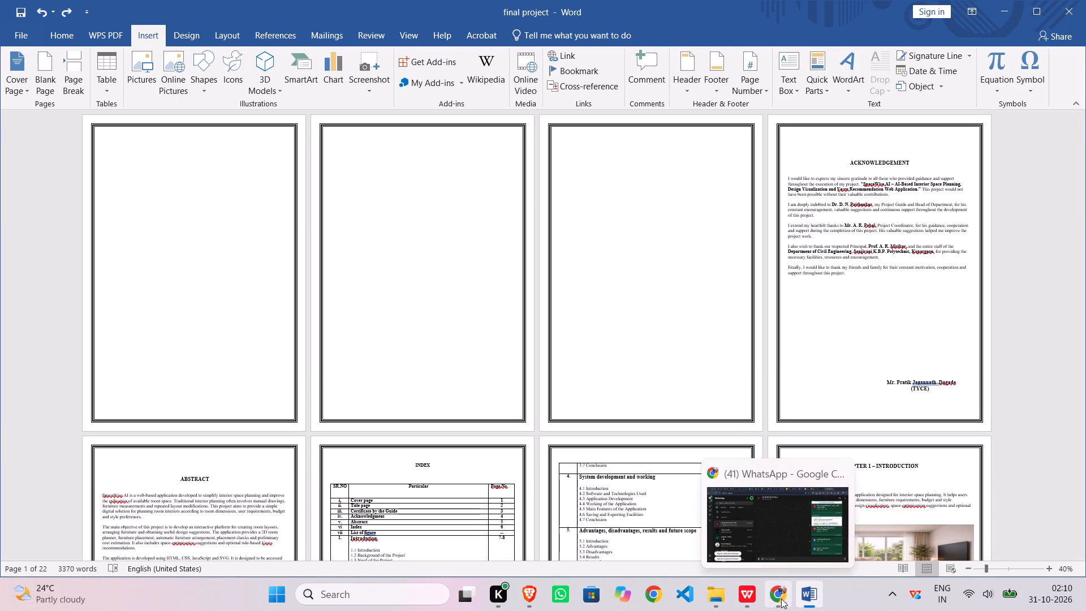
Copy the college logo from the title page of "final cer 1 and 2 (2).docx" in WPS Office and paste it into Word's "final project" front pages.
click(743, 603)
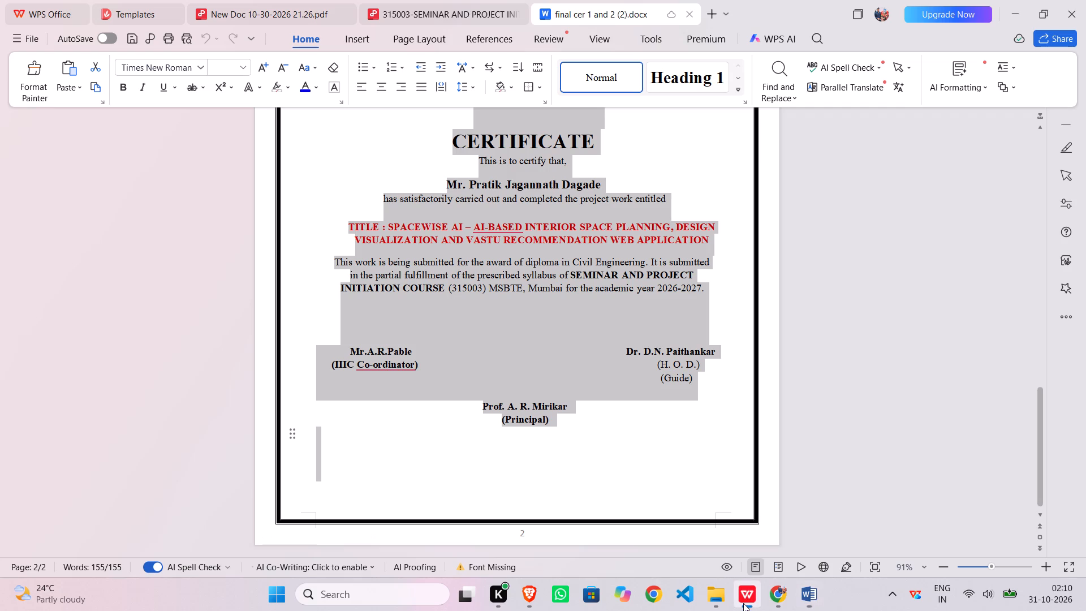
click(591, 460)
scroll(591, 460, up, 15)
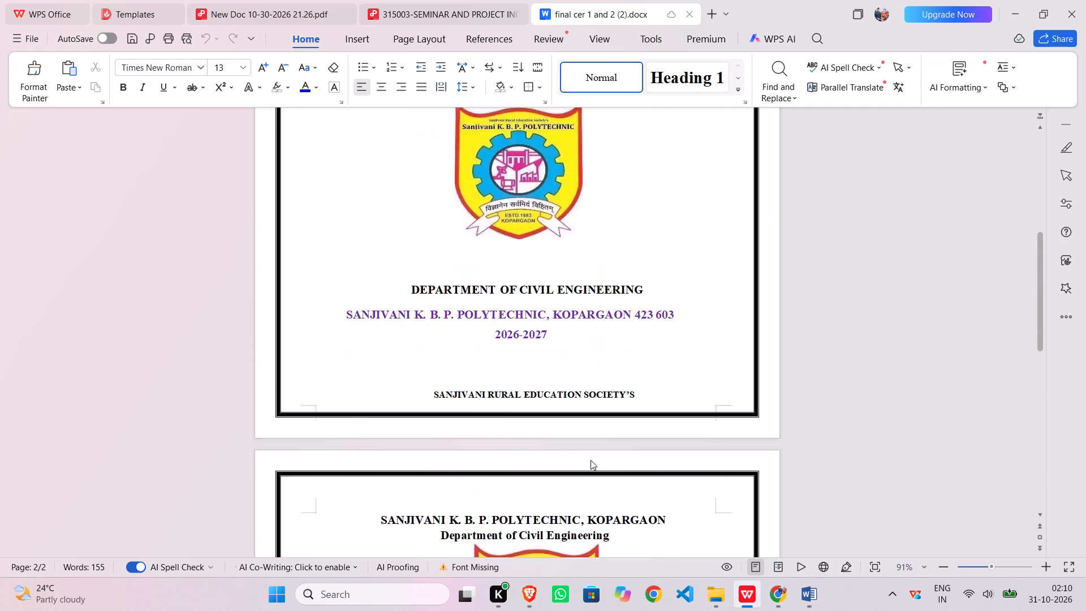
scroll(591, 460, up, 10)
right_click(505, 514)
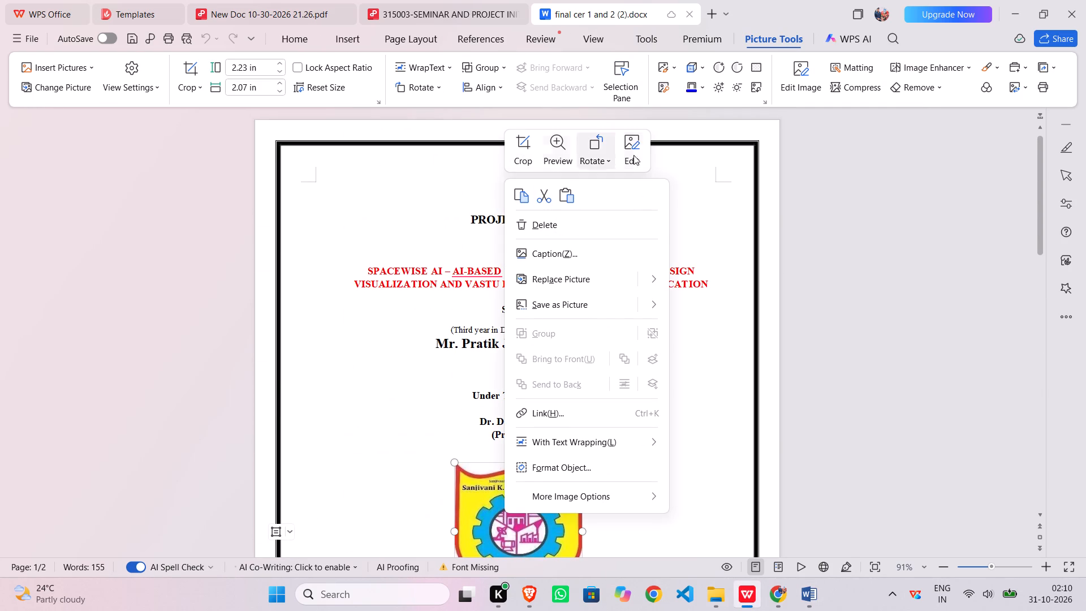
click(514, 201)
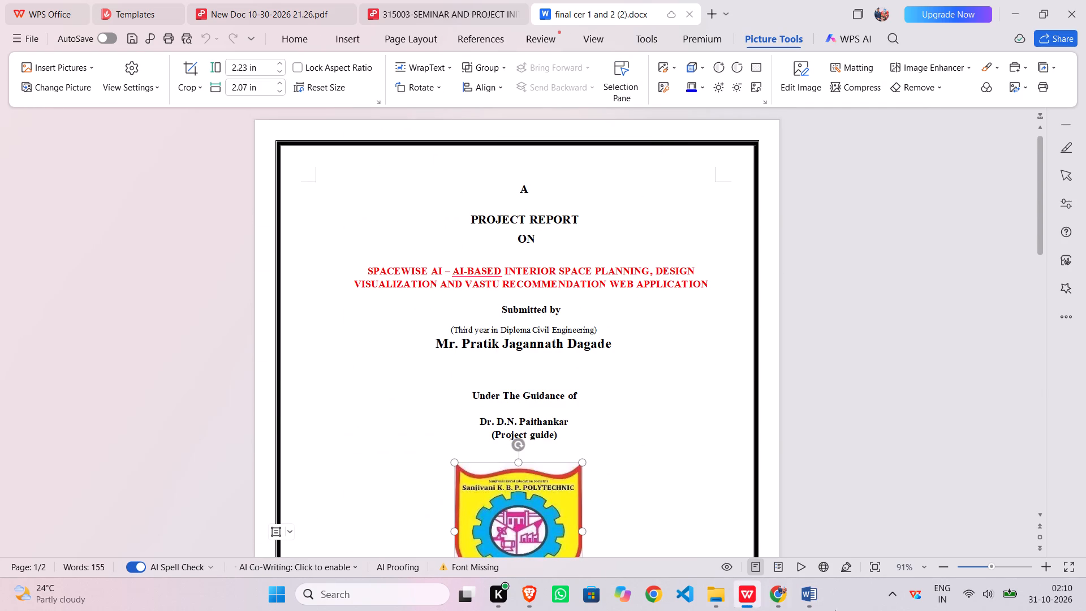
click(804, 600)
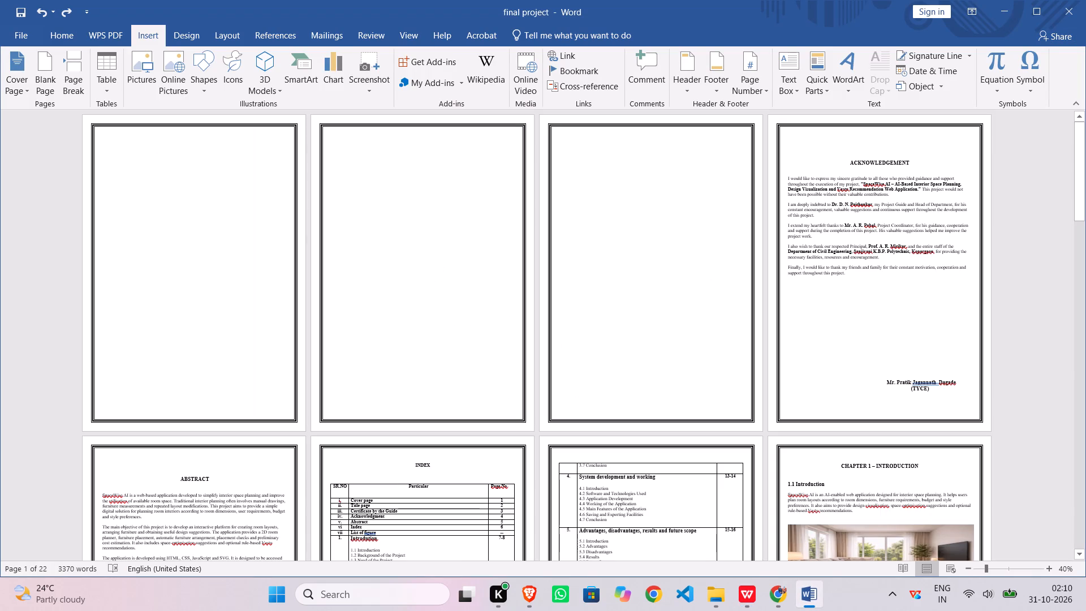
key(Return)
key(Return)
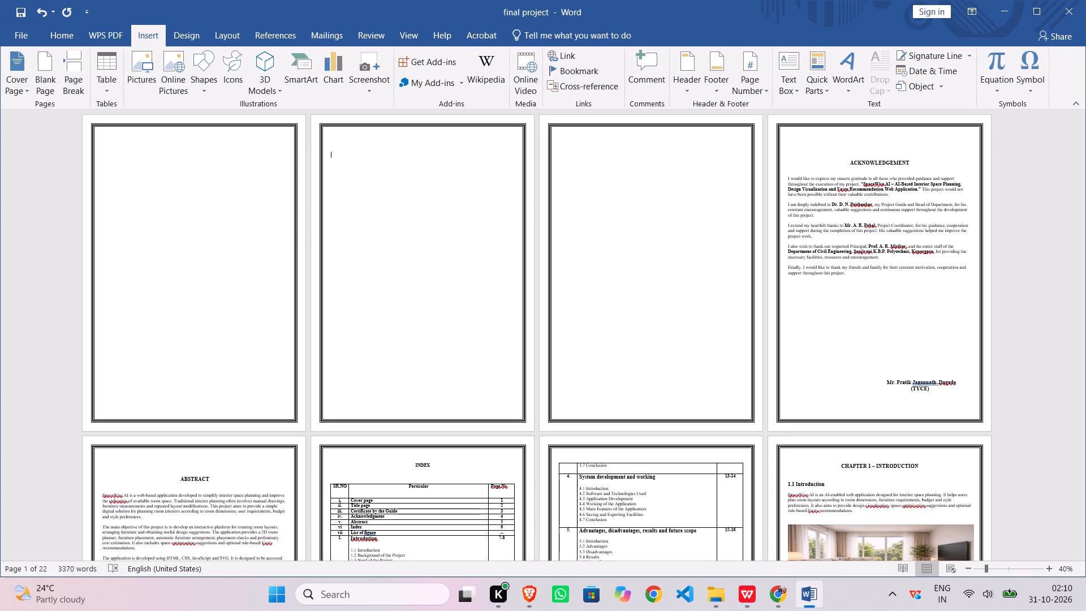
click(149, 261)
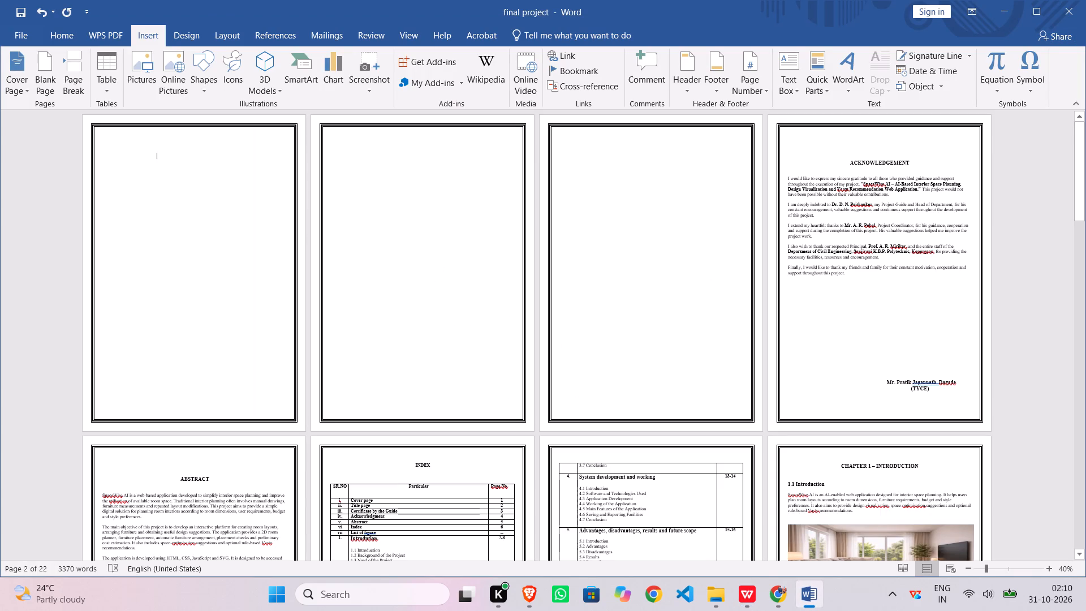
key(ctrl+v)
Set the pasted logo's text wrapping to Through and move it to the middle of the first page.
click(351, 180)
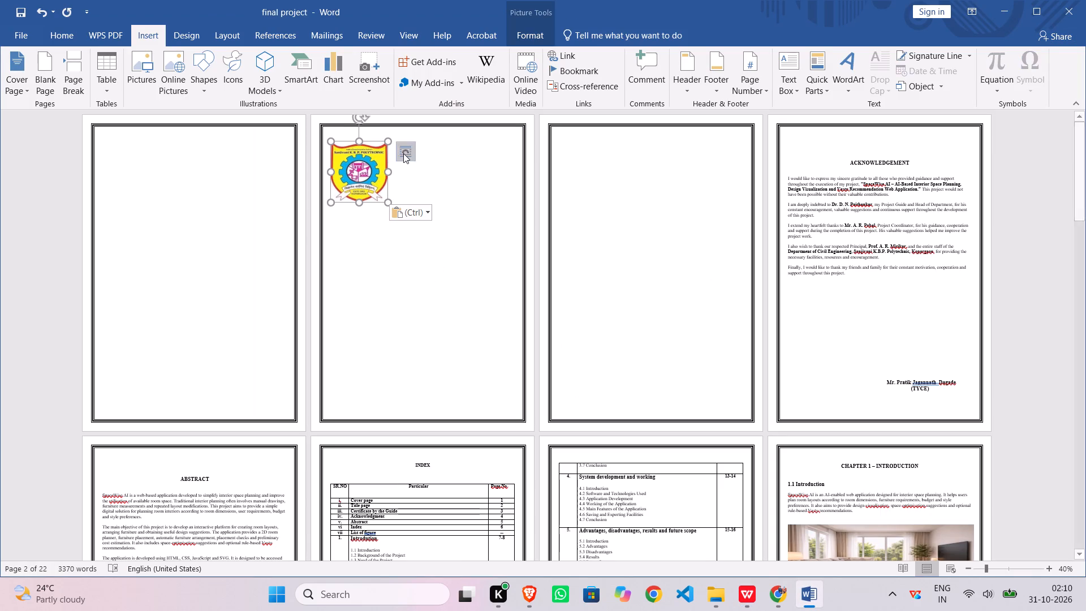
click(403, 153)
click(503, 253)
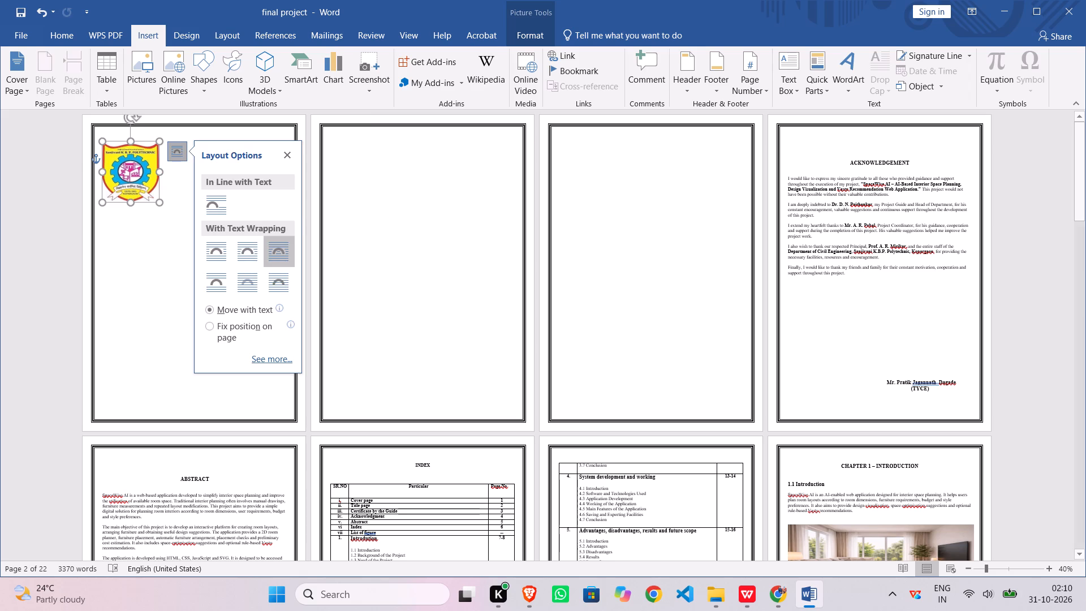
drag(121, 161, 180, 273)
click(180, 273)
click(263, 278)
Paste another copy of the college logo into the blank pages following the first page.
right_click(219, 265)
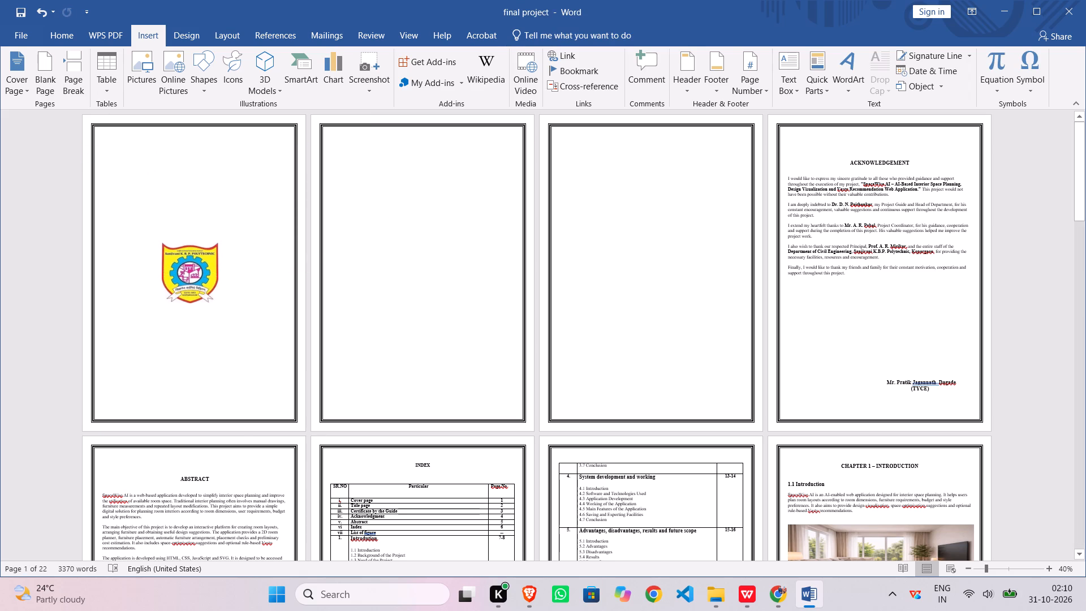
right_click(207, 270)
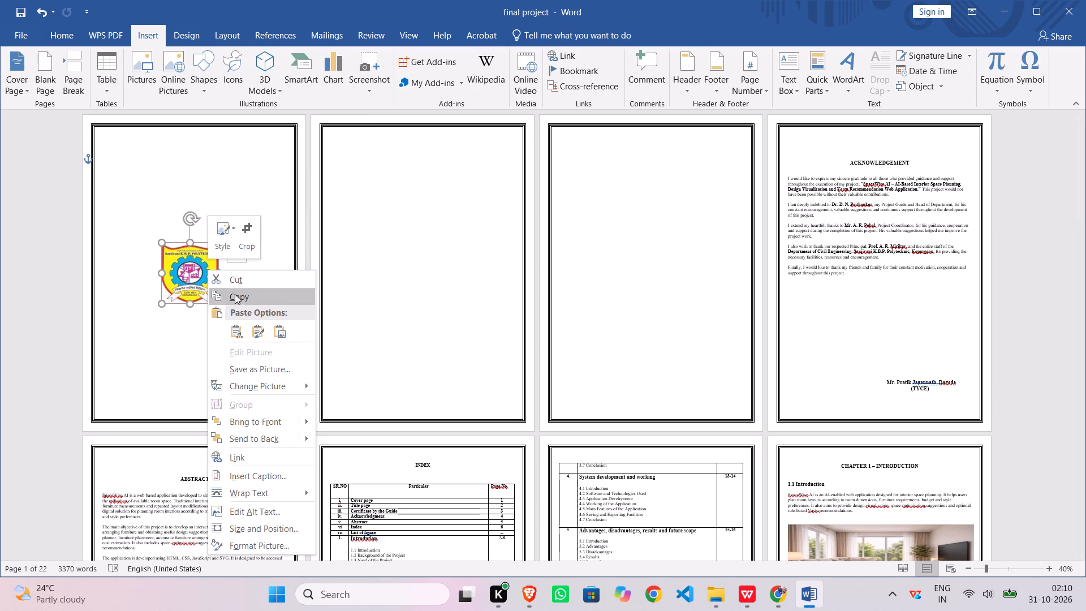
click(382, 251)
double_click(397, 255)
key(ctrl+v)
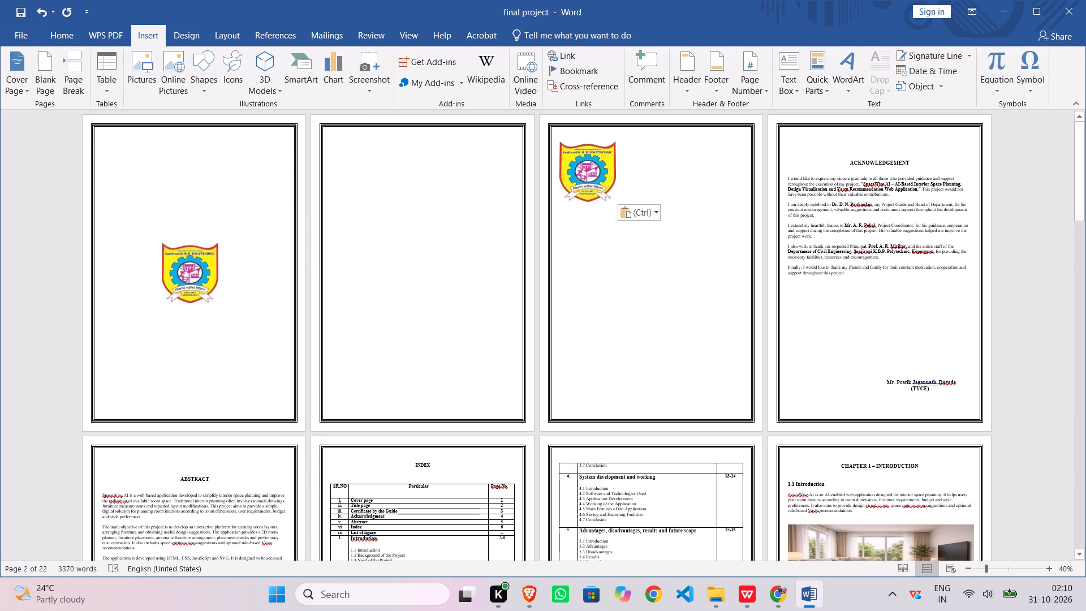
Set the second logo's text wrapping to Through and move it to the middle of the second page.
click(571, 178)
triple_click(636, 161)
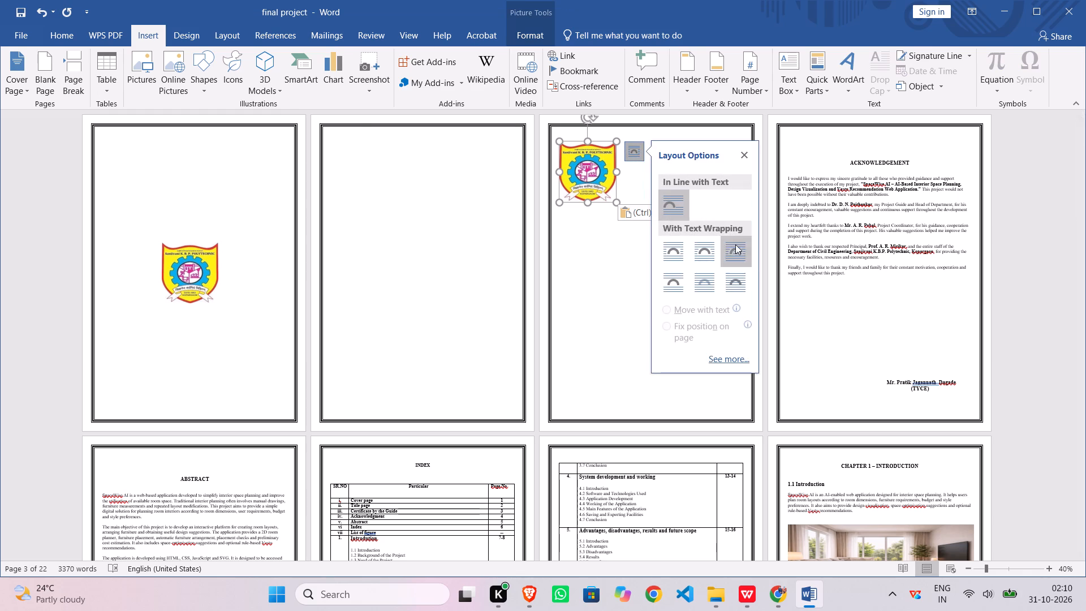
double_click(729, 245)
click(373, 170)
drag(373, 170, 425, 279)
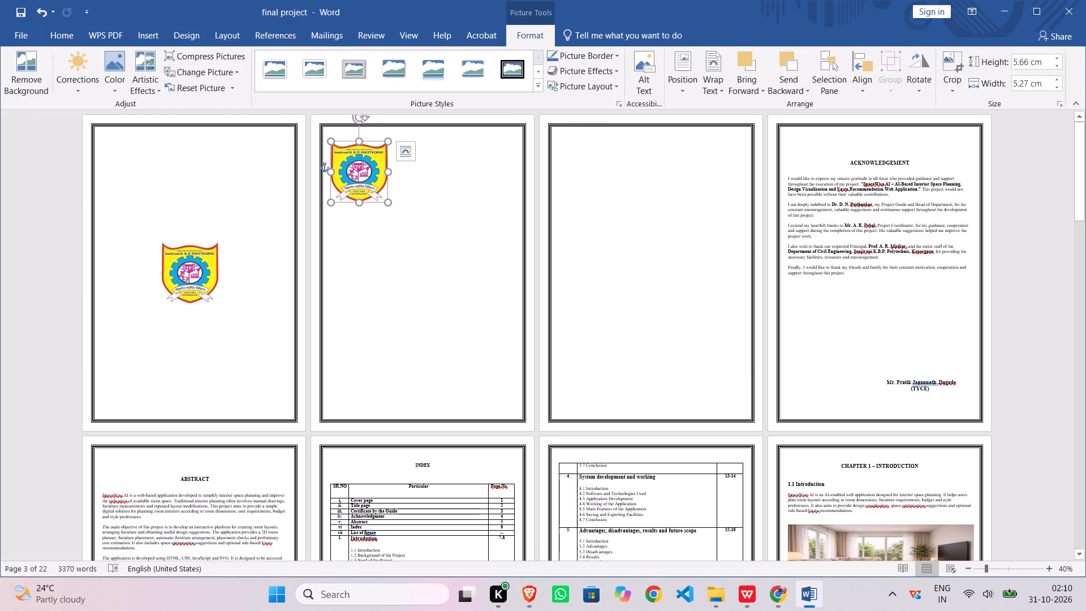
drag(361, 169, 421, 265)
click(480, 211)
Copy the title page text from "A" through "(Project guide)" in the WPS Office document and paste it onto the first page of "final project" in Word.
click(810, 603)
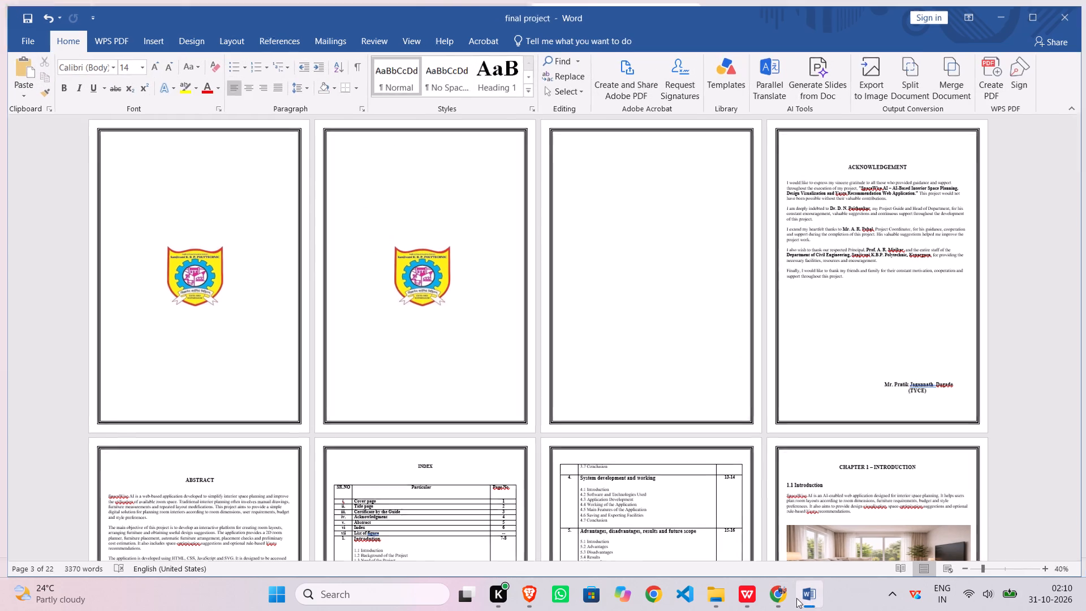
drag(510, 182, 572, 432)
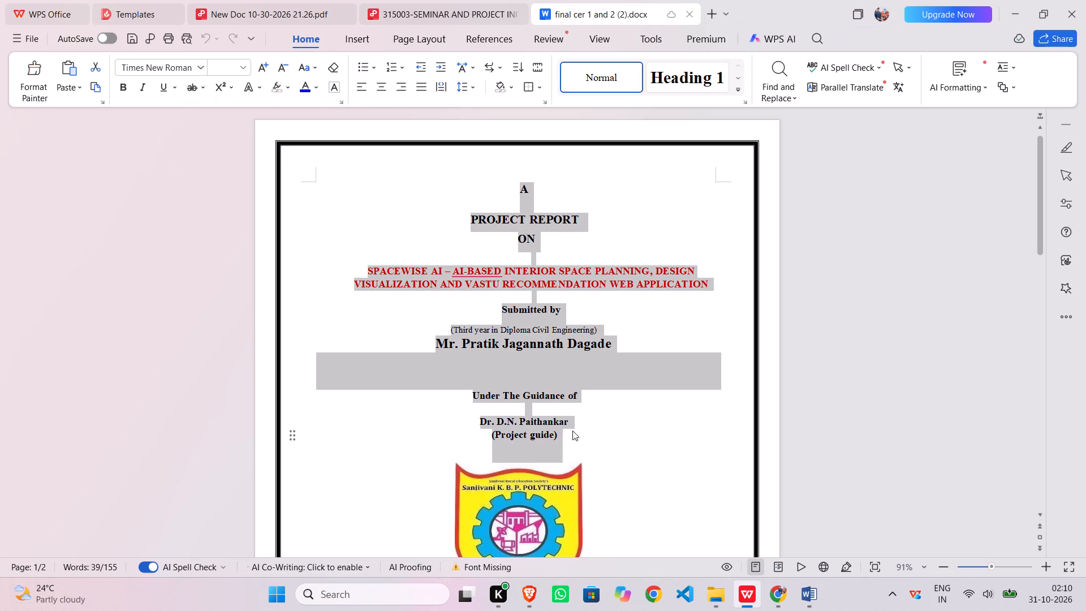
key(ctrl+c)
click(803, 601)
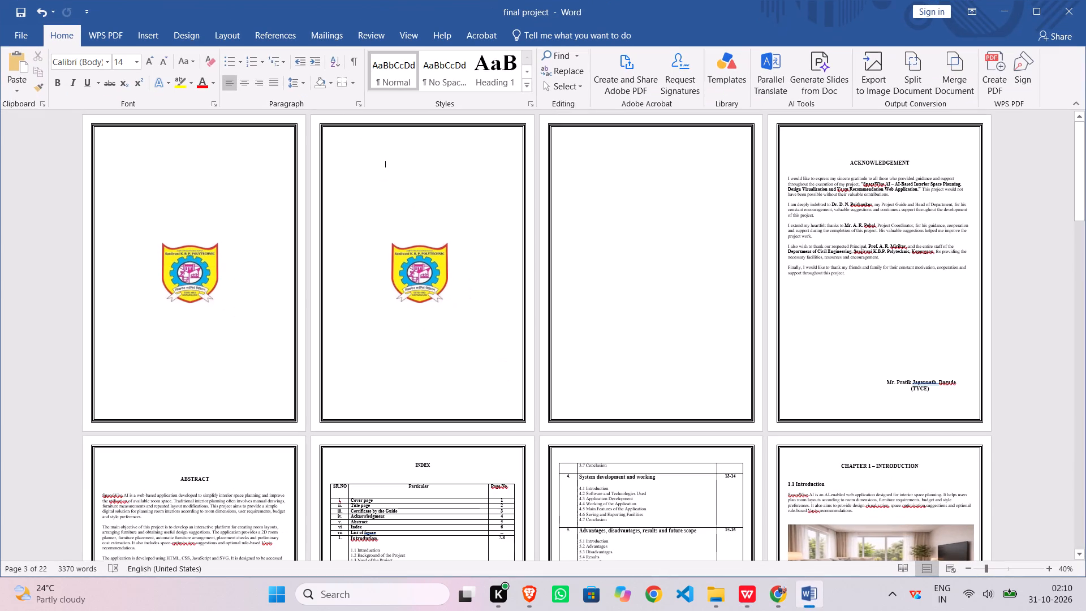
click(173, 149)
key(ctrl+v)
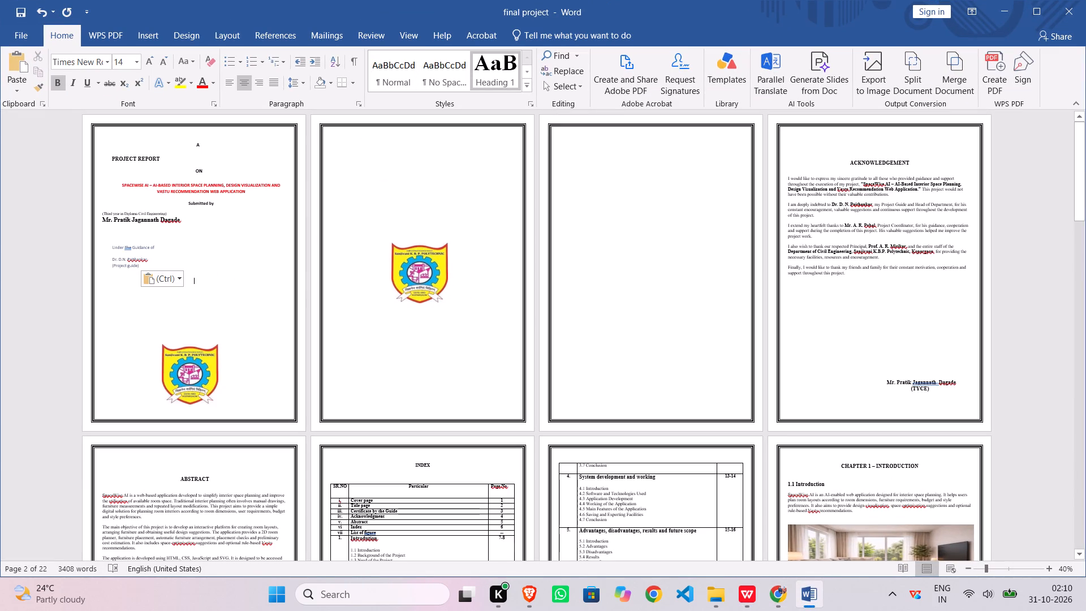
Centre the "PROJECT REPORT" line, the third-year diploma line and the student's name on the first page.
drag(109, 154, 176, 159)
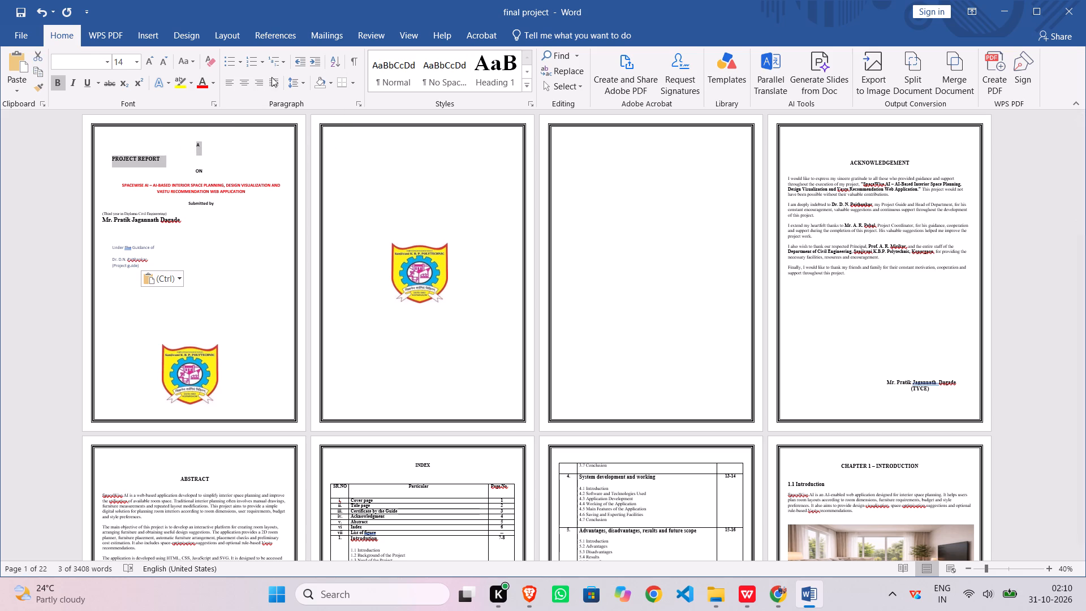
click(243, 88)
triple_click(165, 214)
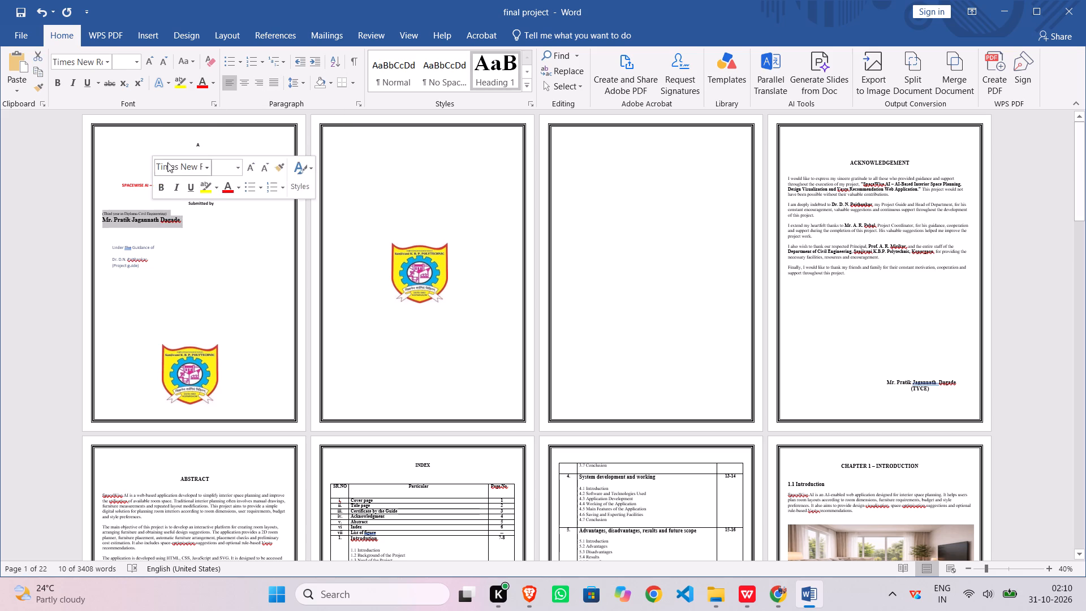
double_click(245, 84)
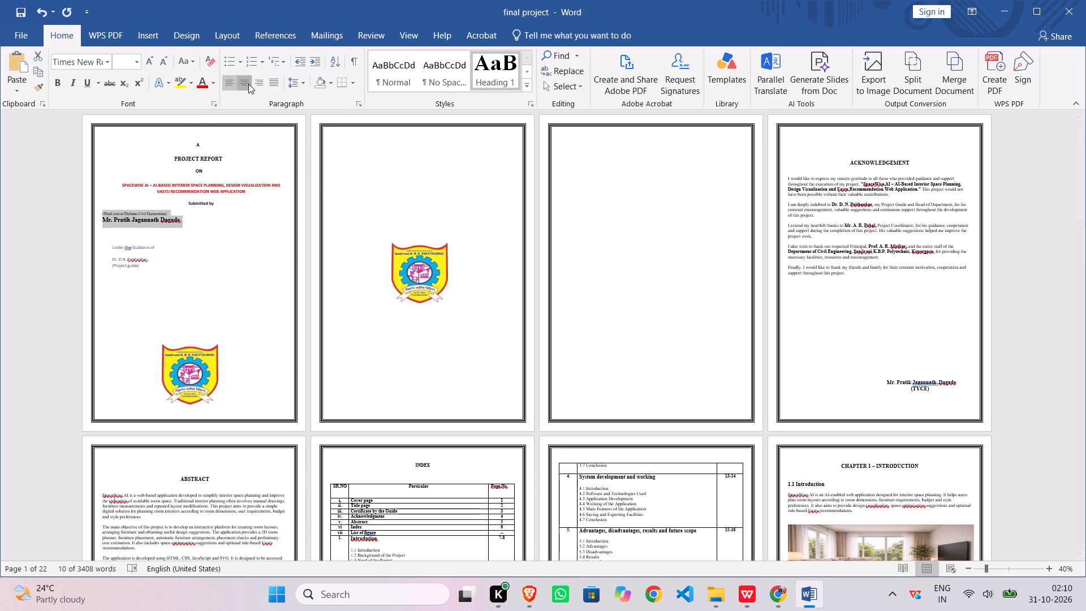
triple_click(248, 84)
click(196, 256)
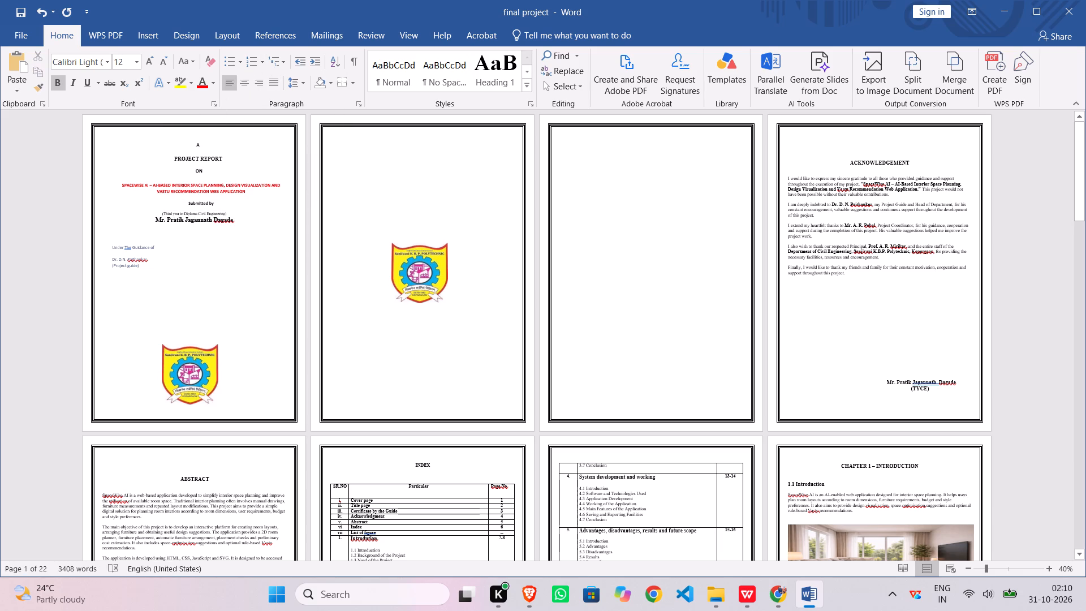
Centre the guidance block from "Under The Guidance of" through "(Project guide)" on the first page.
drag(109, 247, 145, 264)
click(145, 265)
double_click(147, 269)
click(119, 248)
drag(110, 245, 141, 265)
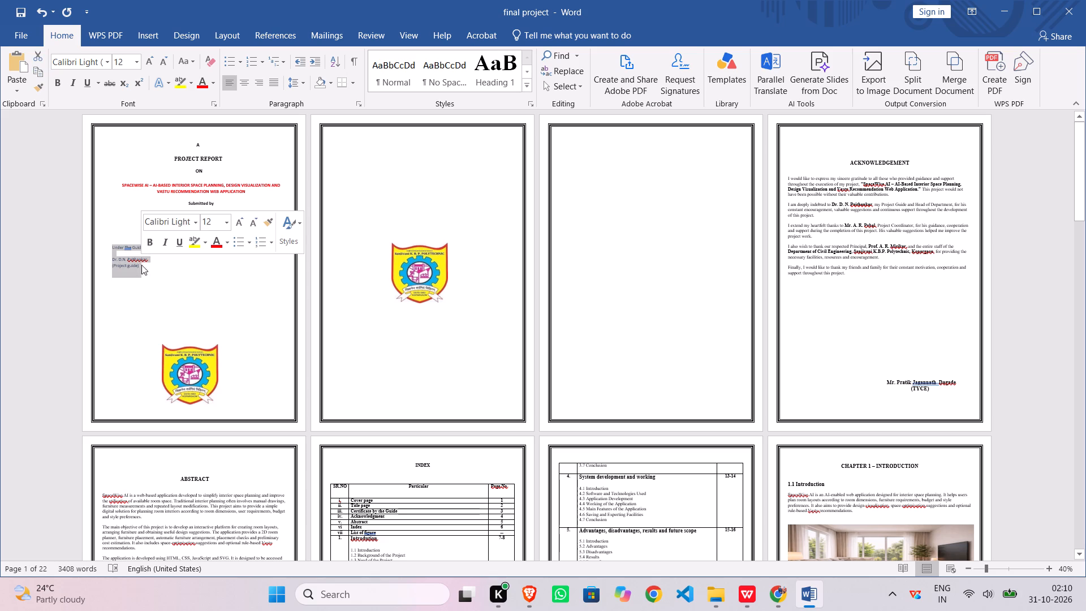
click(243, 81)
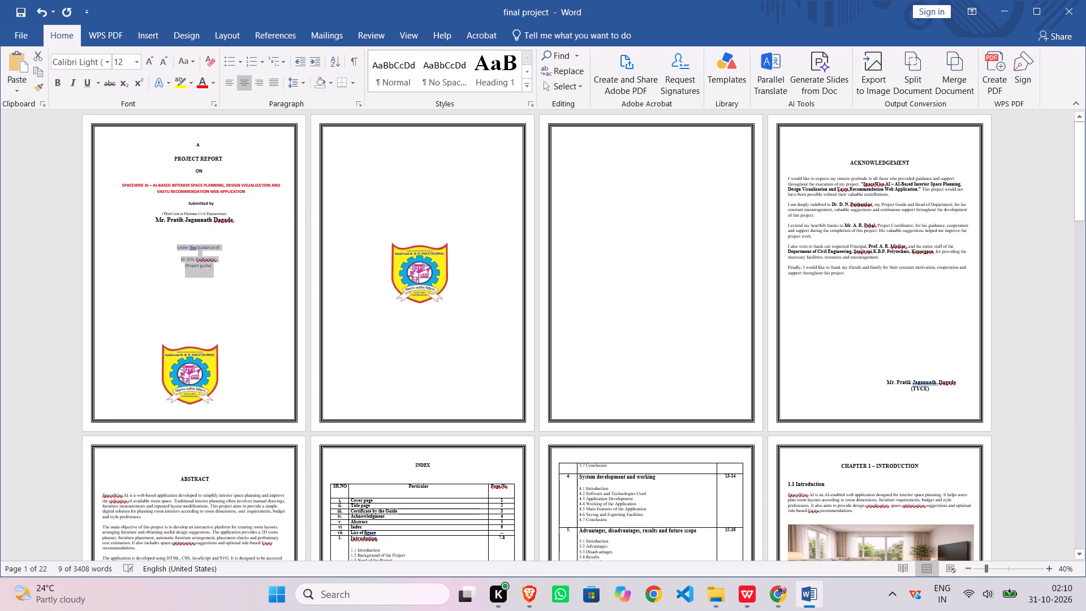
Move the college logo on the first page up to sit directly below the "(Project guide)" line.
click(156, 253)
click(203, 359)
drag(203, 359, 219, 308)
drag(180, 343, 185, 272)
double_click(239, 303)
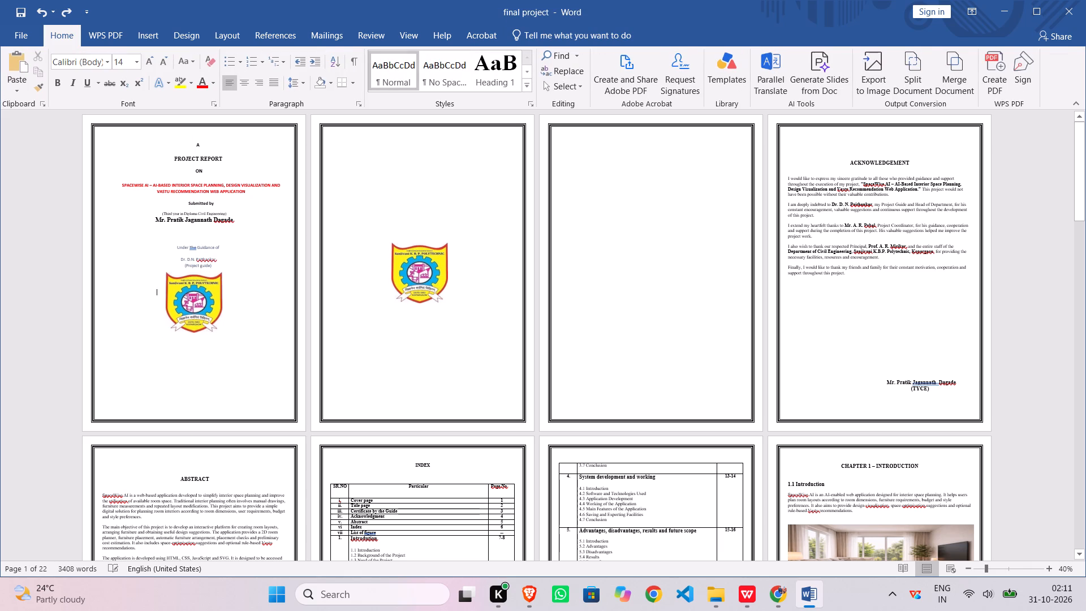
click(202, 297)
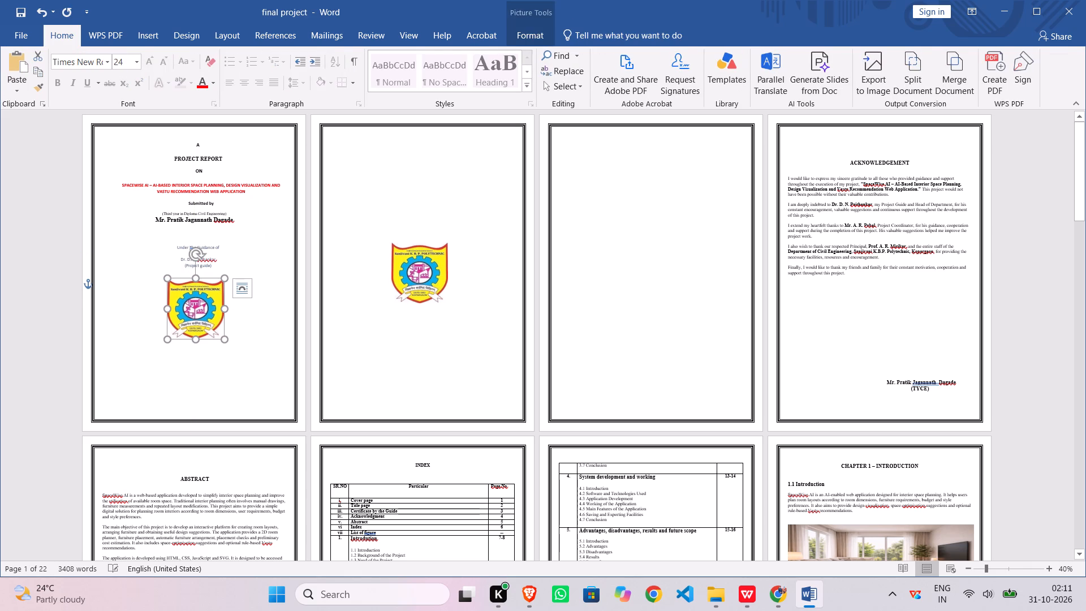
click(437, 350)
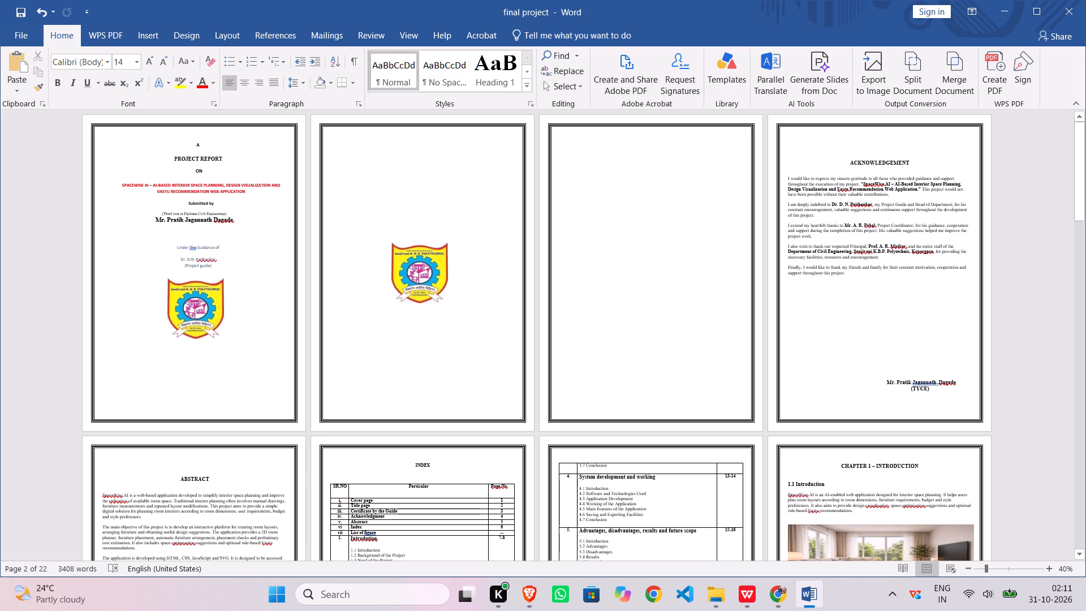
Make the guidance block from "Under The Guidance of" through "(Project guide)" bold and apply the Heading 1 style to it.
ctrl+scroll(246, 292, up, 3)
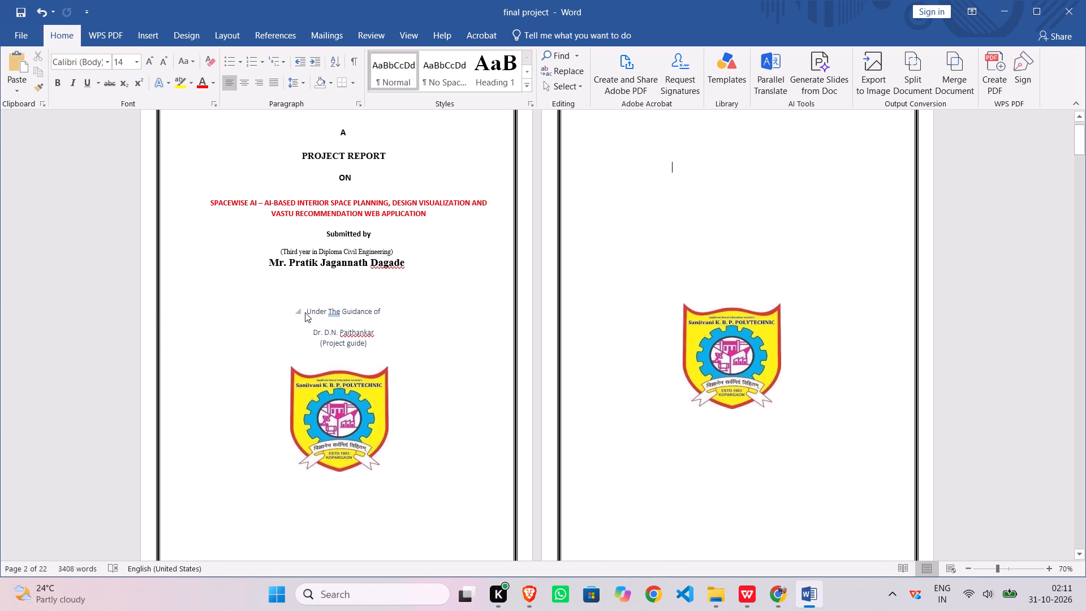
drag(307, 312, 374, 346)
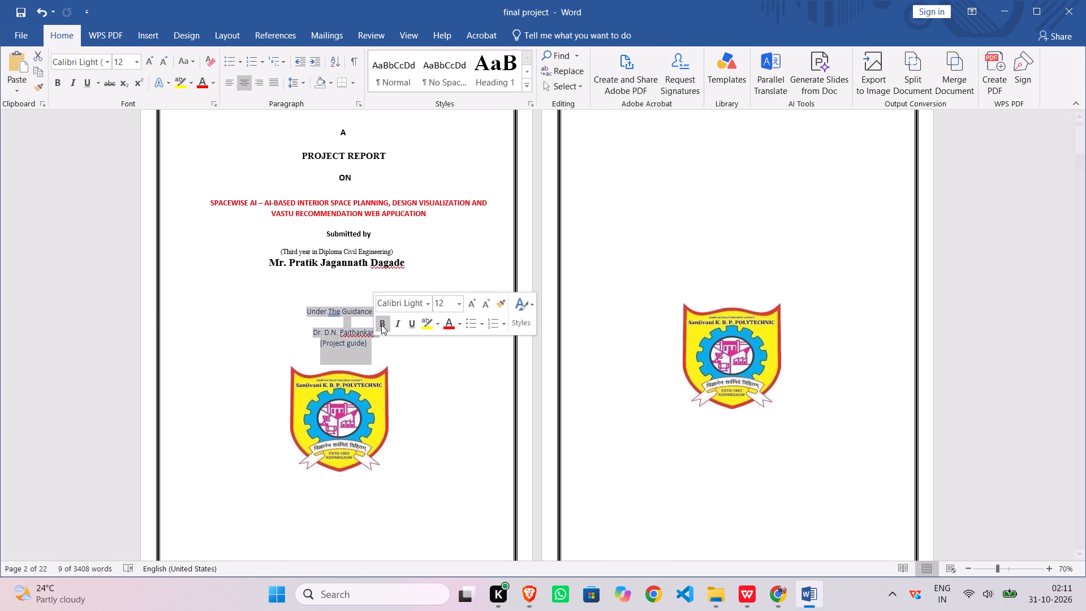
click(381, 325)
click(529, 303)
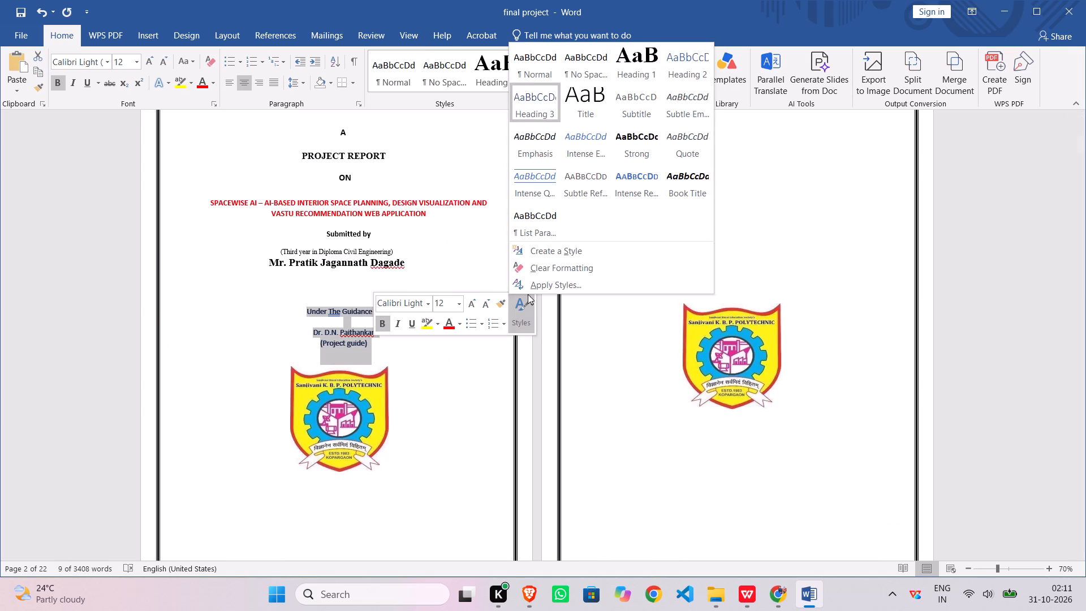
double_click(626, 76)
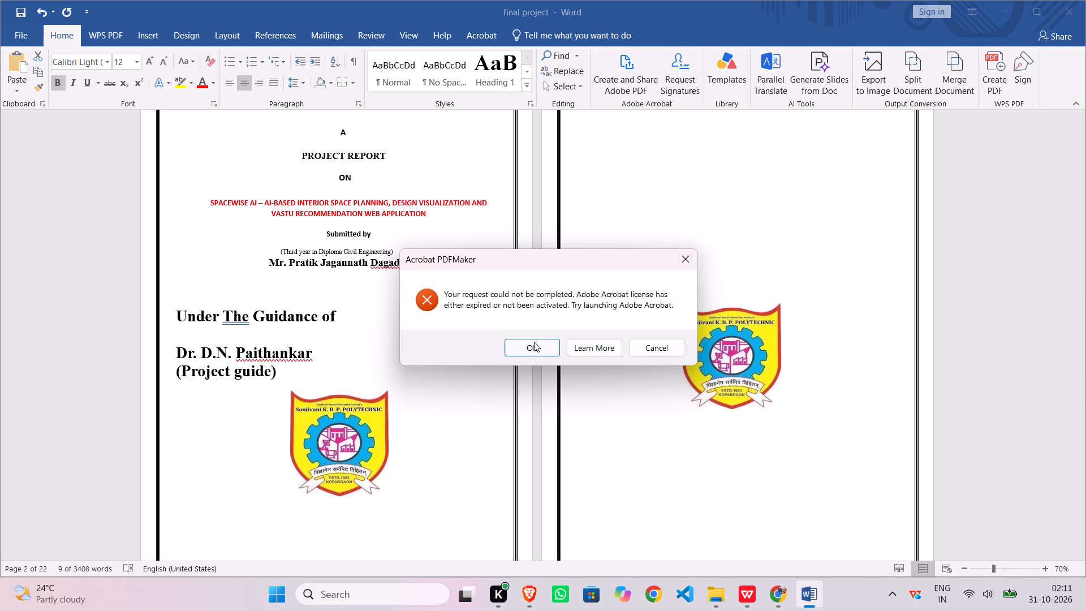
double_click(641, 347)
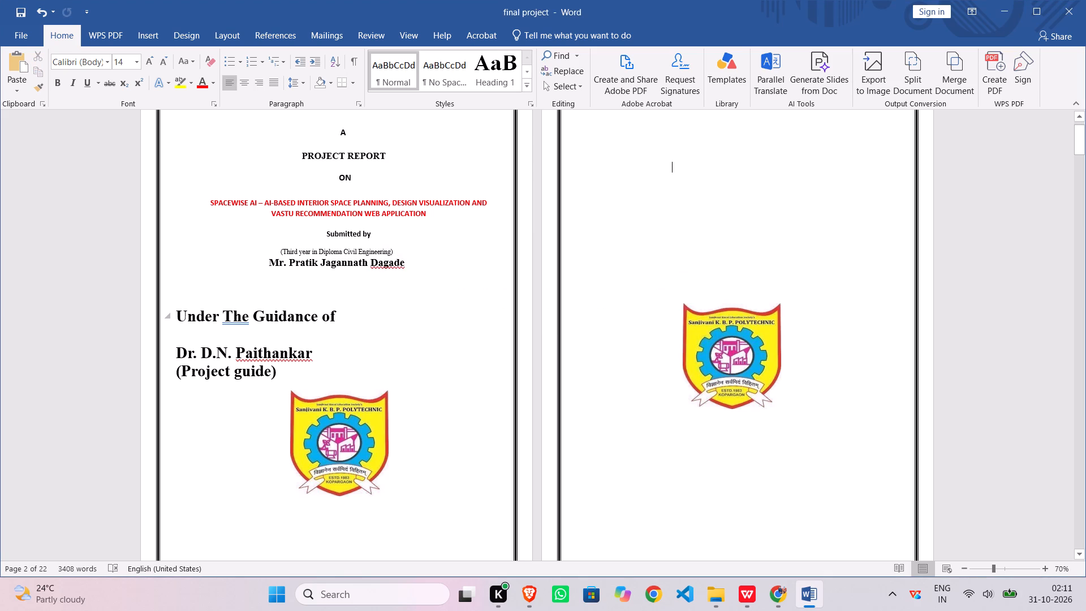
Set the font size of the three guidance lines on the first page to 12.
click(181, 311)
drag(188, 312, 285, 367)
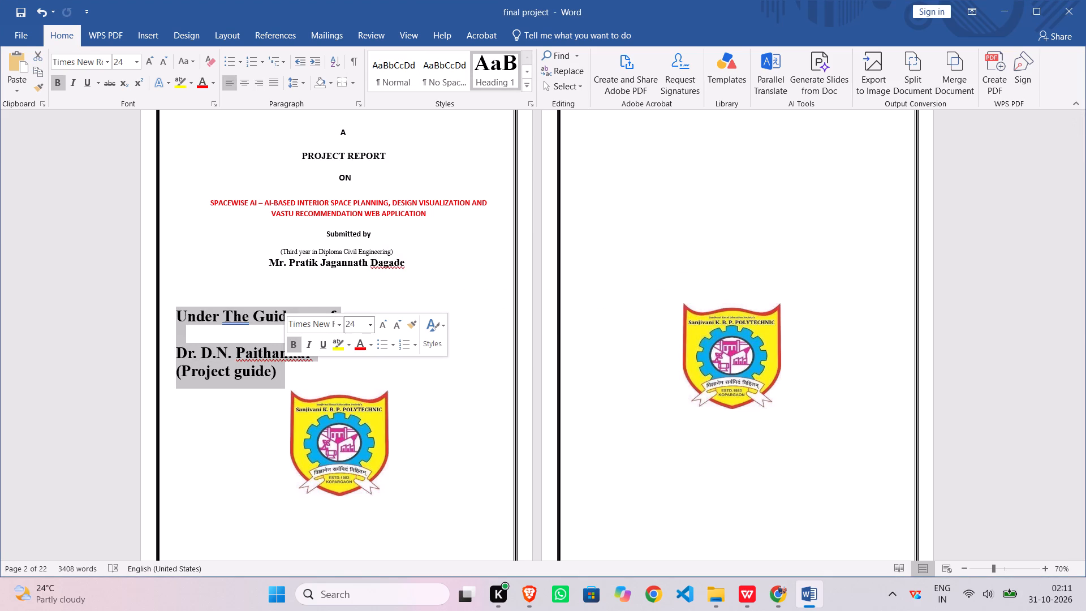
click(351, 324)
text(12)
key(Return)
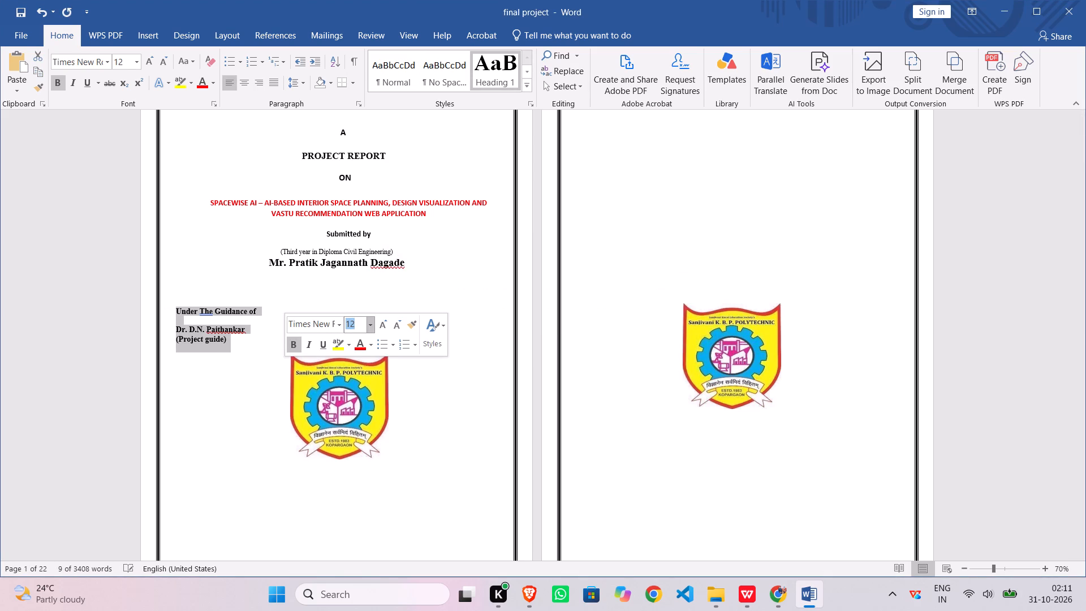
Shift the "Under The Guidance of" line towards the page centre with about 20 leading spaces.
scroll(351, 324, up, 1)
click(180, 335)
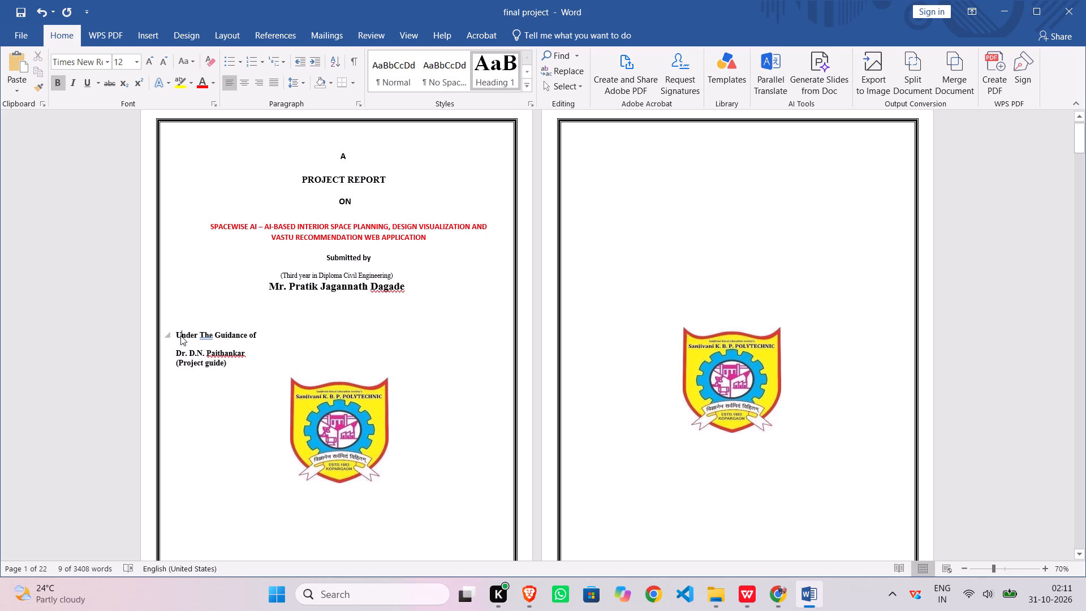
click(176, 335)
key(space)
key(space)
key(space)
key(space)
key(space)
key(space)
key(space)
key(space)
key(space)
key(space)
key(space)
key(space)
key(space)
key(space)
key(space)
key(space)
key(space)
key(space)
key(space)
key(space)
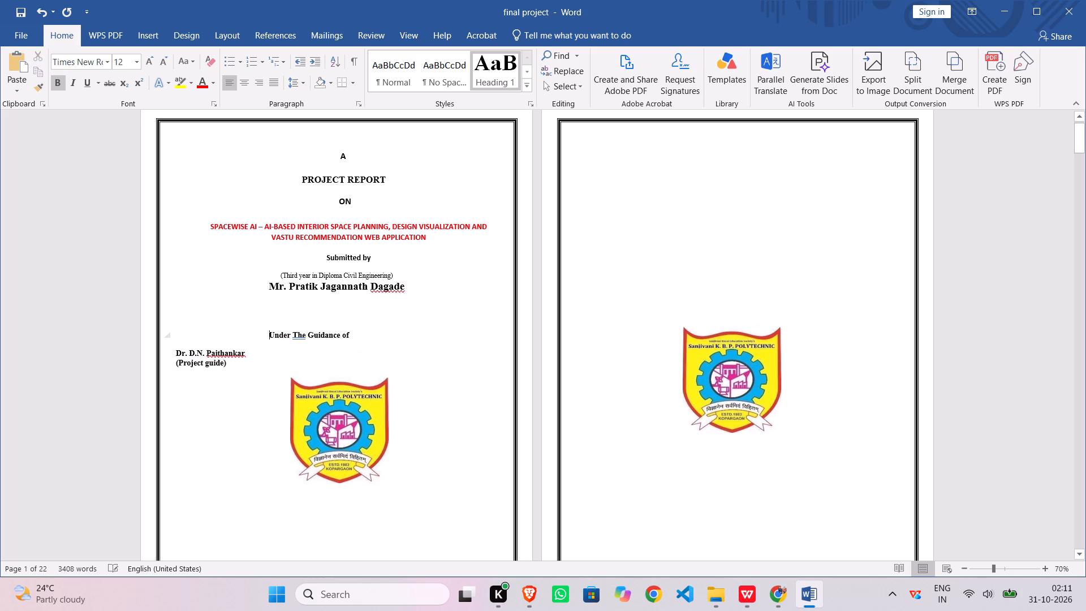
Shift the project guide's name line towards the page centre with about 20 leading spaces.
click(175, 351)
key(space)
key(space)
key(space)
key(space)
key(space)
key(space)
key(space)
key(space)
key(space)
key(space)
key(space)
key(space)
key(space)
key(space)
key(space)
key(space)
key(space)
key(space)
key(space)
key(space)
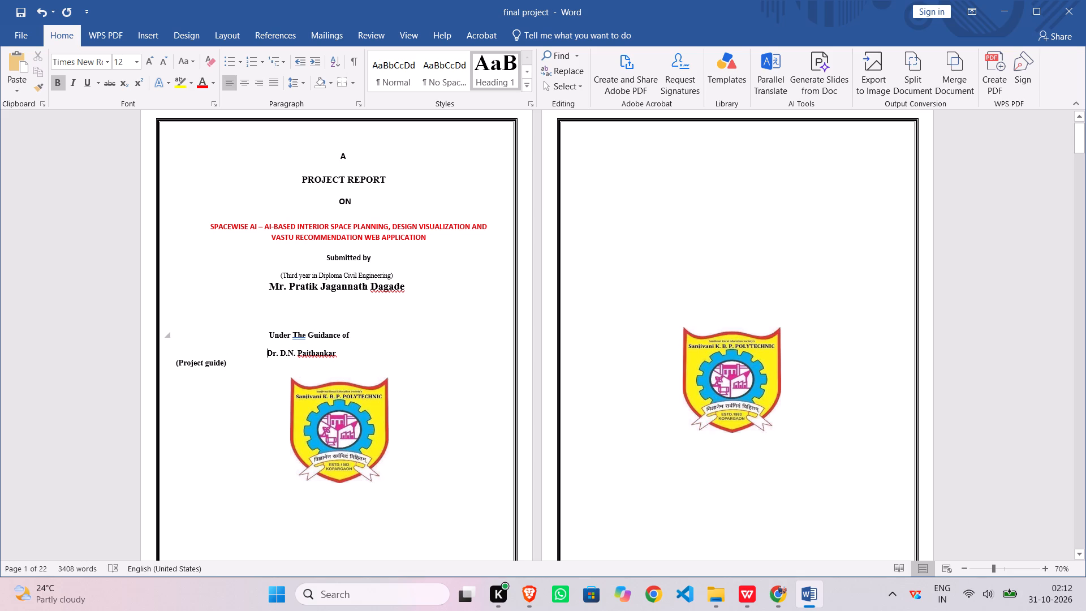
Shift the "(Project guide)" line towards the page centre with leading spaces so it sits above the logo.
click(173, 359)
key(space)
key(space)
key(space)
key(space)
key(space)
key(space)
key(space)
key(space)
key(space)
key(space)
key(space)
key(space)
key(space)
key(space)
key(space)
key(space)
key(space)
key(space)
key(space)
key(space)
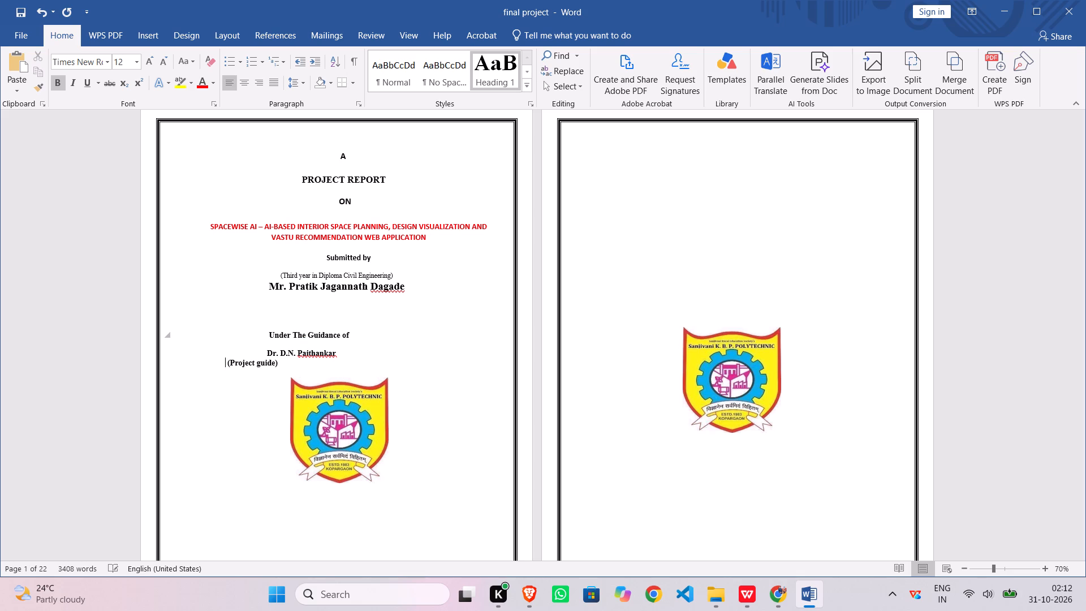
click(338, 419)
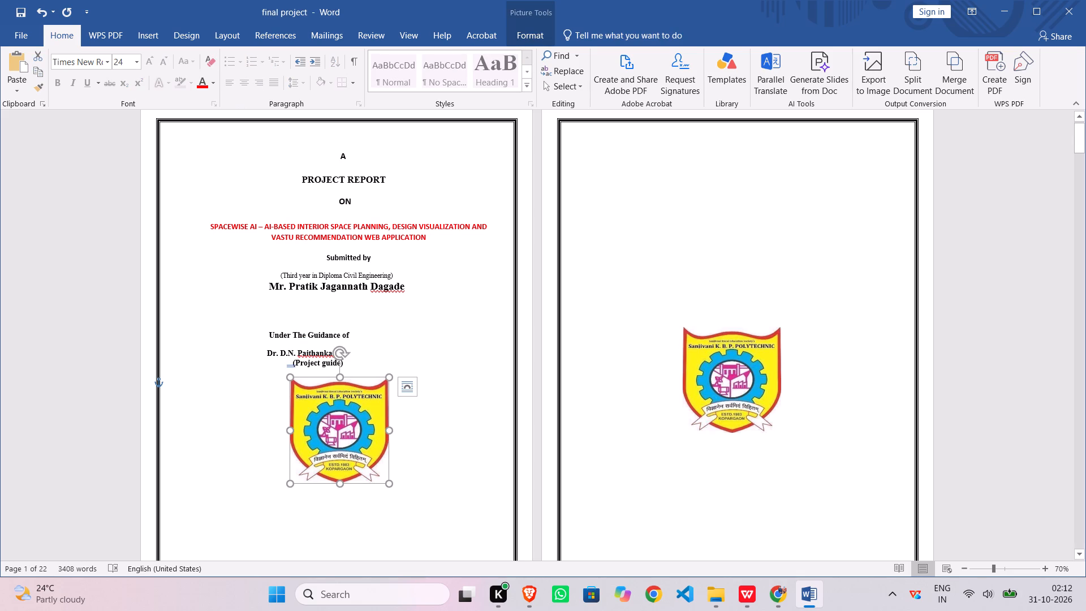
Add more leading spaces to "Under The Guidance of" so the line is centred above the logo.
click(270, 338)
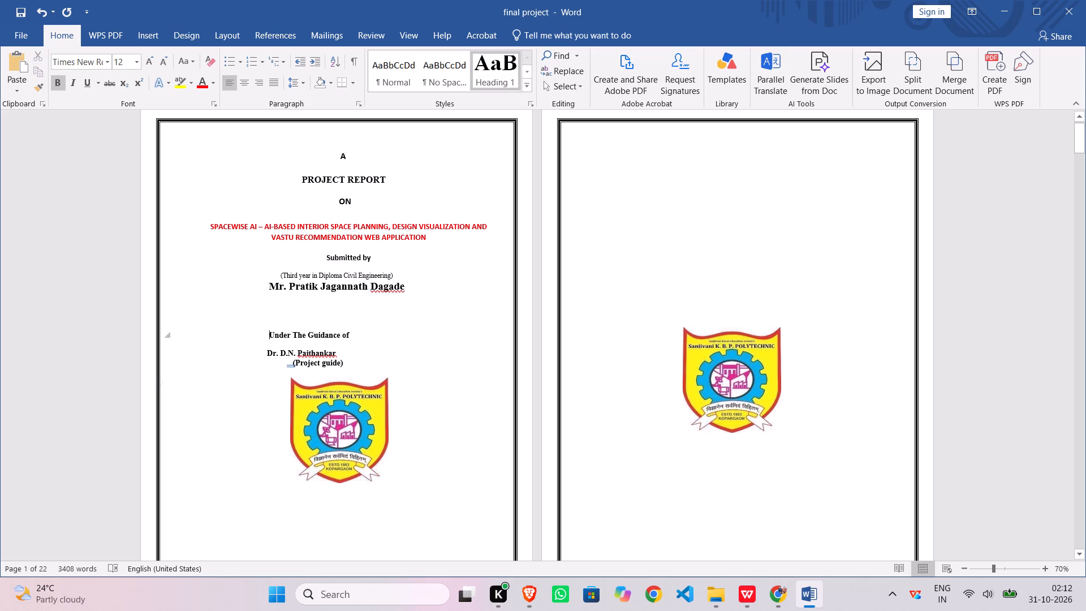
key(space)
key(space)
key(space)
key(space)
key(space)
key(space)
key(space)
key(space)
key(space)
key(space)
key(space)
key(space)
key(space)
key(space)
Add more leading spaces to the project guide's name so it starts level with "Under The Guidance of".
click(262, 355)
key(space)
key(space)
key(space)
key(space)
key(space)
key(space)
key(space)
key(space)
key(space)
key(space)
key(space)
key(space)
key(space)
key(space)
key(space)
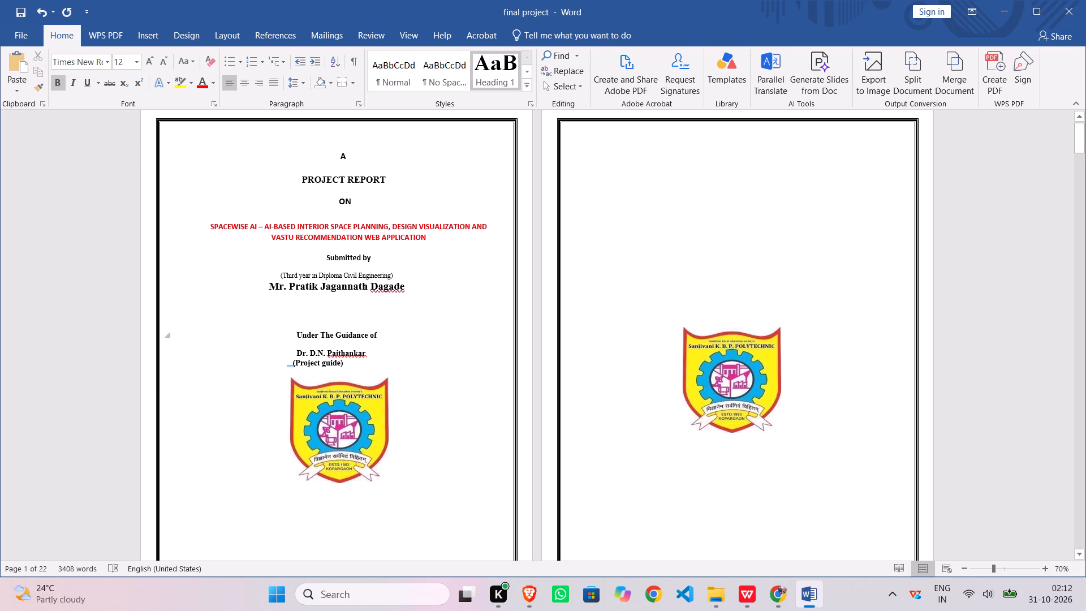
Add more leading spaces to "(Project guide)" so it sits centred beneath the guide's name.
click(291, 367)
key(space)
key(space)
key(space)
key(space)
key(space)
key(space)
key(space)
key(space)
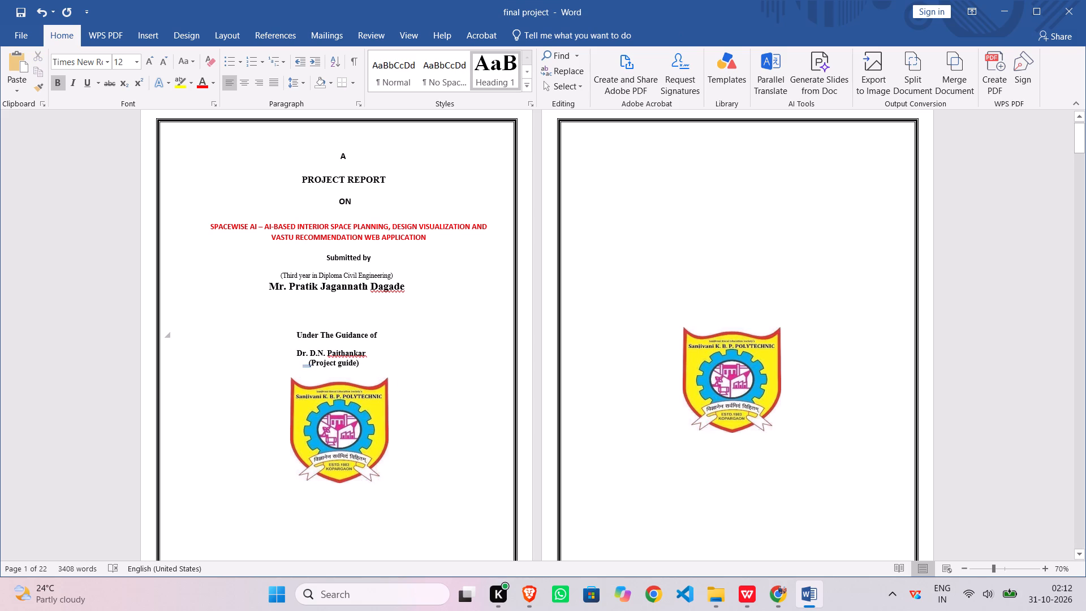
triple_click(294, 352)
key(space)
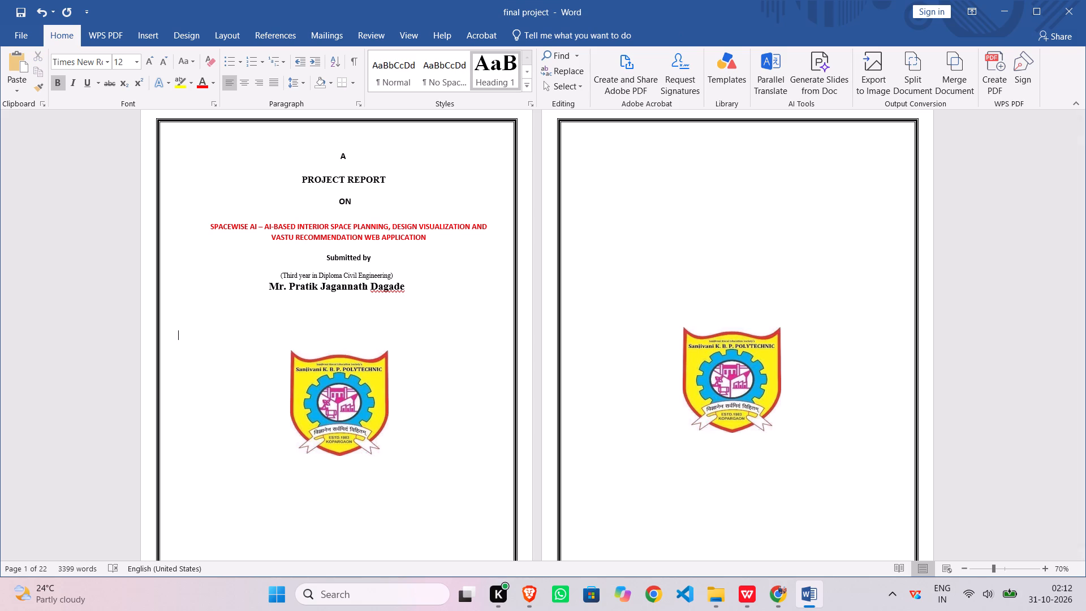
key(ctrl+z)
Nudge the project guide's name slightly further towards the page centre with four more leading spaces.
click(297, 350)
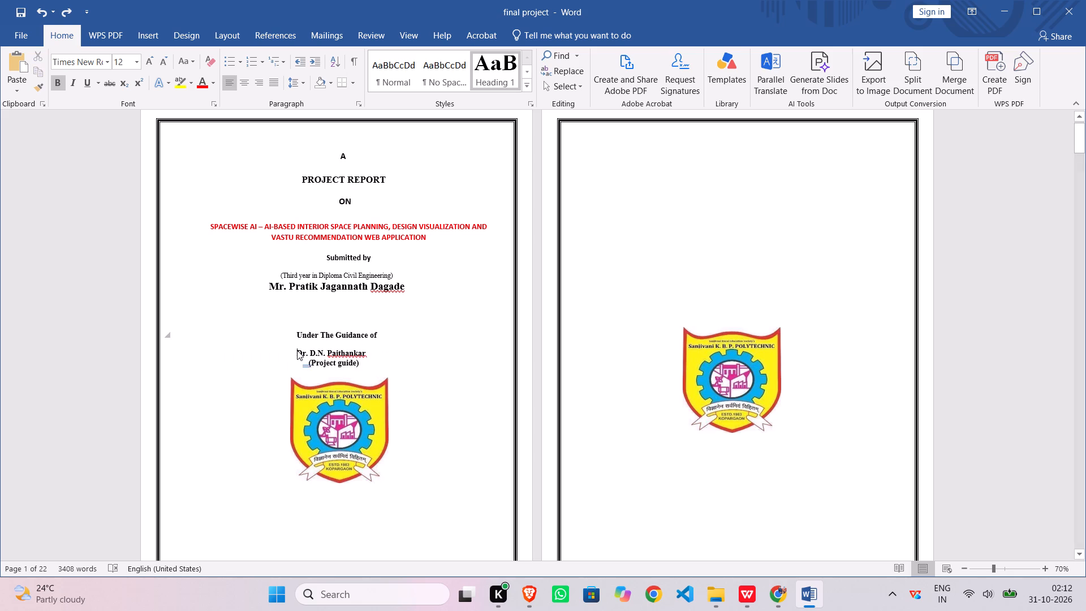
key(space)
key(space)
key(space)
key(space)
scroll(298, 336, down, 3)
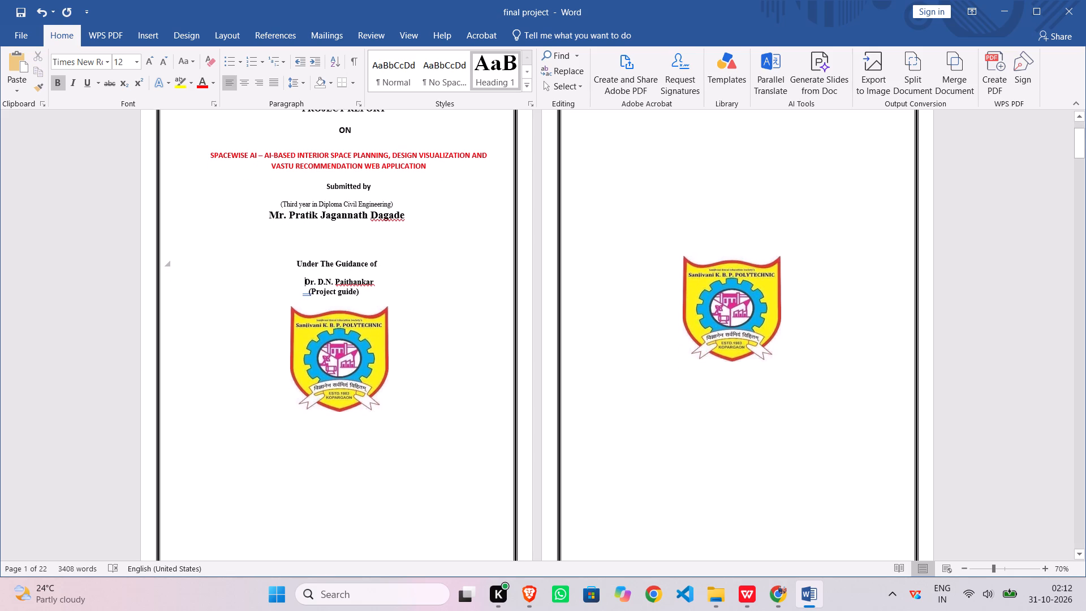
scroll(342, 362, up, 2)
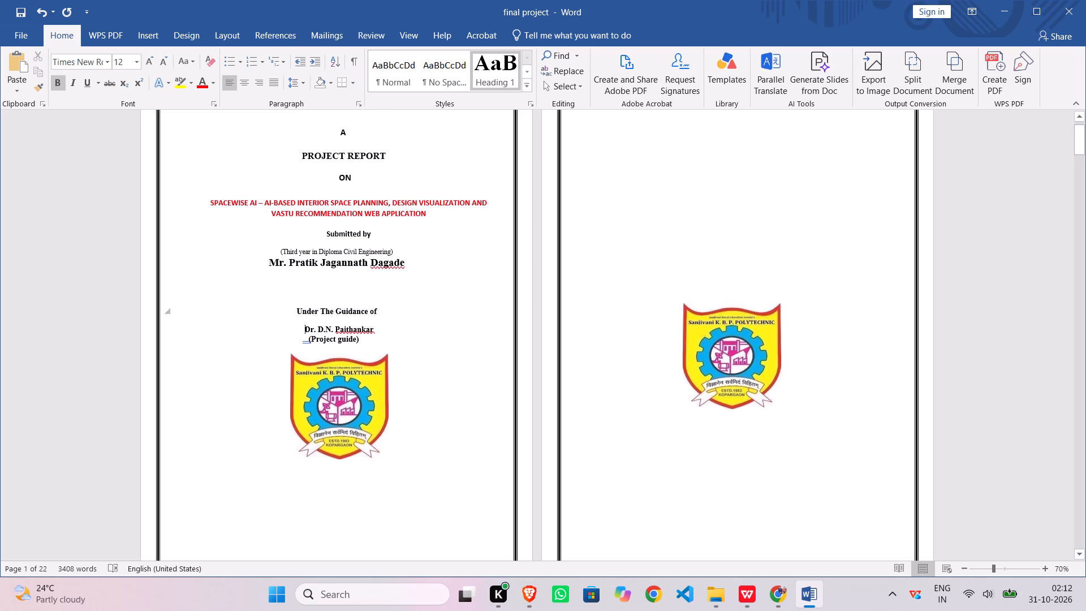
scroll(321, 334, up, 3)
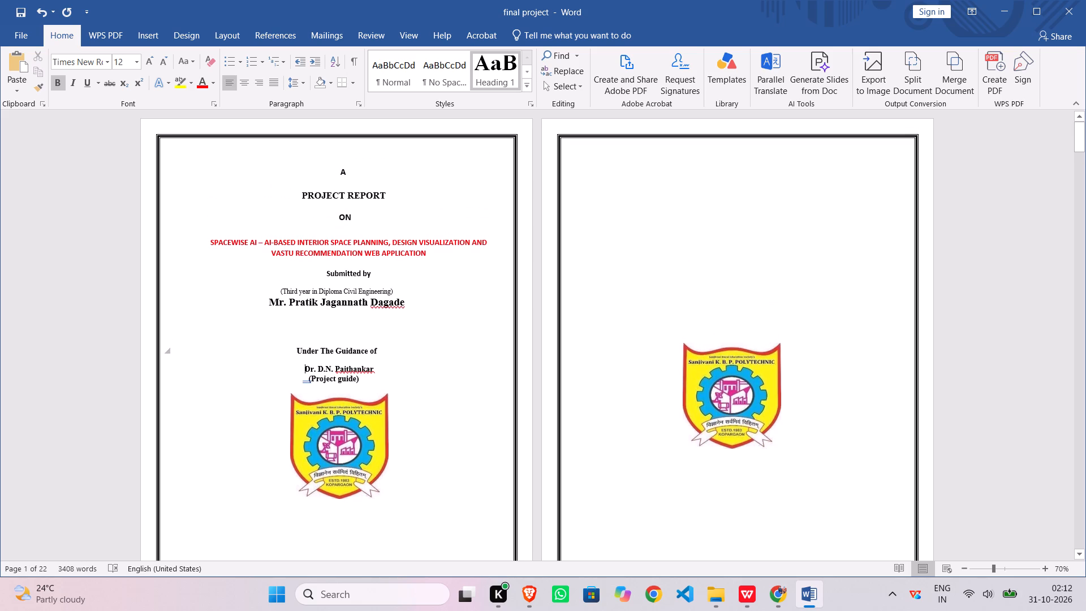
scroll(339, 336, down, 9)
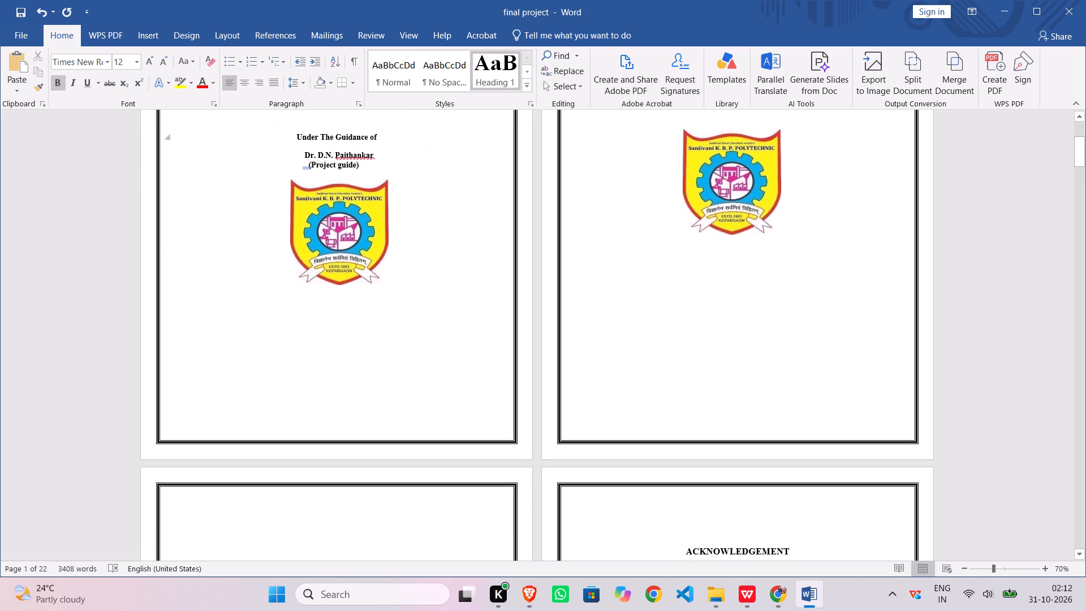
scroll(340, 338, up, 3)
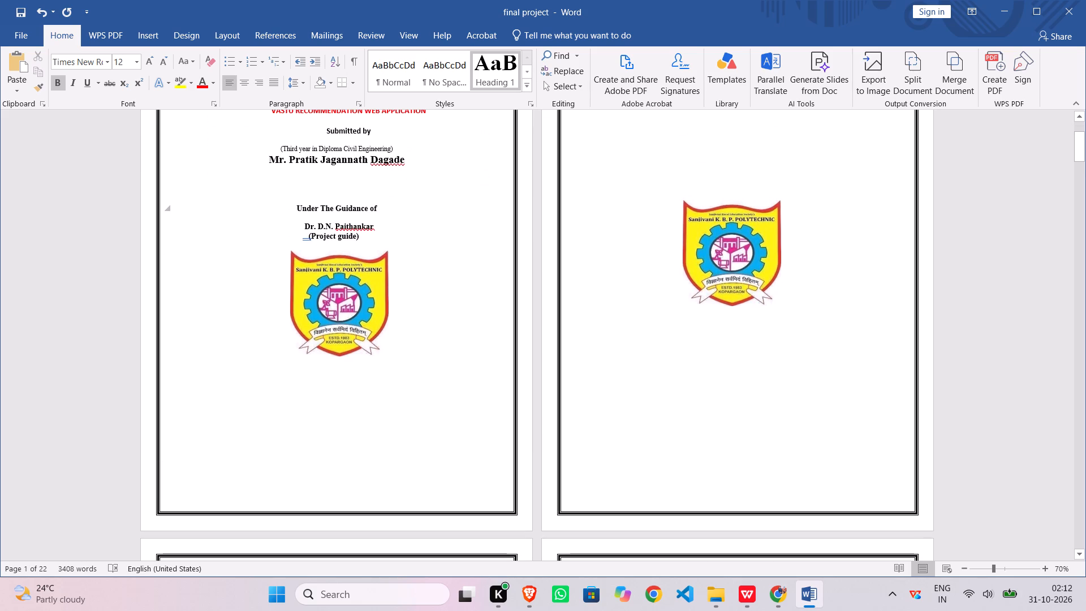
In the certificate document in WPS Office, insert a line break before "SANJIVANI RURAL EDUCATION SOCIETY'S" to push it onto the second page.
double_click(741, 592)
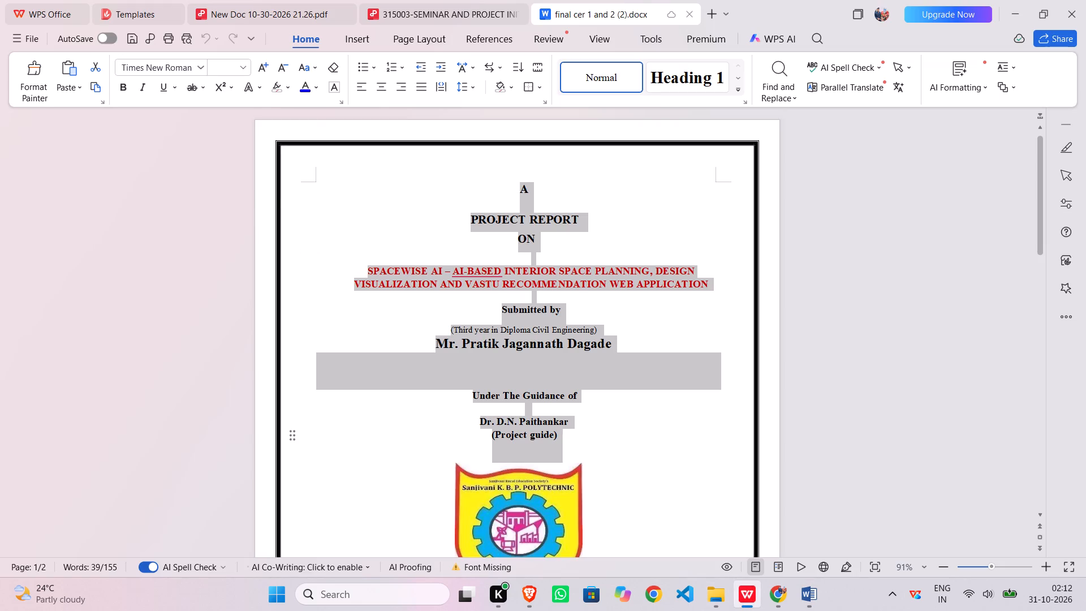
scroll(624, 472, down, 6)
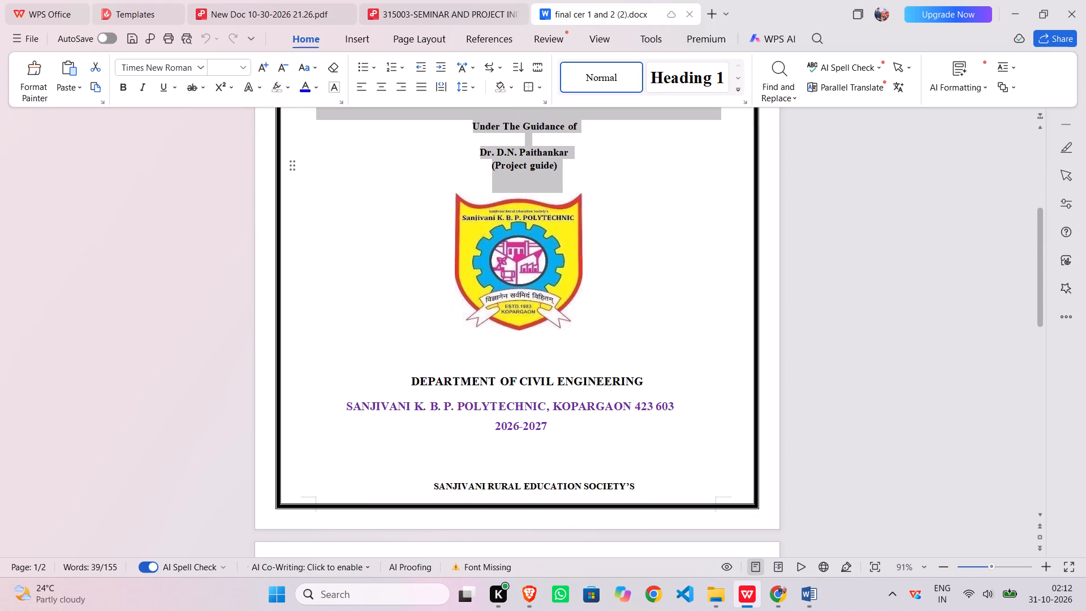
triple_click(412, 383)
click(412, 383)
drag(414, 383, 538, 433)
click(538, 433)
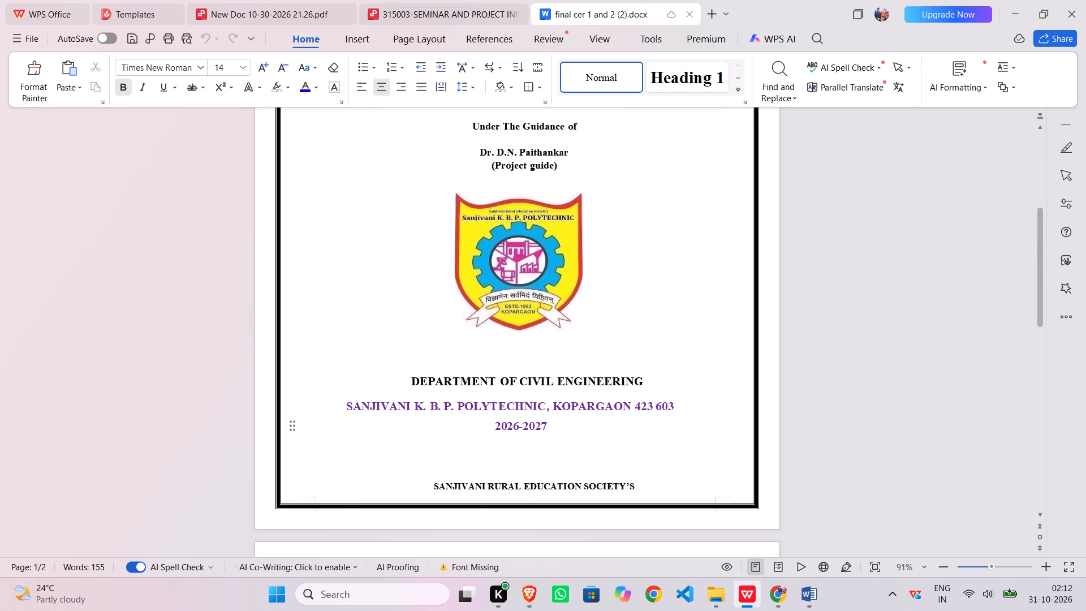
drag(408, 376, 588, 451)
click(588, 451)
scroll(568, 436, down, 4)
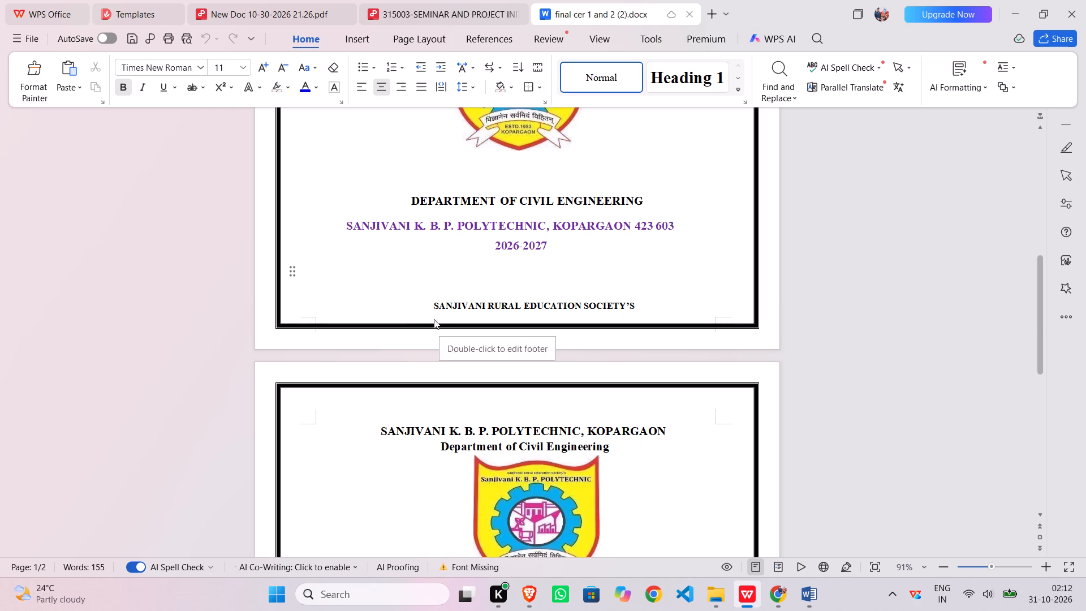
double_click(433, 308)
click(433, 308)
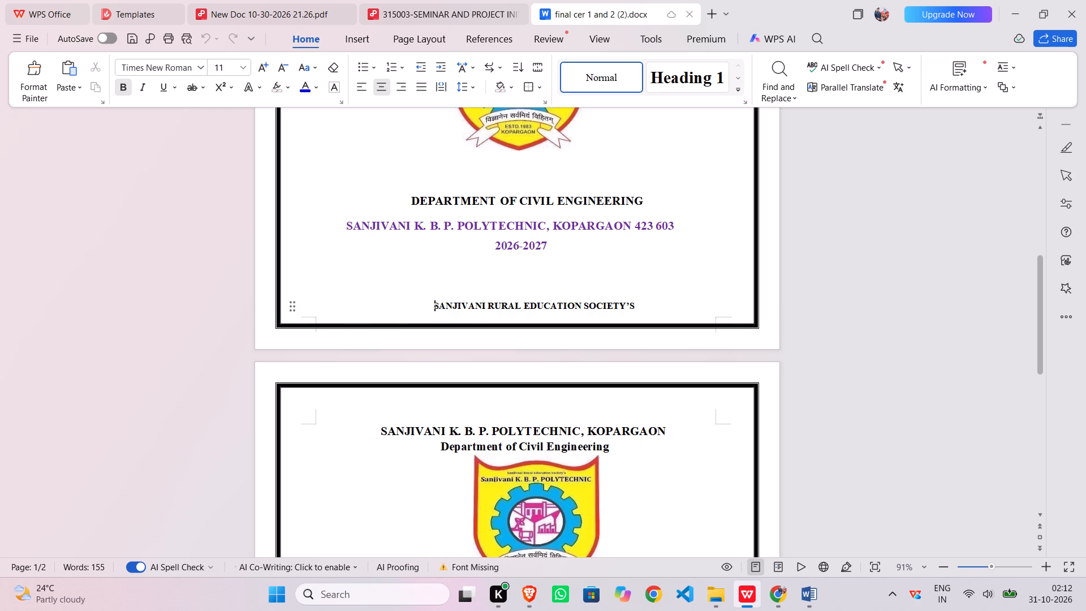
key(shift+Return)
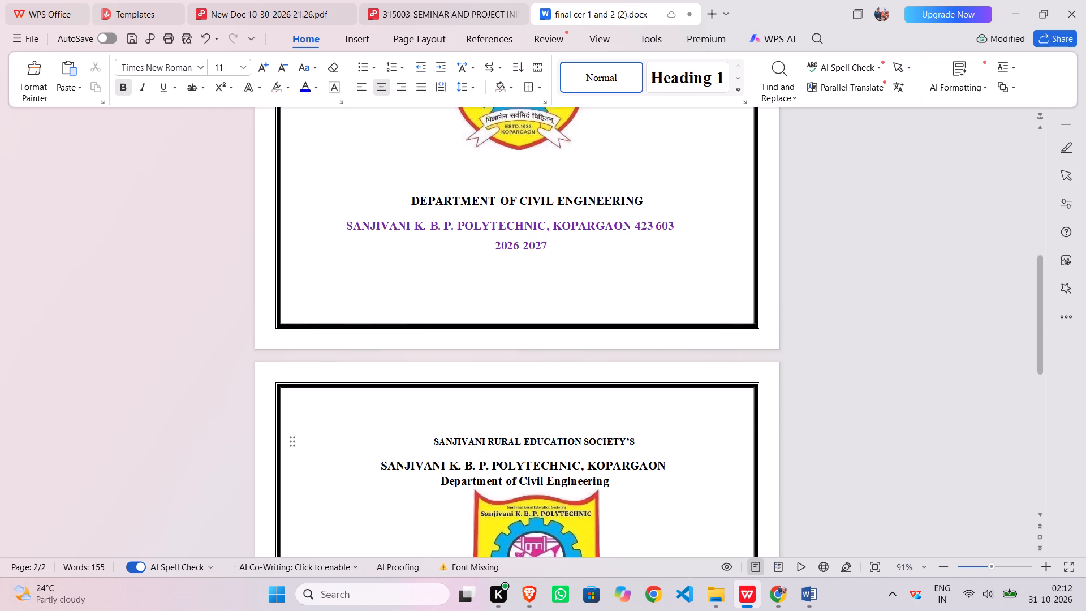
Copy the "DEPARTMENT OF CIVIL ENGINEERING", "SANJIVANI K. B. P. POLYTECHNIC, KOPARGAON 423 603" and "2026-2027" lines.
drag(413, 196, 567, 259)
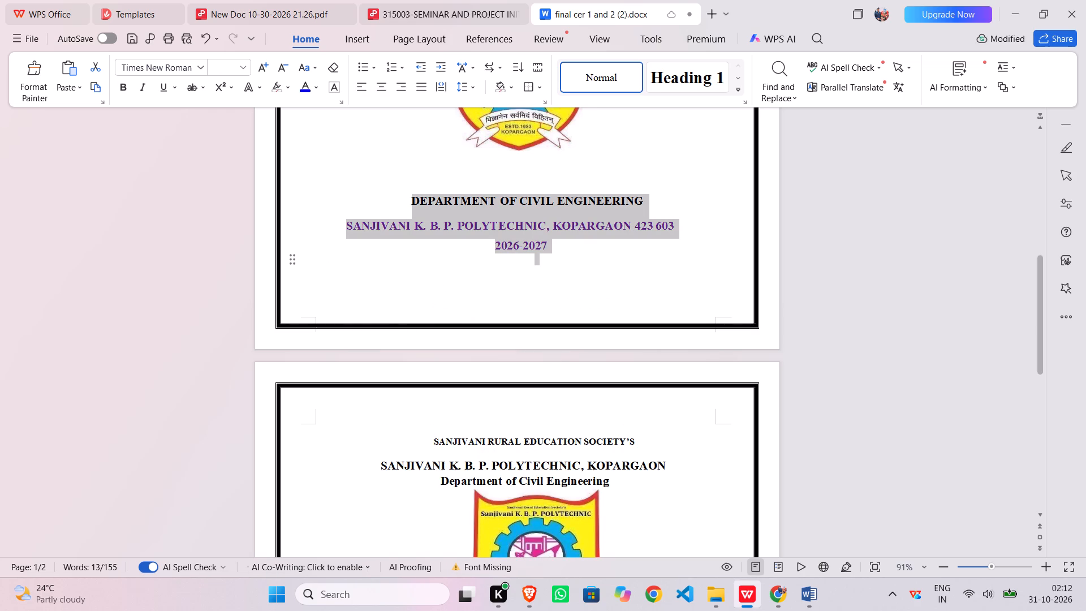
key(ctrl+c)
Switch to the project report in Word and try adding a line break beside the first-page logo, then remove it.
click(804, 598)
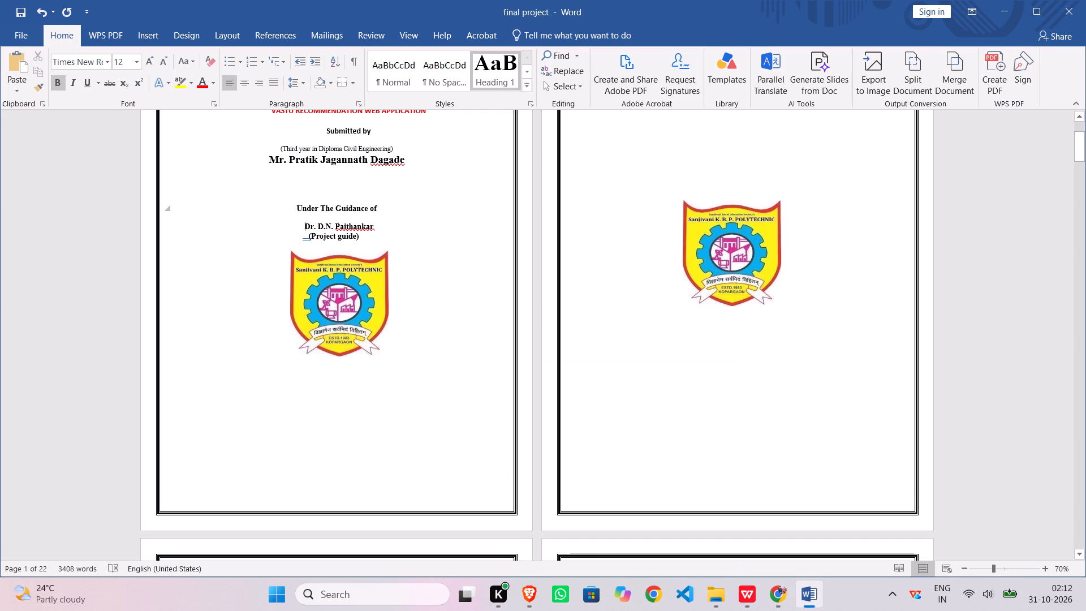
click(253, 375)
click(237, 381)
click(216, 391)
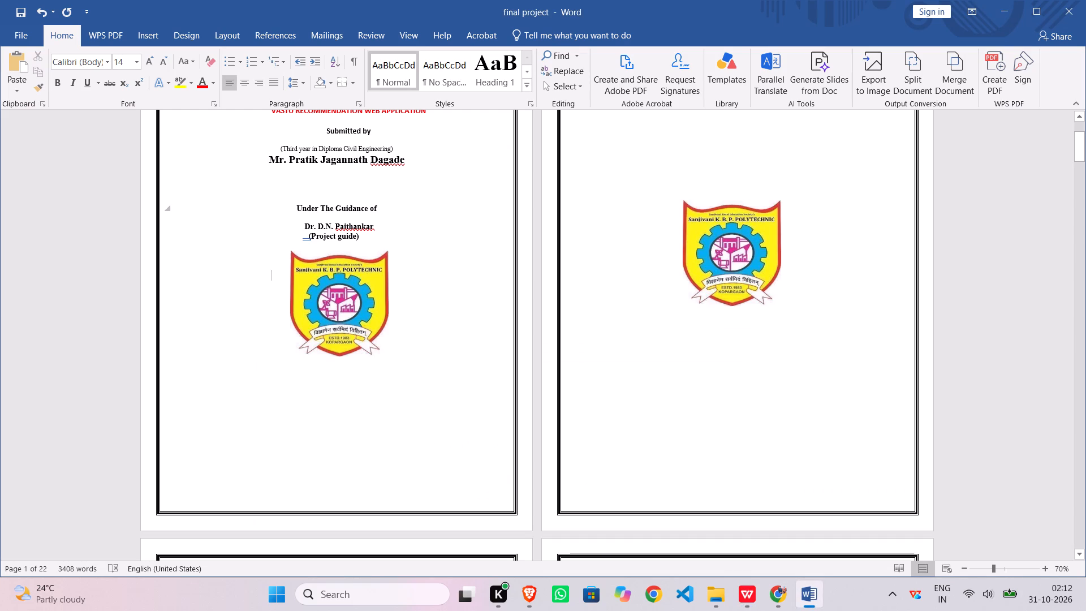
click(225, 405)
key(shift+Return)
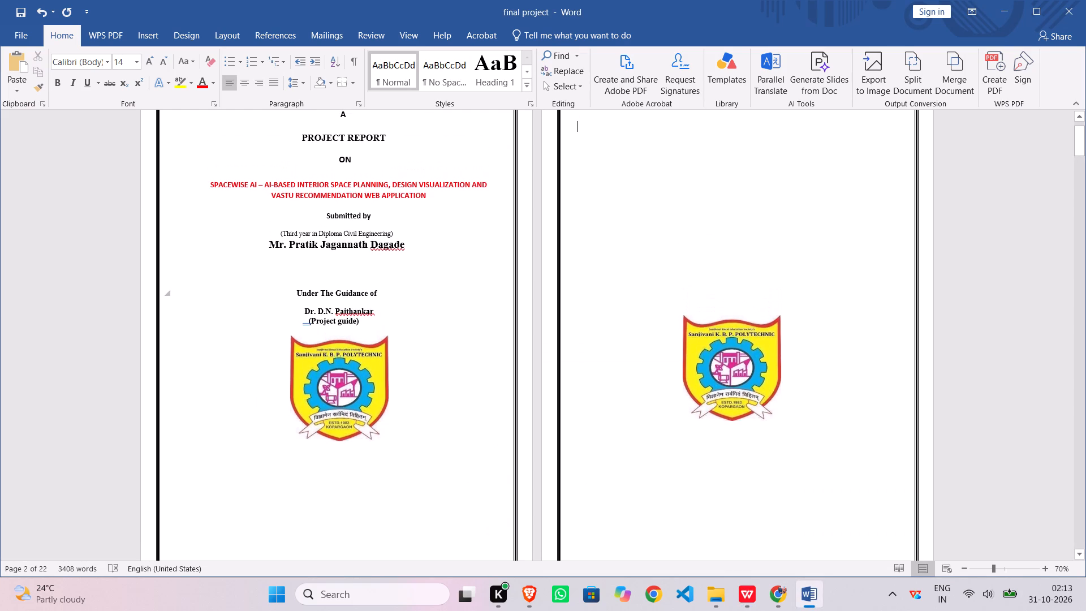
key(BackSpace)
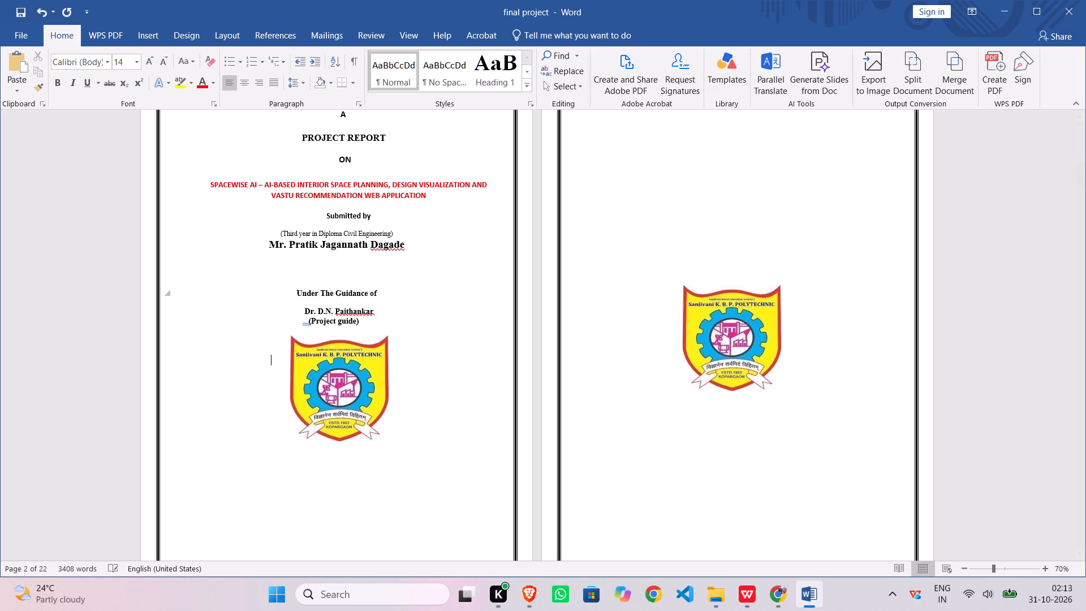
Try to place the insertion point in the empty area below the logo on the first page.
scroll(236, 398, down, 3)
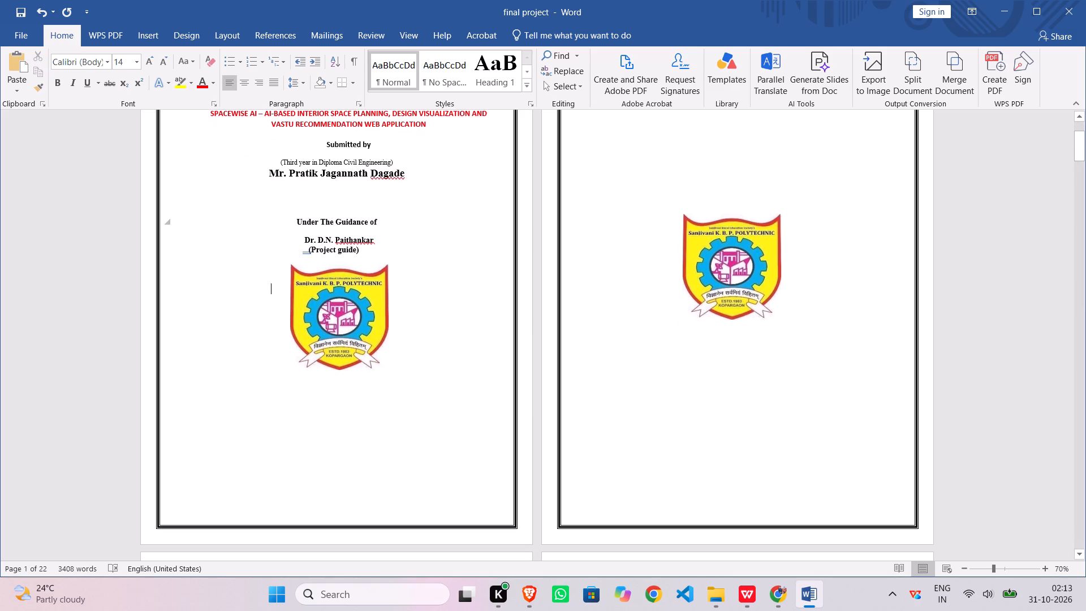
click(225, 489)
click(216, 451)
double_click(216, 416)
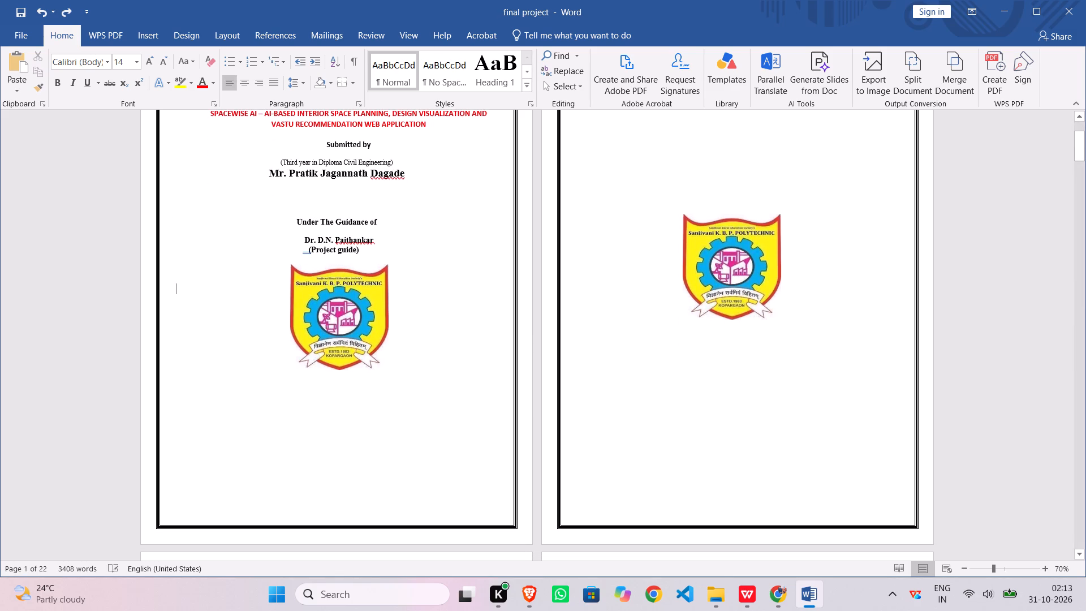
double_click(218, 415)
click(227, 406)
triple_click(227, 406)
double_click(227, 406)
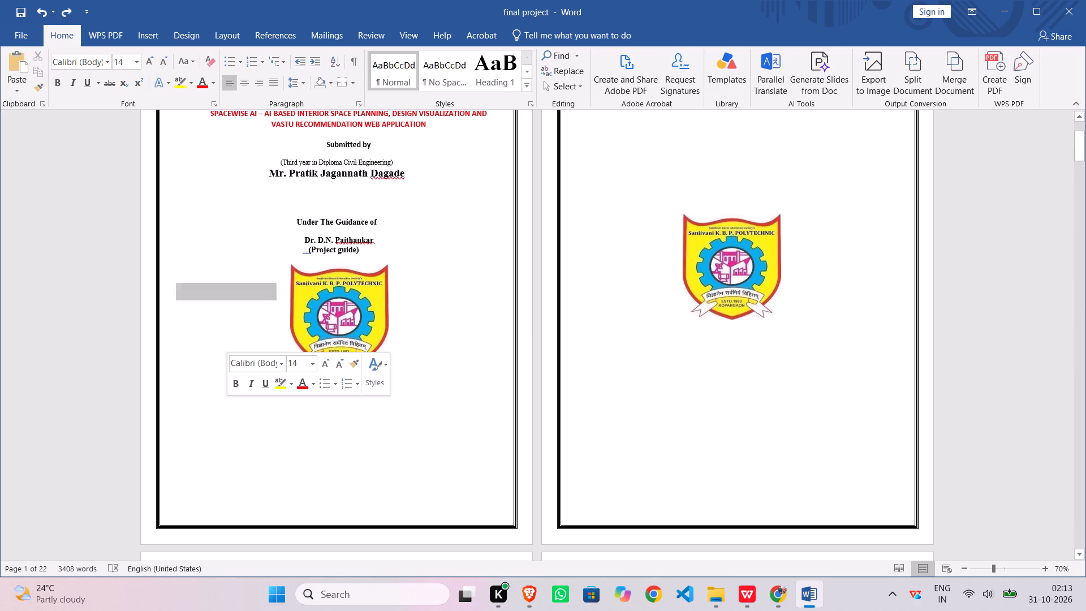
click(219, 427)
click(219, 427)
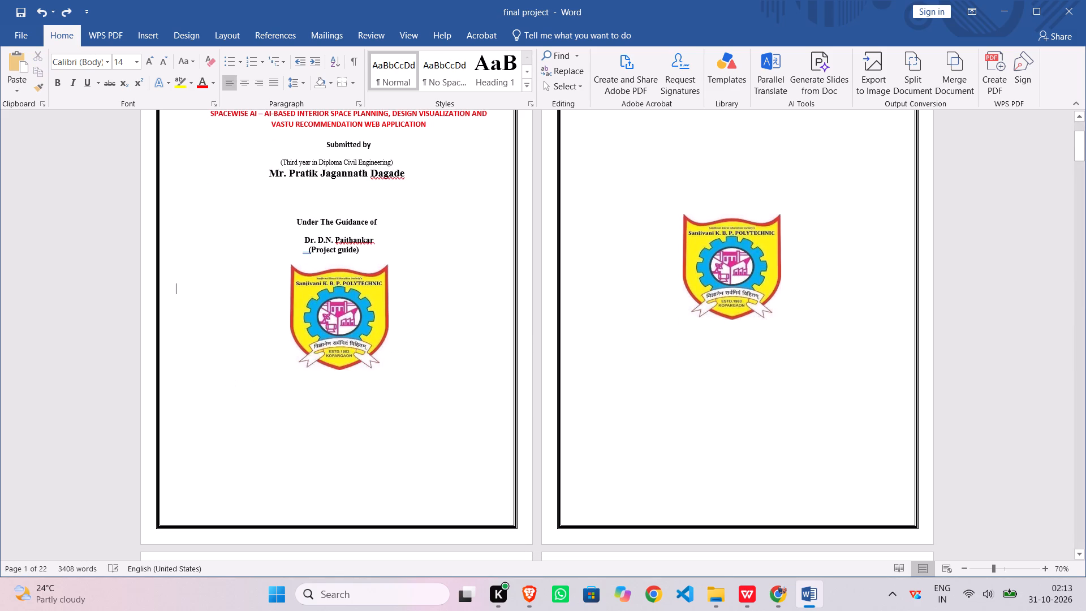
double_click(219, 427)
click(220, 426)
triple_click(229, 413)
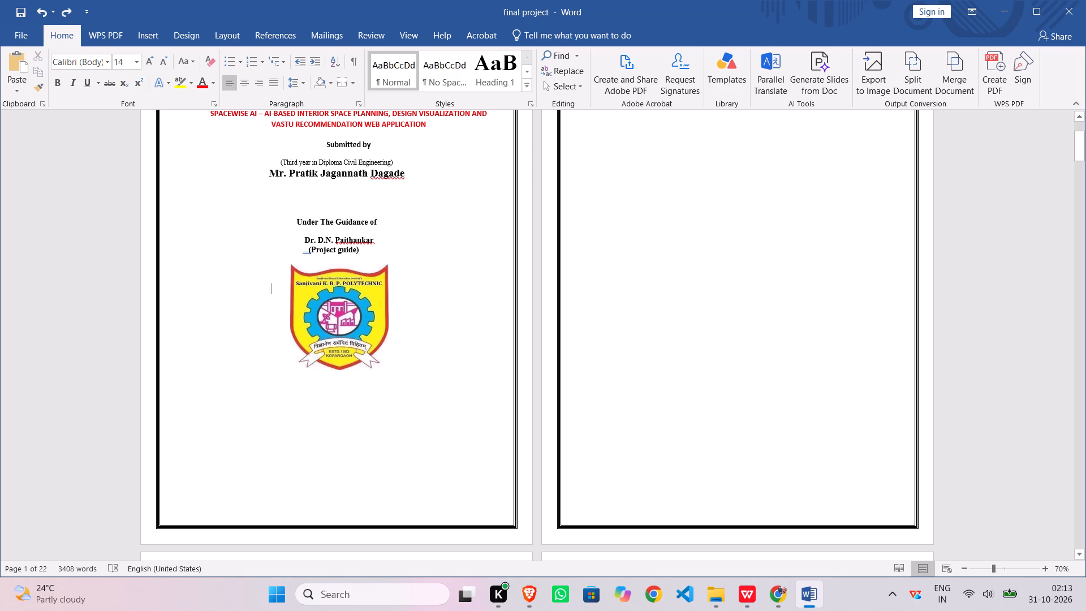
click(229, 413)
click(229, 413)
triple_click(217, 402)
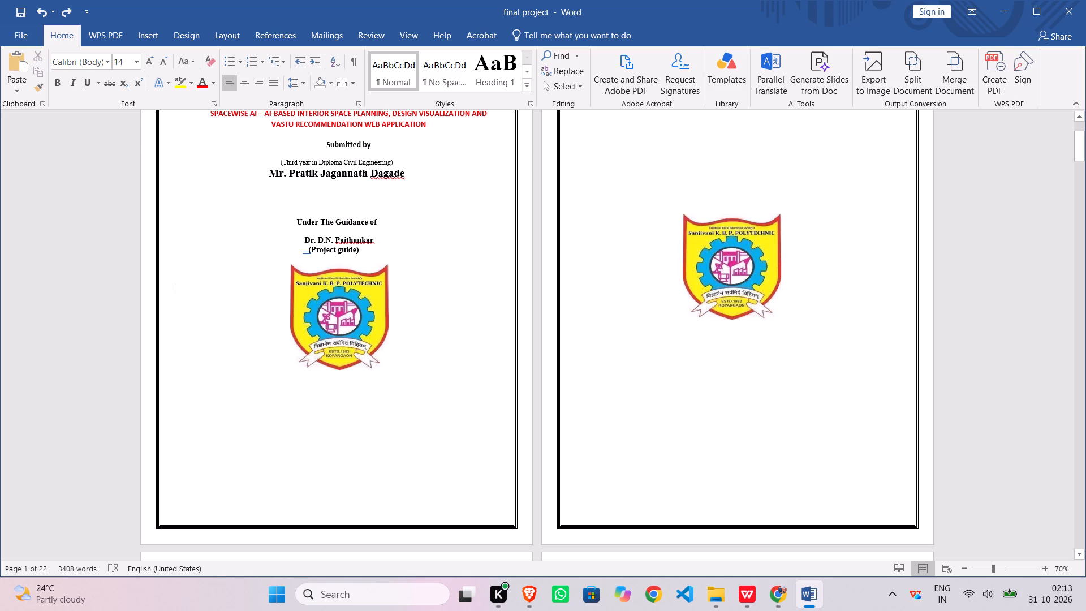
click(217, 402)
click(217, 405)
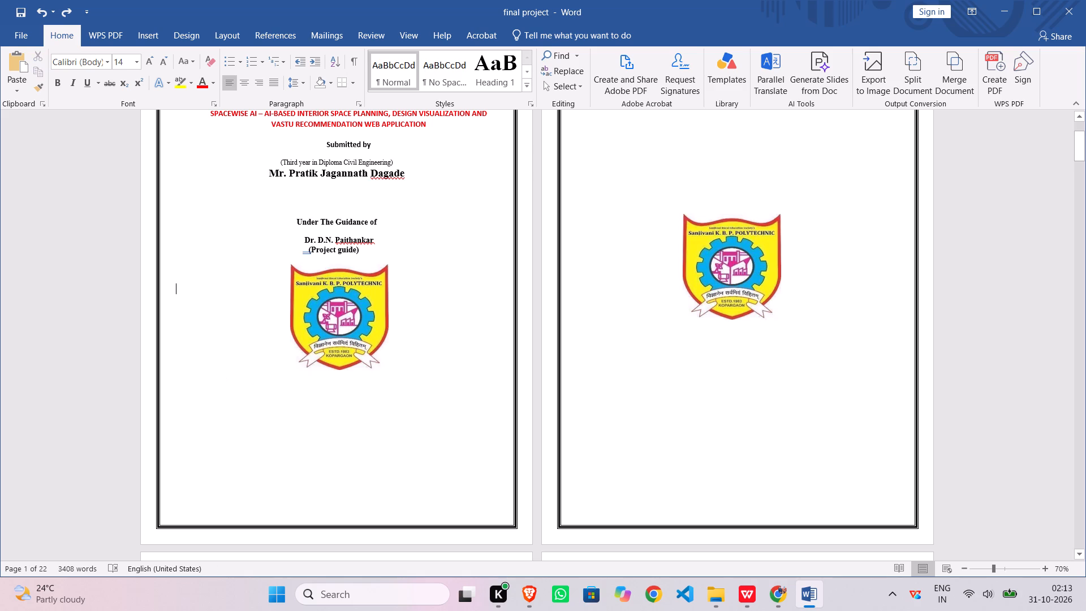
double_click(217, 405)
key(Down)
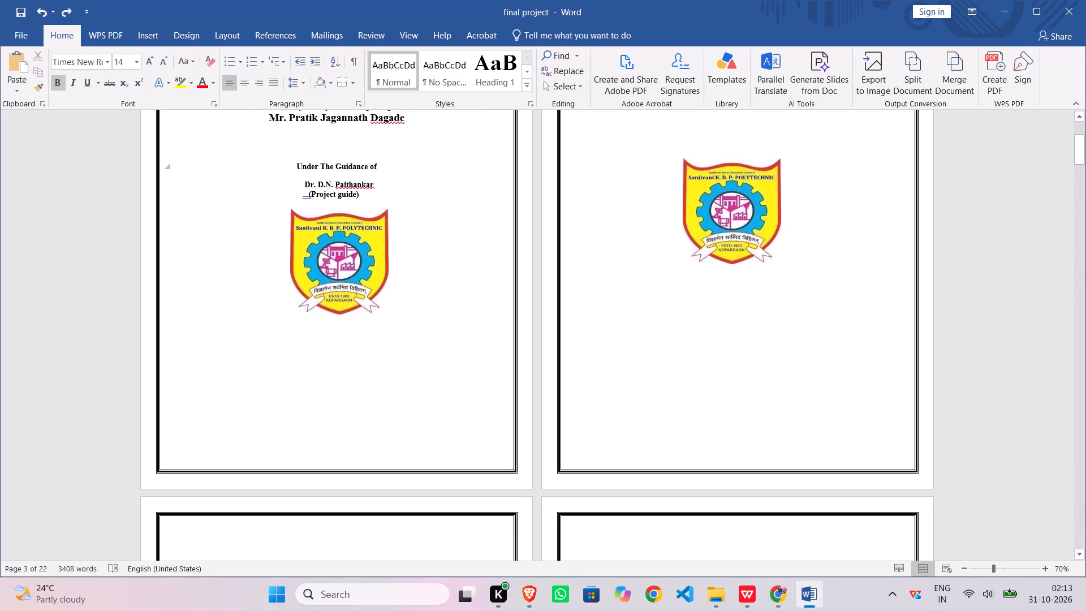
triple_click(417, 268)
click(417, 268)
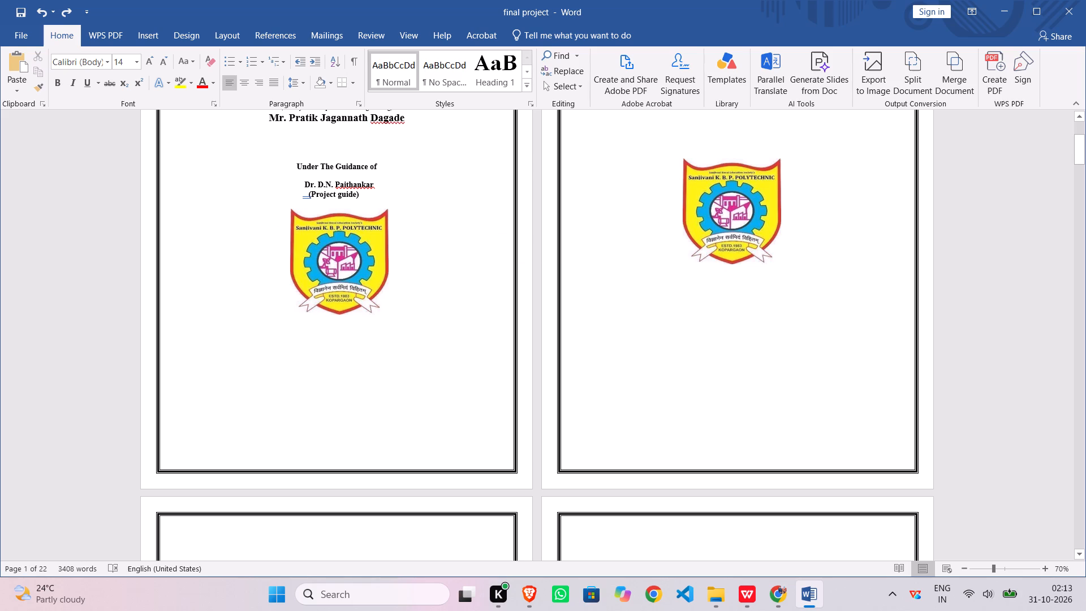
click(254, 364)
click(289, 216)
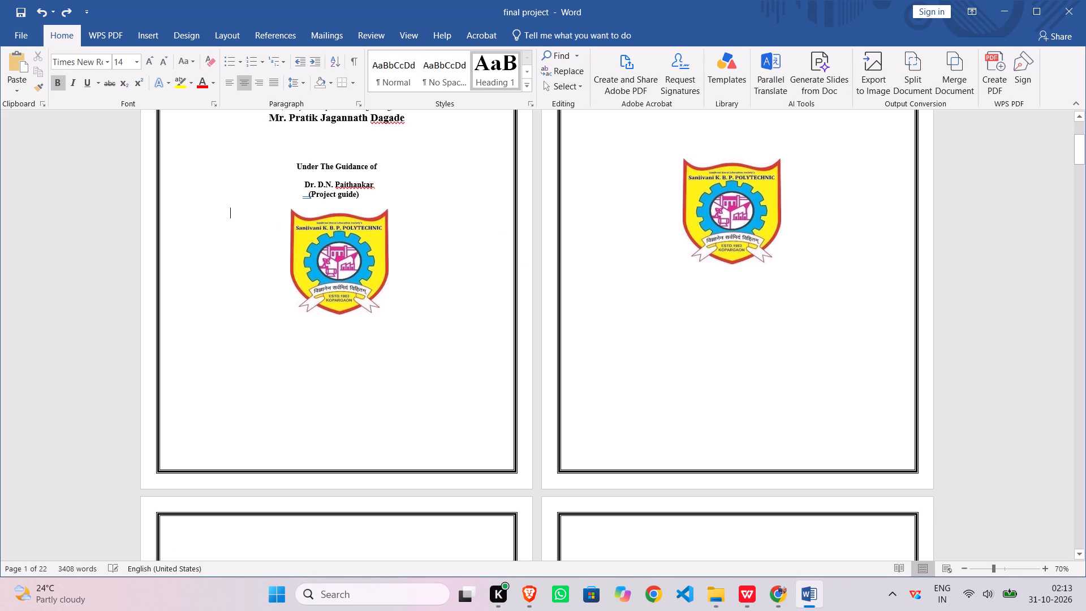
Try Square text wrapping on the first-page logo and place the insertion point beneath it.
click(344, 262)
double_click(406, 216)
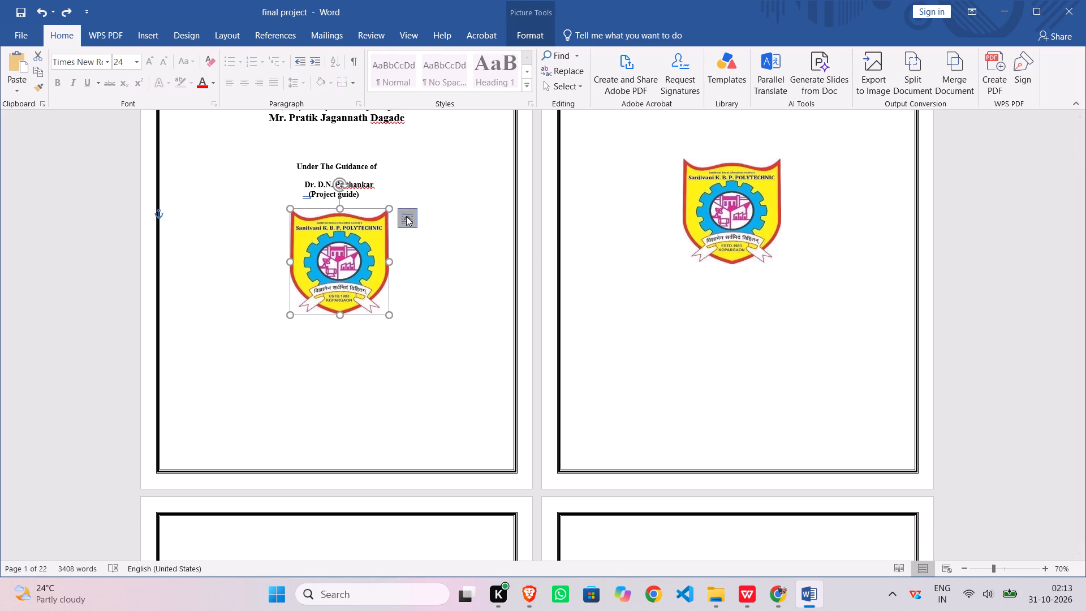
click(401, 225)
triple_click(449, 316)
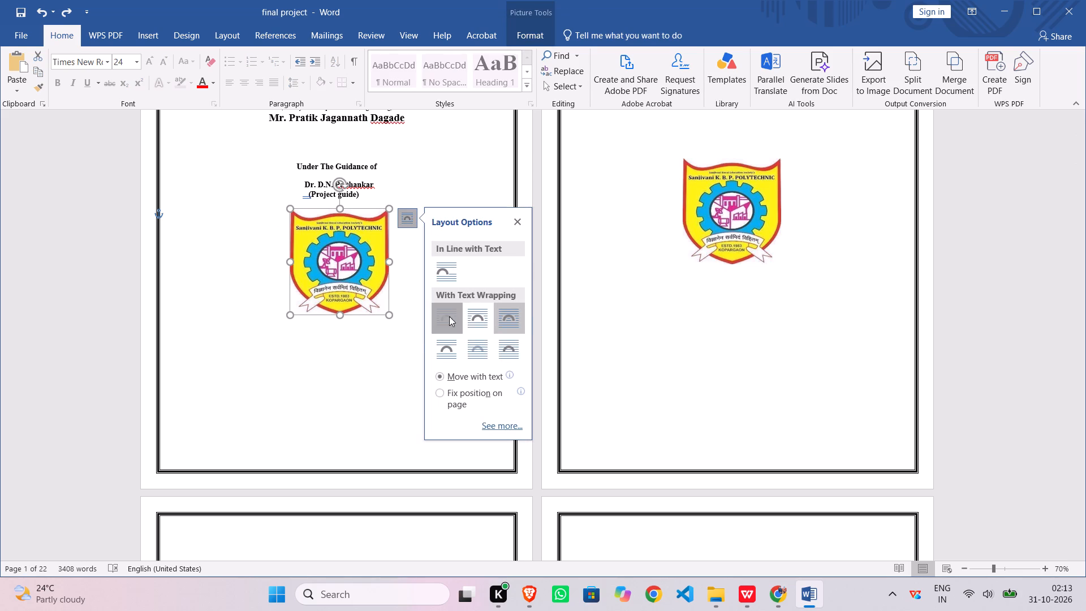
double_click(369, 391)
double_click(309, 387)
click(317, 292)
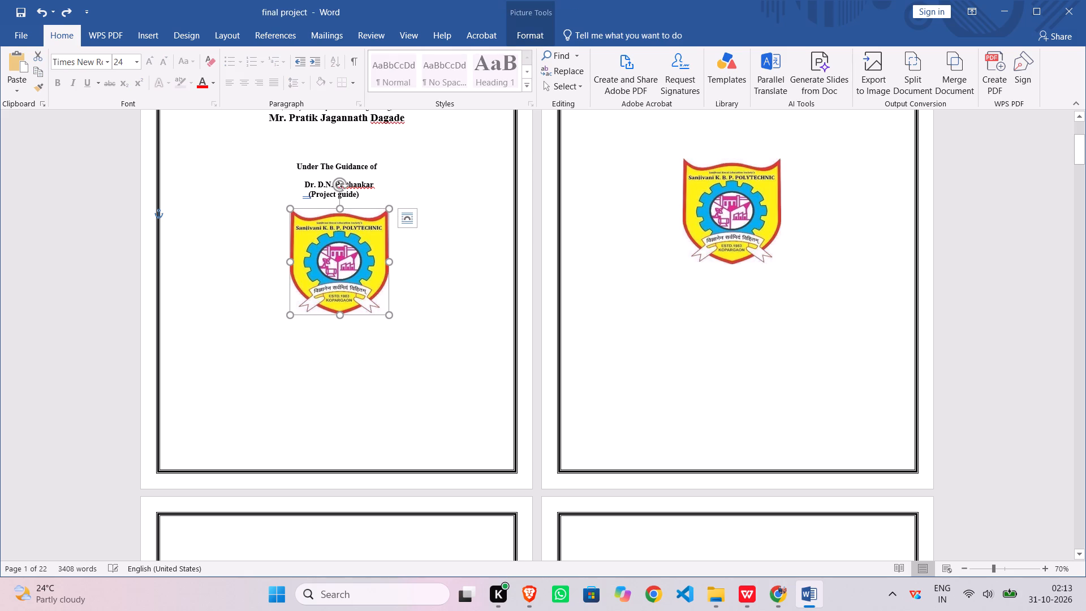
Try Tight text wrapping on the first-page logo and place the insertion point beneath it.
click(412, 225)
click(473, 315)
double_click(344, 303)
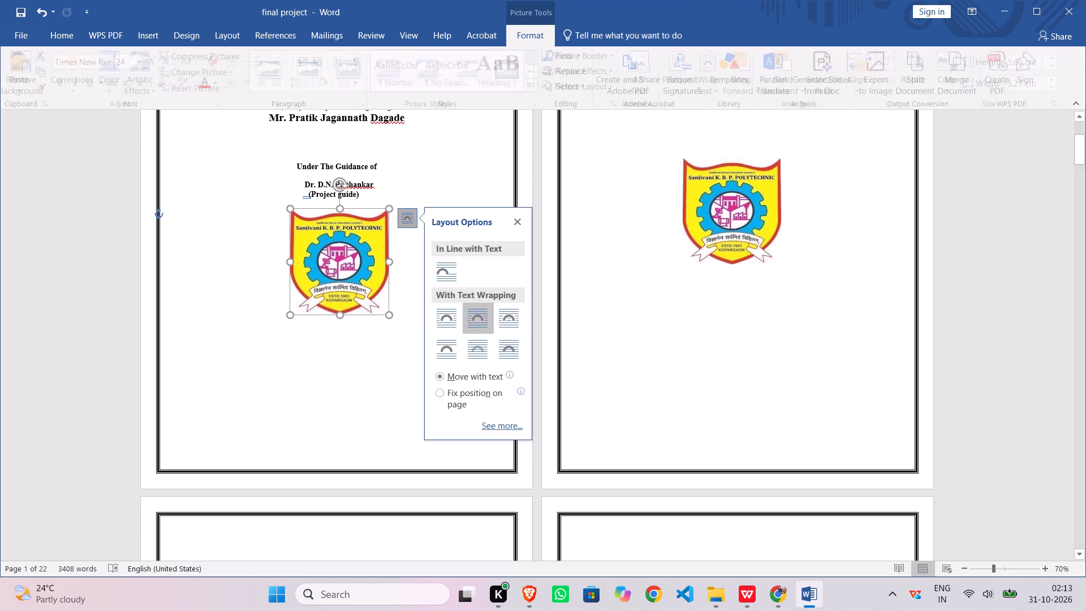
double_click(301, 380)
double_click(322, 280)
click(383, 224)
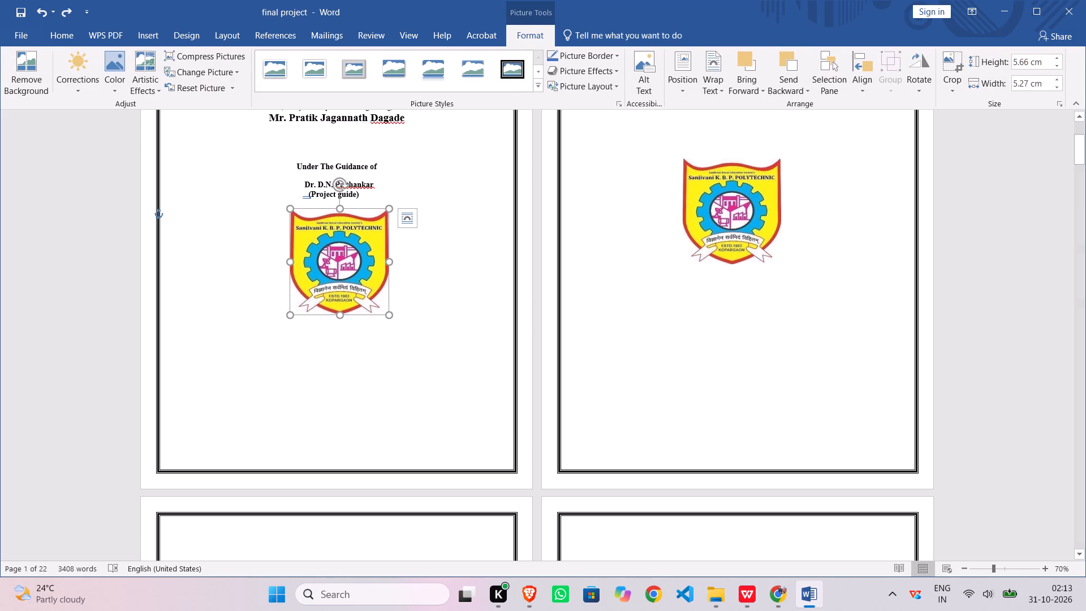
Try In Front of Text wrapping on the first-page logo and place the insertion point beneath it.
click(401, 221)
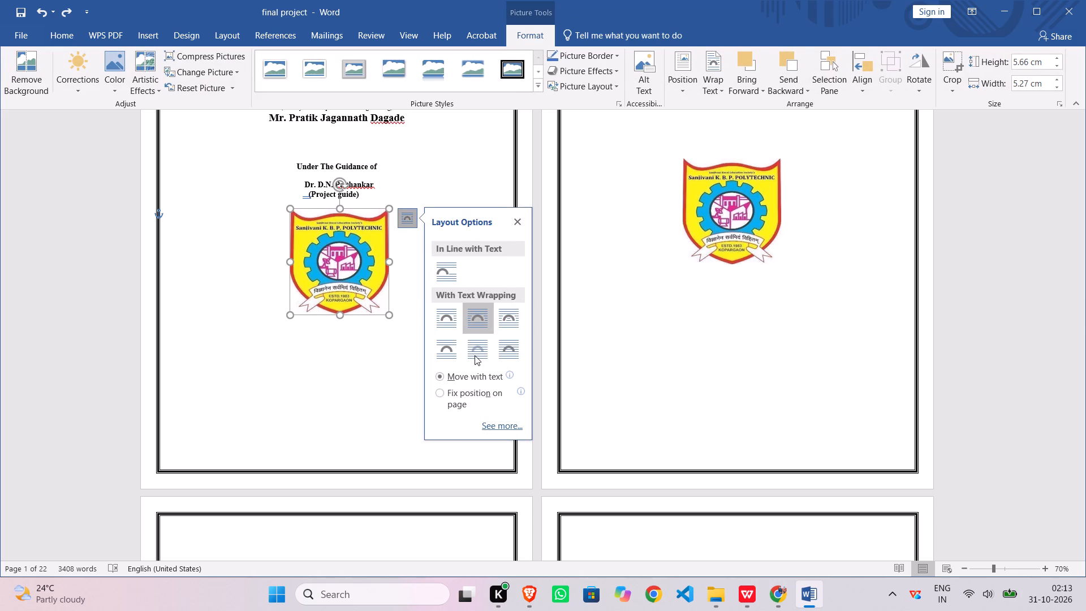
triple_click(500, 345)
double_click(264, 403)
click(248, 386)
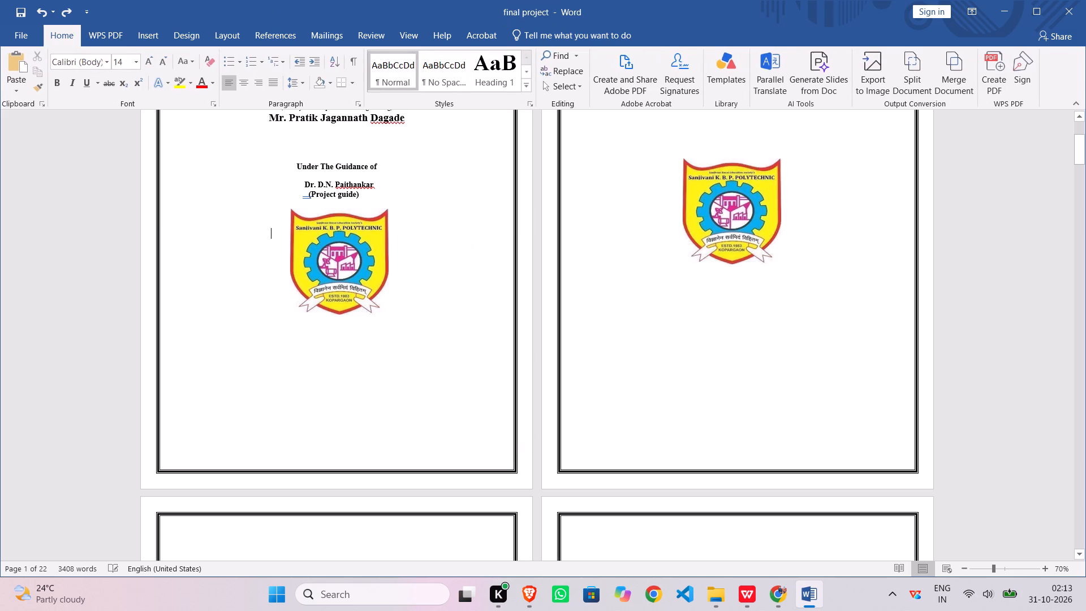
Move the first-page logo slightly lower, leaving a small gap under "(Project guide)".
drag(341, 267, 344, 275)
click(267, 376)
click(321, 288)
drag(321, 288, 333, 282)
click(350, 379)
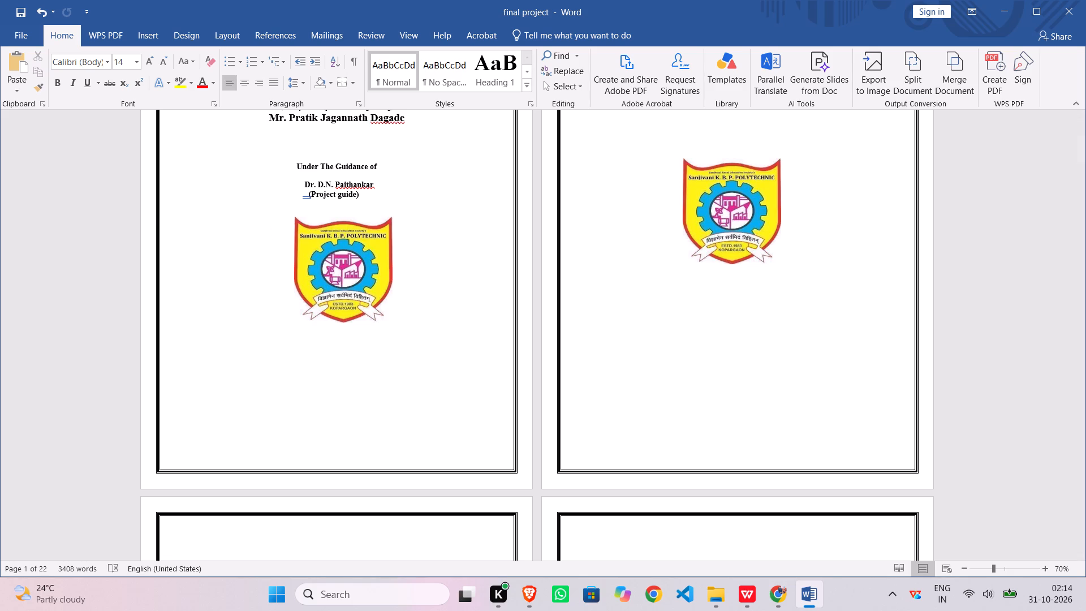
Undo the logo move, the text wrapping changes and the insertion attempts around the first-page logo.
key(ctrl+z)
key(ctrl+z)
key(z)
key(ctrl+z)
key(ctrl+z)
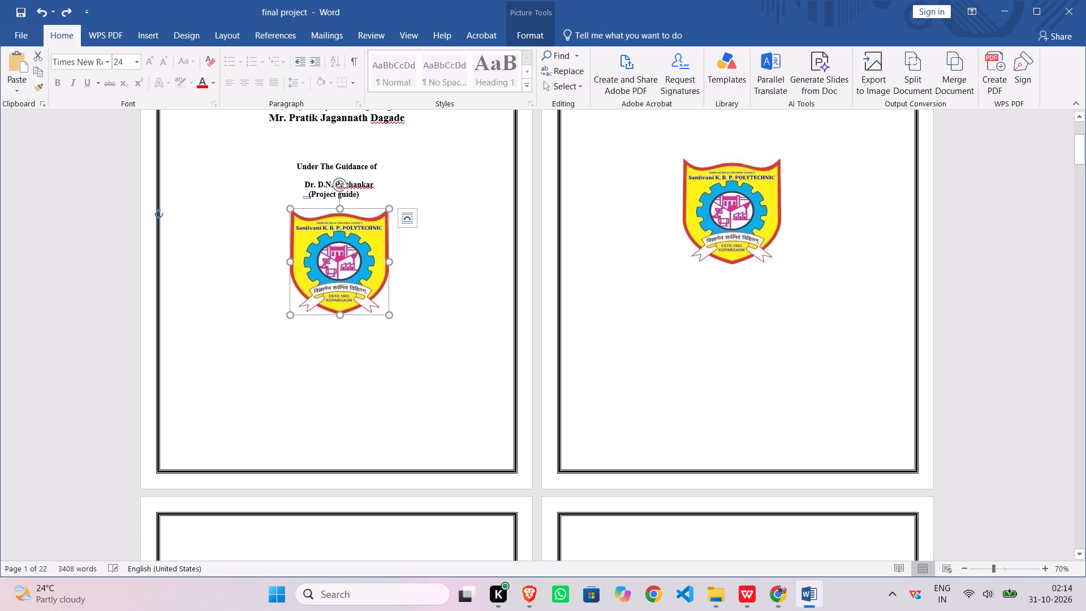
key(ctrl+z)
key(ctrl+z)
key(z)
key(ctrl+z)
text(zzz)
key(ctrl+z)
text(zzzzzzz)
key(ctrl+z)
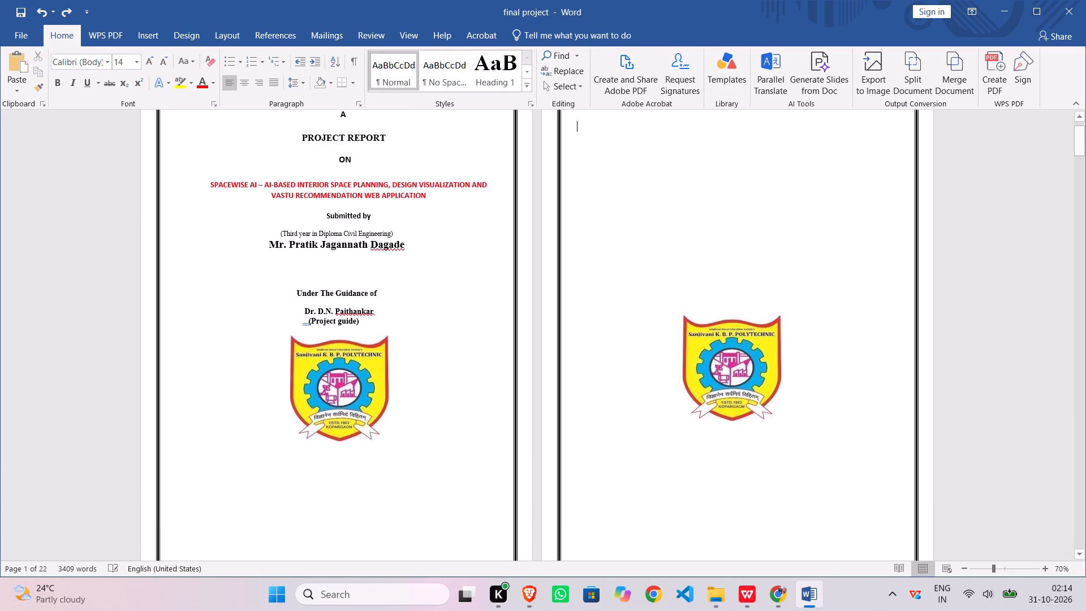
Undo the formatting, indents and alignment of the "Under The Guidance of" lines and the small logo adjustment on the first page.
key(ctrl+z)
key(ctrl+z)
key(ctrl+z)
key(ctrl+z)
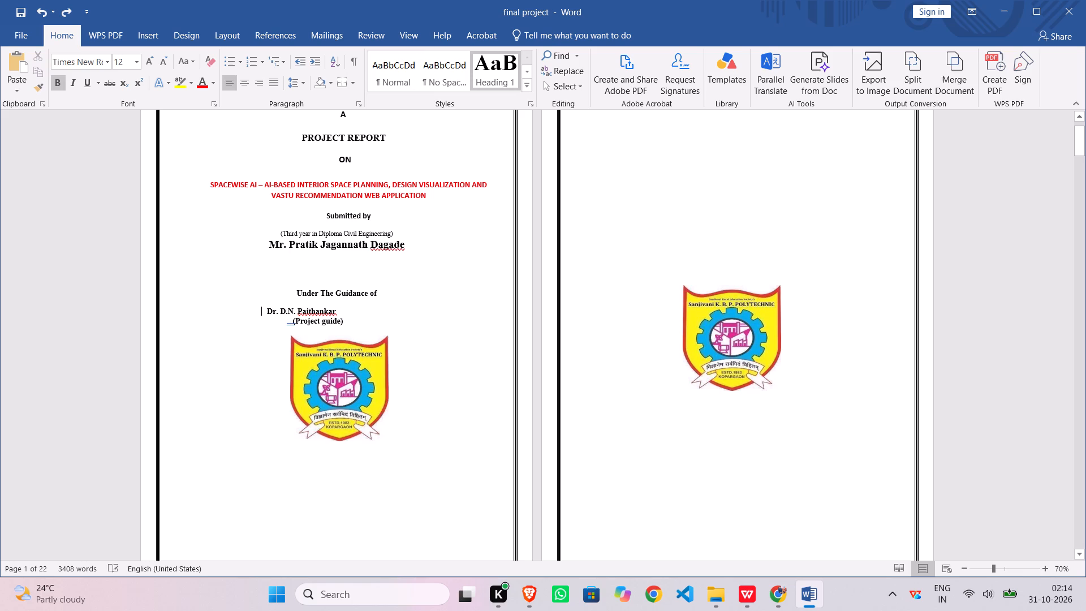
key(ctrl+z)
key(ctrl+z)
key(ctrl+z)
key(ctrl+z)
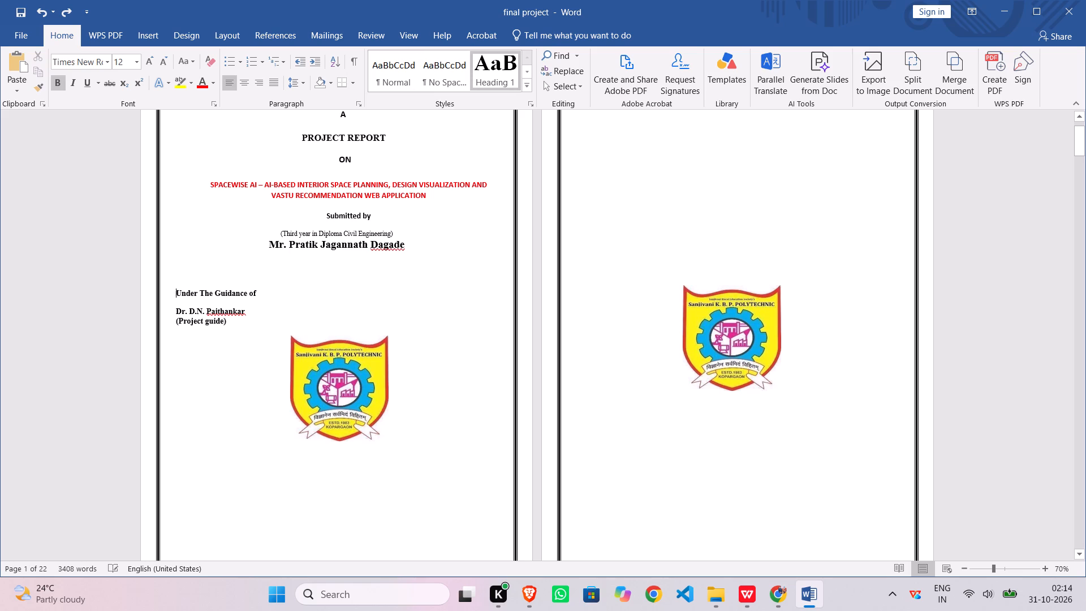
key(ctrl+z)
key(ctrl+z)
key(ctrl+z)
key(ctrl+z)
key(ctrl+z)
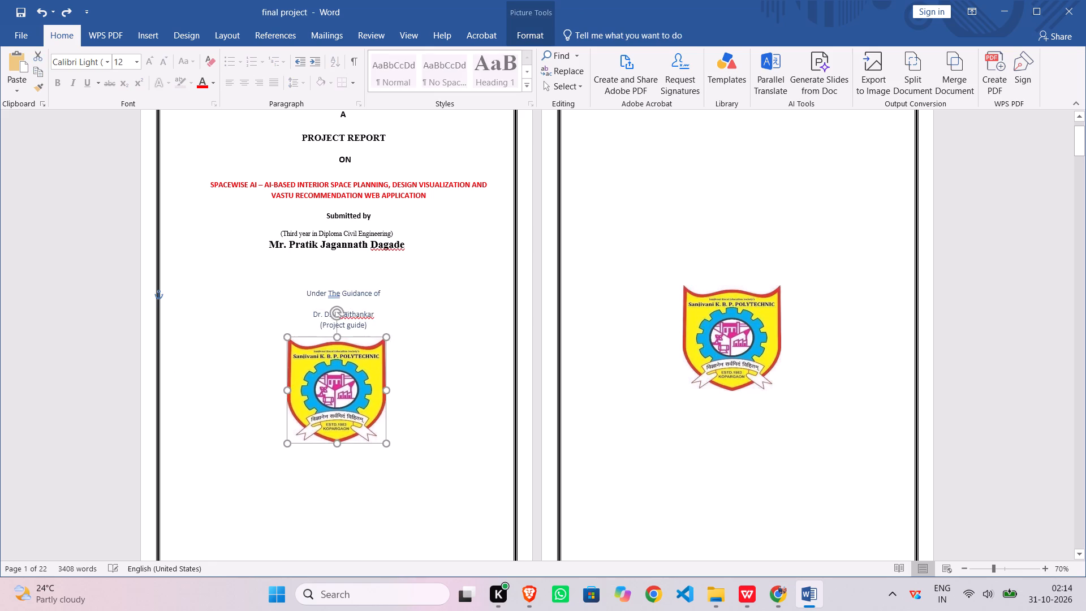
Undo the first-page logo repositioning and the centring of the guidance lines, the student lines and "PROJECT REPORT".
key(ctrl+z)
key(ctrl+z)
key(ctrl+z)
key(ctrl+z)
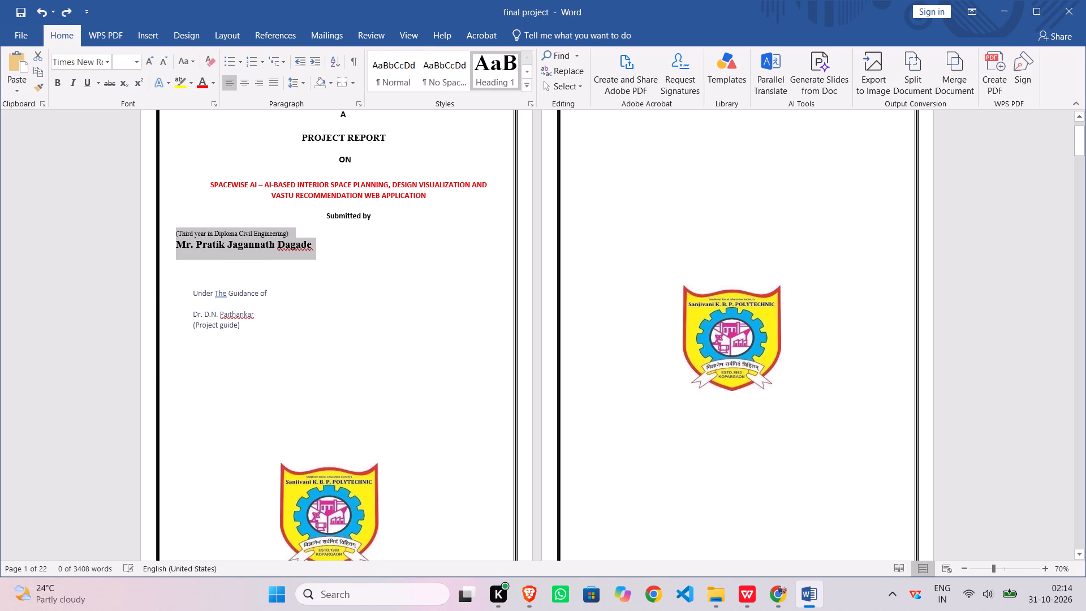
key(ctrl+z)
text(zz)
key(ctrl+z)
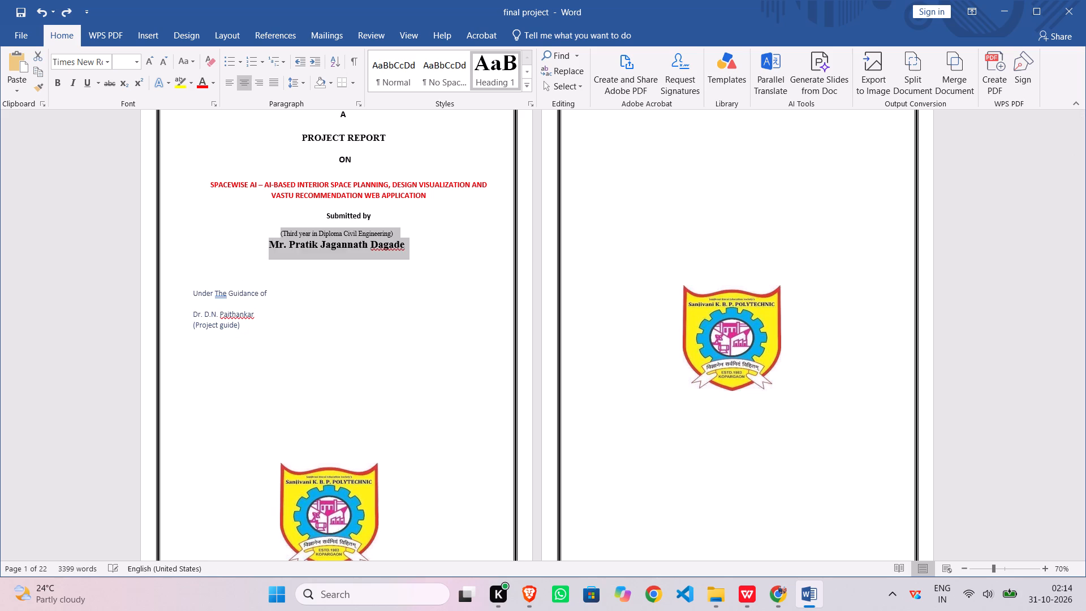
key(ctrl+z)
text(zzzzz)
key(ctrl+z)
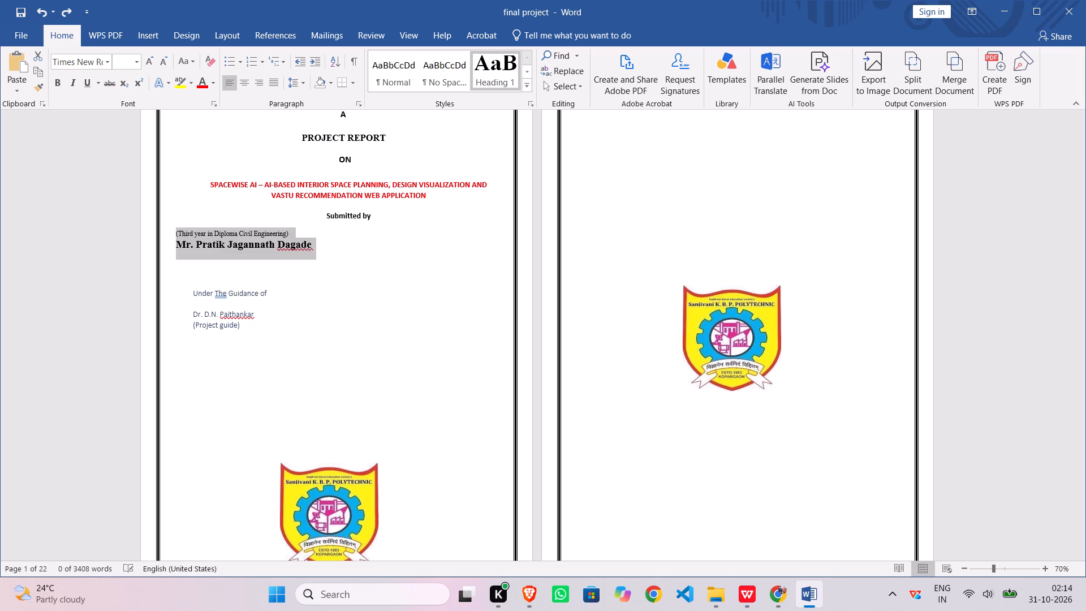
text(zz)
key(ctrl+z)
key(z)
key(ctrl+z)
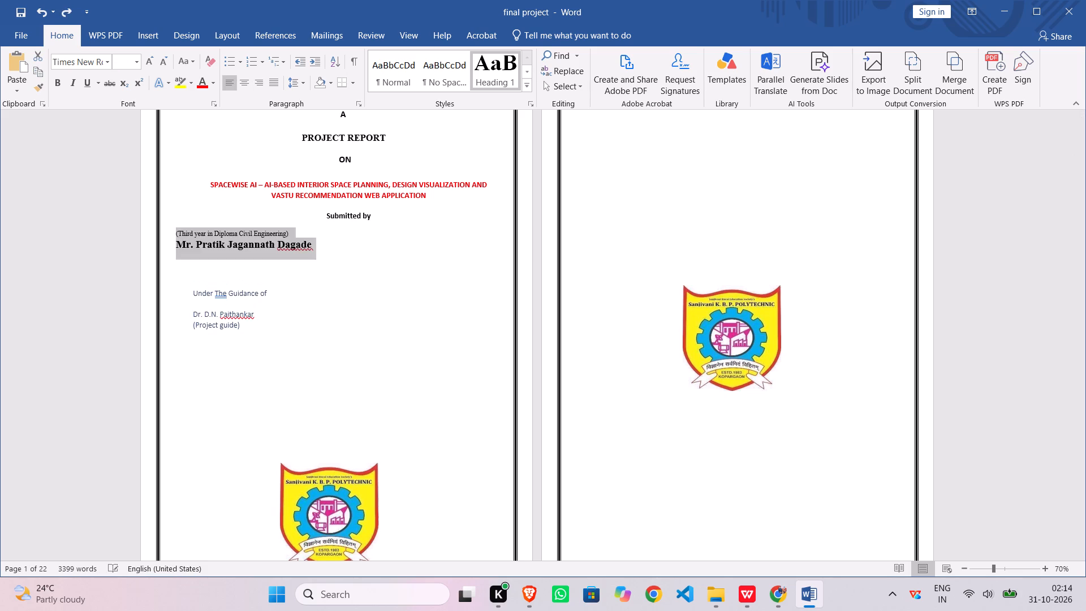
key(z)
key(ctrl+z)
key(ctrl+z)
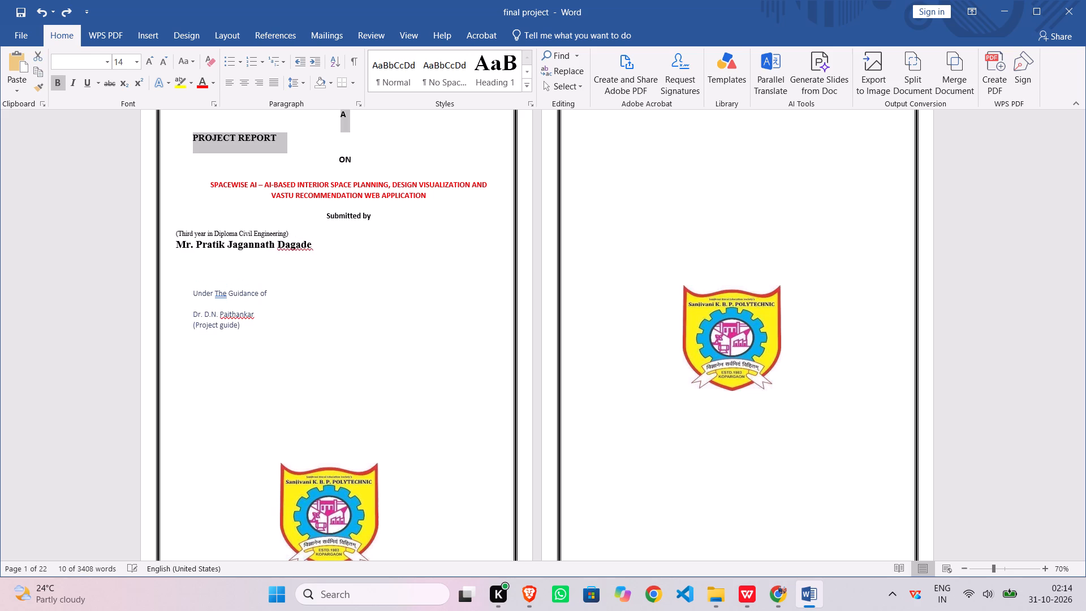
Undo the title text inserted on the first page along with any stray characters.
key(z)
key(z)
key(z)
text(zz)
key(ctrl+z)
text(zz)
text(zz)
key(ctrl+z)
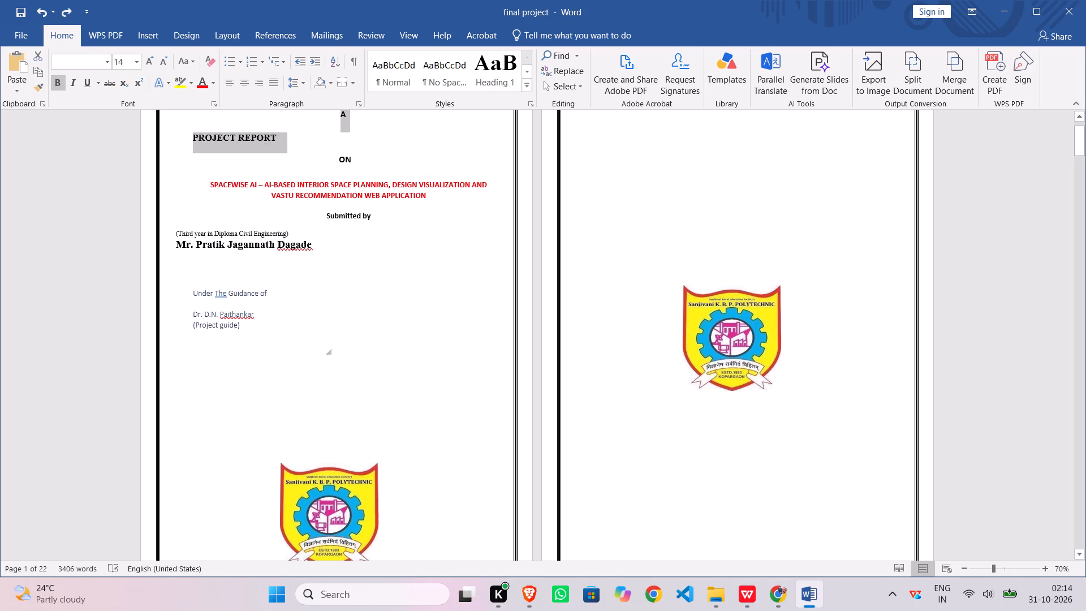
key(ctrl+z)
key(z)
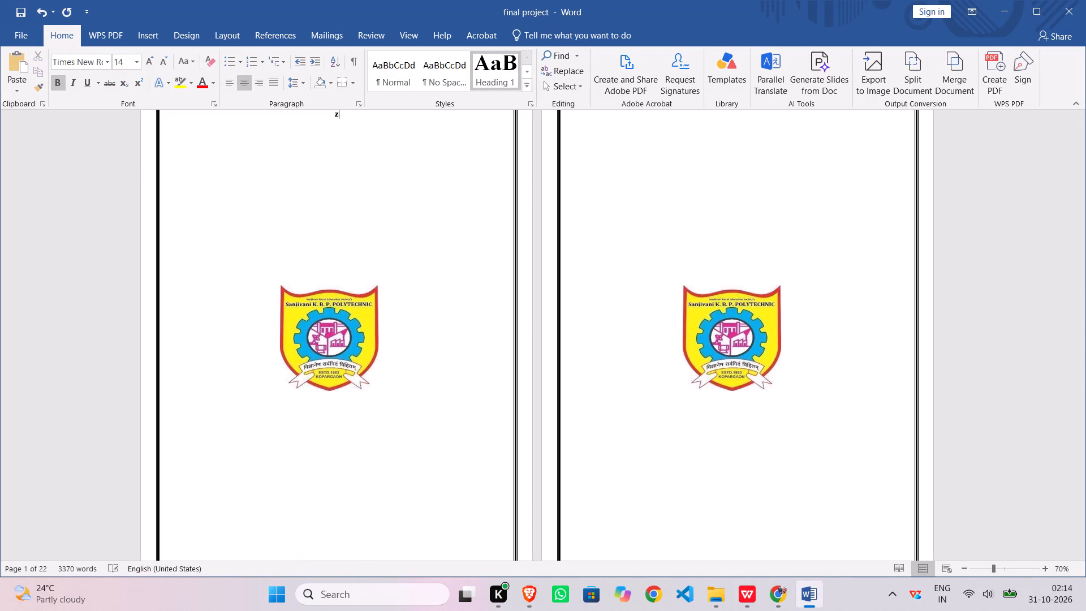
text(zz)
key(ctrl+z)
Undo the placement and insertion of the college logos on the first two pages.
key(ctrl+z)
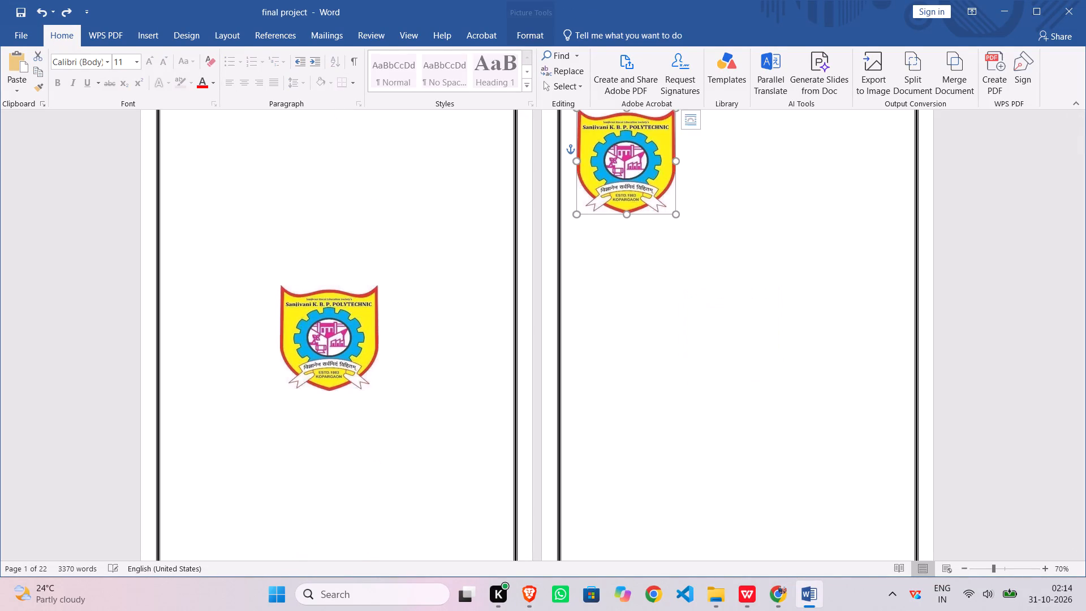
key(ctrl+z)
key(ctrl+z)
key(ctrl+z)
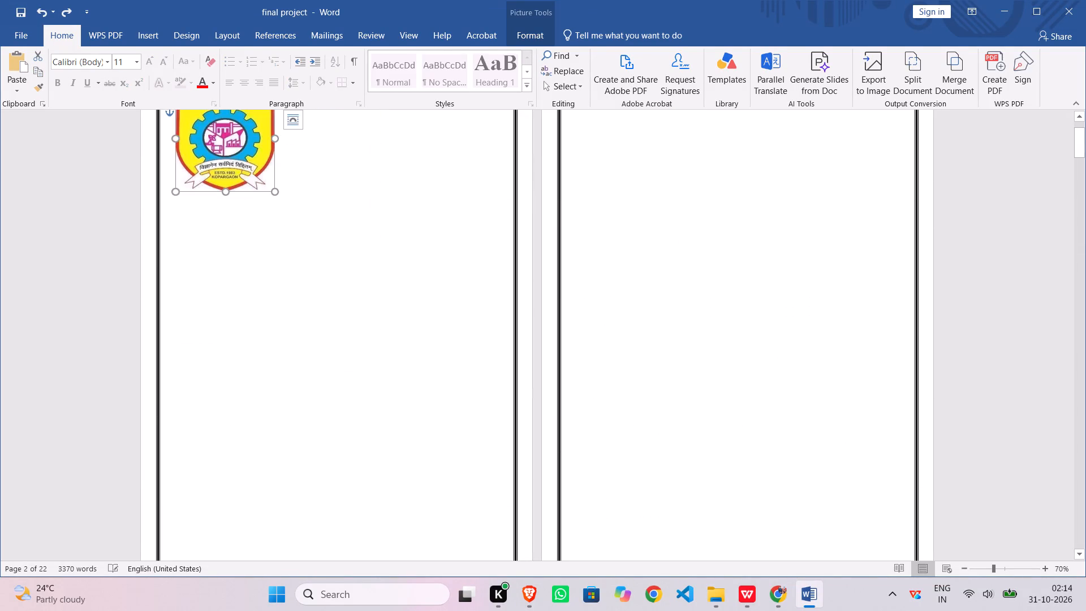
key(ctrl+z)
key(ctrl+z)
key(ctrl+z)
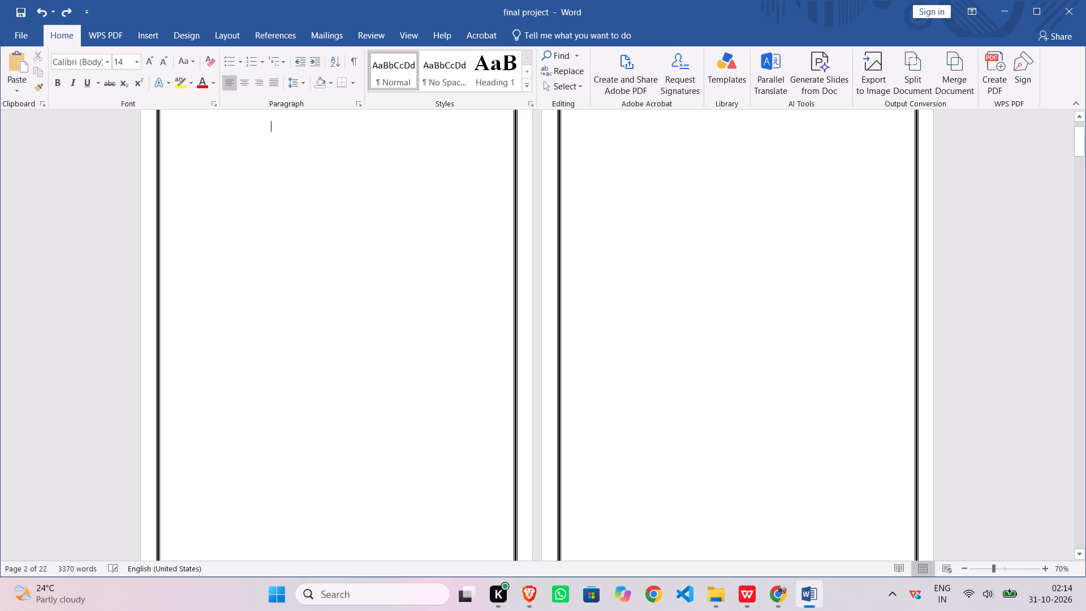
Undo the insertion of the blank front pages so the report begins at ACKNOWLEDGEMENT.
key(ctrl+z)
key(ctrl+z)
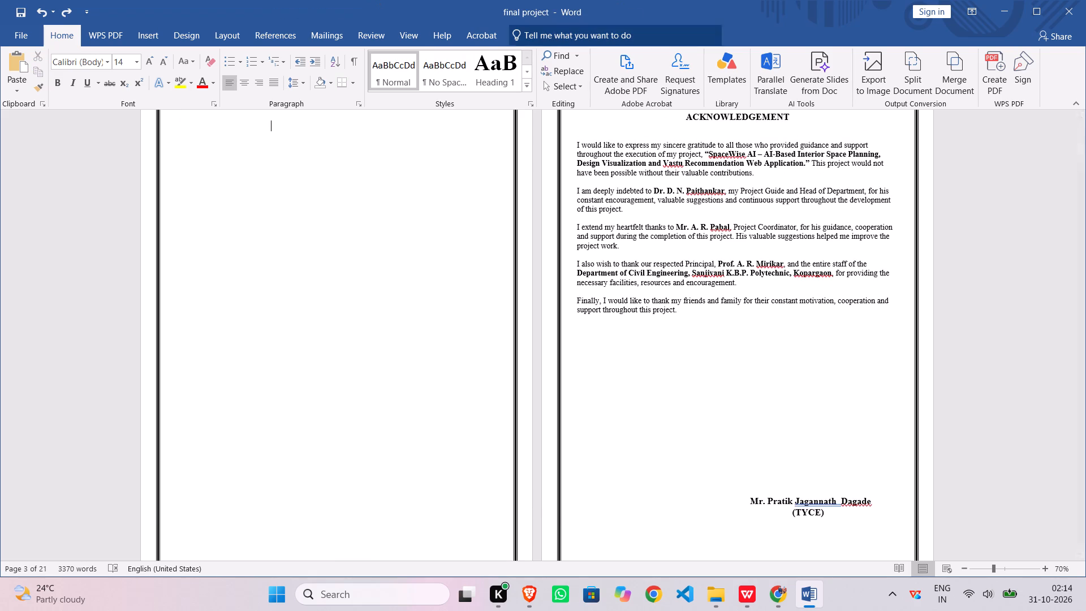
ctrl+scroll(552, 264, down, 3)
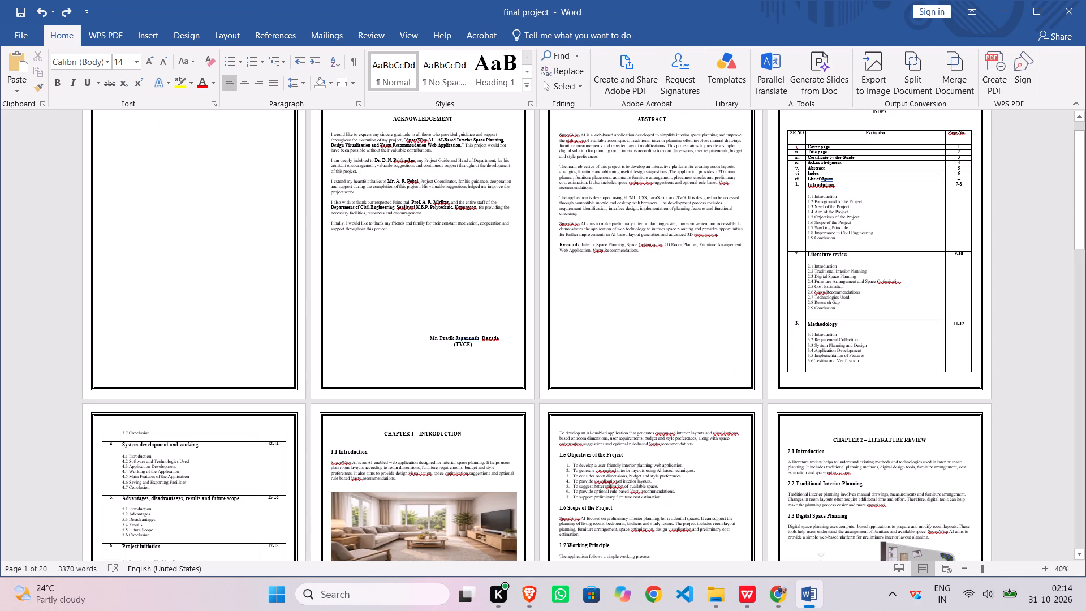
key(ctrl+z)
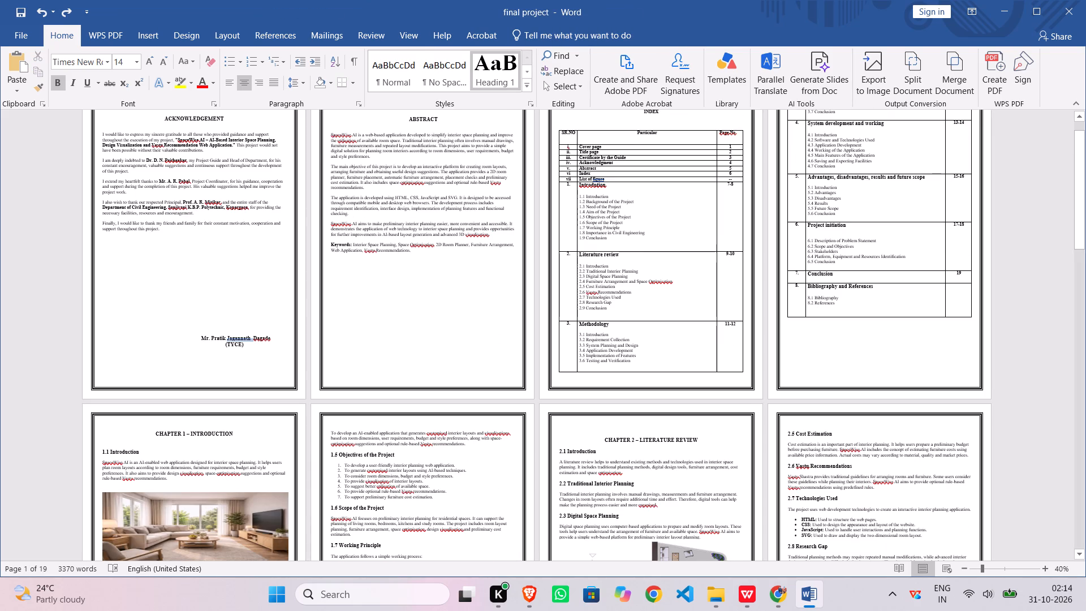
Look through the report from the acknowledgement and index through Chapter 8 to the last page, checking the page layout.
scroll(471, 257, up, 4)
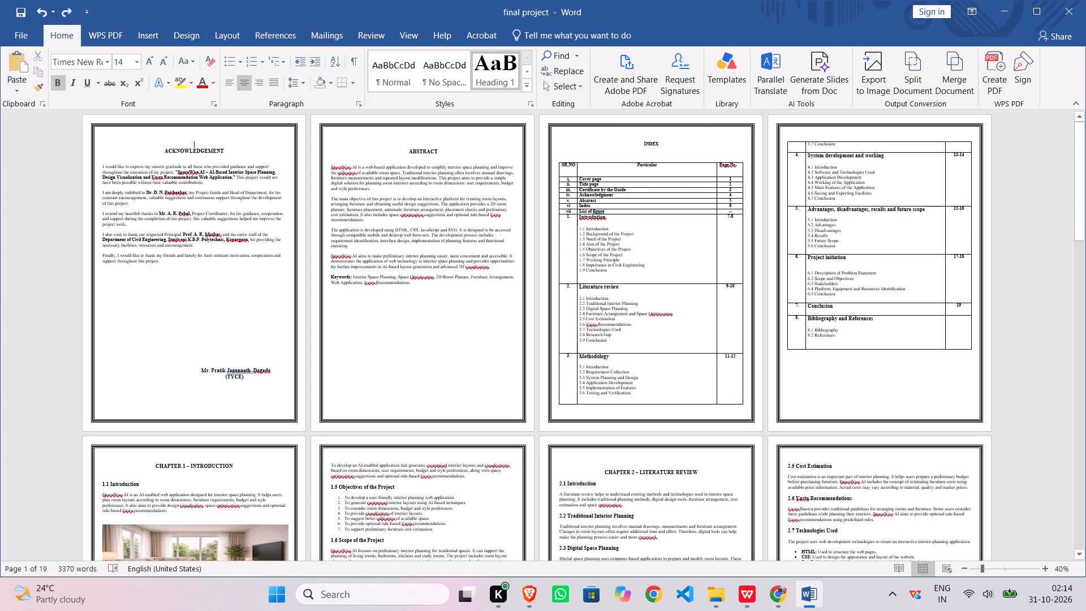
scroll(368, 278, down, 4)
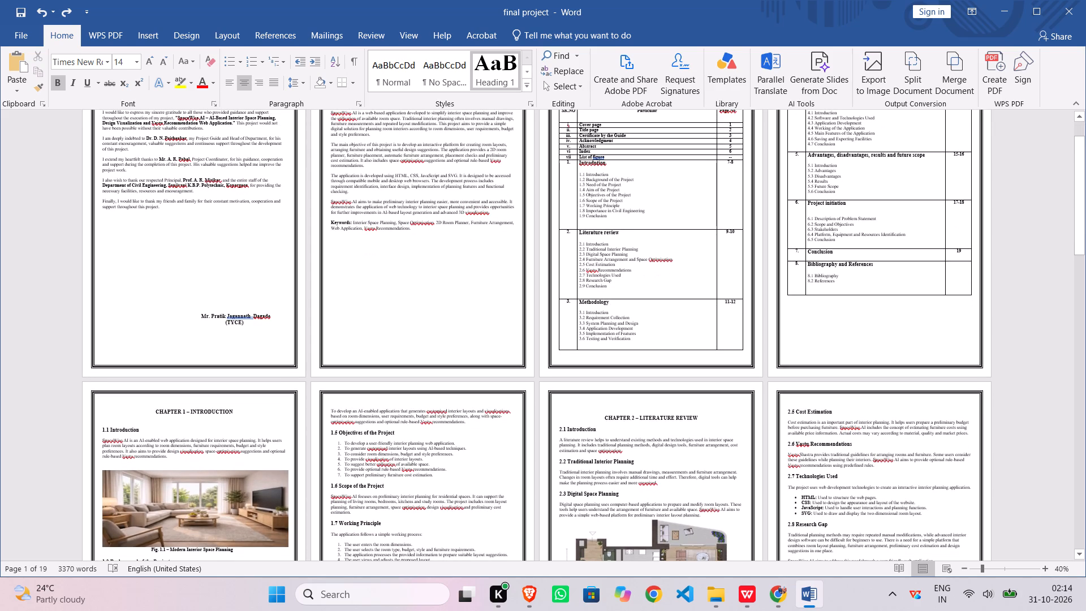
scroll(211, 192, right, 1)
ctrl+scroll(210, 192, up, 6)
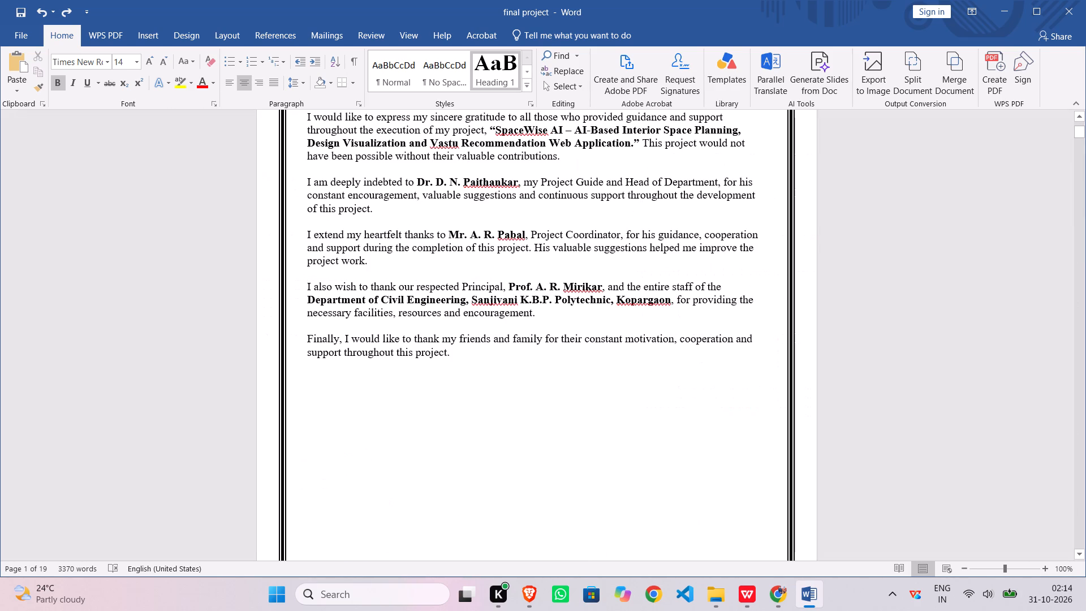
ctrl+scroll(548, 257, down, 5)
scroll(648, 274, down, 6)
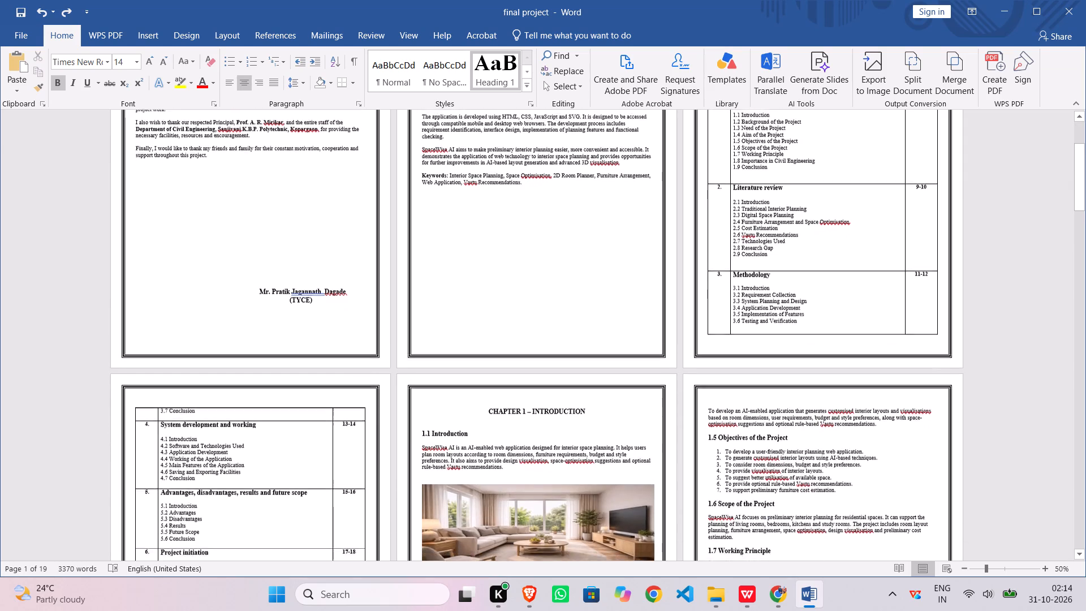
scroll(648, 274, down, 14)
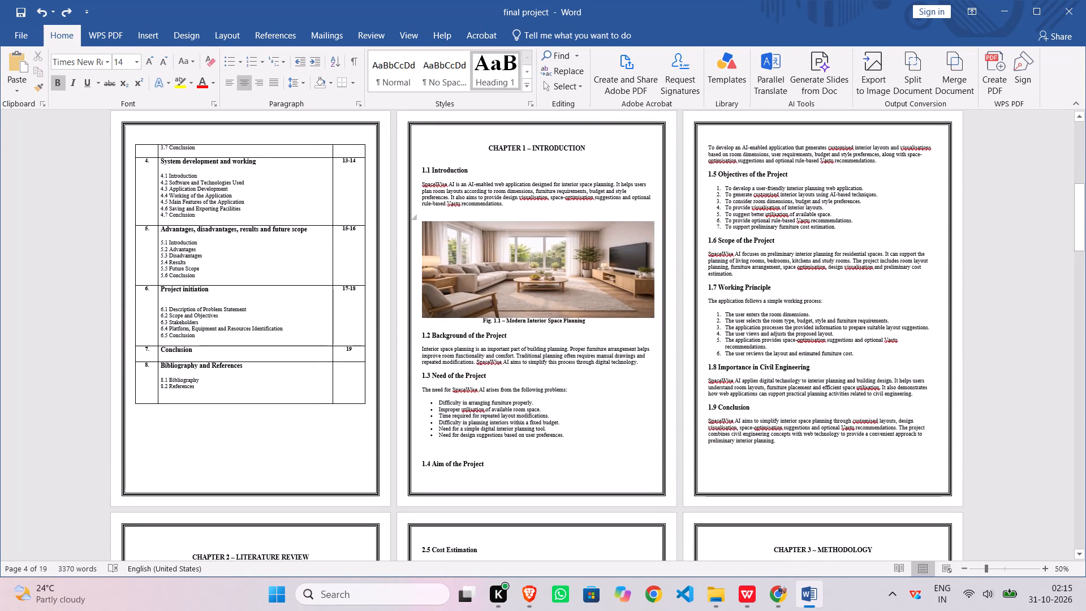
scroll(497, 261, up, 6)
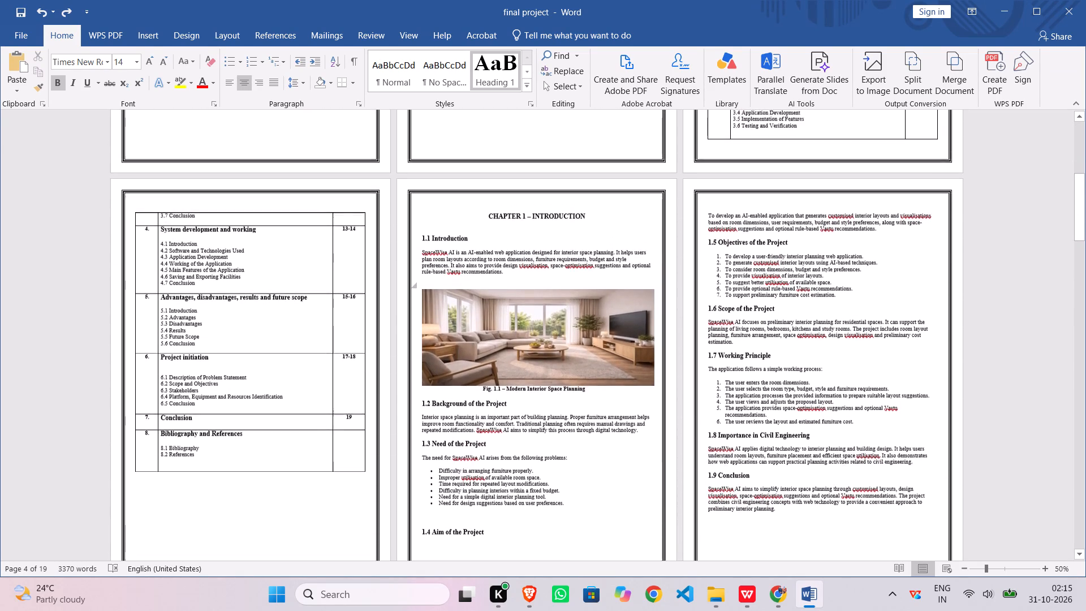
scroll(497, 261, up, 2)
scroll(497, 261, down, 15)
scroll(498, 259, up, 8)
scroll(498, 258, down, 10)
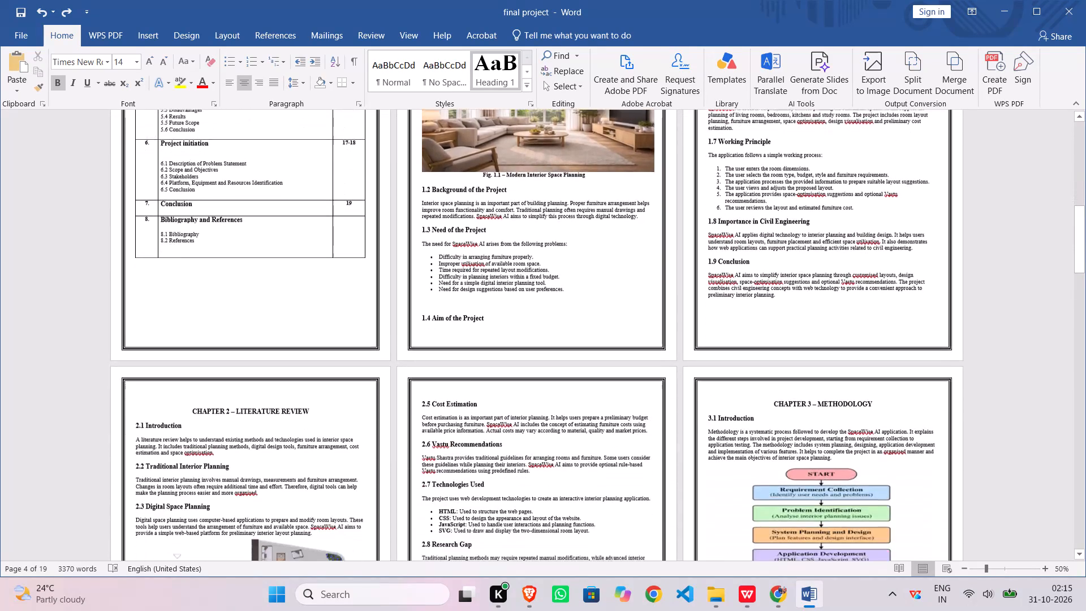
scroll(498, 258, down, 16)
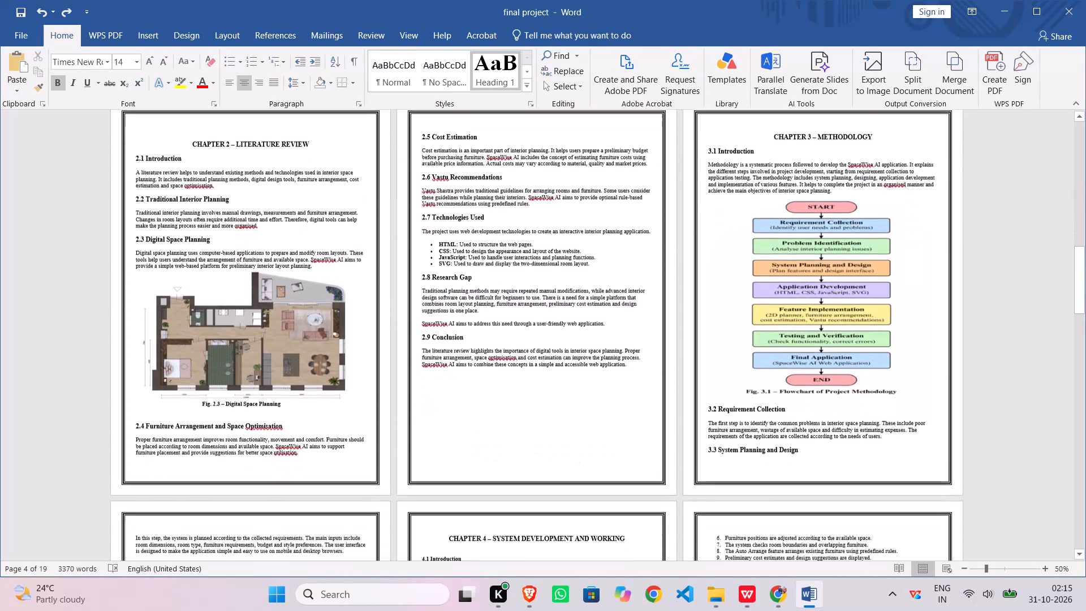
scroll(502, 244, up, 3)
scroll(502, 244, down, 11)
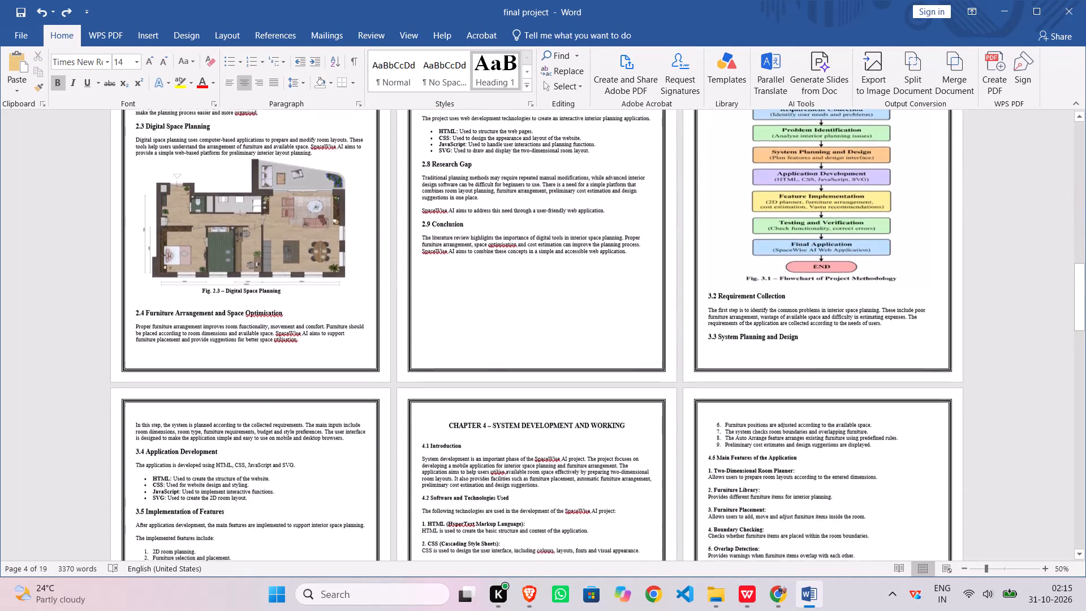
scroll(502, 244, down, 20)
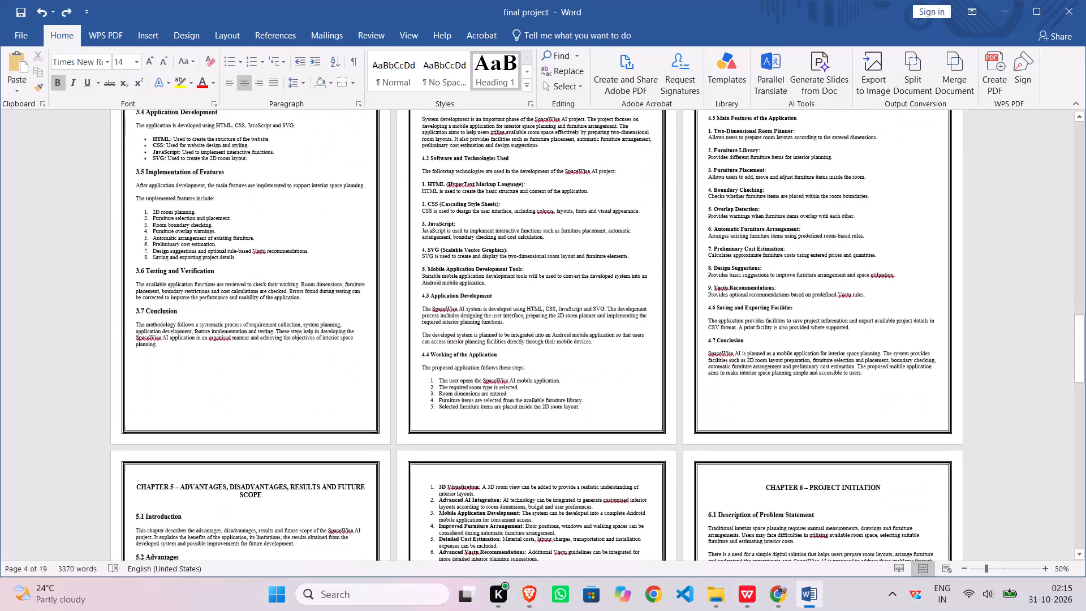
scroll(502, 244, down, 15)
scroll(502, 244, down, 7)
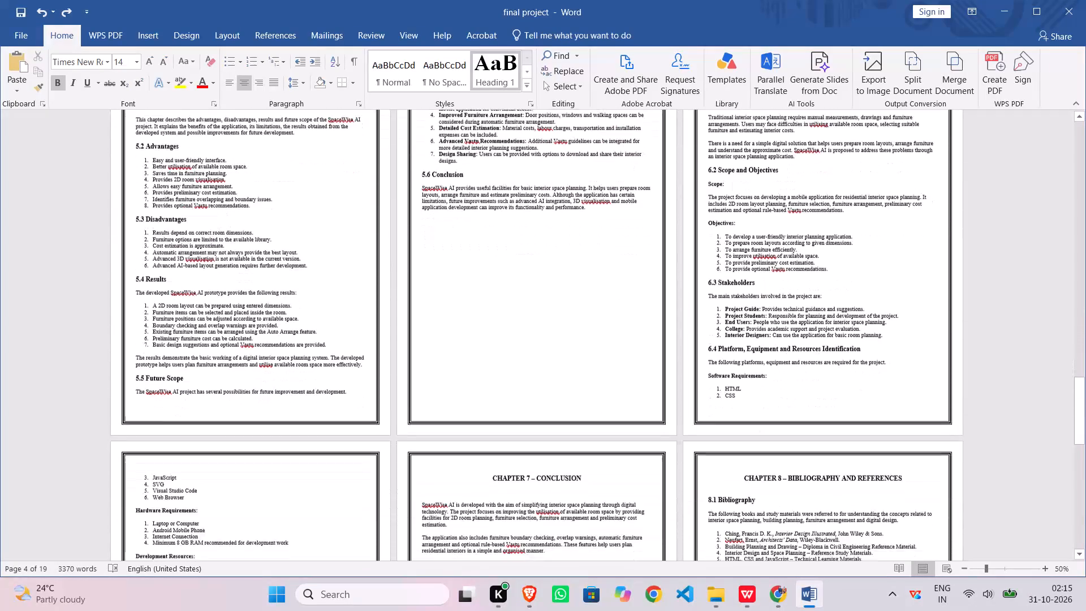
scroll(502, 244, down, 20)
scroll(502, 244, down, 4)
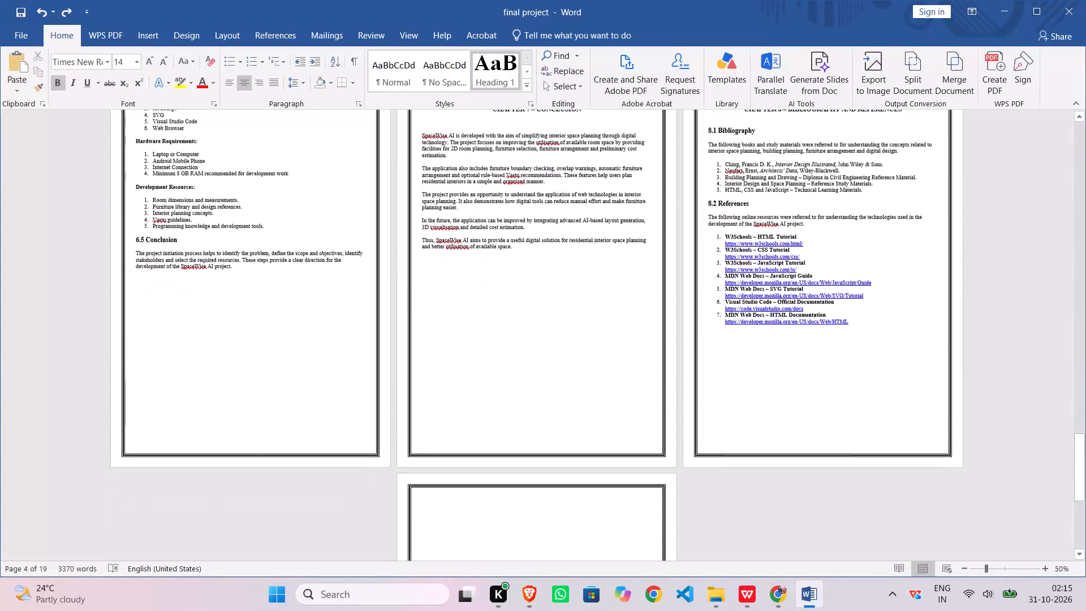
scroll(502, 244, down, 12)
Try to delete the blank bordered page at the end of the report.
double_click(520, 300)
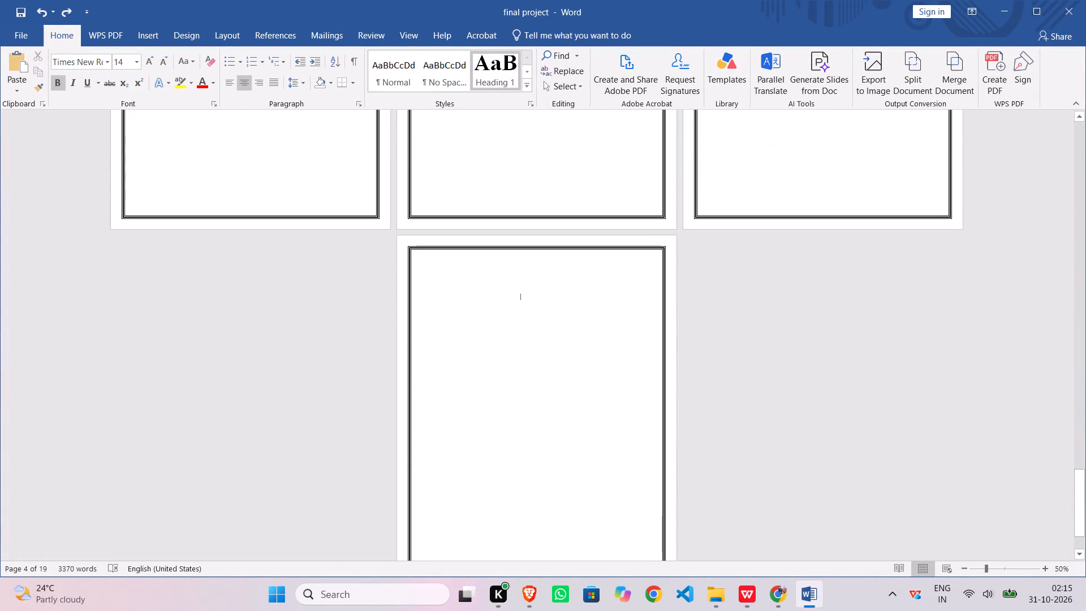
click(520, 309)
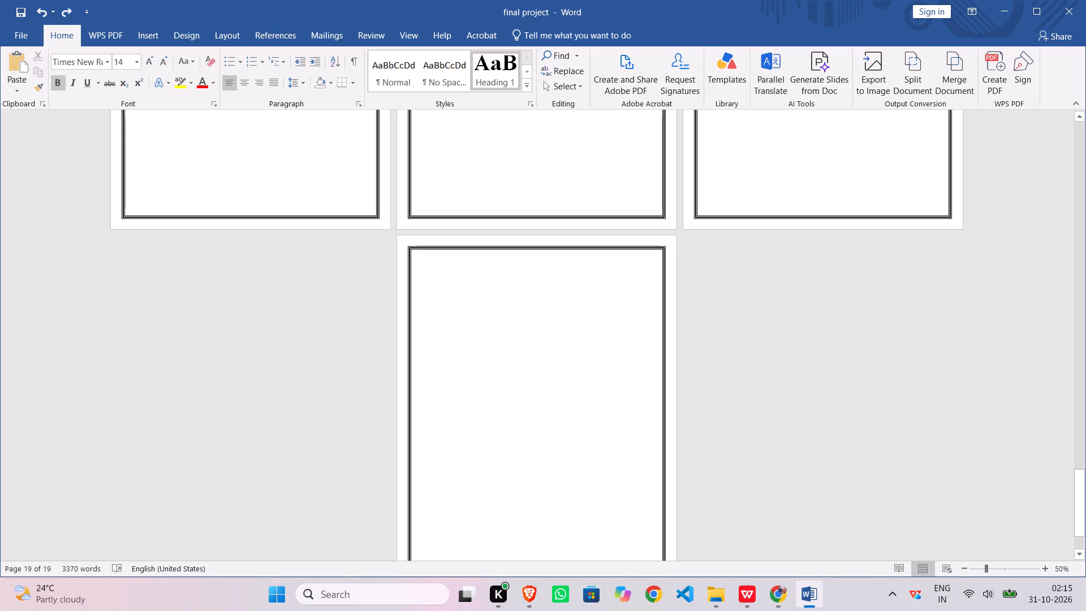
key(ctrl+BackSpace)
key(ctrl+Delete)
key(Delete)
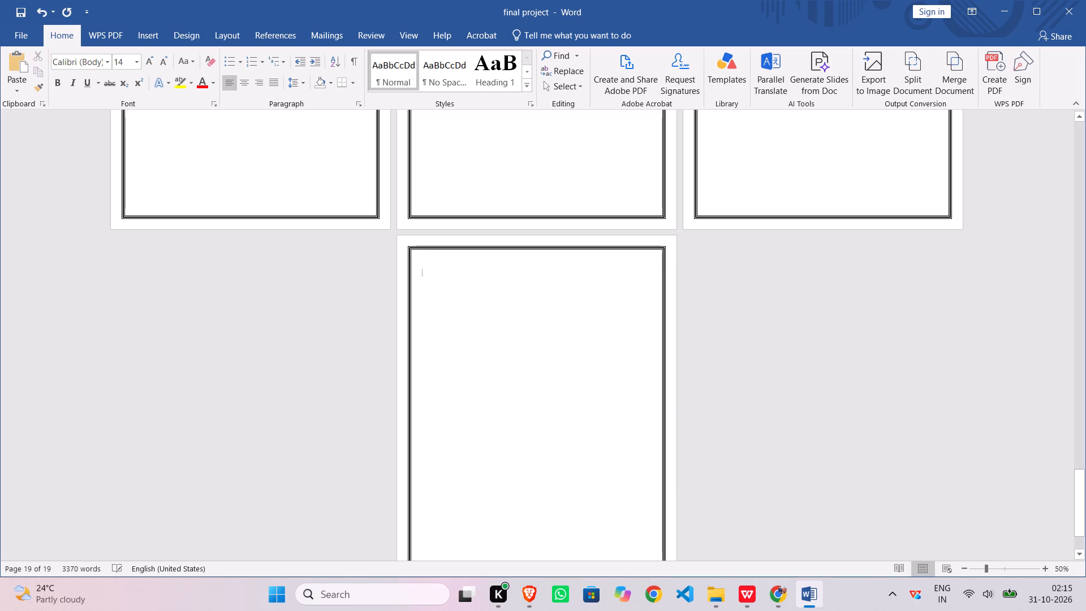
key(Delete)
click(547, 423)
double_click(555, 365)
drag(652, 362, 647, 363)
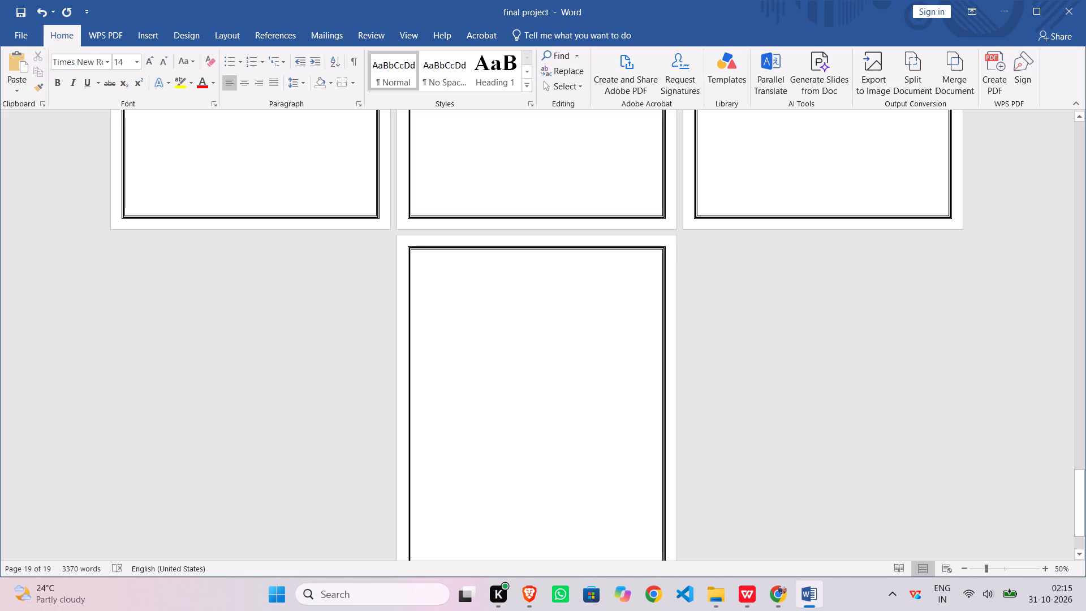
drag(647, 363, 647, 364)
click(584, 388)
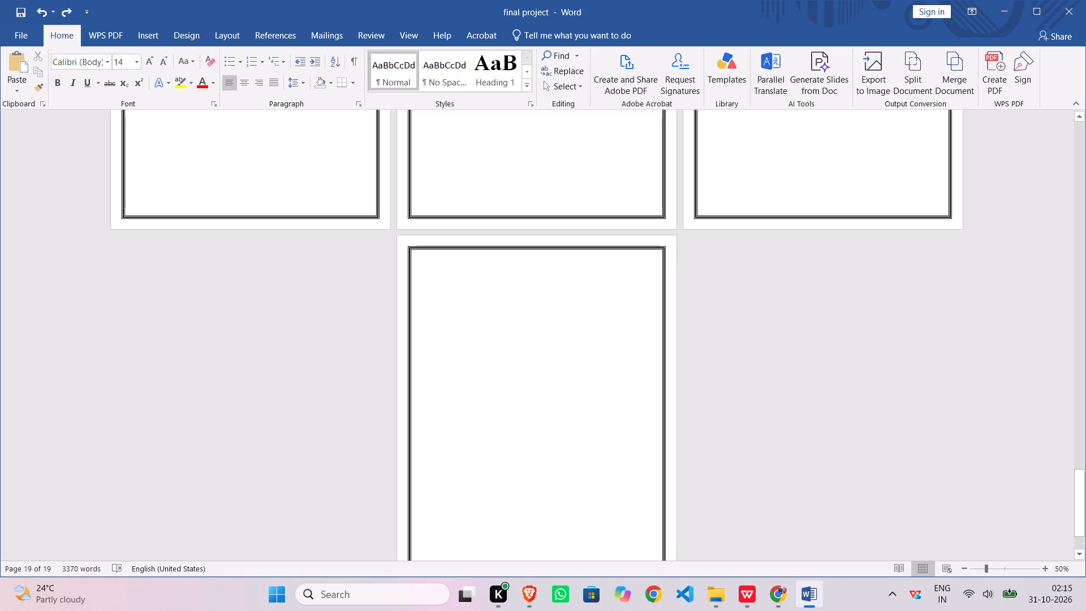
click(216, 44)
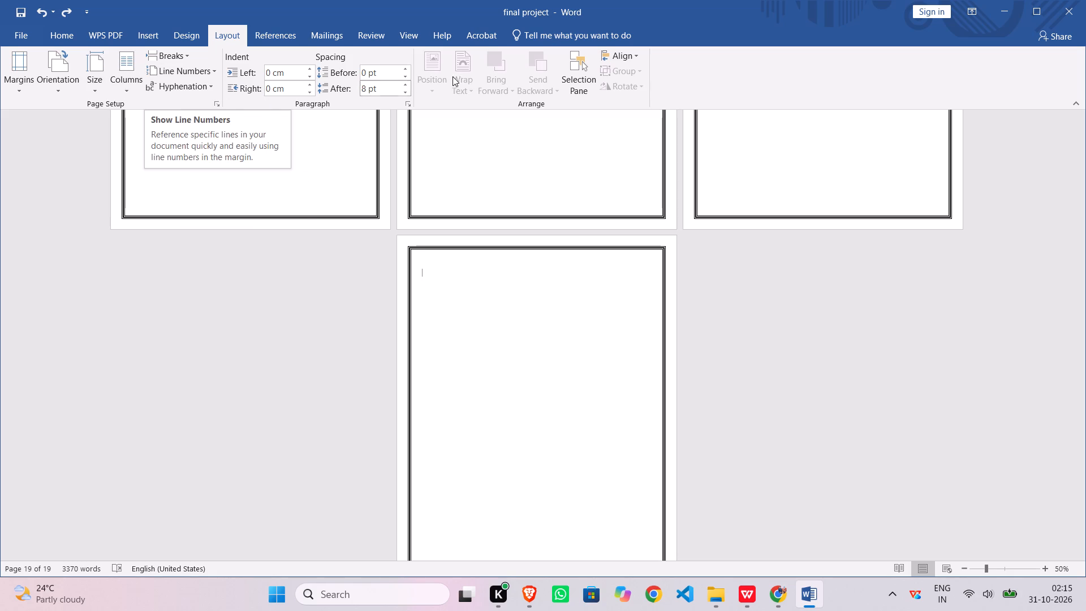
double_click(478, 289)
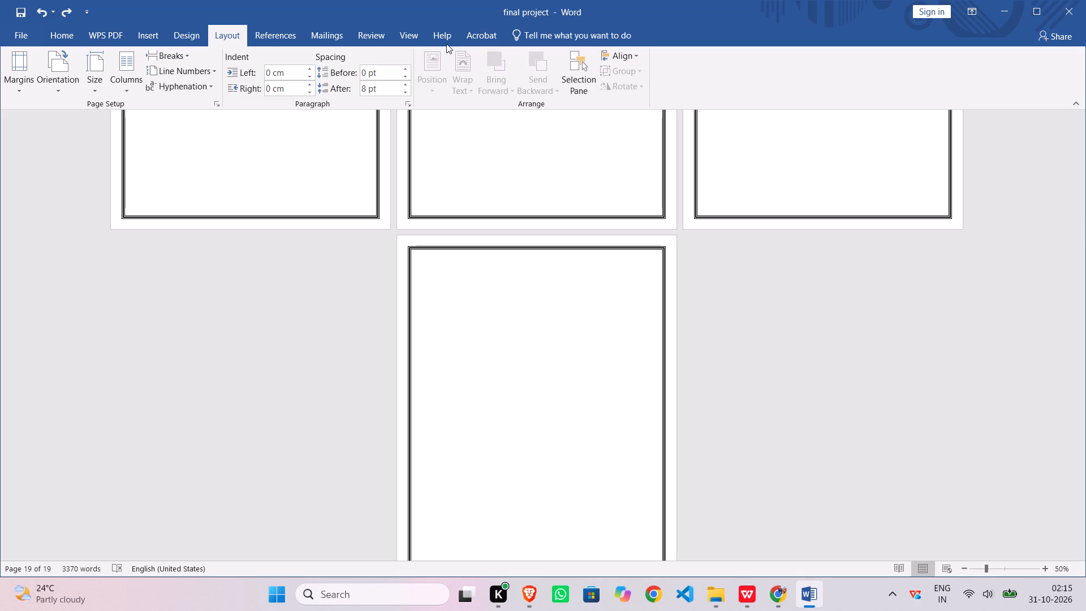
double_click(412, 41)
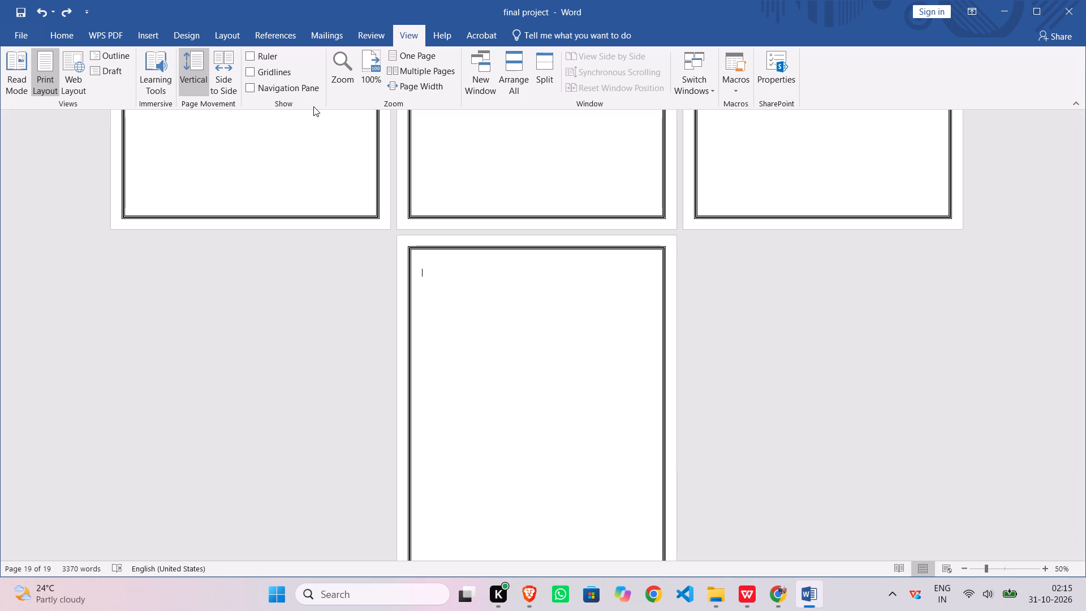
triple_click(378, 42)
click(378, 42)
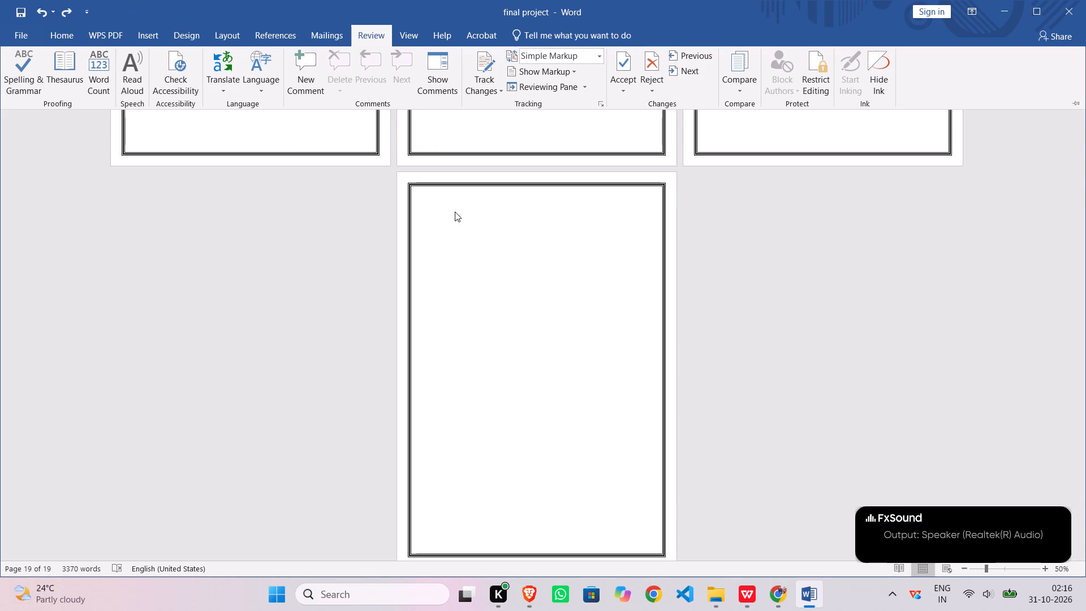
Examine the report's closing pages, from section 6.5 and Chapters 7 and 8 to the blank last page.
scroll(457, 212, up, 4)
scroll(446, 301, up, 2)
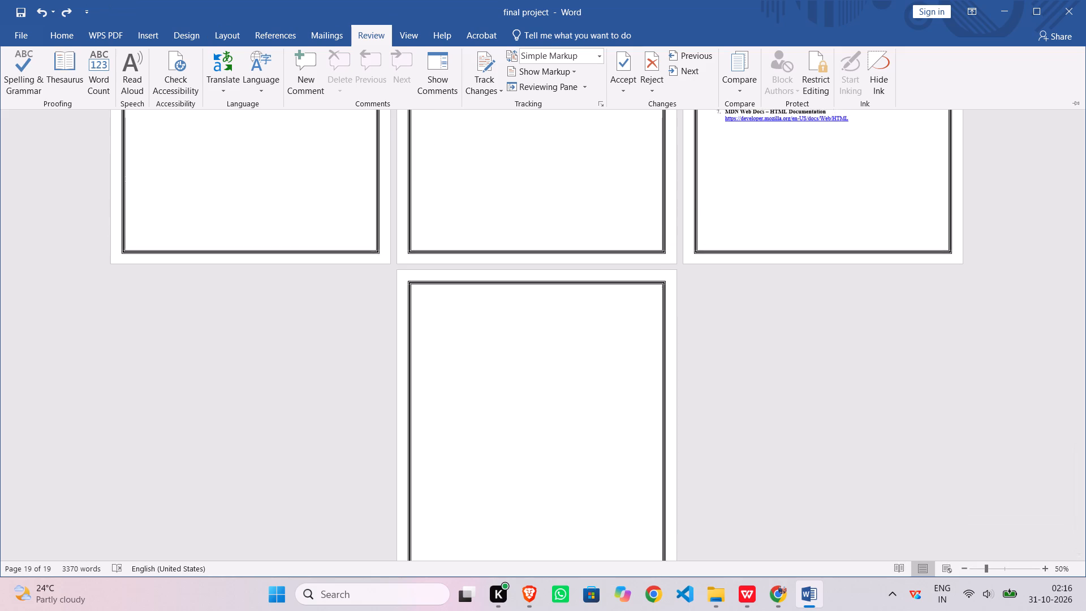
scroll(499, 346, up, 15)
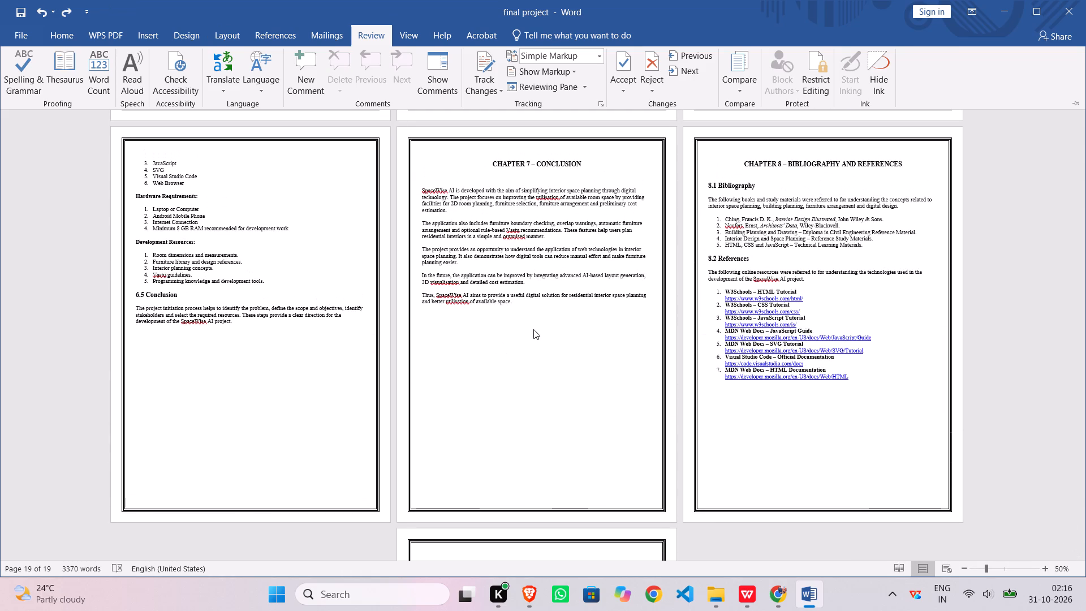
scroll(537, 324, up, 4)
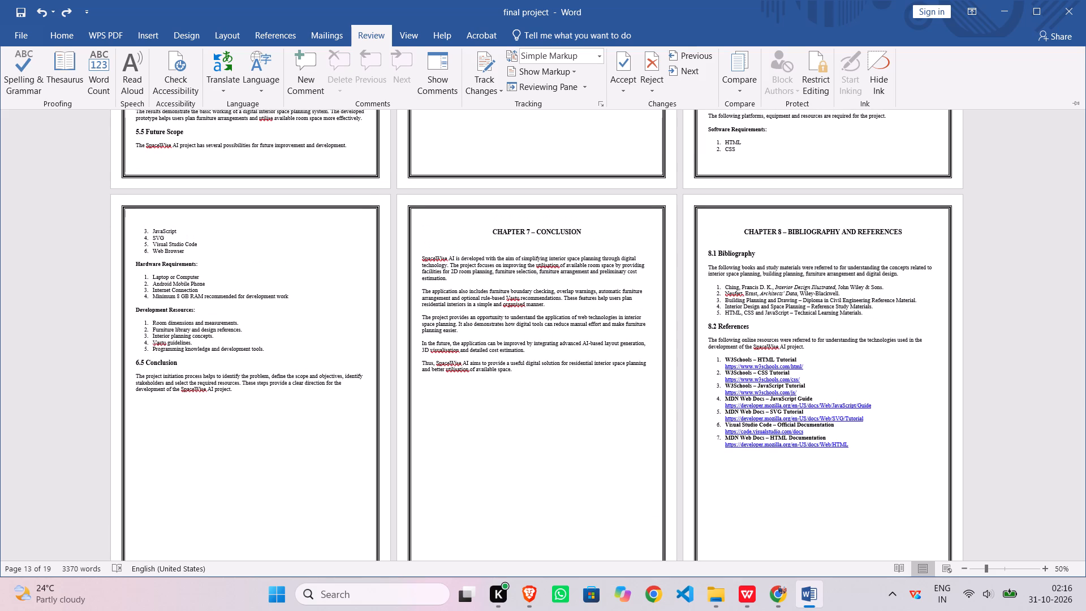
scroll(537, 324, down, 6)
scroll(537, 324, up, 4)
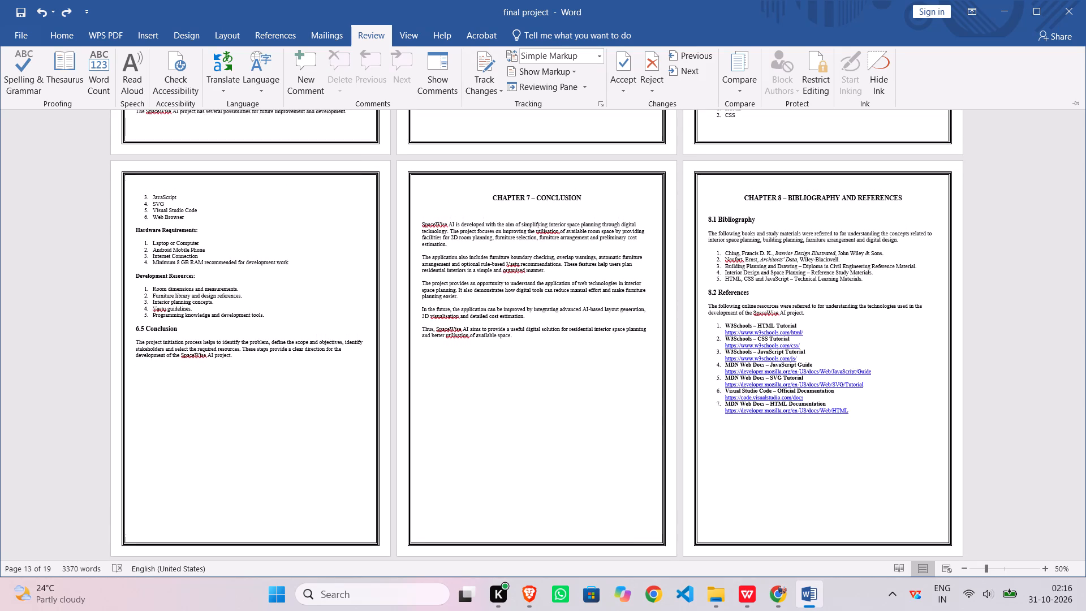
scroll(537, 324, down, 4)
scroll(537, 324, up, 2)
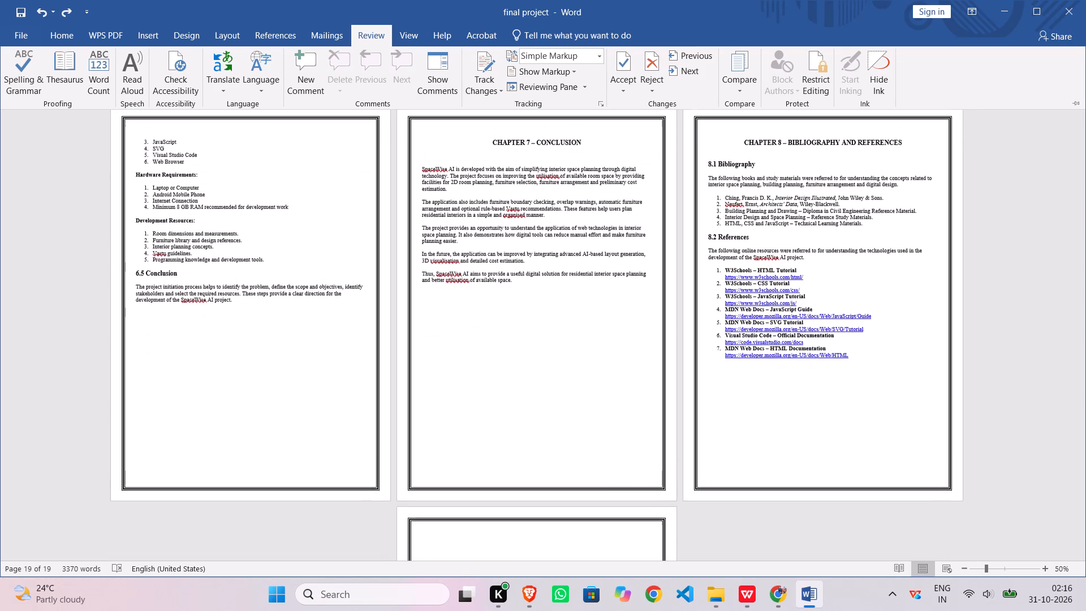
scroll(537, 324, up, 2)
Switch to the Brave browser and view the music video playing on YouTube.
triple_click(528, 580)
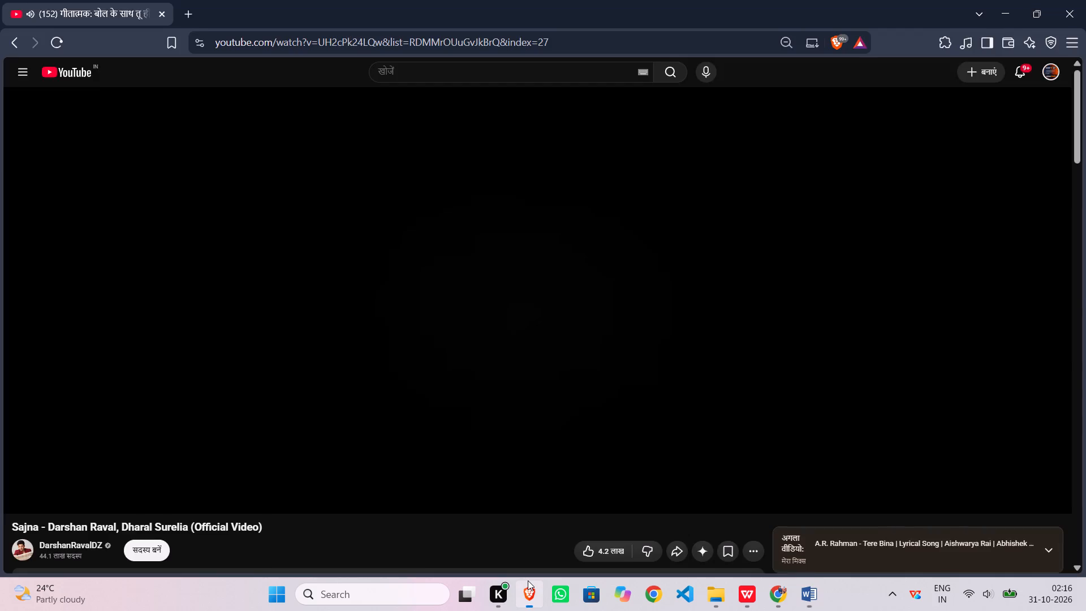
click(527, 605)
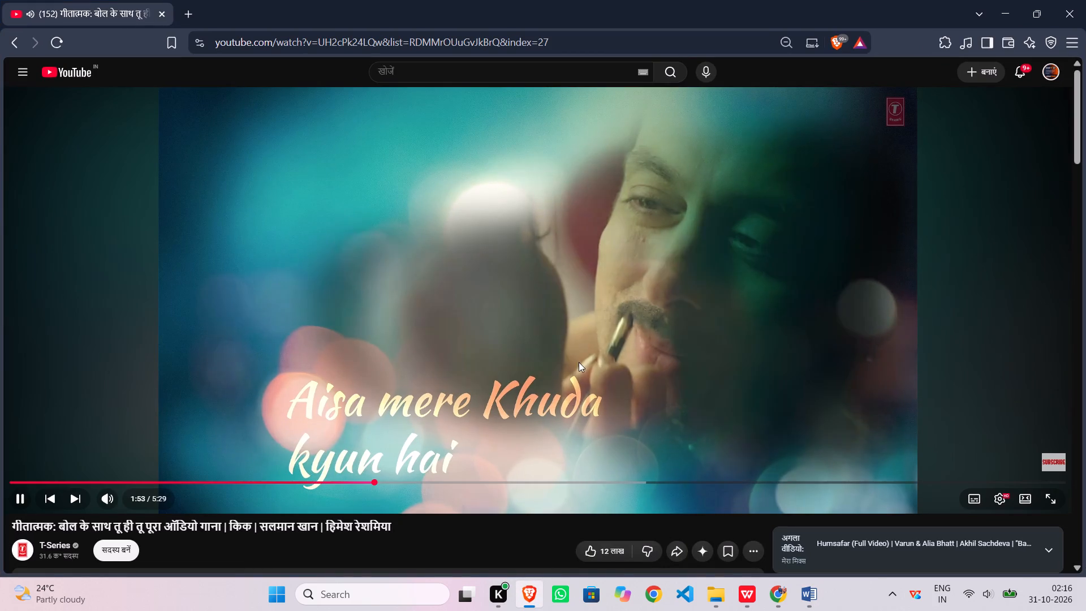
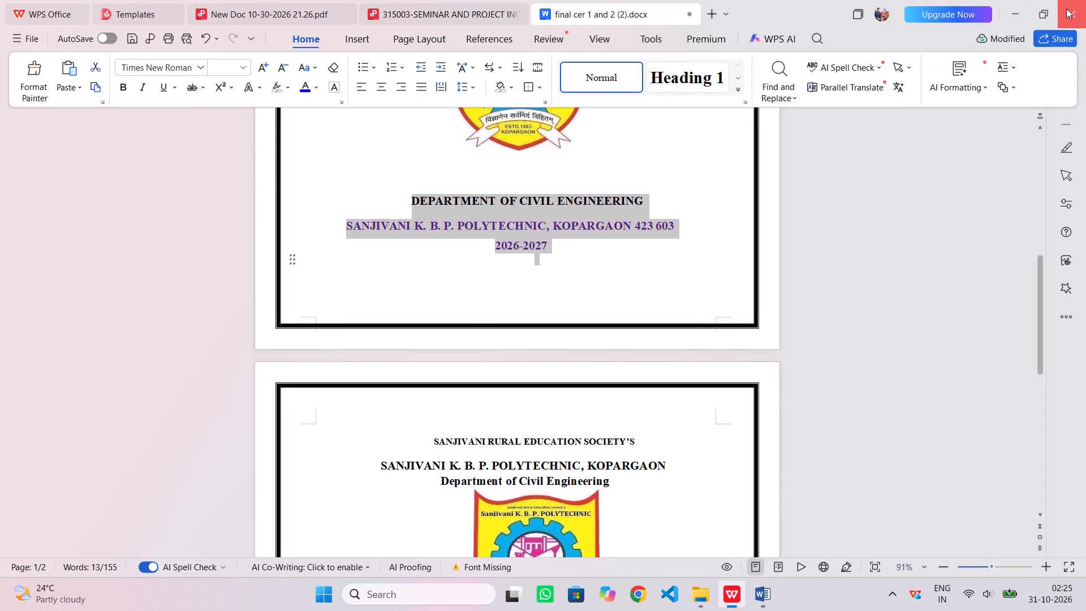
Close the WPS Office documents, the Word window and the Downloads folder window to return to the desktop.
click(568, 314)
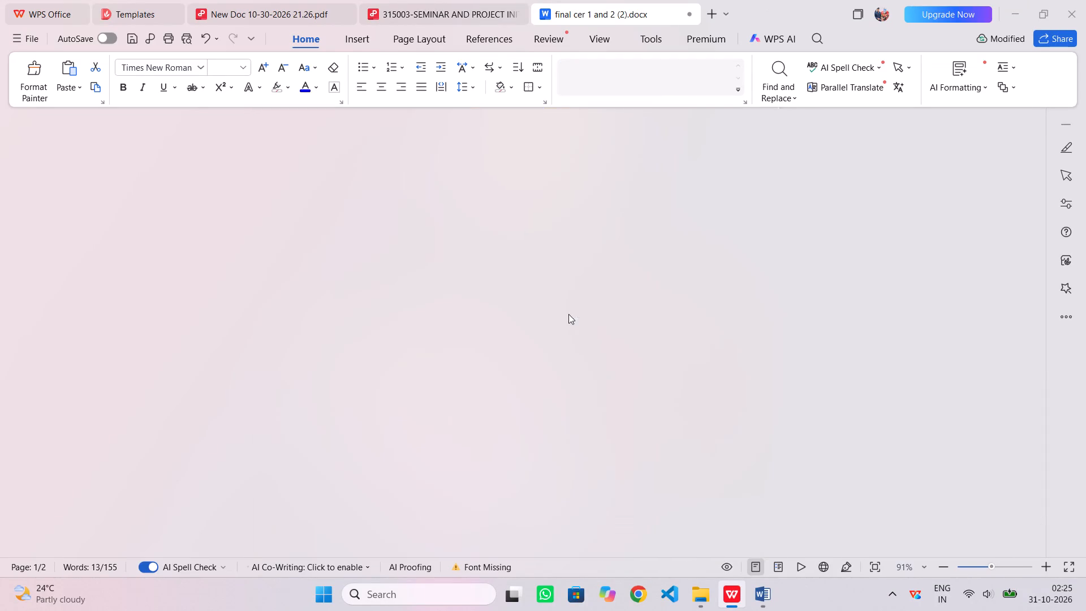
double_click(1076, 5)
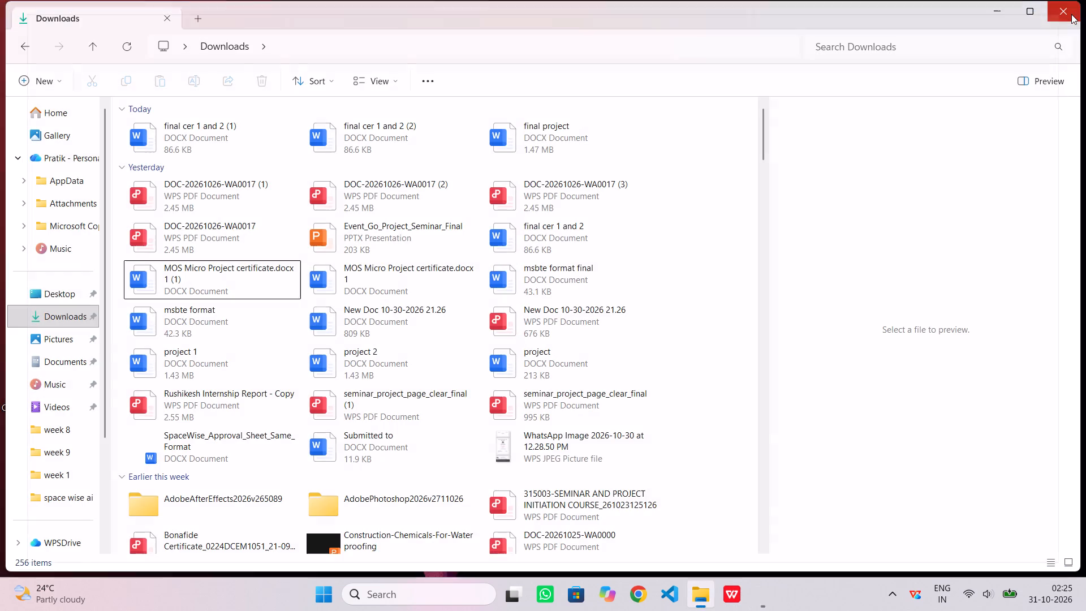
double_click(1064, 7)
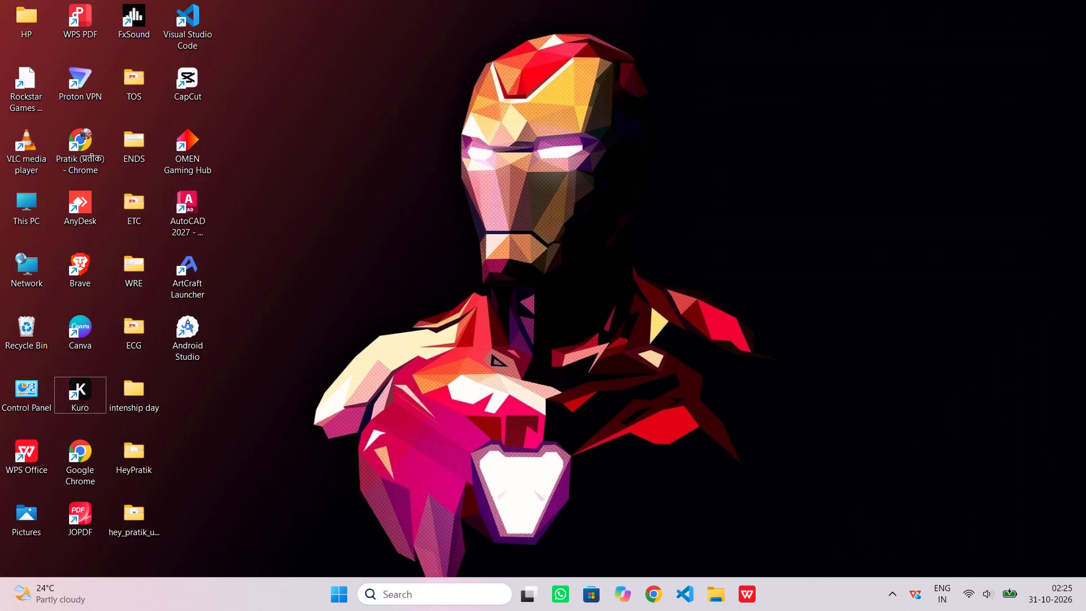
Open the computer's power options and choose a power action to end the session.
click(346, 595)
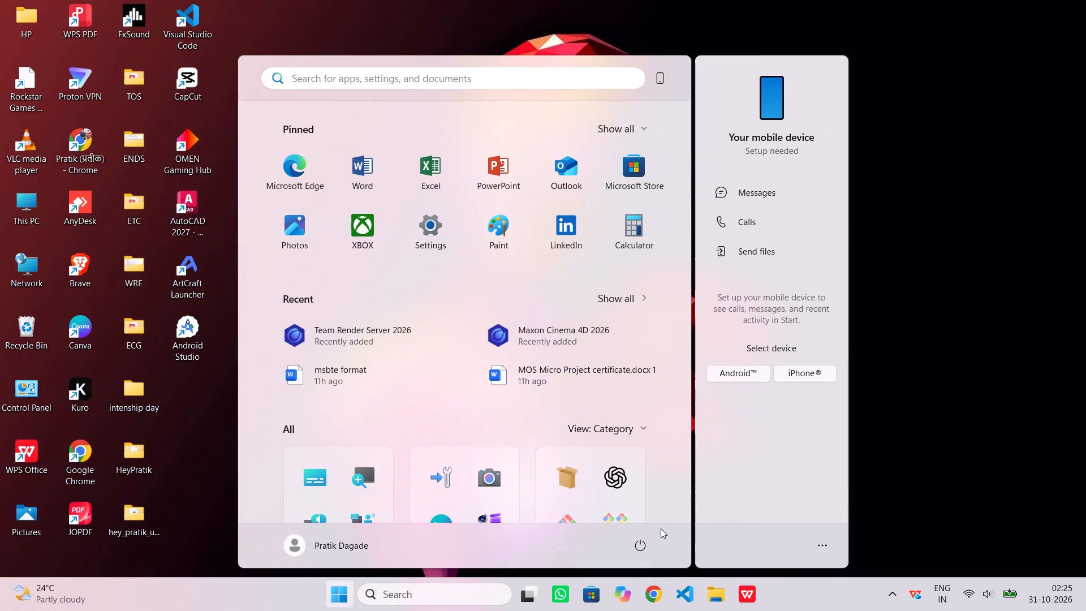
click(638, 543)
triple_click(648, 493)
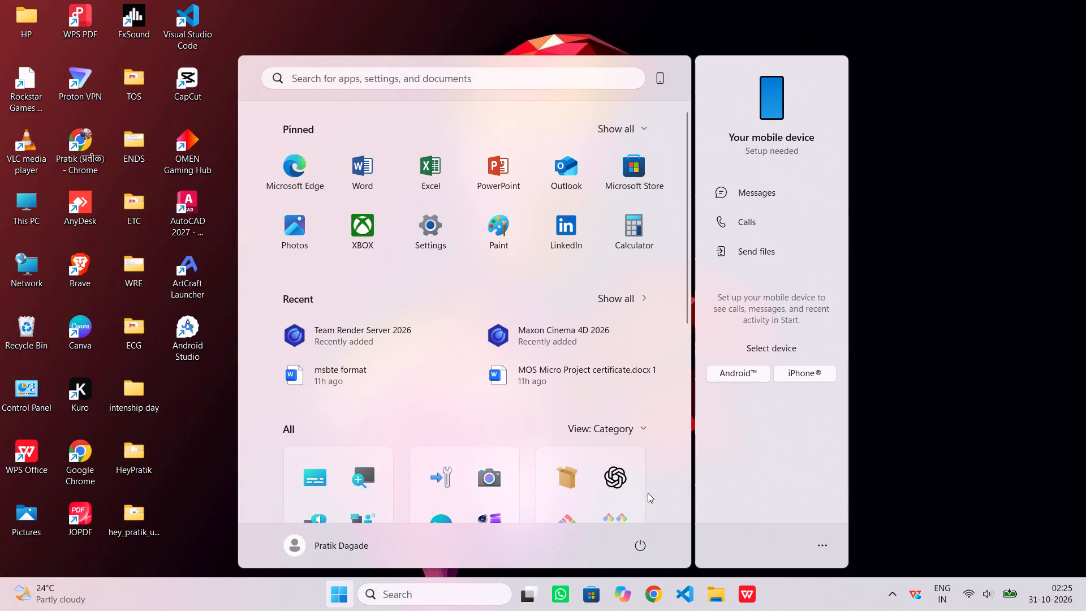